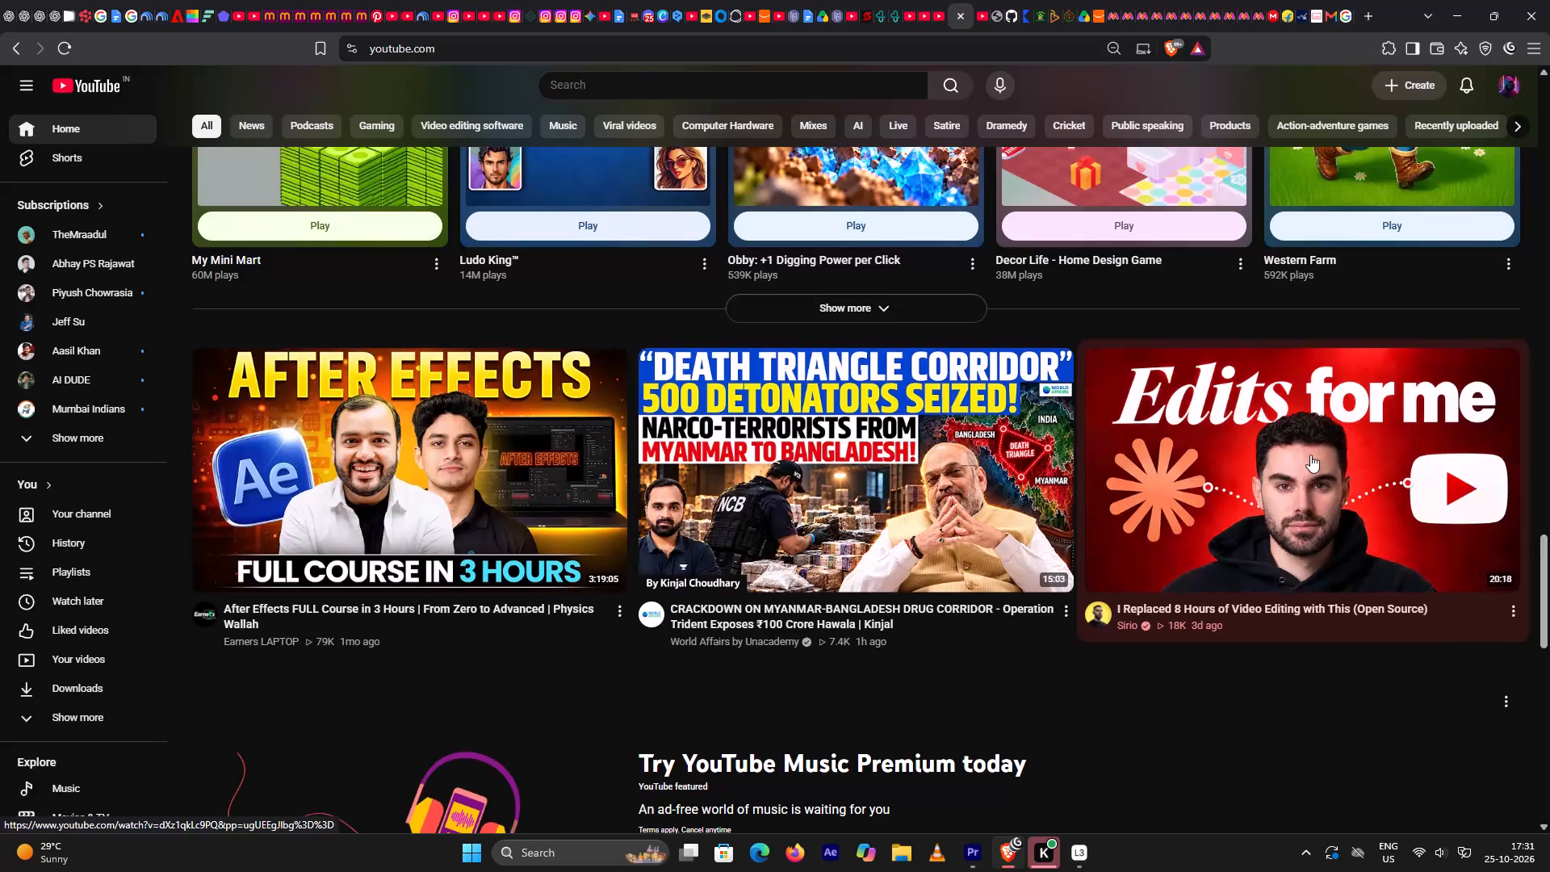
# Browse the YouTube home feed and open the video "Breaking Down Monkey Magic's Most Viral Video!".
pyautogui.scroll(-1, 1310, 455)
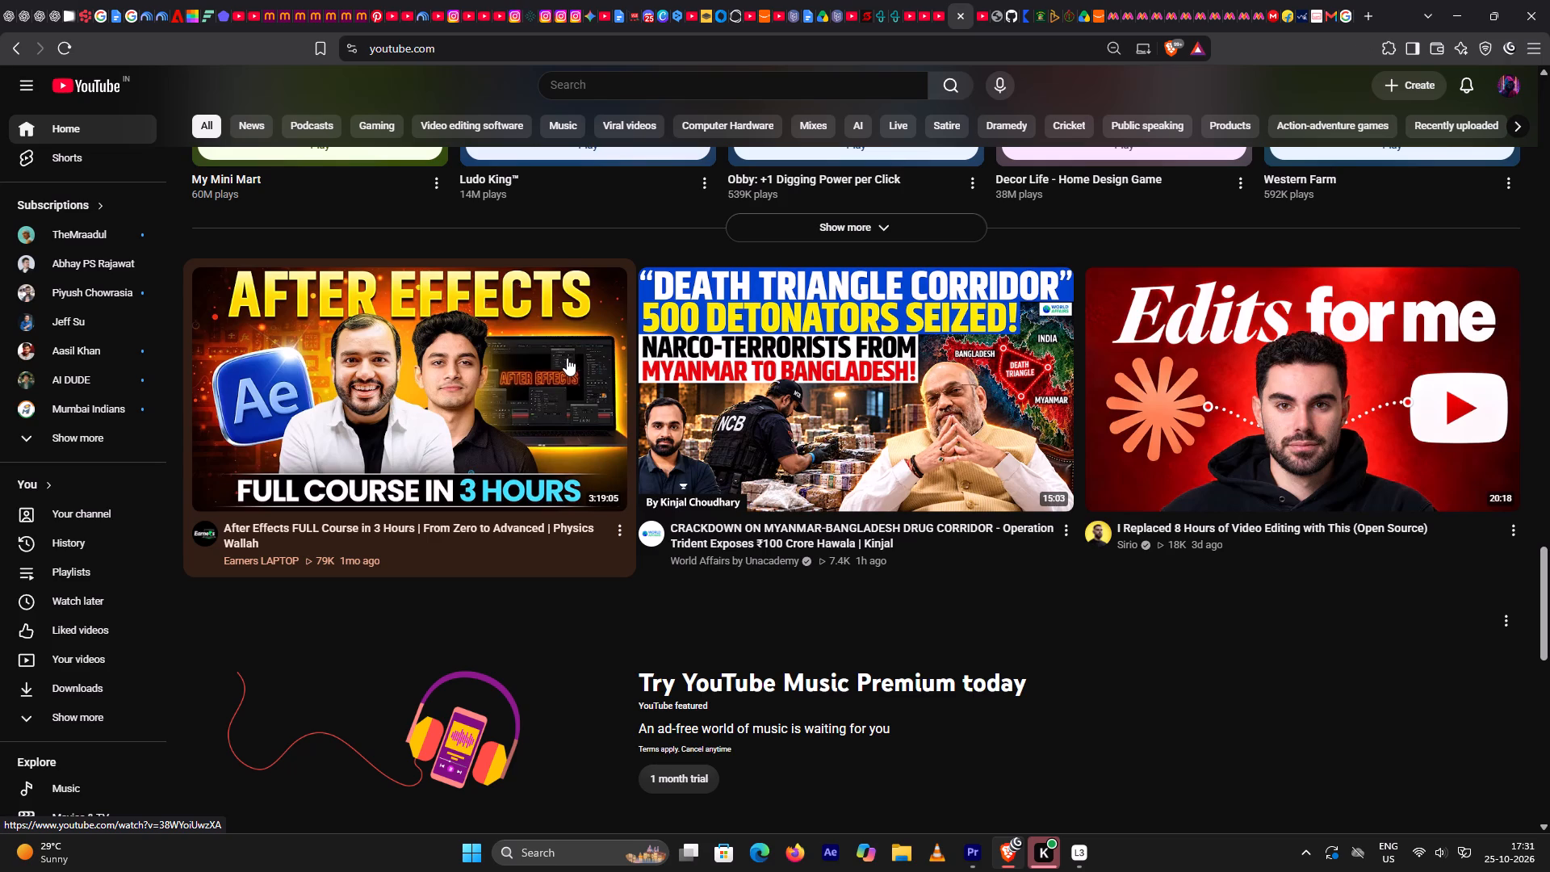
pyautogui.scroll(-7, 567, 356)
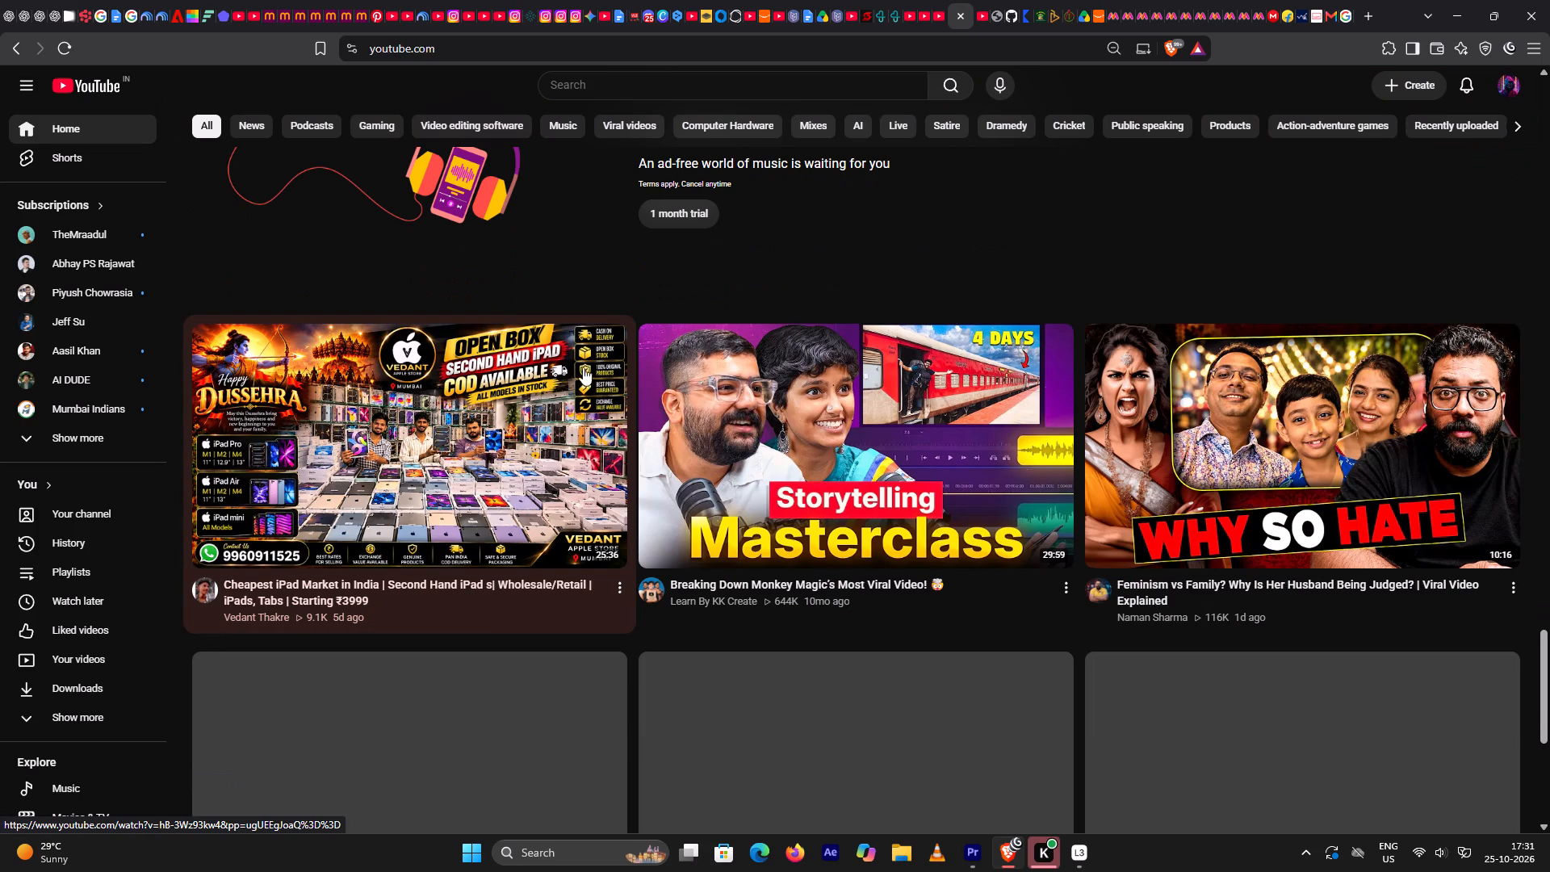
pyautogui.click(931, 463)
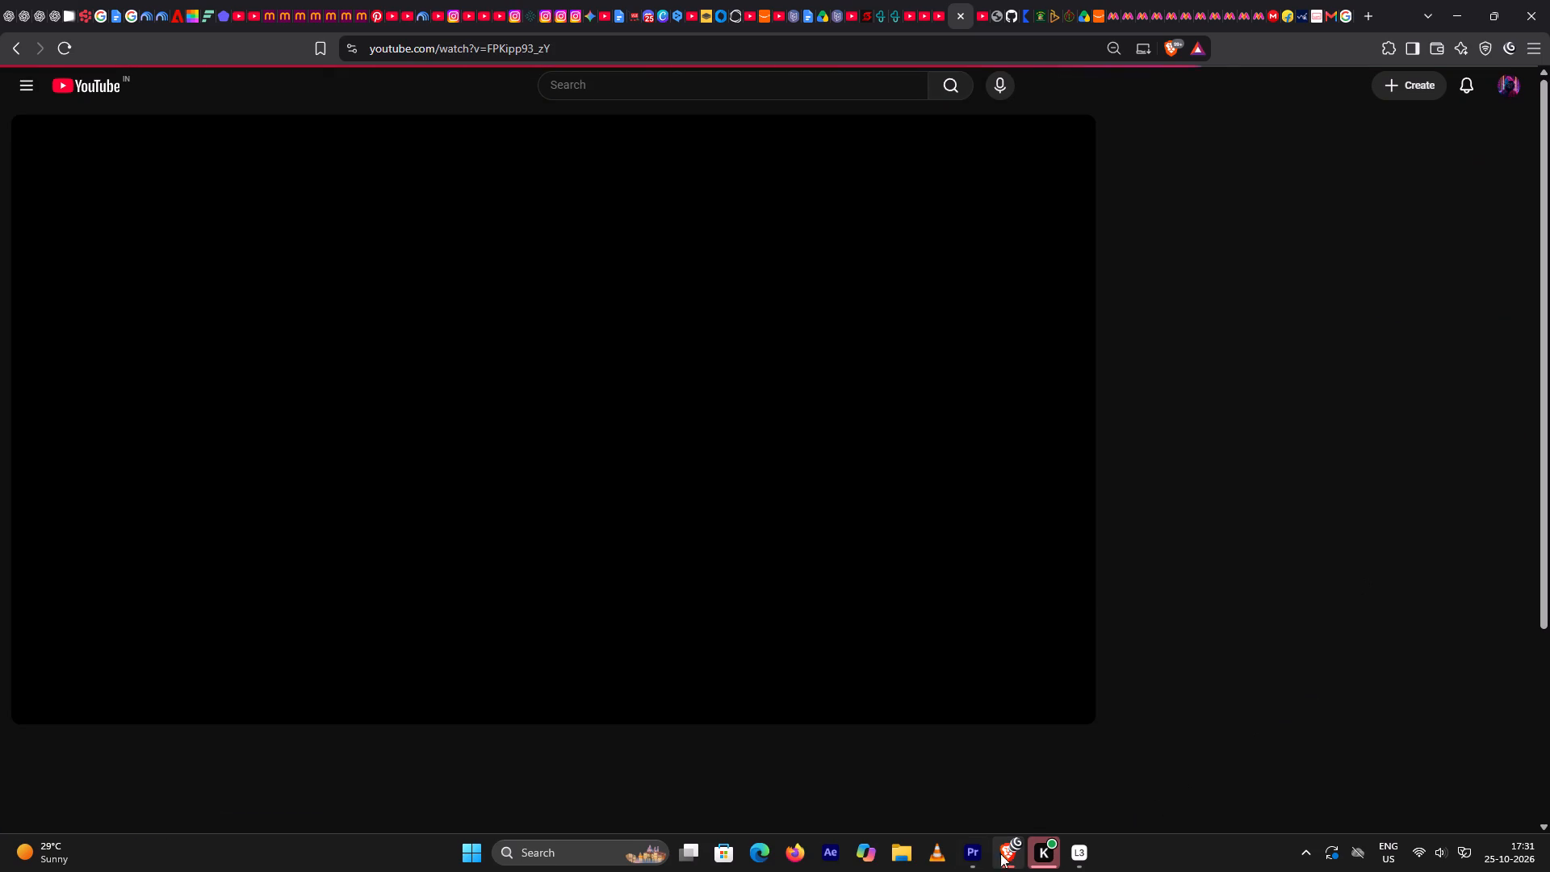
# Switch to Premiere Pro and return the playhead to the start of Sequence 02.
pyautogui.click(982, 853)
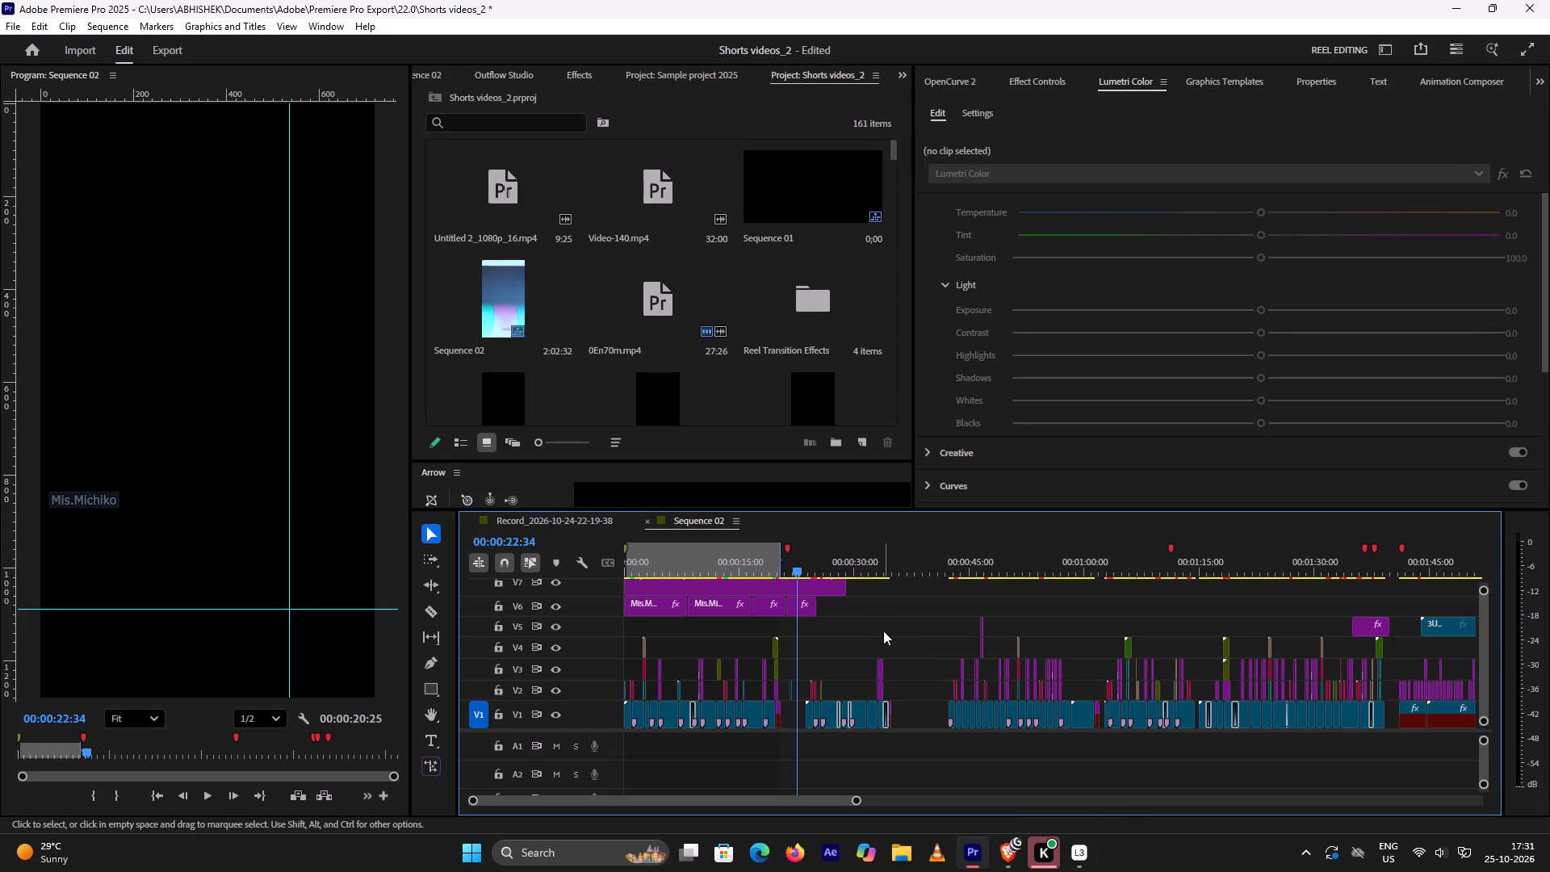
pyautogui.scroll(5, 837, 638)
pyautogui.click(746, 560)
pyautogui.moveTo(740, 568); pyautogui.dragTo(740, 569)
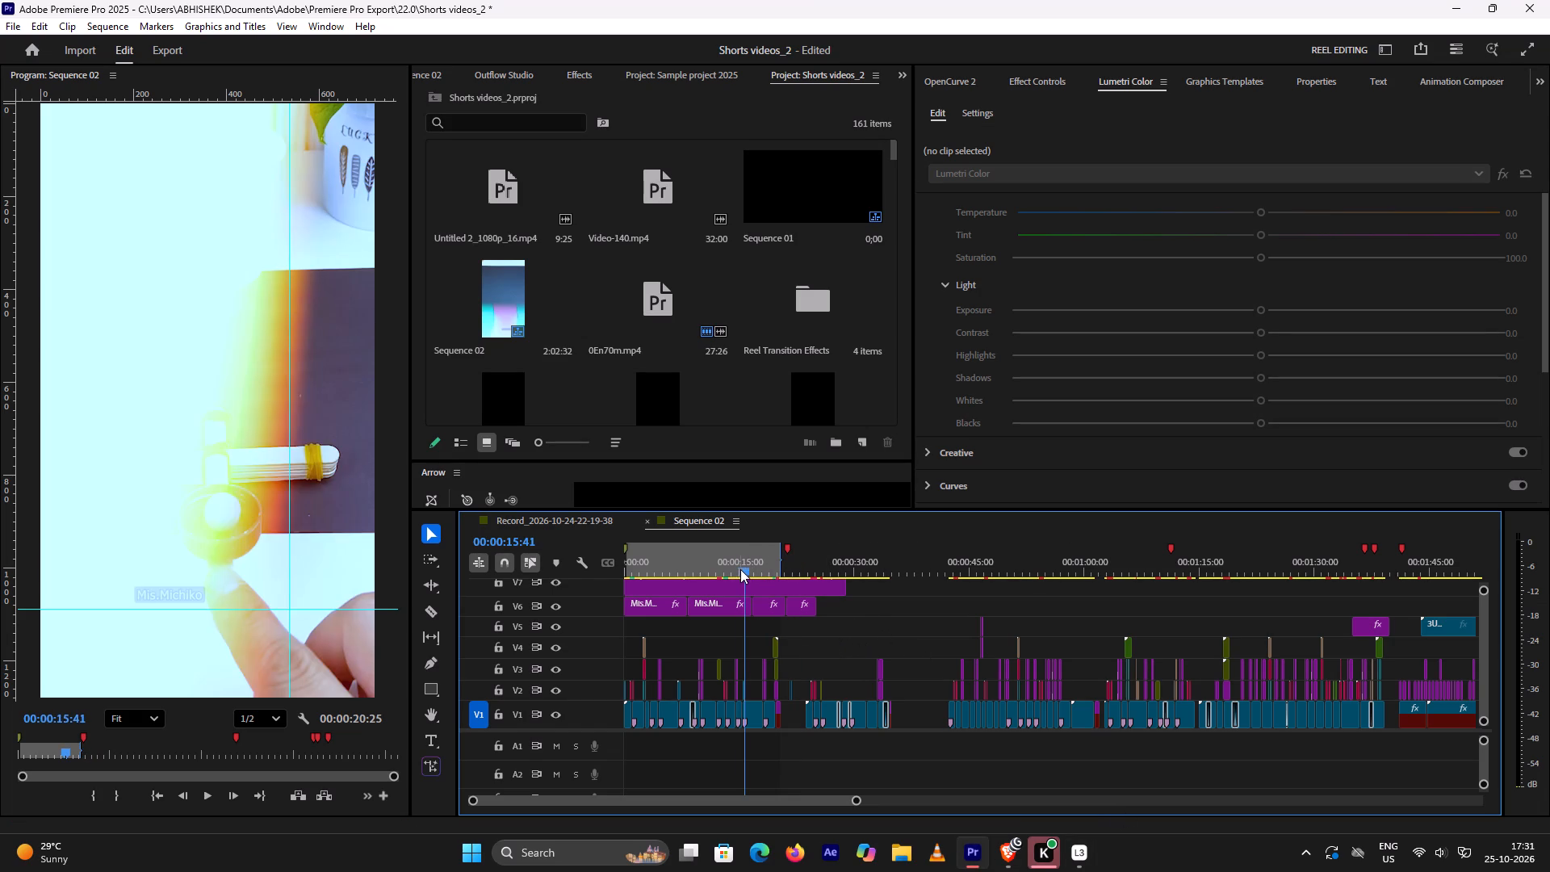
pyautogui.moveTo(740, 569); pyautogui.dragTo(514, 568)
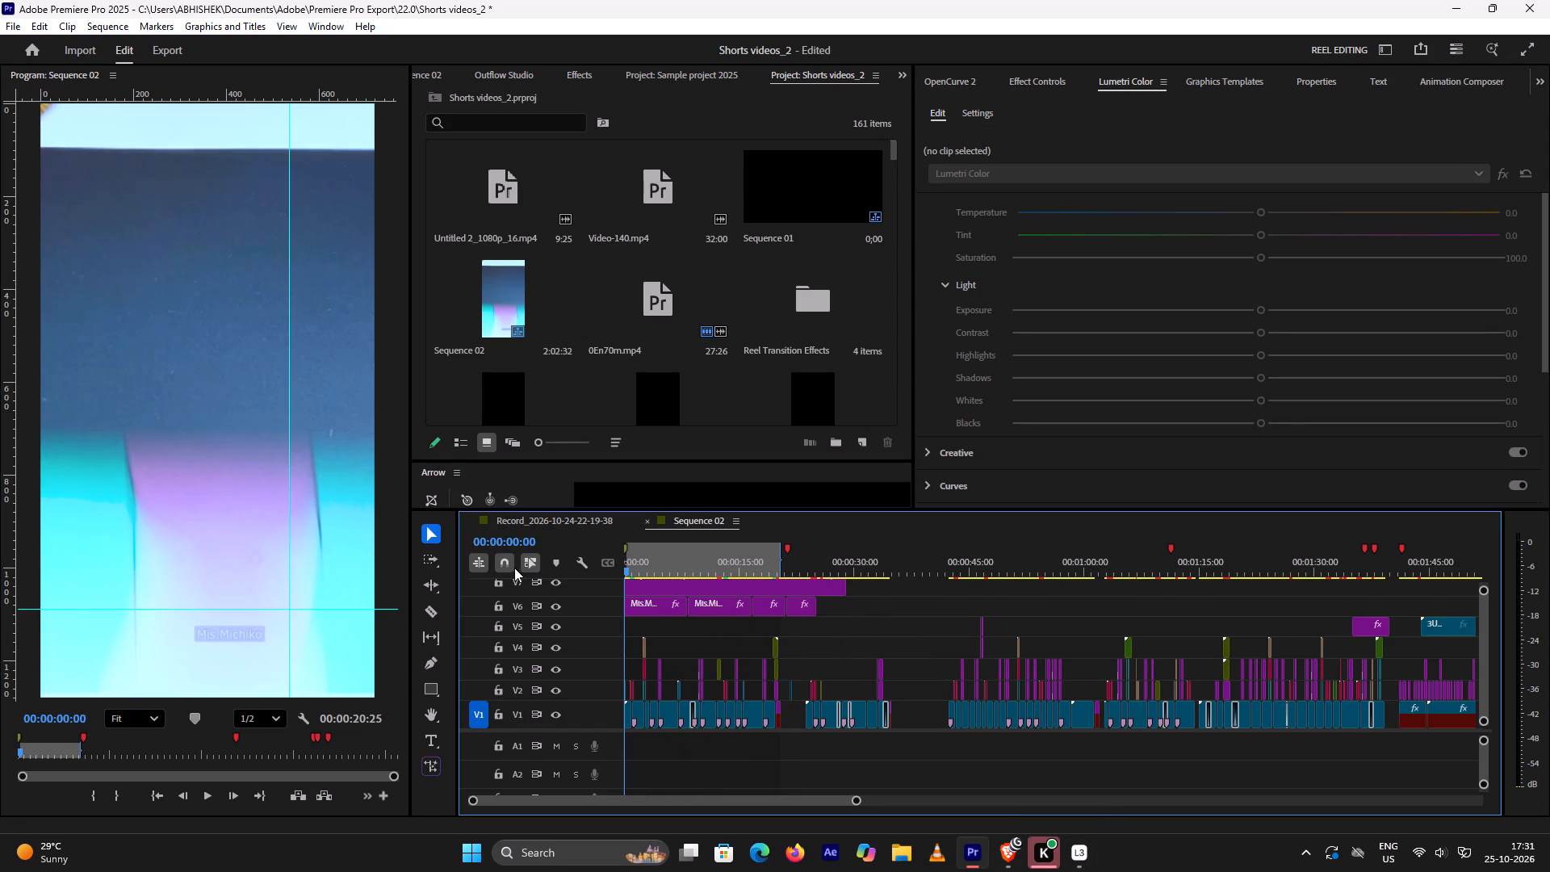
pyautogui.moveTo(514, 568); pyautogui.dragTo(516, 568)
# Delete the separate group of clips between about 23 and 35 seconds on tracks V1 to V3.
pyautogui.keyDown('alt'); pyautogui.scroll(-4, 890, 631); pyautogui.keyUp('alt')
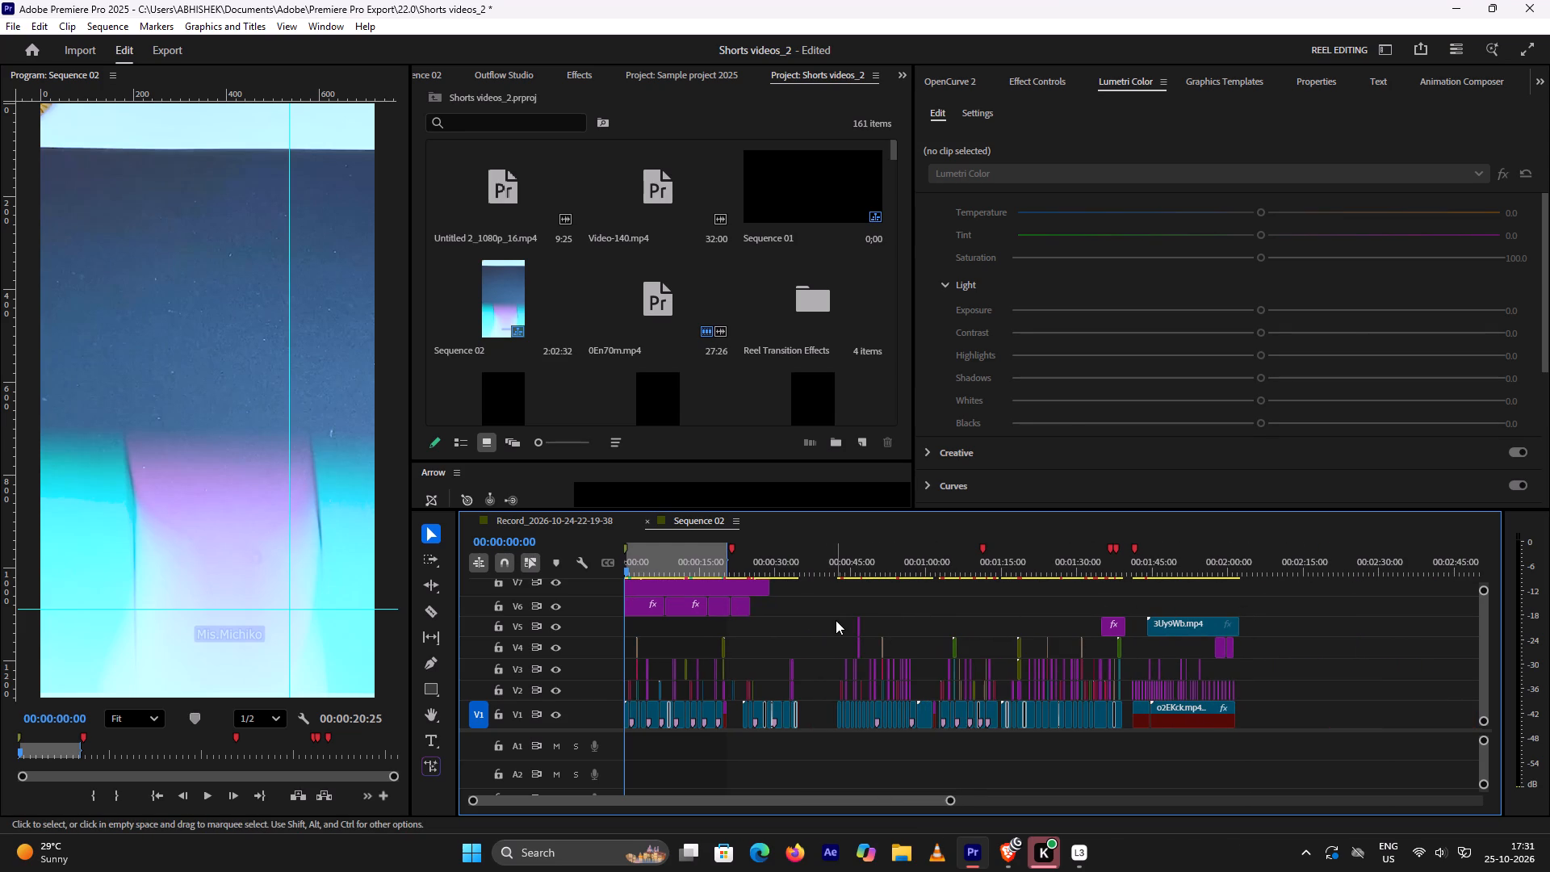
pyautogui.keyDown('alt'); pyautogui.scroll(5, 908, 616); pyautogui.keyUp('alt')
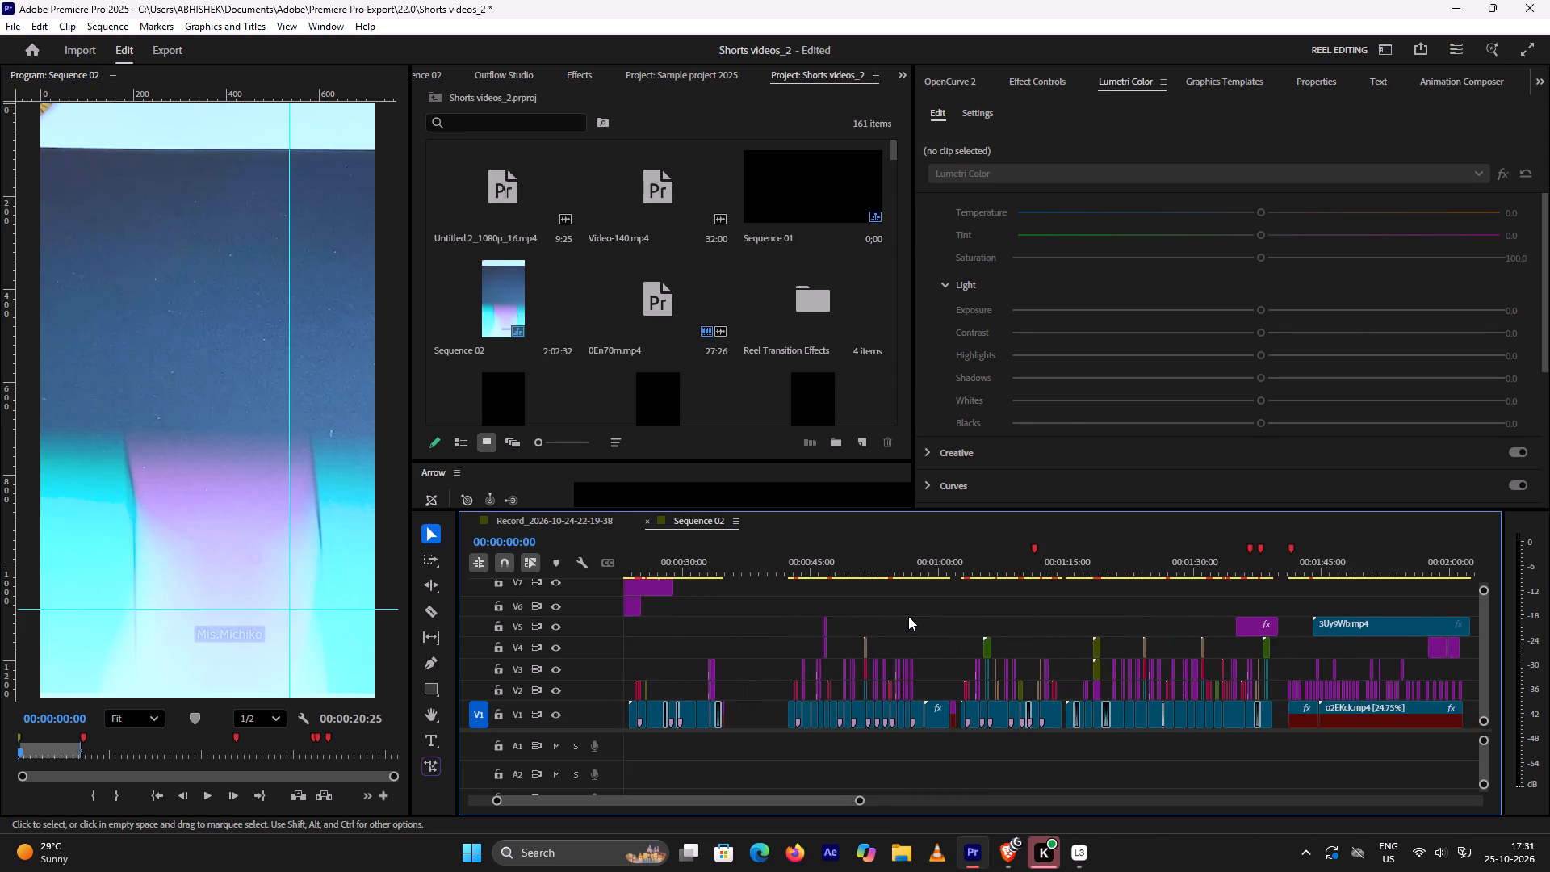
pyautogui.scroll(7, 908, 616)
pyautogui.moveTo(931, 632); pyautogui.dragTo(795, 680)
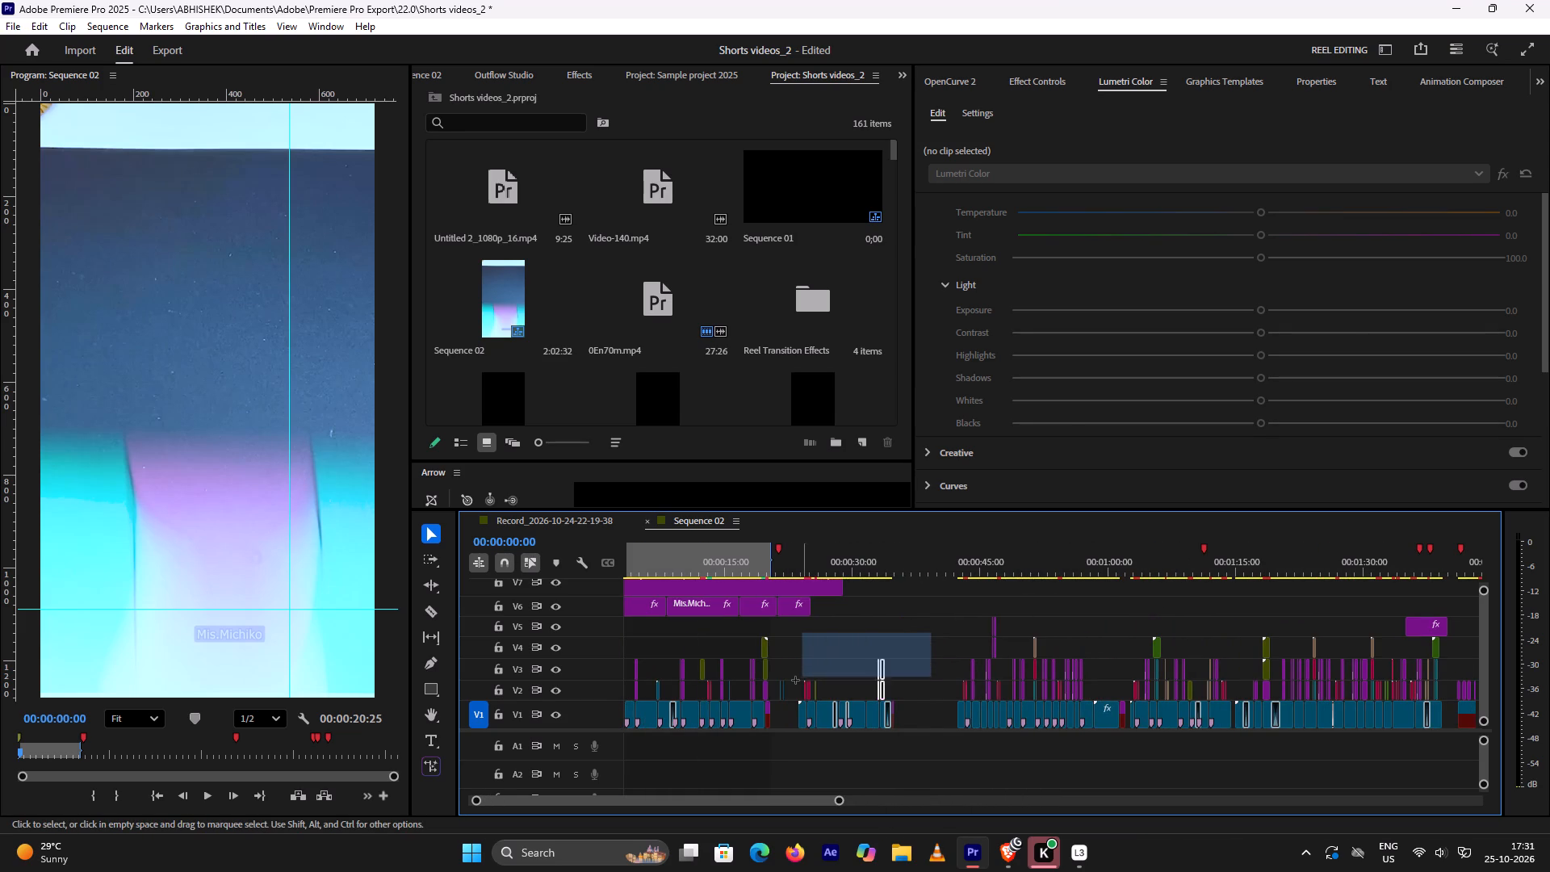
pyautogui.moveTo(795, 680); pyautogui.dragTo(790, 773)
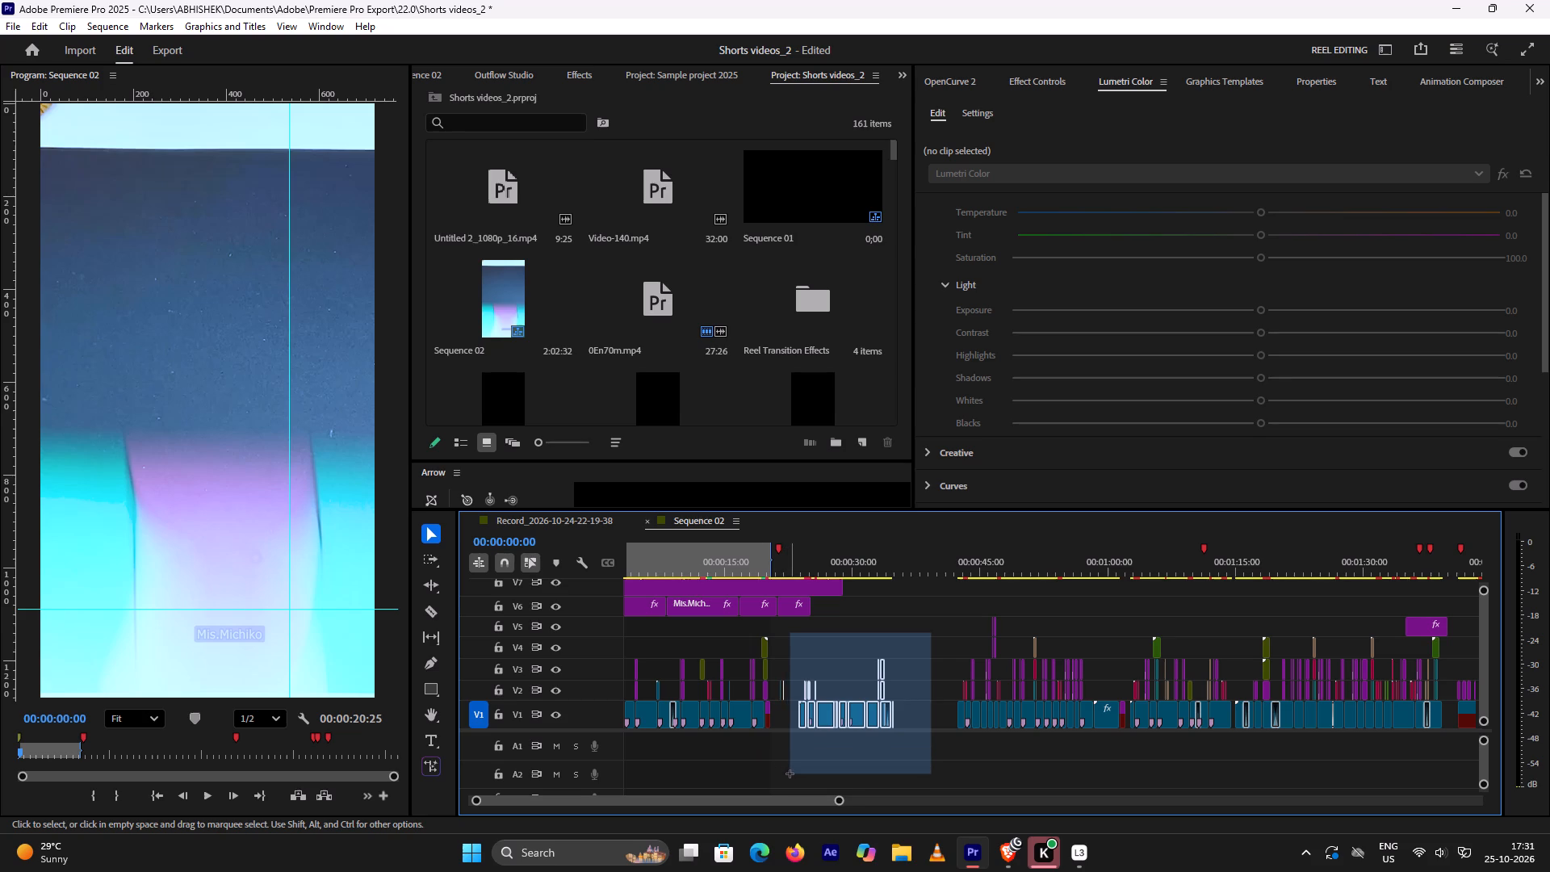
pyautogui.moveTo(790, 773); pyautogui.dragTo(794, 775)
pyautogui.press('Delete')
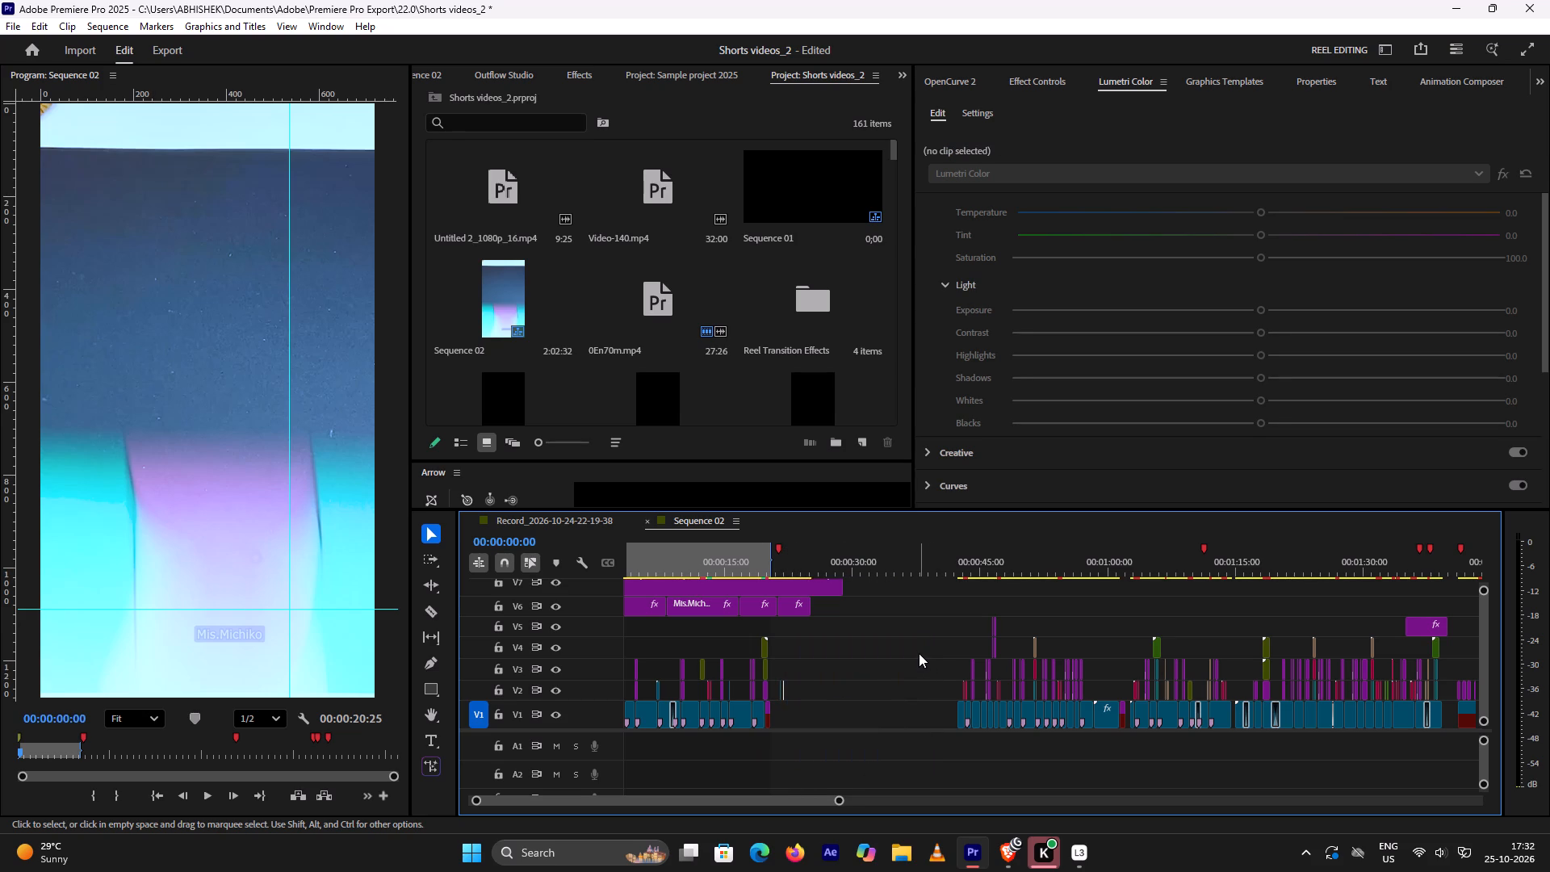
# Select all clips before the gap on every track and move them forward about 20 seconds towards the following group.
pyautogui.hotkey('shift', 'a')
pyautogui.moveTo(918, 653); pyautogui.dragTo(946, 655)
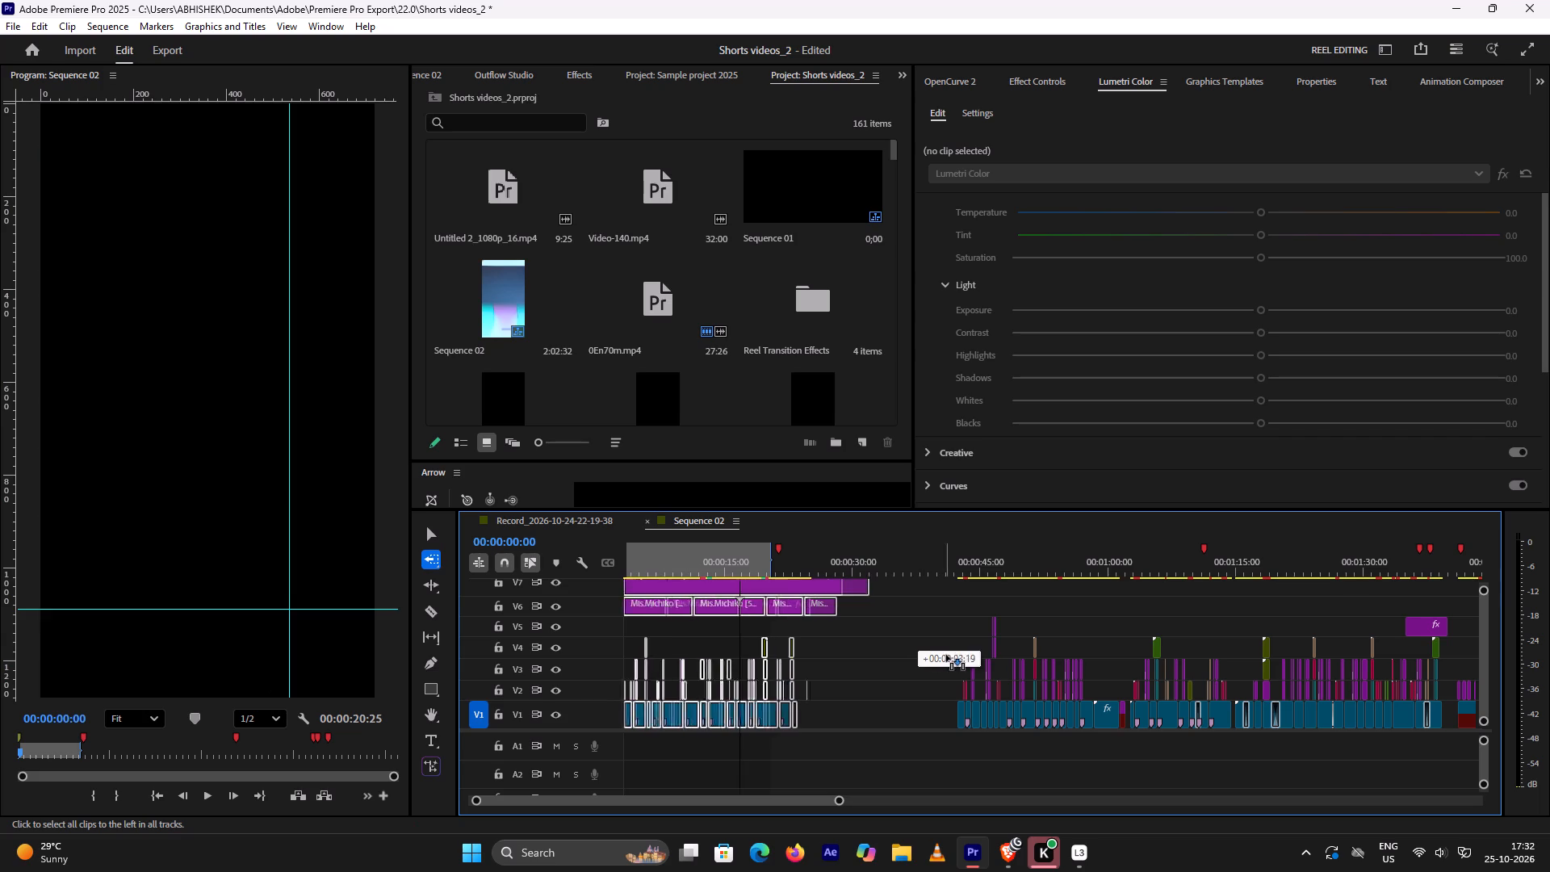
pyautogui.moveTo(946, 655); pyautogui.dragTo(1079, 656)
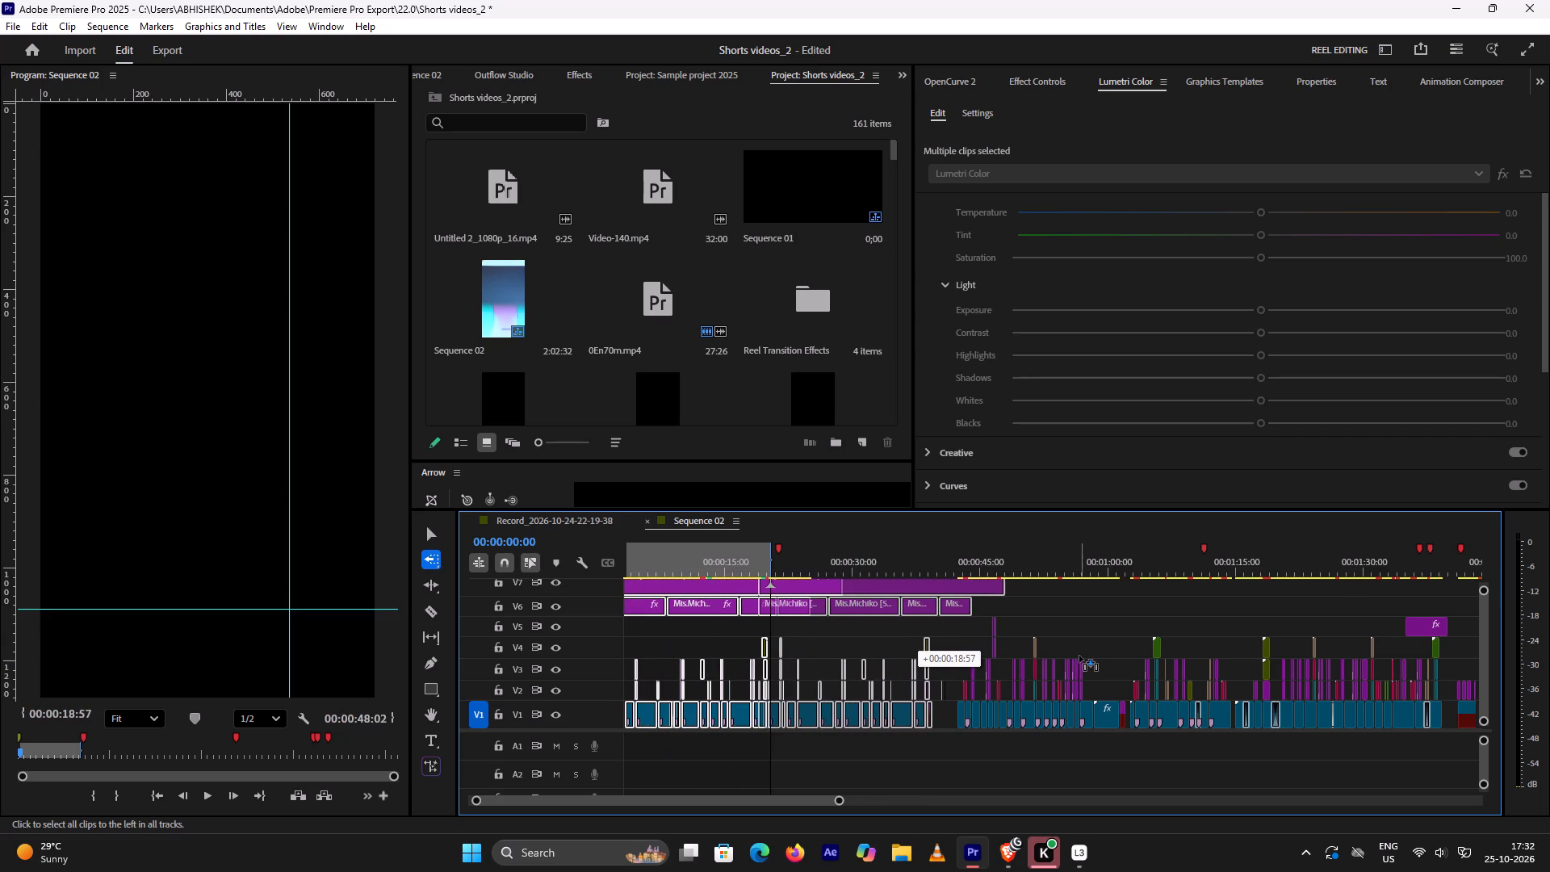
pyautogui.moveTo(1079, 656); pyautogui.dragTo(1087, 659)
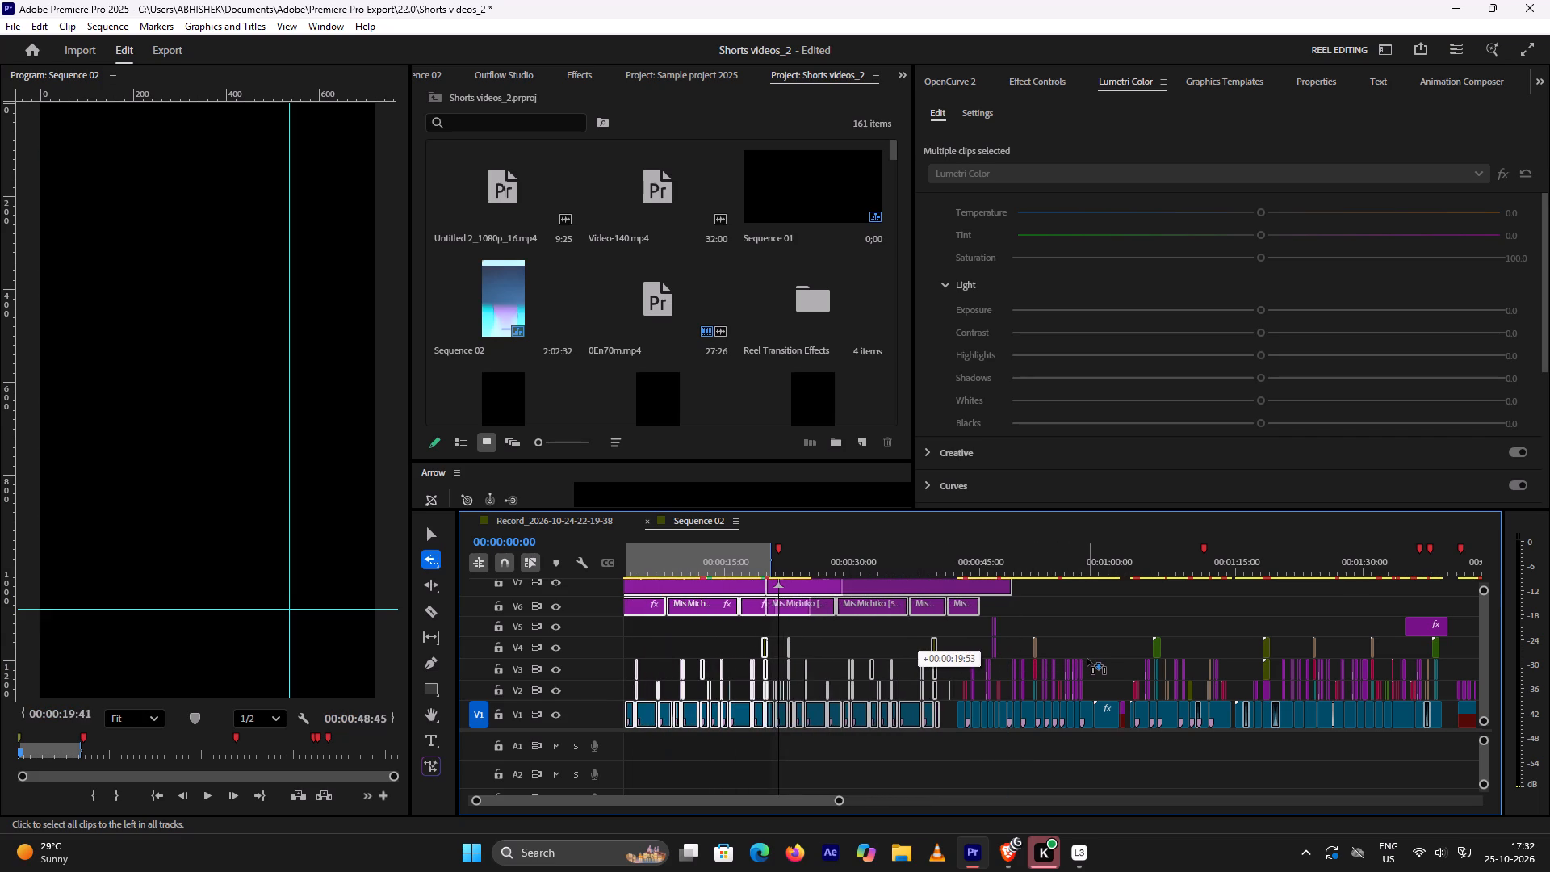
pyautogui.moveTo(1087, 659); pyautogui.dragTo(1091, 660)
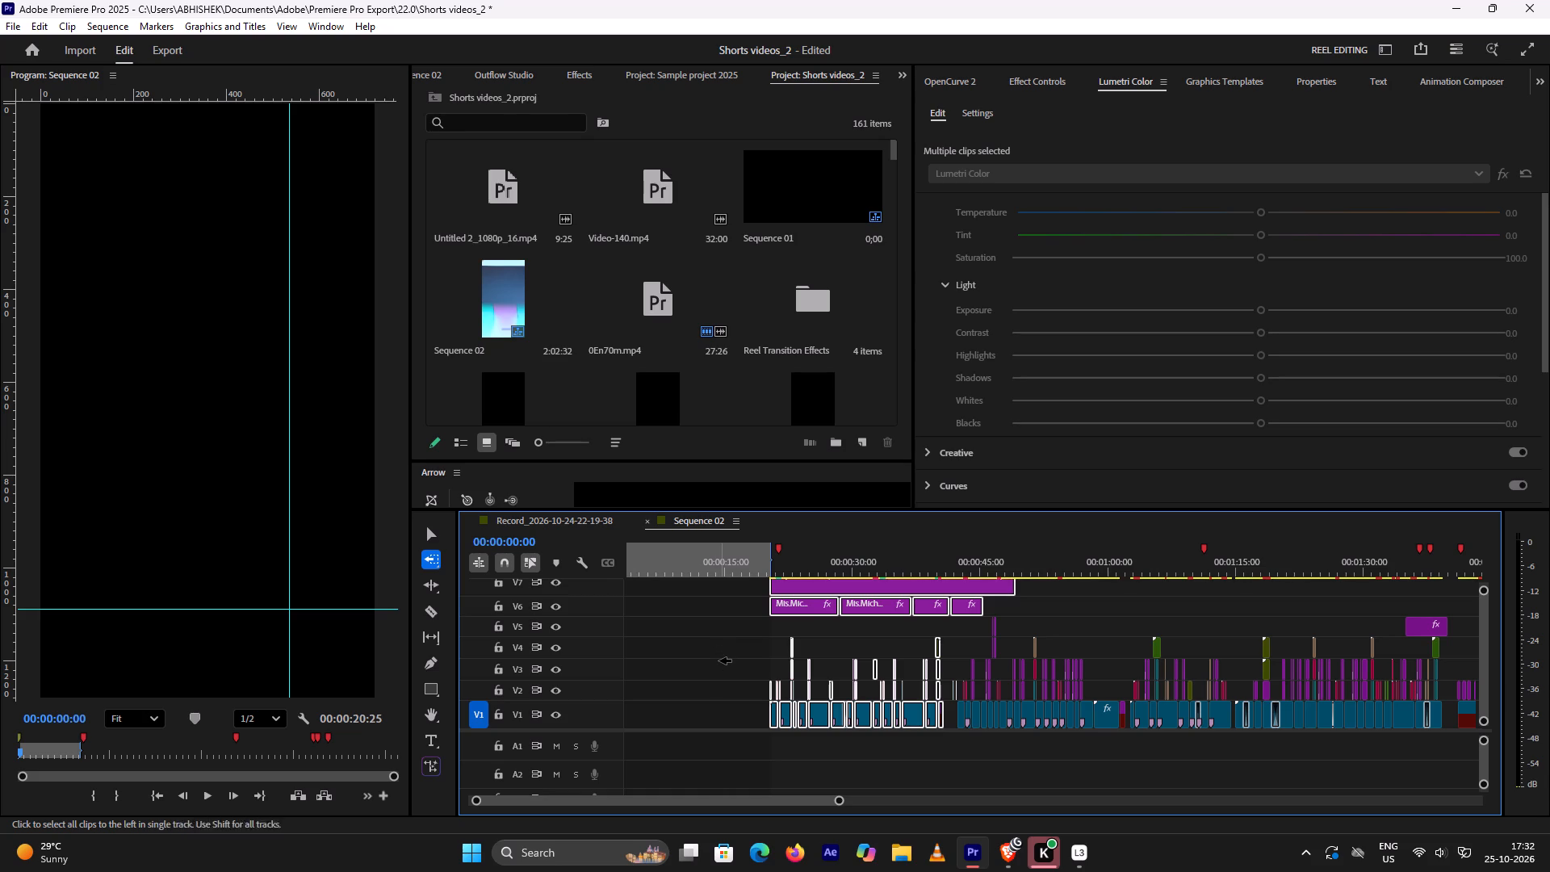
# Select every clip in Sequence 02 and shift them all forward about 19 seconds, leaving more empty space at the start.
pyautogui.press('z')
pyautogui.press('z')
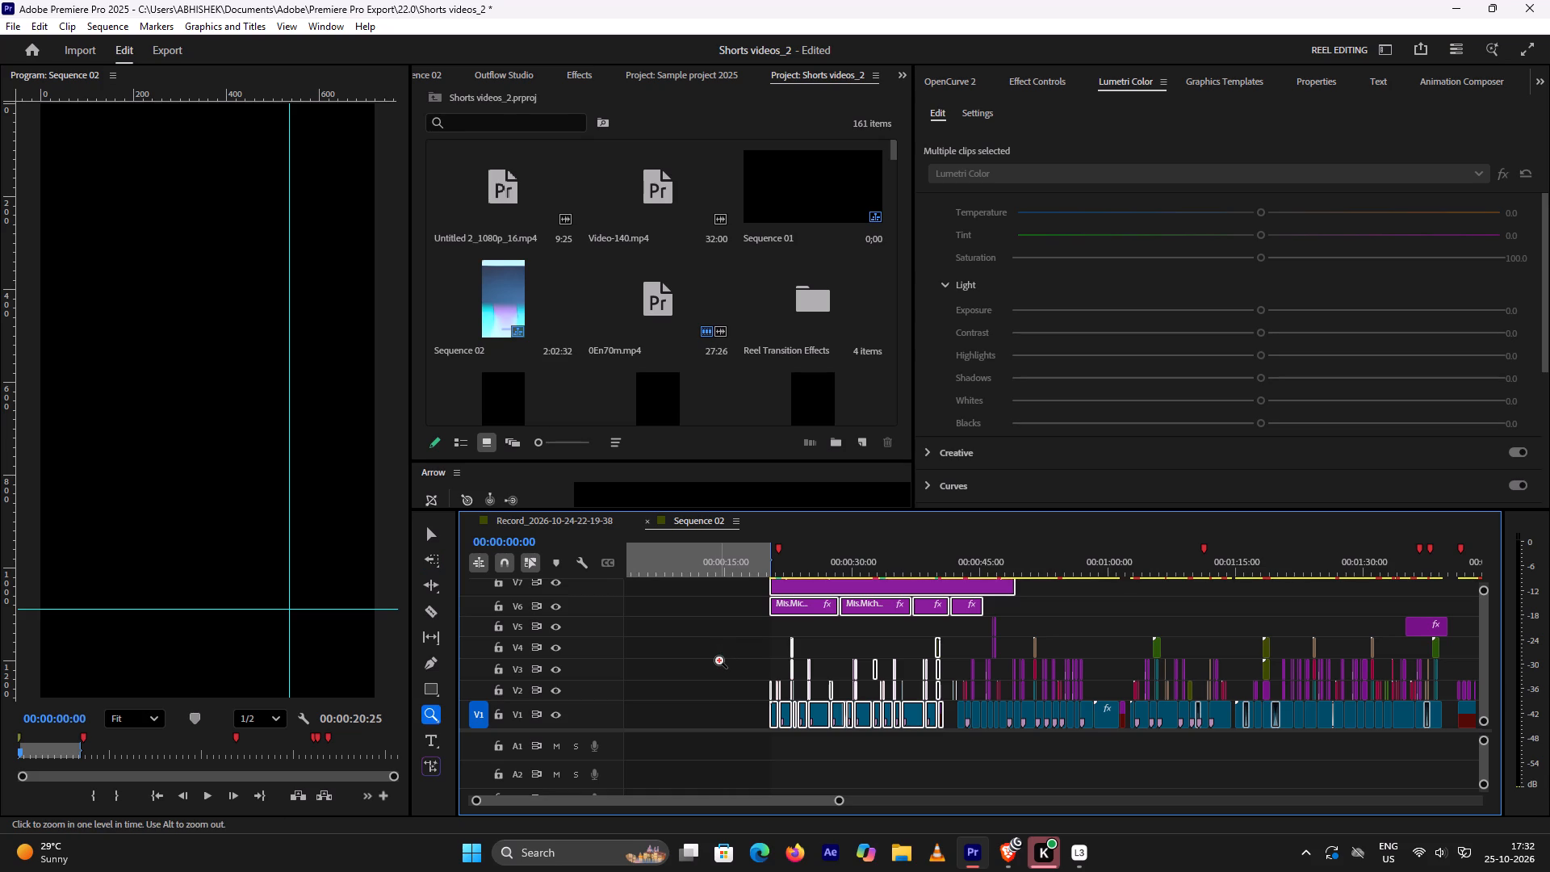
pyautogui.press('a')
pyautogui.moveTo(719, 660); pyautogui.dragTo(750, 669)
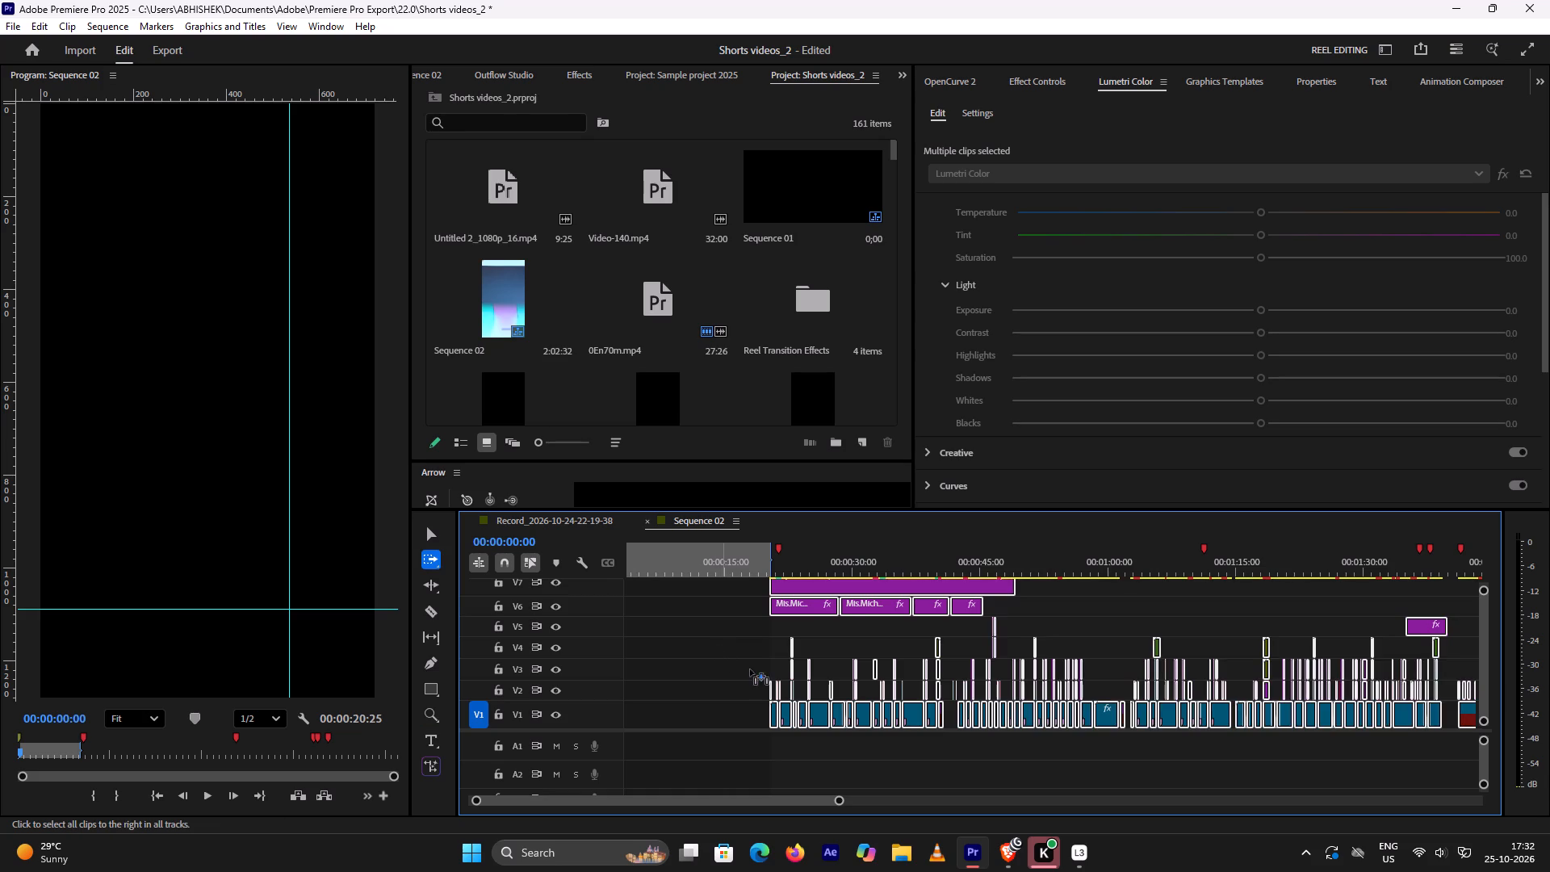
pyautogui.moveTo(750, 669); pyautogui.dragTo(879, 685)
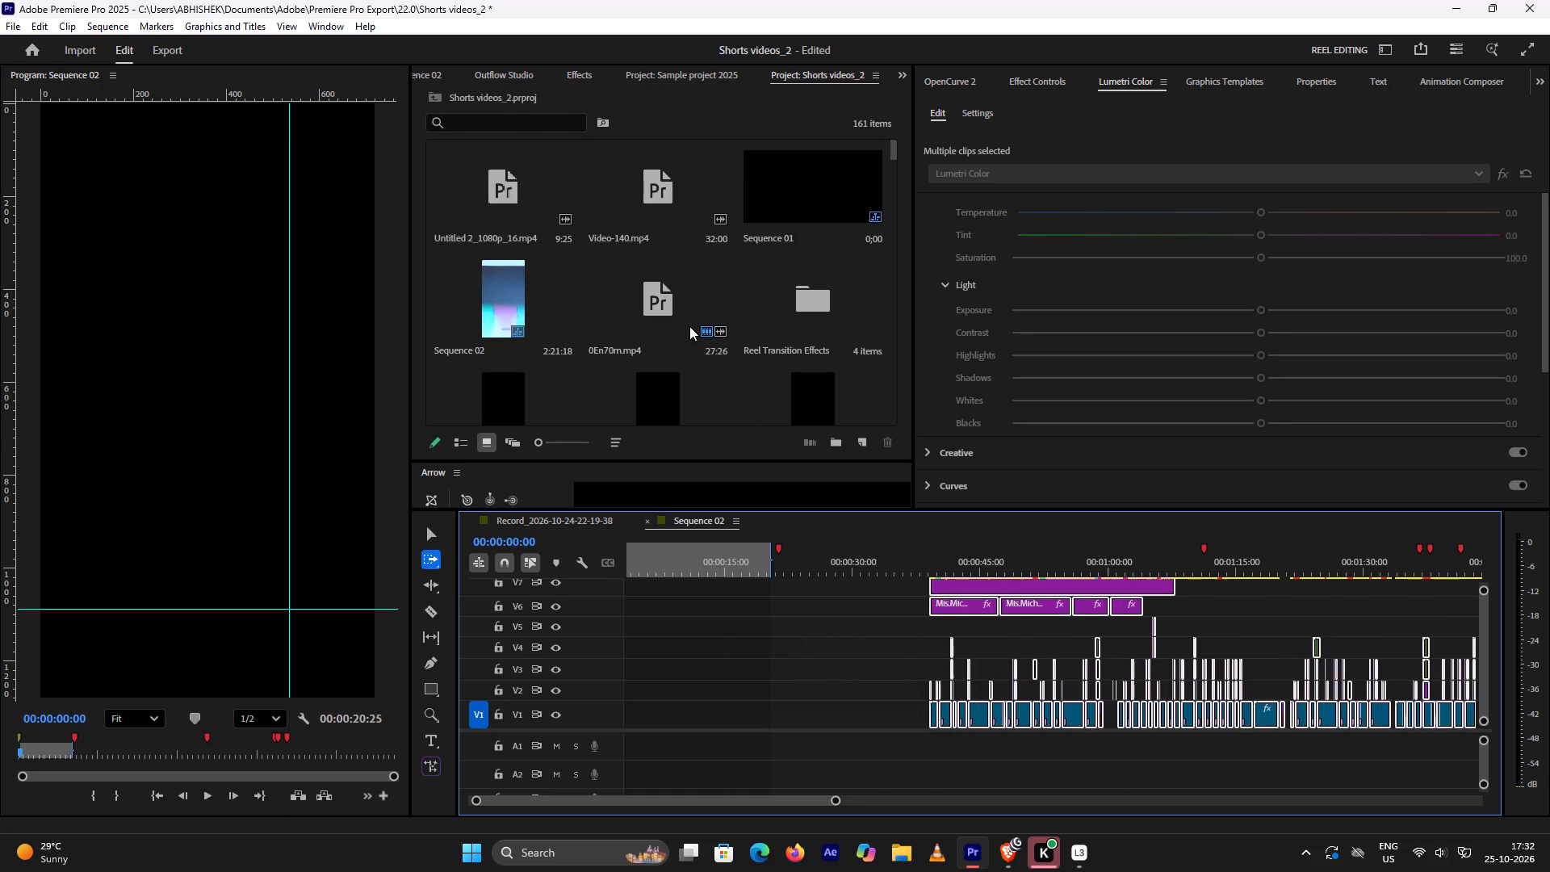
# Look through the source video thumbnails in the Shorts videos_2 project.
pyautogui.scroll(-13, 689, 326)
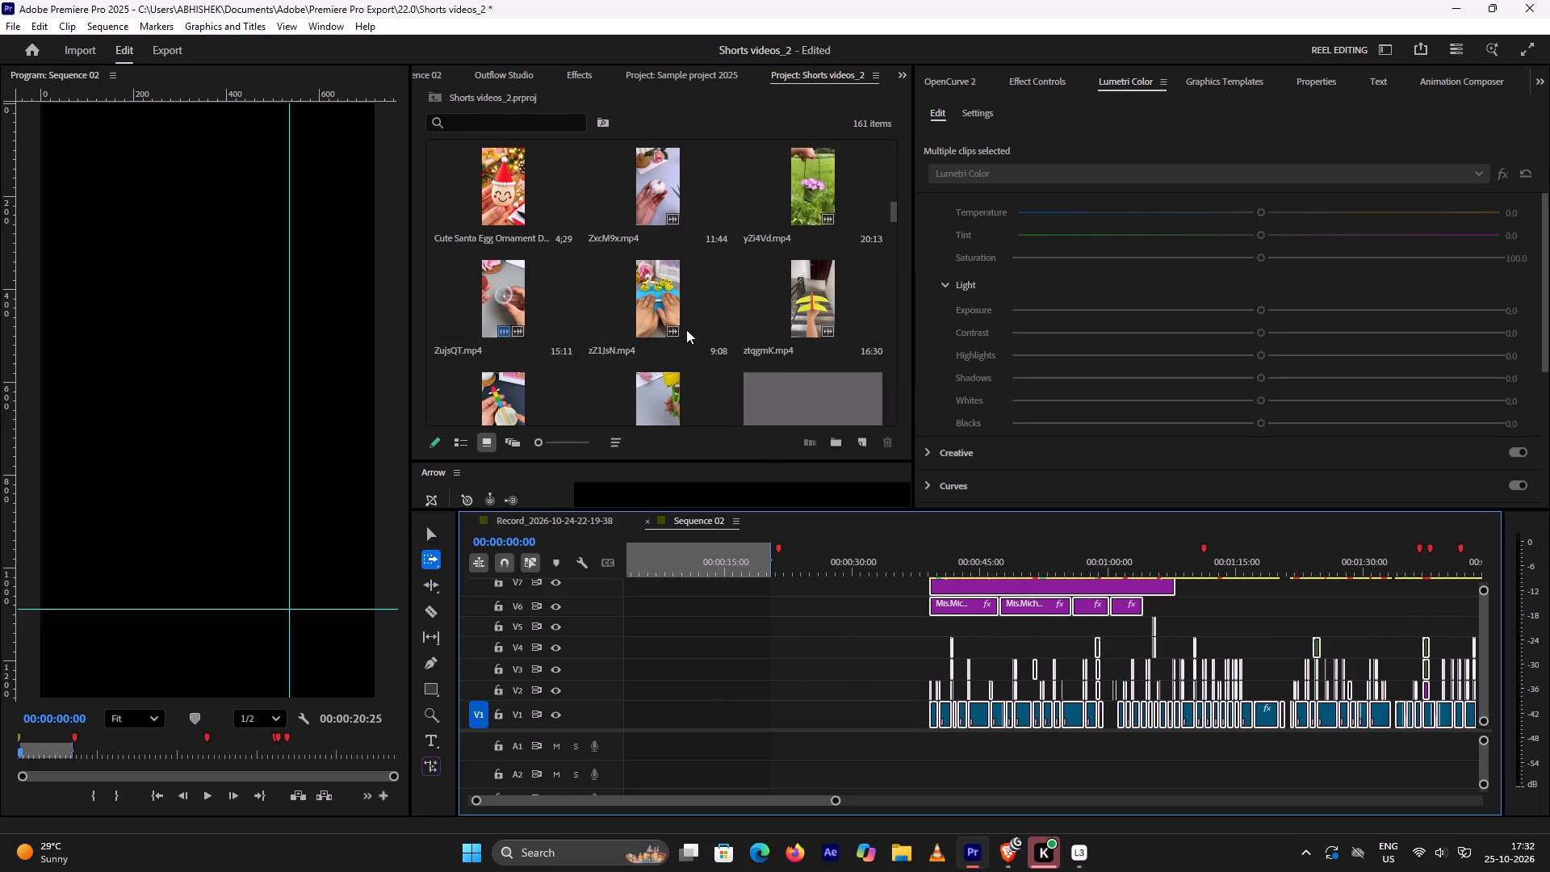
pyautogui.scroll(-2, 686, 332)
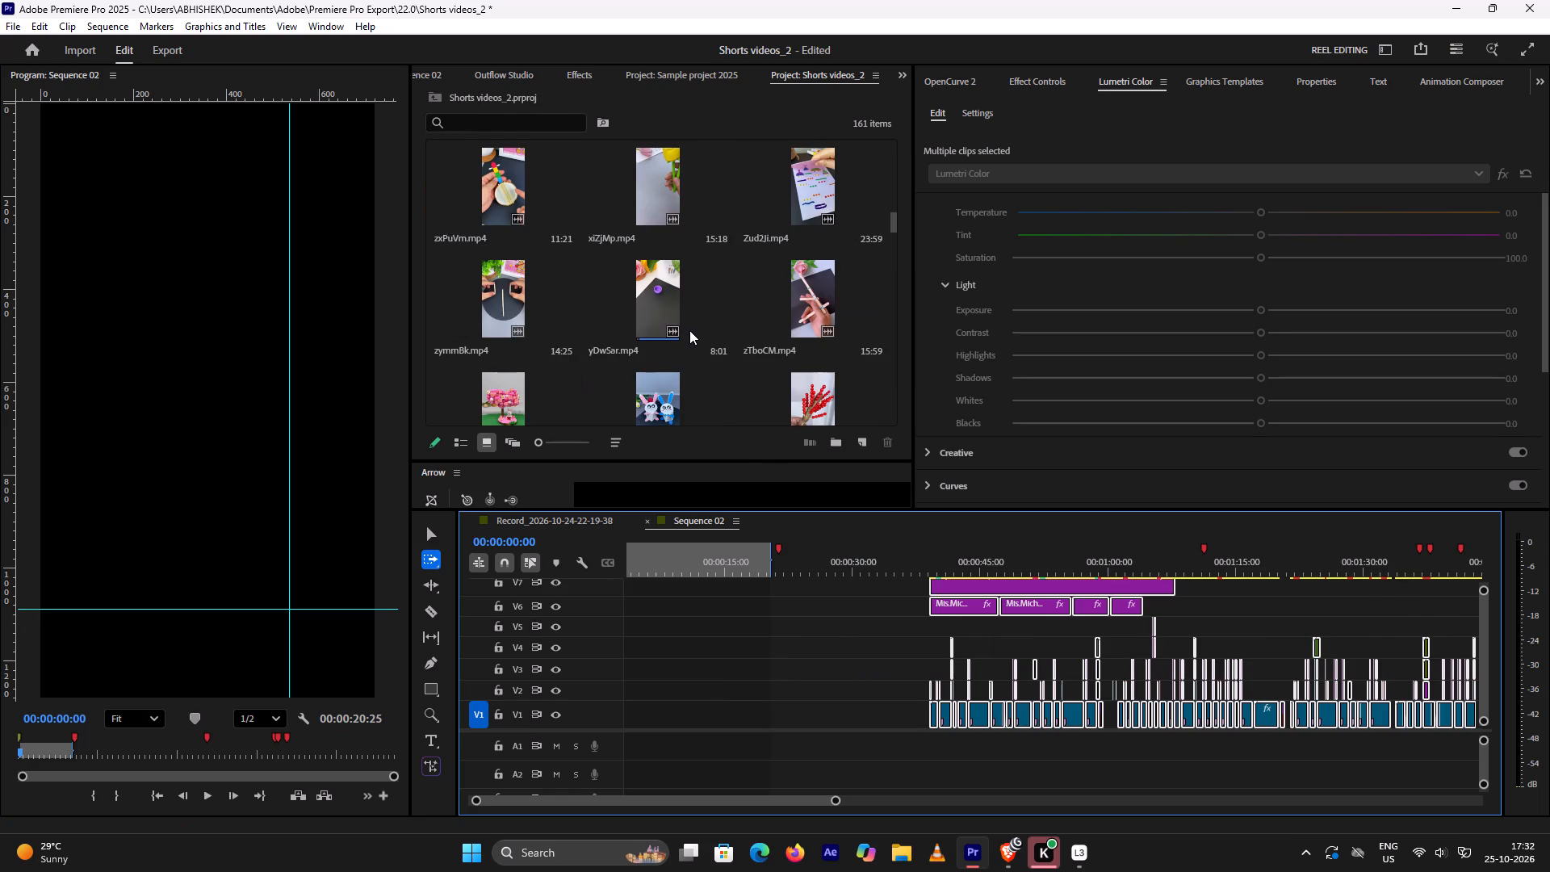
pyautogui.scroll(-1, 690, 351)
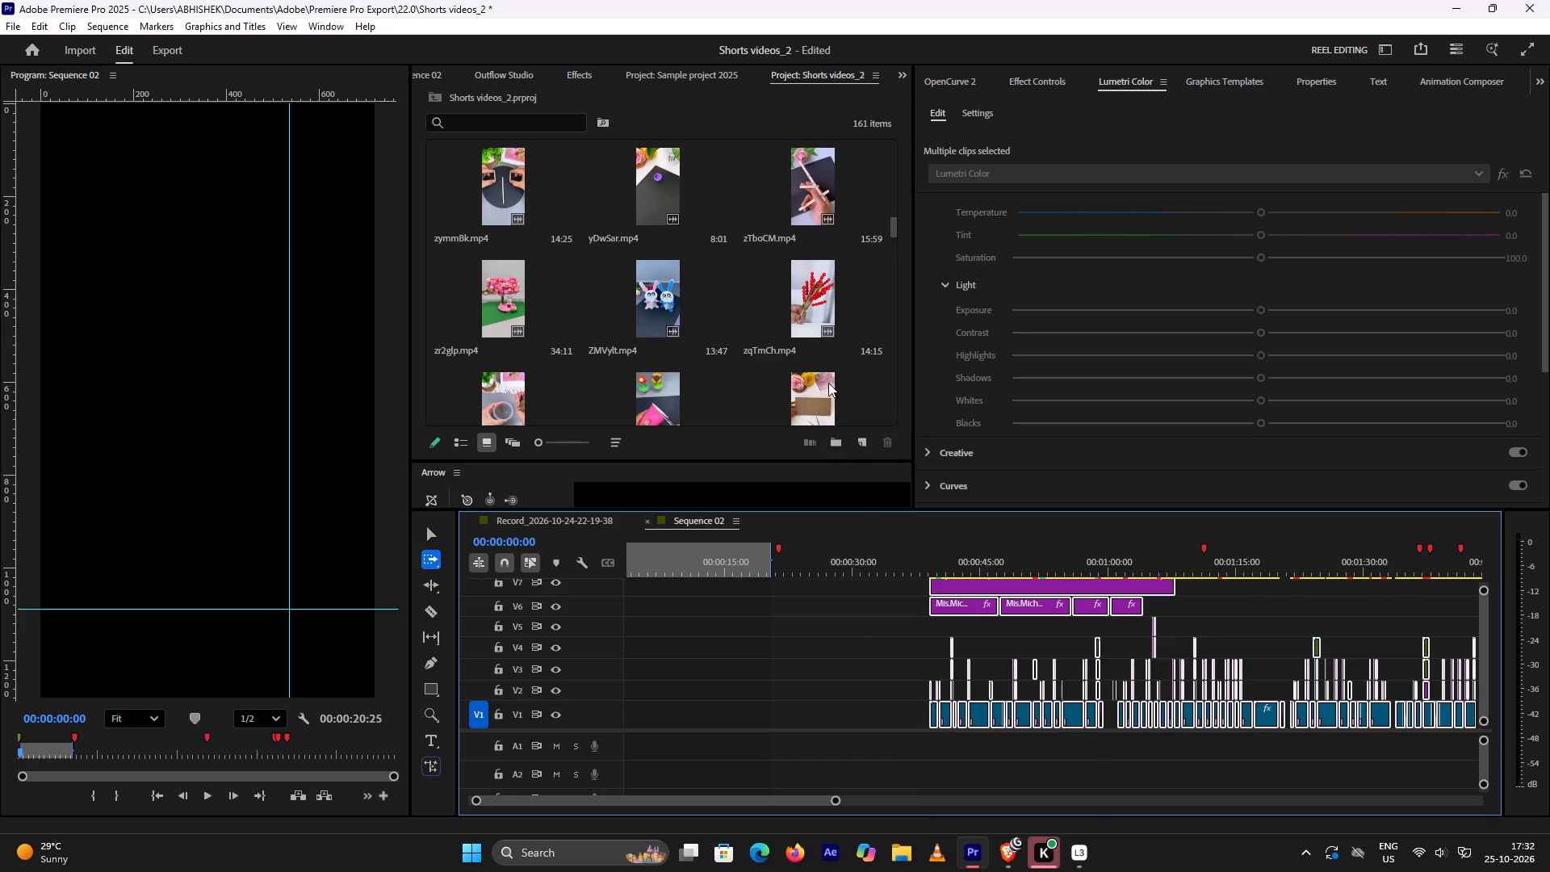
pyautogui.scroll(2, 828, 383)
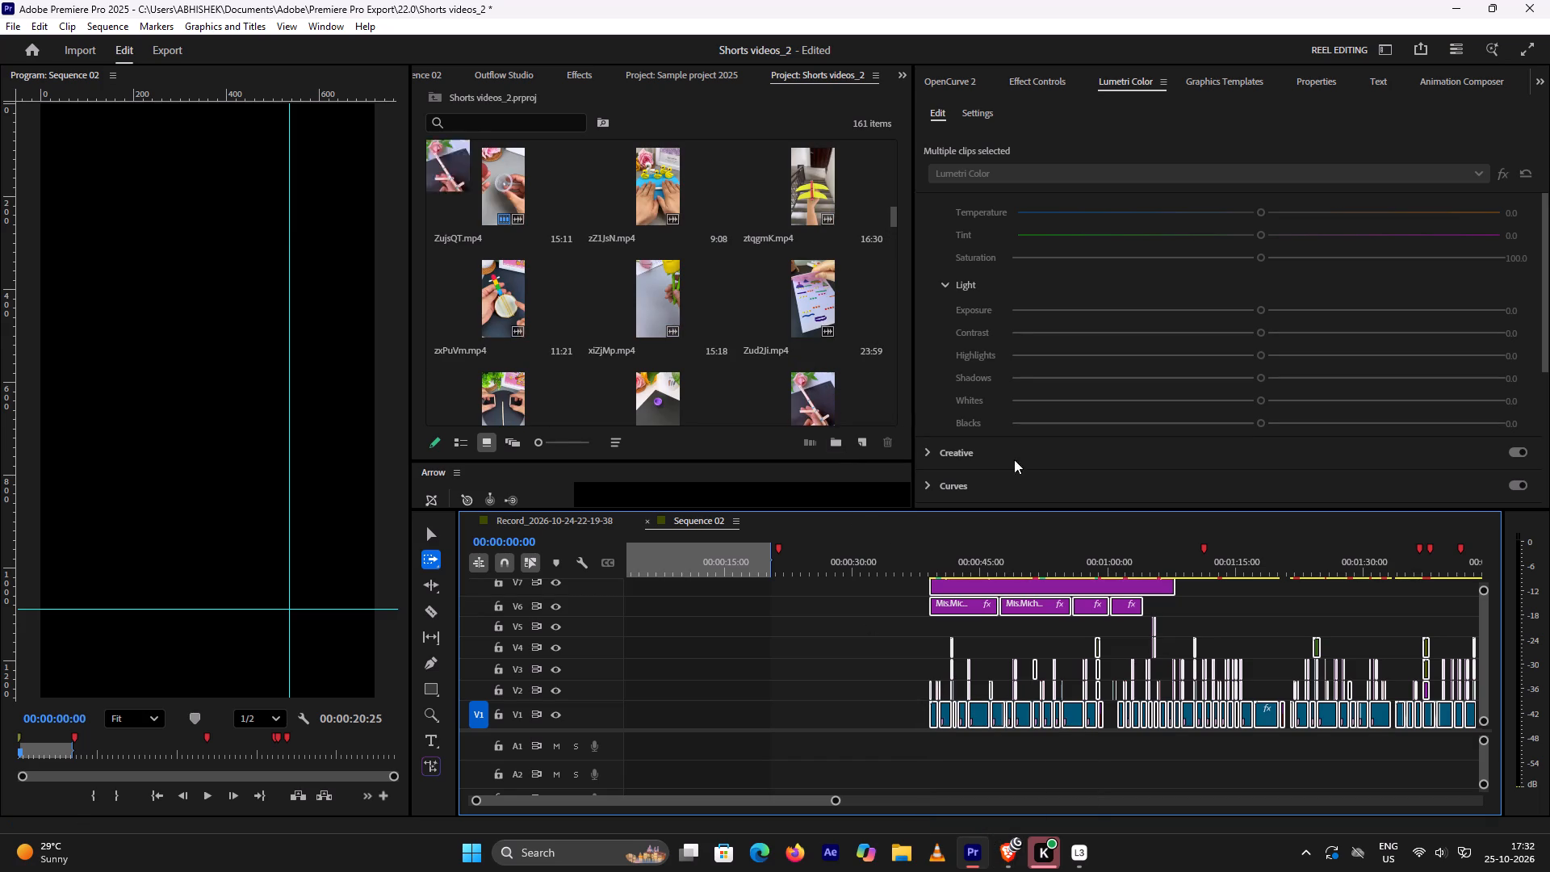
# Switch to the browser and watch the Monkey Magic breakdown video.
pyautogui.click(1002, 855)
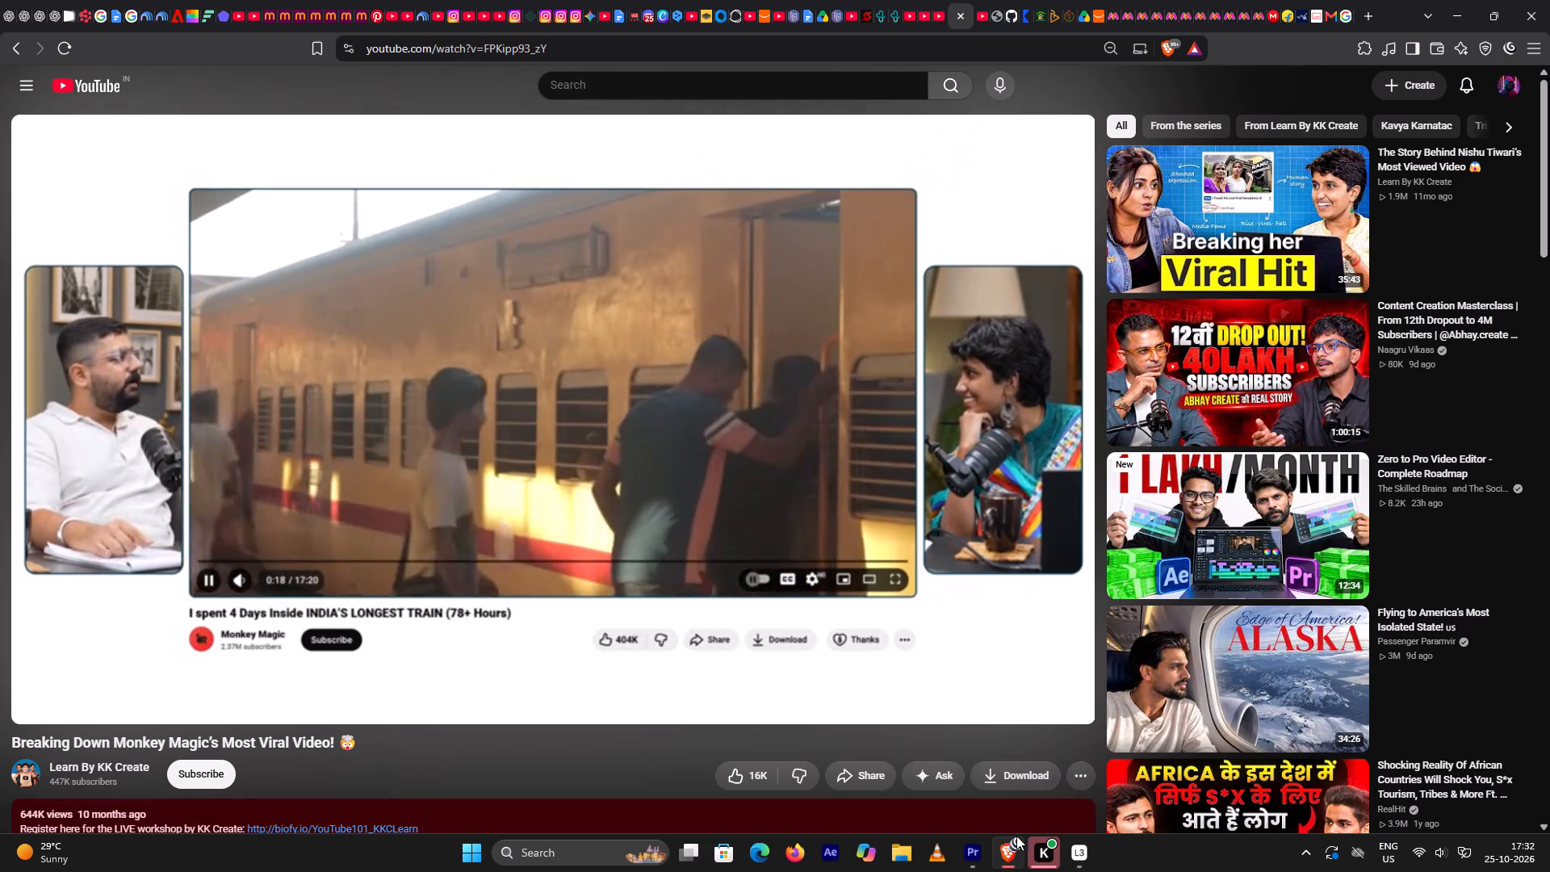
pyautogui.click(1009, 849)
pyautogui.click(1009, 849)
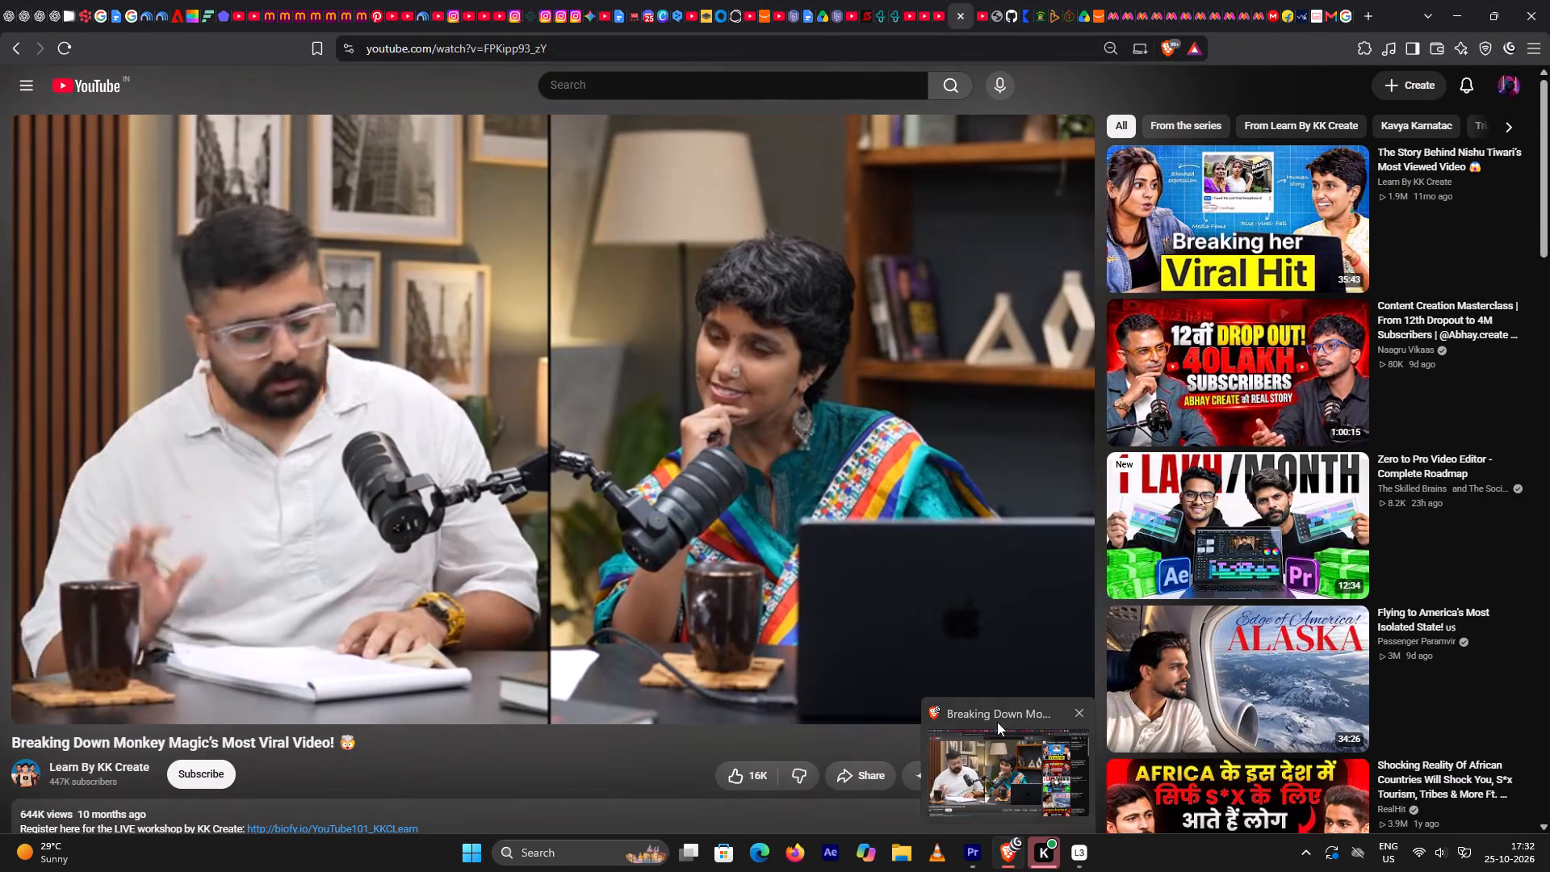
pyautogui.click(1000, 713)
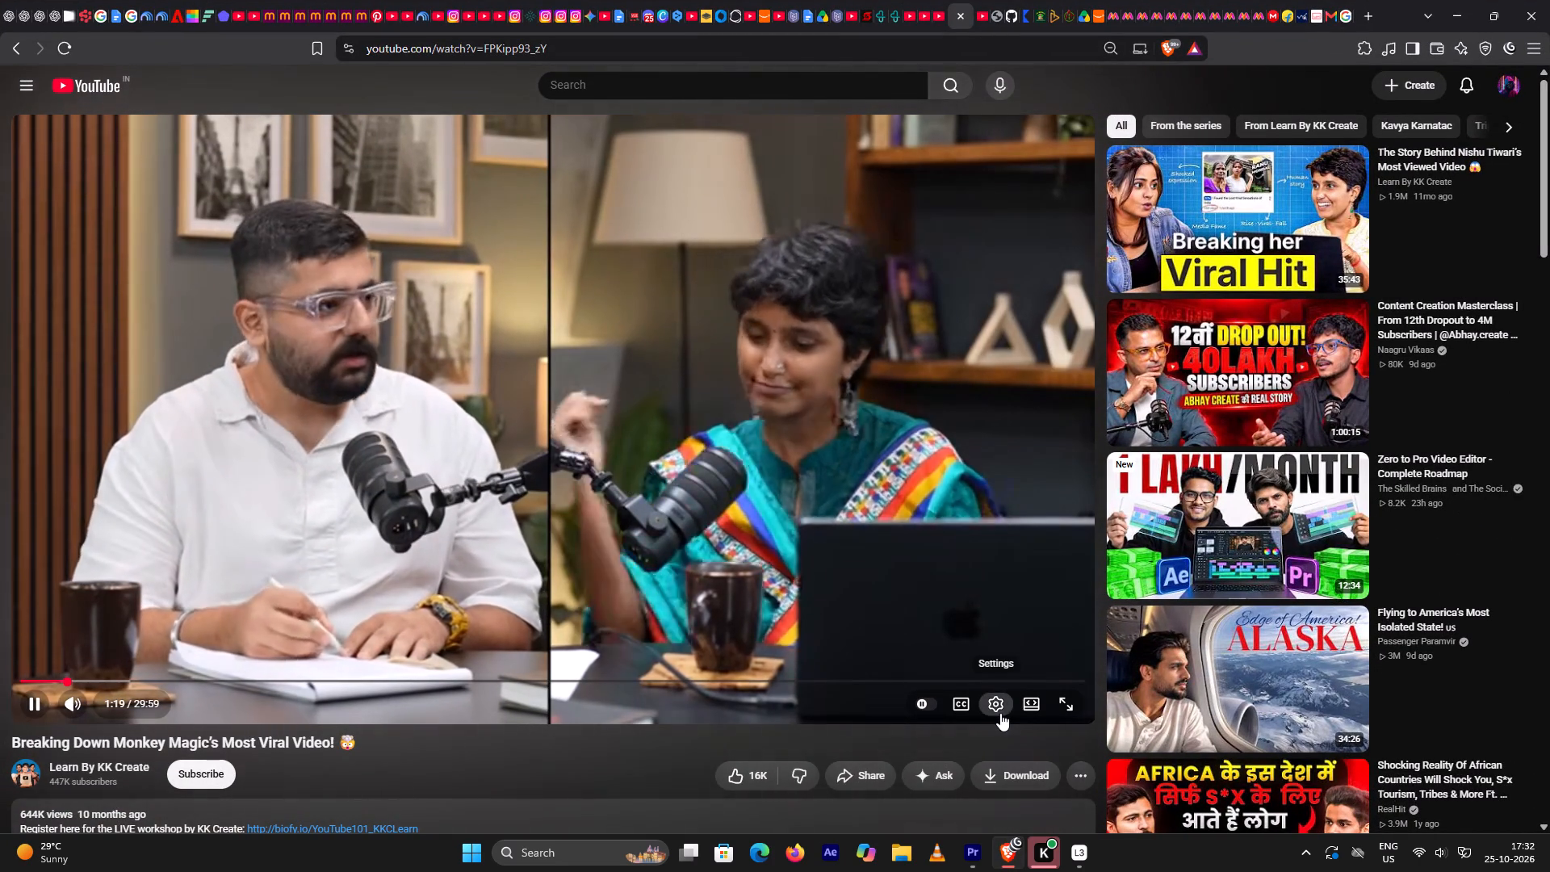
pyautogui.click(1000, 713)
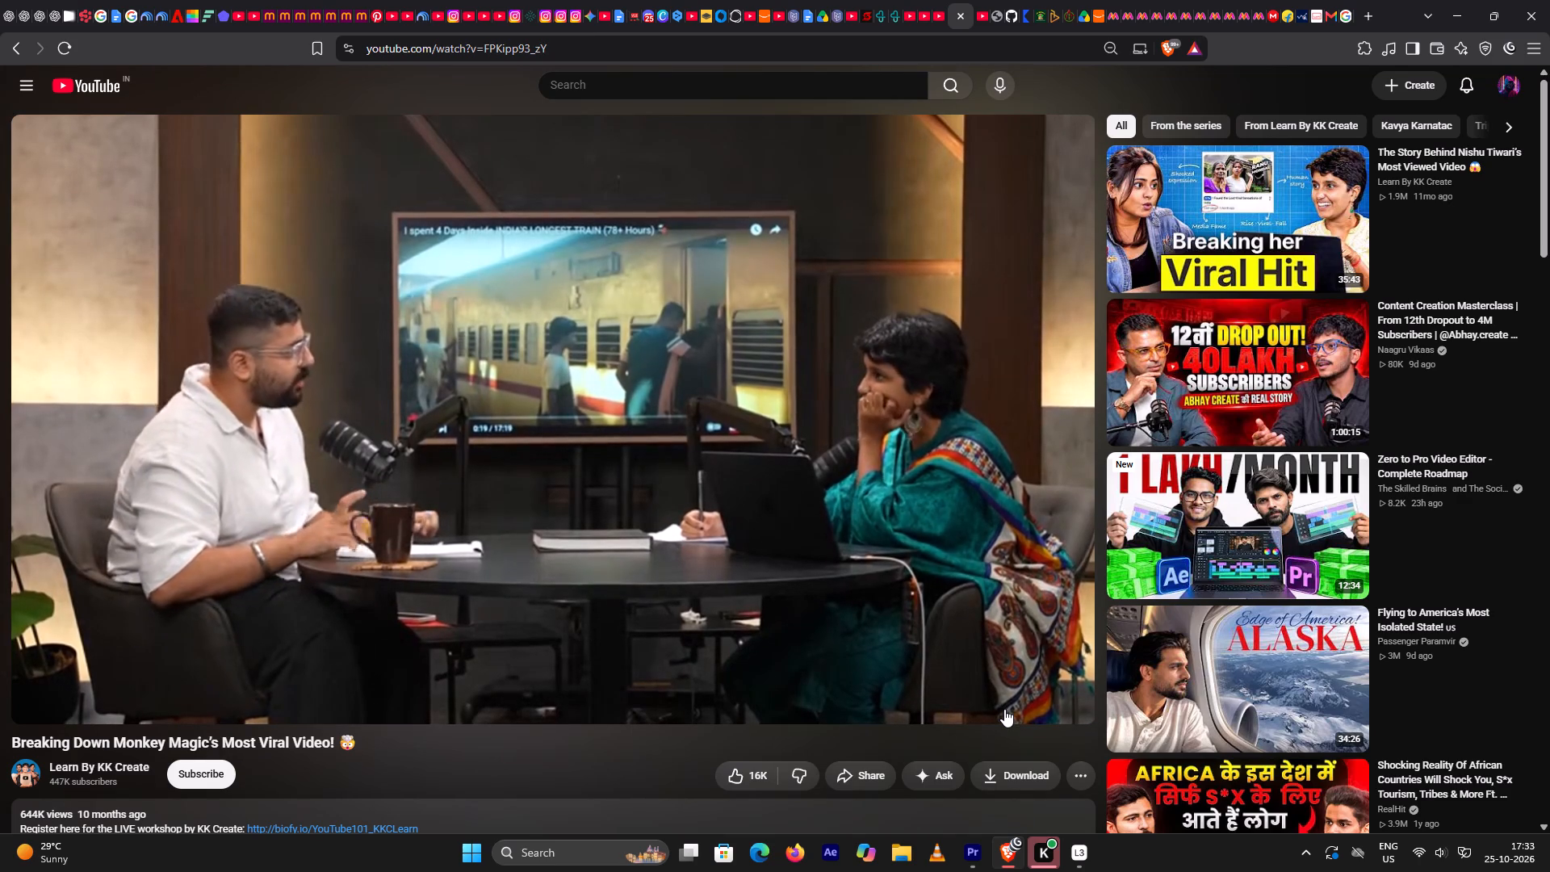
# Look through the video's description, comments and suggested videos, and return to the player.
pyautogui.scroll(-1, 1017, 755)
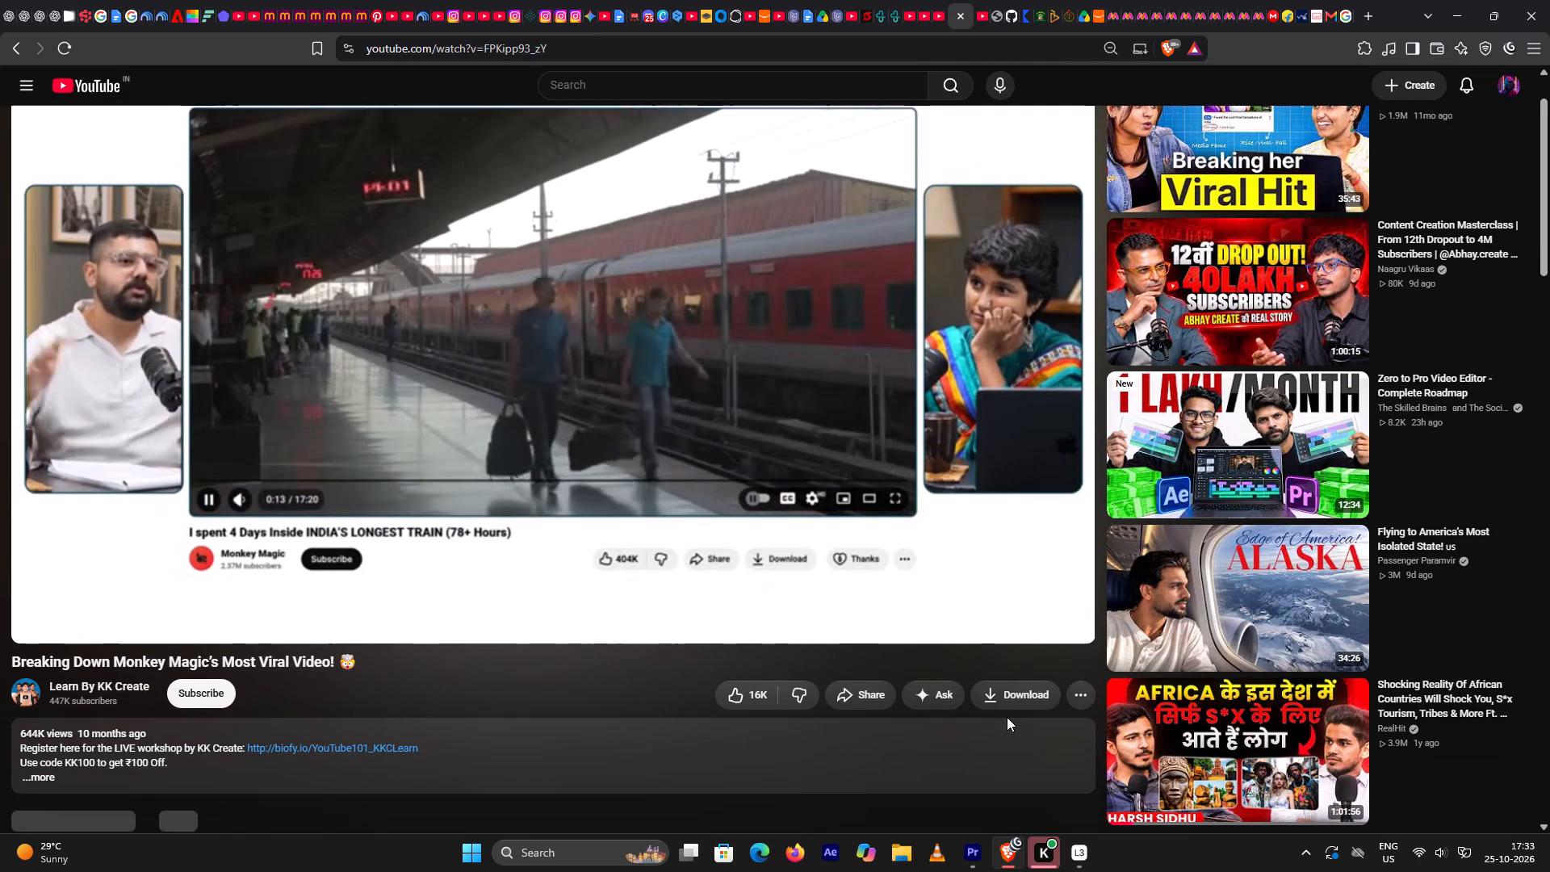
pyautogui.scroll(-3, 1007, 717)
pyautogui.scroll(5, 1007, 717)
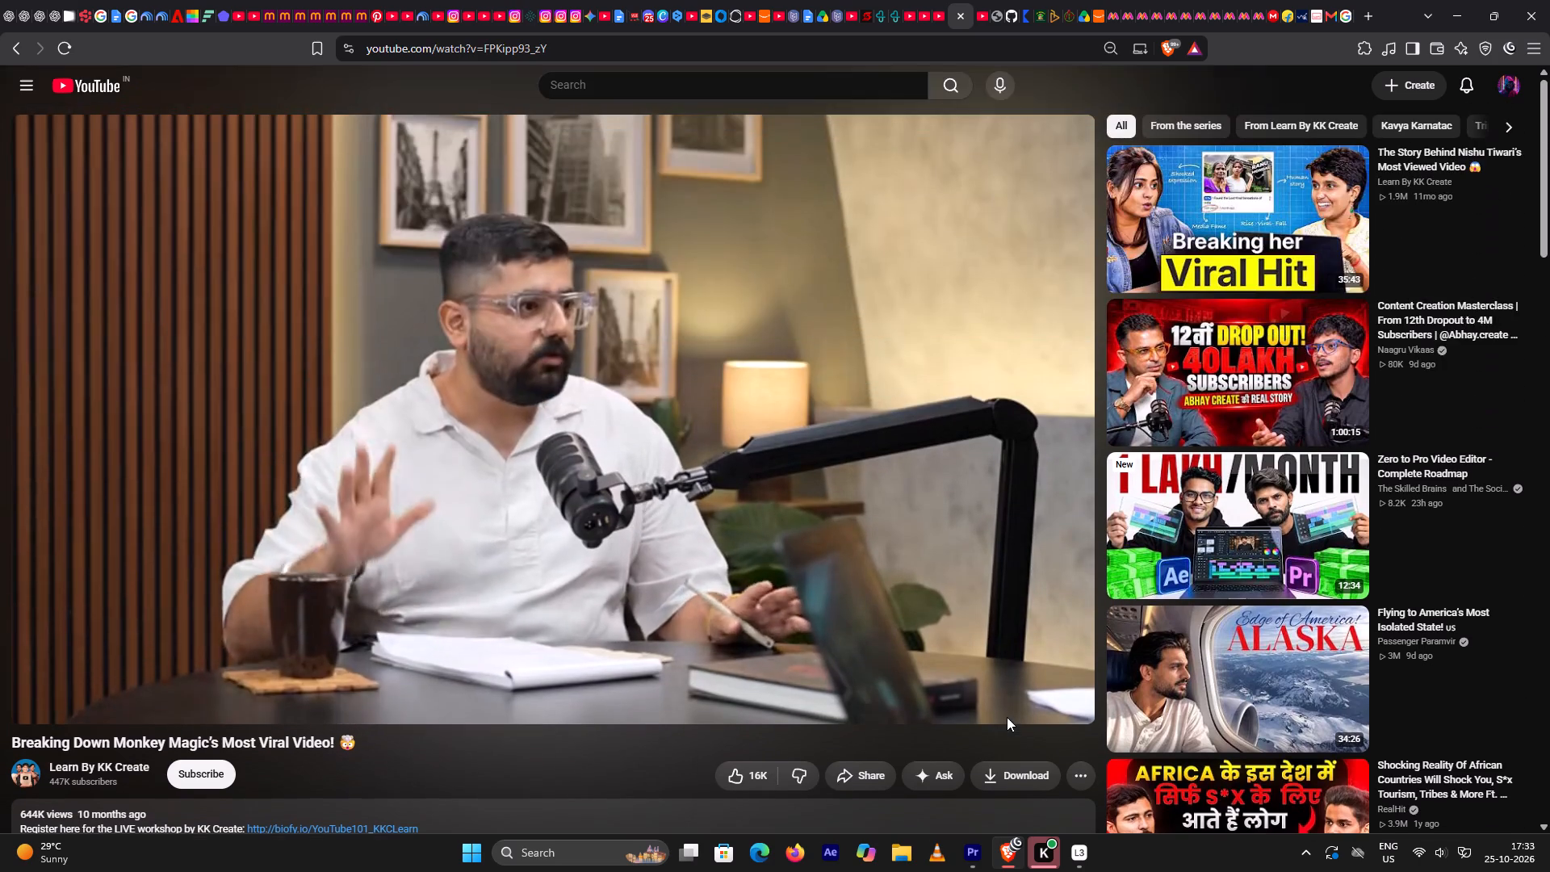
pyautogui.scroll(-4, 1005, 714)
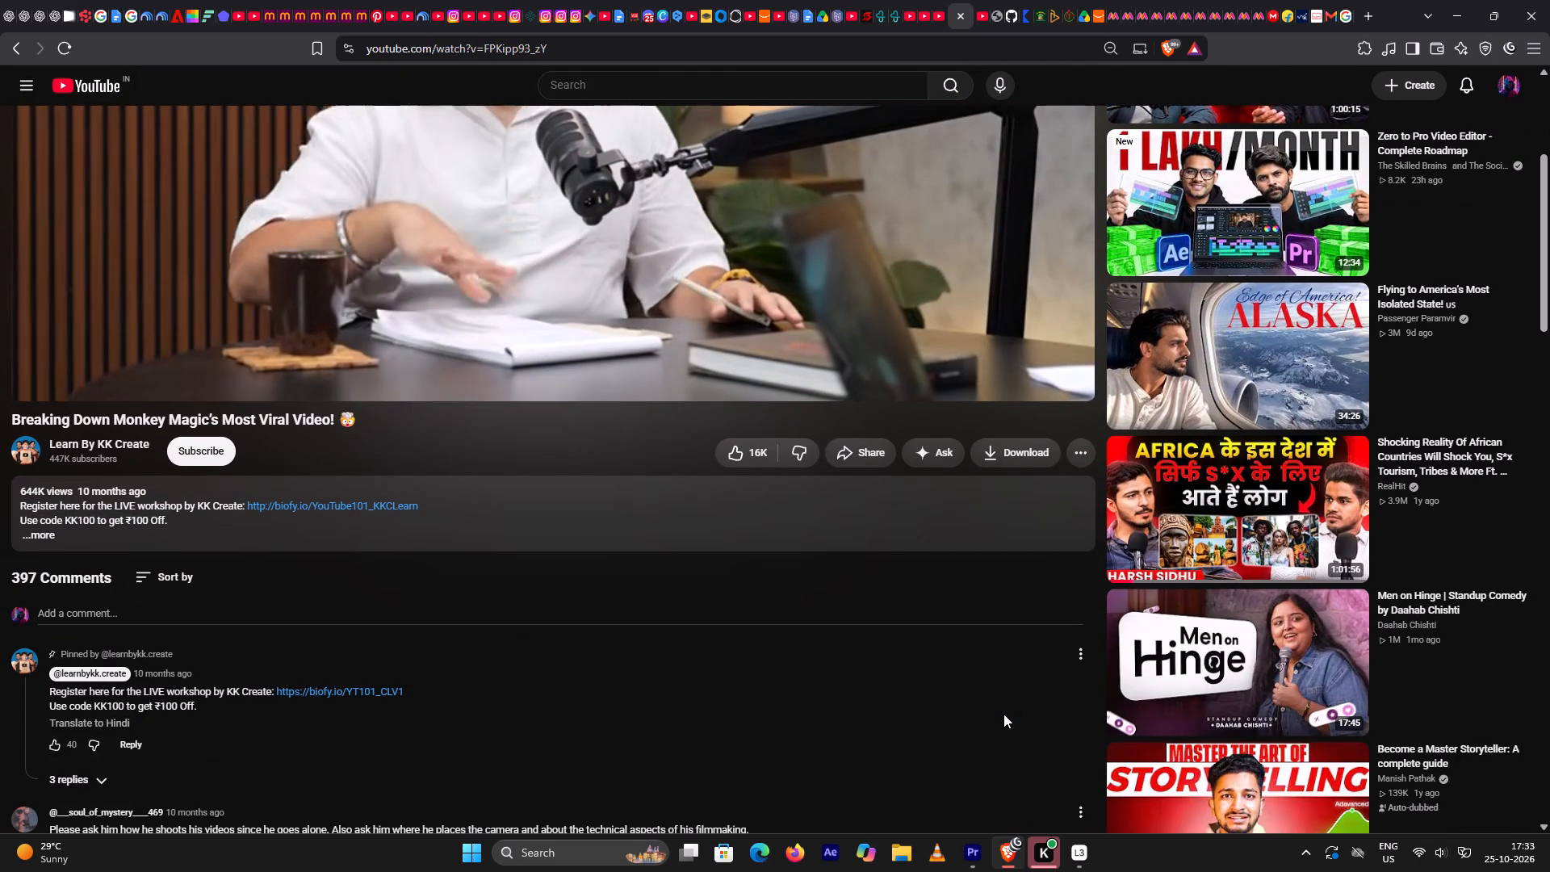
pyautogui.scroll(-1, 1001, 711)
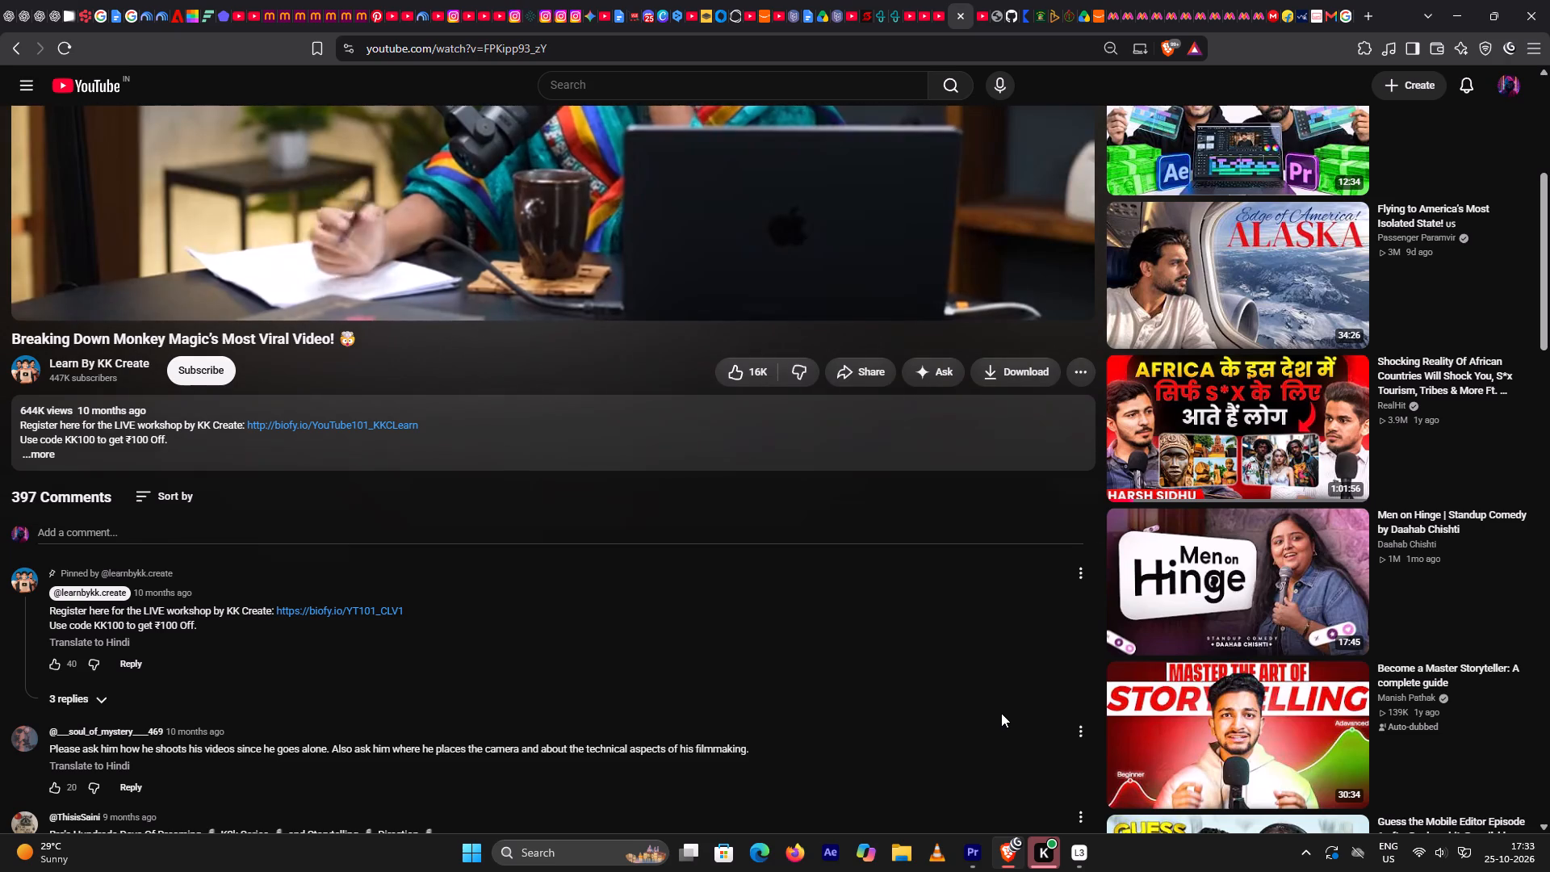
pyautogui.scroll(-5, 1003, 712)
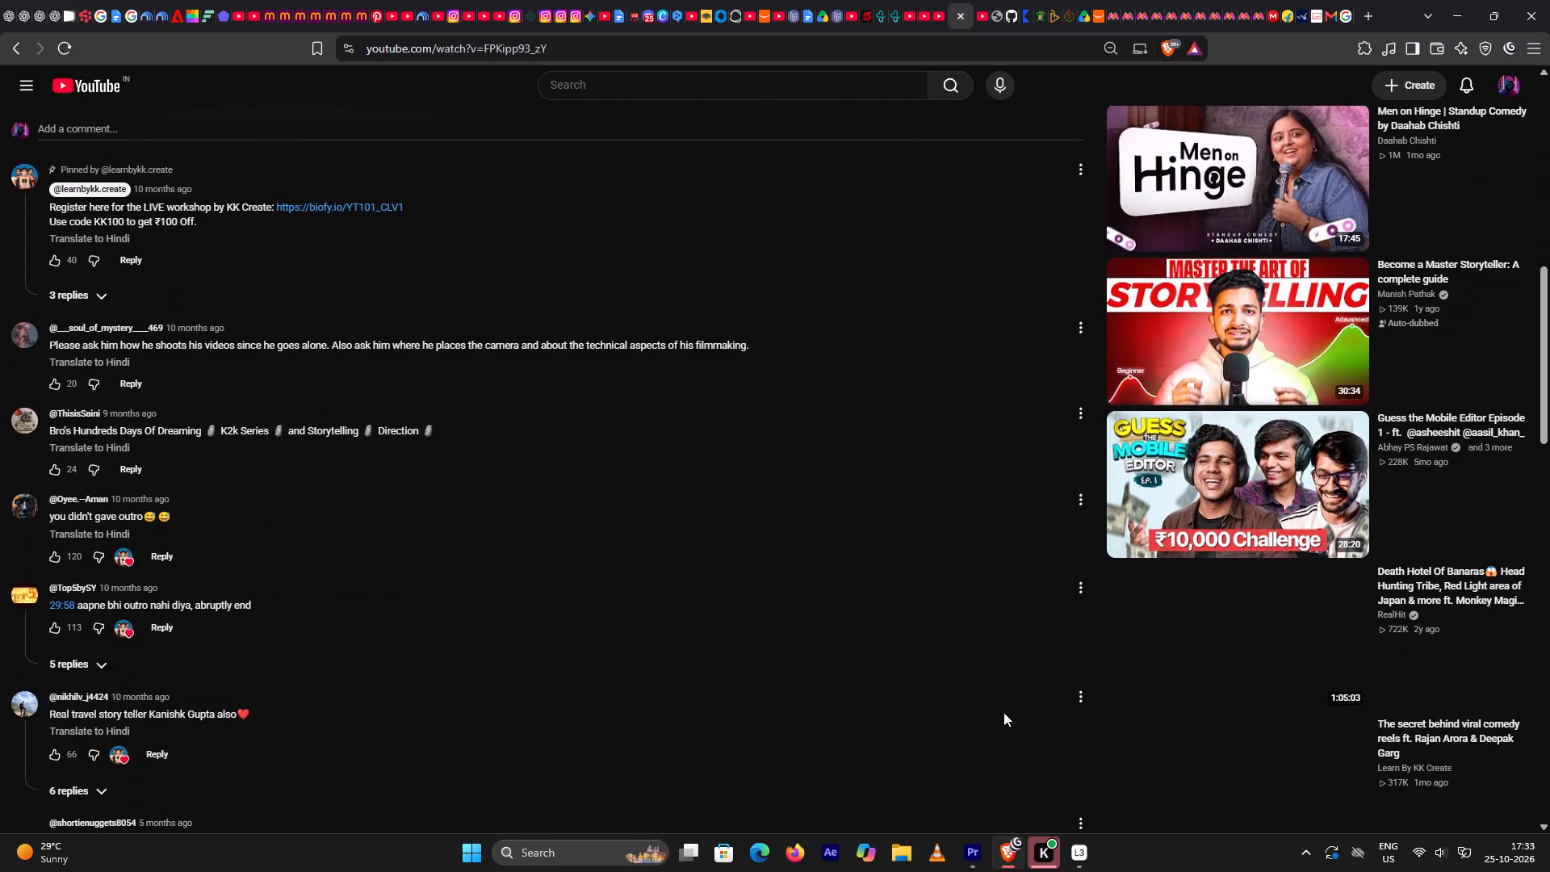
pyautogui.scroll(11, 1003, 712)
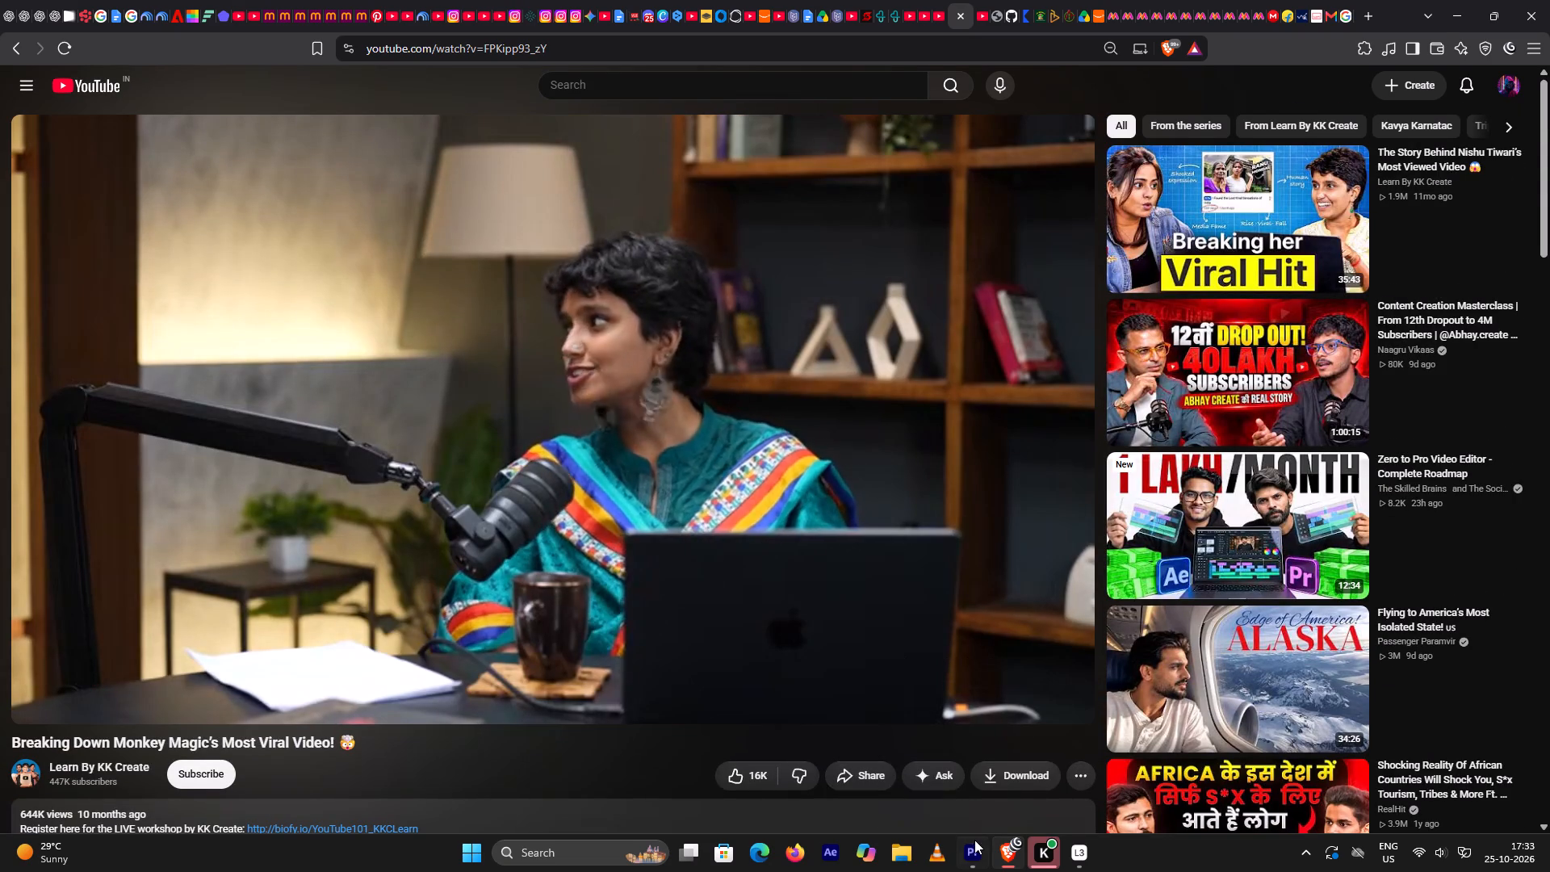
# Switch back to Premiere Pro with Sequence 02 open.
pyautogui.click(975, 855)
pyautogui.click(975, 855)
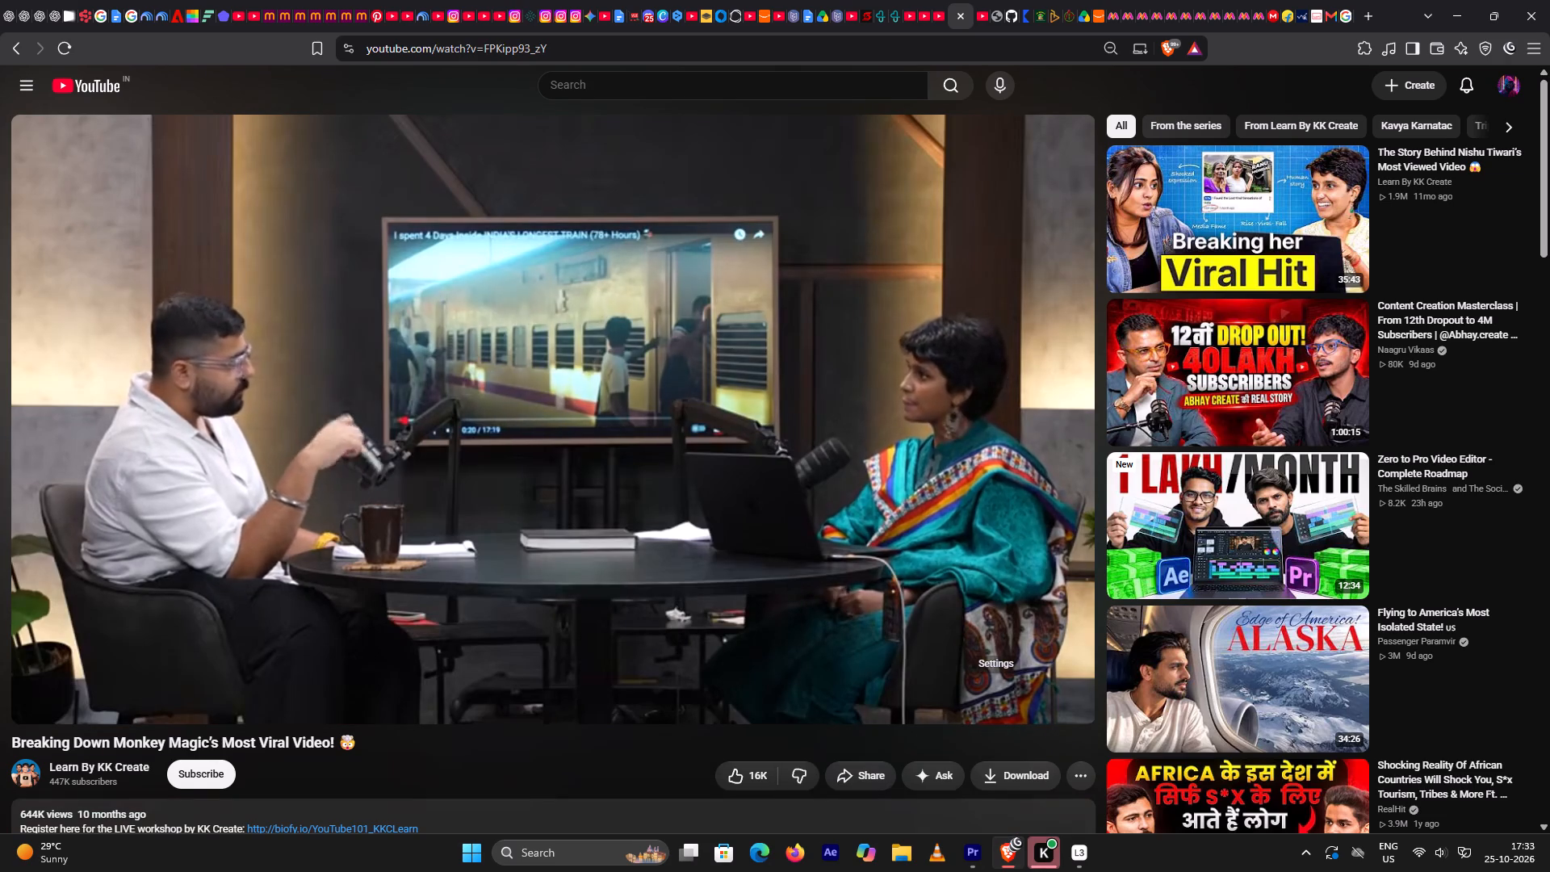
pyautogui.click(978, 860)
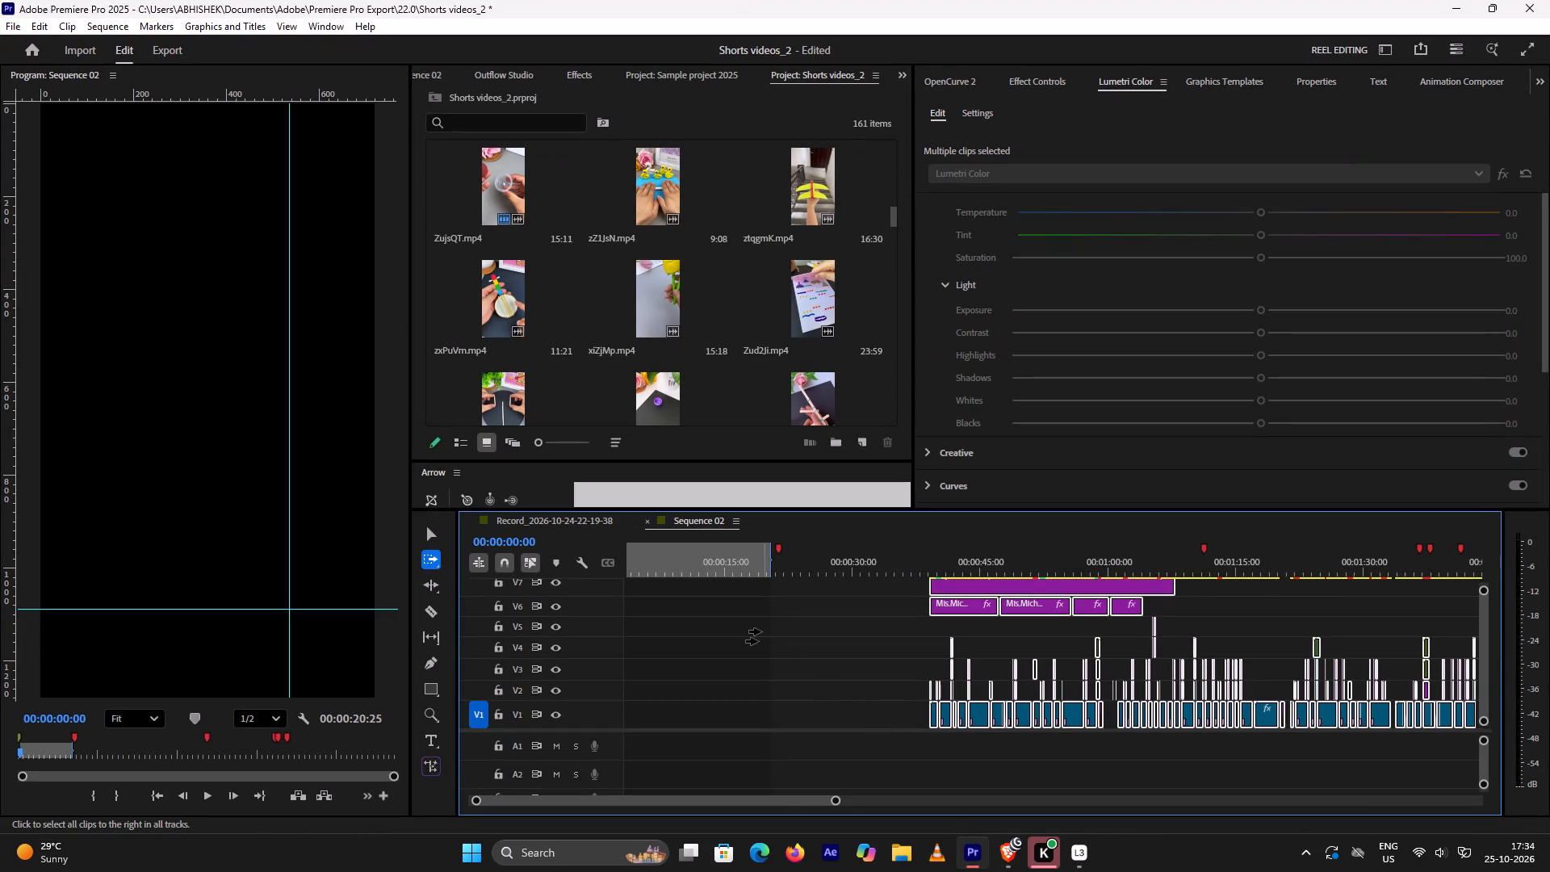
# Look through the source video thumbnails in the Shorts videos_2 project for a clip to use.
pyautogui.press('v')
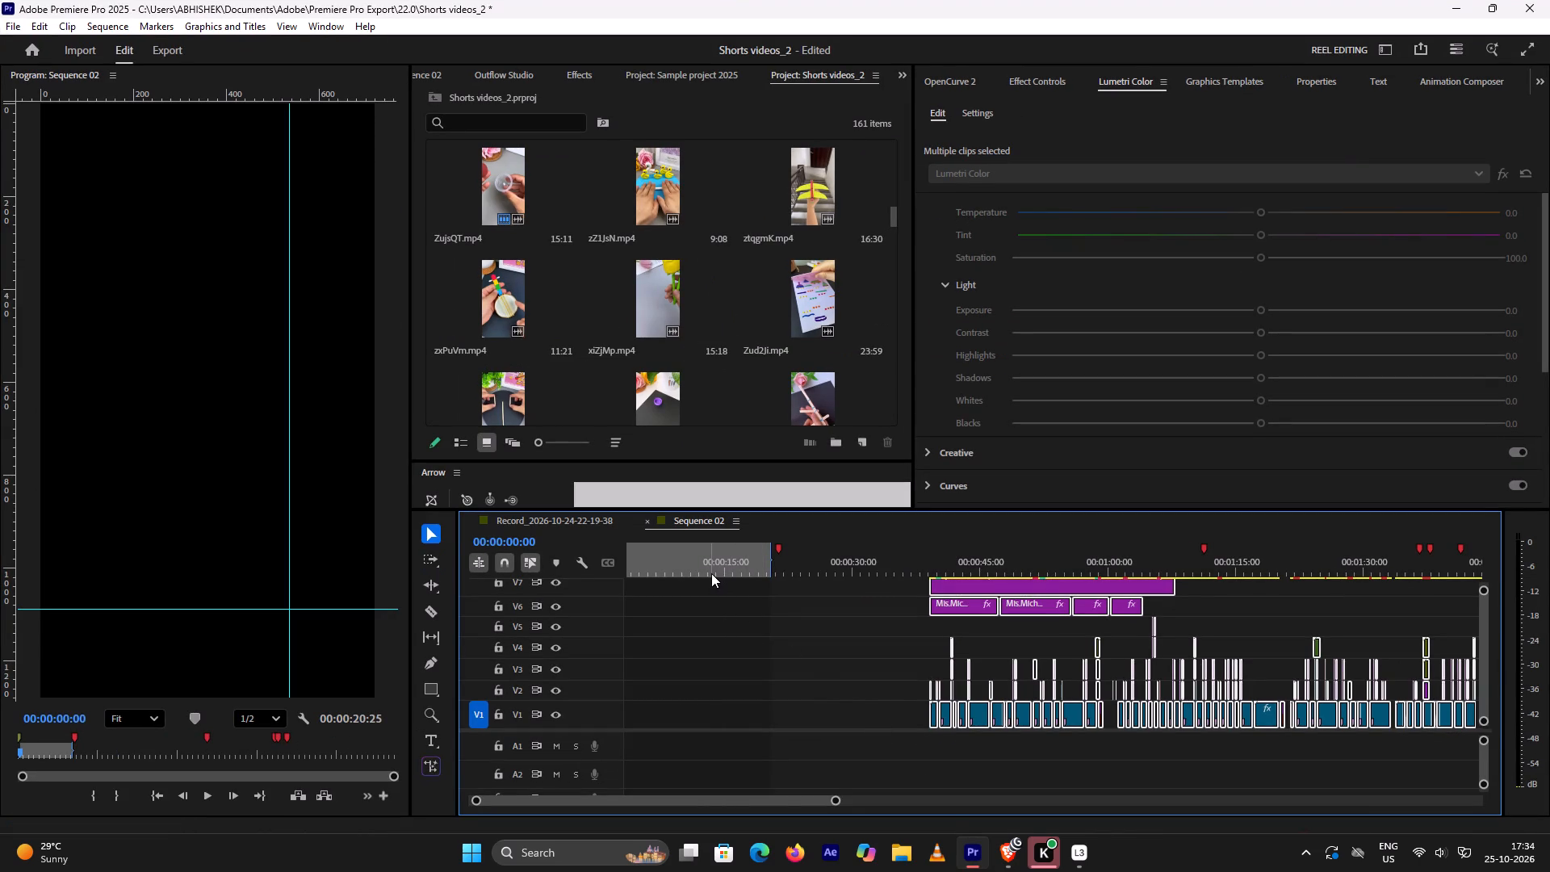
pyautogui.scroll(1, 660, 295)
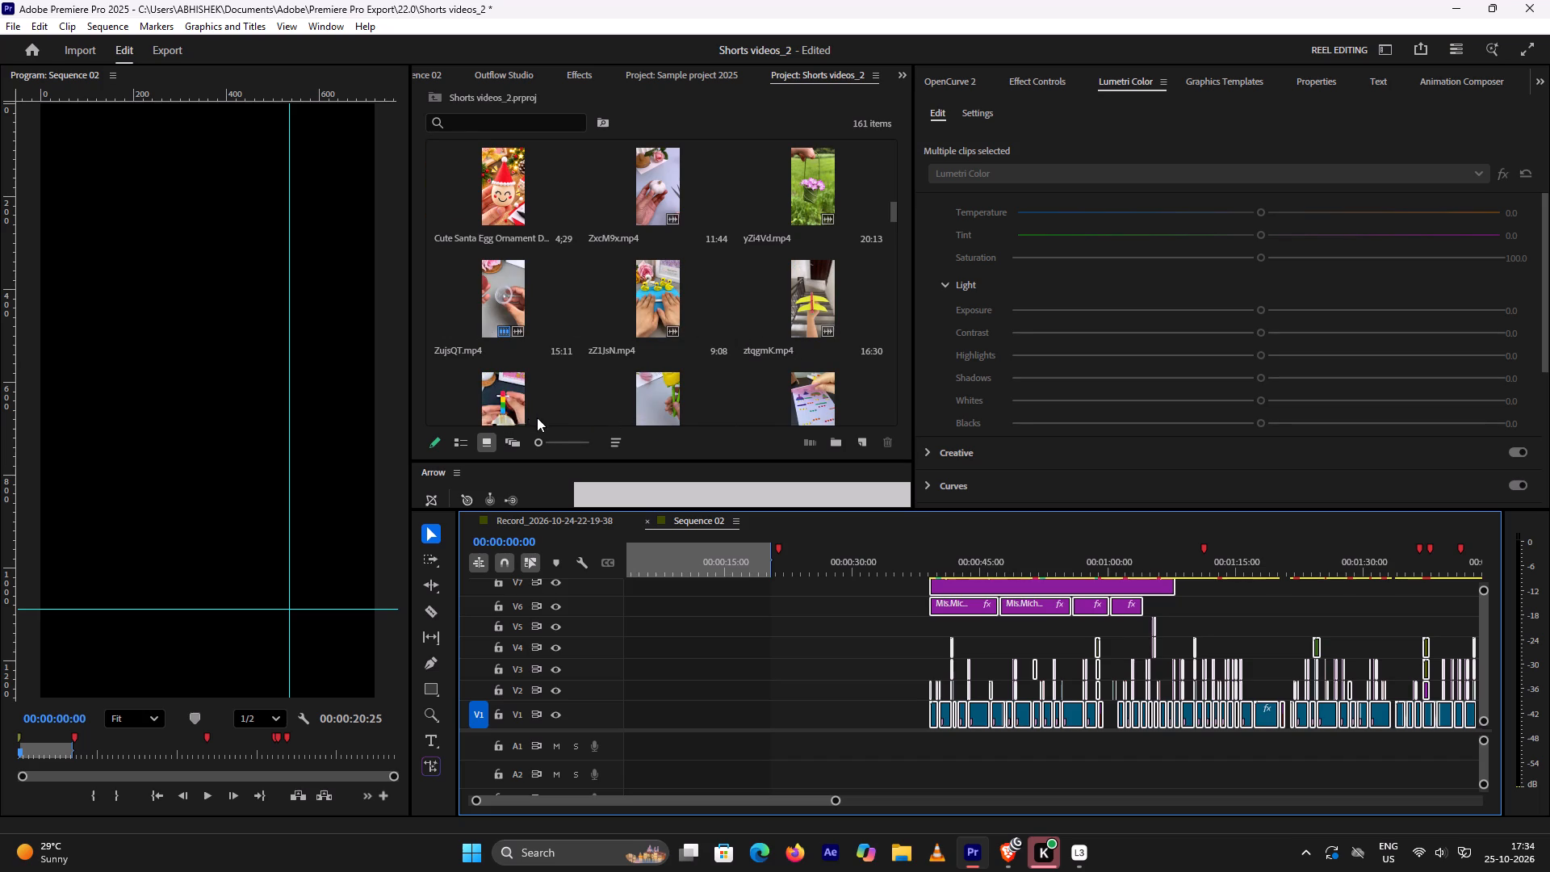
pyautogui.scroll(-1, 630, 392)
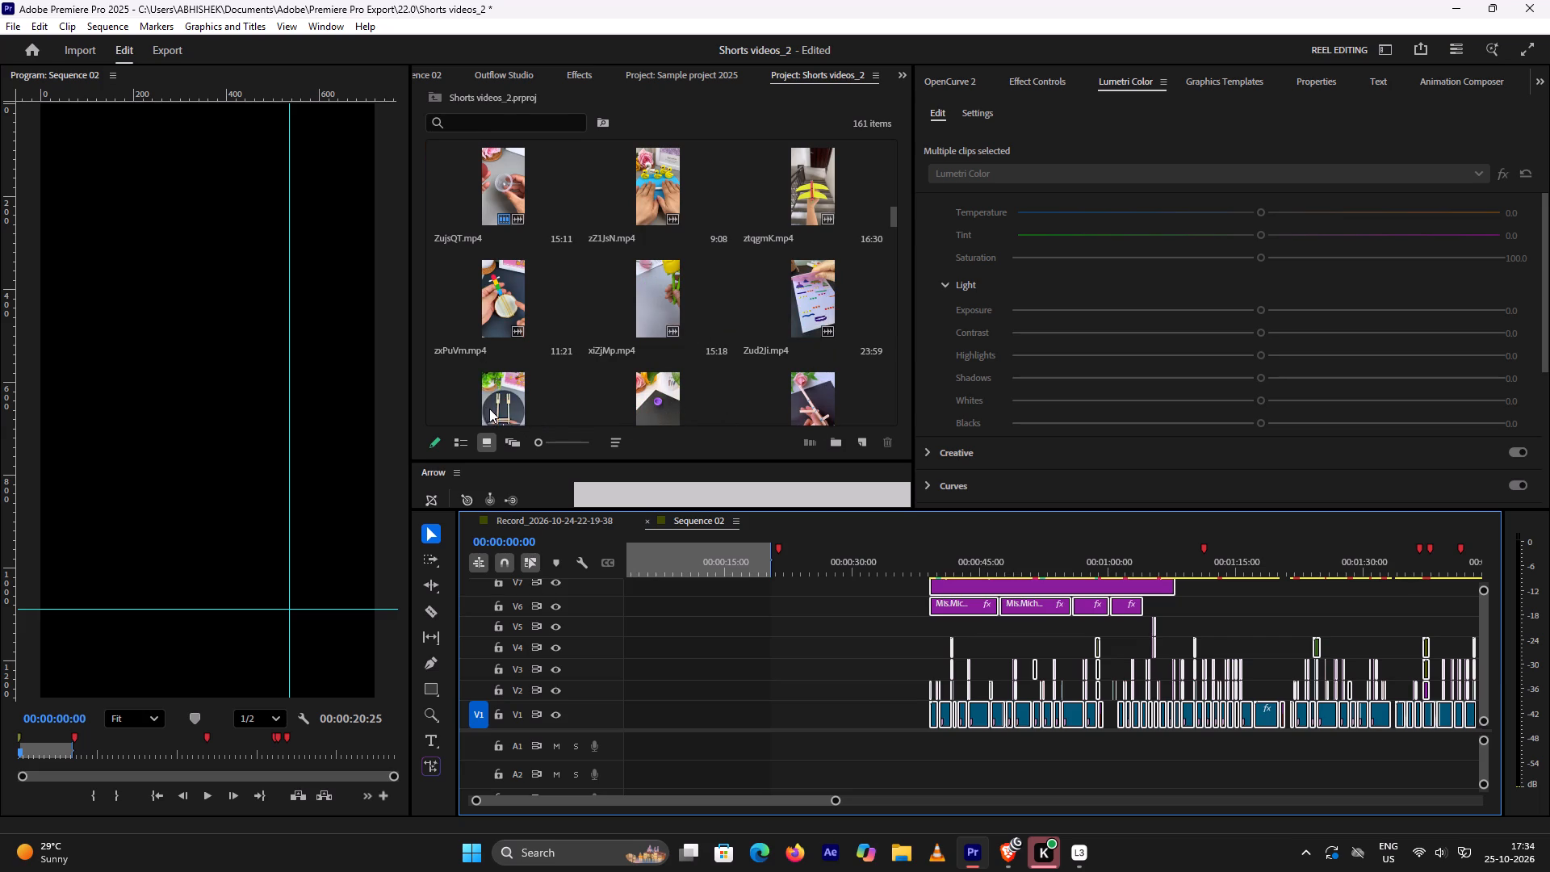
pyautogui.scroll(-2, 491, 406)
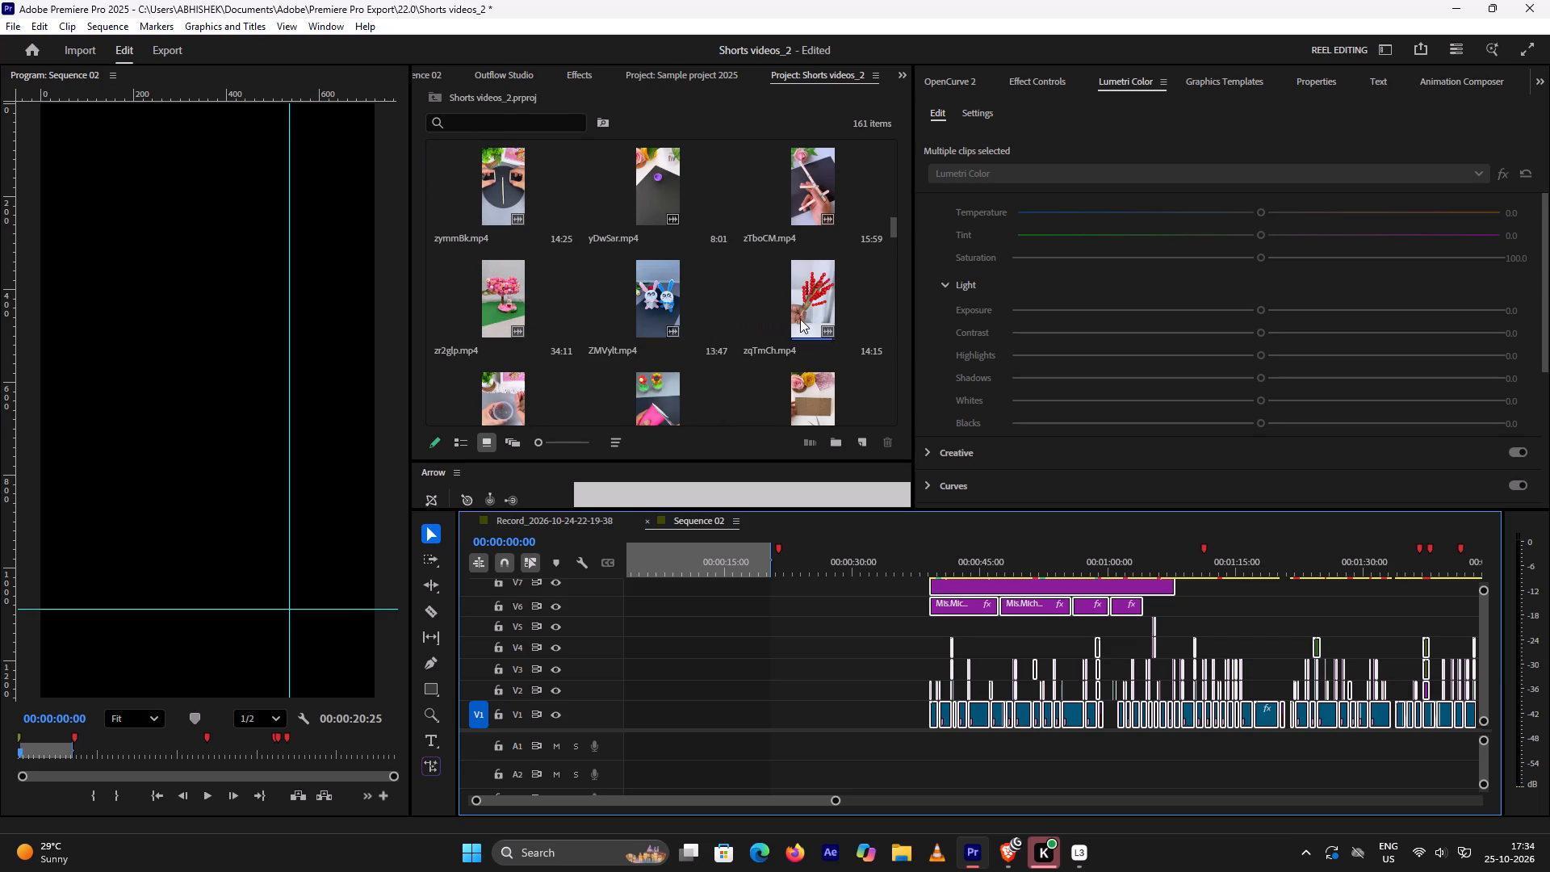
pyautogui.scroll(-1, 820, 338)
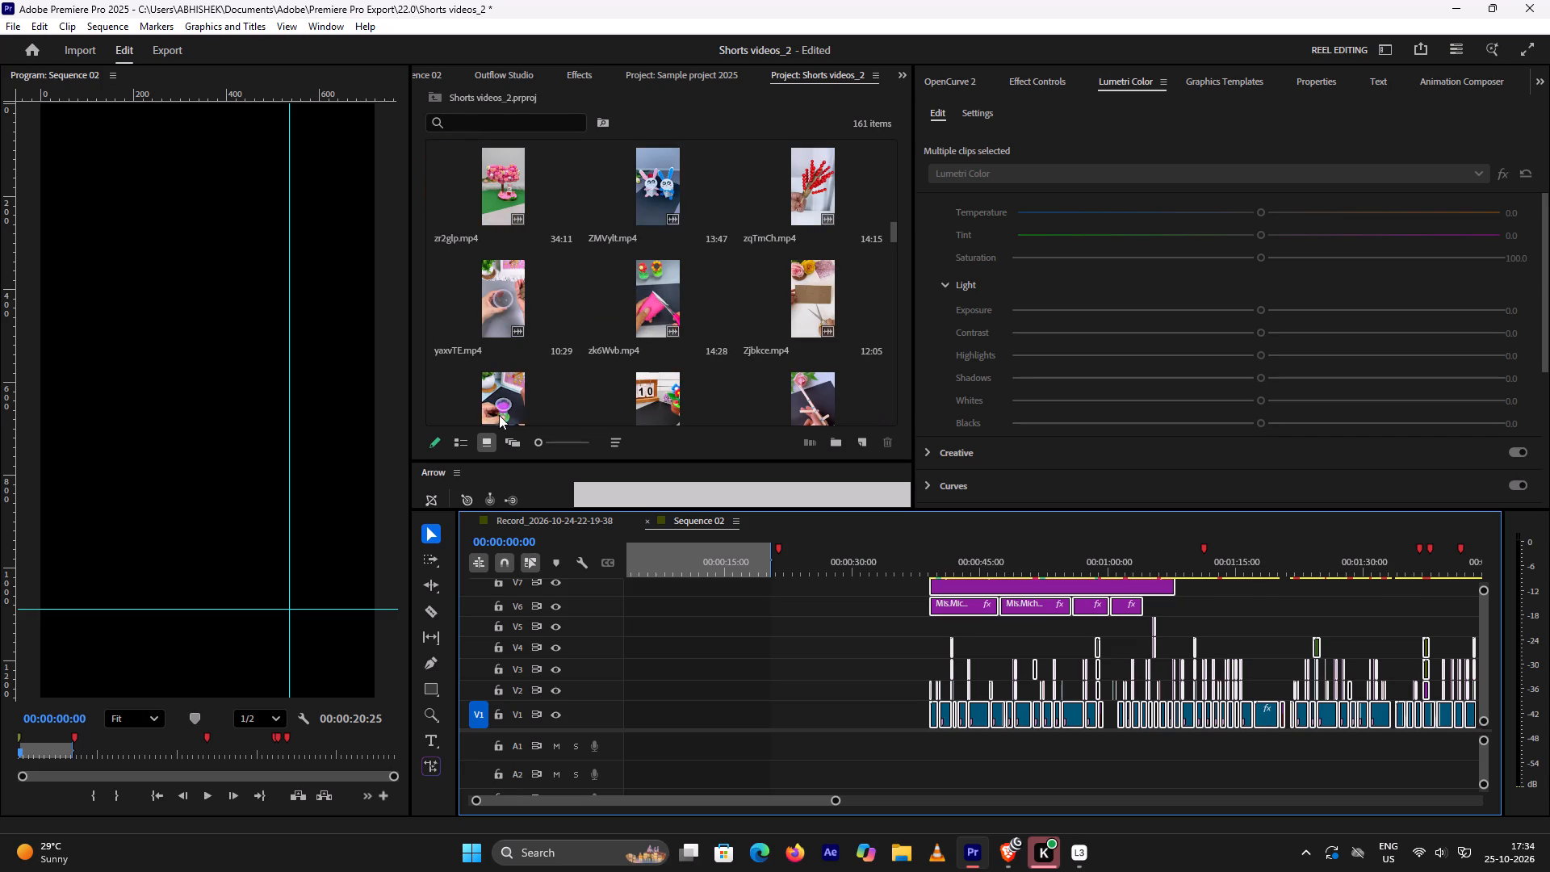
pyautogui.scroll(-1, 503, 388)
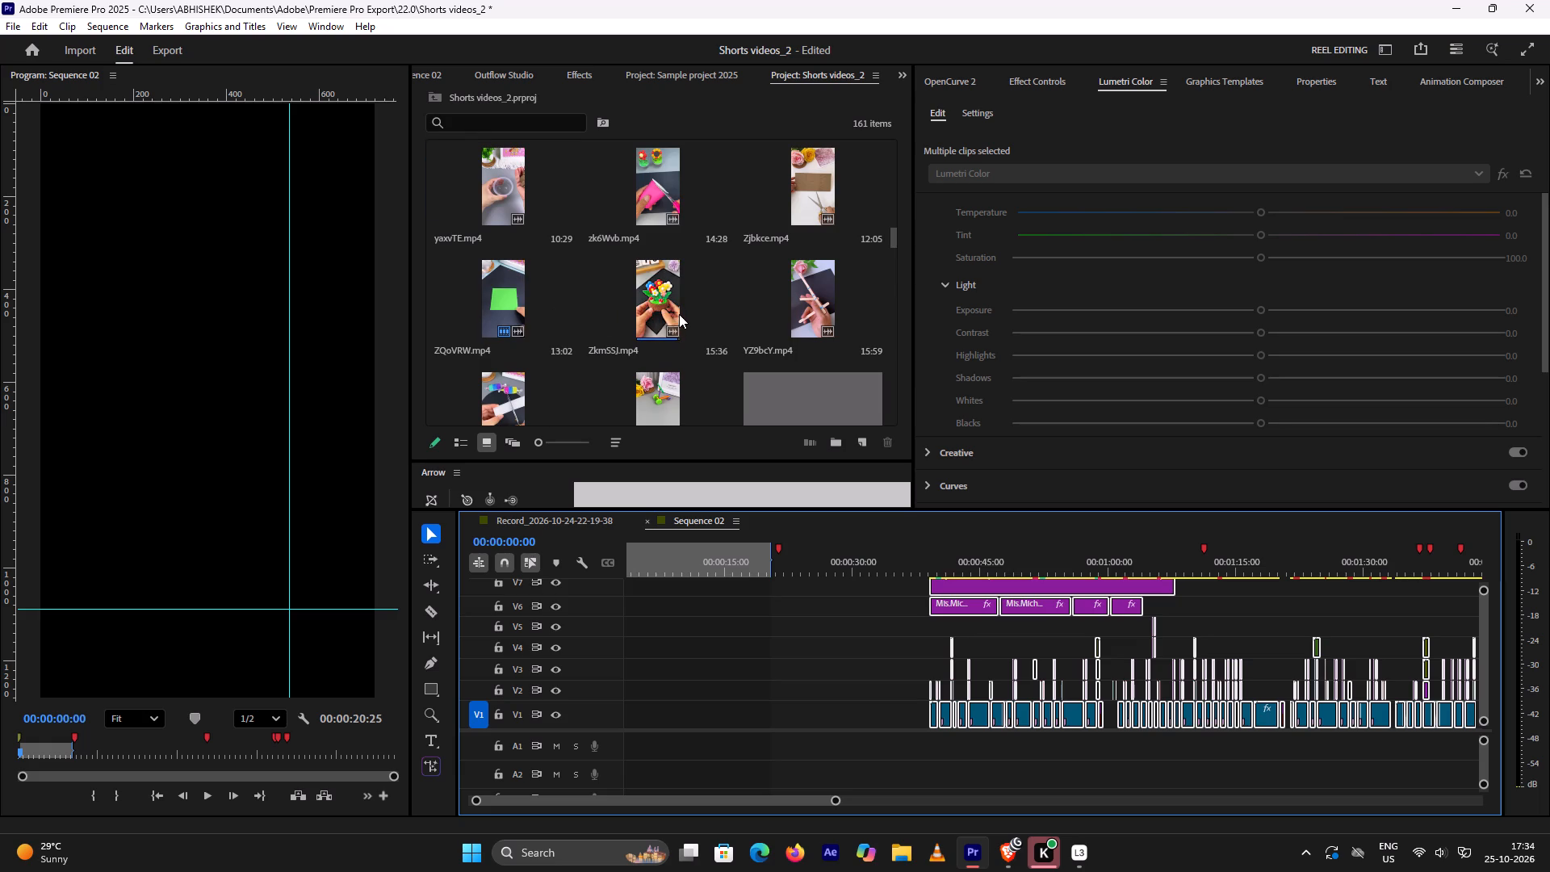
pyautogui.scroll(-1, 805, 320)
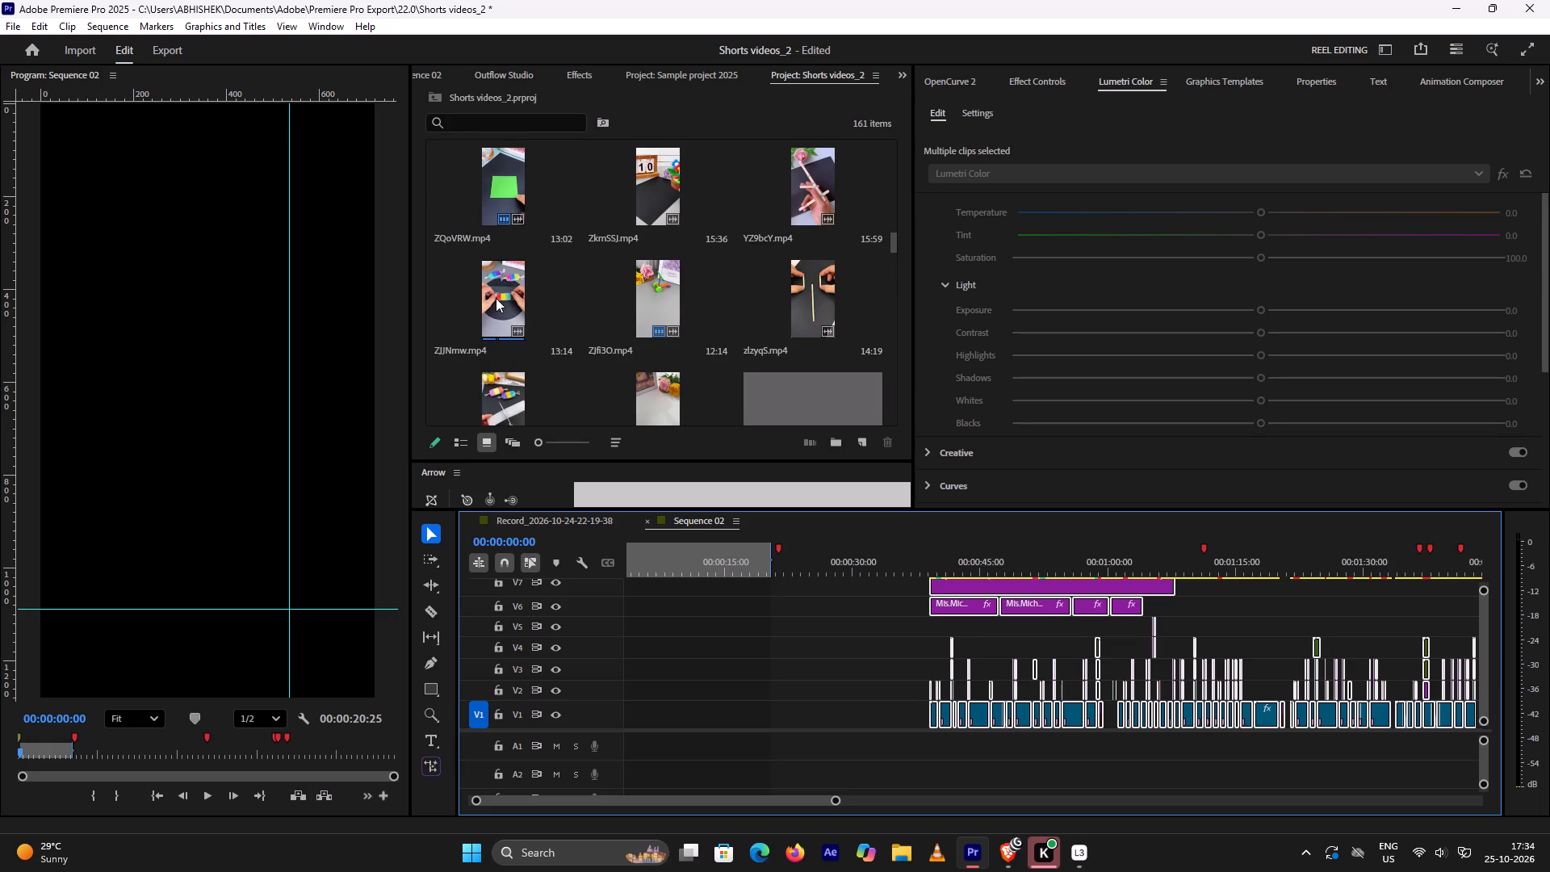
pyautogui.scroll(-1, 507, 325)
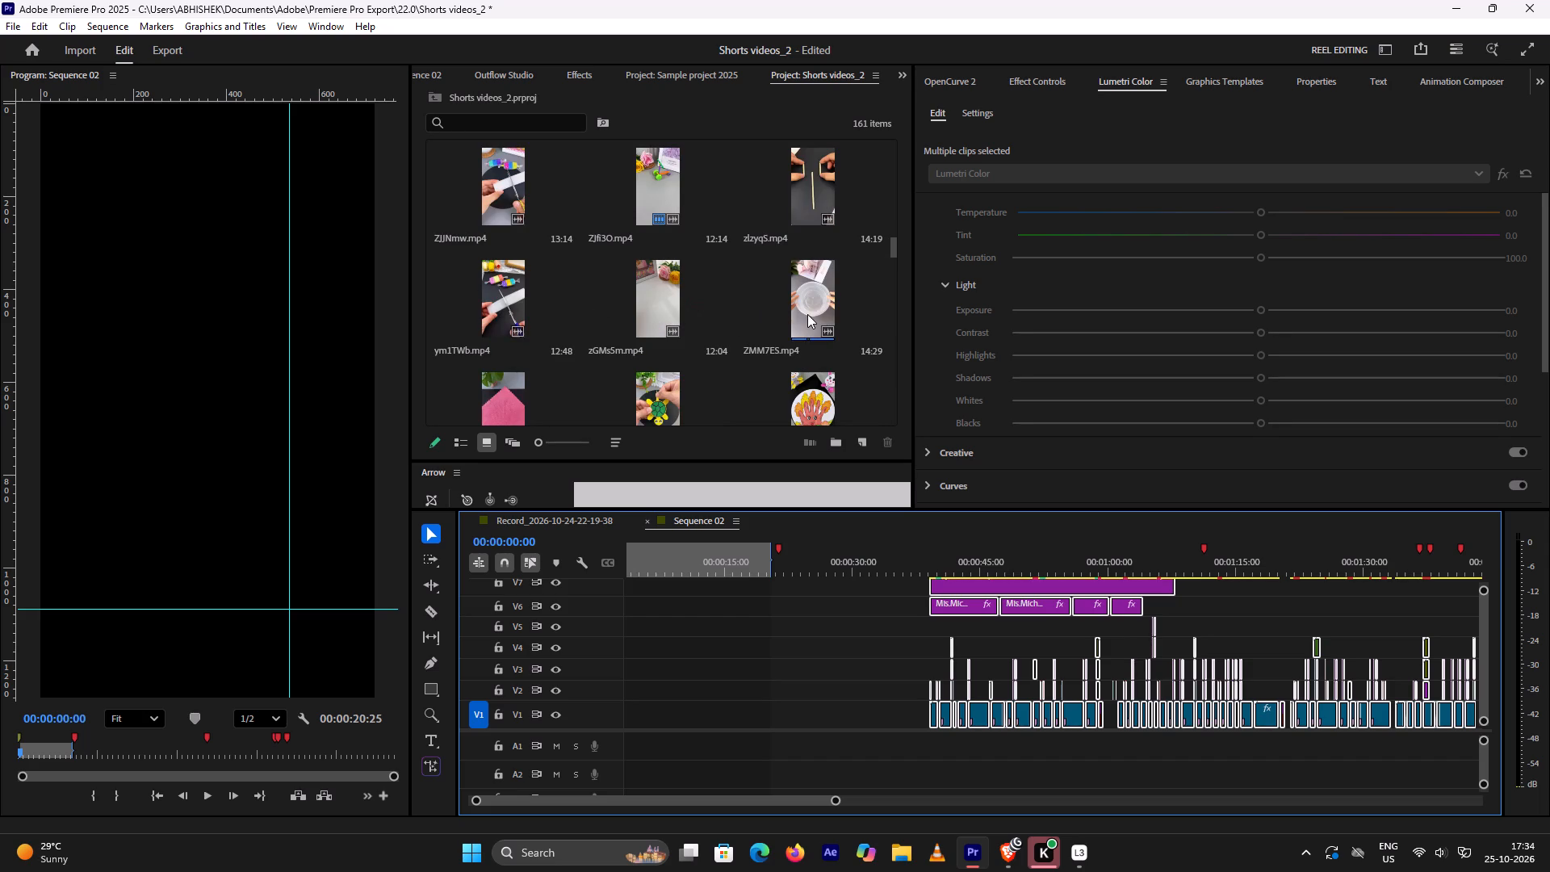
pyautogui.scroll(-1, 823, 355)
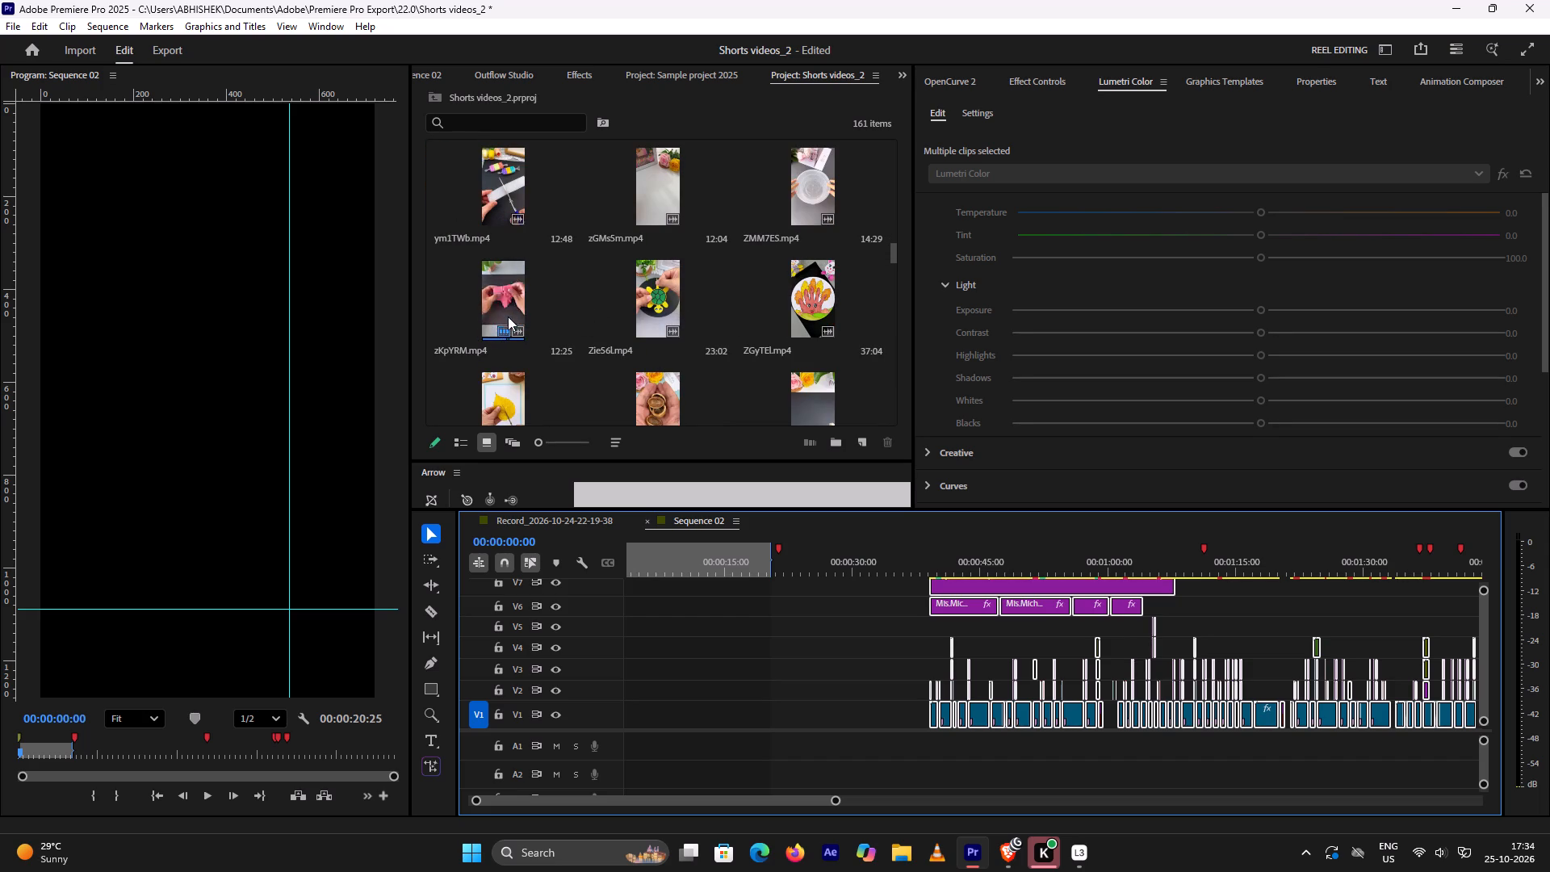
pyautogui.click(649, 414)
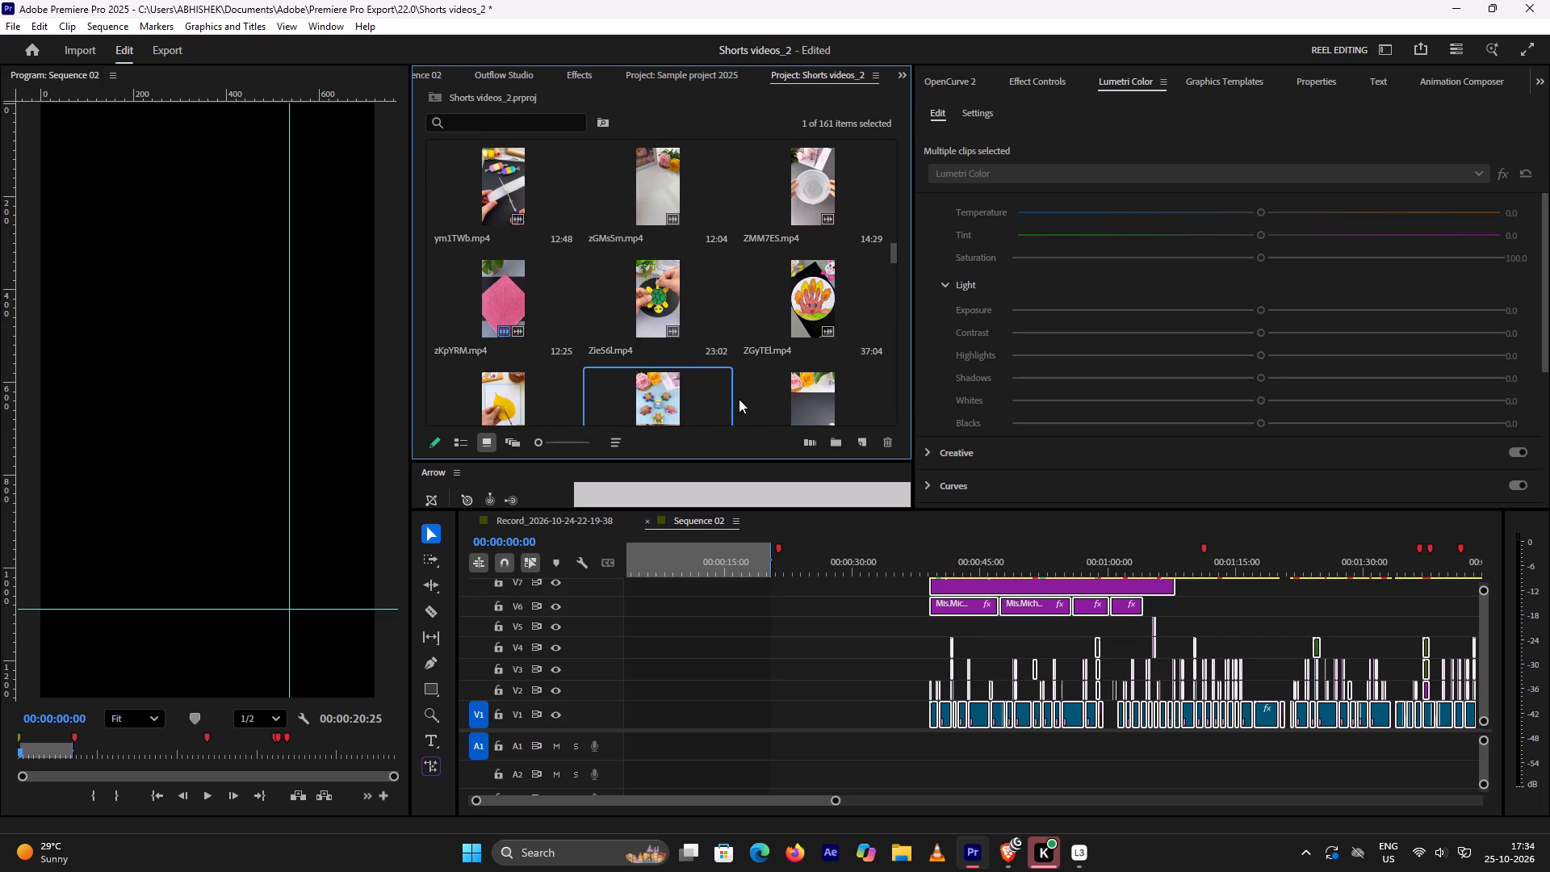
pyautogui.scroll(-2, 739, 399)
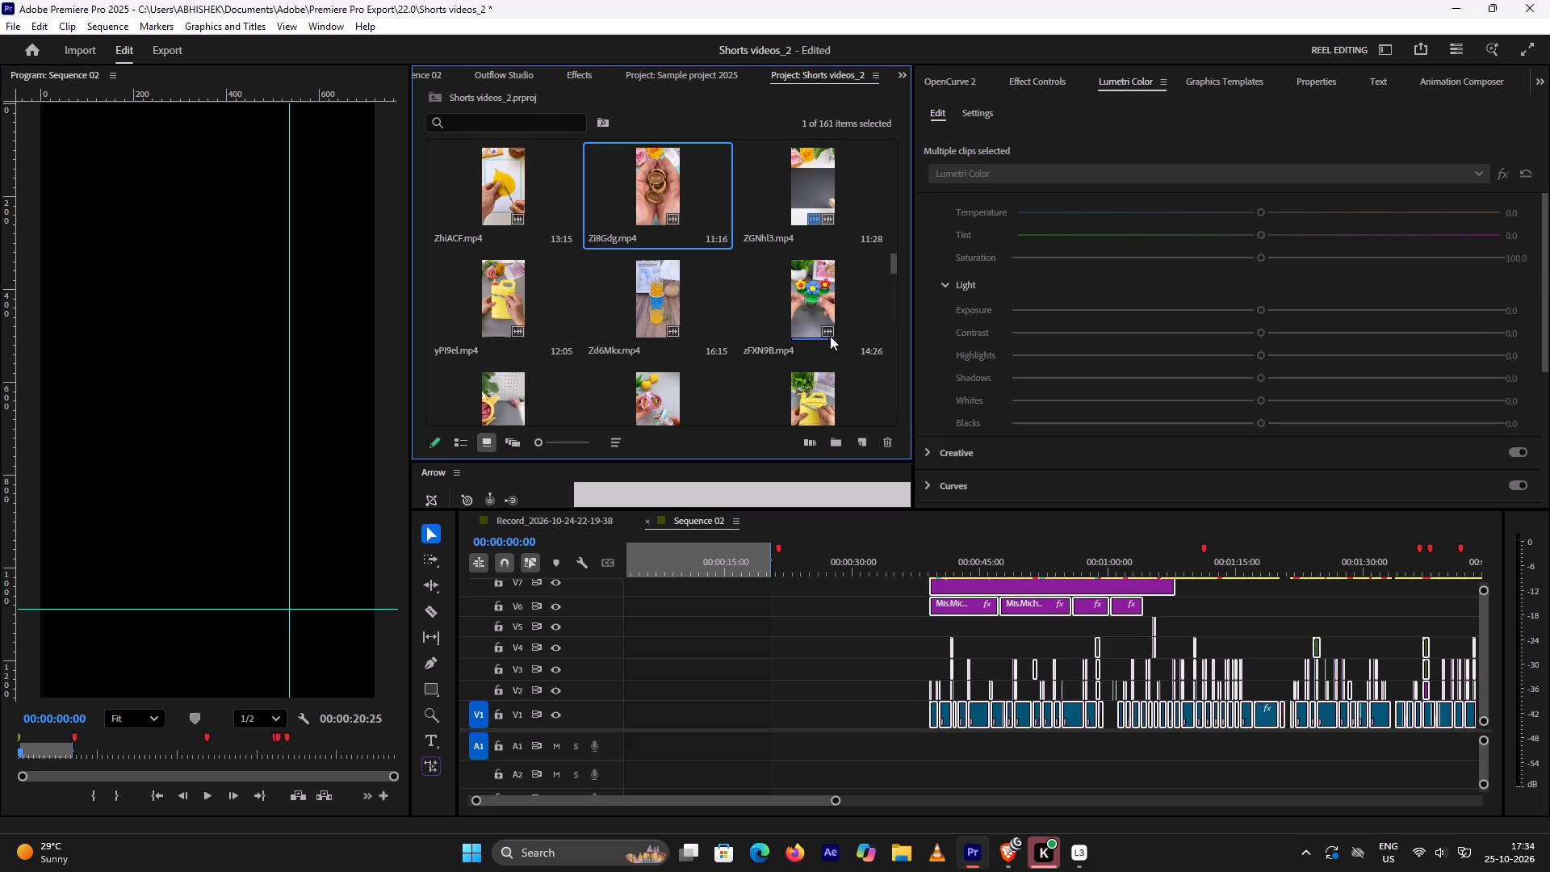
# Open Zd6Mkx.mp4 as the source and place only its video on V1 at the start of Sequence 02.
pyautogui.doubleClick(656, 319)
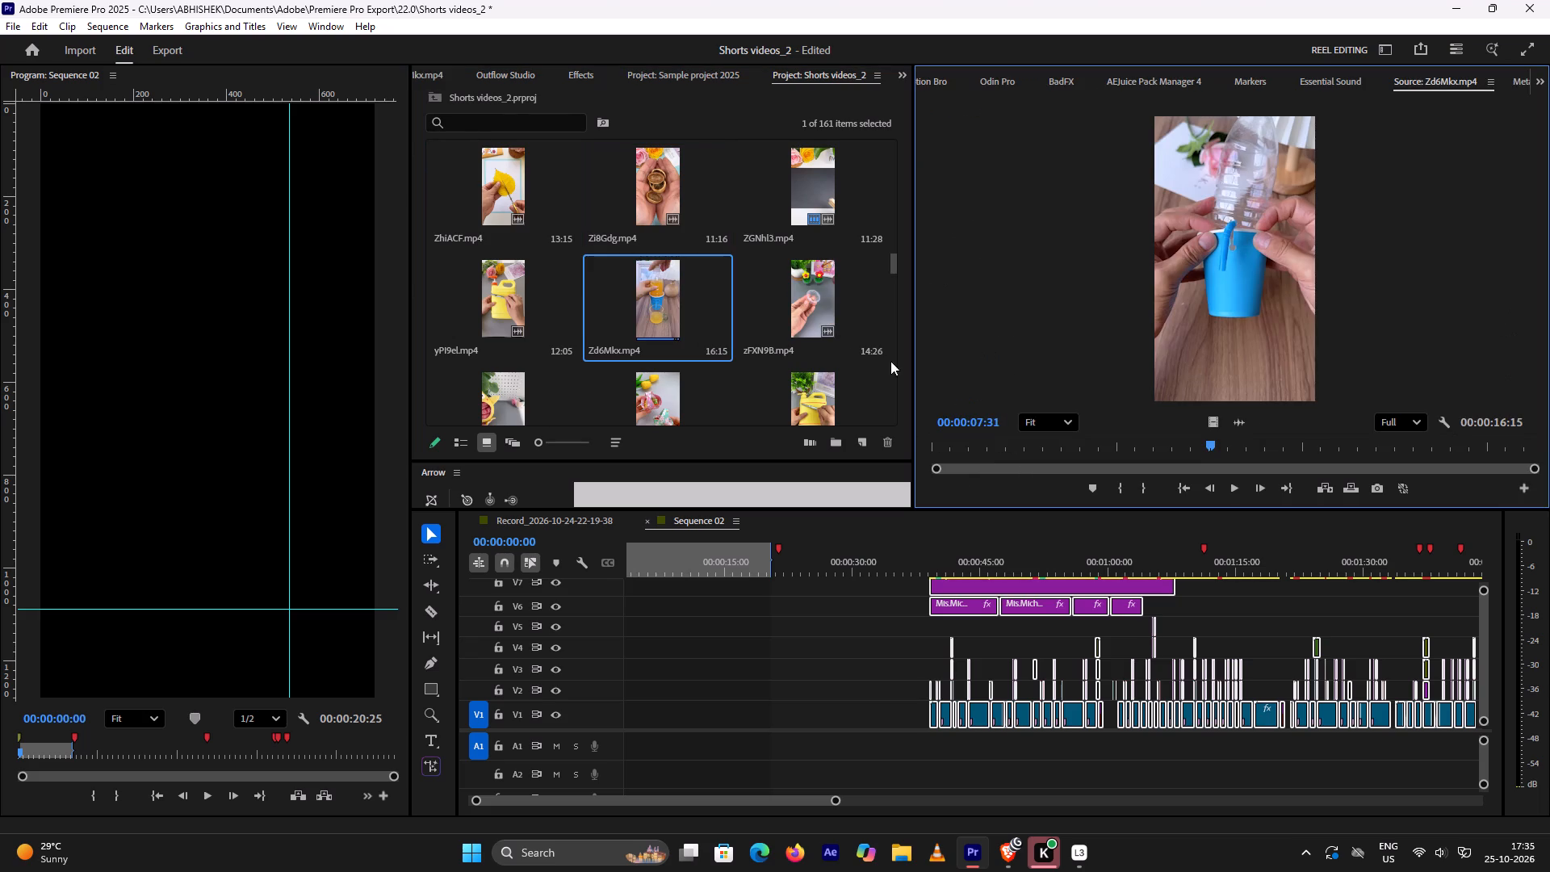
pyautogui.moveTo(1215, 425); pyautogui.dragTo(618, 716)
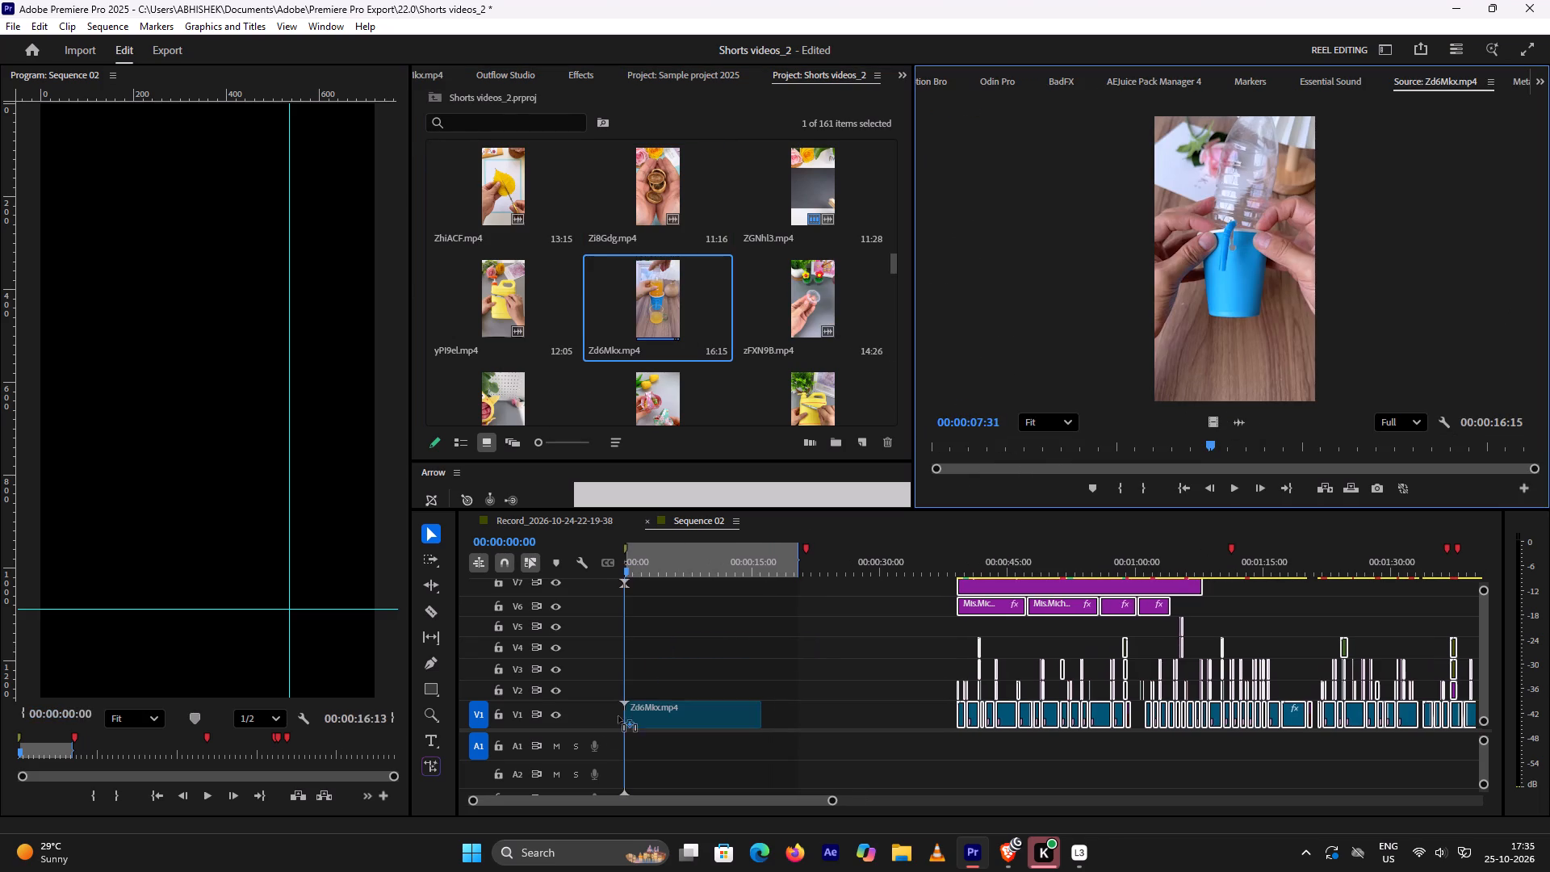
pyautogui.moveTo(618, 716); pyautogui.dragTo(614, 725)
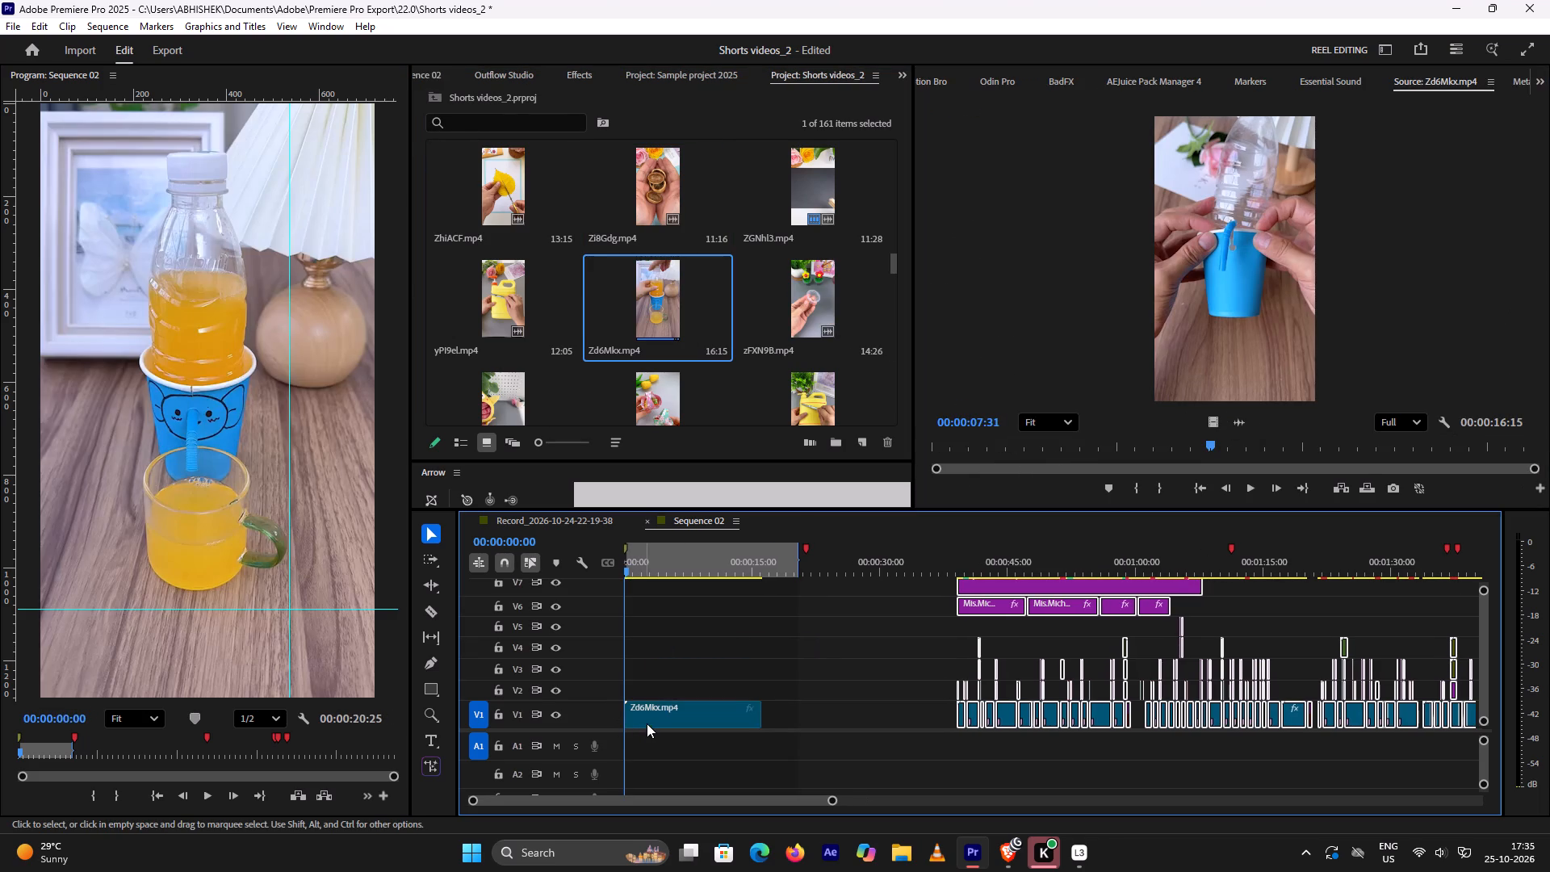
# Rate-stretch the Zd6Mkx.mp4 clip on V1 to about 71% speed and play part of it back.
pyautogui.click(647, 722)
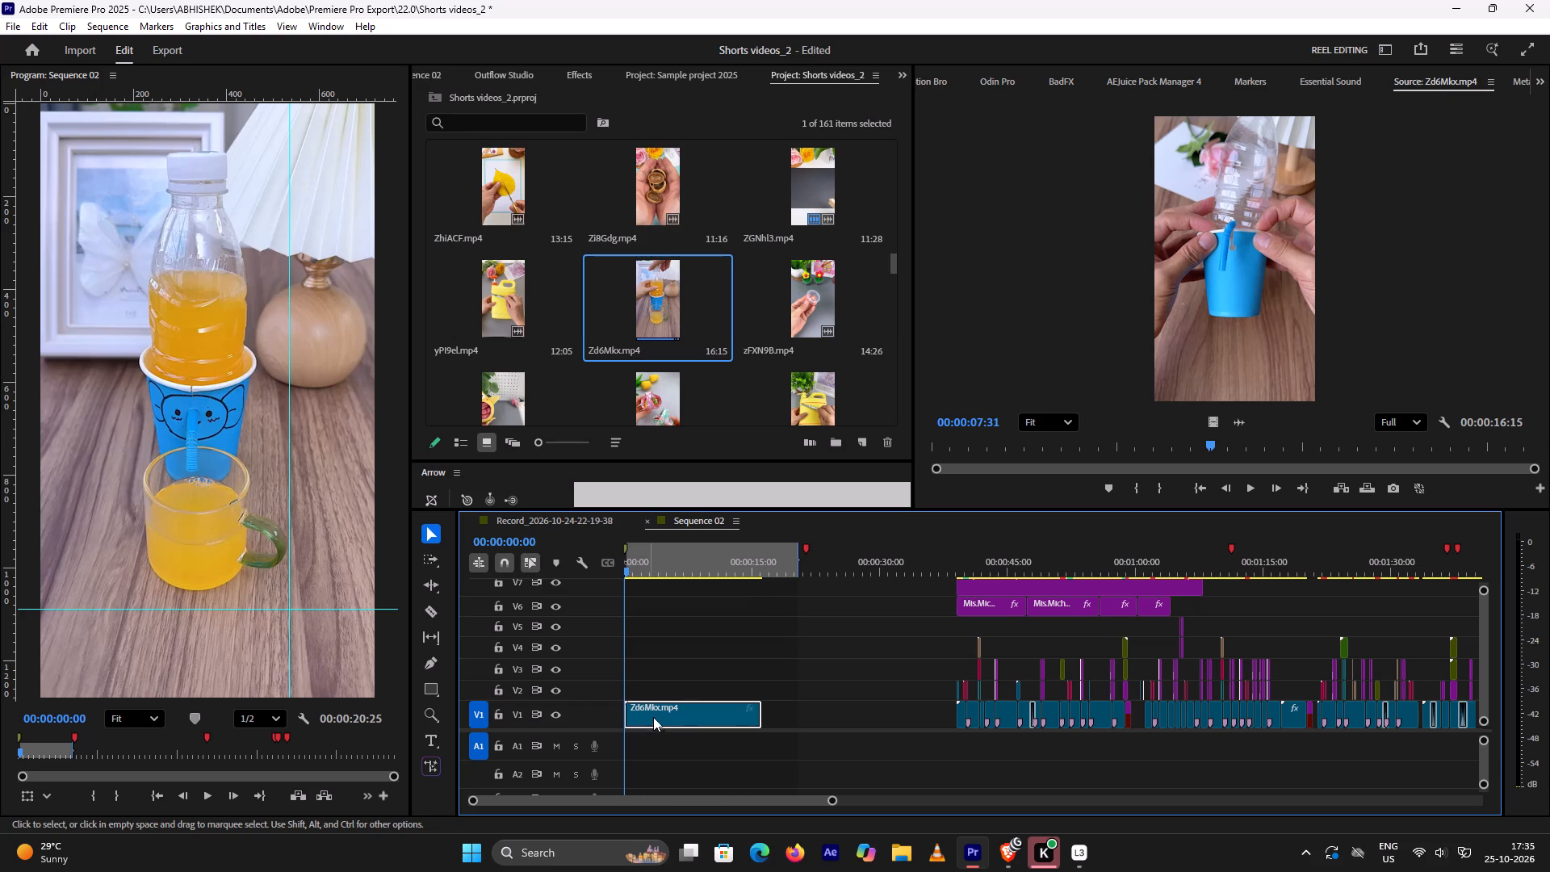
pyautogui.press('r')
pyautogui.click(750, 720)
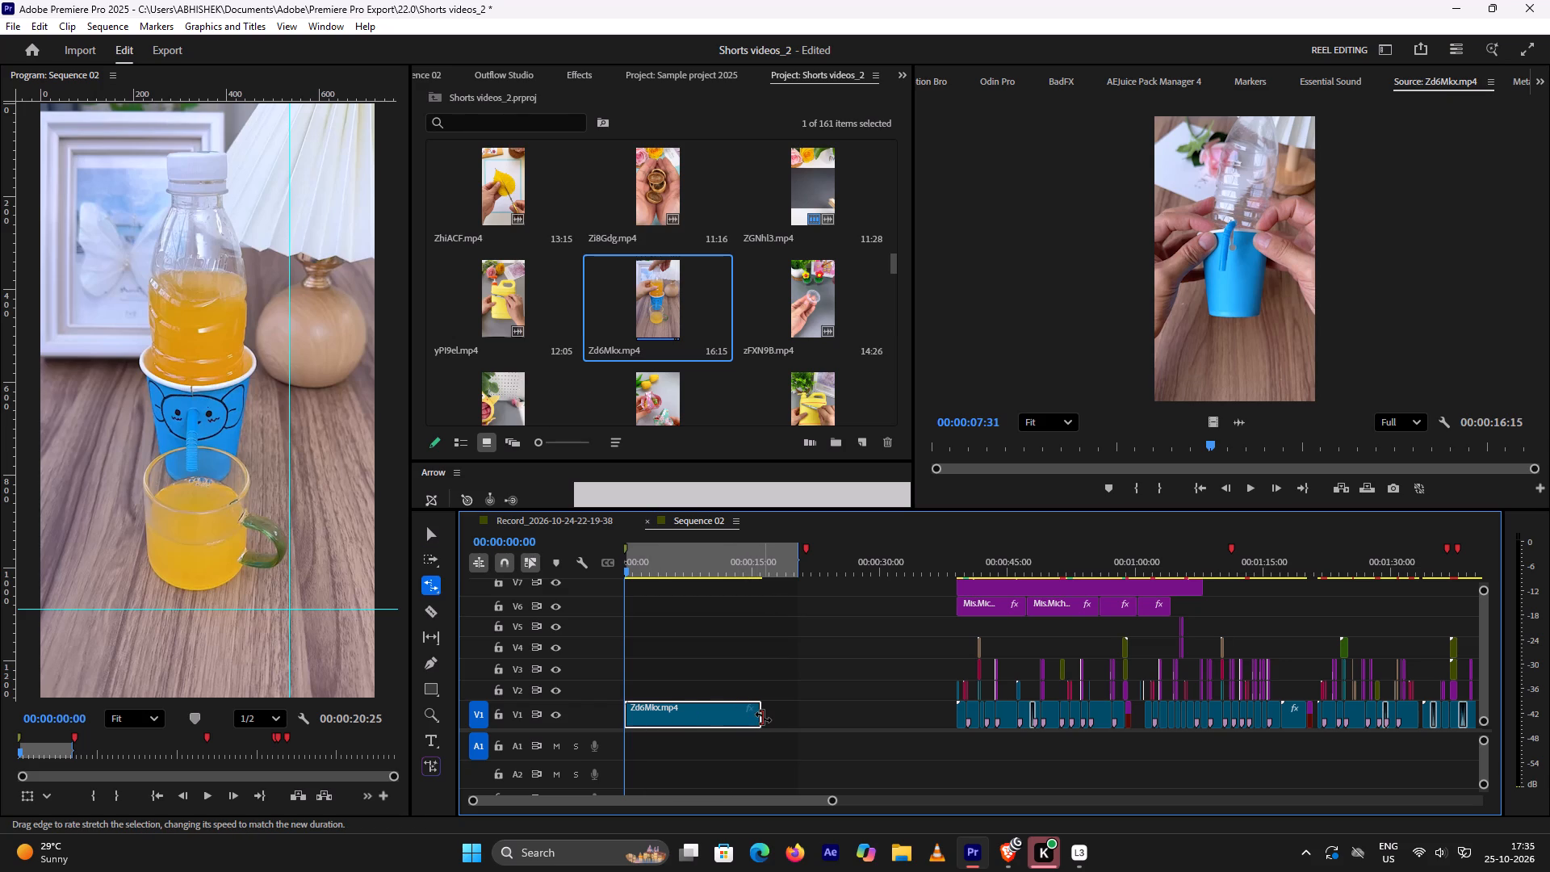
pyautogui.moveTo(763, 717); pyautogui.dragTo(786, 710)
pyautogui.click(748, 711)
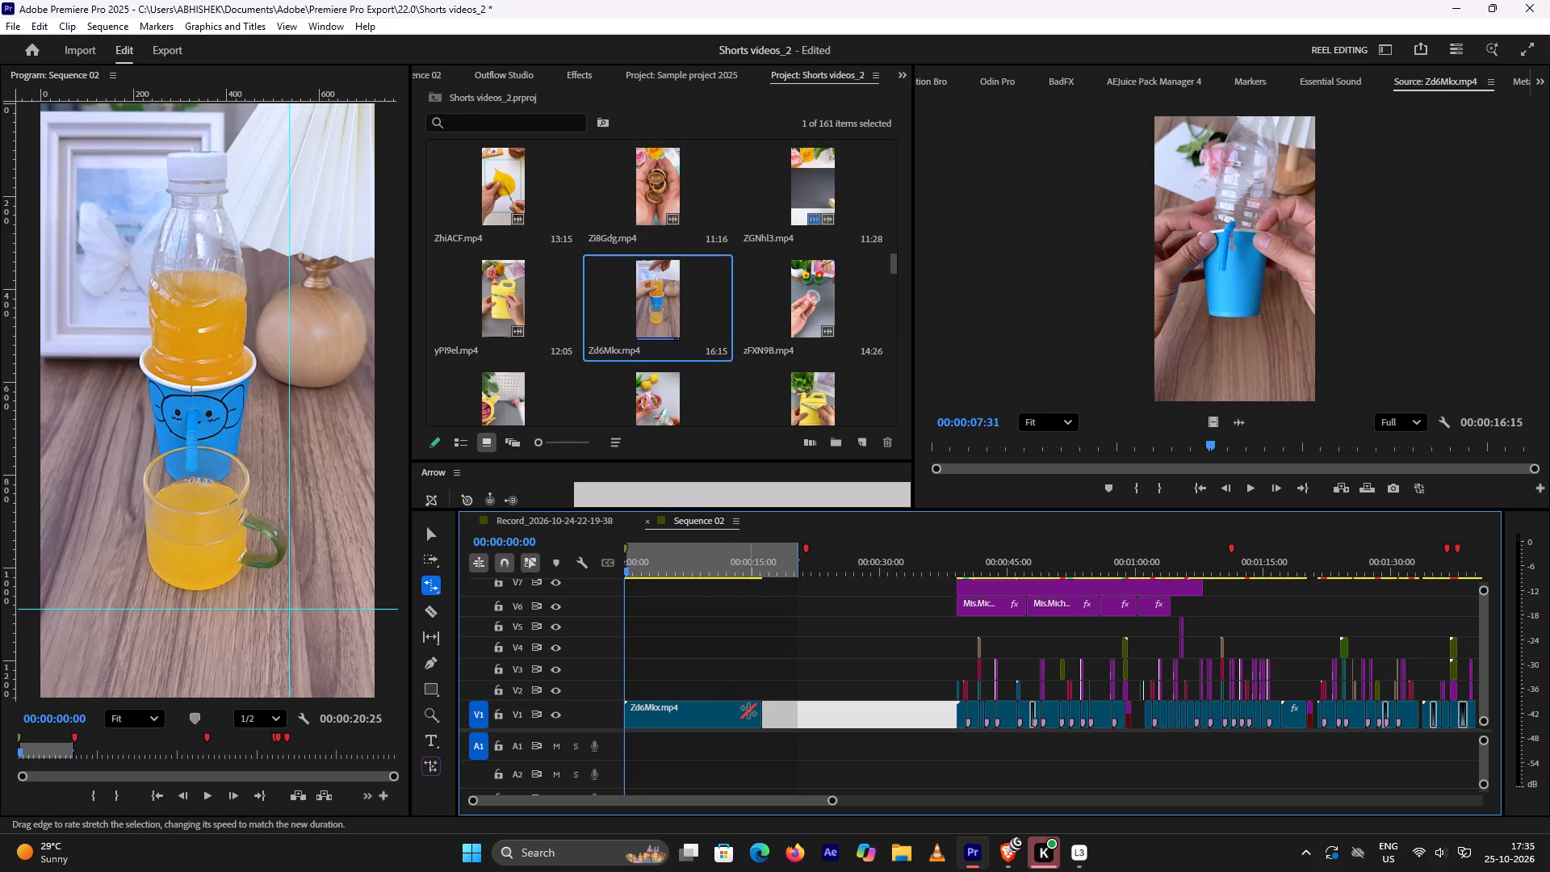
pyautogui.moveTo(760, 714); pyautogui.dragTo(781, 713)
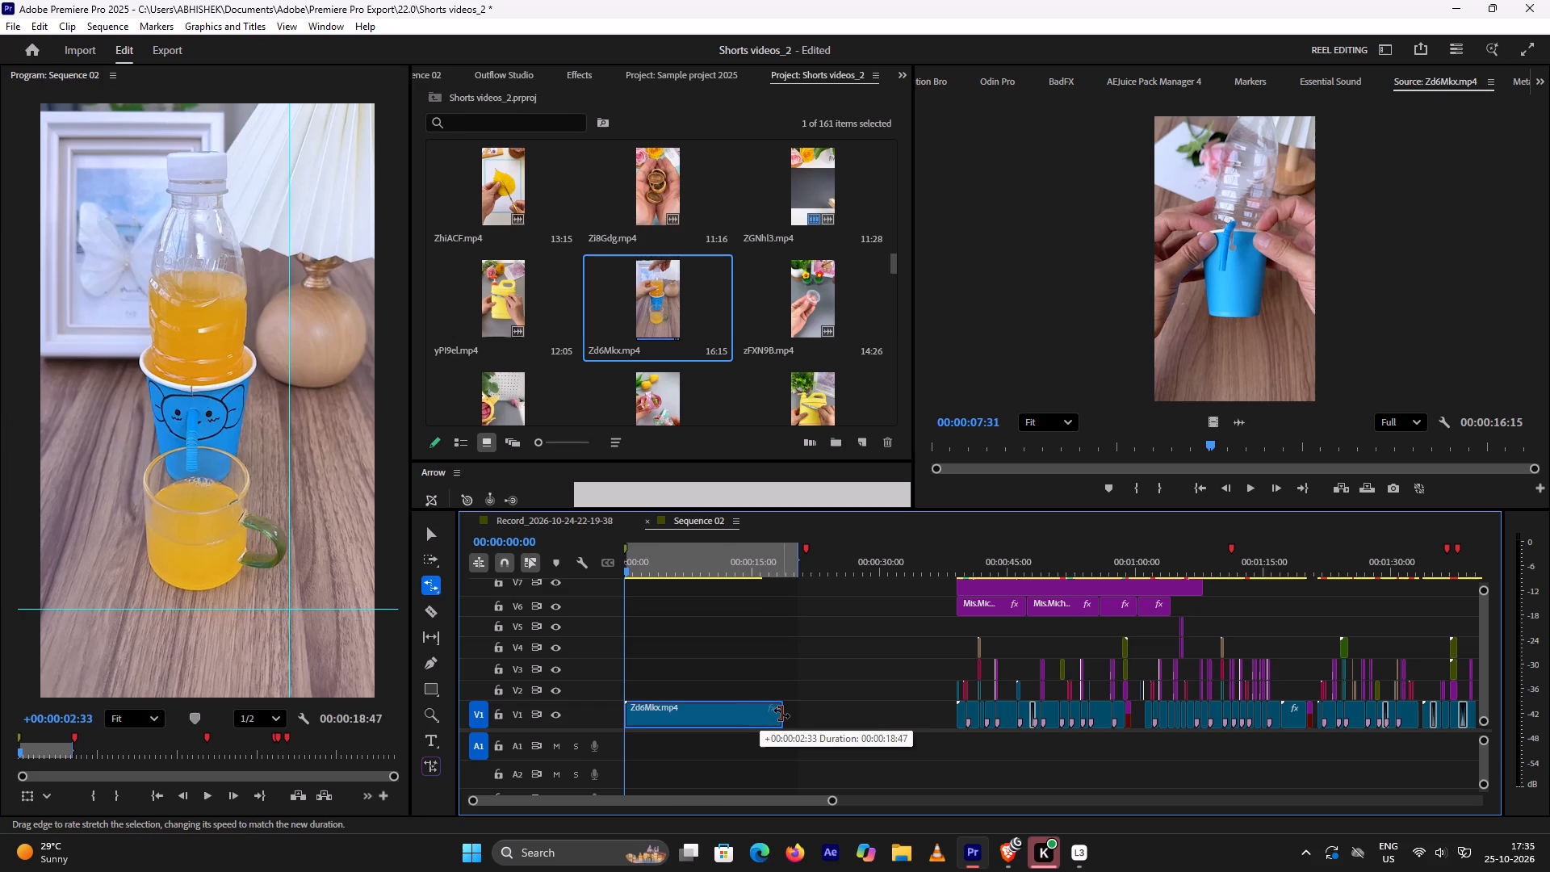
pyautogui.moveTo(781, 713); pyautogui.dragTo(803, 707)
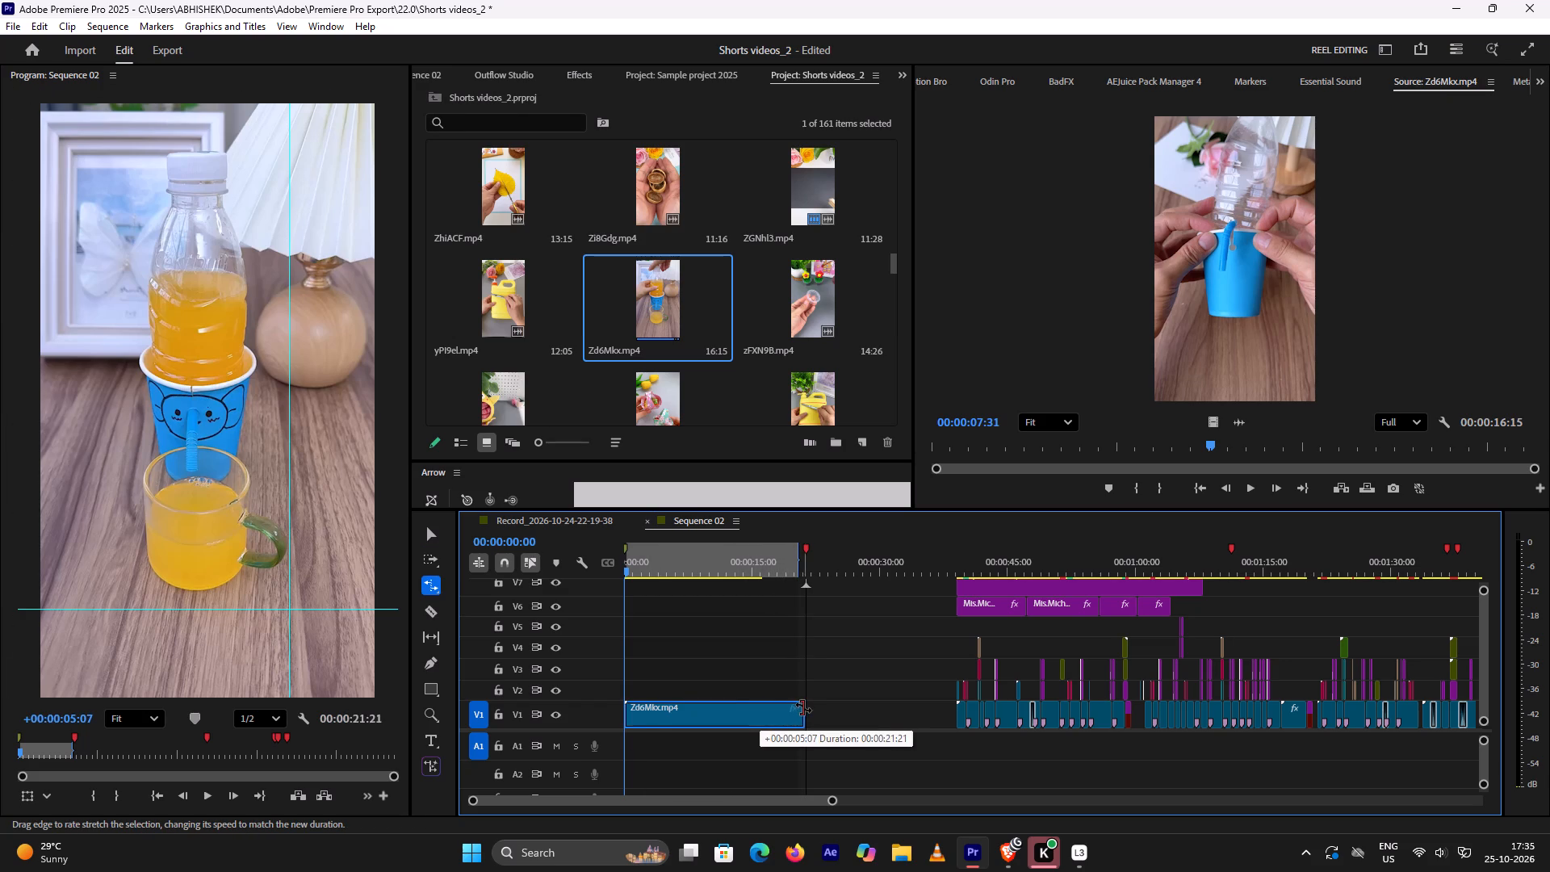
pyautogui.moveTo(803, 707); pyautogui.dragTo(815, 706)
pyautogui.click(715, 554)
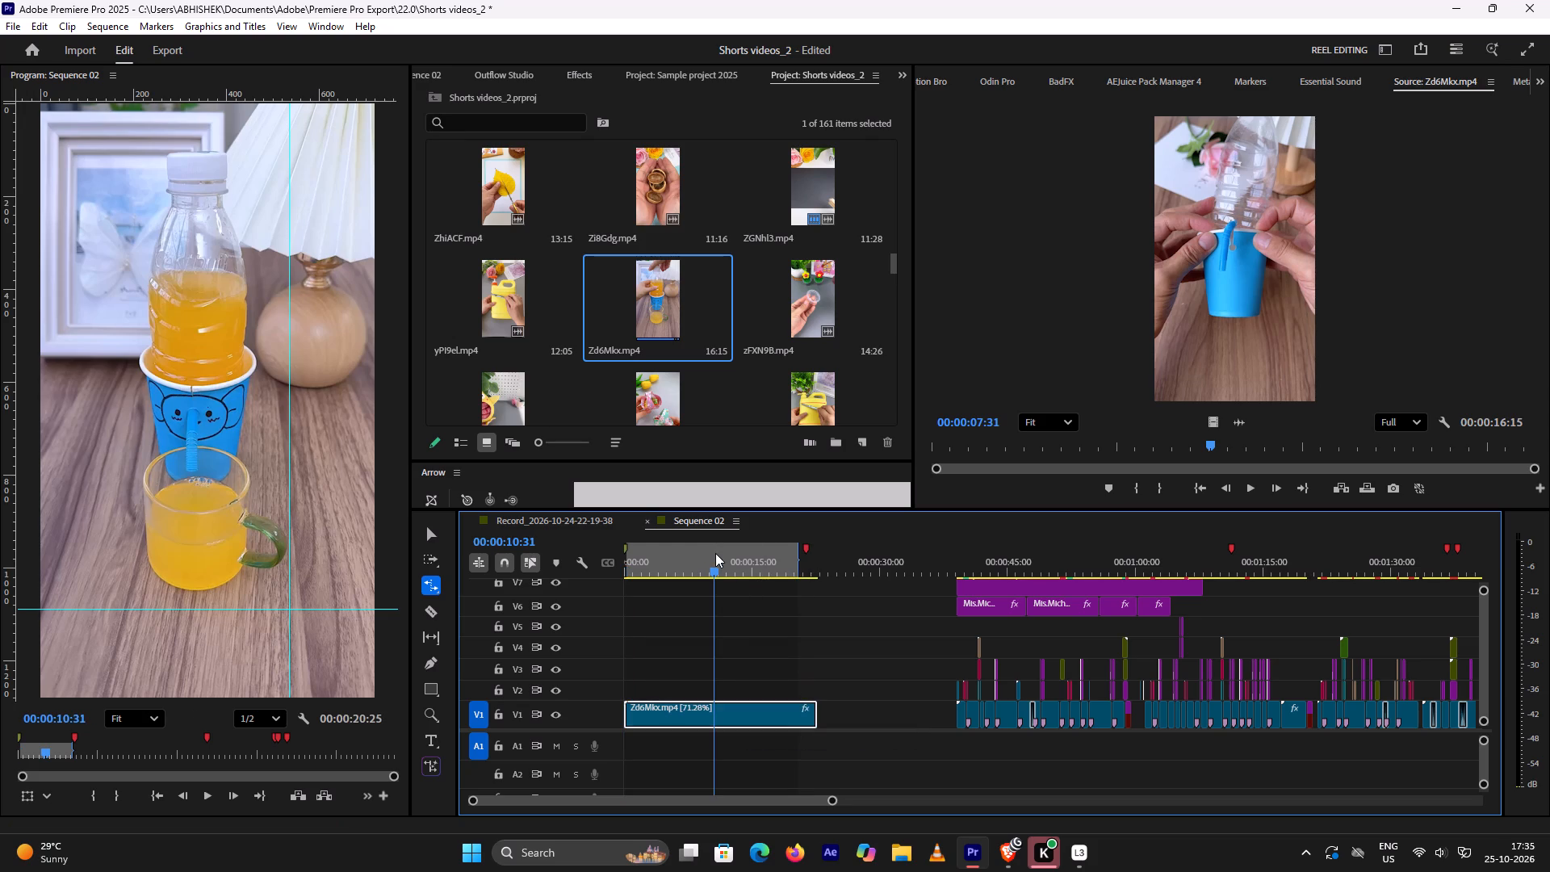
pyautogui.press('v')
pyautogui.click(672, 568)
pyautogui.press('space')
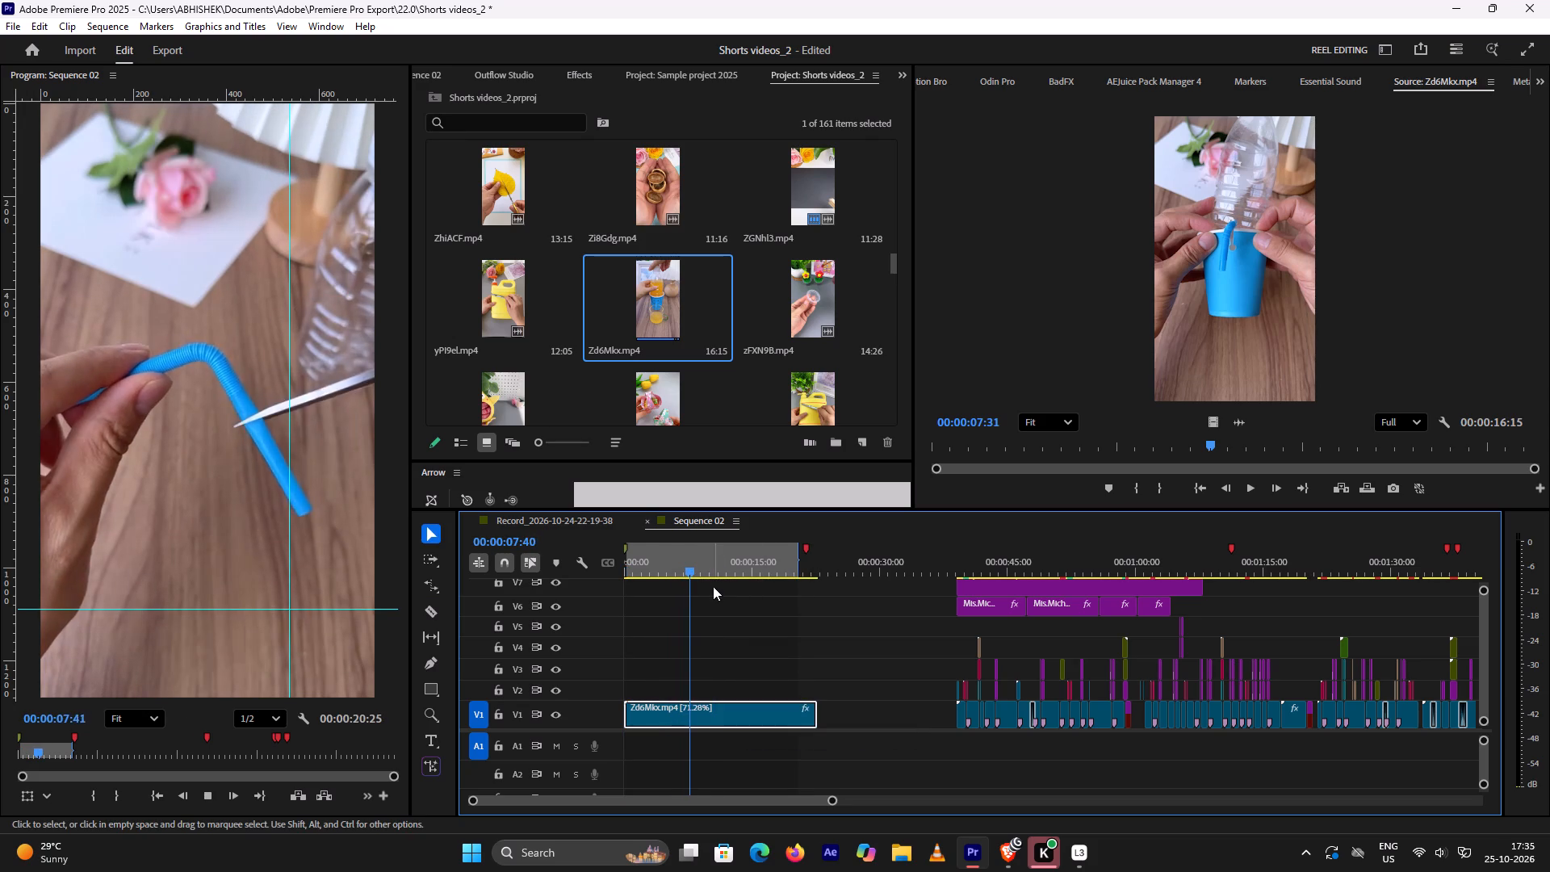
pyautogui.press('space')
# Run Scene Edit Detection on the Zd6Mkx.mp4 clip, applying a cut and a clip marker at each detected cut point.
pyautogui.click(737, 710)
pyautogui.rightClick(737, 710)
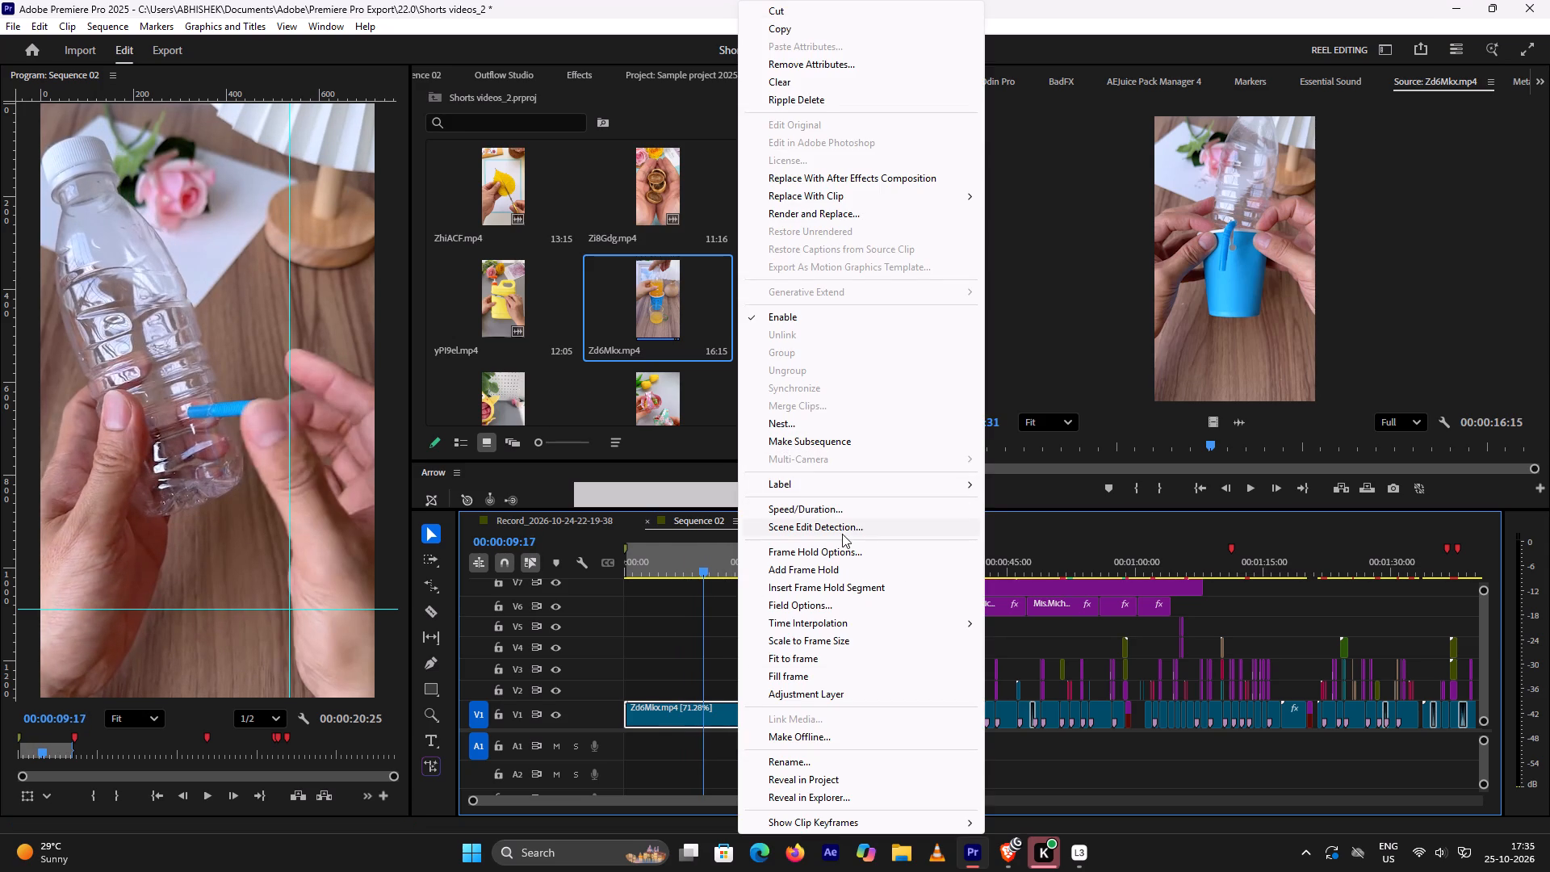
pyautogui.click(892, 530)
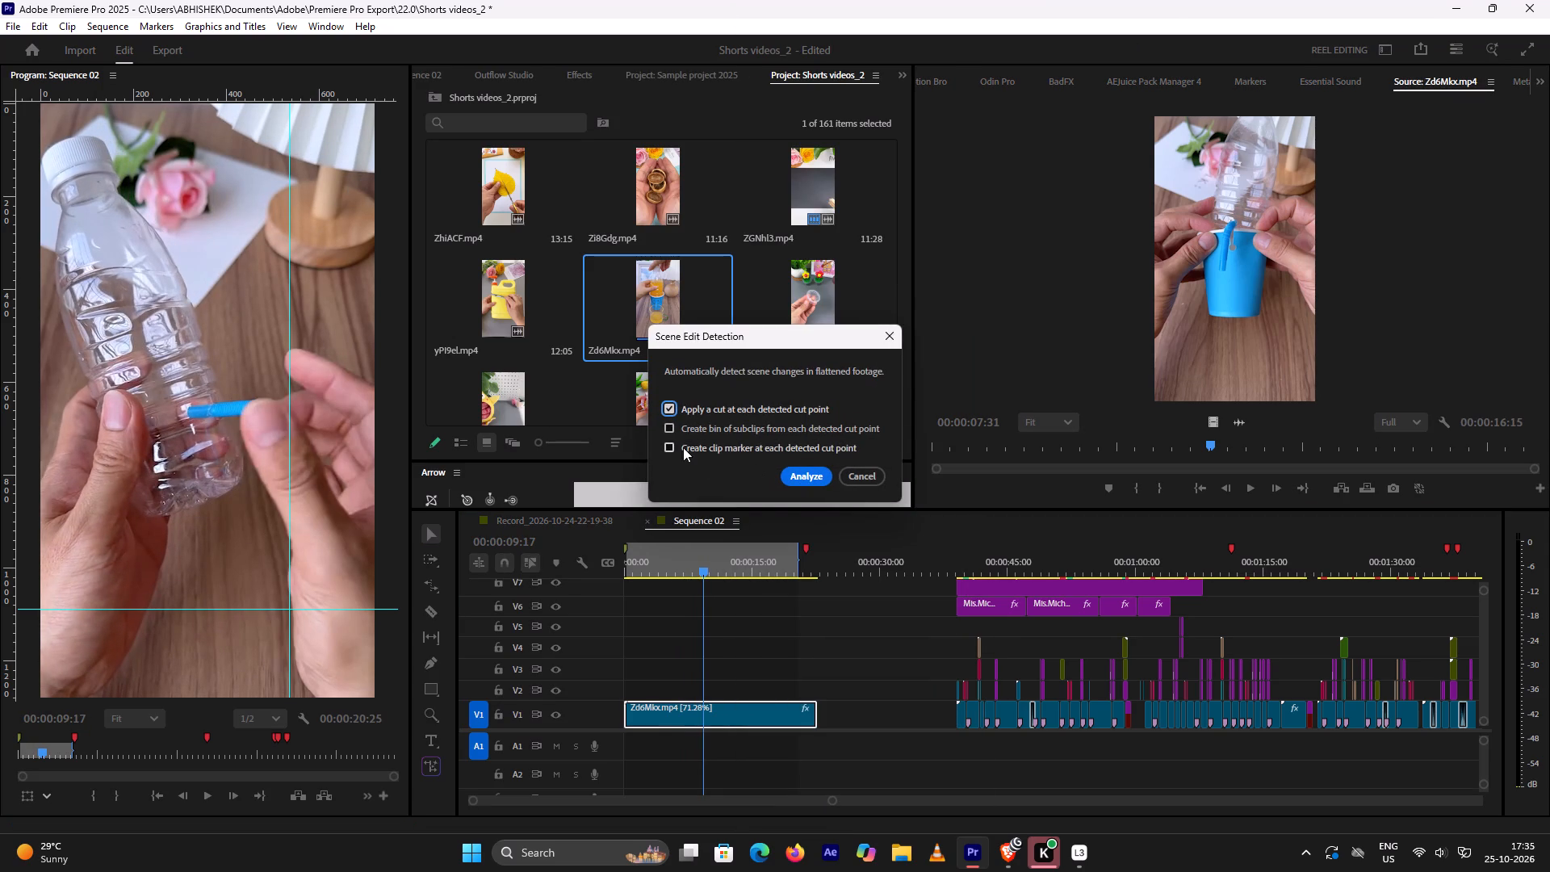
pyautogui.click(669, 444)
pyautogui.click(811, 476)
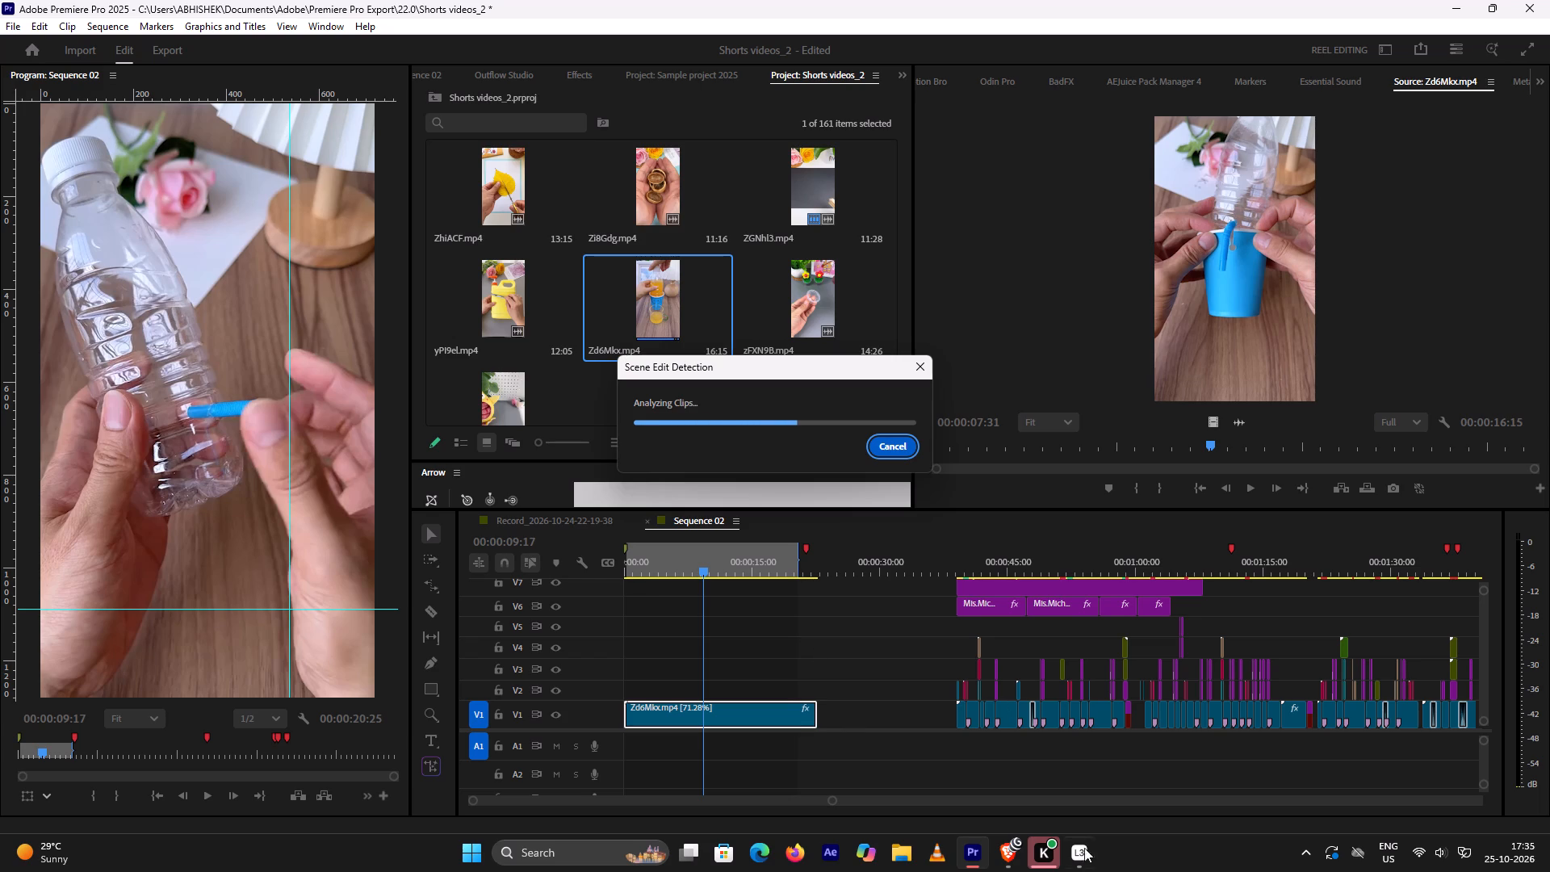
# Switch to the browser with the Monkey Magic breakdown video.
pyautogui.click(1010, 854)
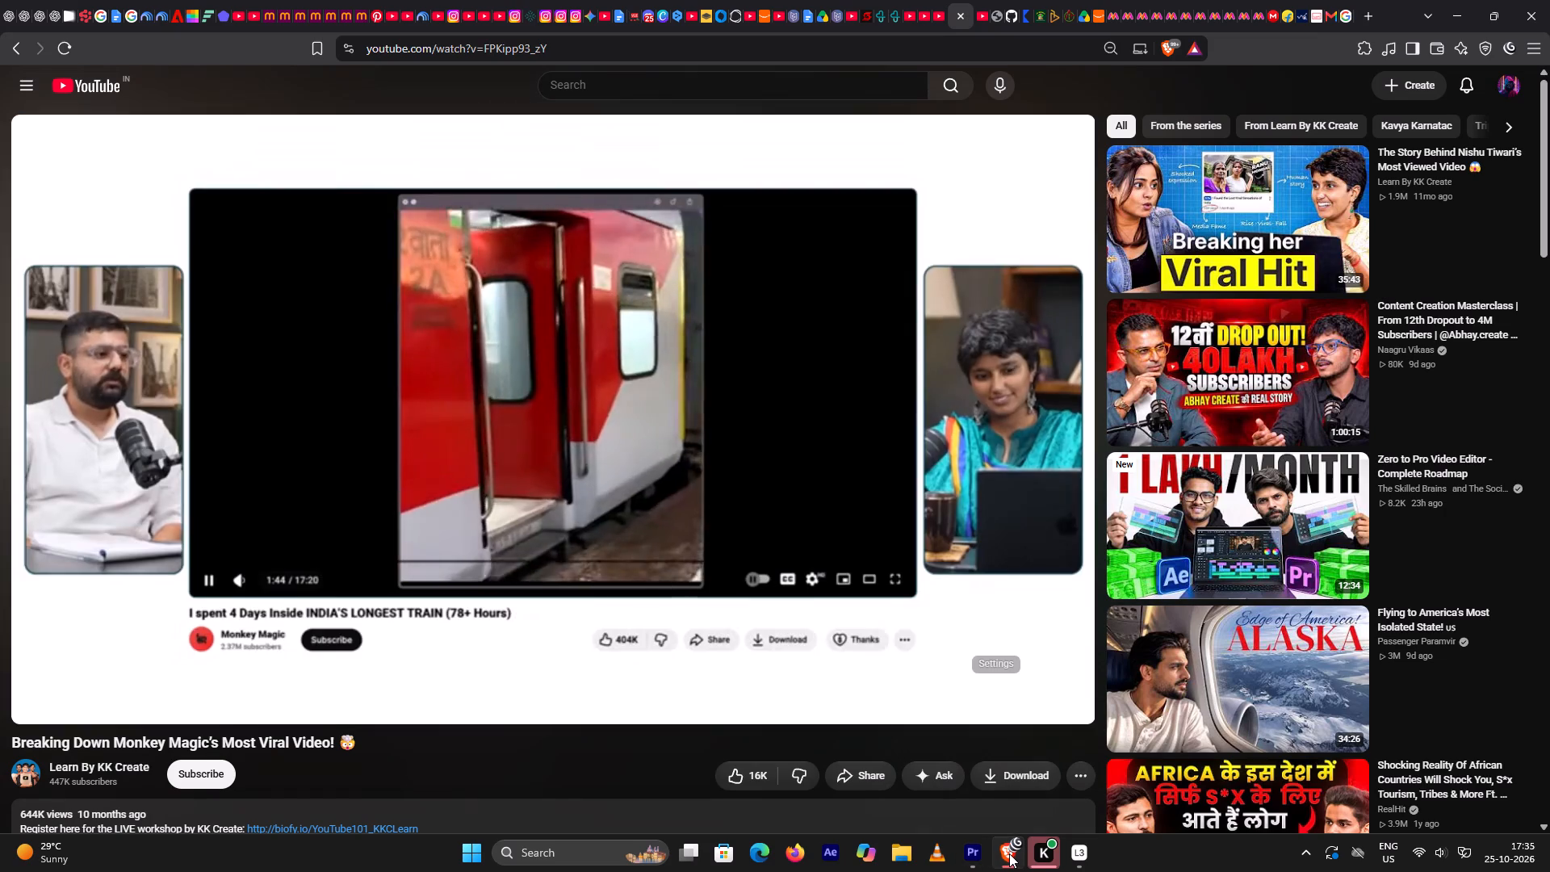
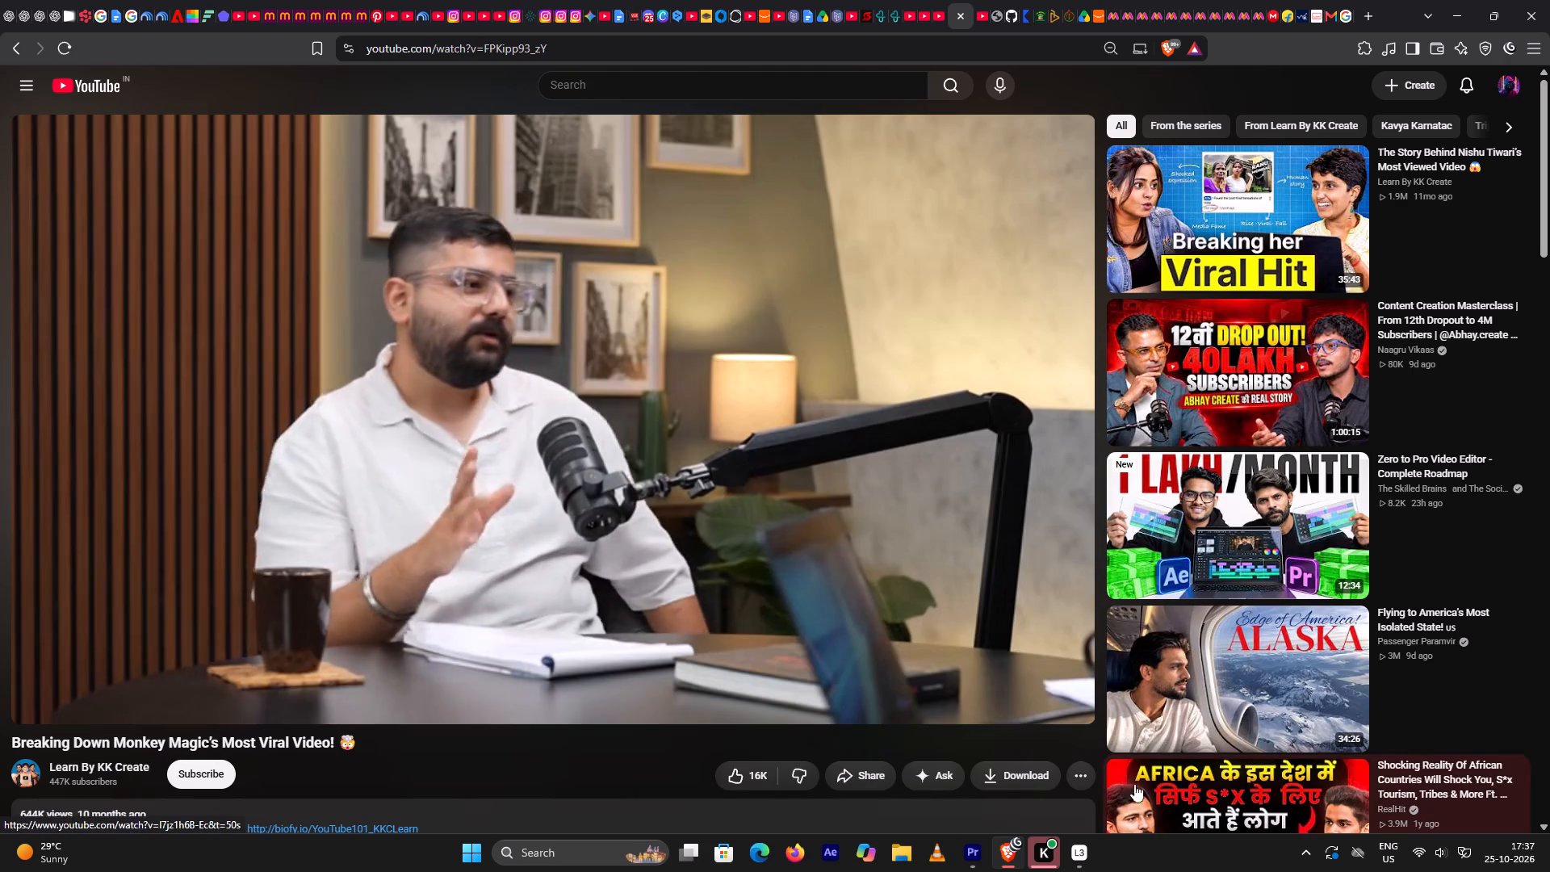
# Switch to Premiere Pro and move the opening Zd6Mkx.mp4 segment on V1 to directly after the last Zd6Mkx.mp4 segment.
pyautogui.click(978, 853)
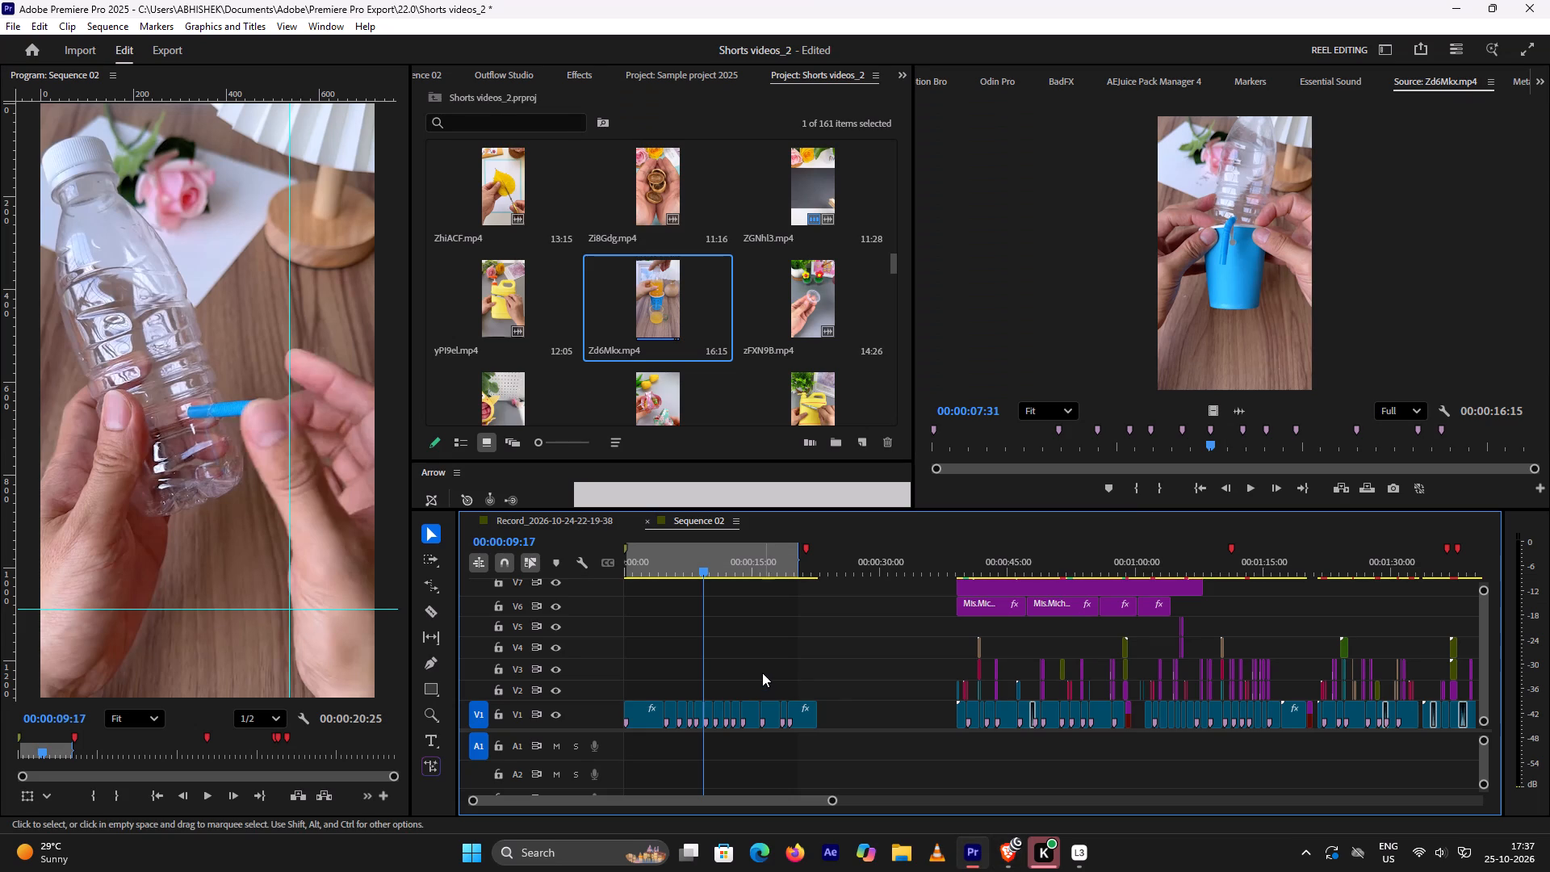
pyautogui.keyDown('alt'); pyautogui.scroll(18, 762, 670); pyautogui.keyUp('alt')
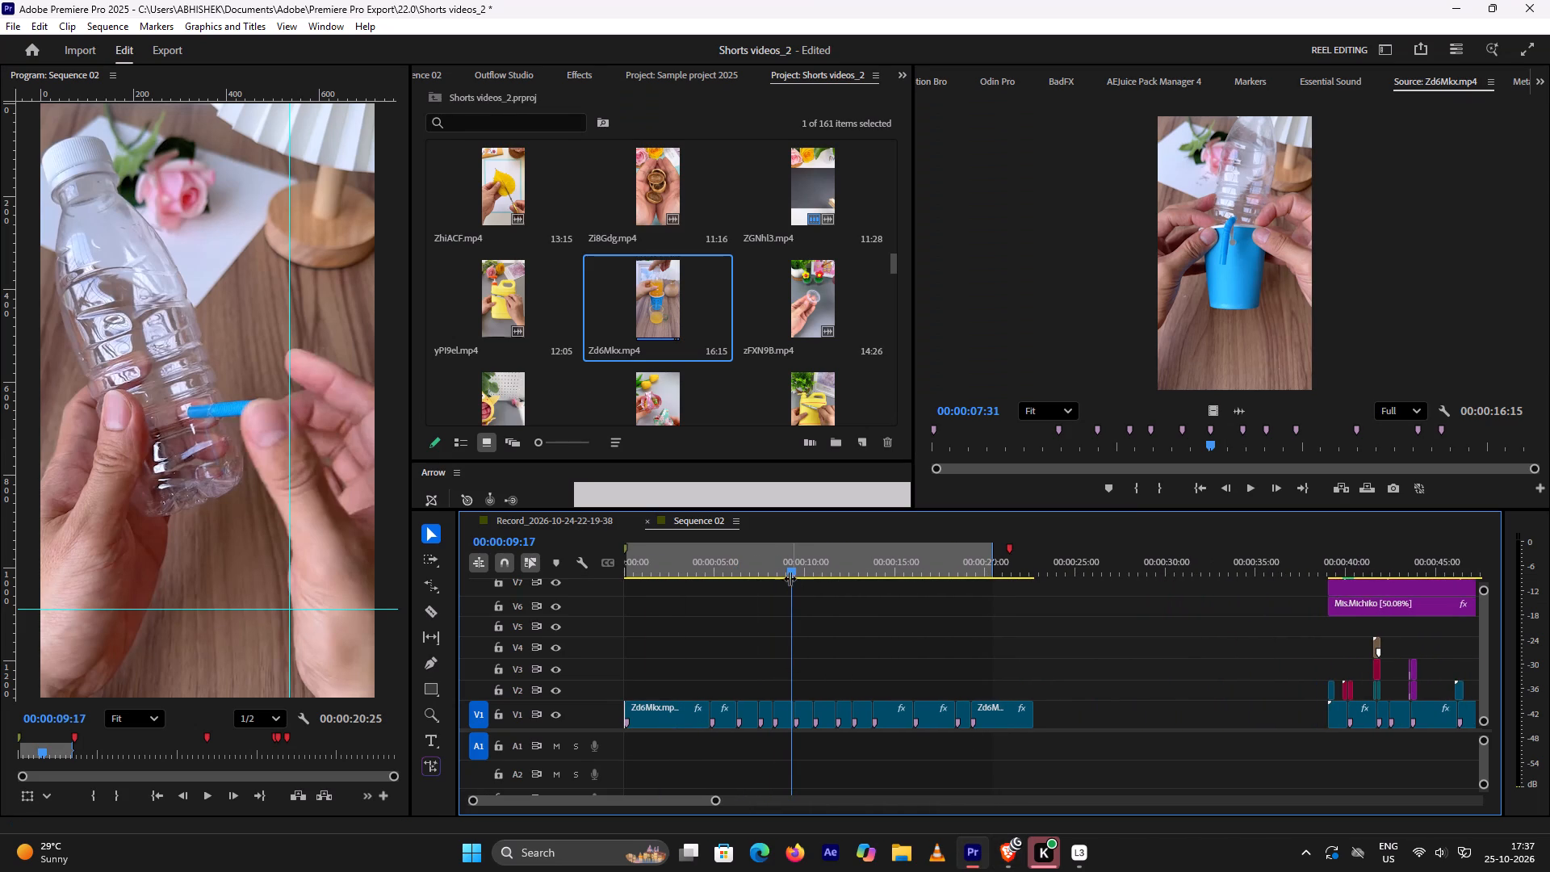
pyautogui.moveTo(789, 577); pyautogui.dragTo(760, 575)
pyautogui.moveTo(786, 568); pyautogui.dragTo(729, 568)
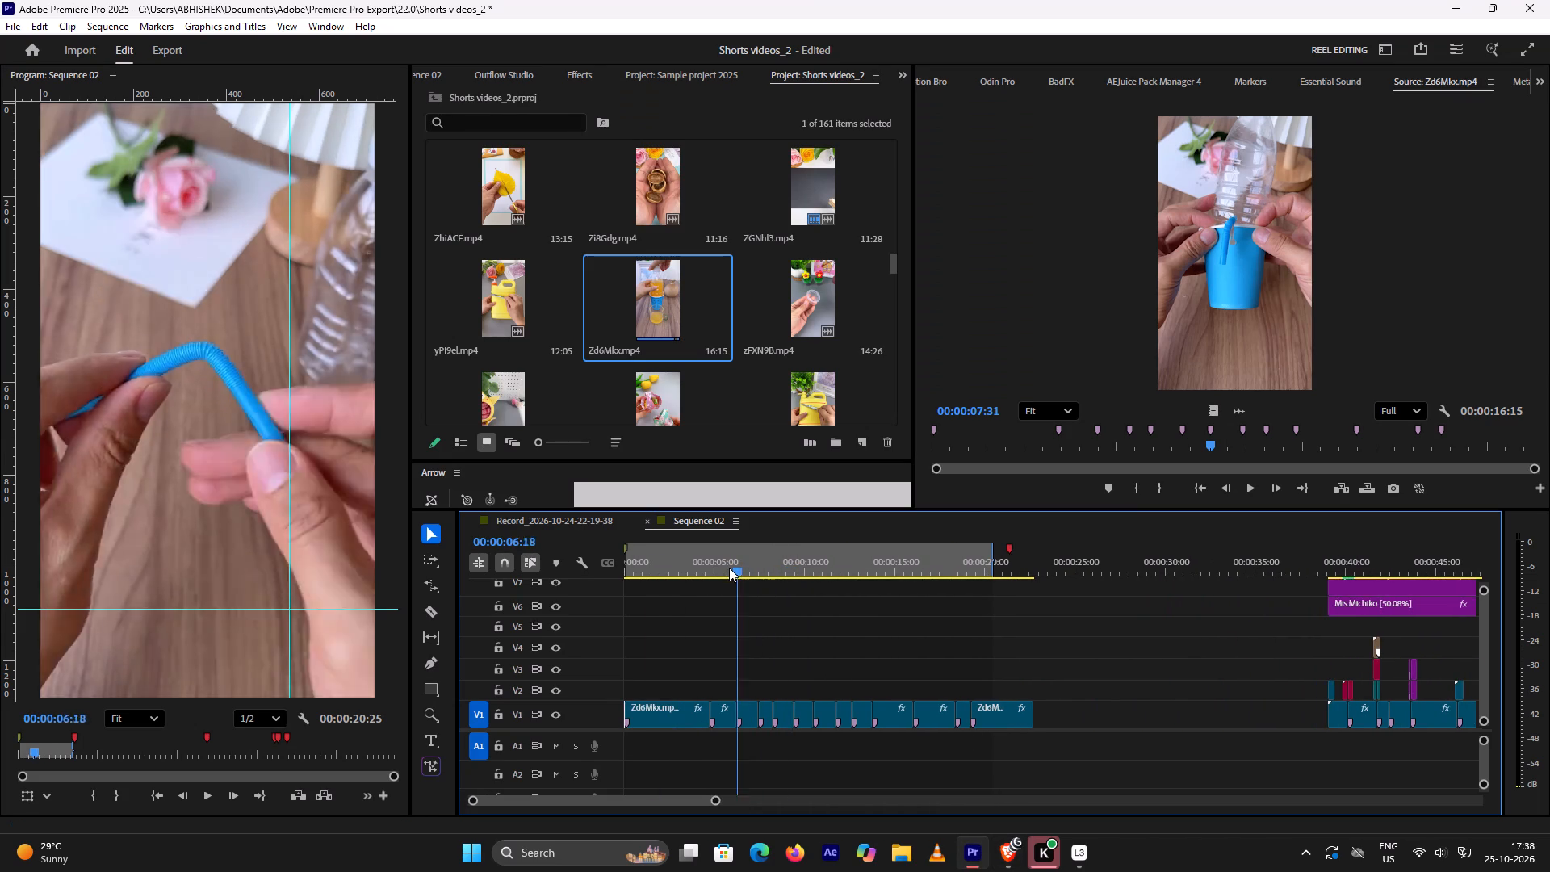
pyautogui.moveTo(729, 568); pyautogui.dragTo(587, 582)
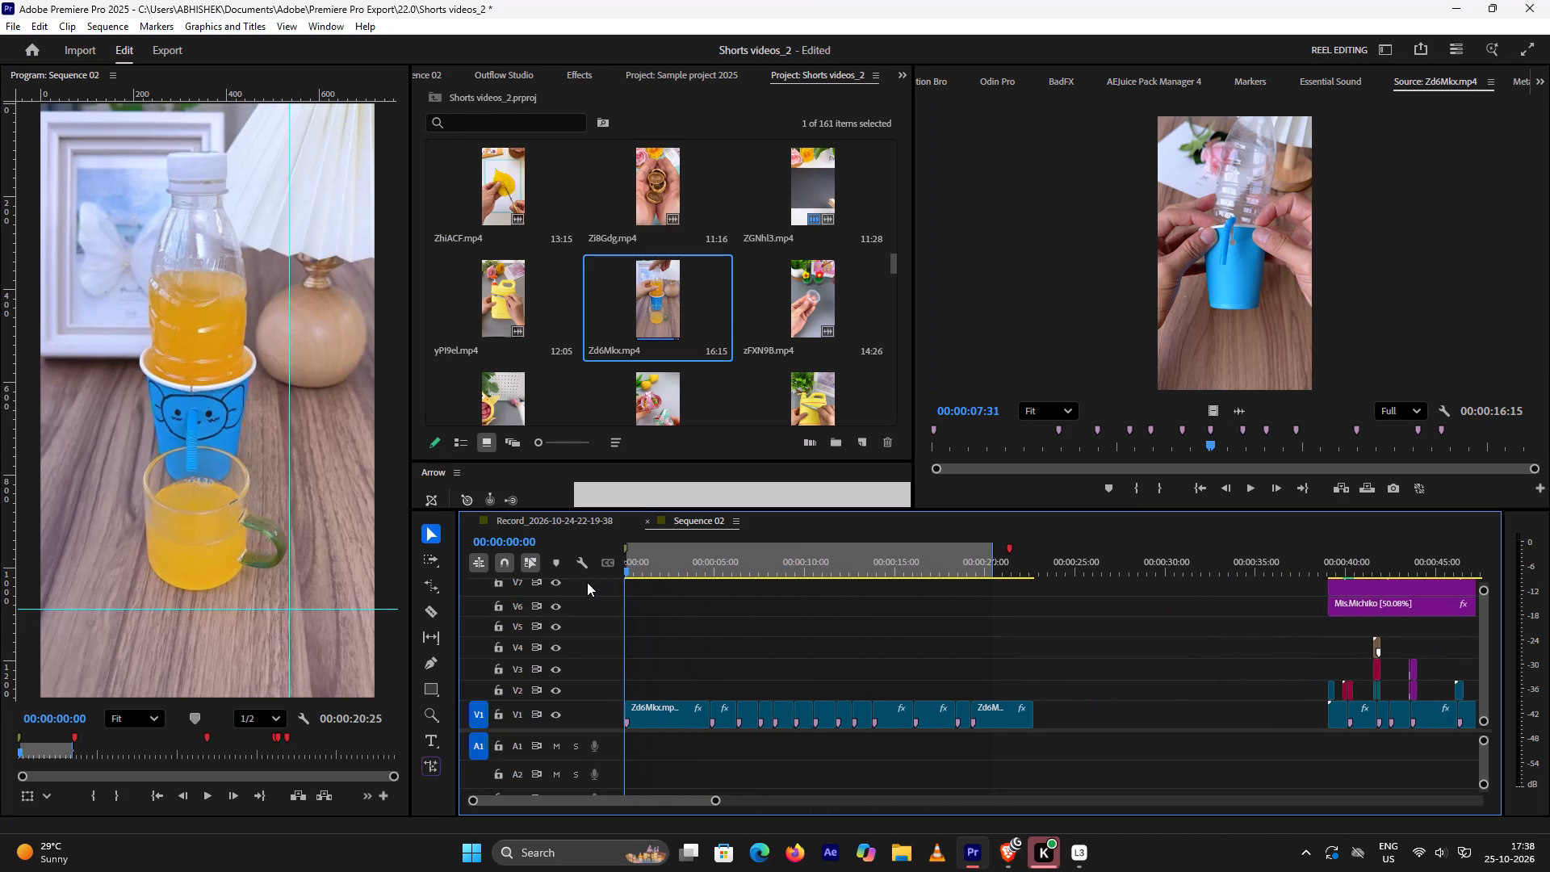
pyautogui.moveTo(587, 582); pyautogui.dragTo(678, 604)
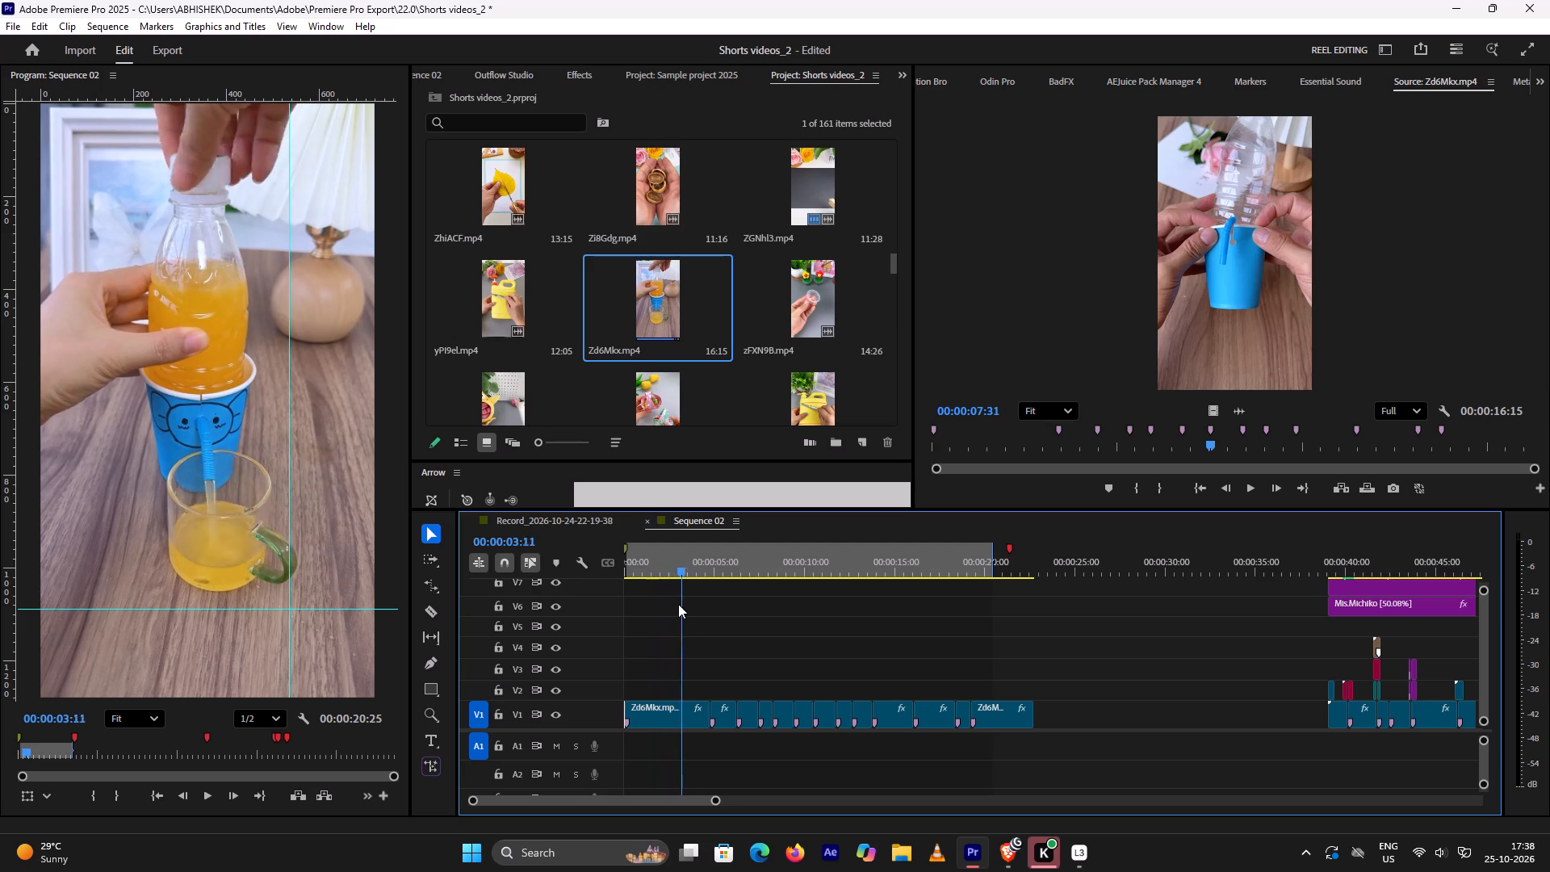
pyautogui.moveTo(678, 604); pyautogui.dragTo(719, 617)
pyautogui.click(686, 719)
pyautogui.moveTo(672, 717); pyautogui.dragTo(1004, 677)
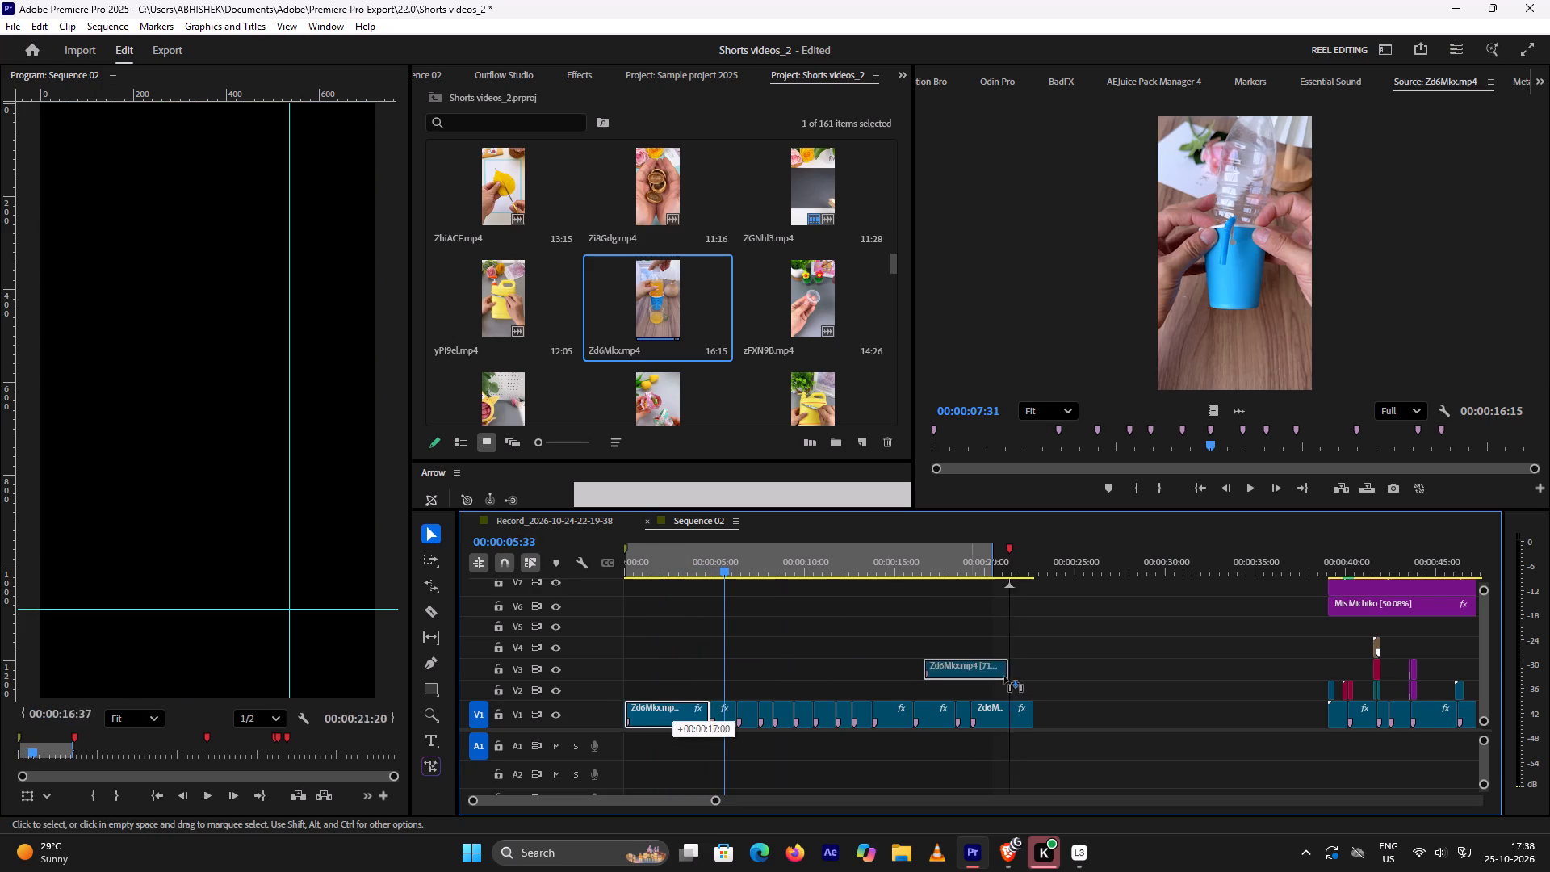
pyautogui.moveTo(1004, 677); pyautogui.dragTo(1091, 705)
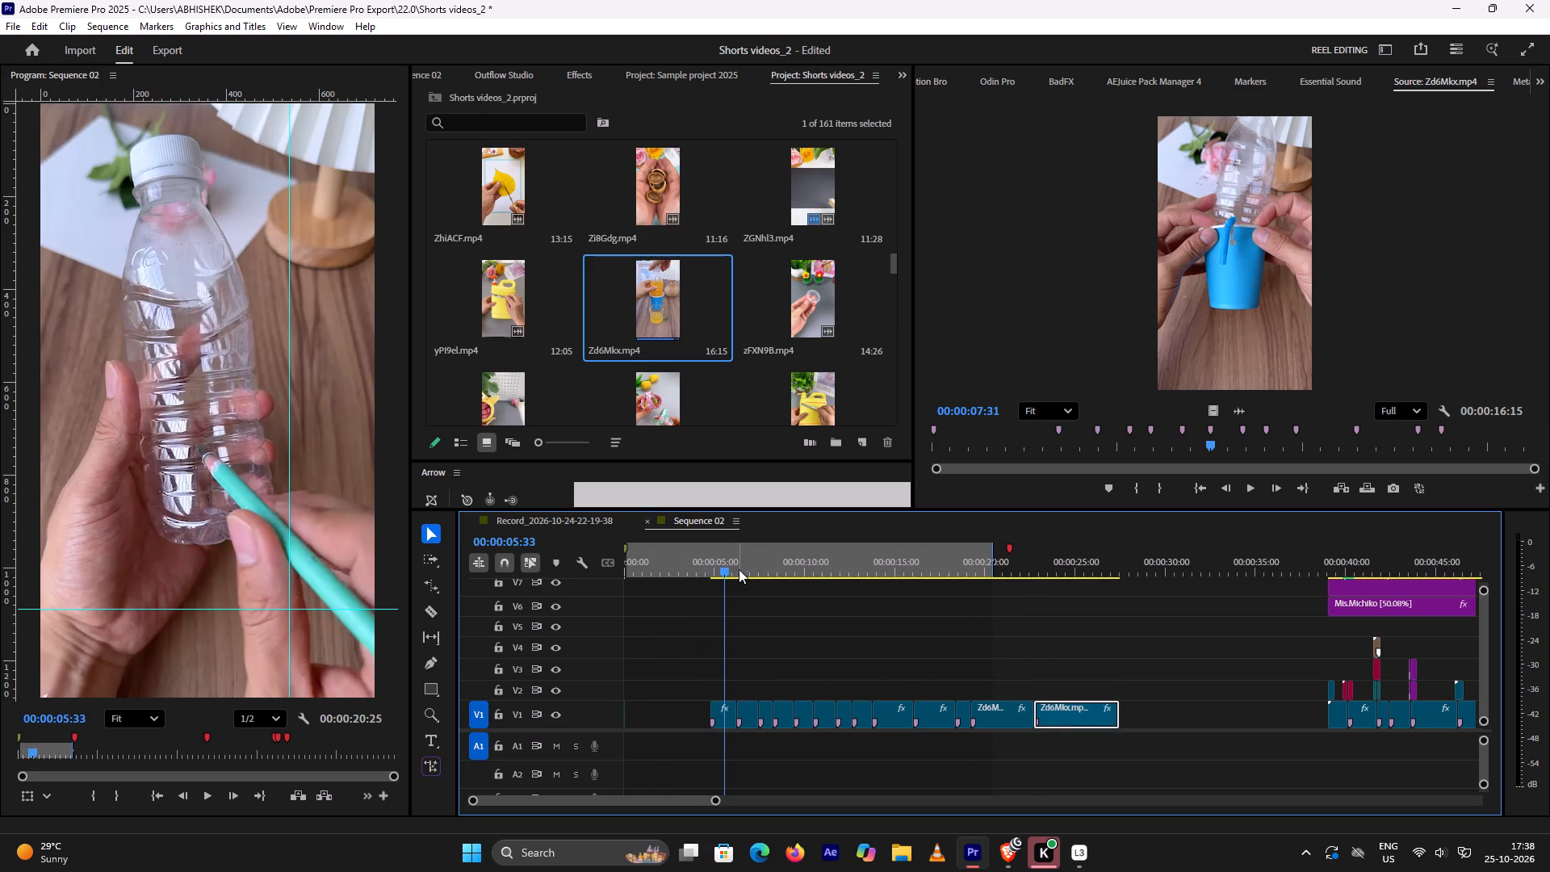
# Play the Zd6Mkx.mp4 segments in short bursts from the first remaining cut, examining each crafting shot through to the glass shot.
pyautogui.press('Up')
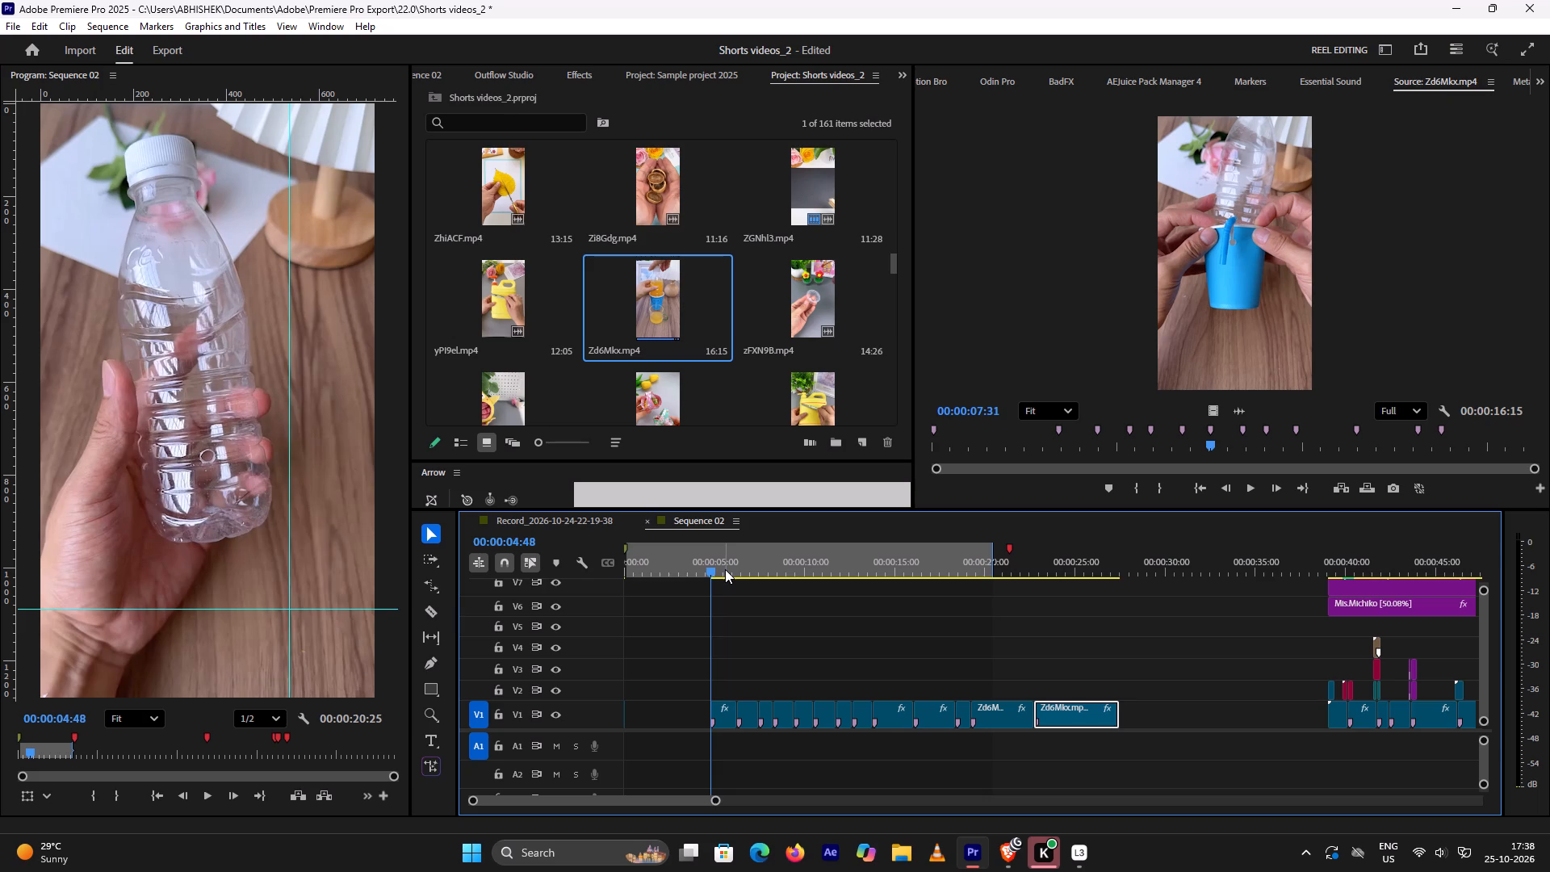
pyautogui.press('space')
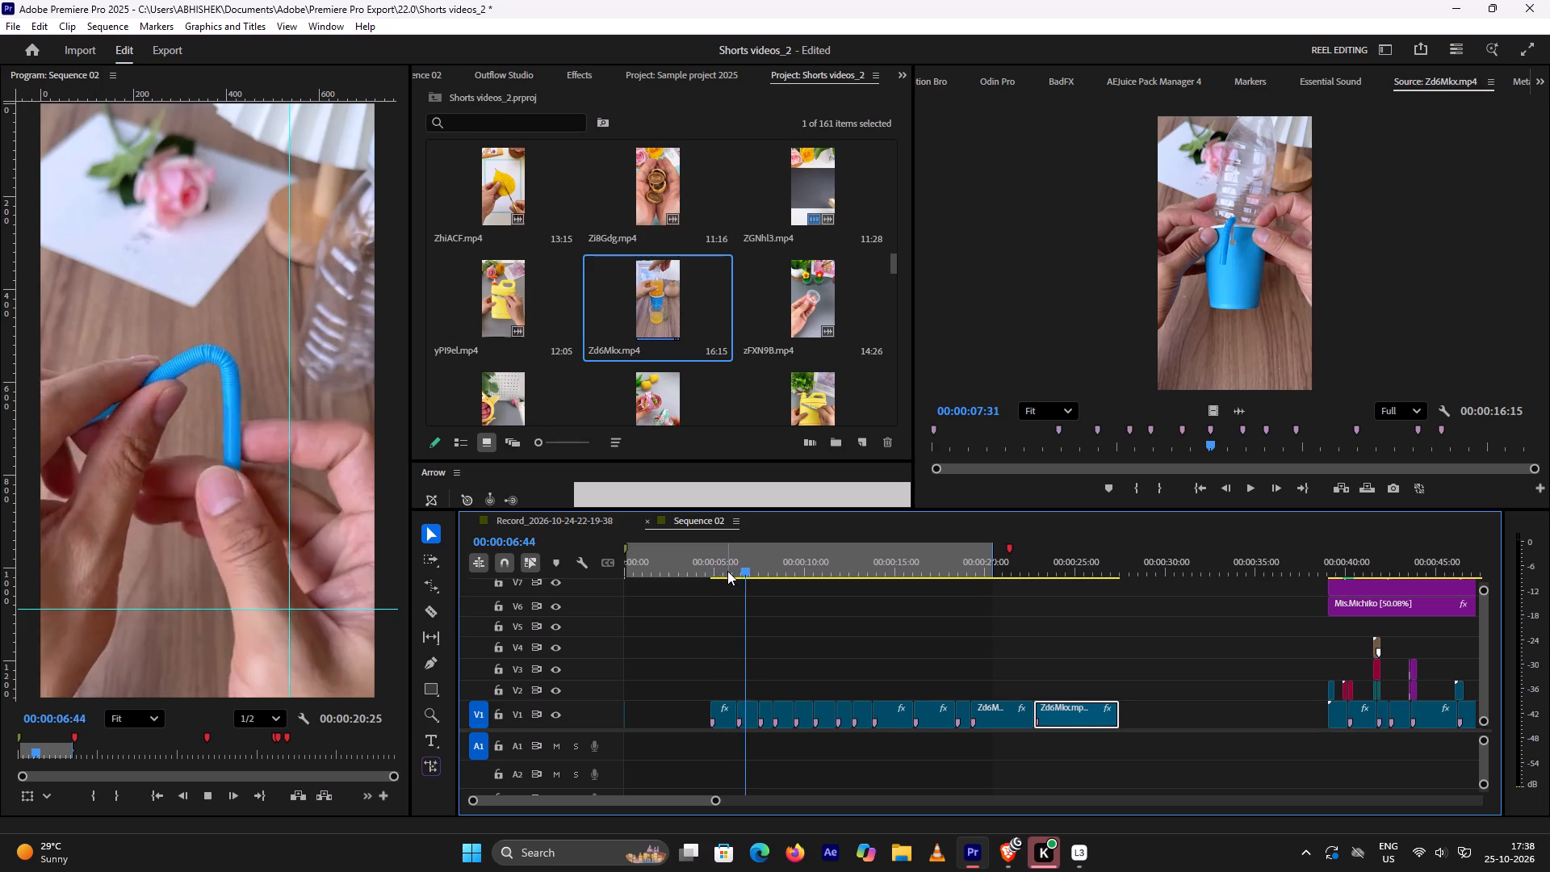
pyautogui.press('space')
pyautogui.press('space')
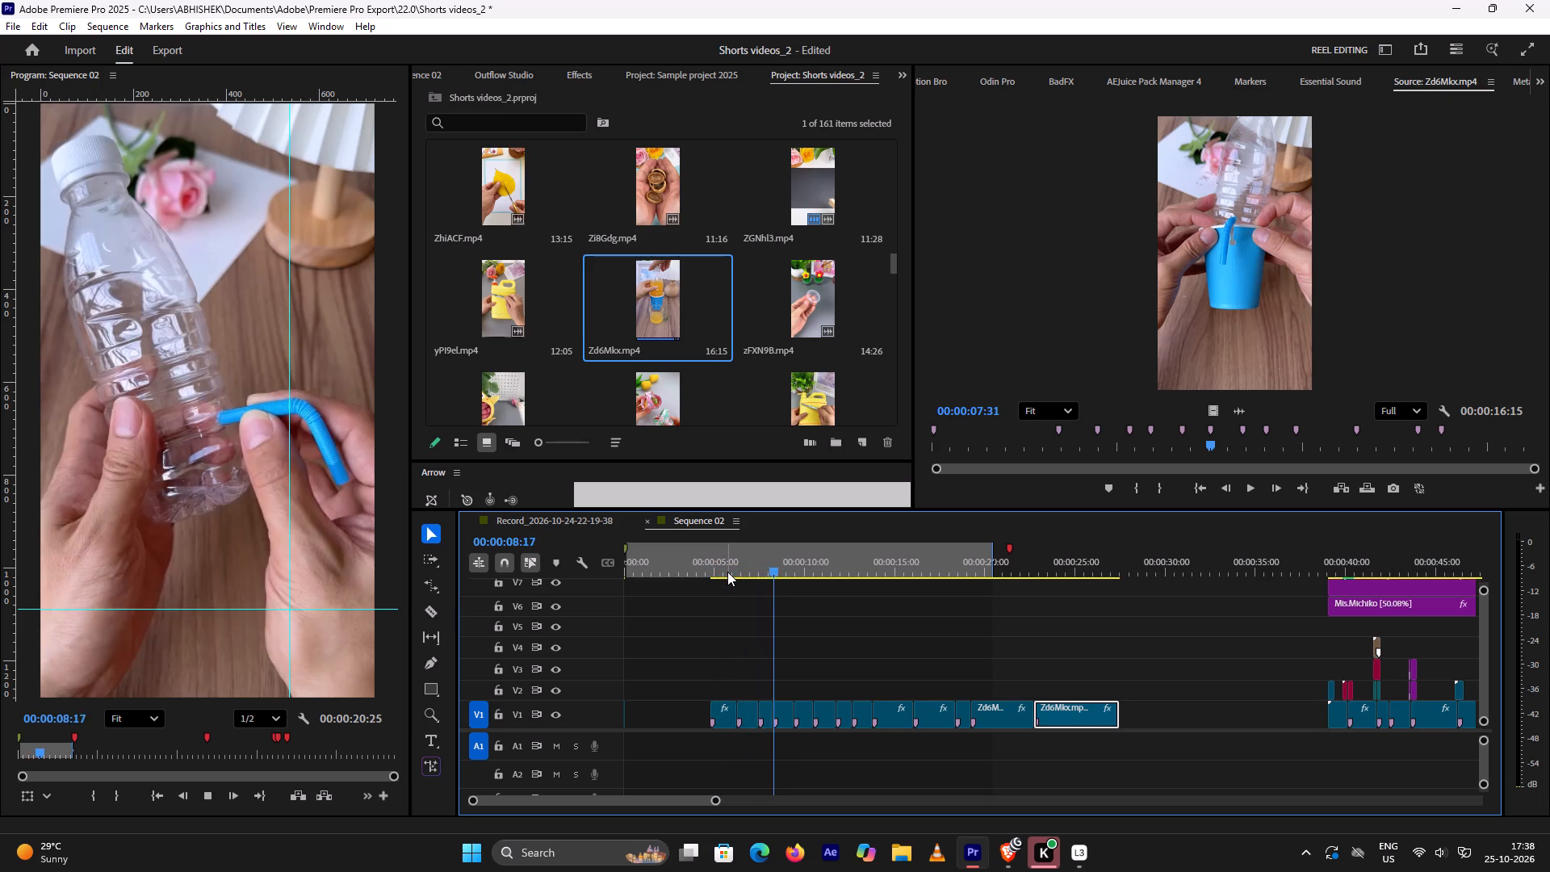
pyautogui.press('space')
pyautogui.press('space')
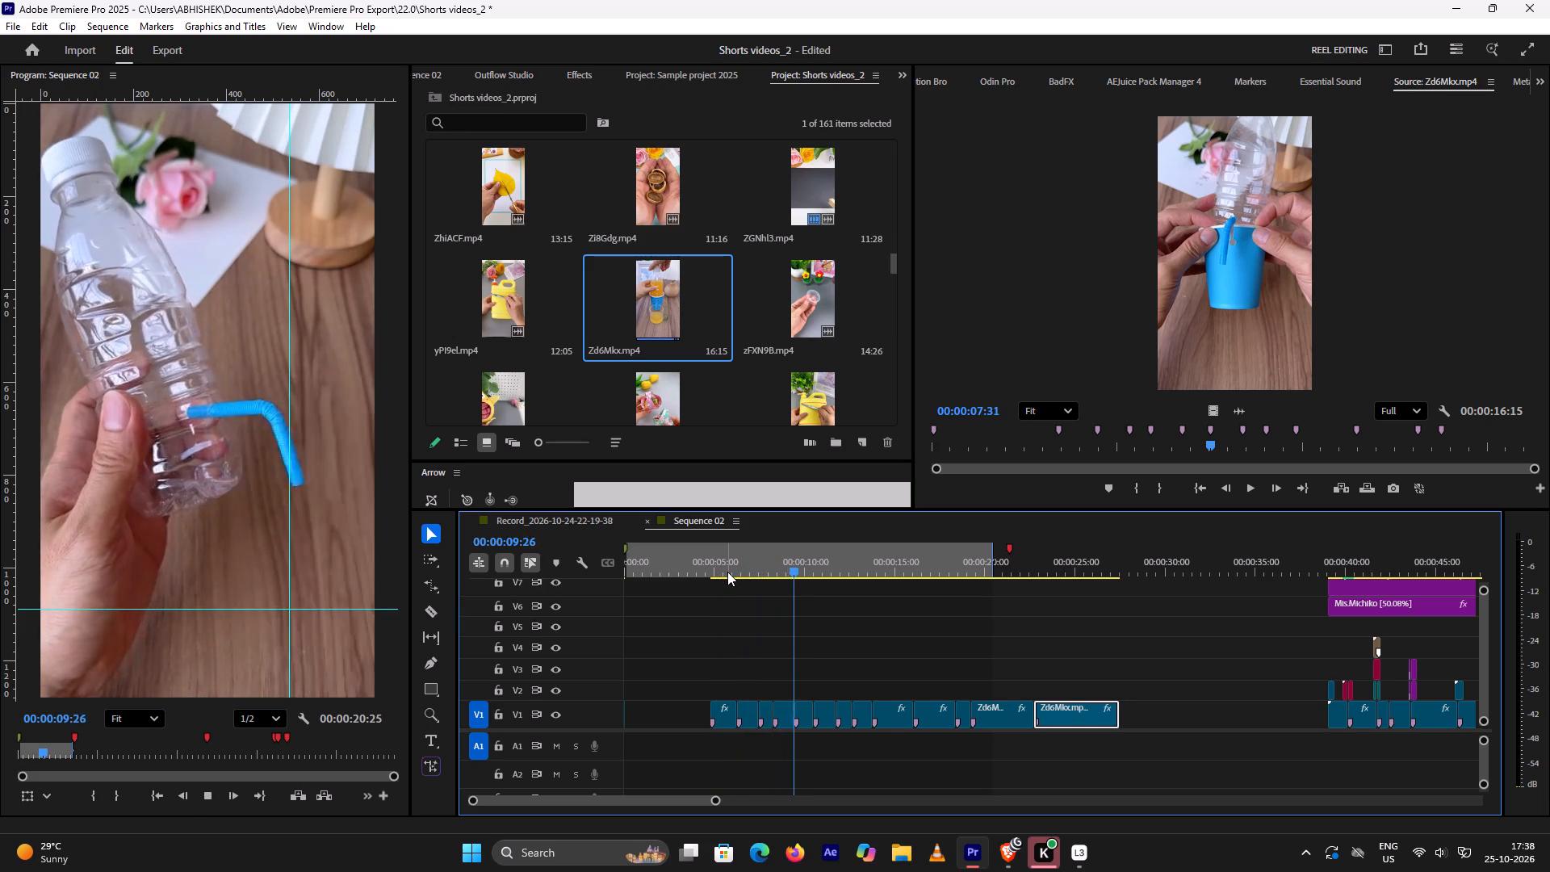
pyautogui.press('space')
pyautogui.press('space')
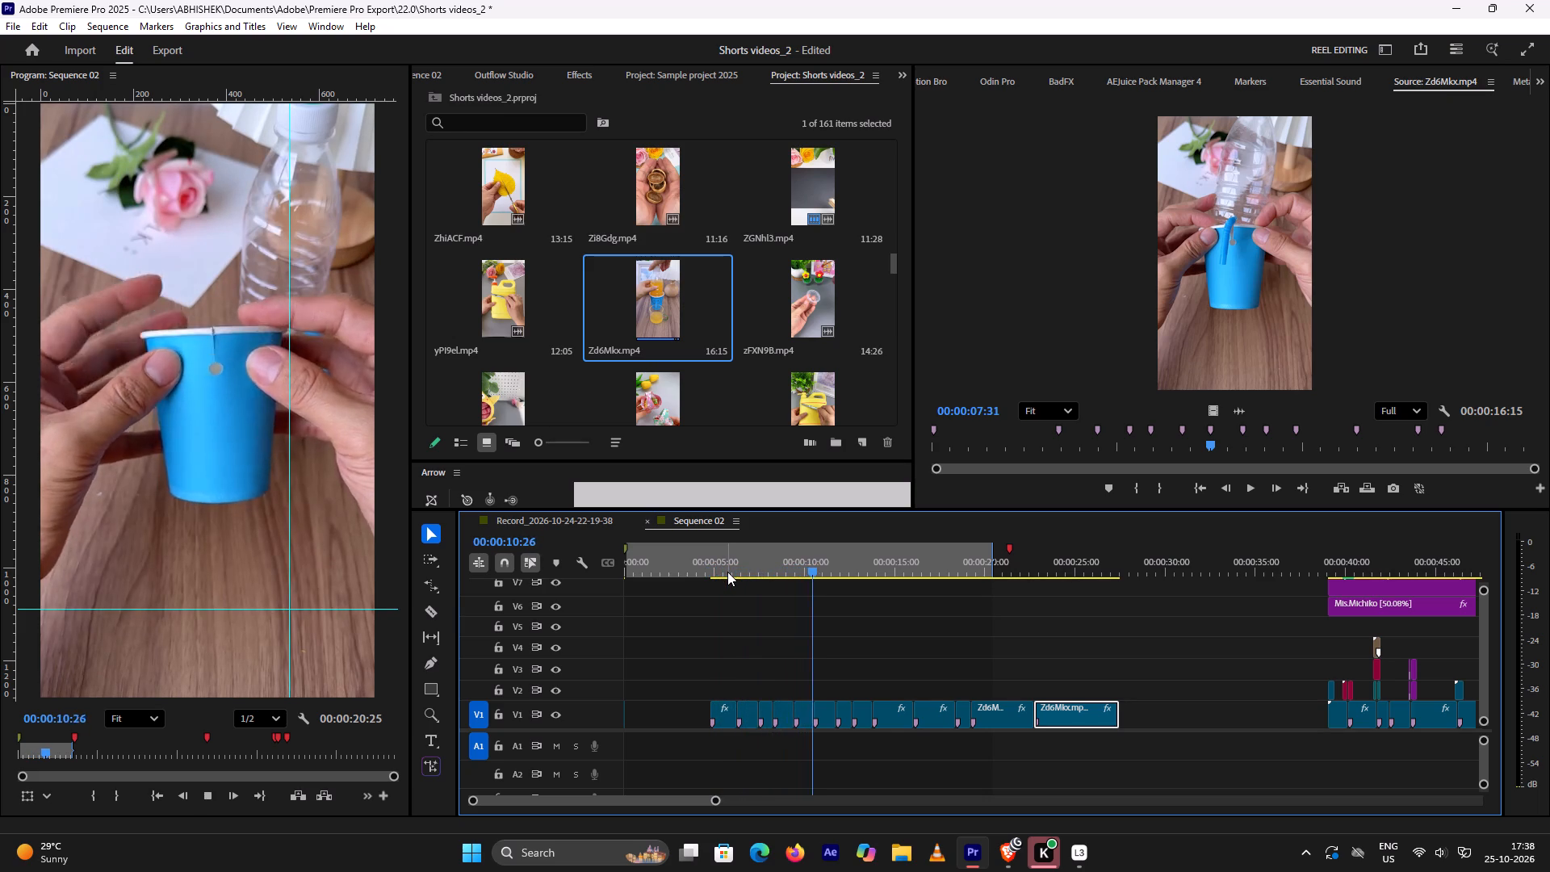
pyautogui.press('space')
pyautogui.press('space')
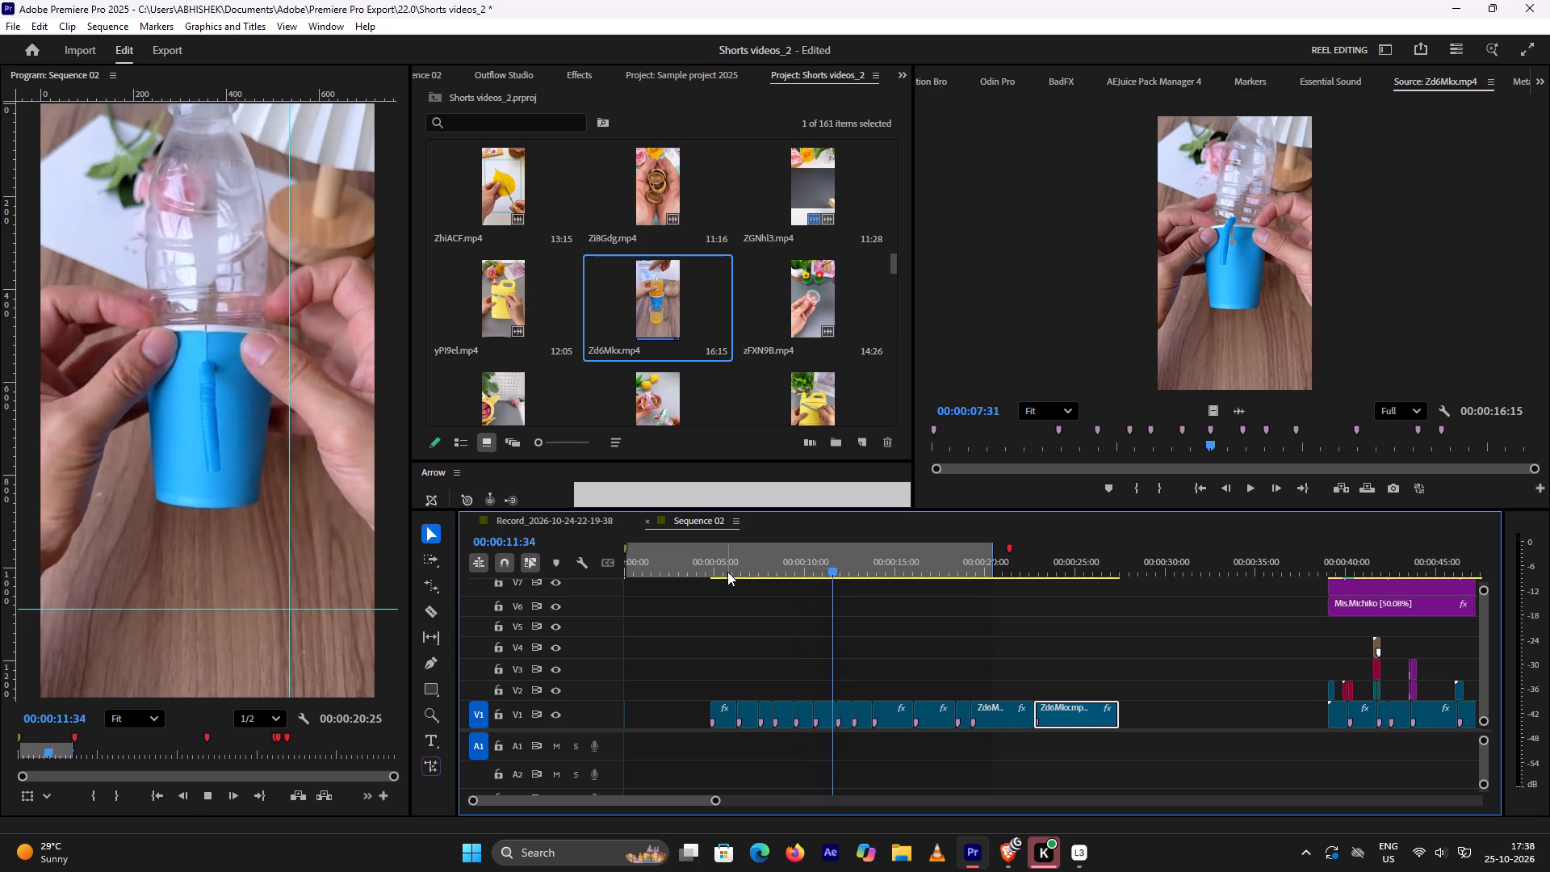
pyautogui.press('space')
pyautogui.press('space')
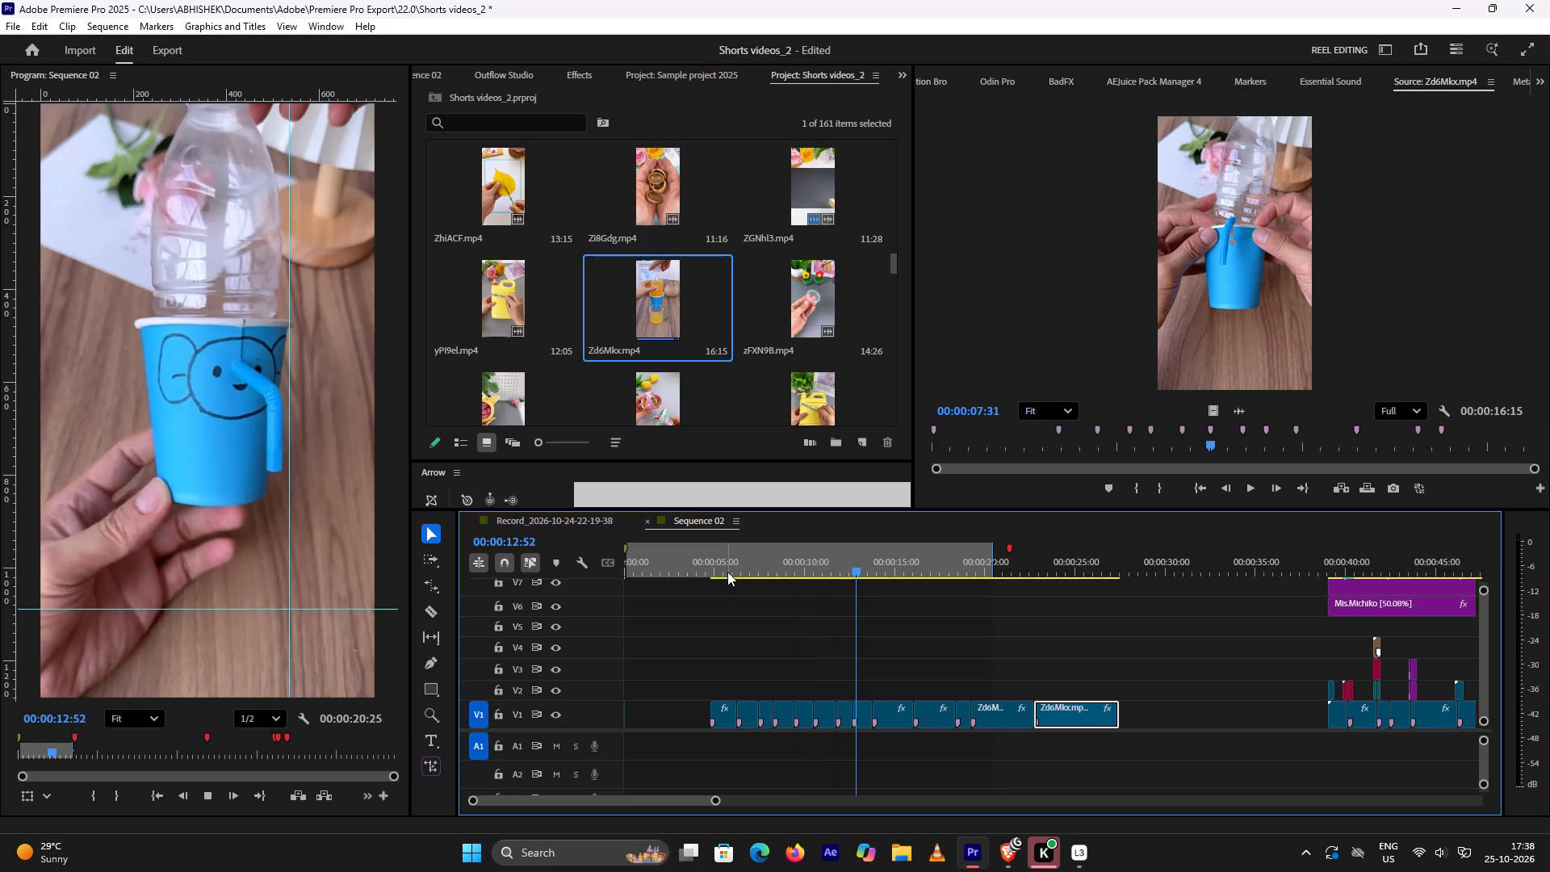
pyautogui.press('space')
pyautogui.press('space')
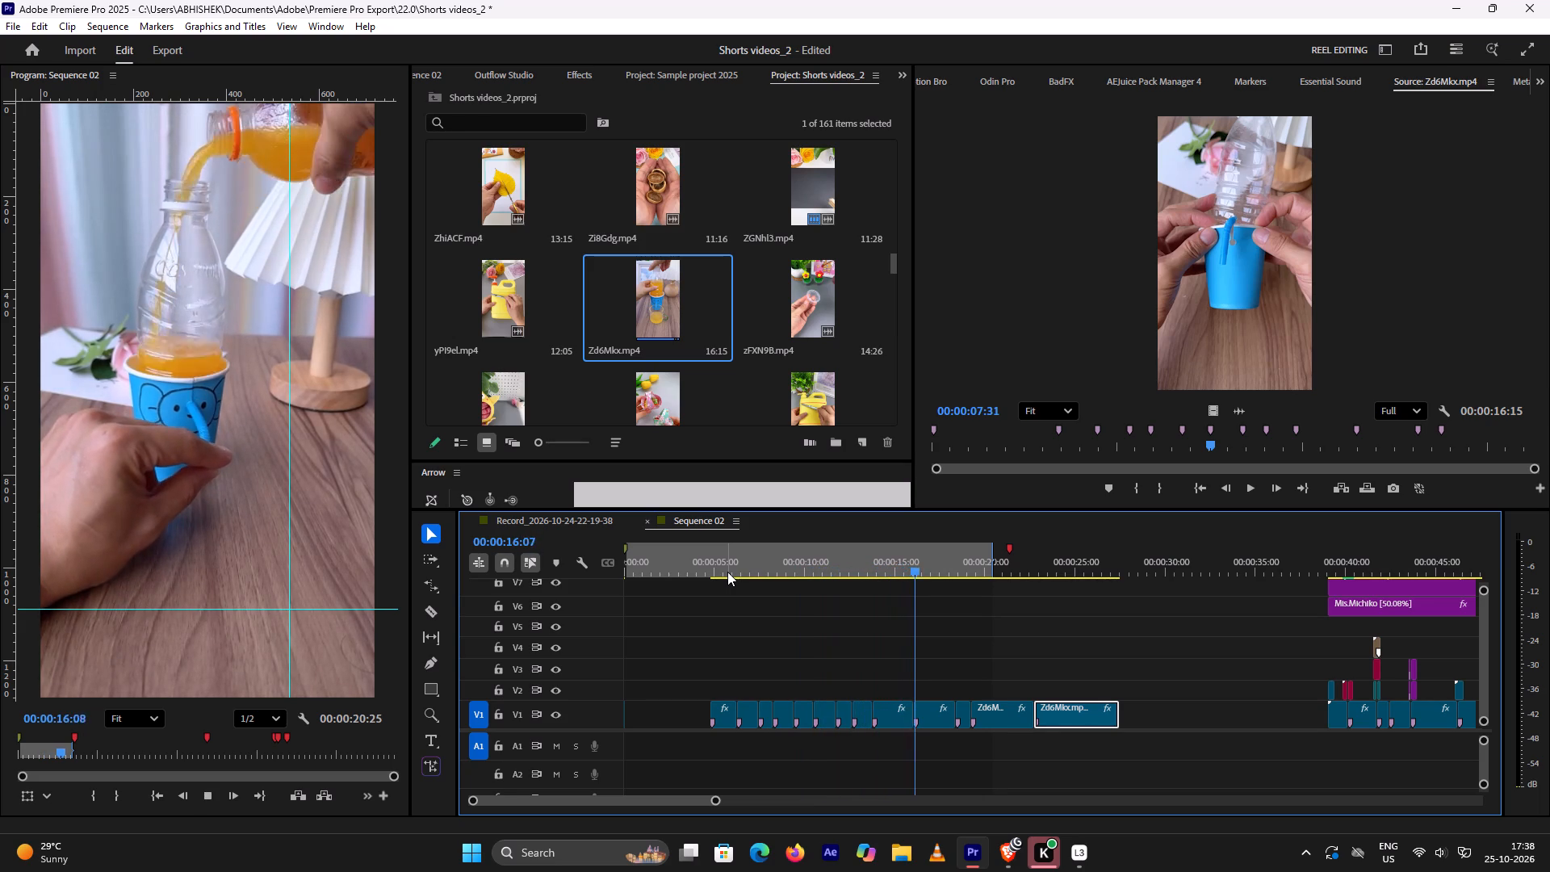
pyautogui.press('space')
pyautogui.press('space')
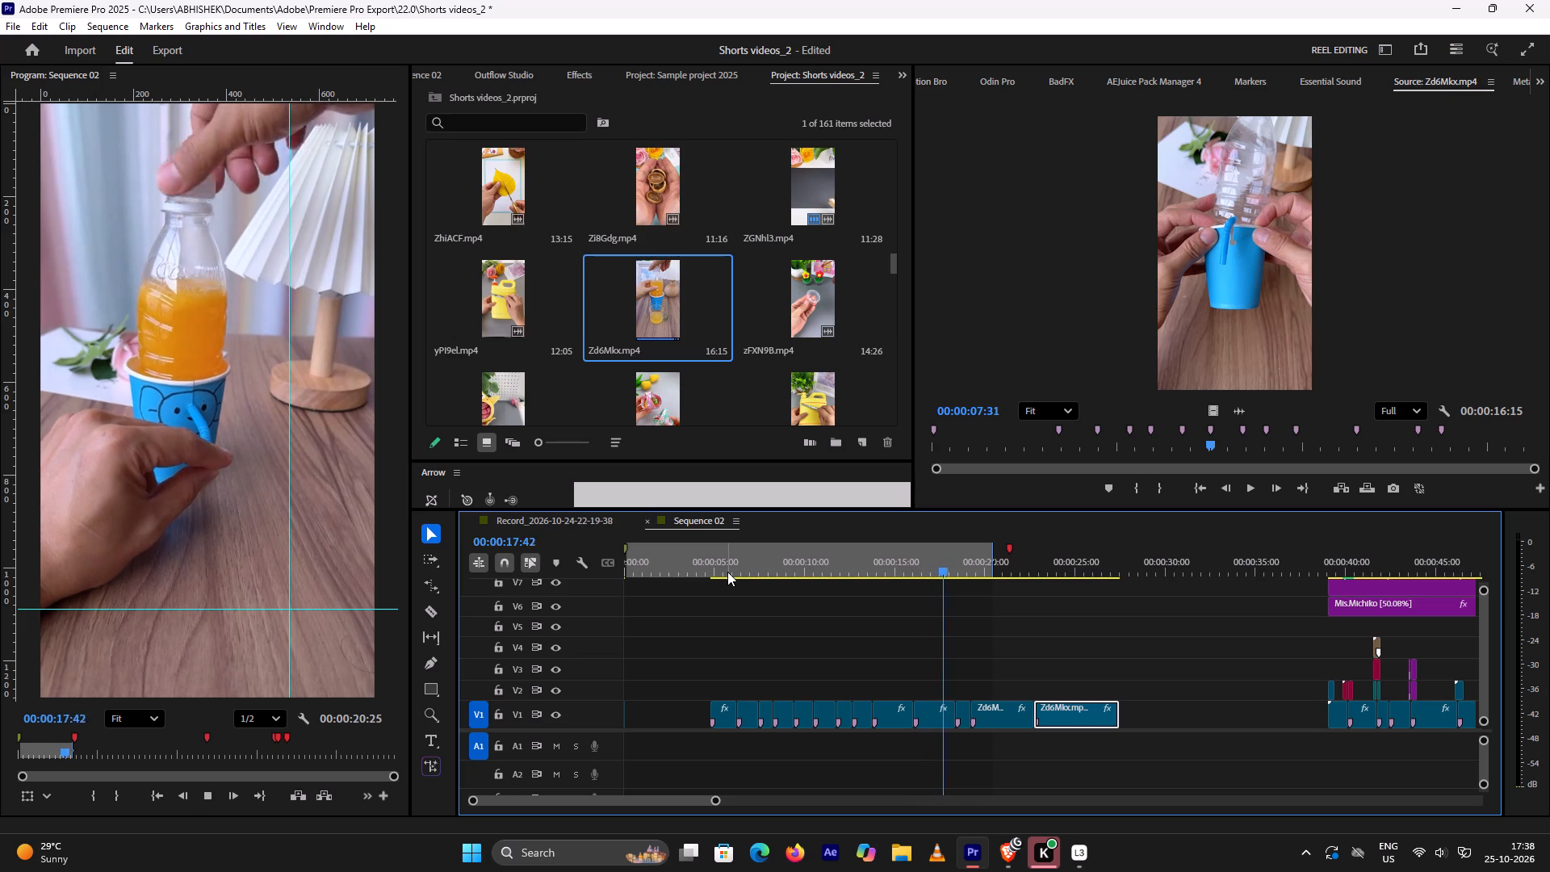
pyautogui.press('space')
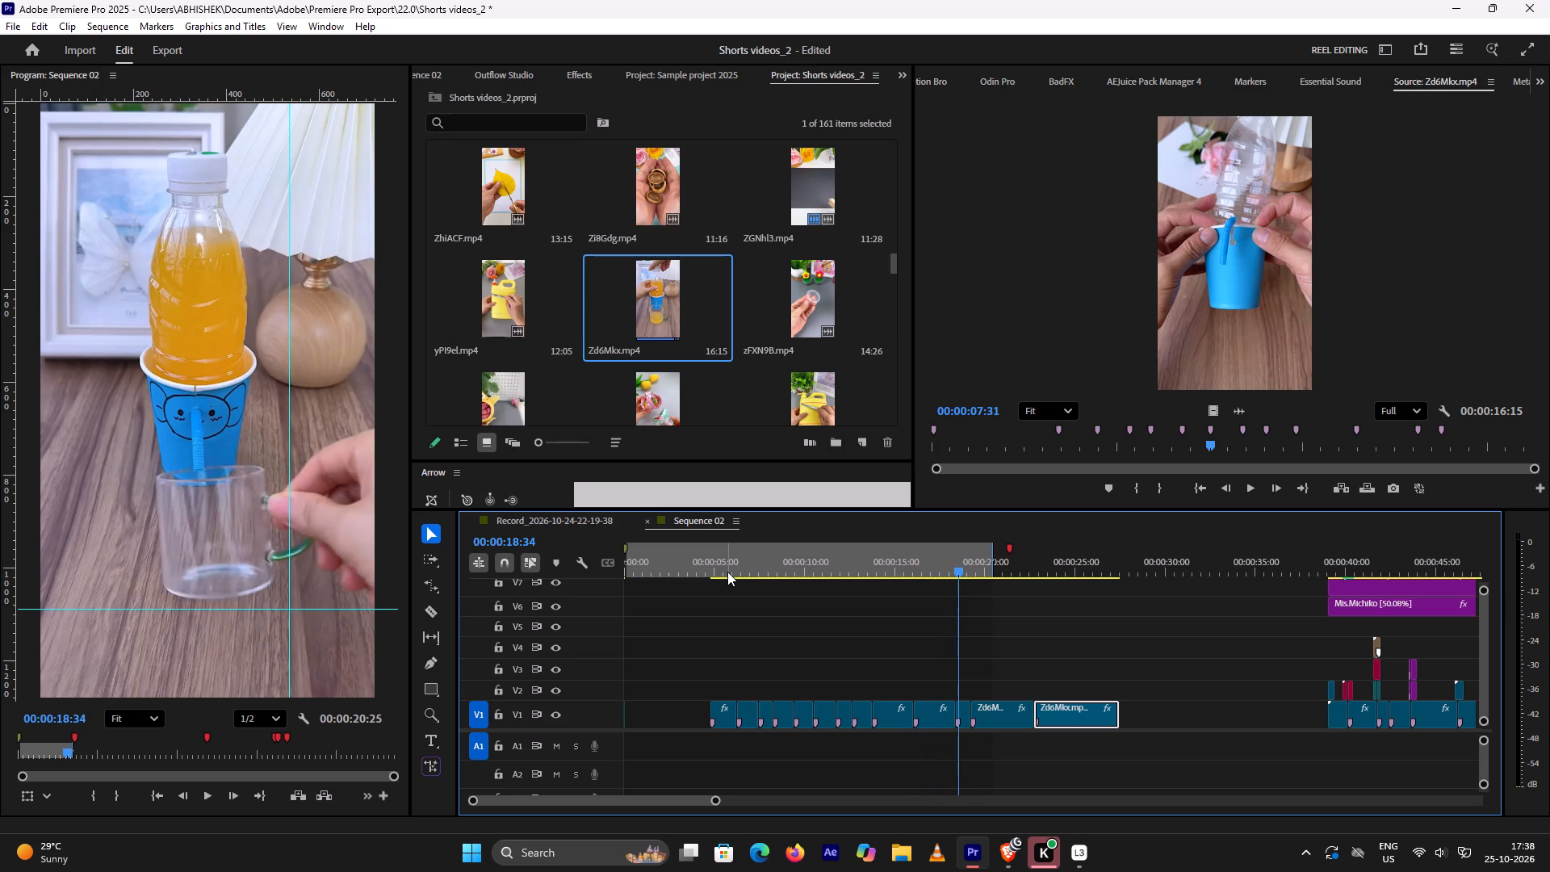
# Switch to the browser and skip the Monkey Magic breakdown video back 10 seconds to watch it.
pyautogui.click(1018, 853)
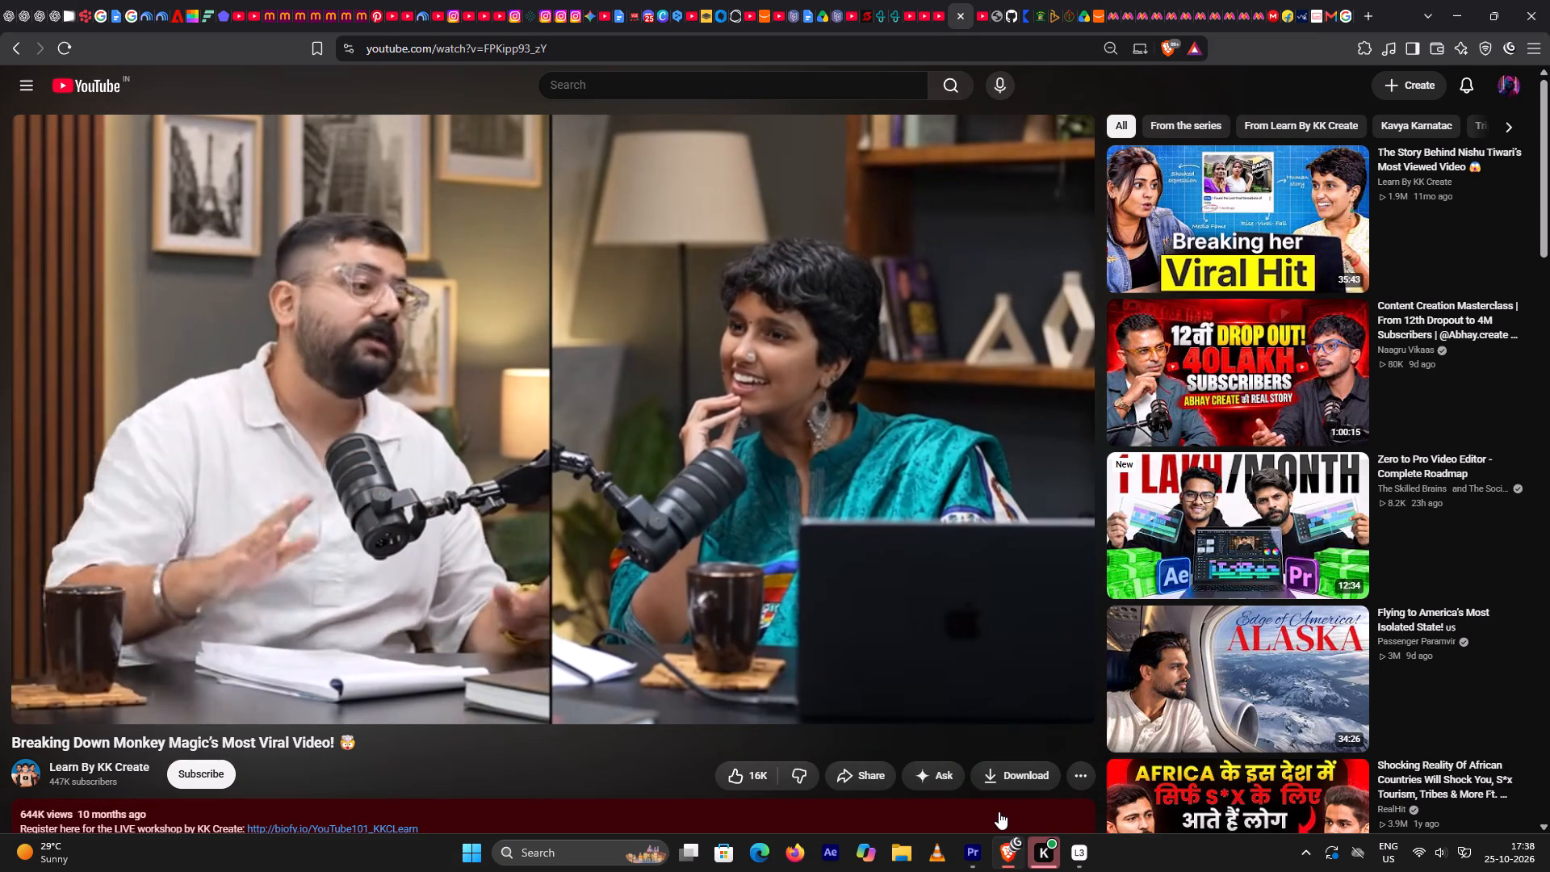
pyautogui.press('Left')
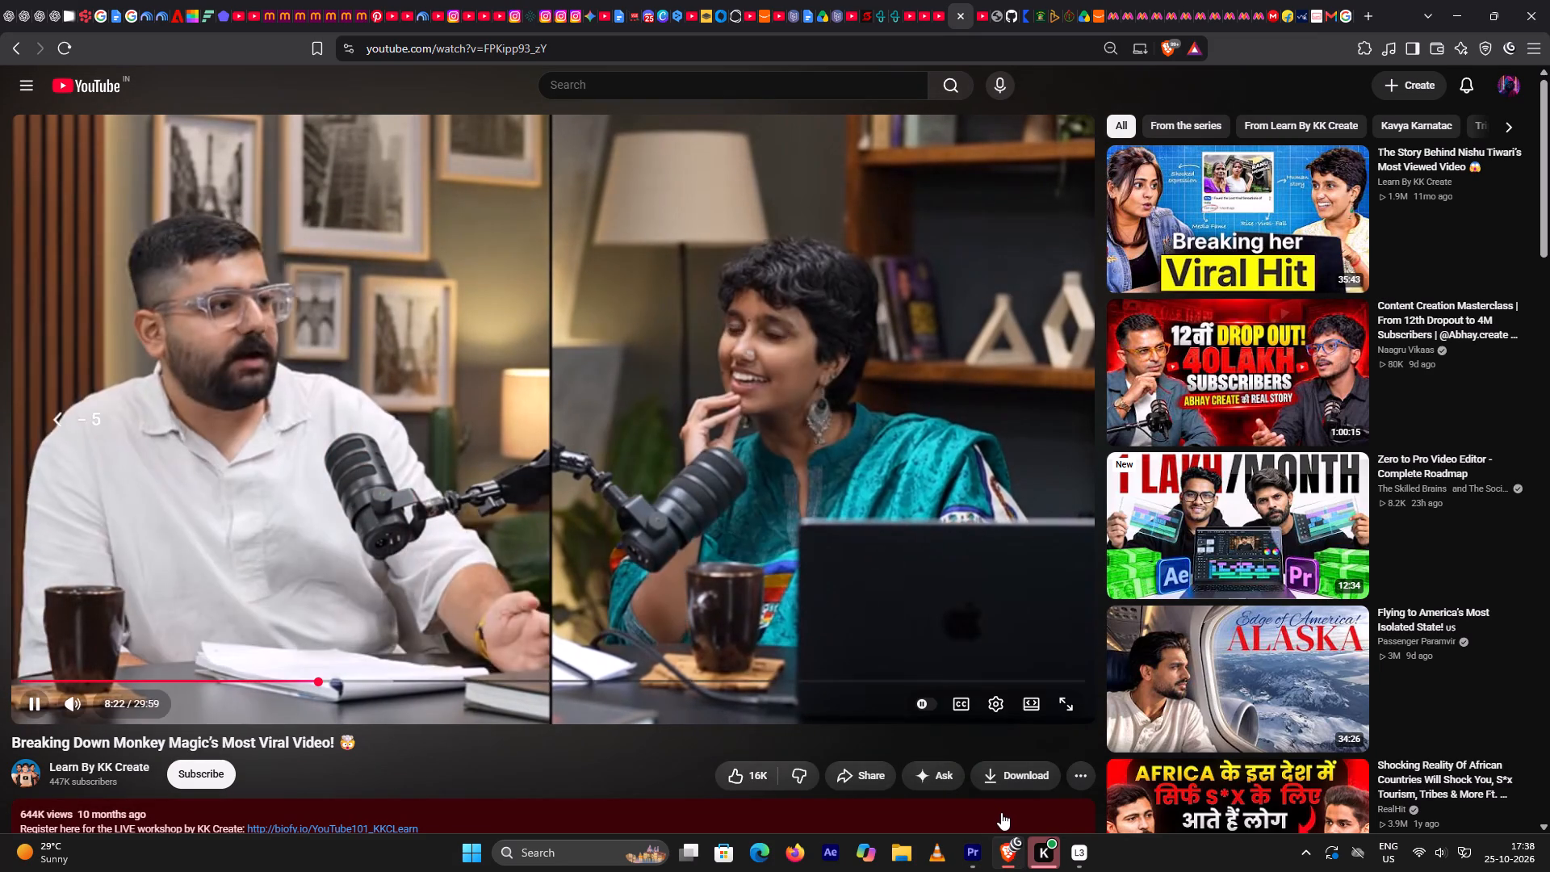
pyautogui.press('Left')
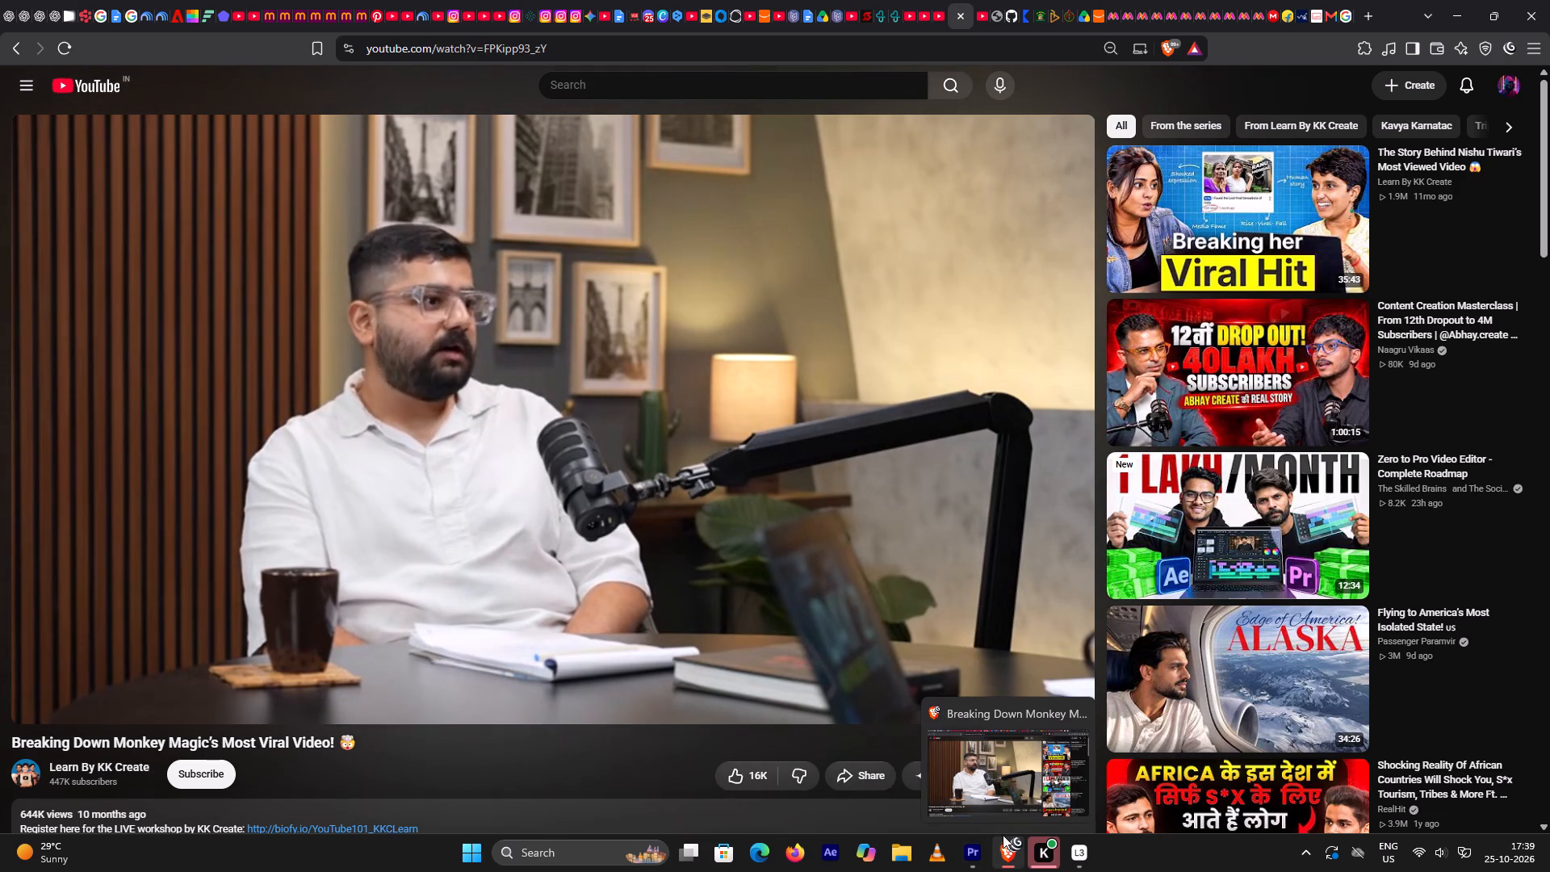
# Switch to Premiere Pro and scrub the V1 Zd6Mkx.mp4 segments, examining the shots from the bottle and straw crafting through to the juice pouring.
pyautogui.click(967, 862)
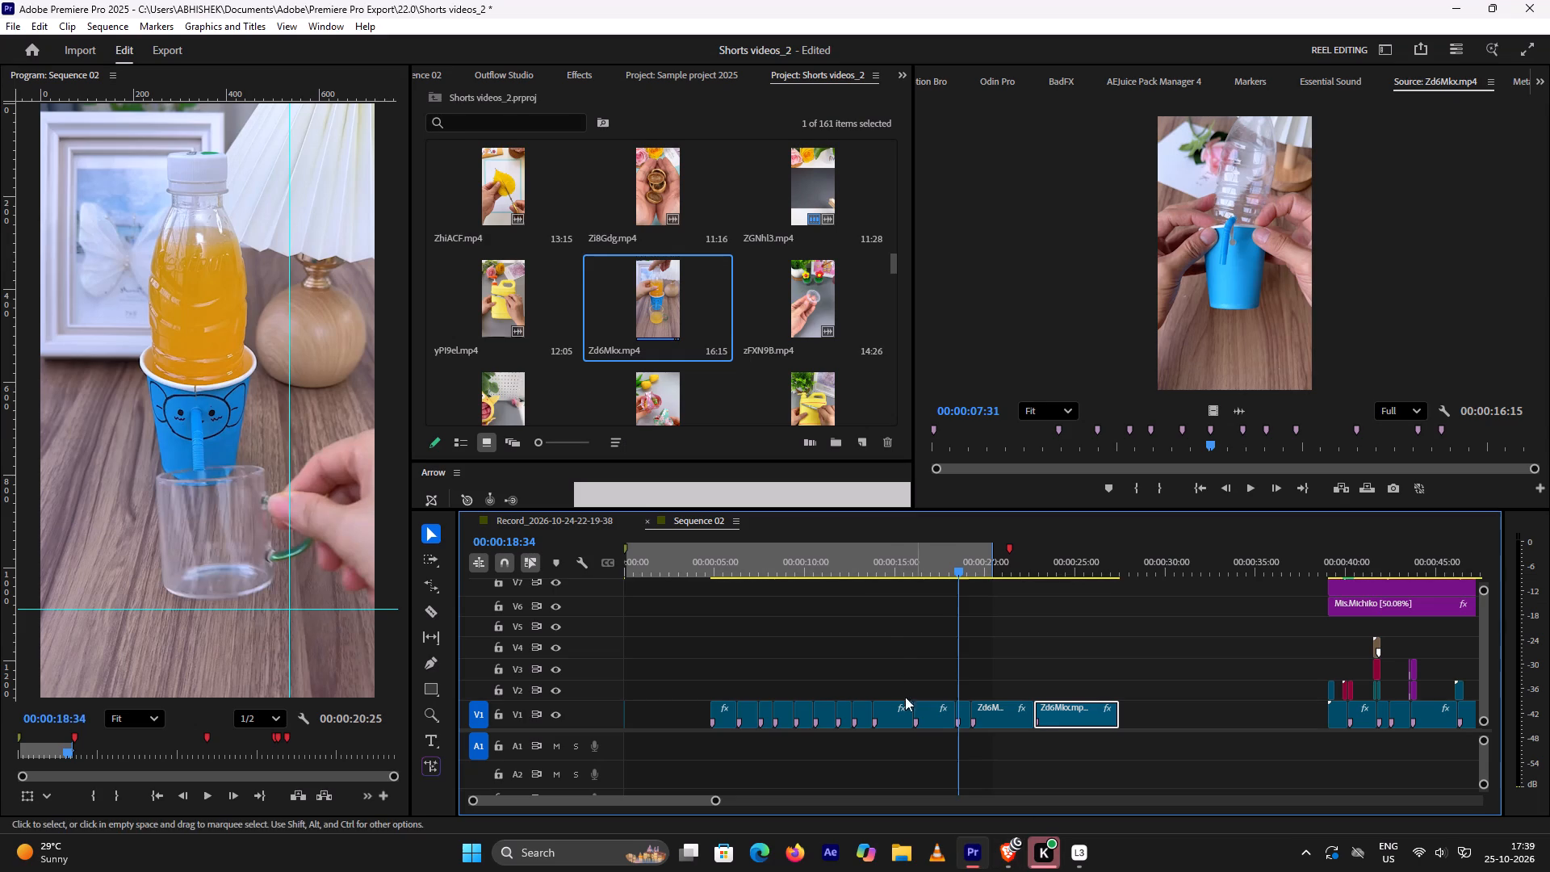
pyautogui.moveTo(962, 569); pyautogui.dragTo(920, 577)
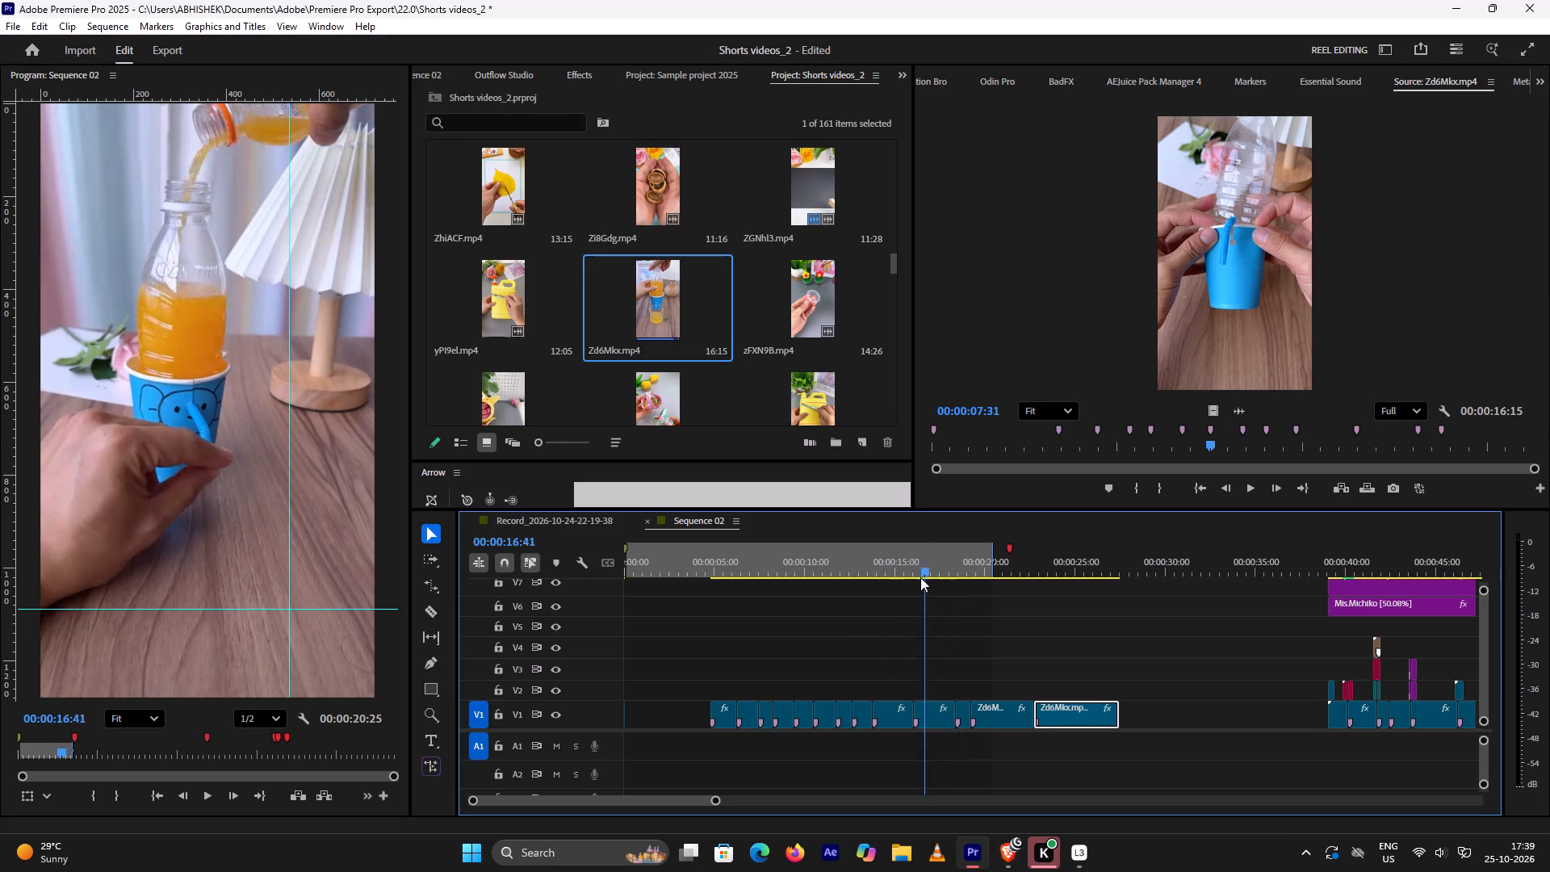
pyautogui.moveTo(920, 577); pyautogui.dragTo(740, 594)
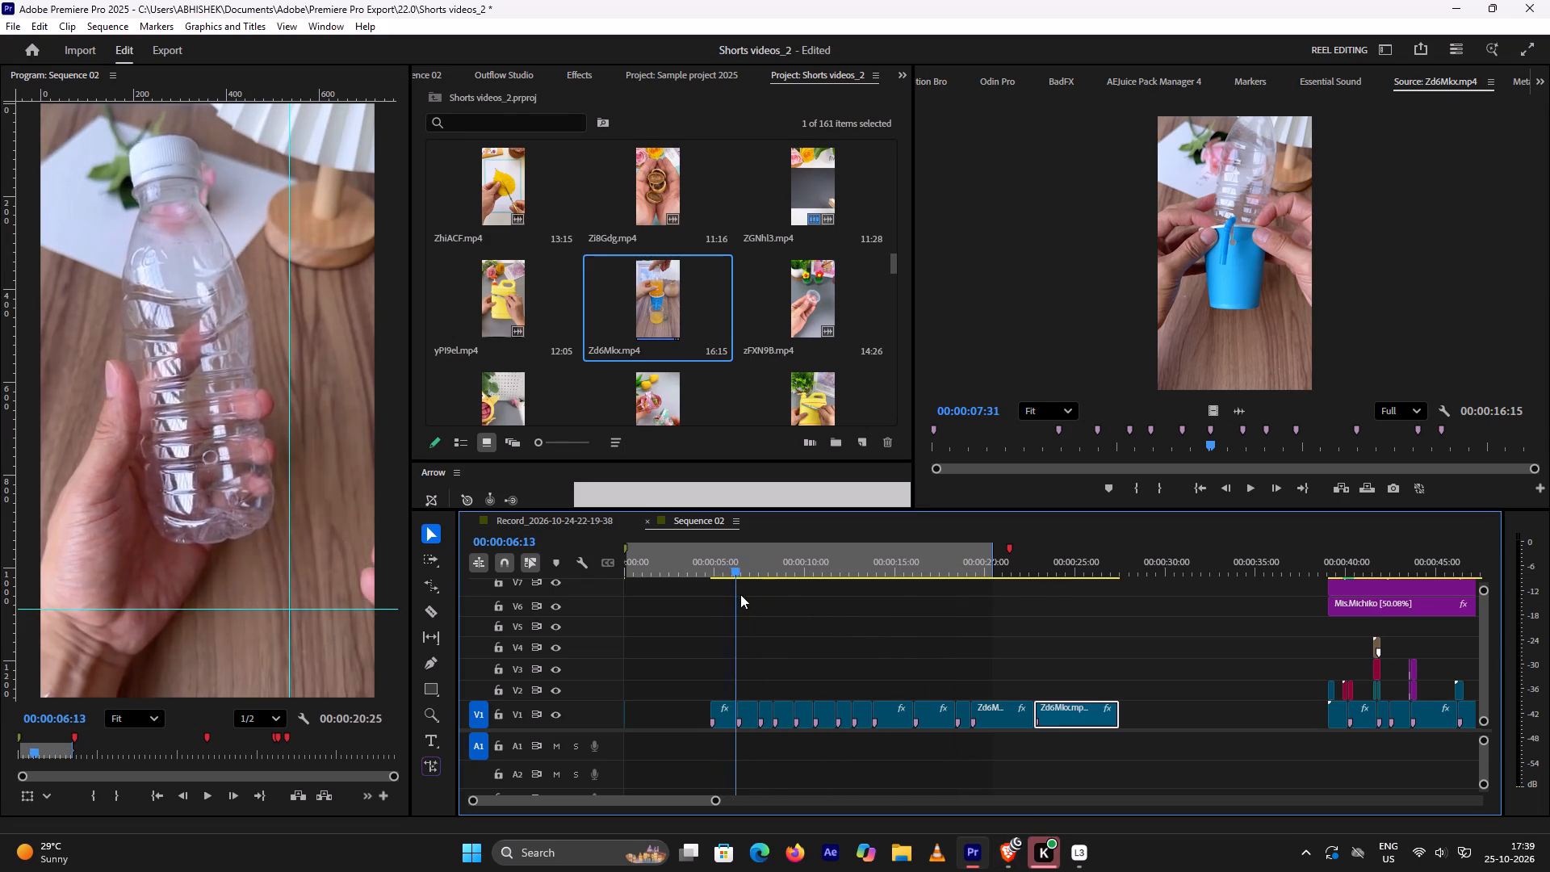
pyautogui.moveTo(740, 594); pyautogui.dragTo(732, 602)
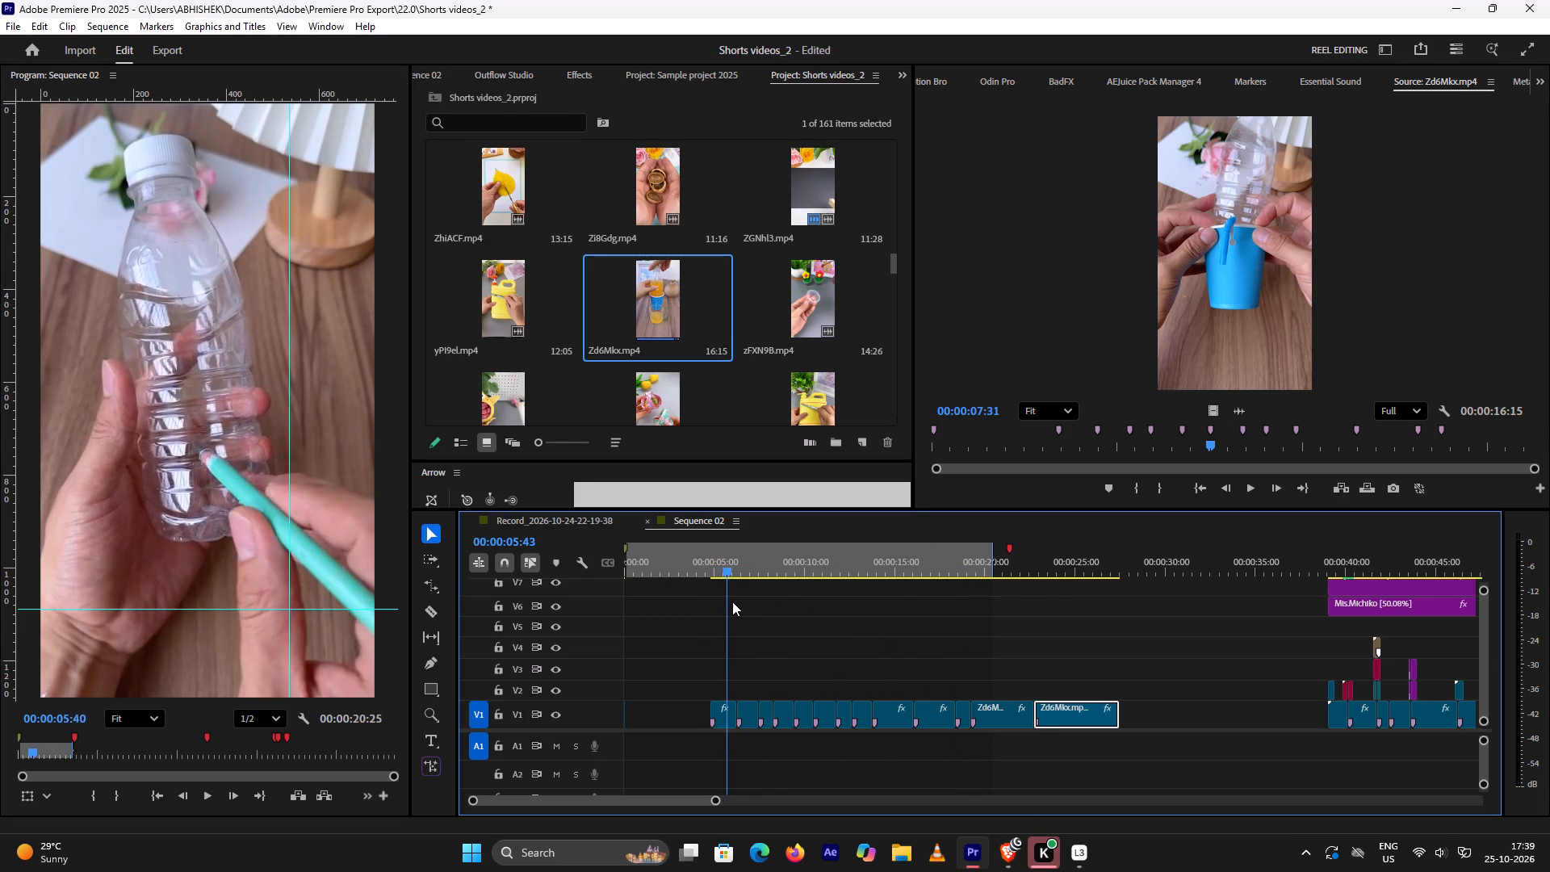
pyautogui.moveTo(732, 602); pyautogui.dragTo(749, 608)
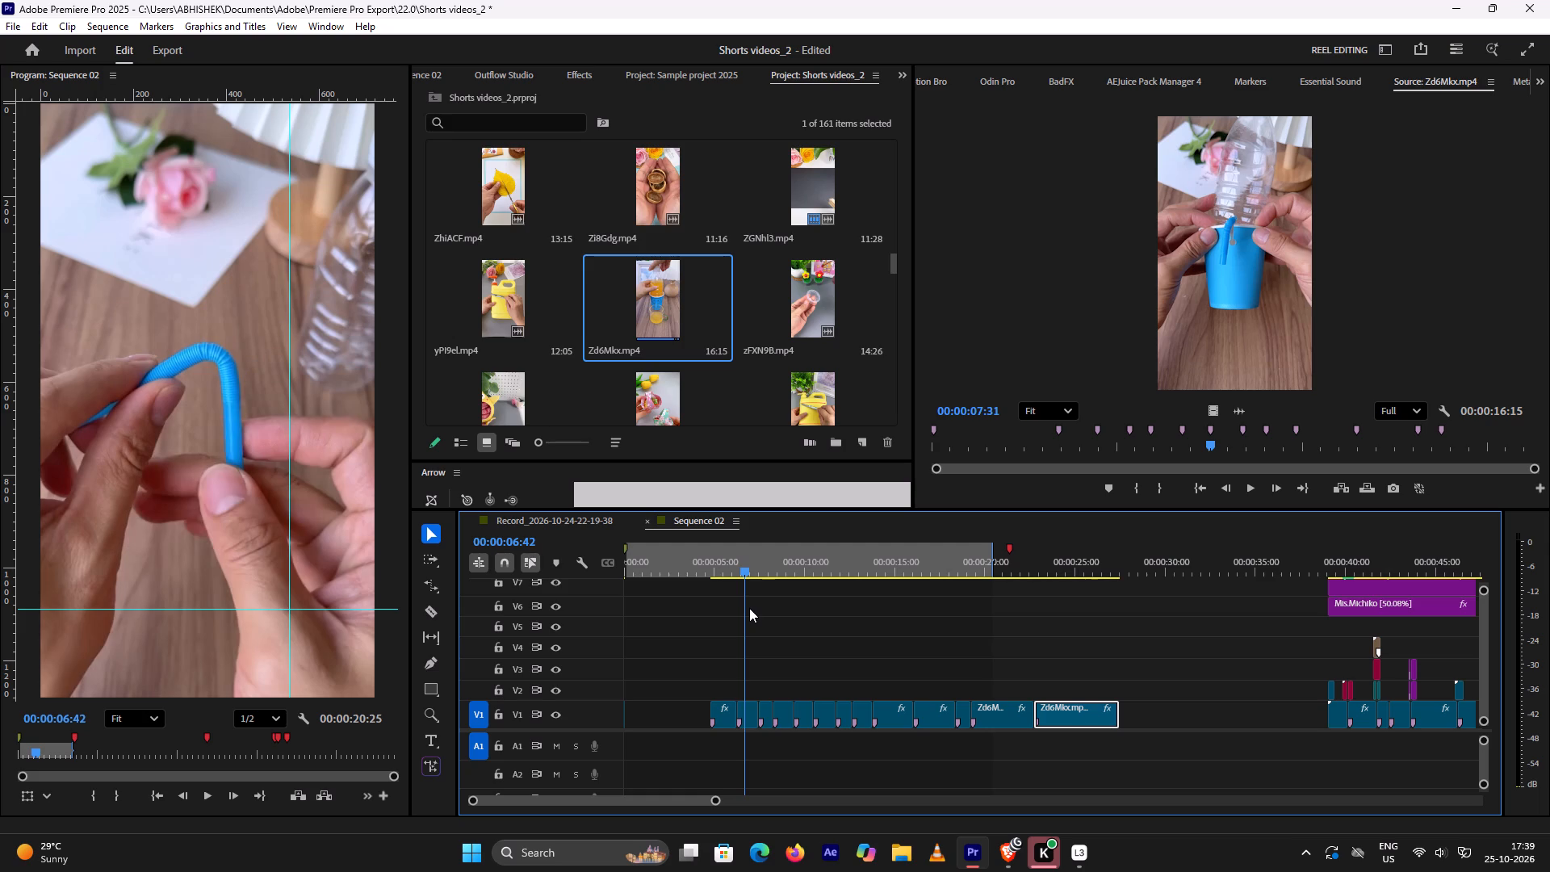
pyautogui.moveTo(749, 608); pyautogui.dragTo(747, 618)
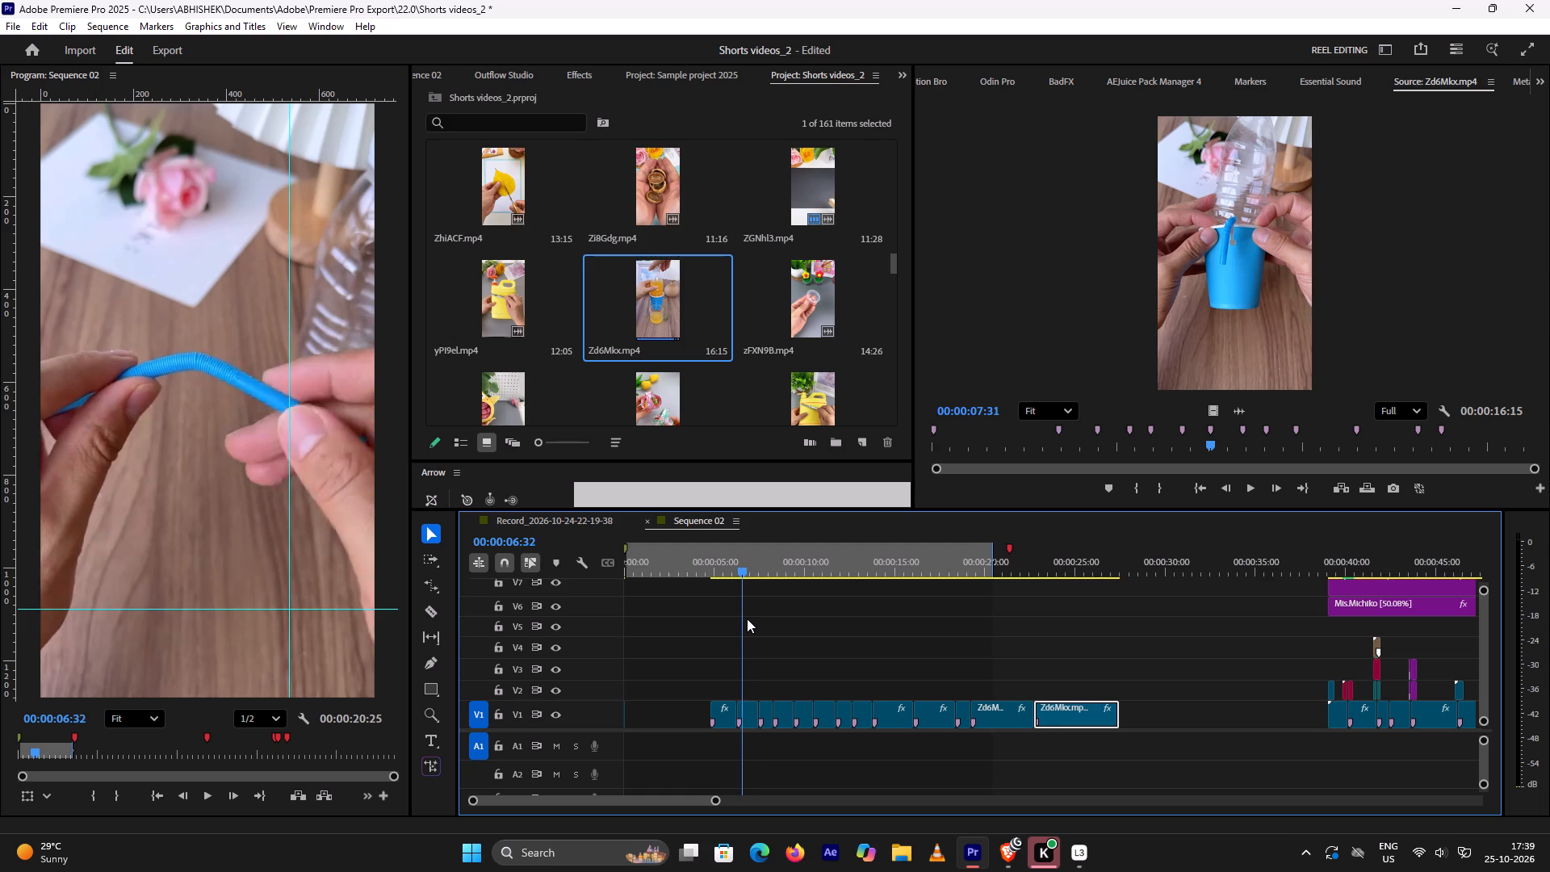
pyautogui.moveTo(747, 618); pyautogui.dragTo(767, 630)
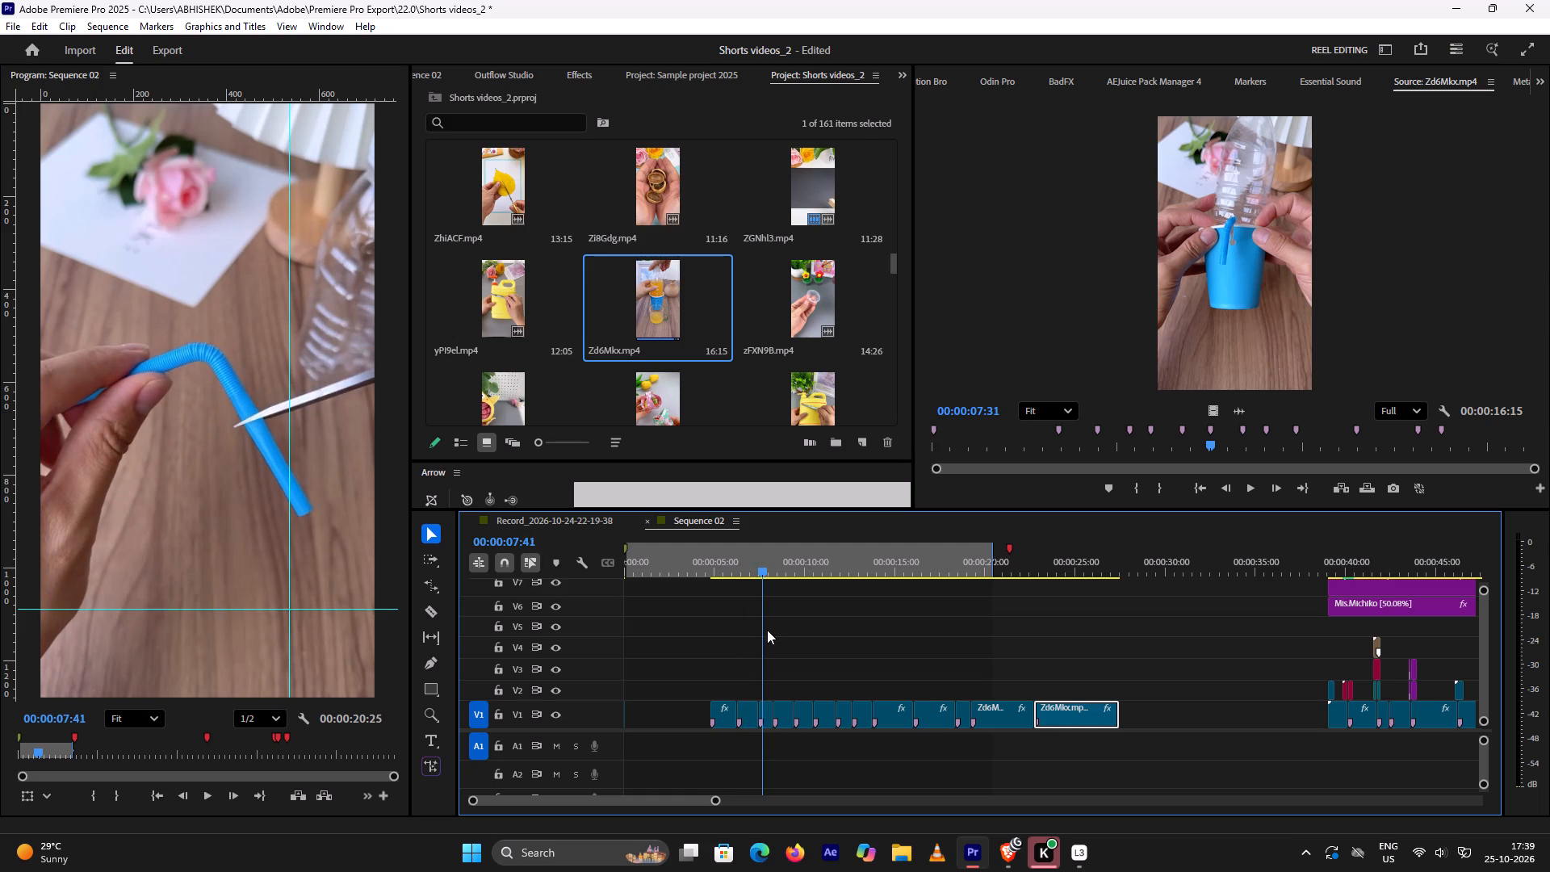
pyautogui.moveTo(767, 630); pyautogui.dragTo(781, 635)
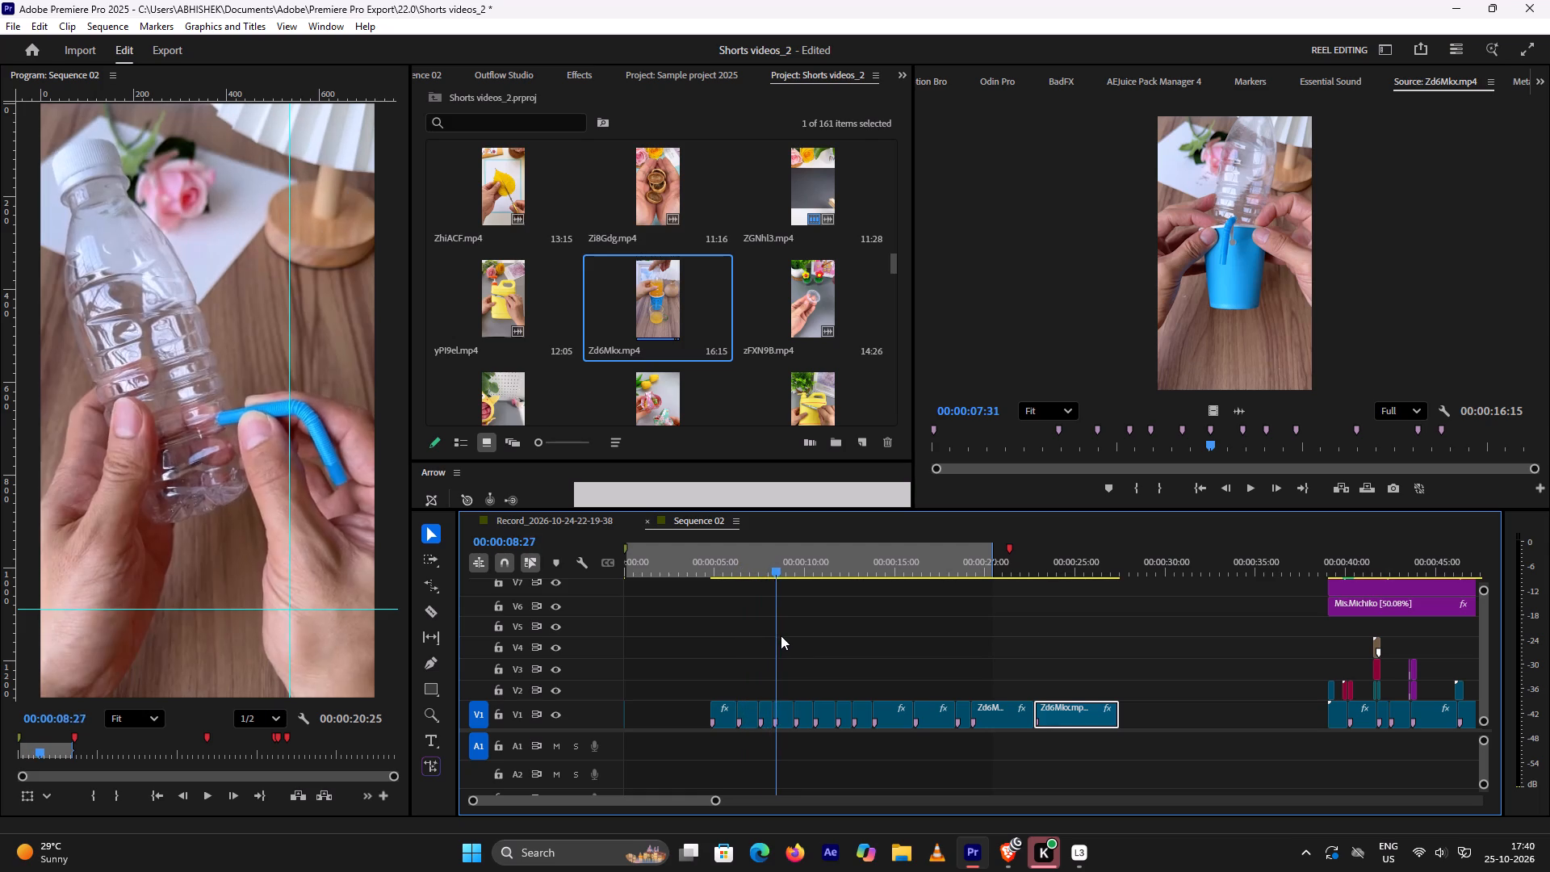
pyautogui.moveTo(781, 635); pyautogui.dragTo(828, 635)
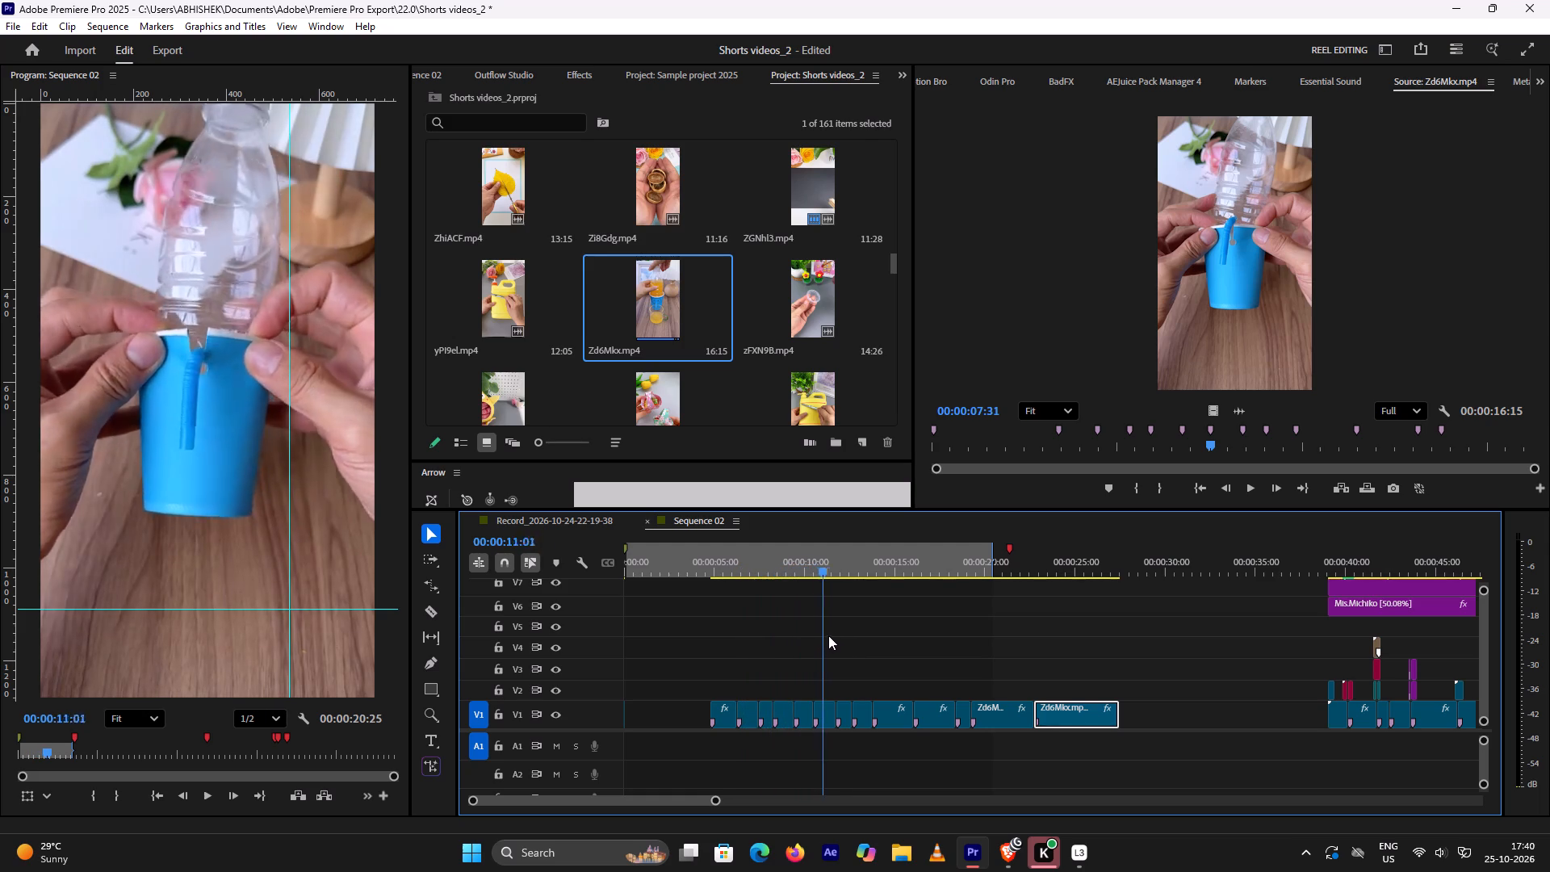
pyautogui.moveTo(828, 635); pyautogui.dragTo(866, 623)
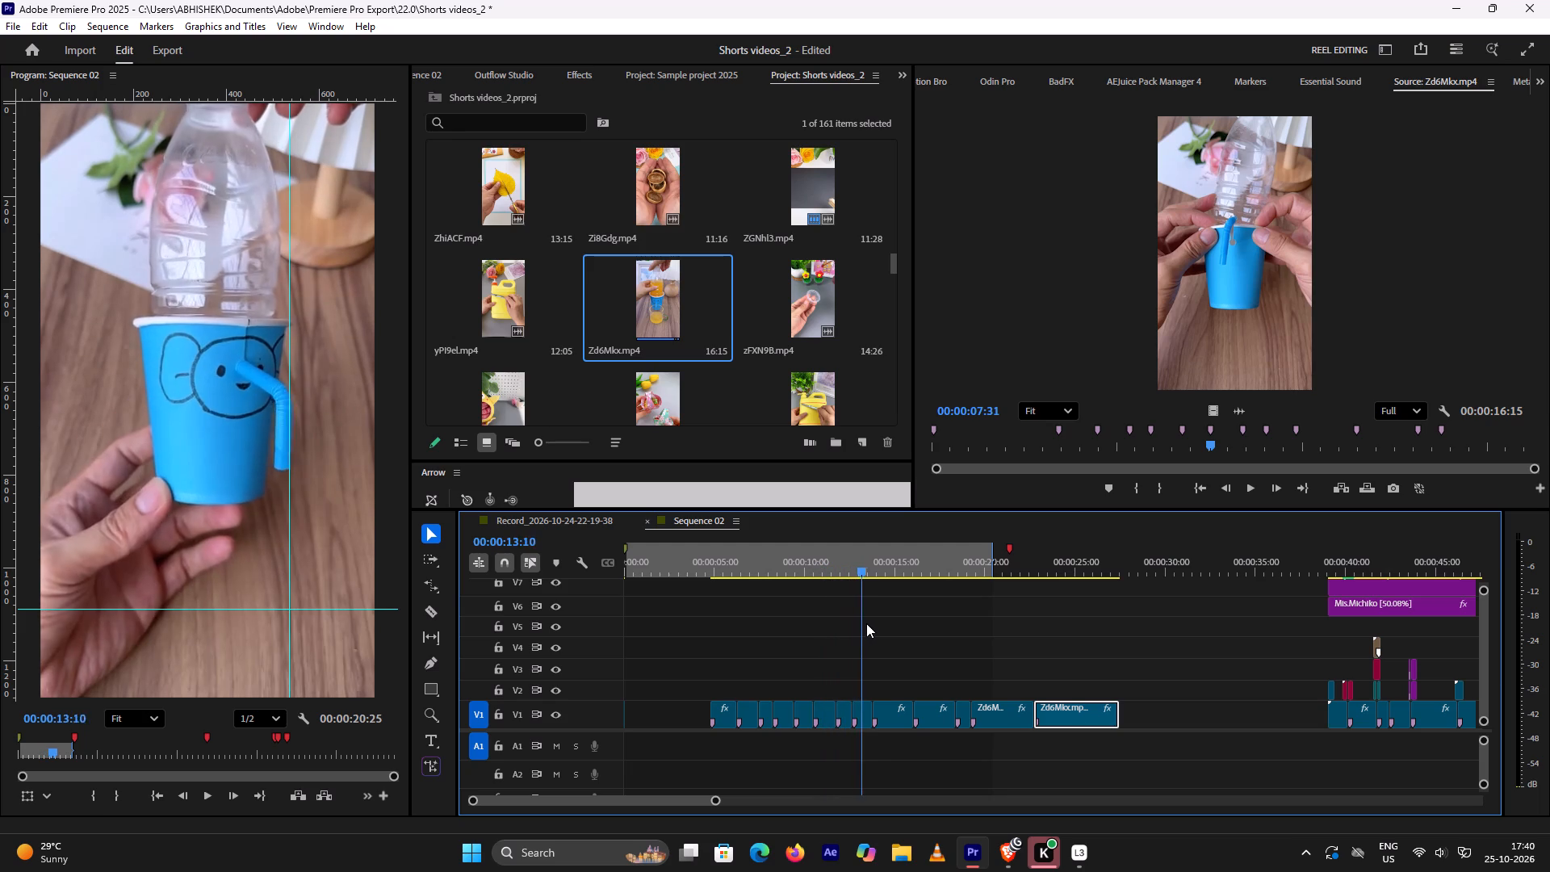
pyautogui.moveTo(866, 623); pyautogui.dragTo(903, 614)
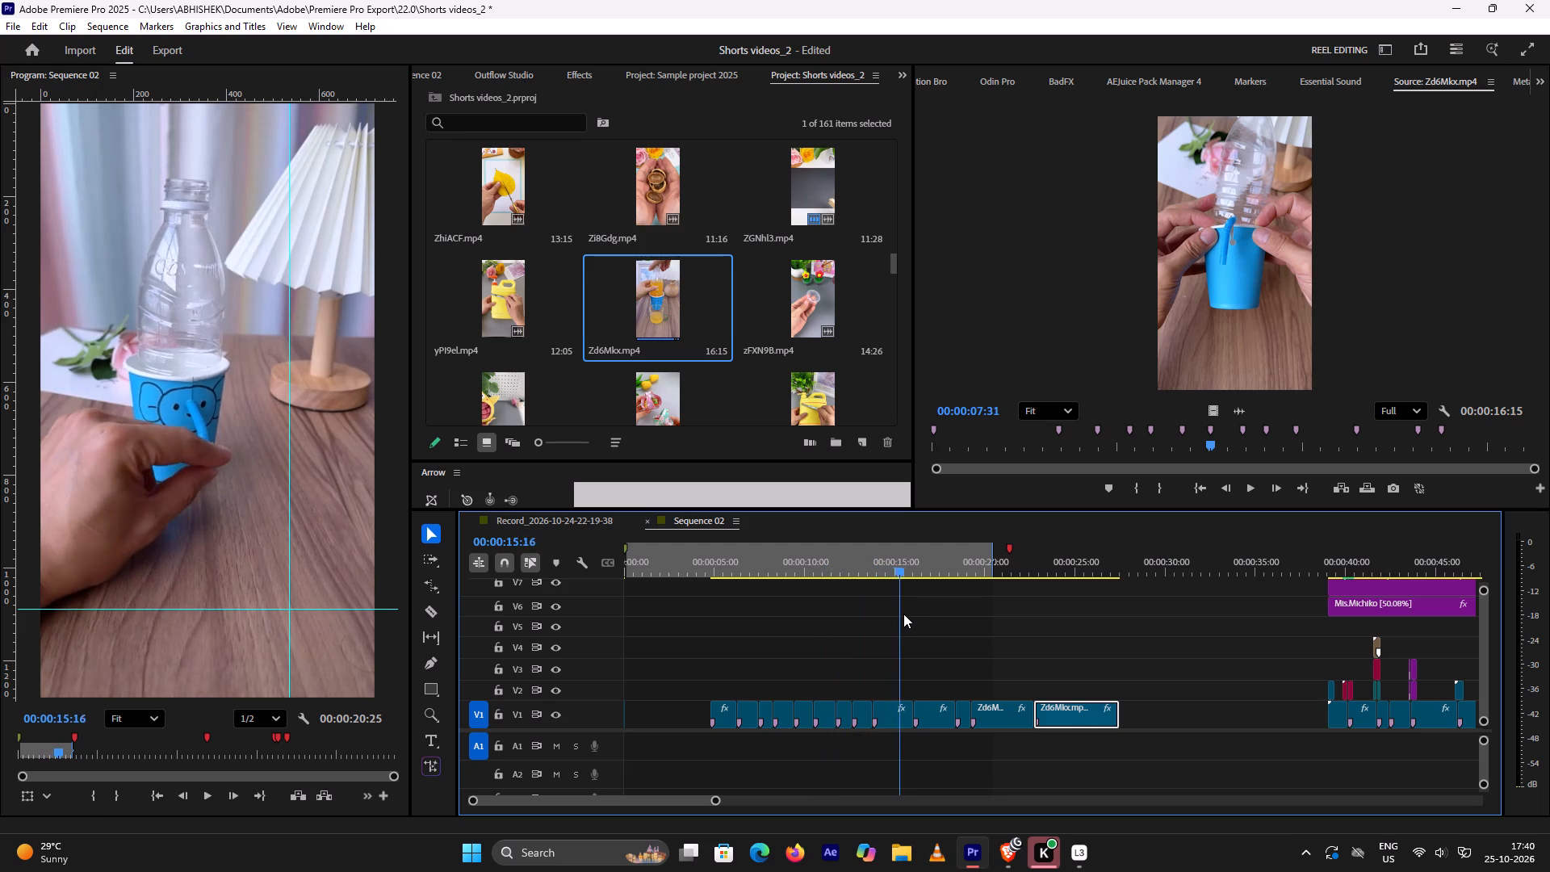
pyautogui.moveTo(903, 614); pyautogui.dragTo(935, 613)
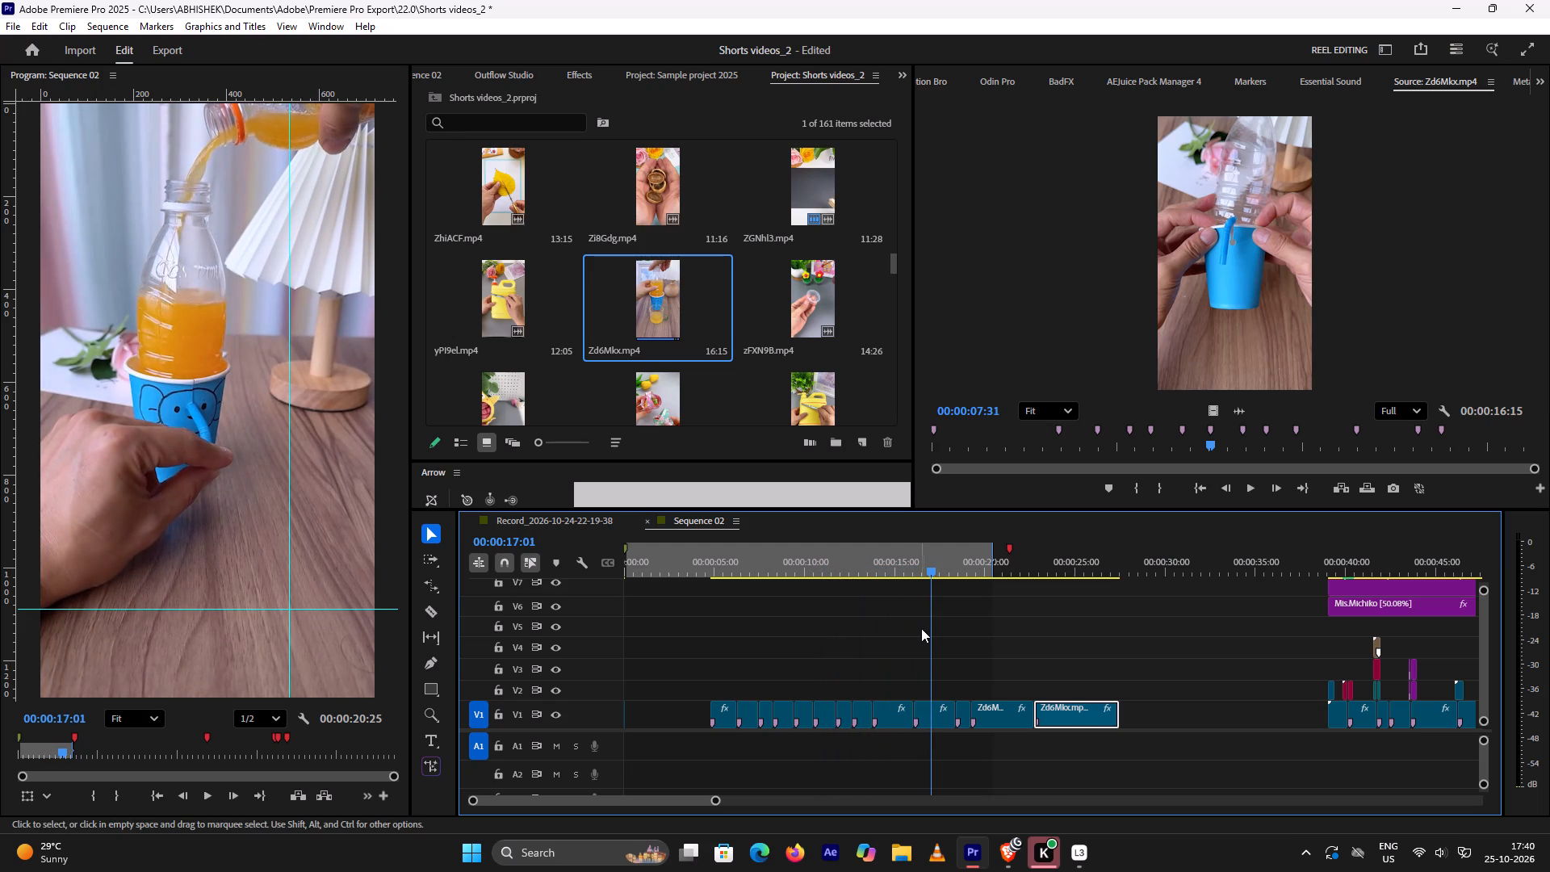
# Play the cut from the juice-filling shot to the glass shot twice in short bursts to examine the transition.
pyautogui.press('space')
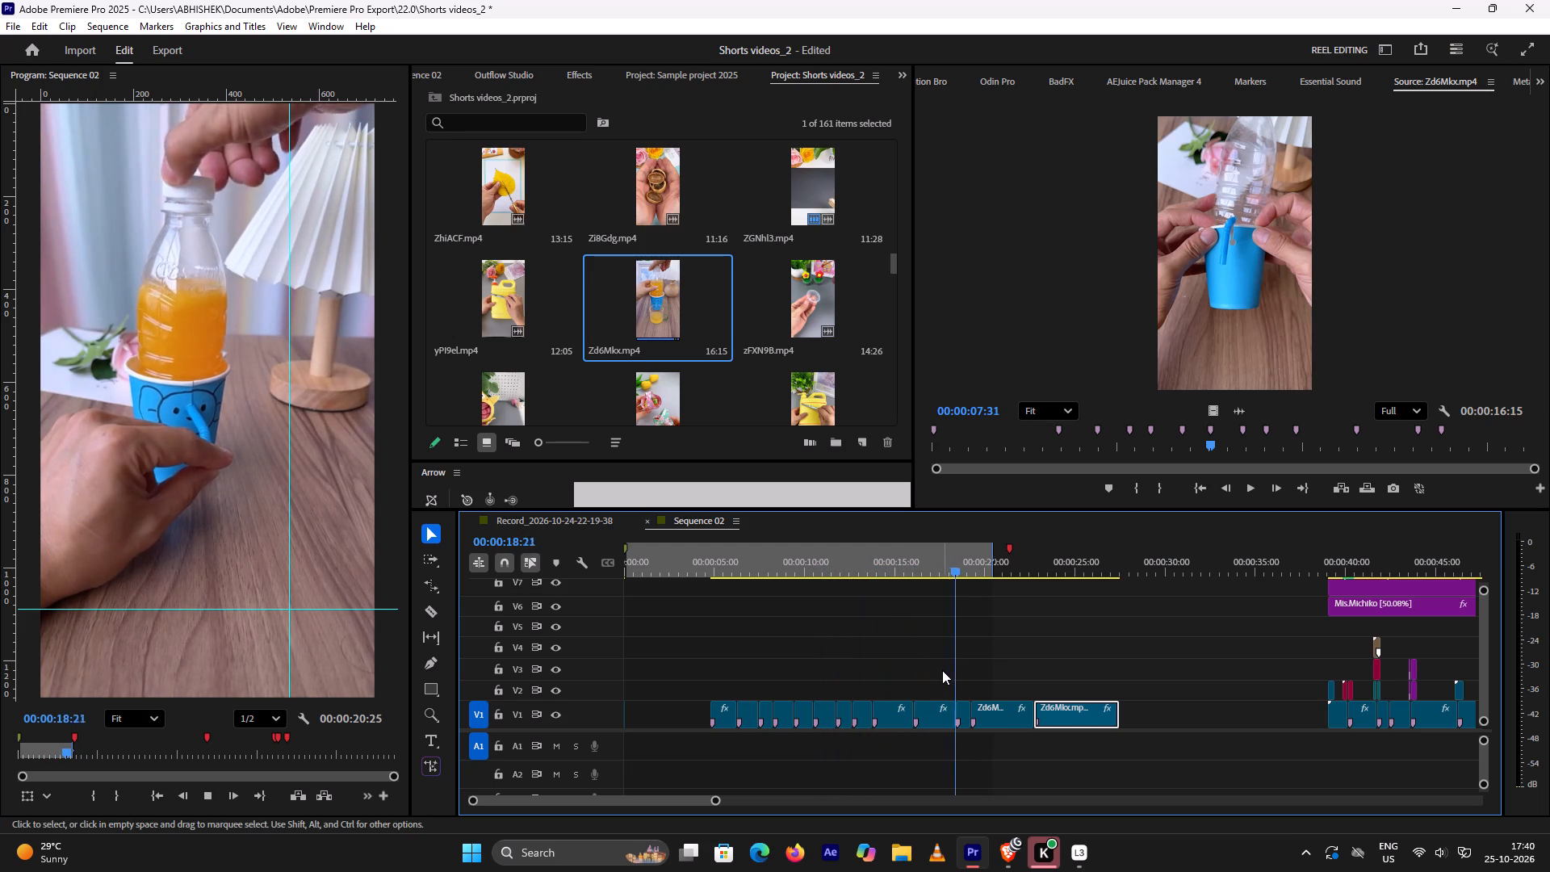
pyautogui.press('space')
pyautogui.press('space')
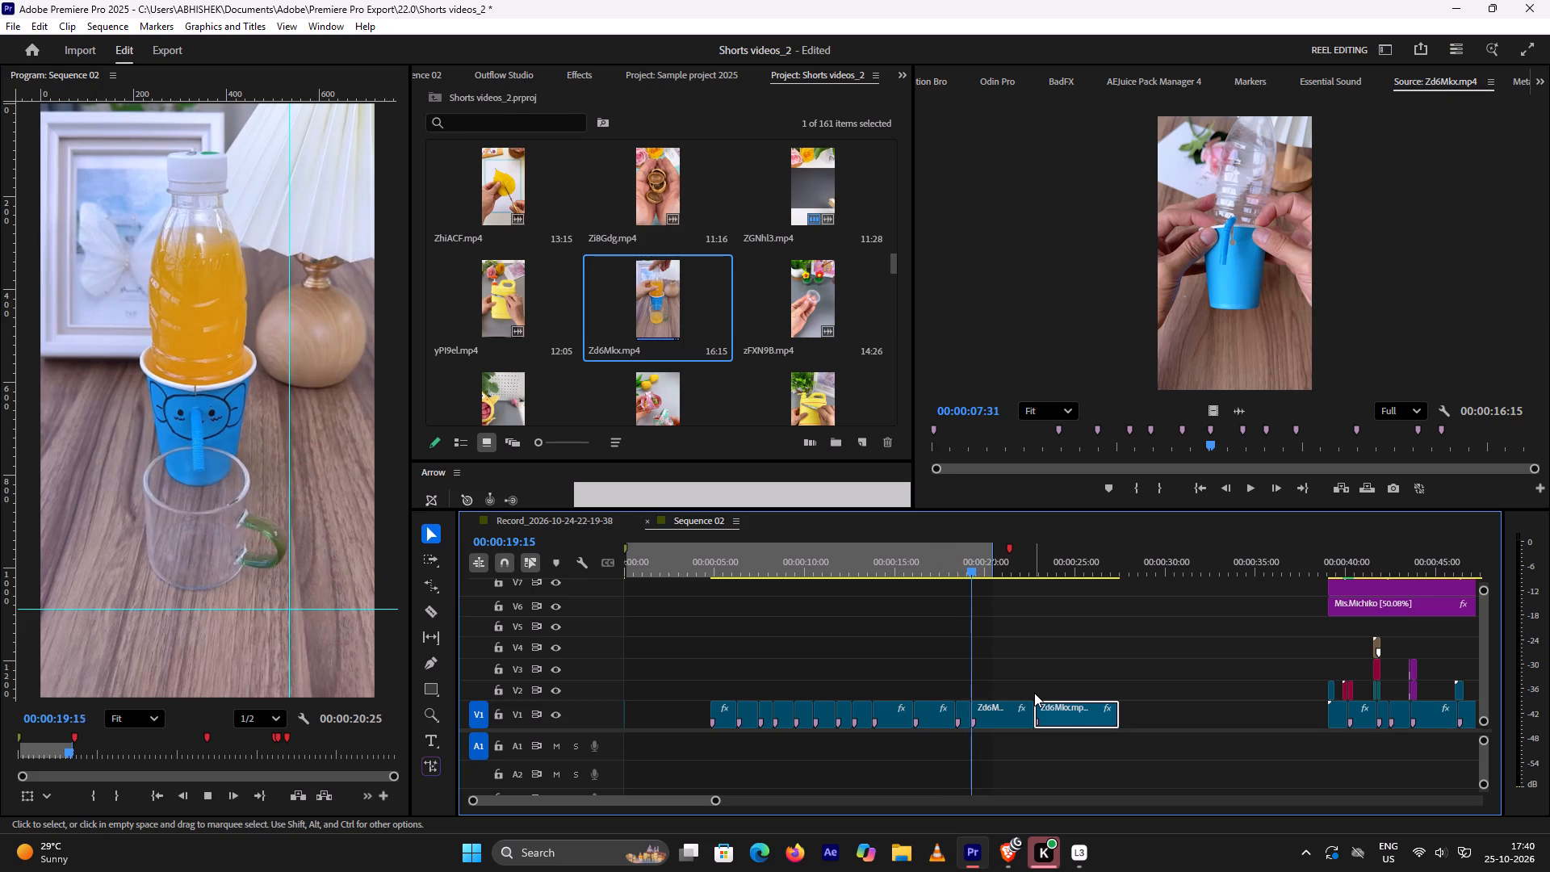
pyautogui.press('space')
pyautogui.click(945, 563)
pyautogui.press('space')
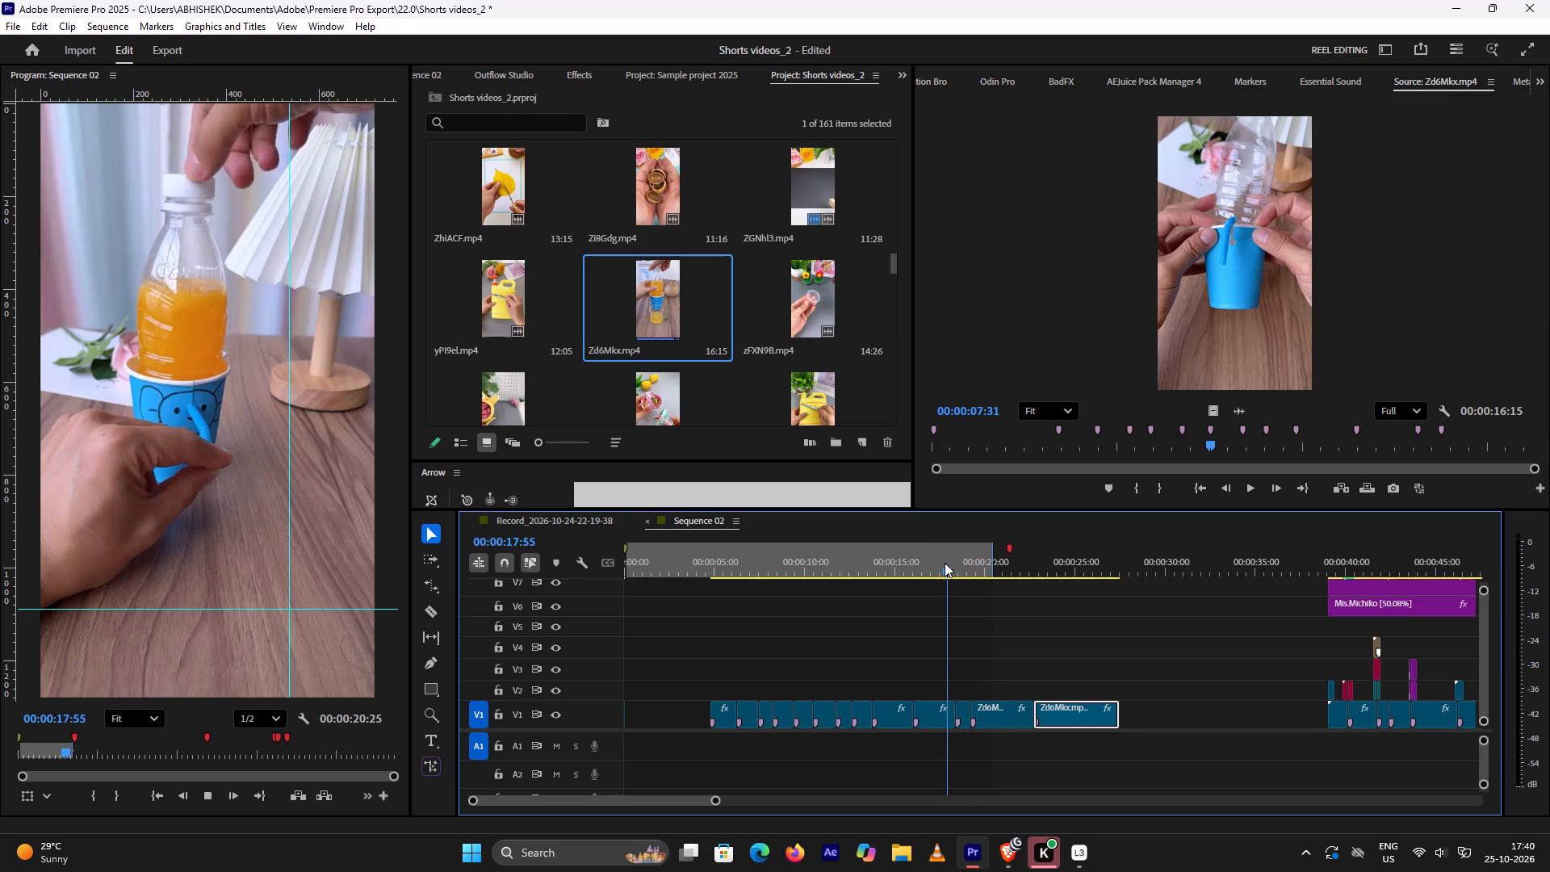
pyautogui.press('space')
# Switch to the browser and watch the Monkey Magic breakdown video, skipping back 15 seconds, forward 30 seconds and back 5 seconds.
pyautogui.click(1008, 869)
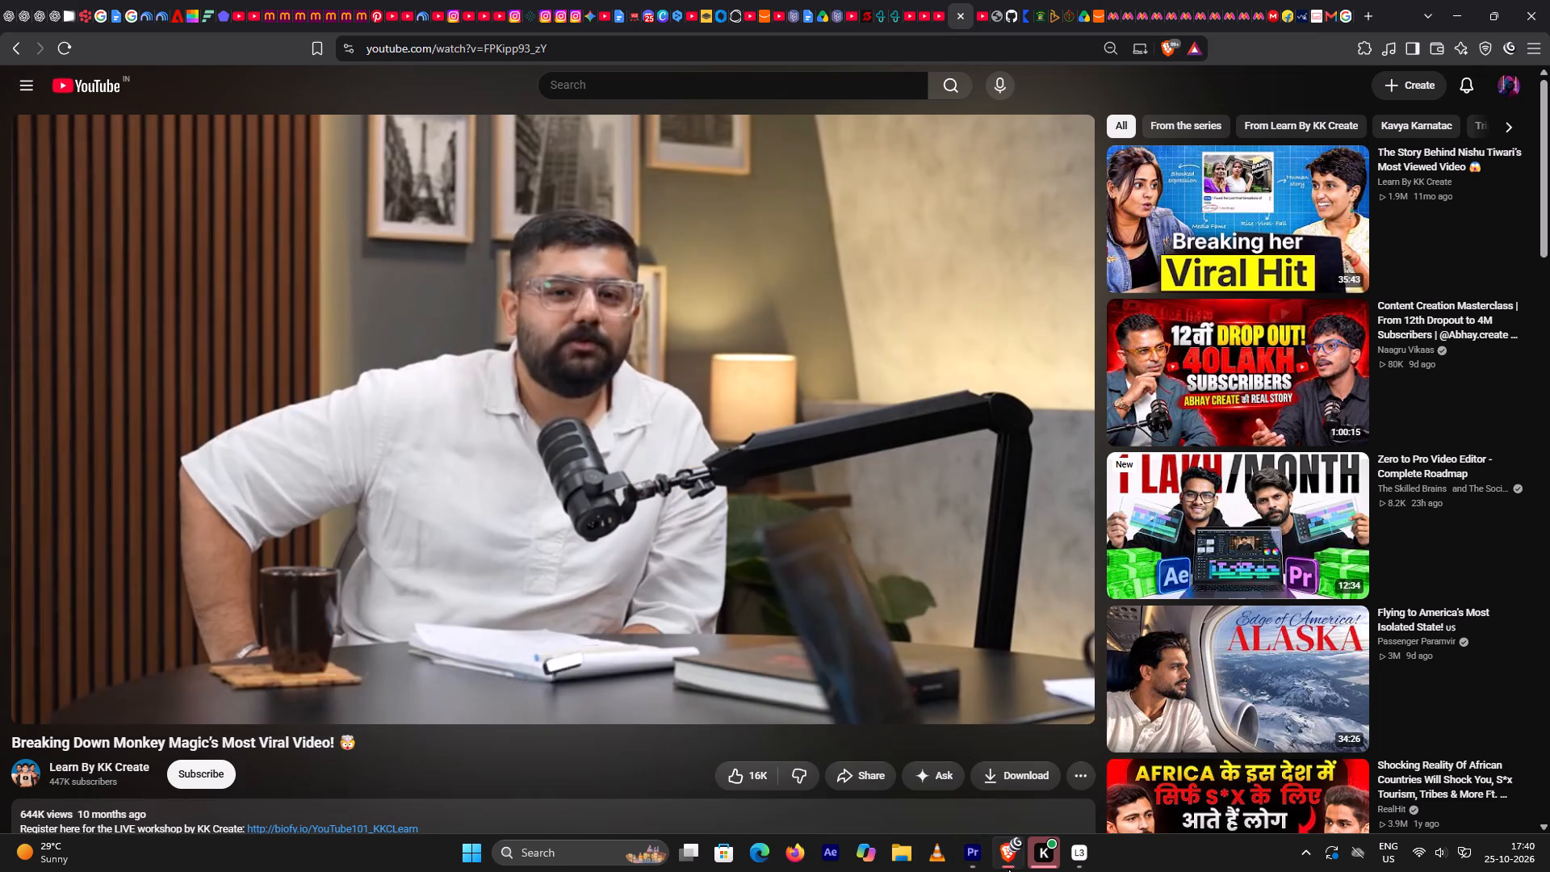
pyautogui.press('Left')
pyautogui.press('Left')
pyautogui.press('Left')
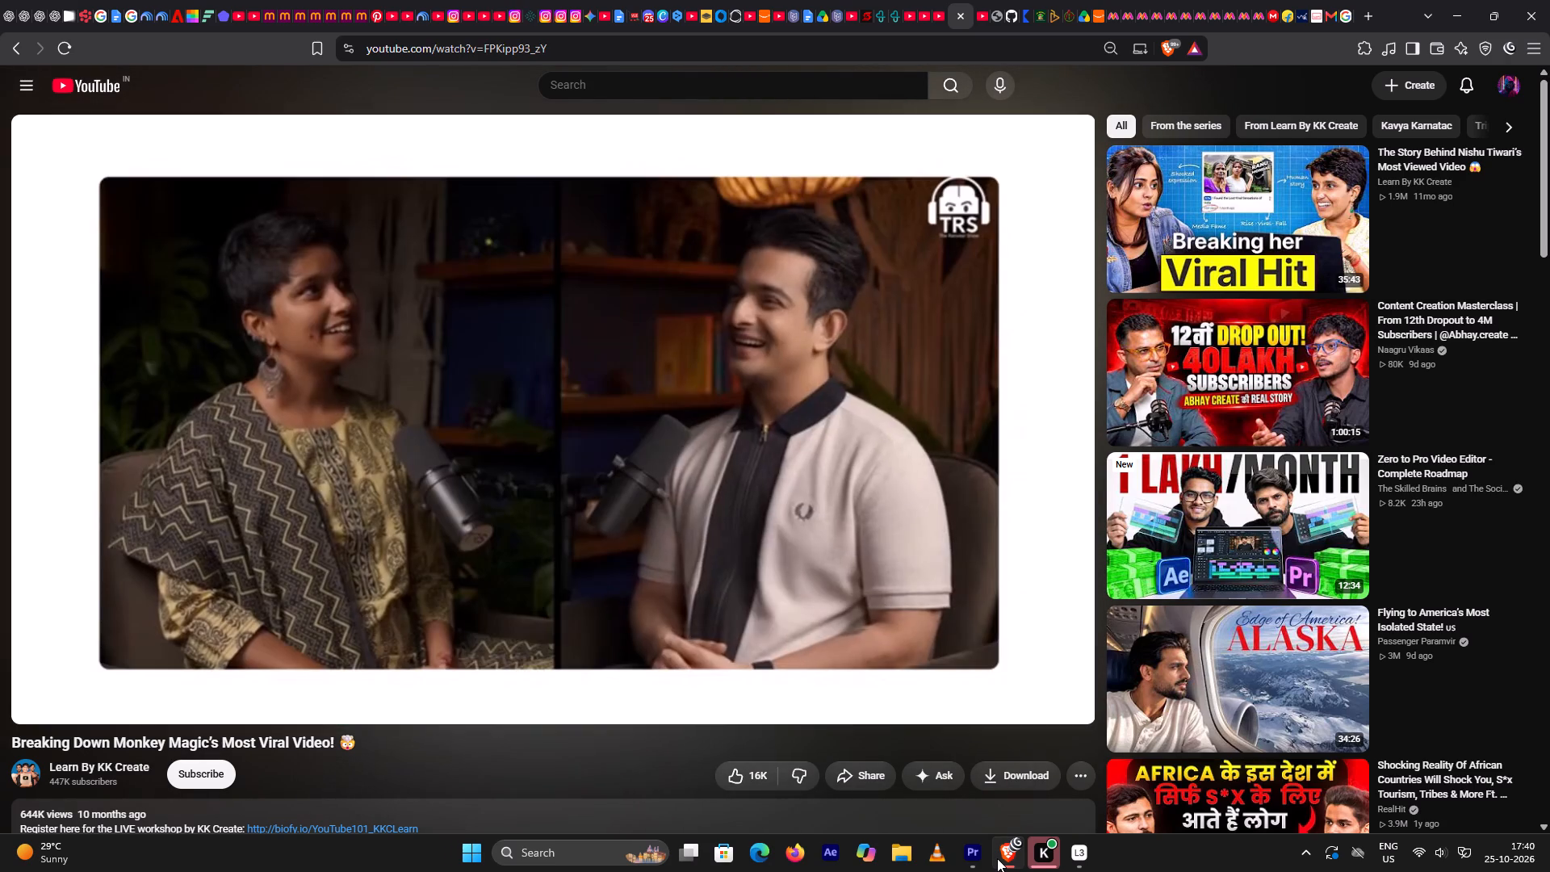
pyautogui.press('Right')
pyautogui.press('Right')
pyautogui.press('Right')
pyautogui.press('Right')
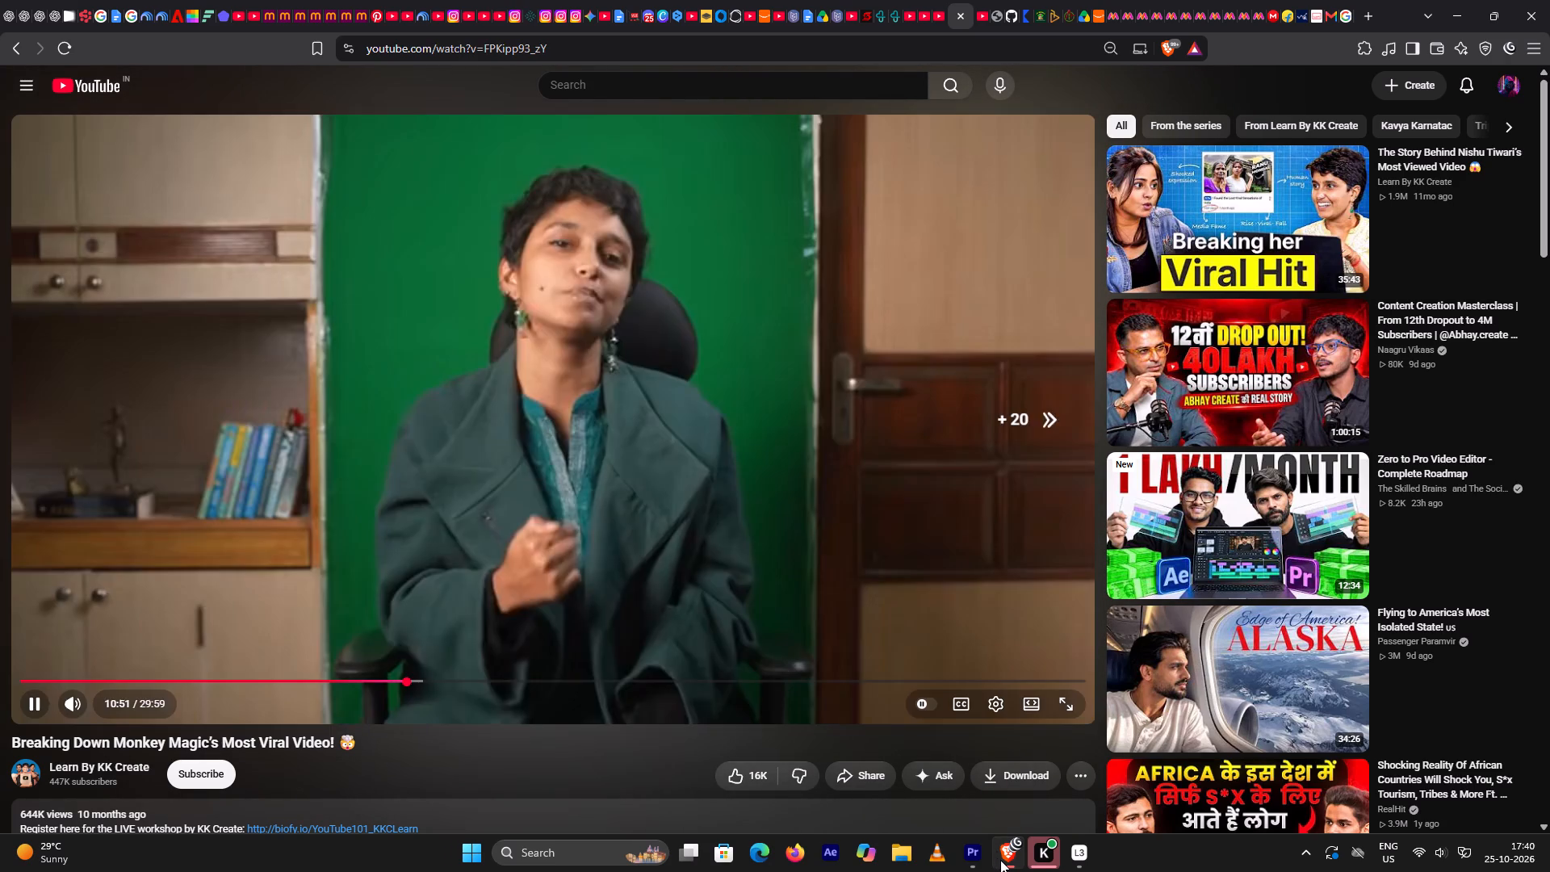
pyautogui.press('Right')
pyautogui.press('Right')
pyautogui.press('Left')
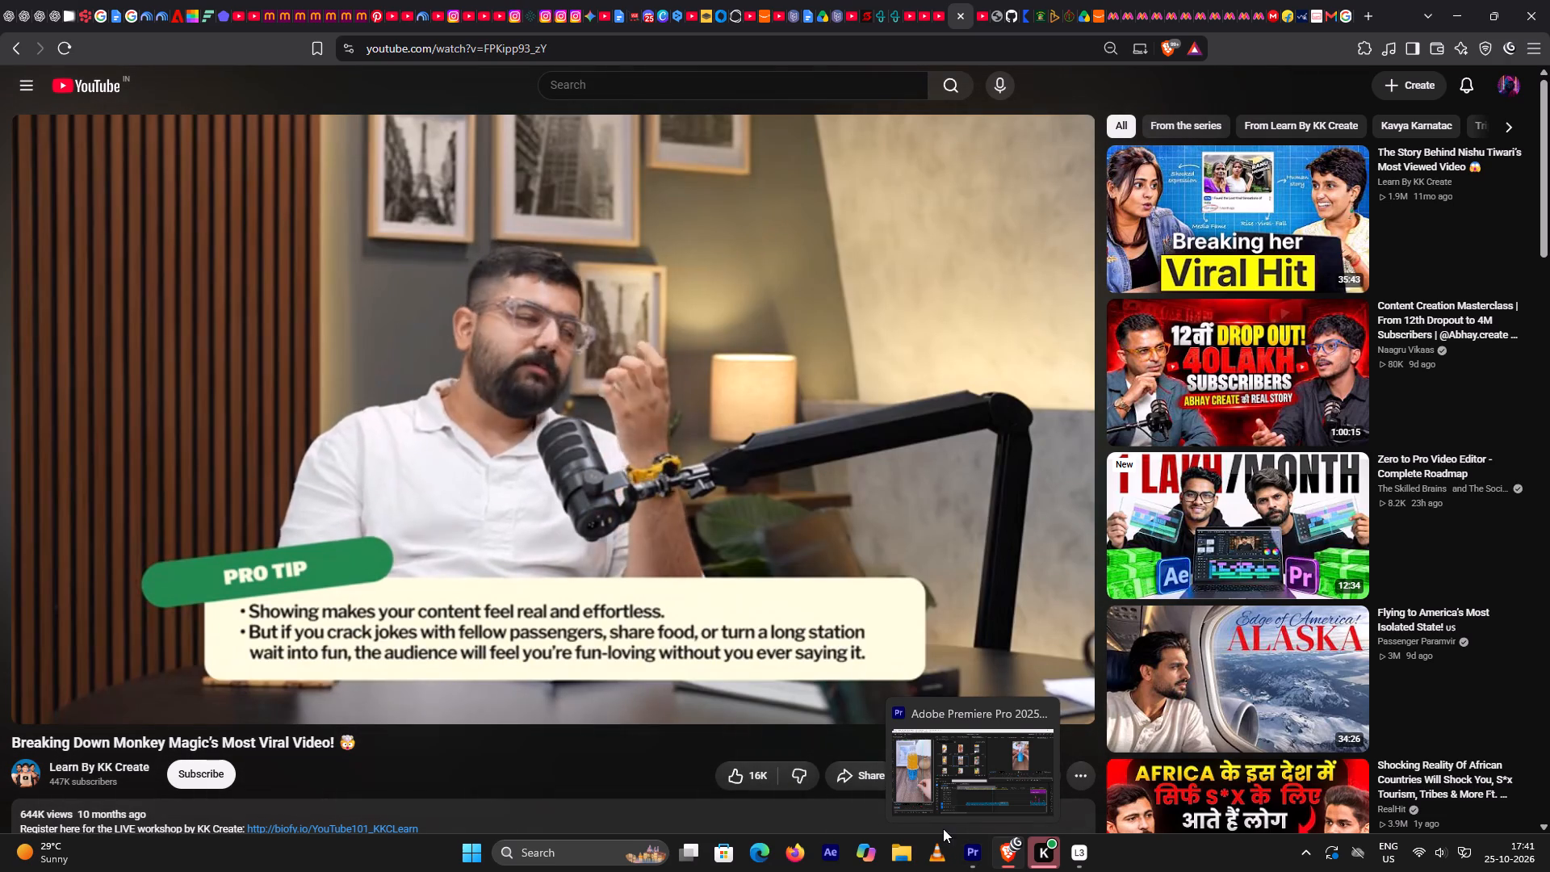
# Switch to Premiere Pro and move all the Zd6Mkx.mp4 segments on V1 together to the very start of Sequence 02.
pyautogui.click(984, 863)
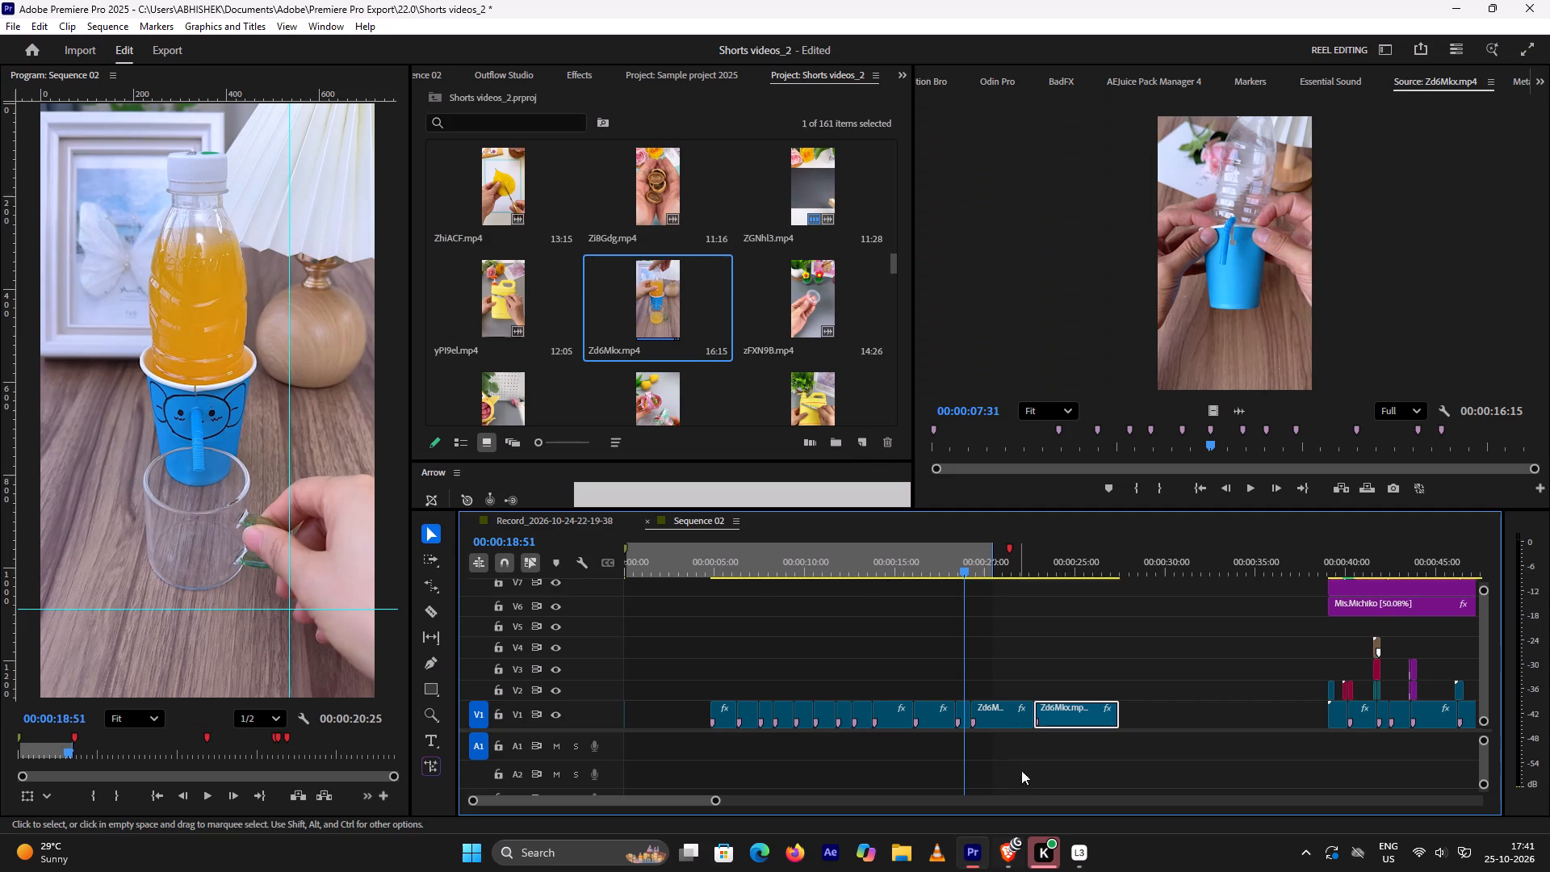
pyautogui.moveTo(966, 569); pyautogui.dragTo(958, 572)
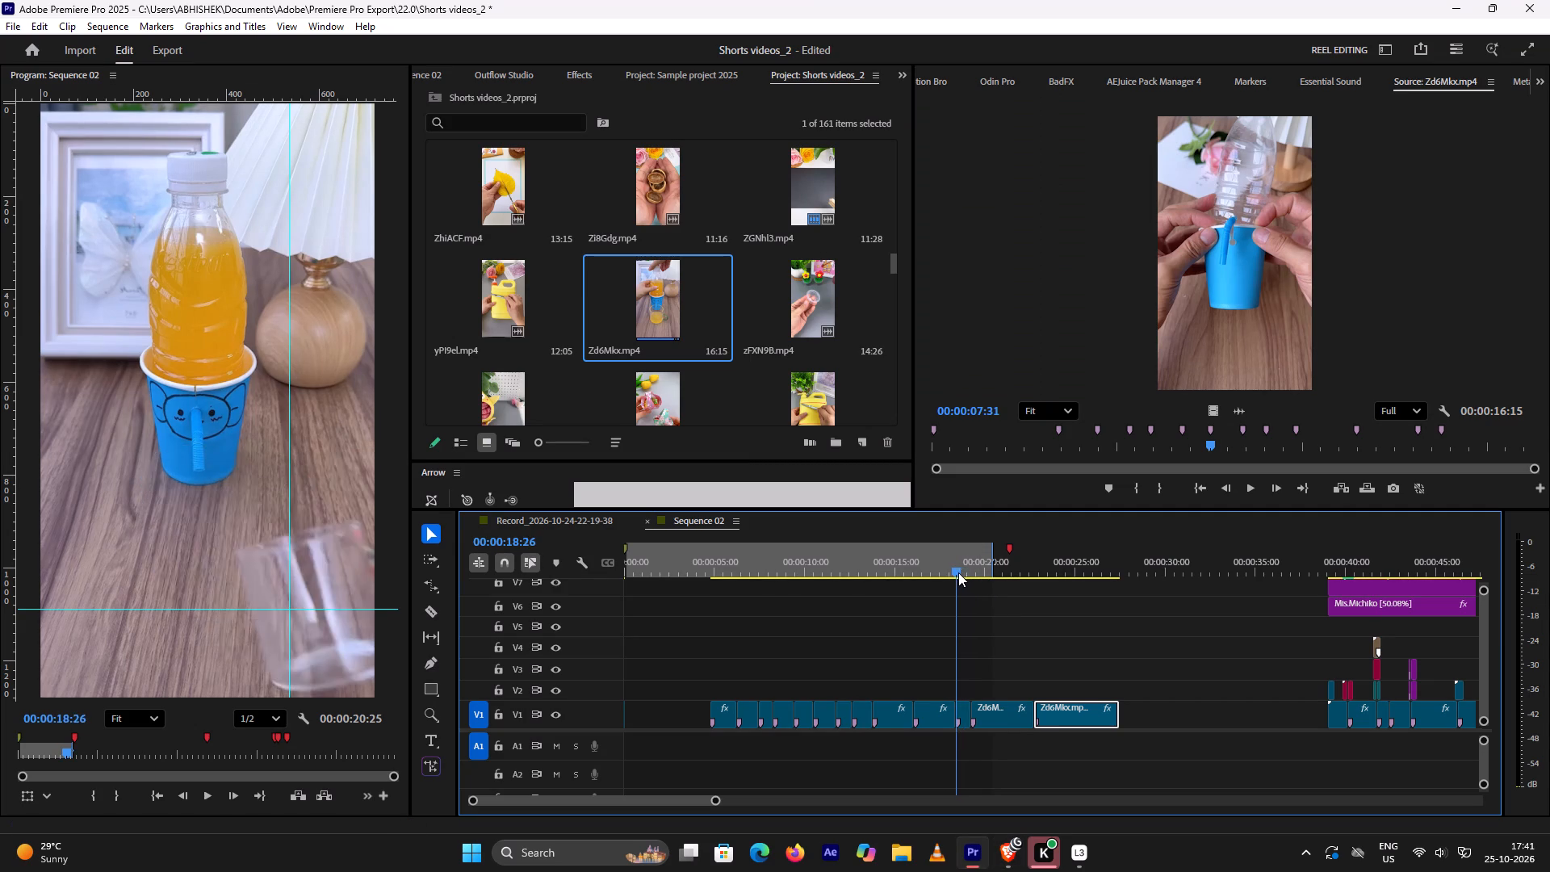
pyautogui.moveTo(958, 572); pyautogui.dragTo(1001, 572)
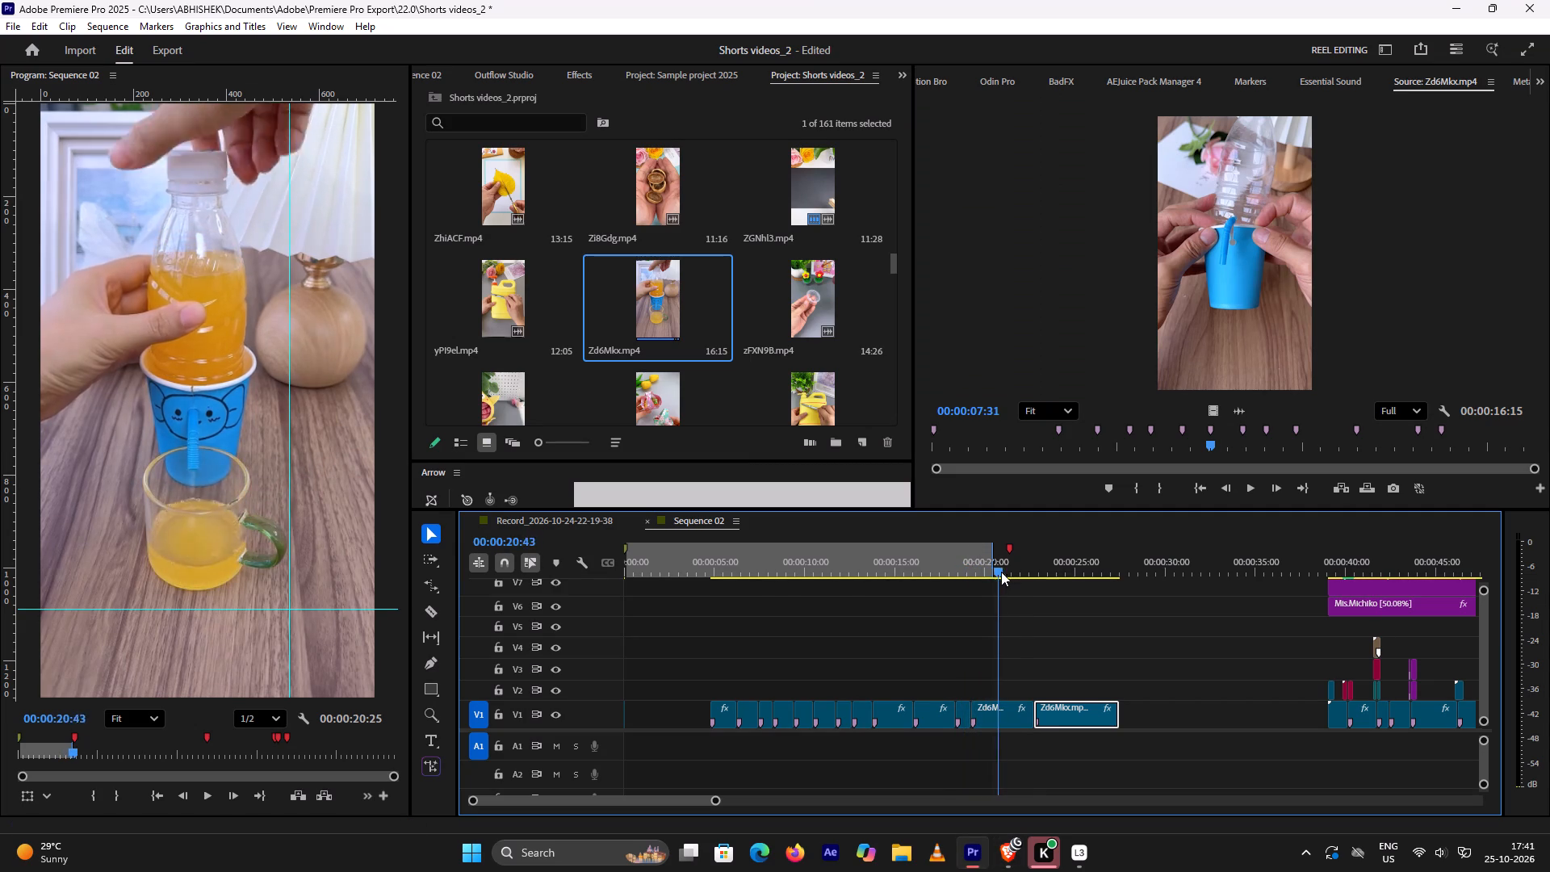
pyautogui.moveTo(1001, 572); pyautogui.dragTo(1121, 610)
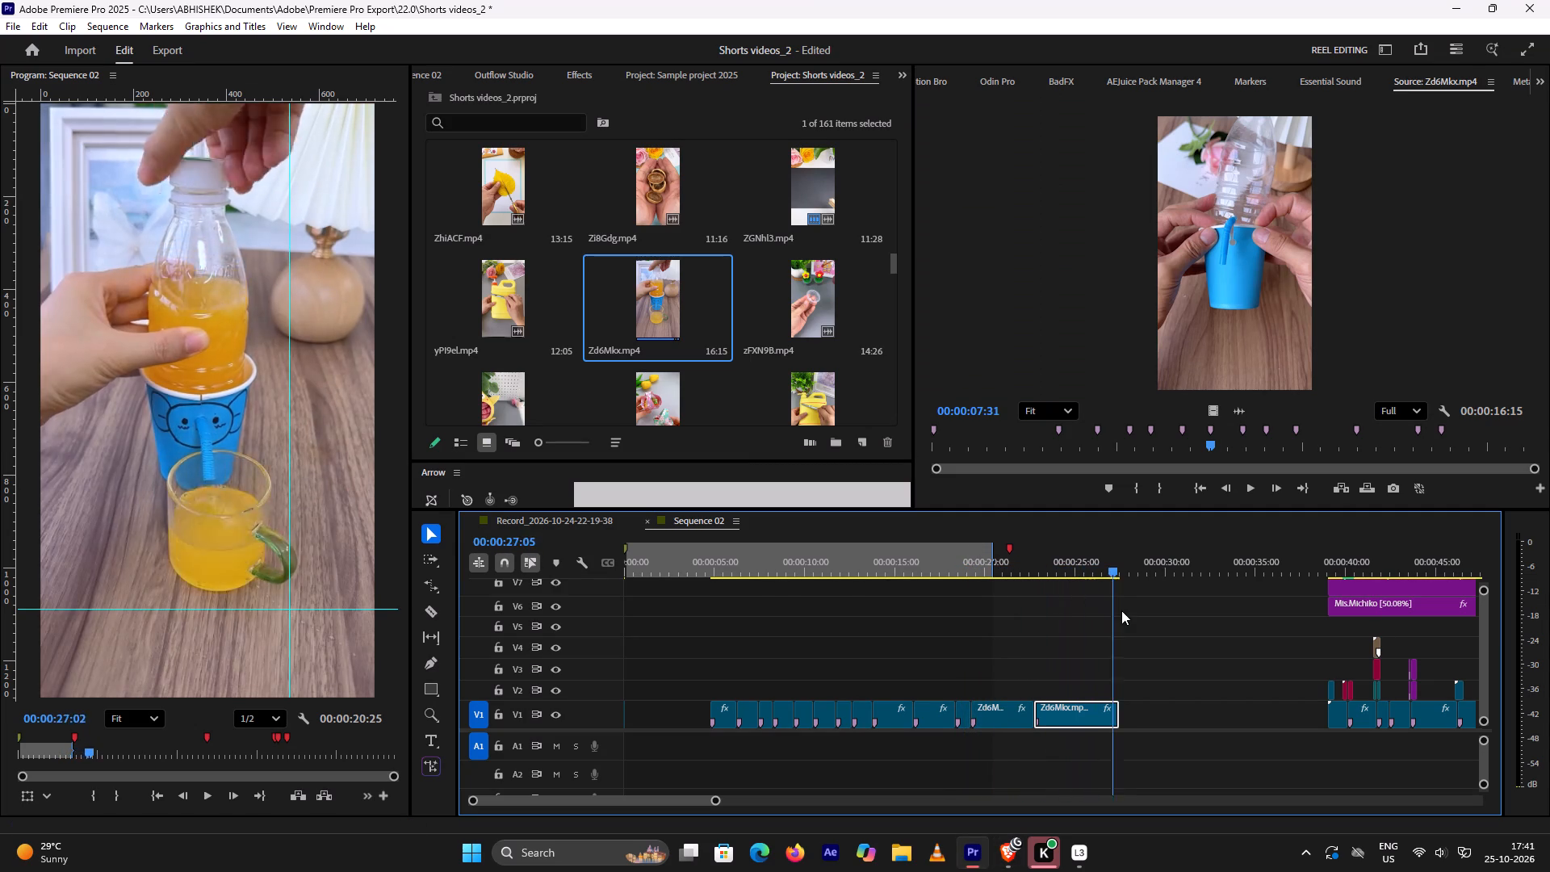
pyautogui.moveTo(1121, 610); pyautogui.dragTo(921, 653)
pyautogui.moveTo(677, 658); pyautogui.dragTo(1073, 753)
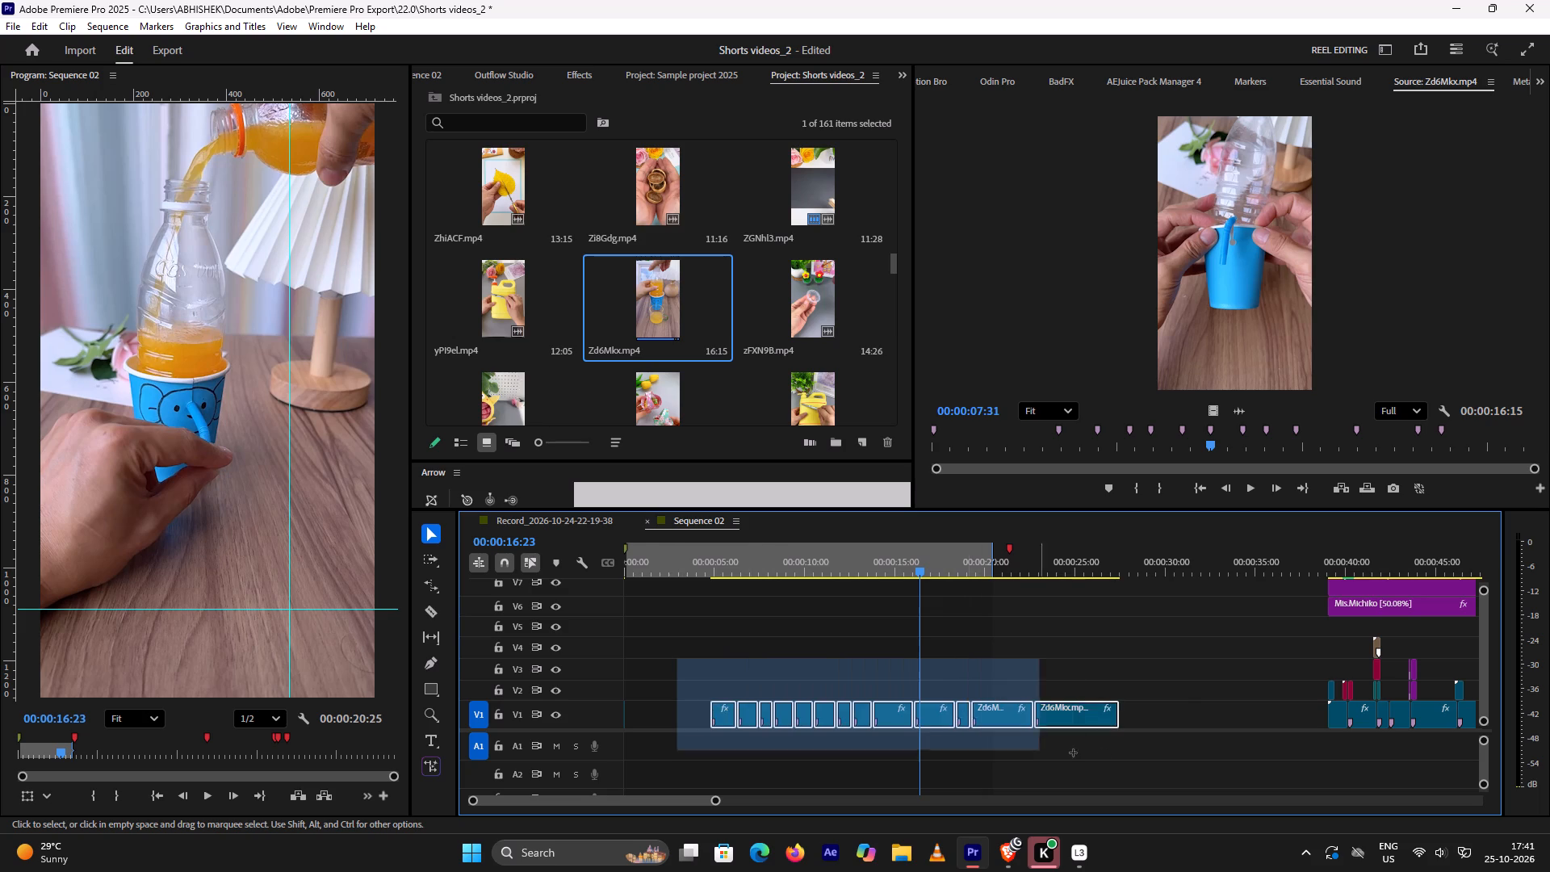
pyautogui.moveTo(1073, 753); pyautogui.dragTo(1234, 767)
pyautogui.moveTo(1071, 719); pyautogui.dragTo(970, 731)
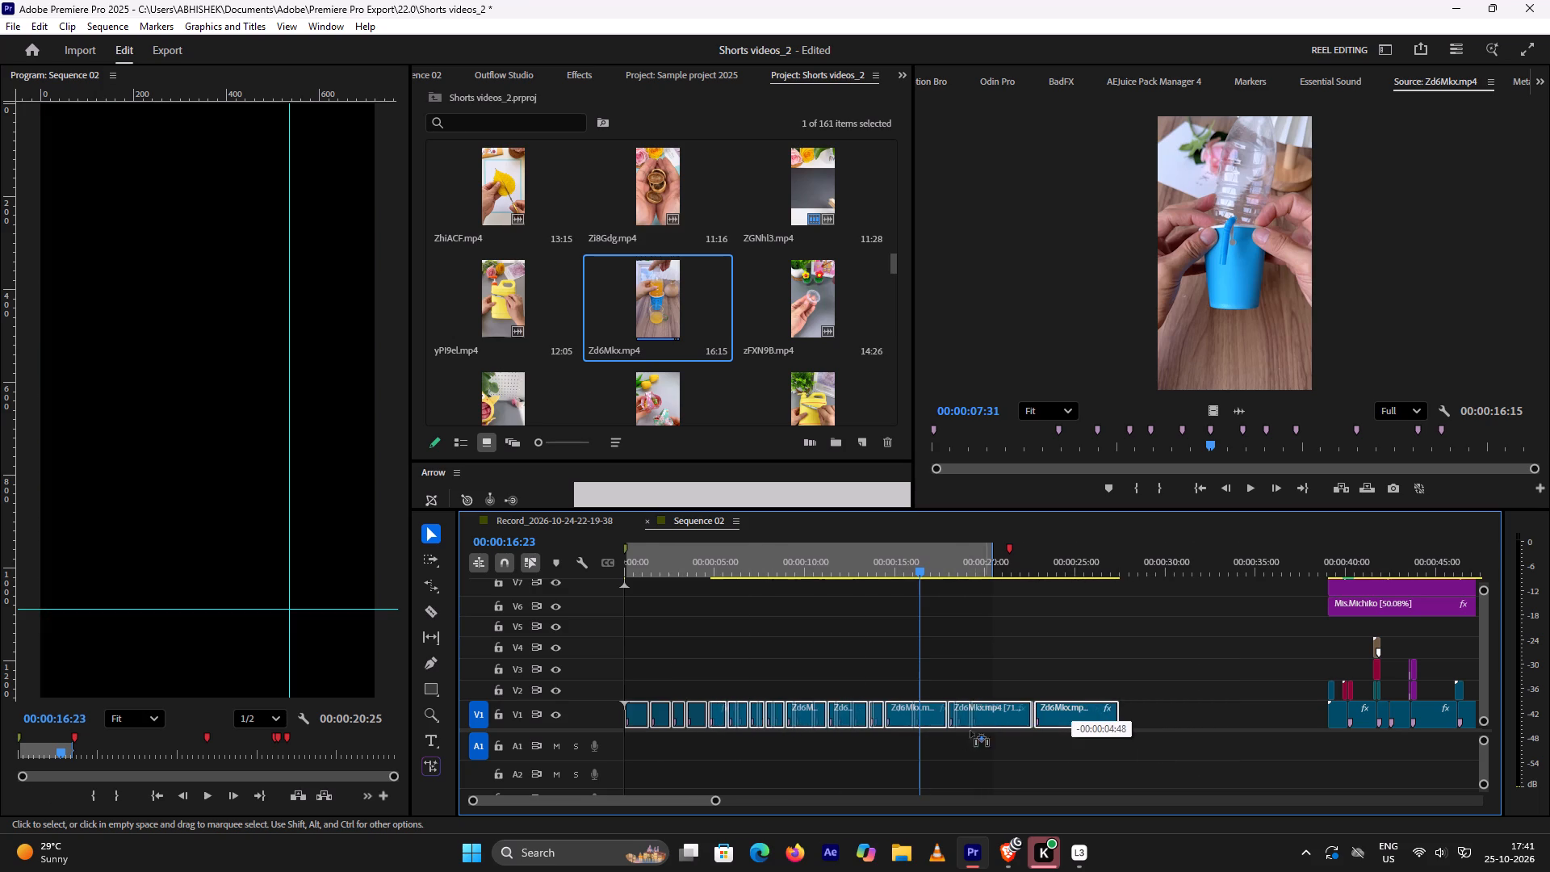
pyautogui.moveTo(970, 731); pyautogui.dragTo(937, 736)
# Play and scrub the last two Zd6Mkx.mp4 segments on V1, examining the two juice-dispensing shots and the cut between them.
pyautogui.keyDown('alt'); pyautogui.scroll(4, 908, 662); pyautogui.keyUp('alt')
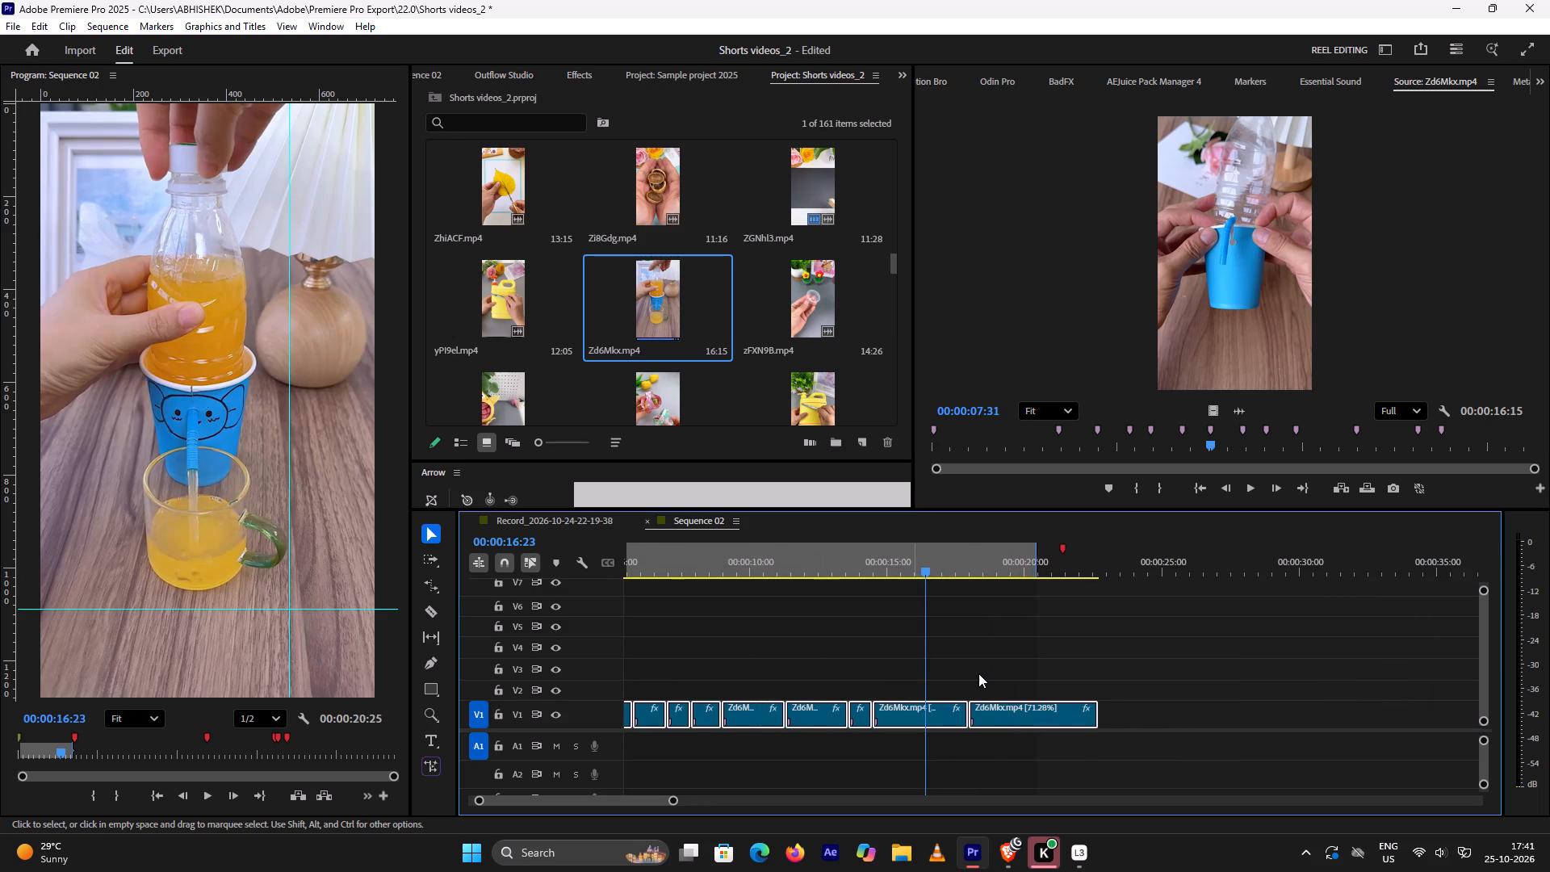
pyautogui.press('space')
pyautogui.press('space')
pyautogui.click(875, 556)
pyautogui.press('space')
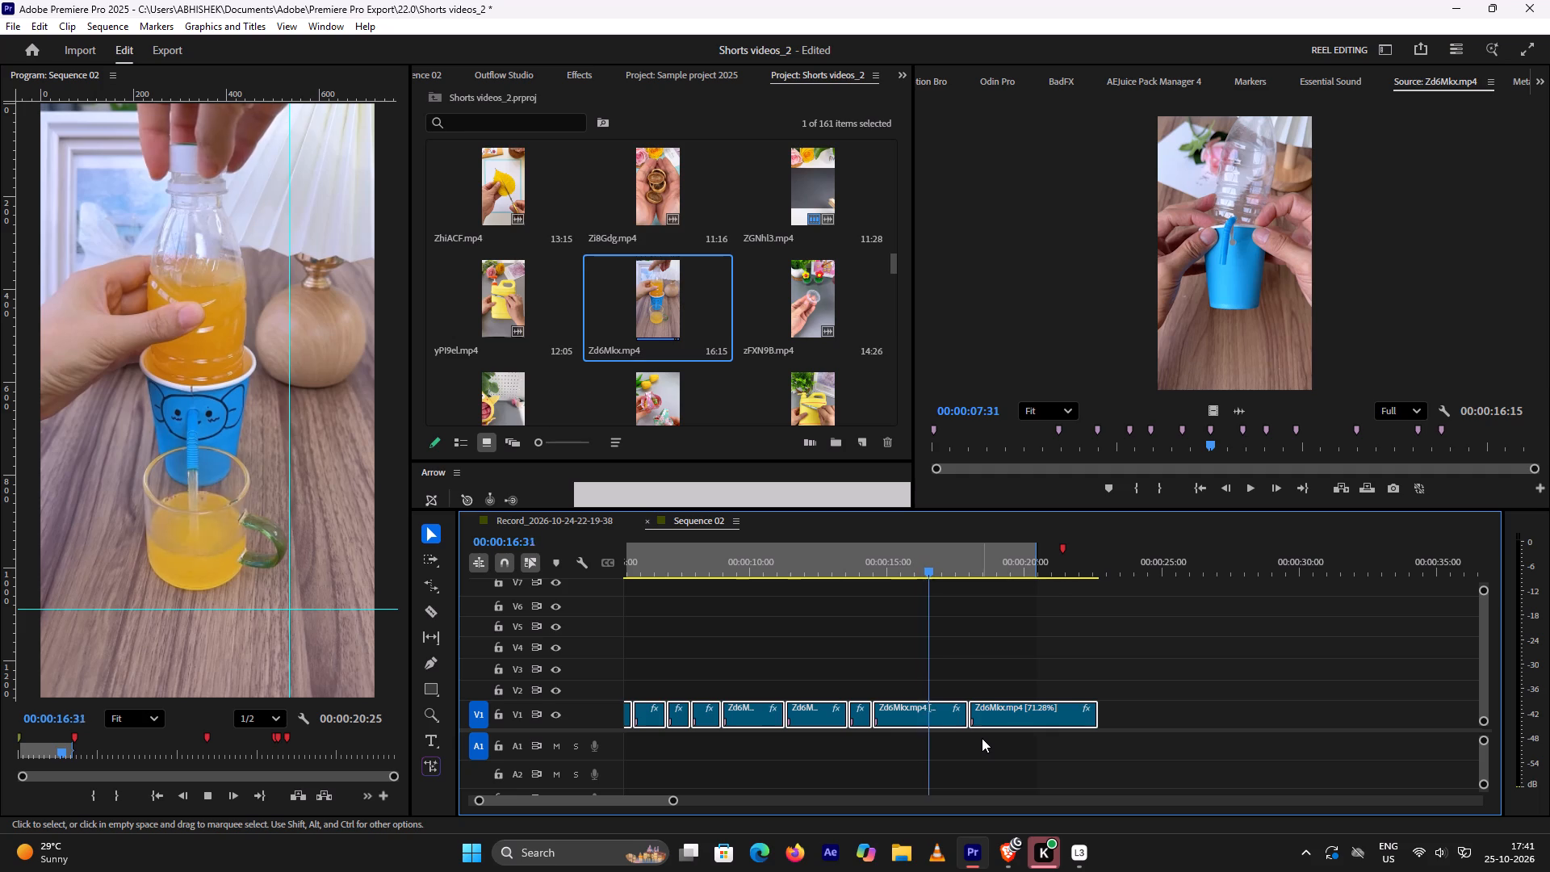
pyautogui.press('space')
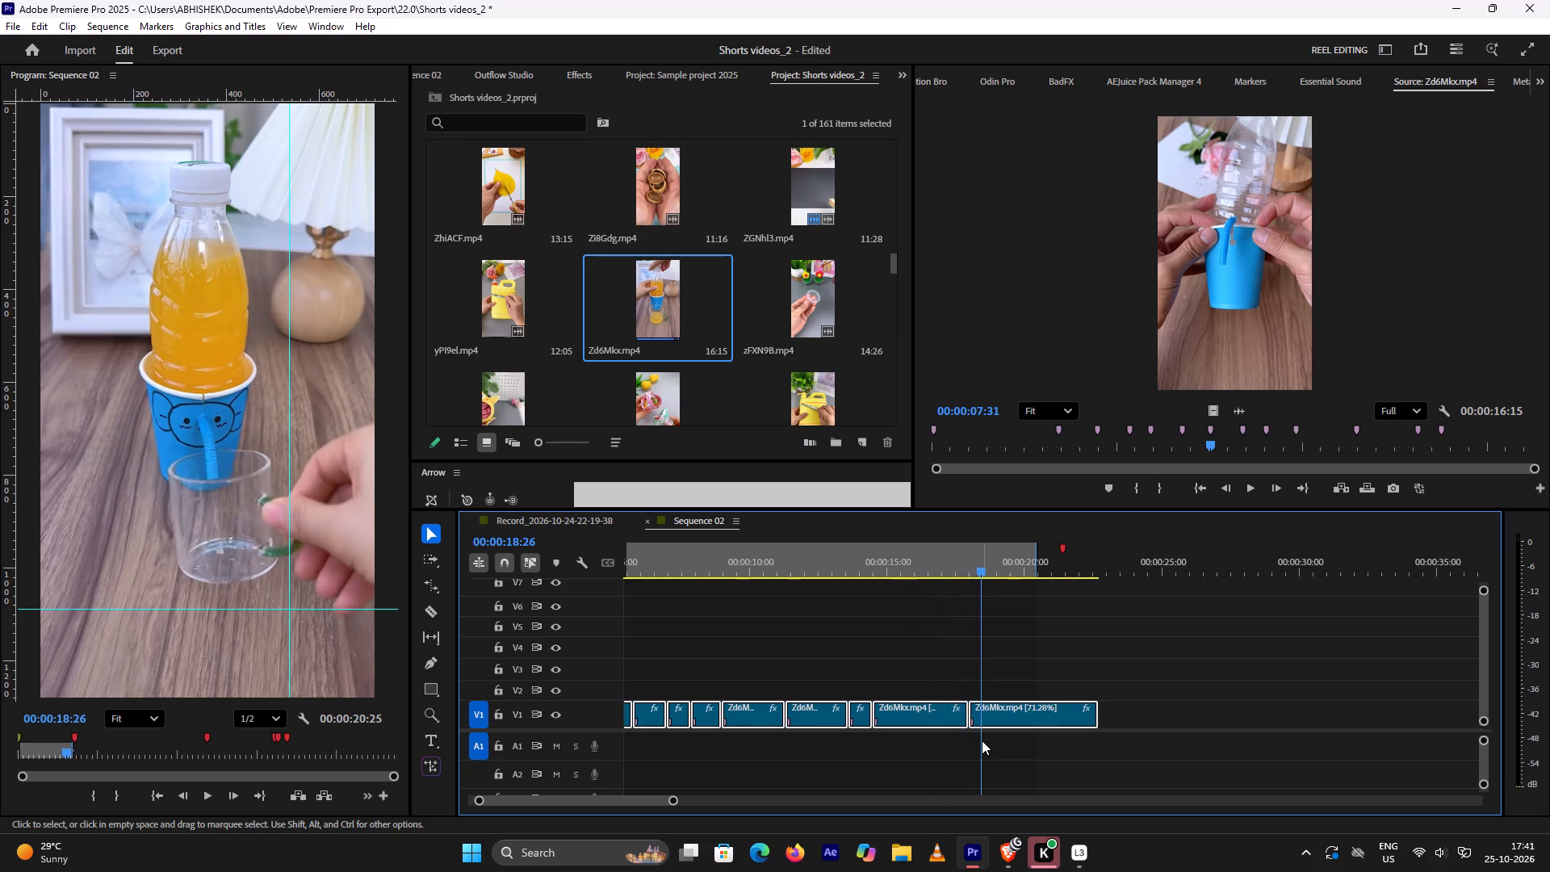
pyautogui.press('space')
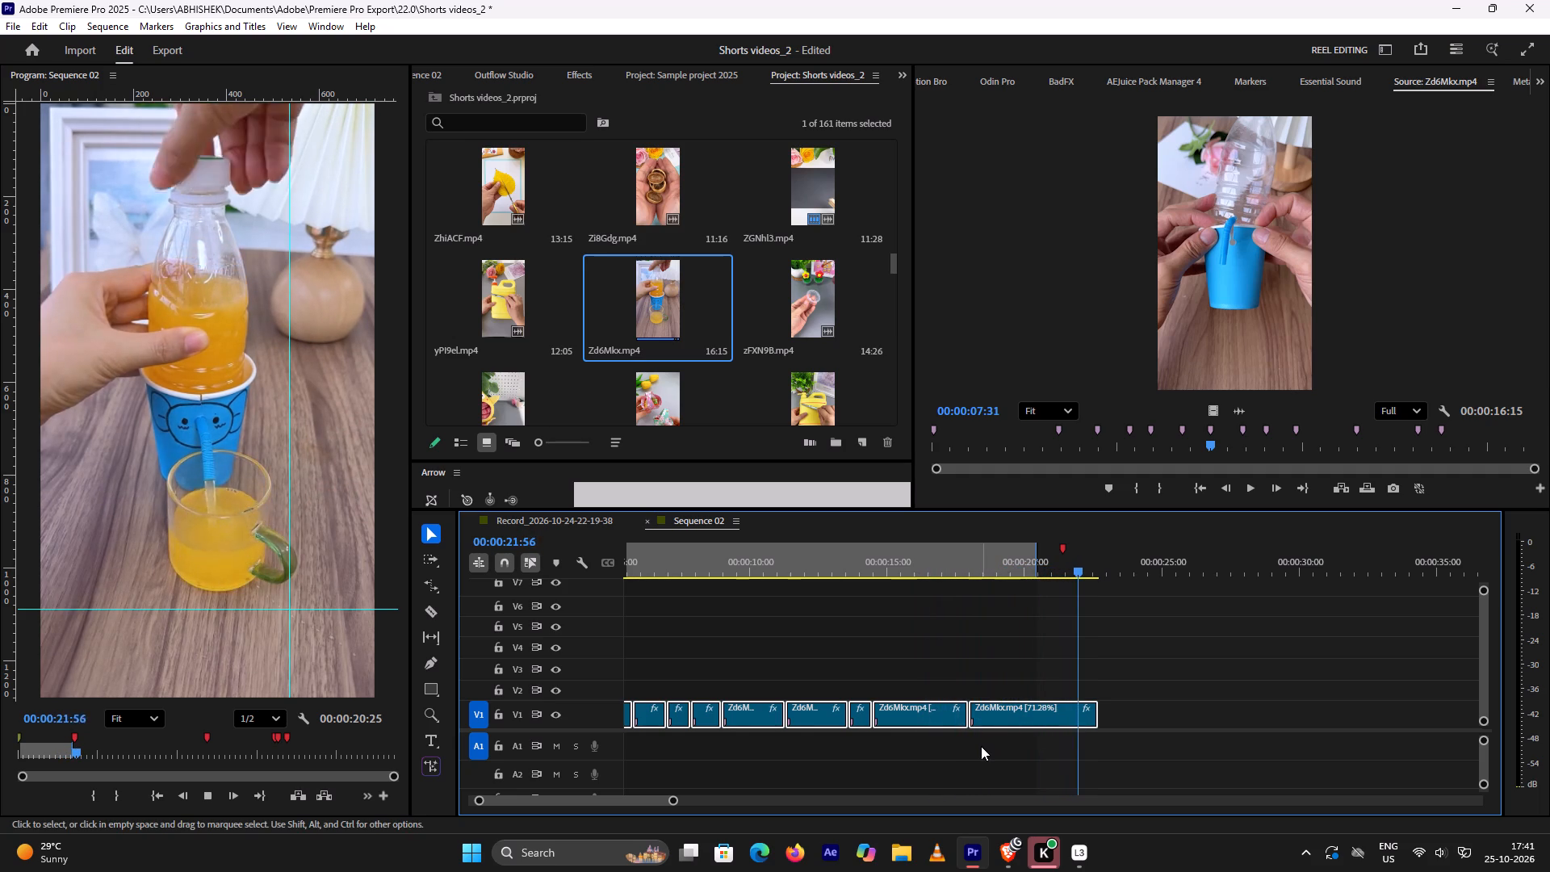
pyautogui.press('space')
pyautogui.moveTo(1086, 572); pyautogui.dragTo(1096, 574)
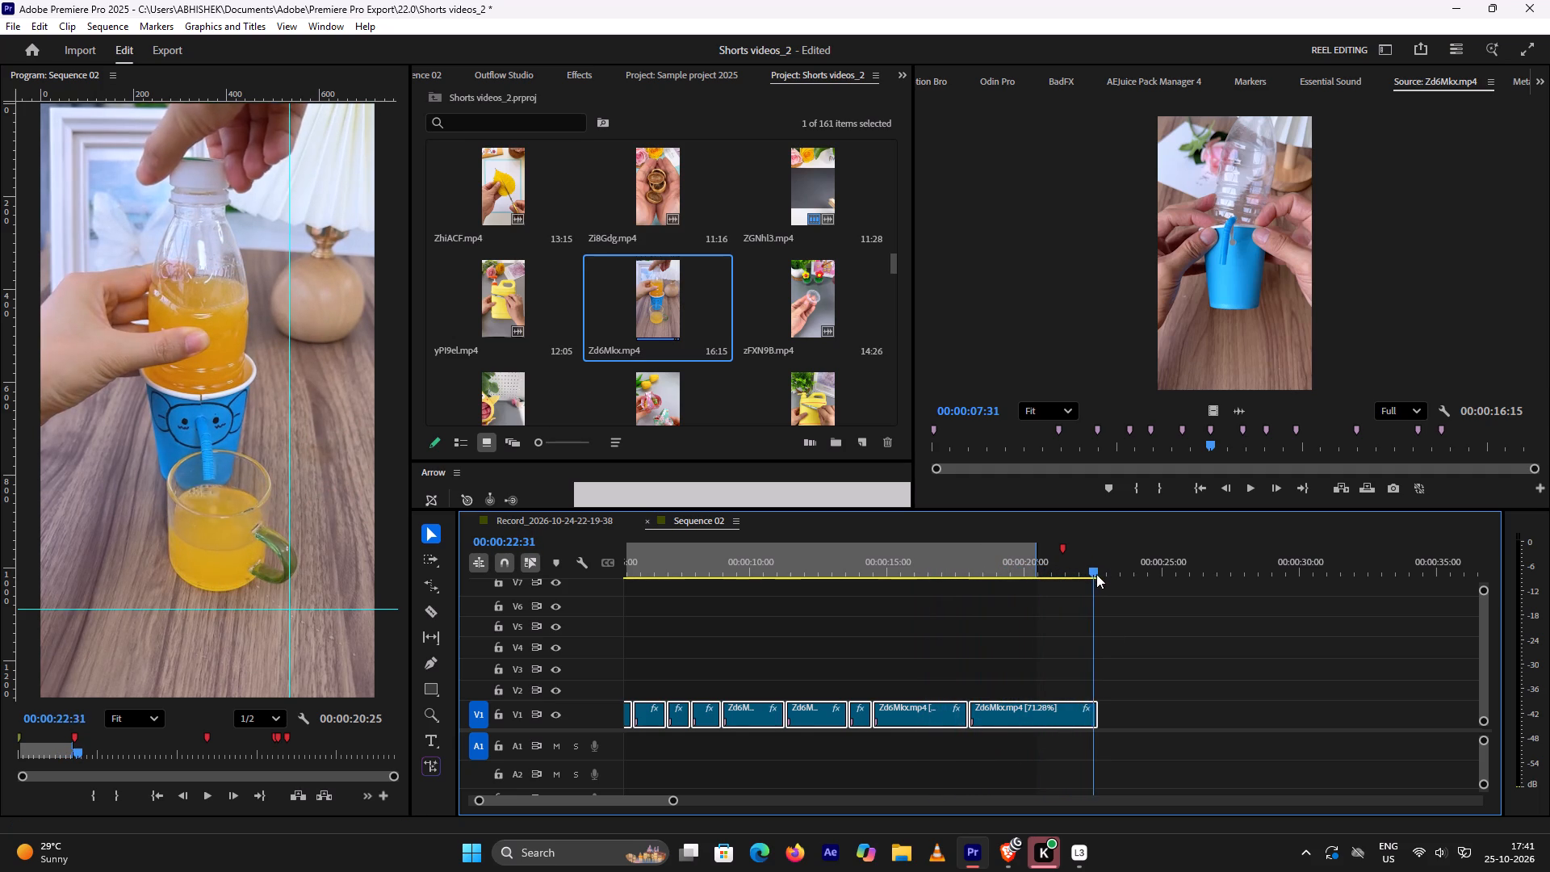
pyautogui.moveTo(1096, 574); pyautogui.dragTo(980, 608)
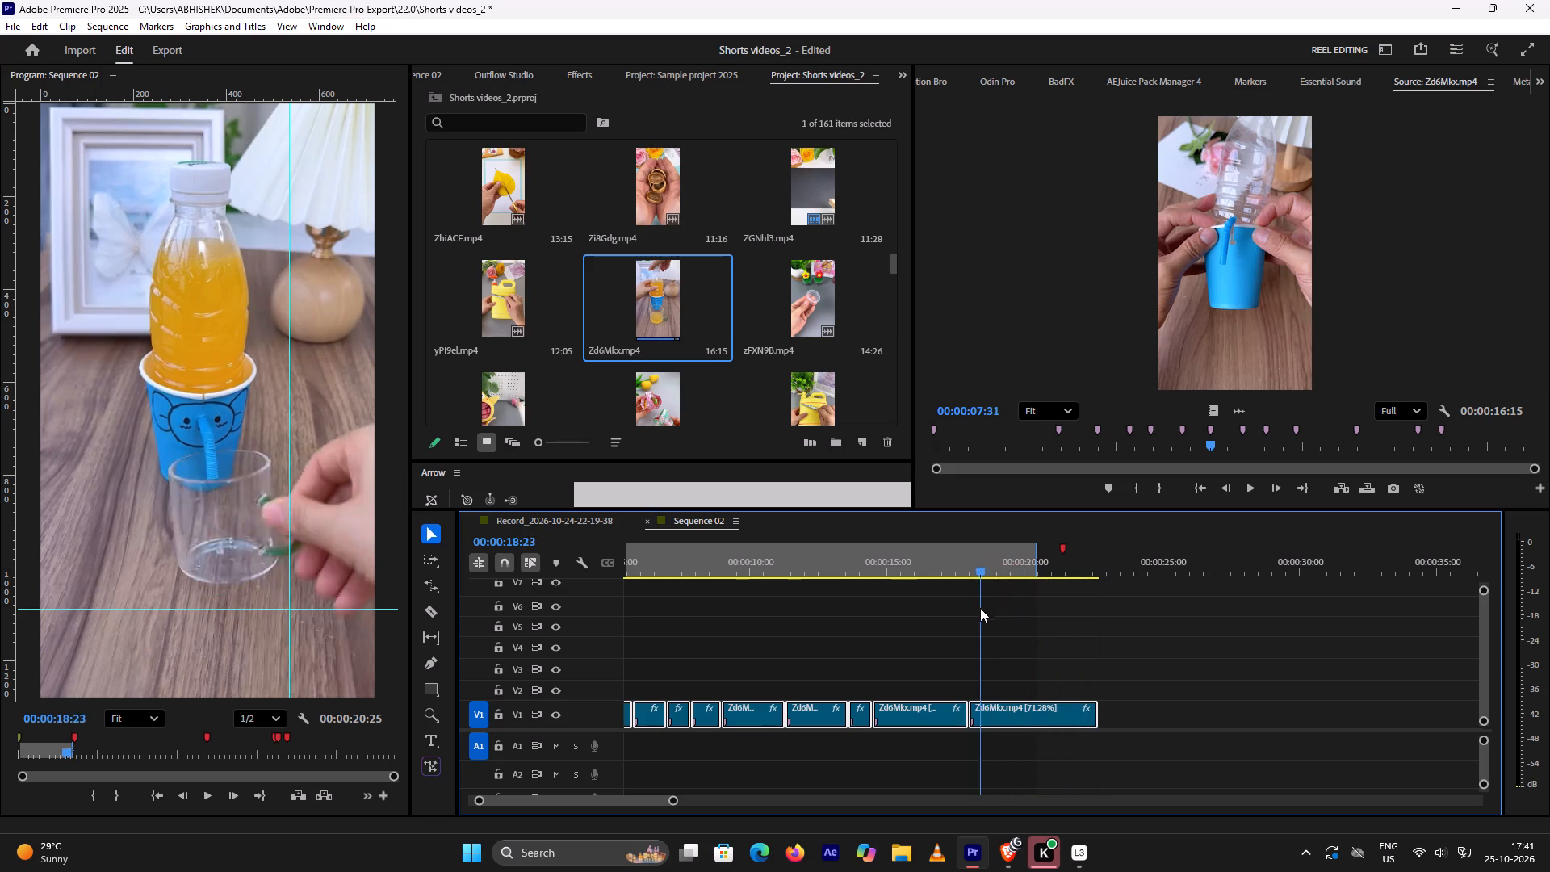
pyautogui.moveTo(980, 608); pyautogui.dragTo(966, 622)
pyautogui.press('space')
pyautogui.press('space')
# Switch to the browser and watch more of the Monkey Magic breakdown video.
pyautogui.click(1004, 857)
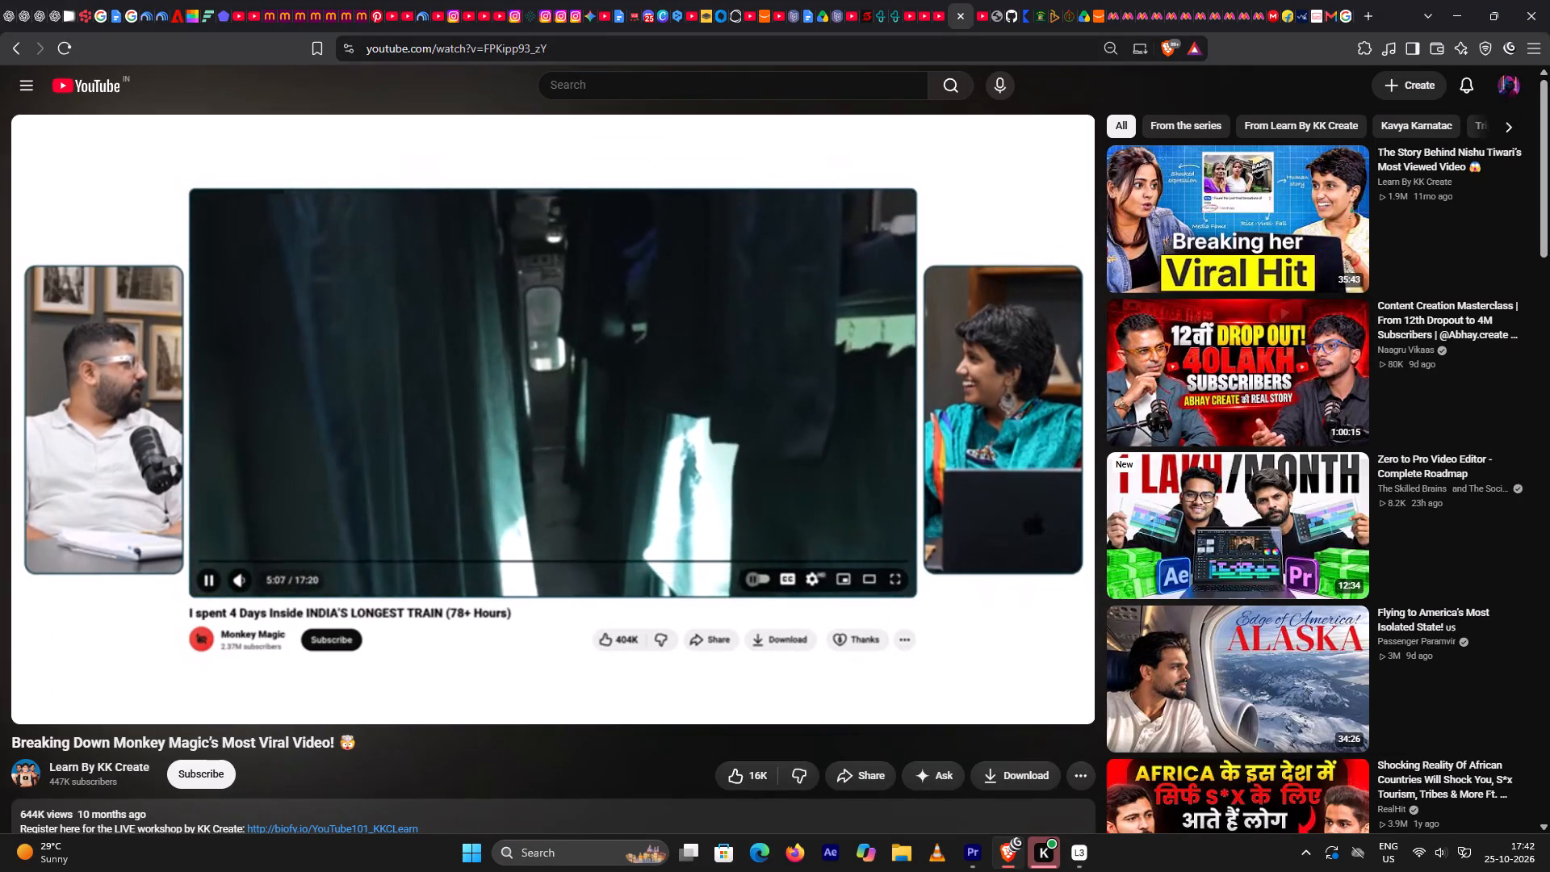
pyautogui.press('space')
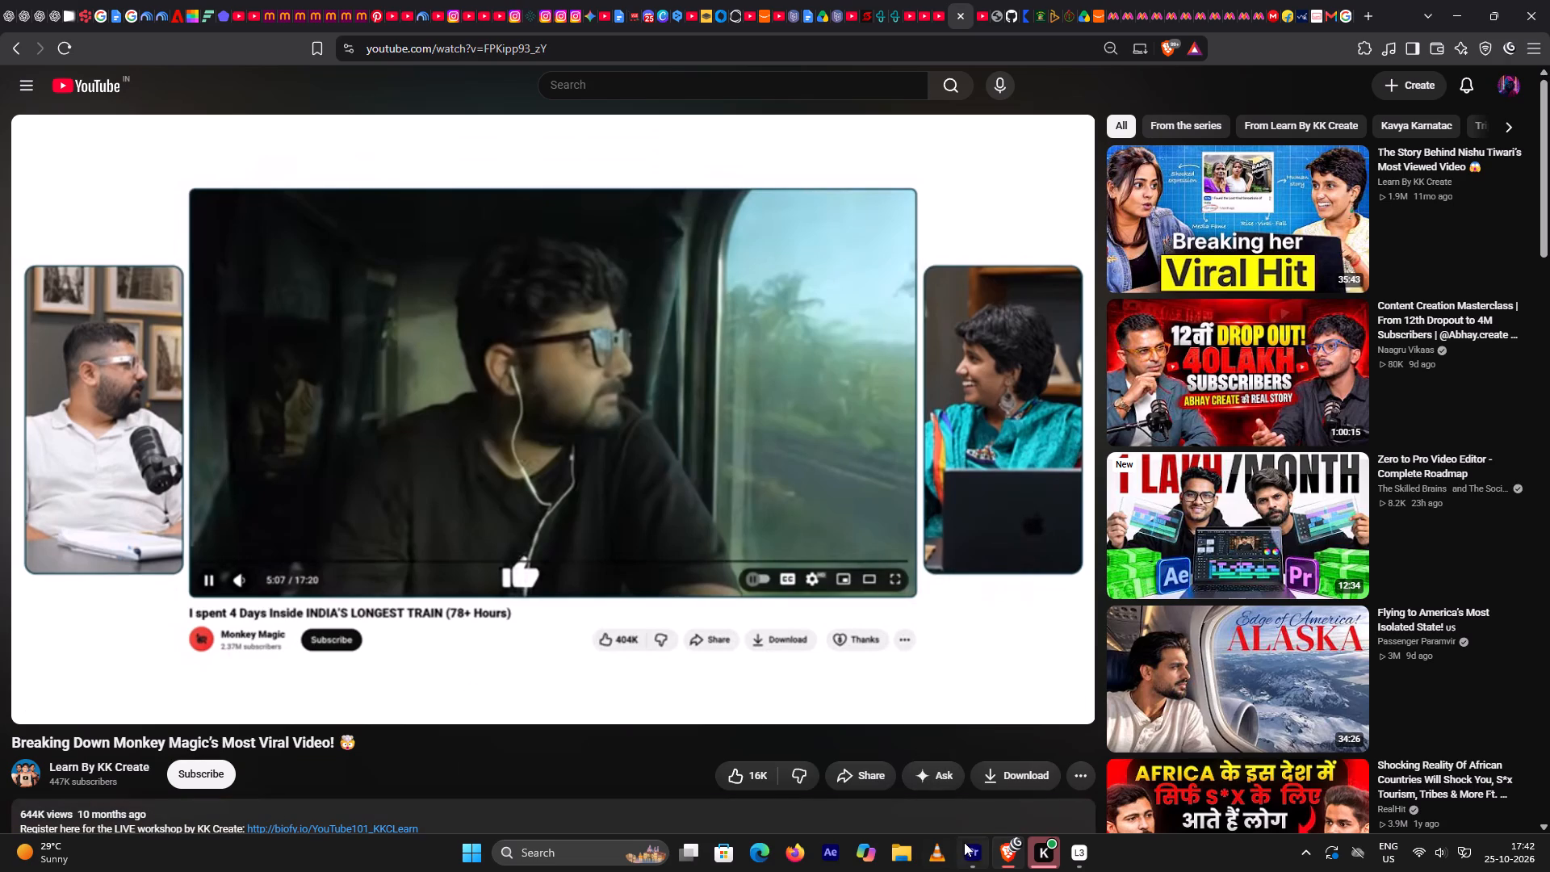
# Switch to Premiere Pro, play the final Zd6Mkx.mp4 segment and place the playhead exactly at its end.
pyautogui.click(974, 861)
pyautogui.press('space')
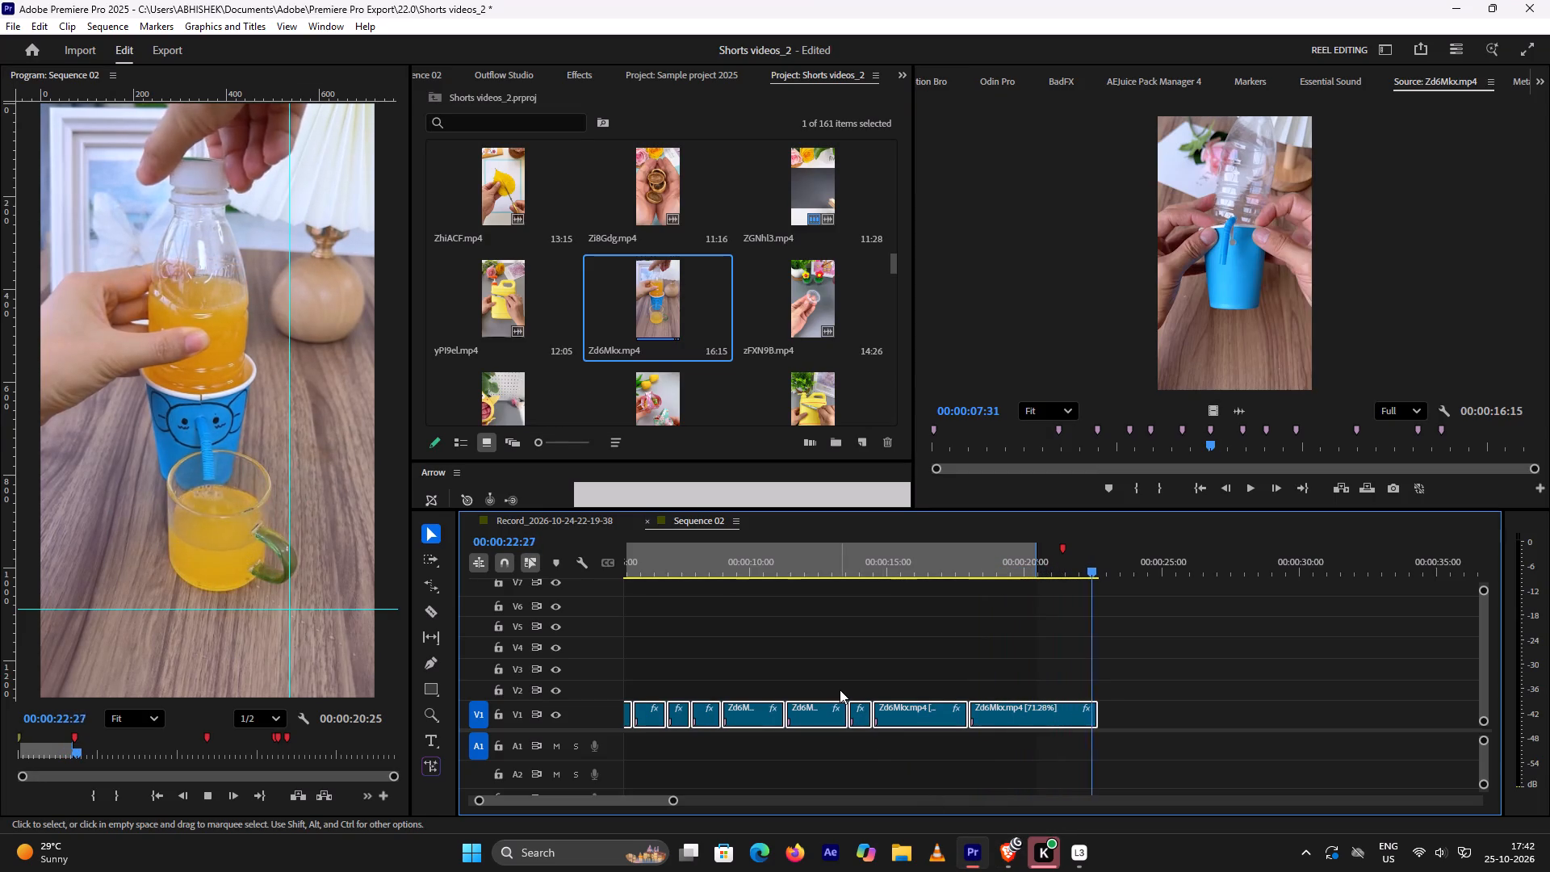
pyautogui.press('space')
pyautogui.press('Up')
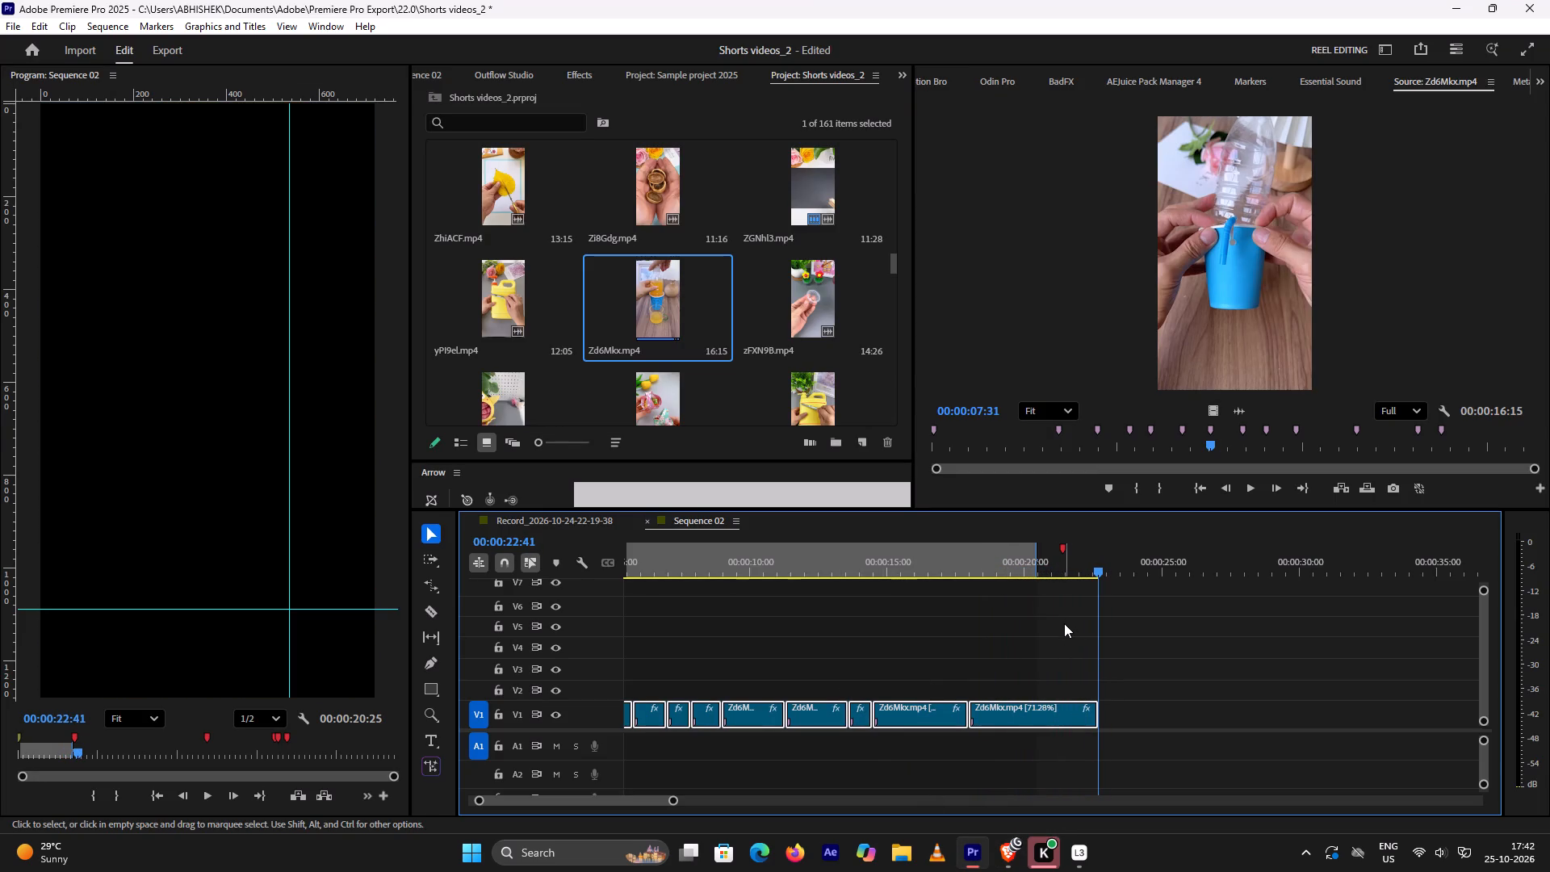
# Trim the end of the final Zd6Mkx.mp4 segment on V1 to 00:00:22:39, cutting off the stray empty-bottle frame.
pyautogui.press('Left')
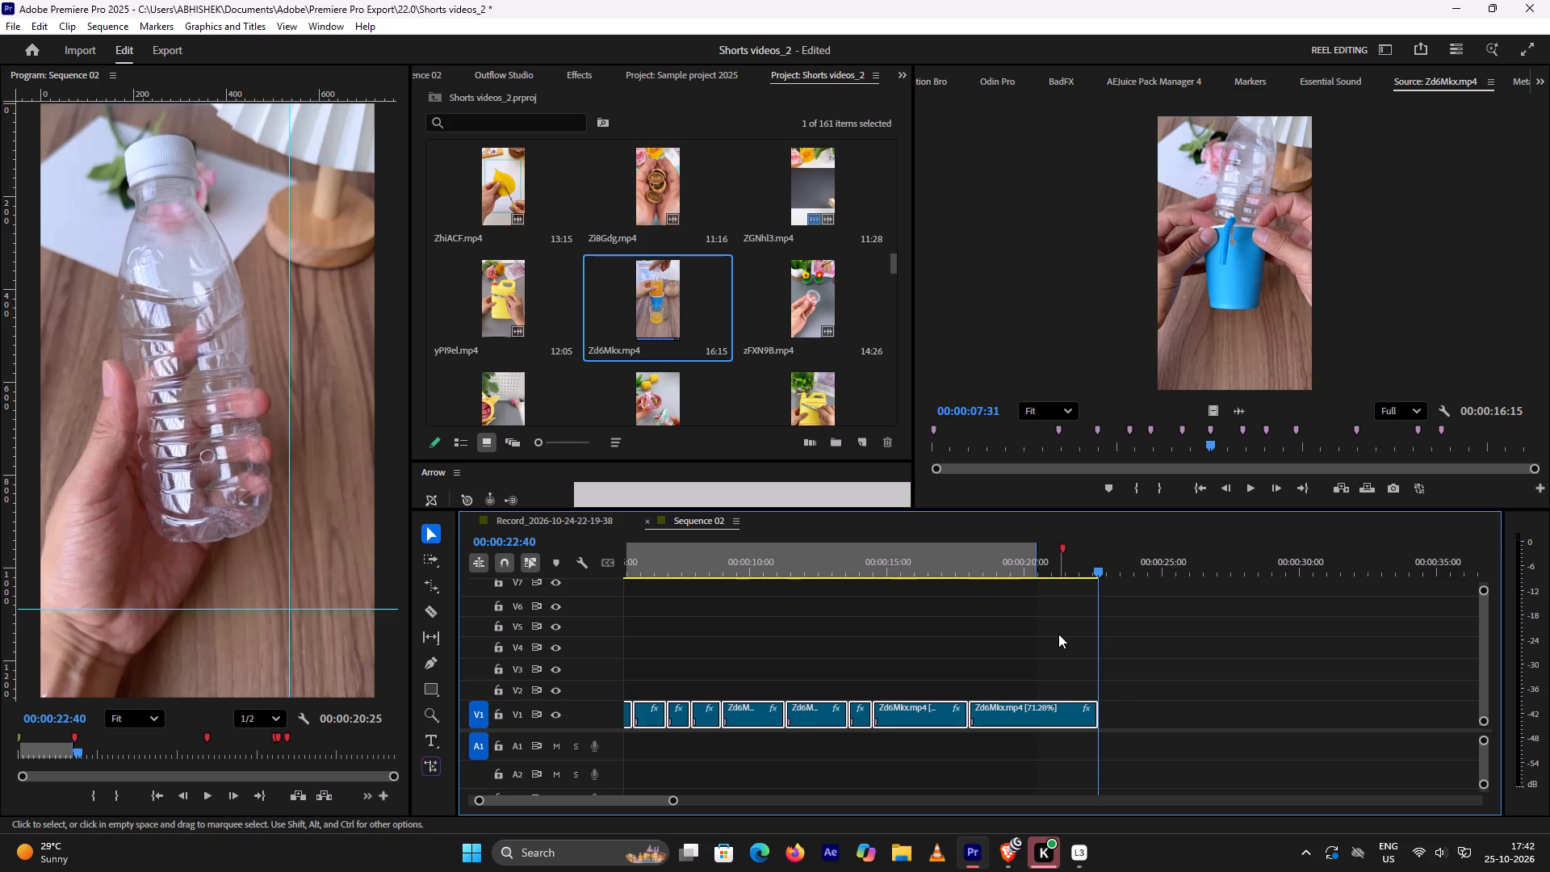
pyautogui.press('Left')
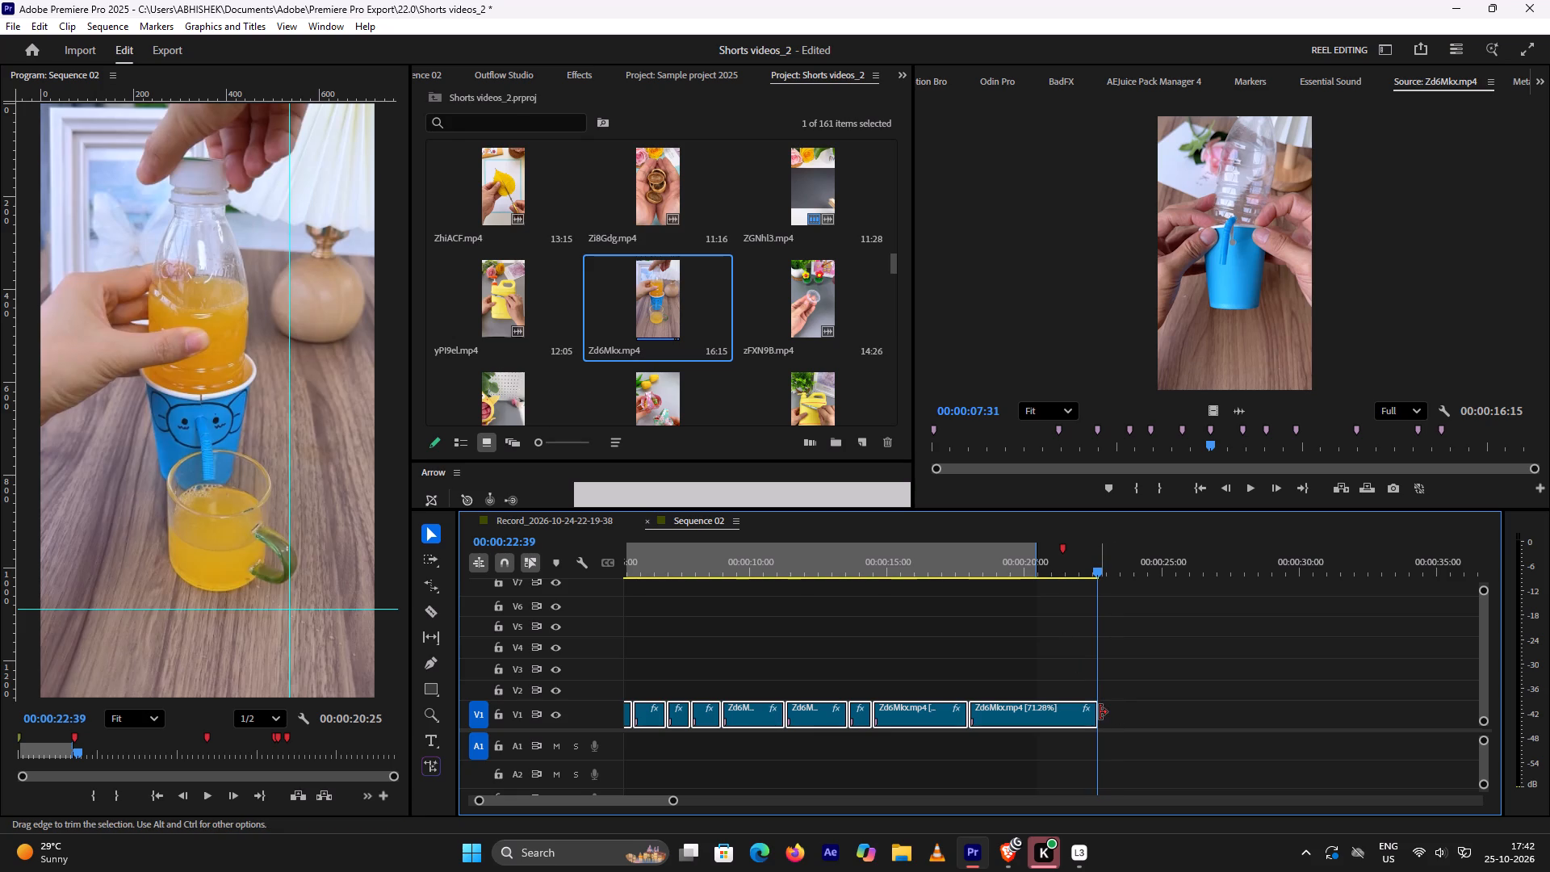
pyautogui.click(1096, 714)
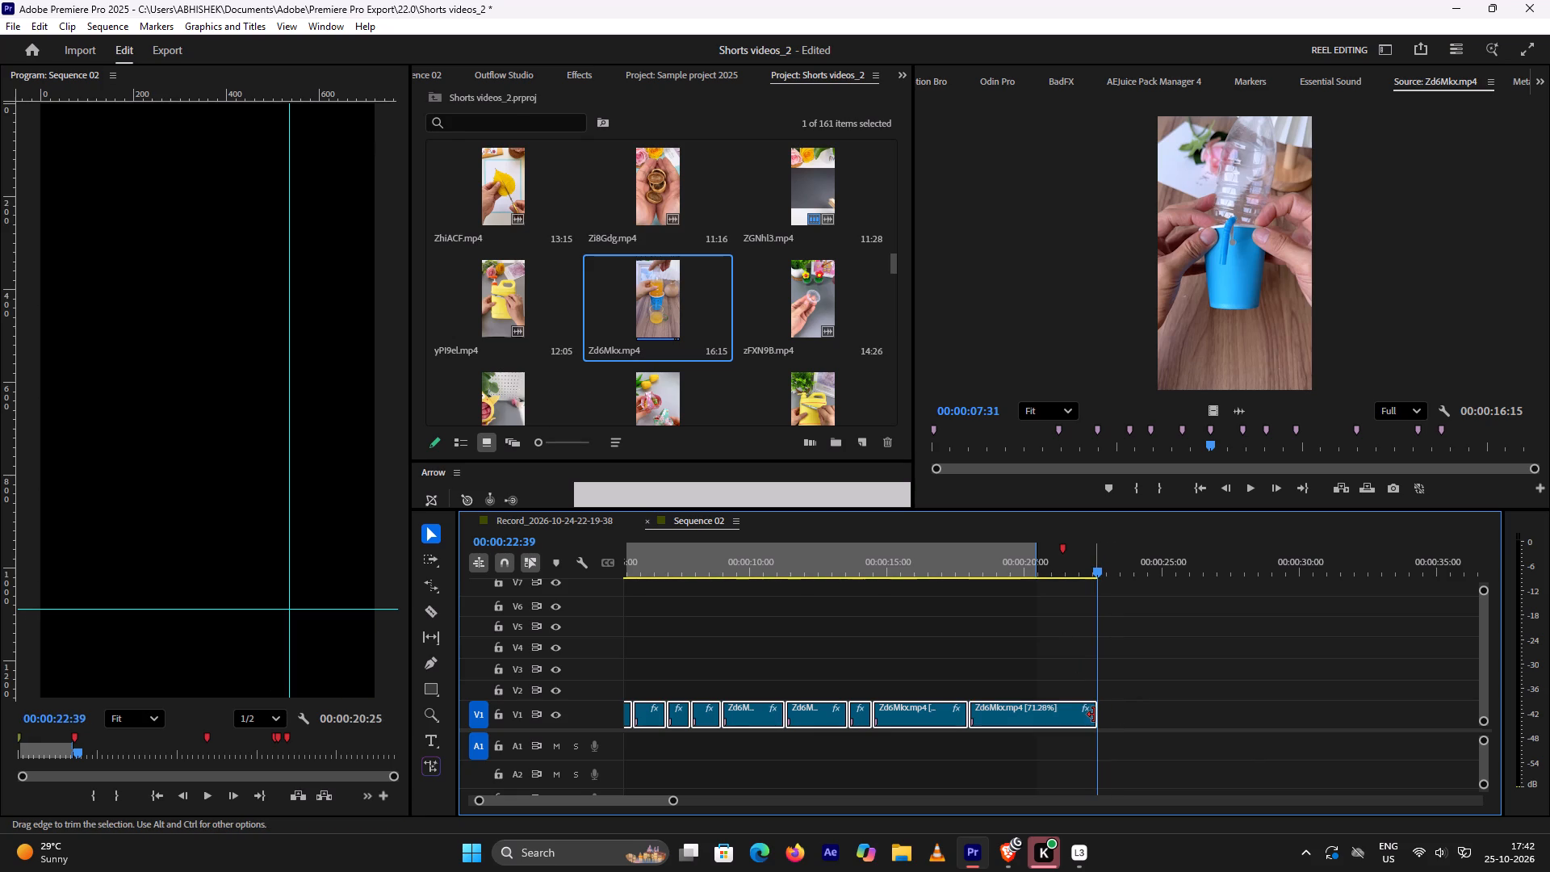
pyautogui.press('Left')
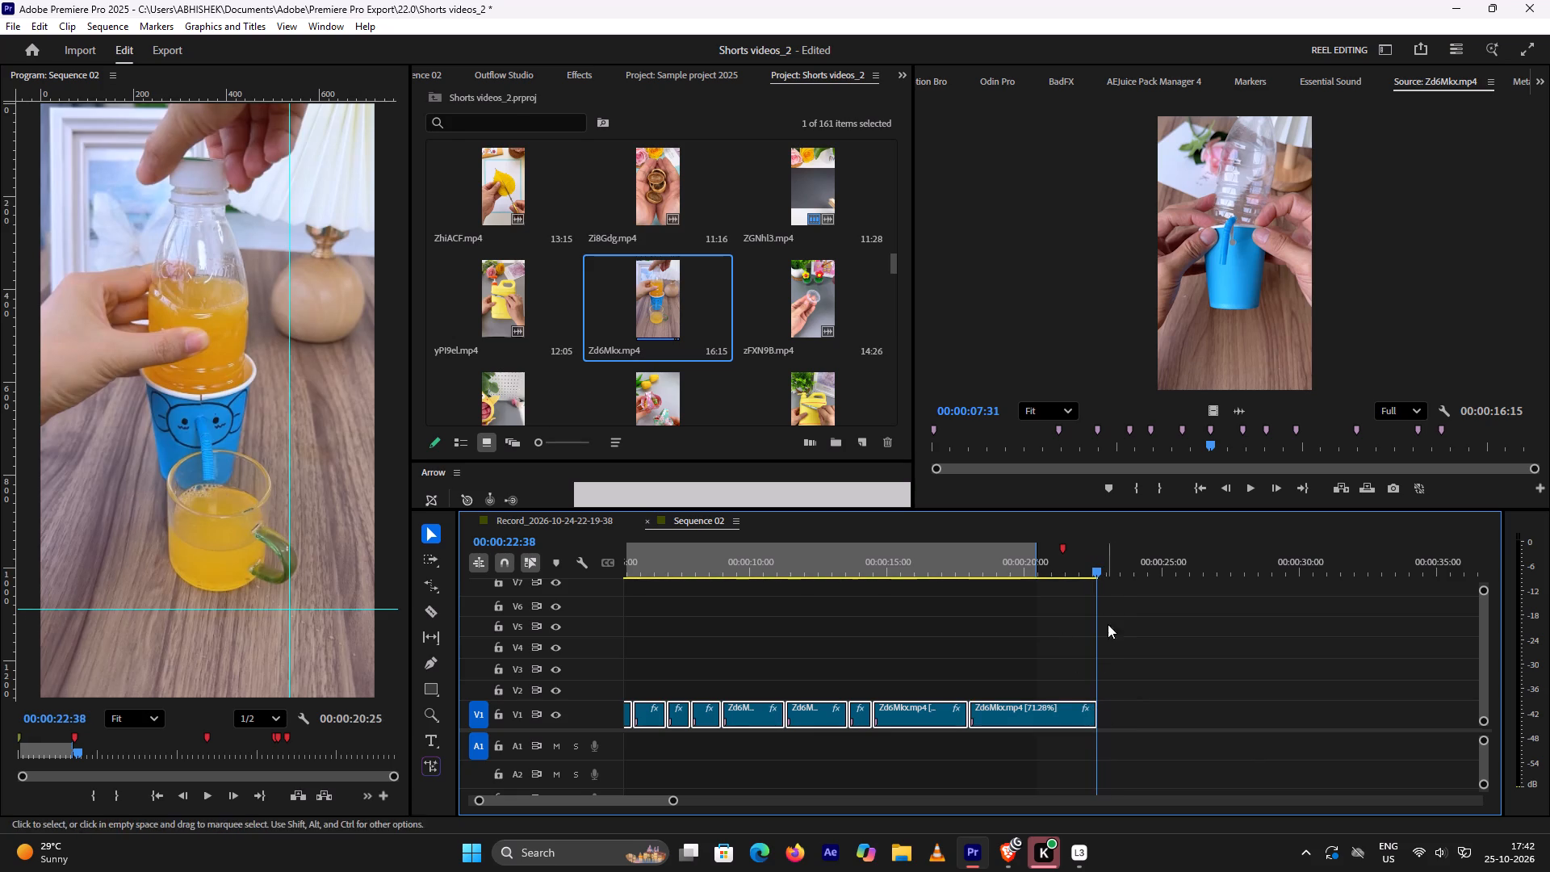
# Compare the last two juice-dispensing segments of Zd6Mkx.mp4 on V1 and delete the final one.
pyautogui.moveTo(1095, 572); pyautogui.dragTo(1068, 589)
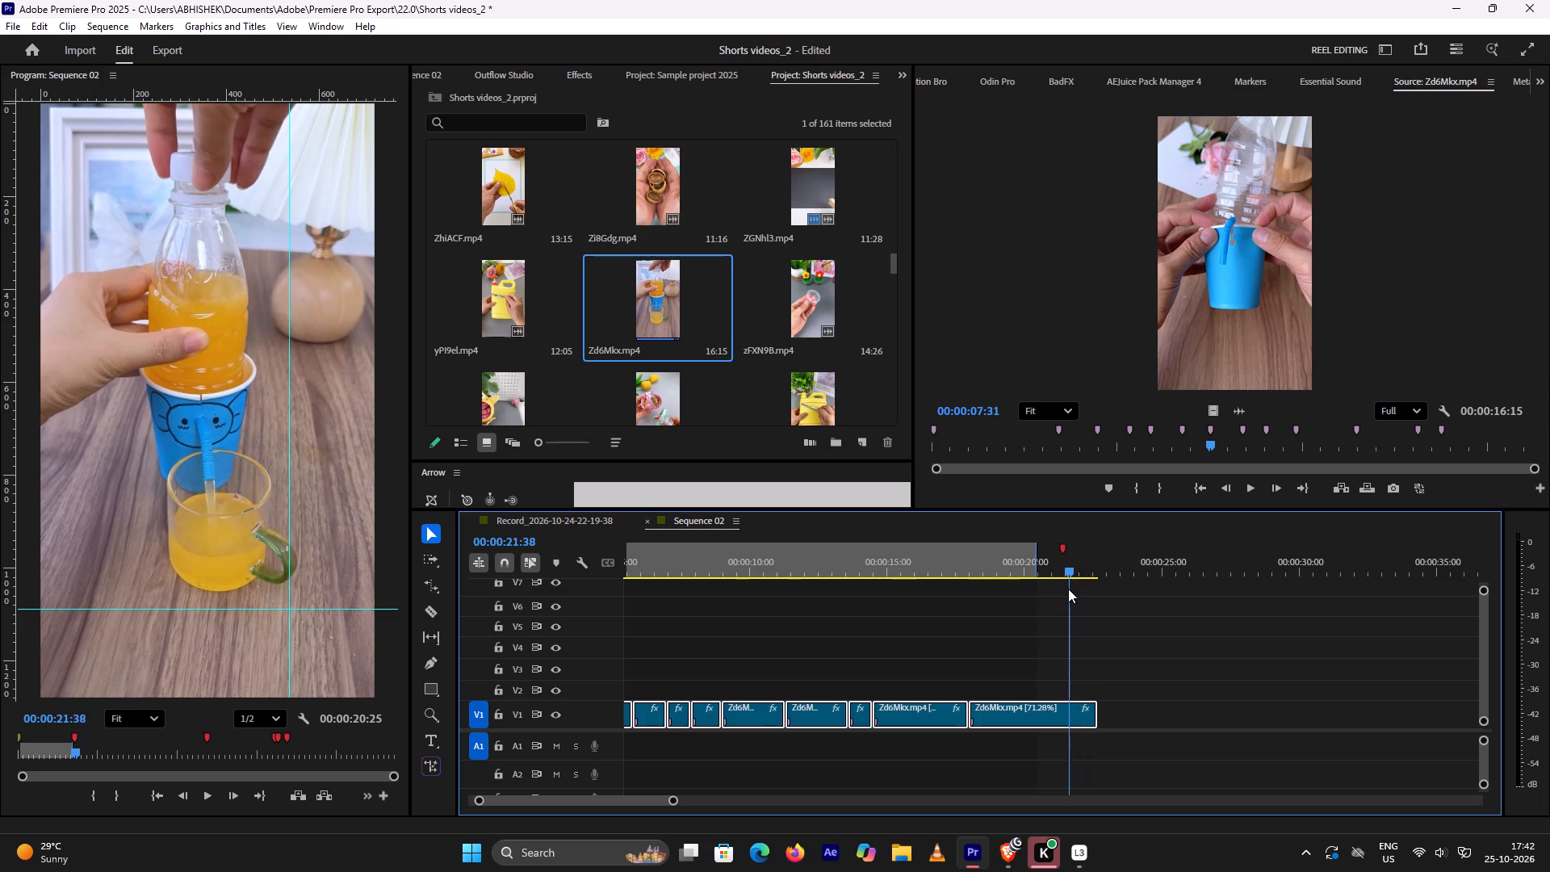
pyautogui.moveTo(1068, 589); pyautogui.dragTo(955, 627)
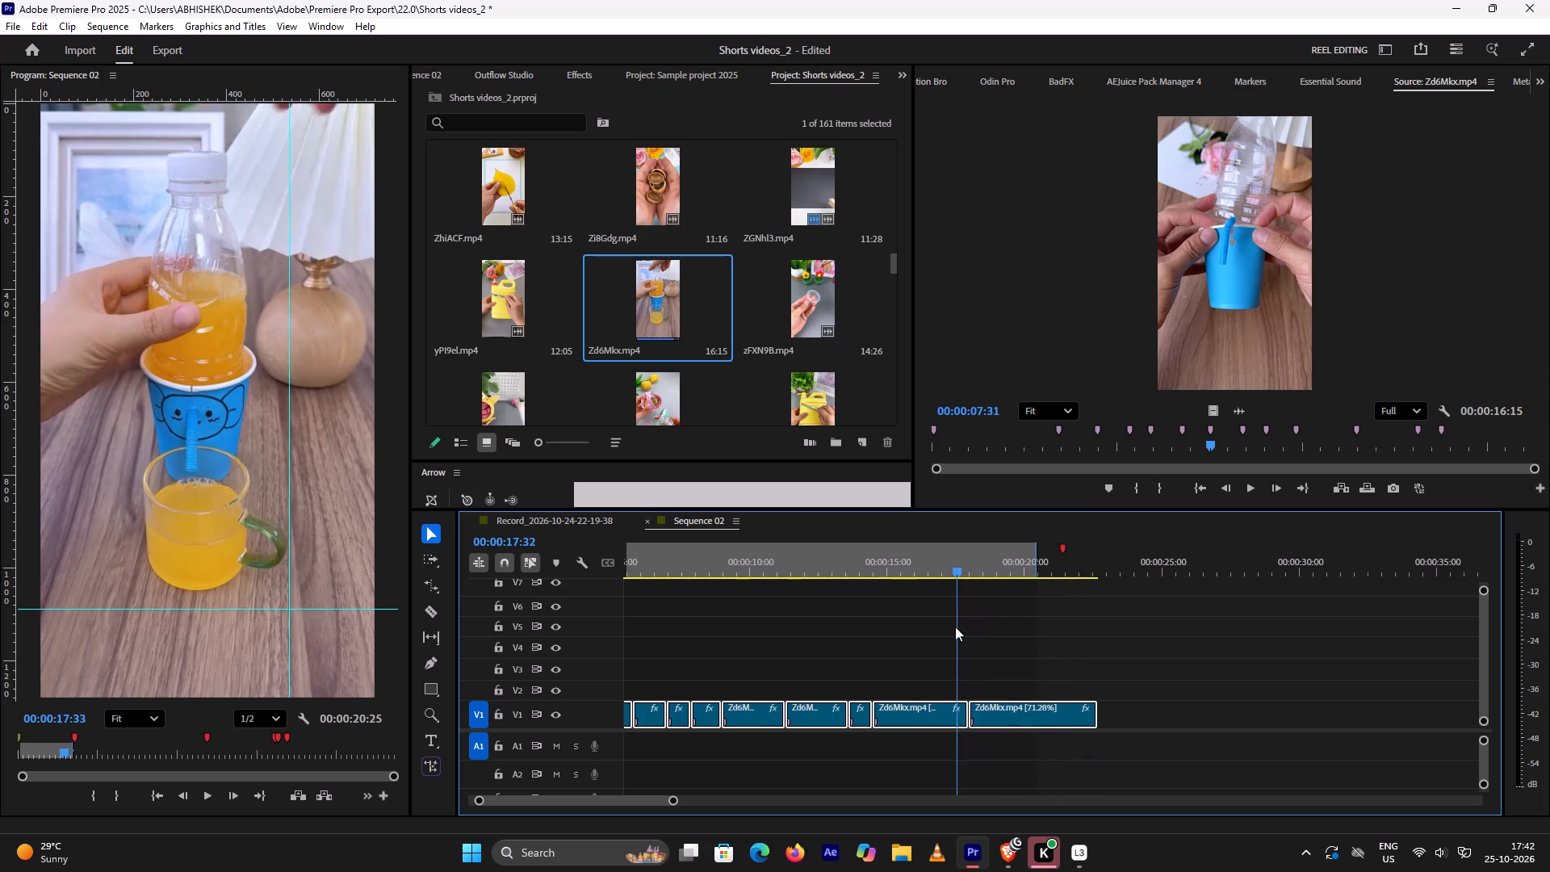
pyautogui.moveTo(955, 627); pyautogui.dragTo(893, 640)
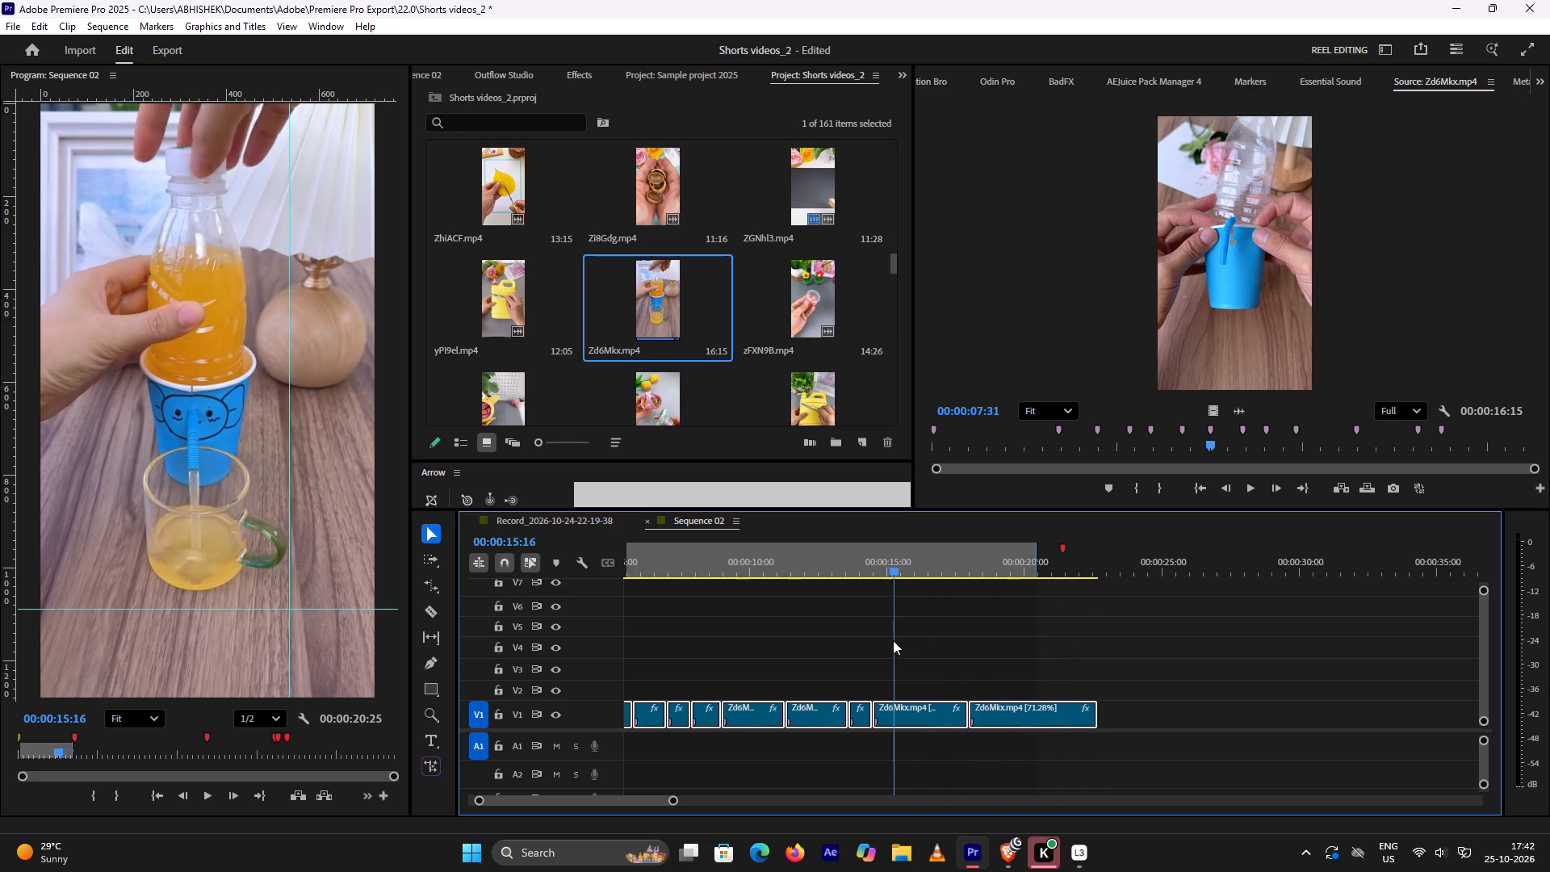
pyautogui.moveTo(893, 640); pyautogui.dragTo(949, 654)
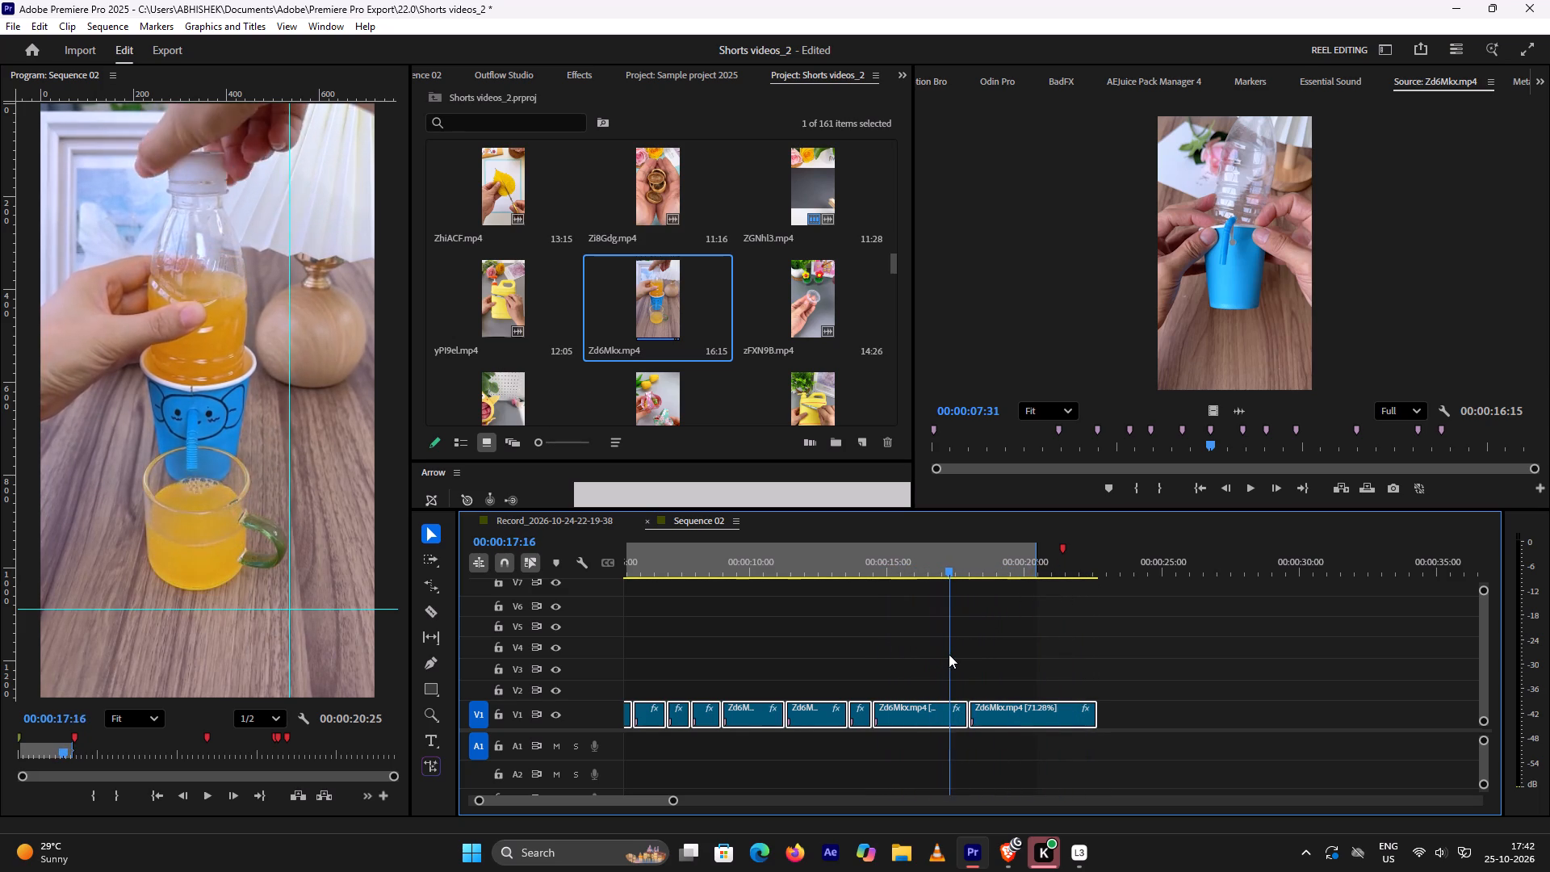
pyautogui.moveTo(949, 654); pyautogui.dragTo(930, 668)
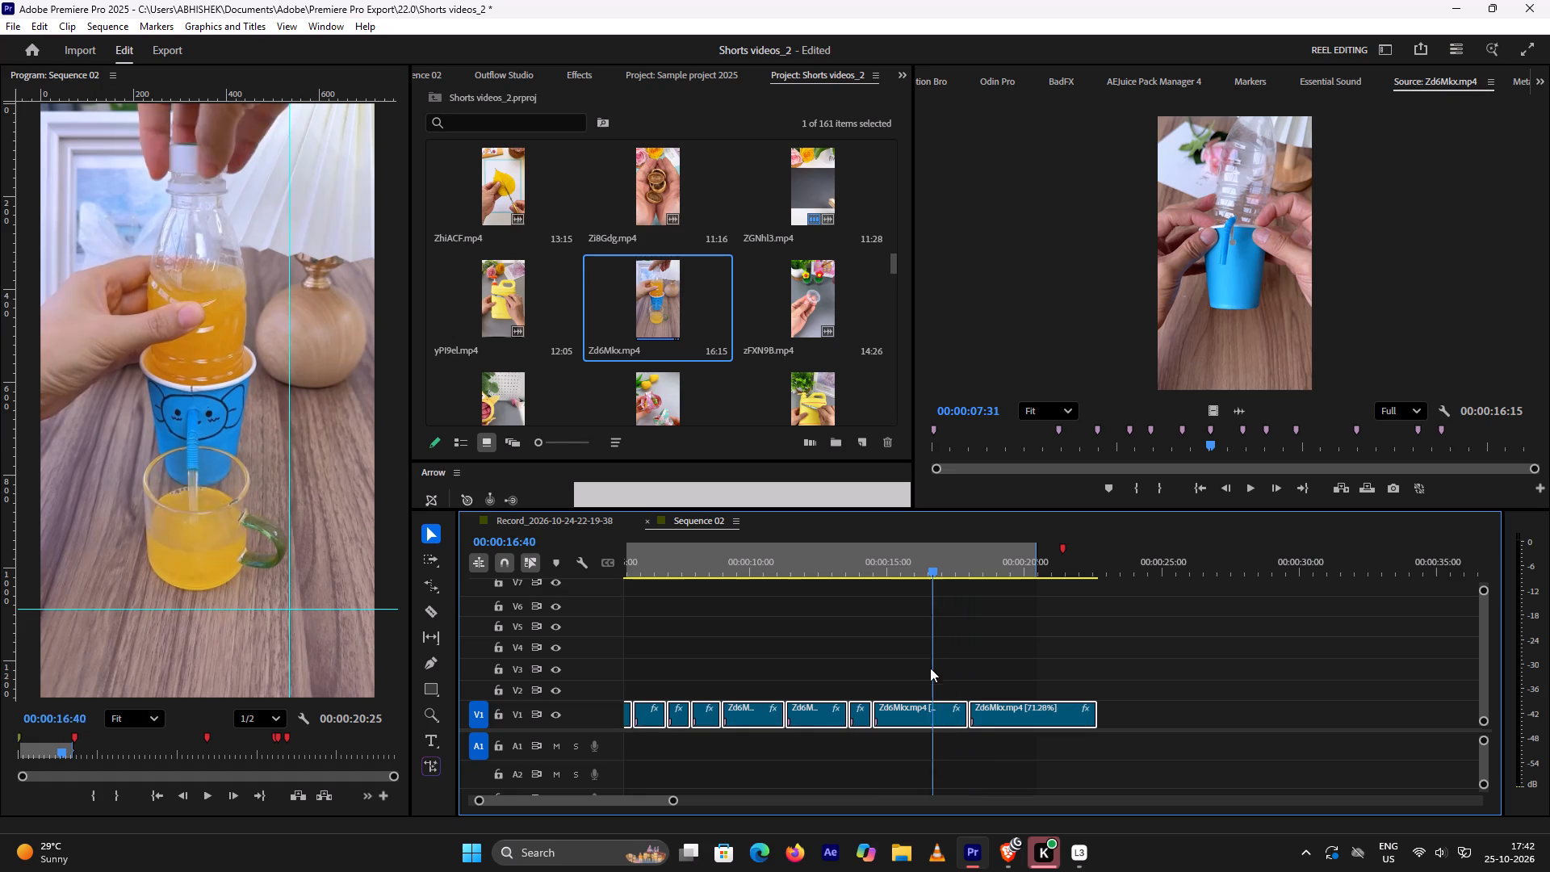
pyautogui.moveTo(930, 668); pyautogui.dragTo(863, 687)
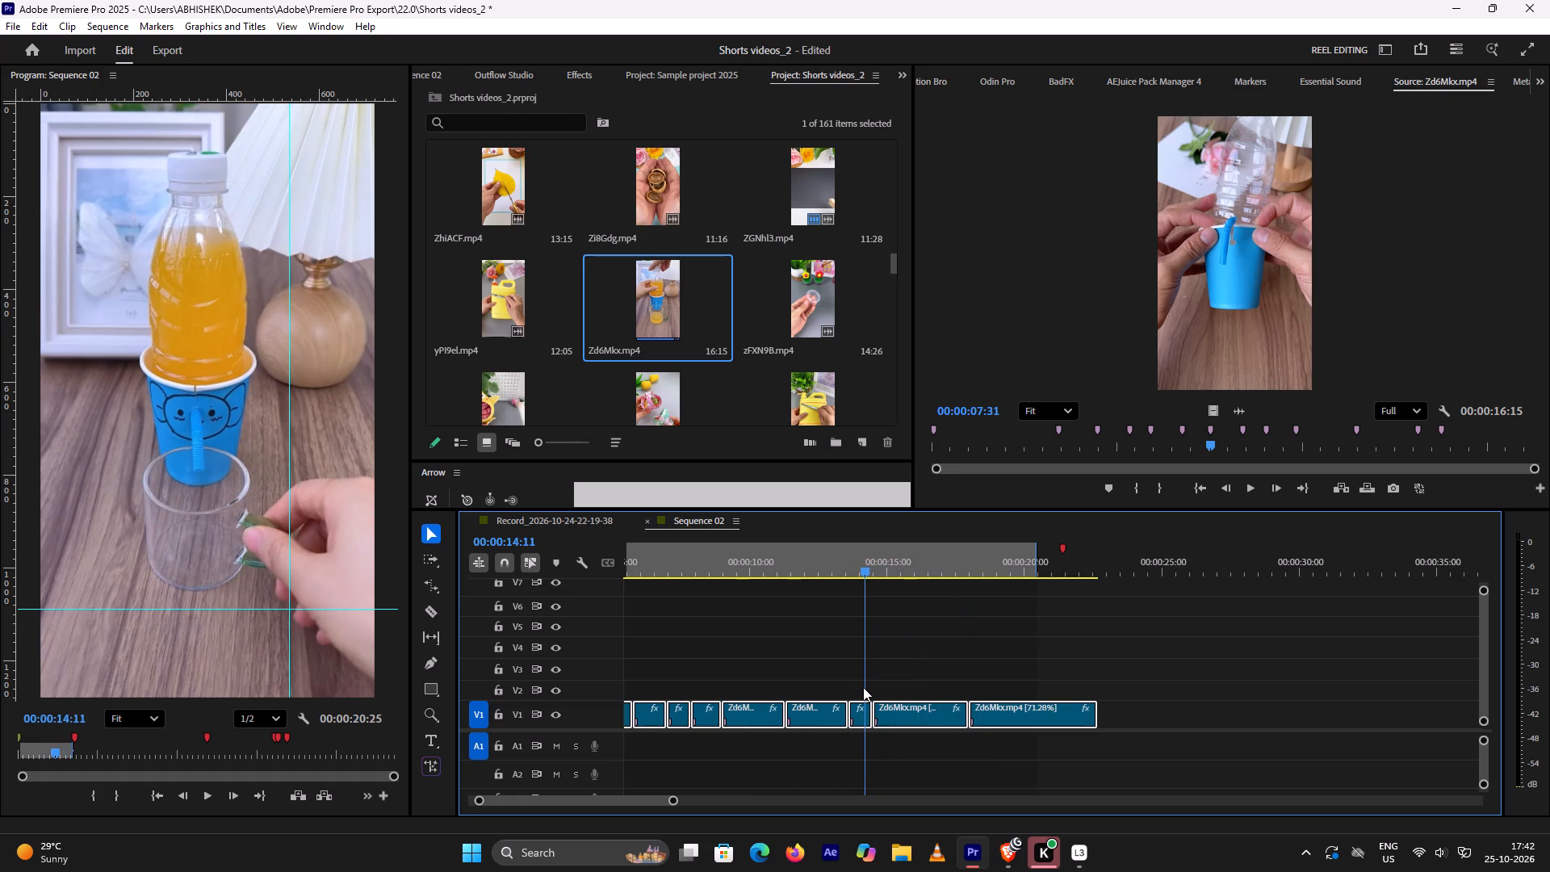
pyautogui.moveTo(863, 687); pyautogui.dragTo(917, 690)
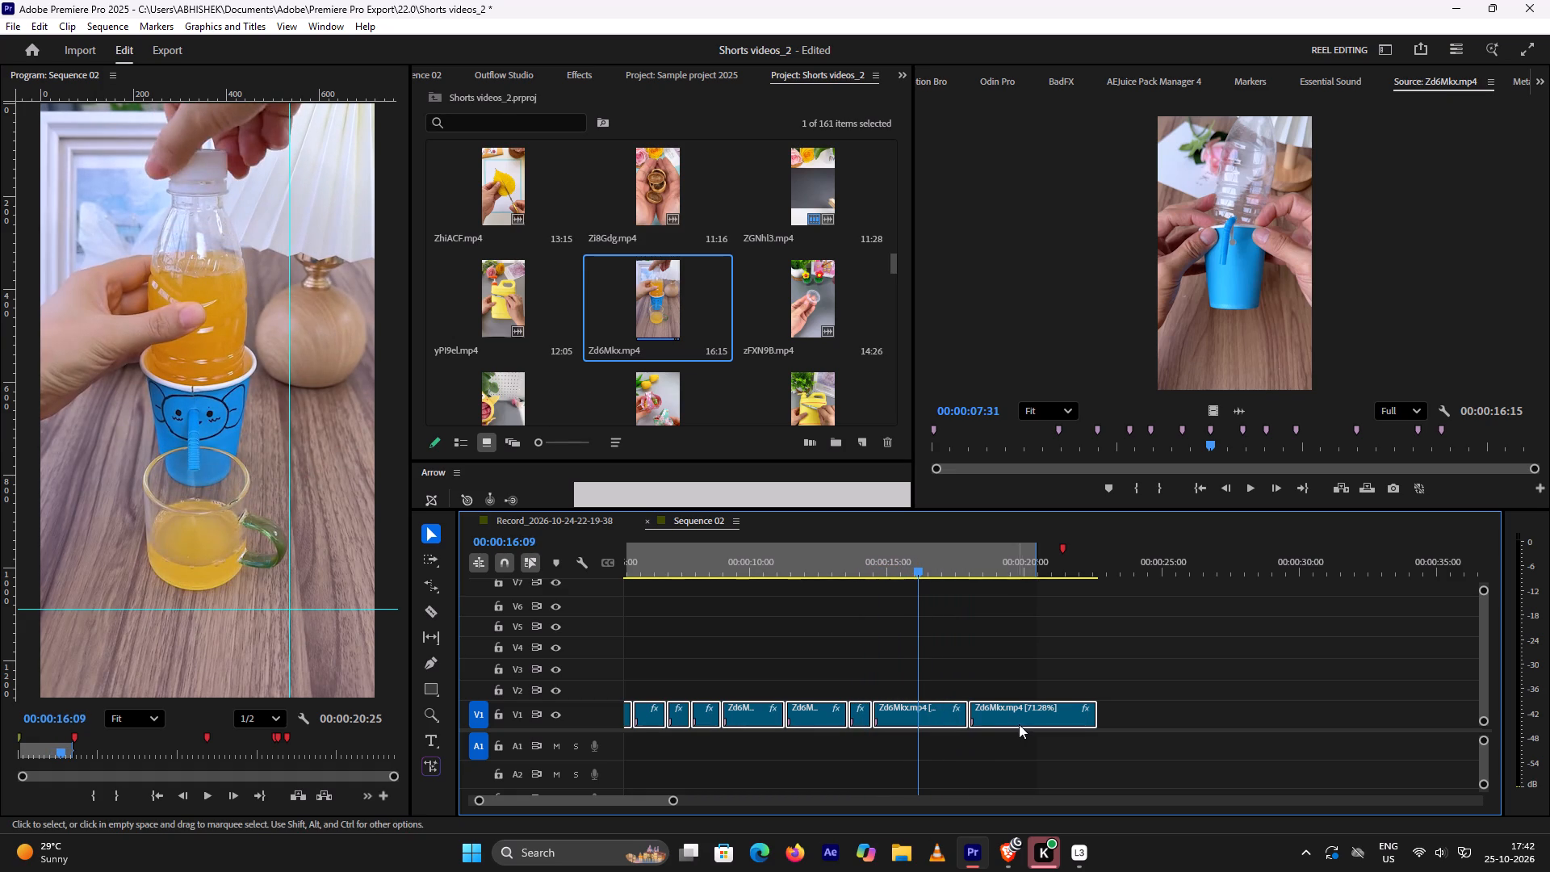
pyautogui.click(1020, 725)
pyautogui.click(1105, 641)
pyautogui.click(1076, 717)
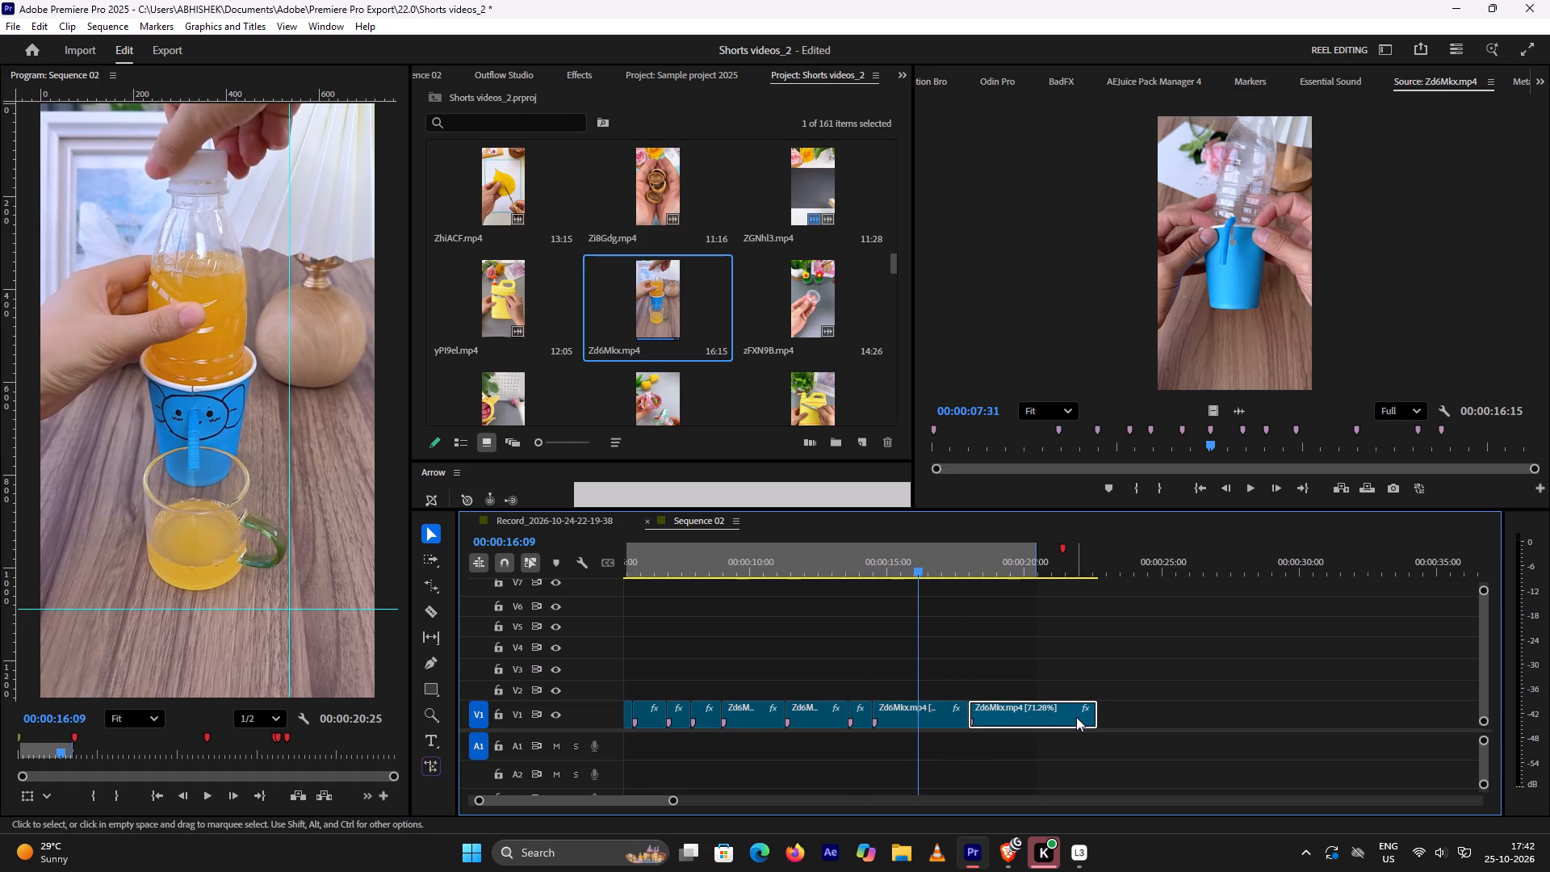
pyautogui.press('Delete')
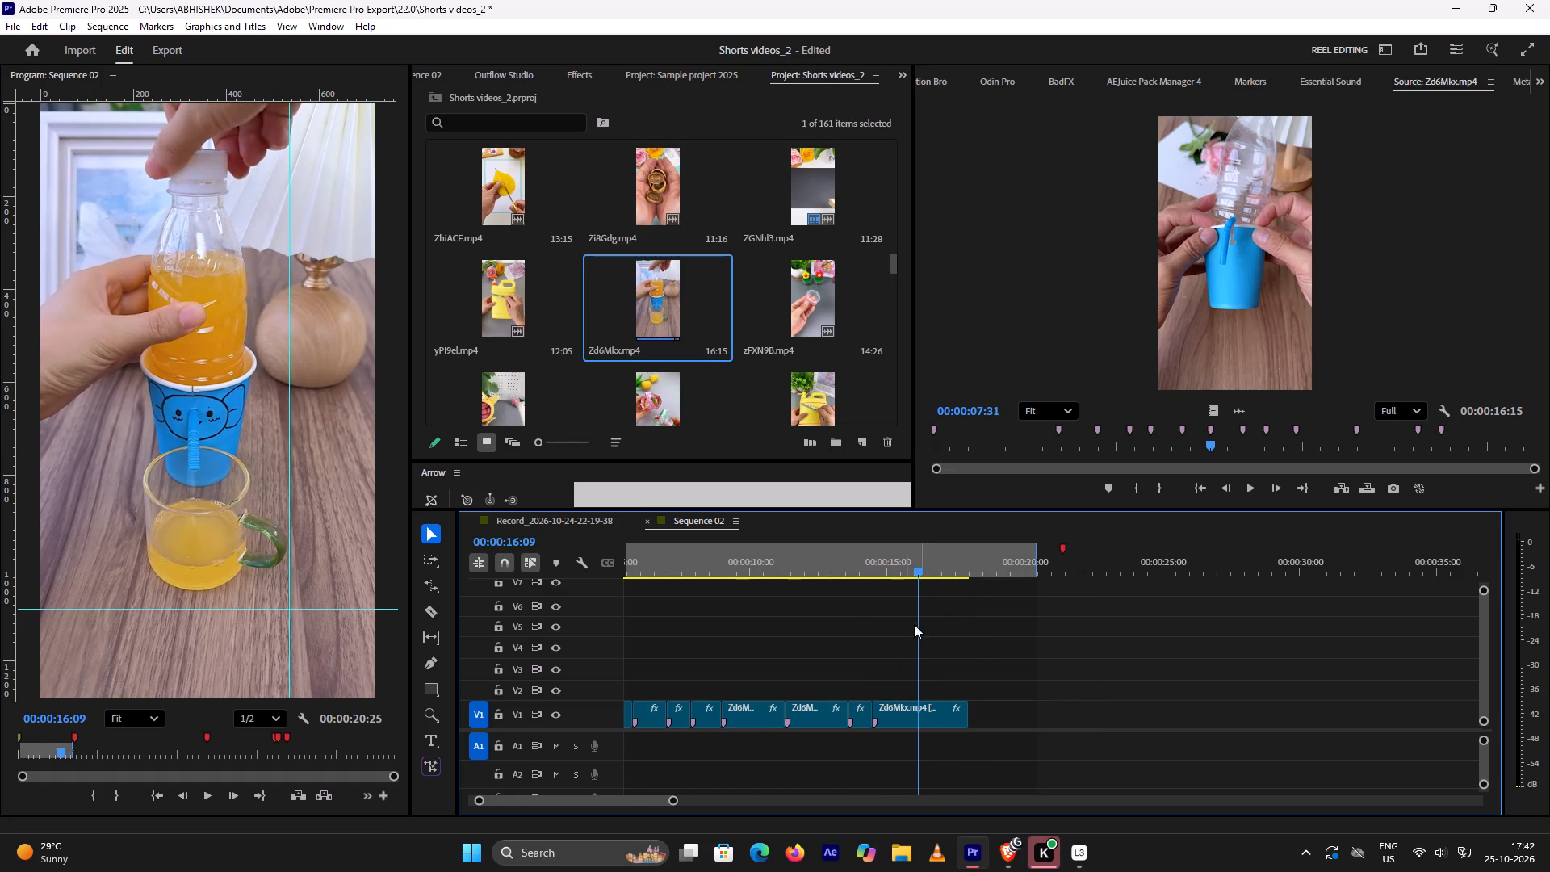
# Find the juice-pouring frame at 00:00:16:51 in the last segment and take a screenshot of the full vertical program picture.
pyautogui.moveTo(917, 572); pyautogui.dragTo(940, 564)
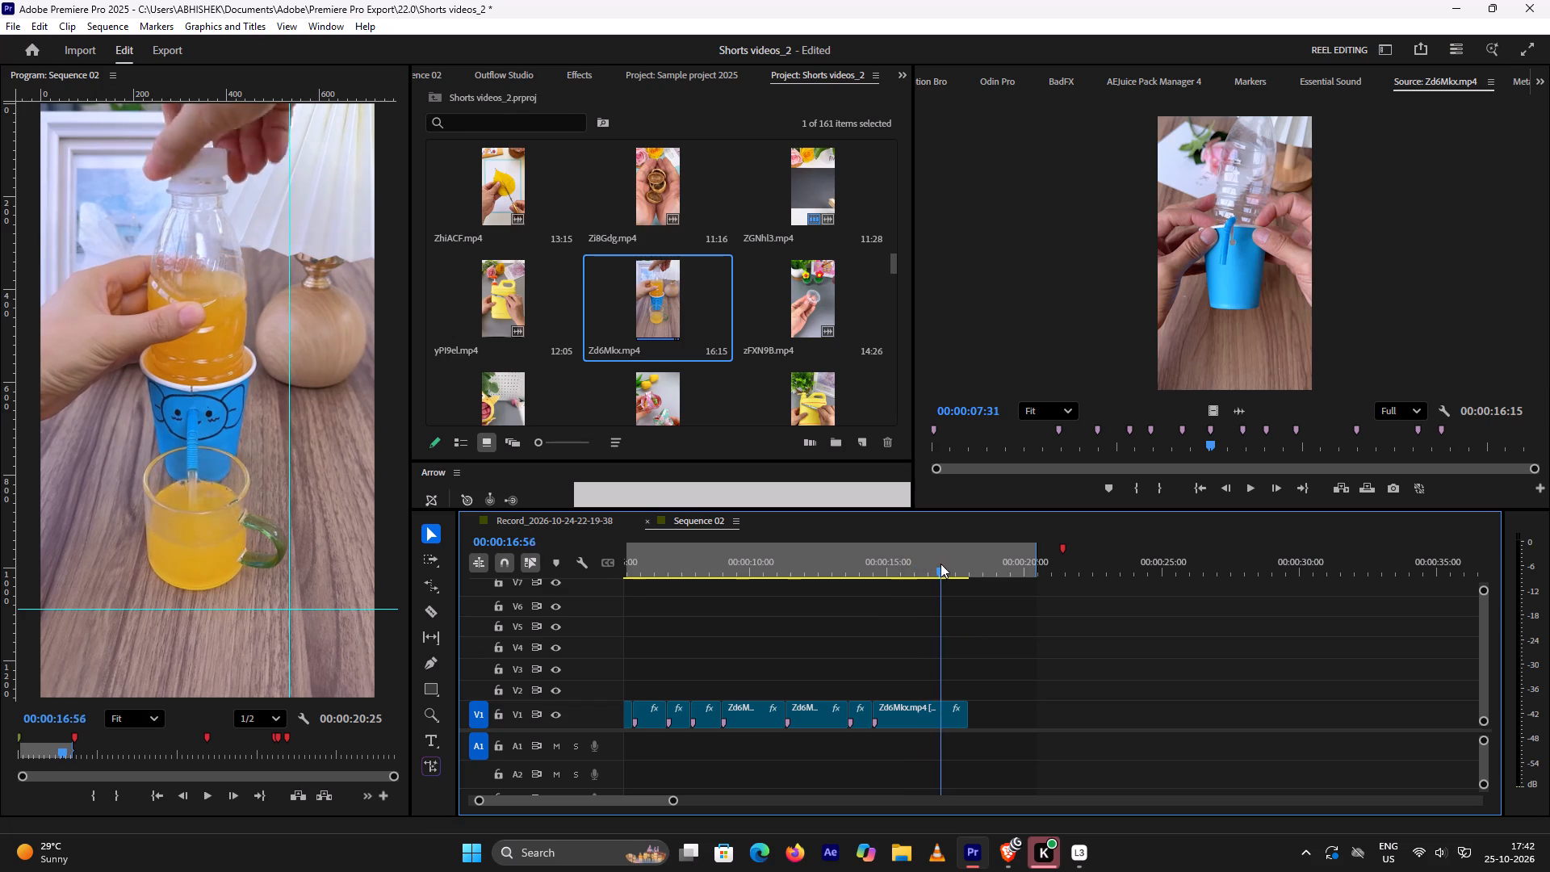
pyautogui.moveTo(940, 564); pyautogui.dragTo(966, 568)
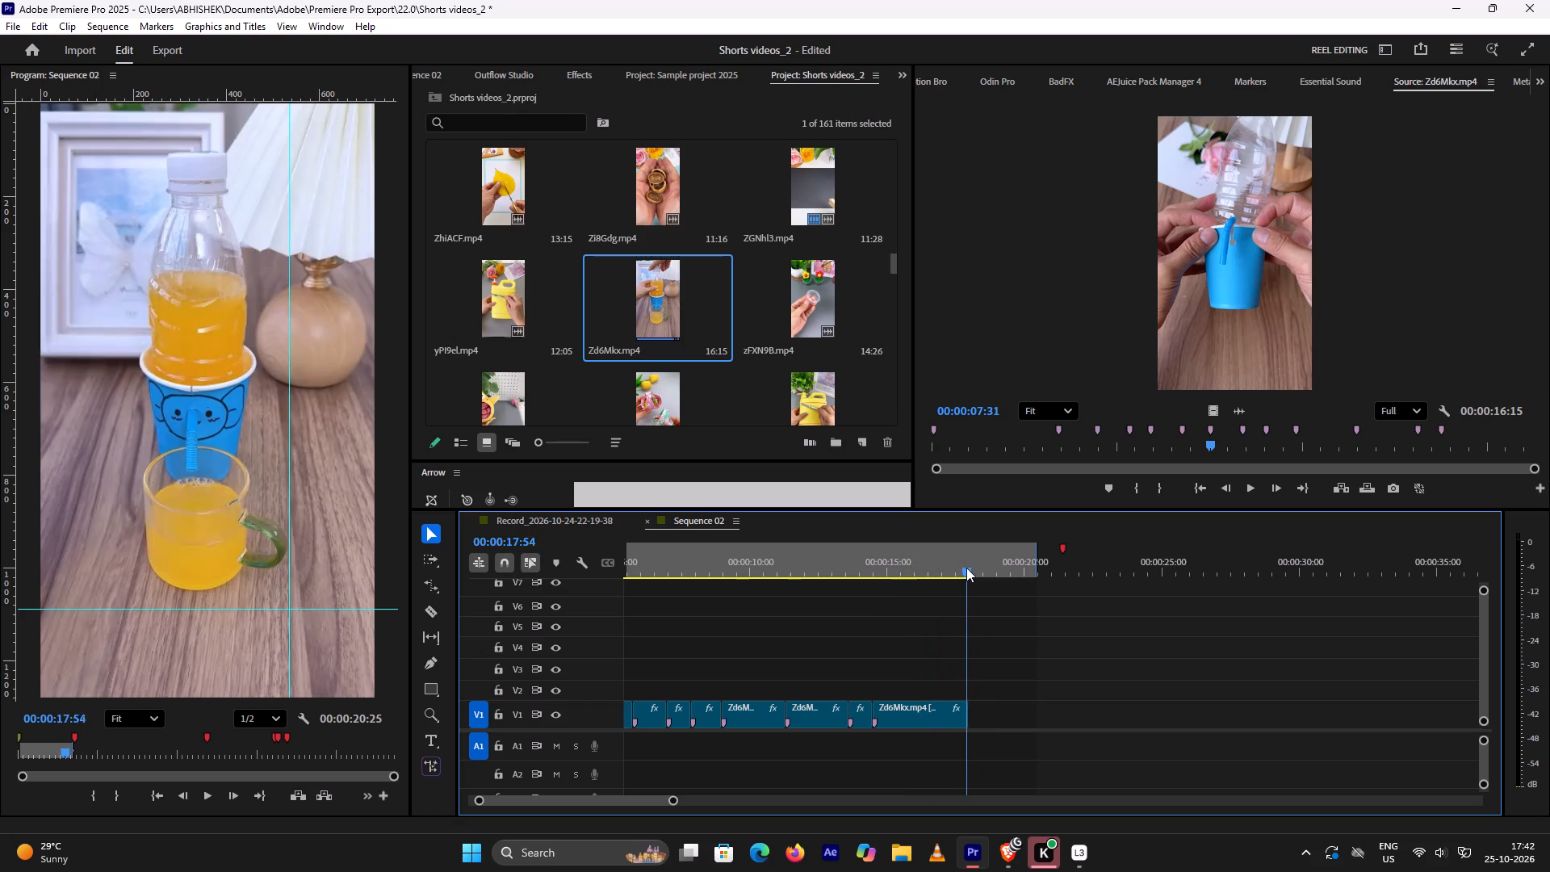
pyautogui.moveTo(966, 568); pyautogui.dragTo(943, 585)
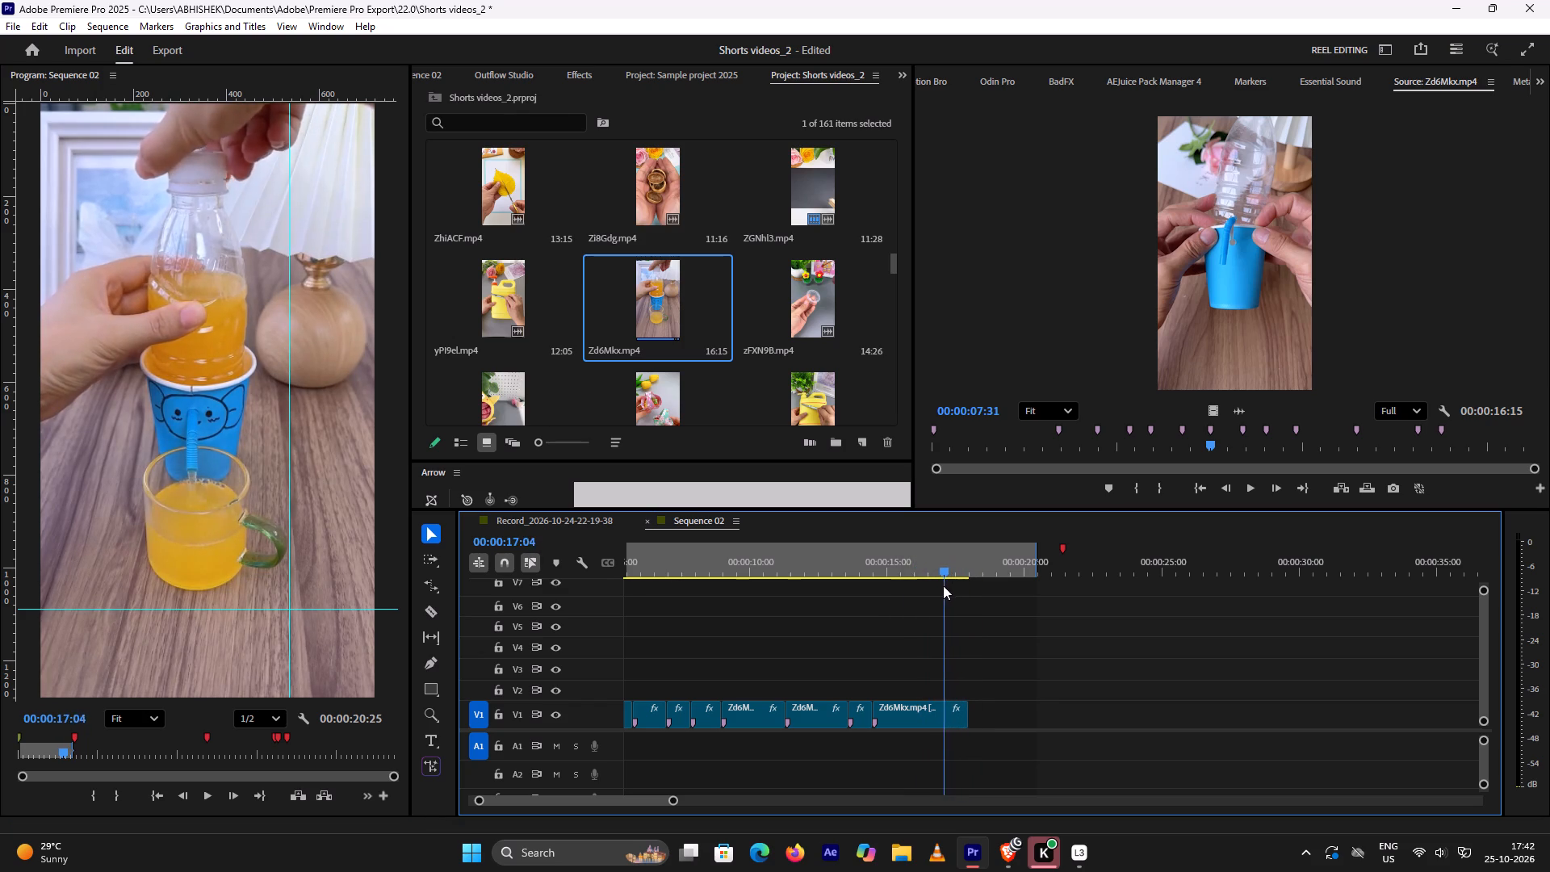
pyautogui.moveTo(943, 585); pyautogui.dragTo(930, 596)
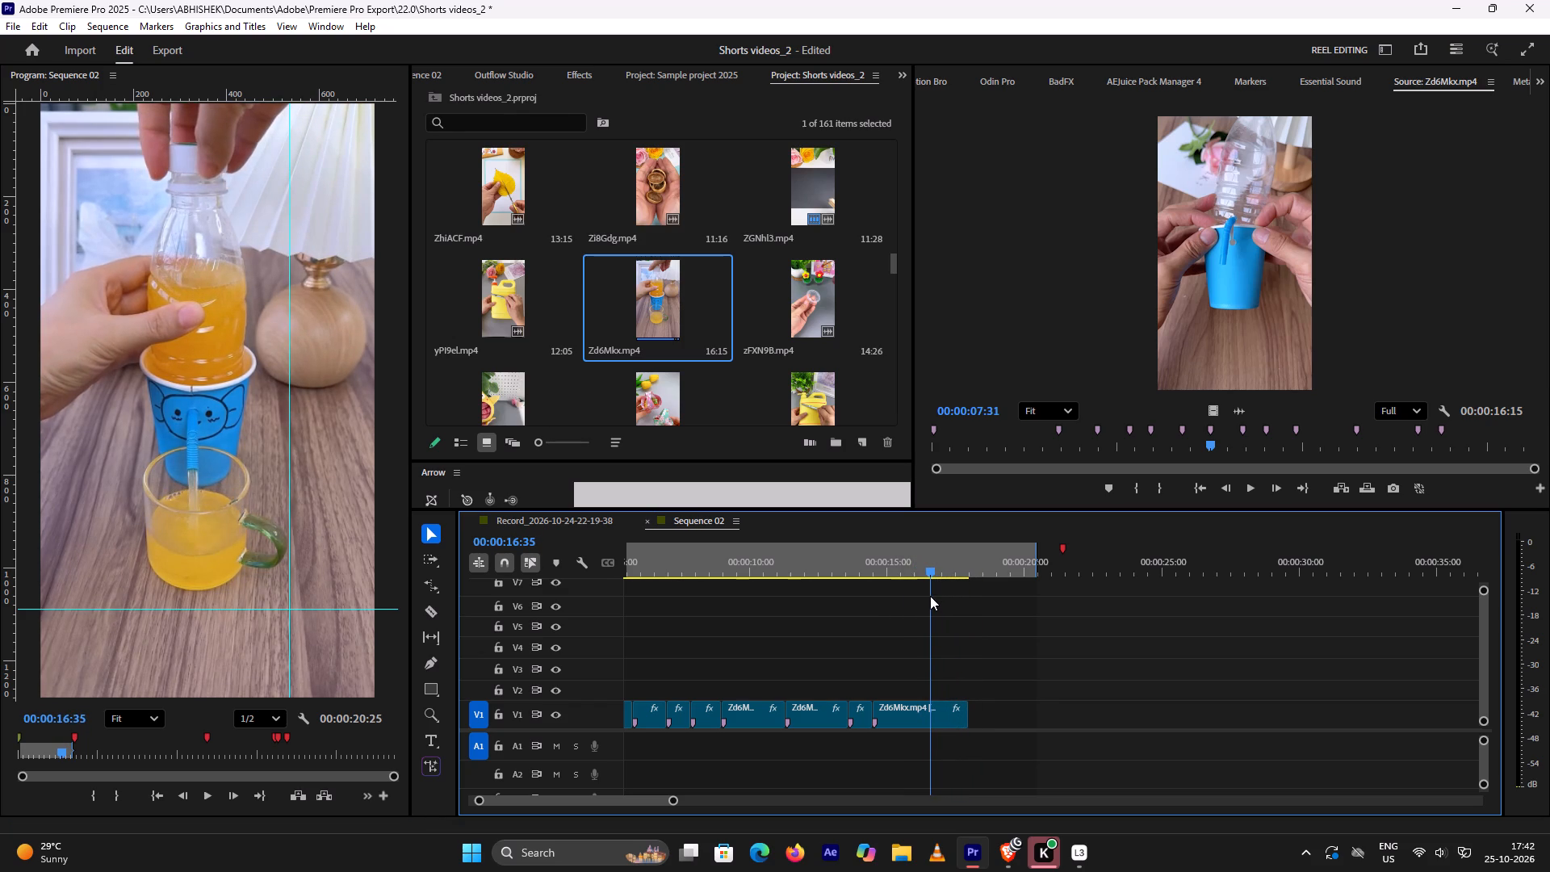
pyautogui.moveTo(930, 596); pyautogui.dragTo(940, 596)
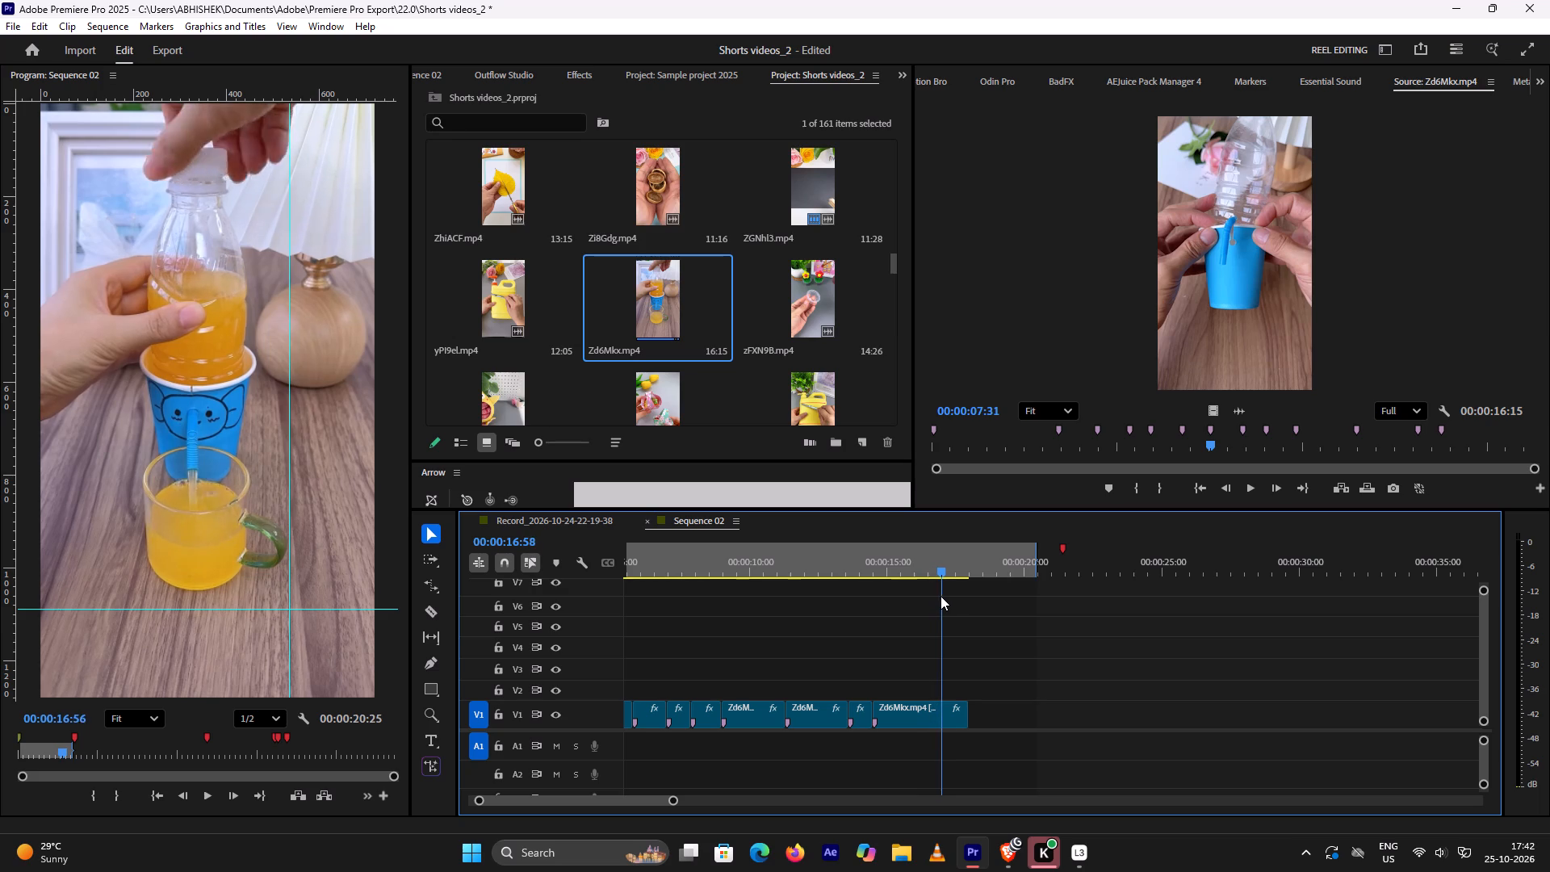
pyautogui.moveTo(940, 596); pyautogui.dragTo(937, 597)
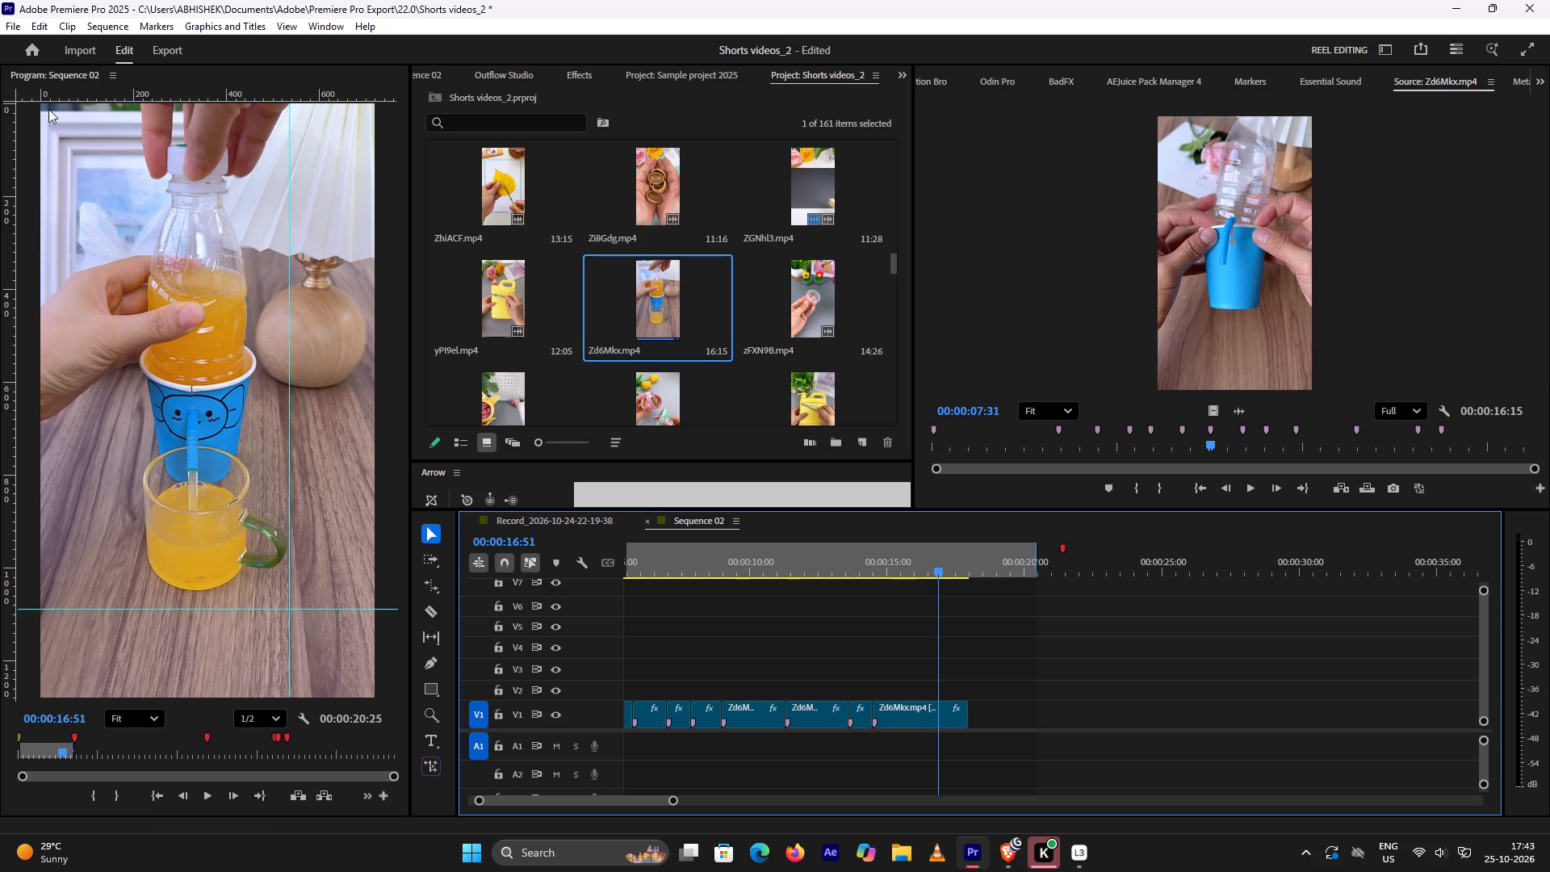
pyautogui.press('Print')
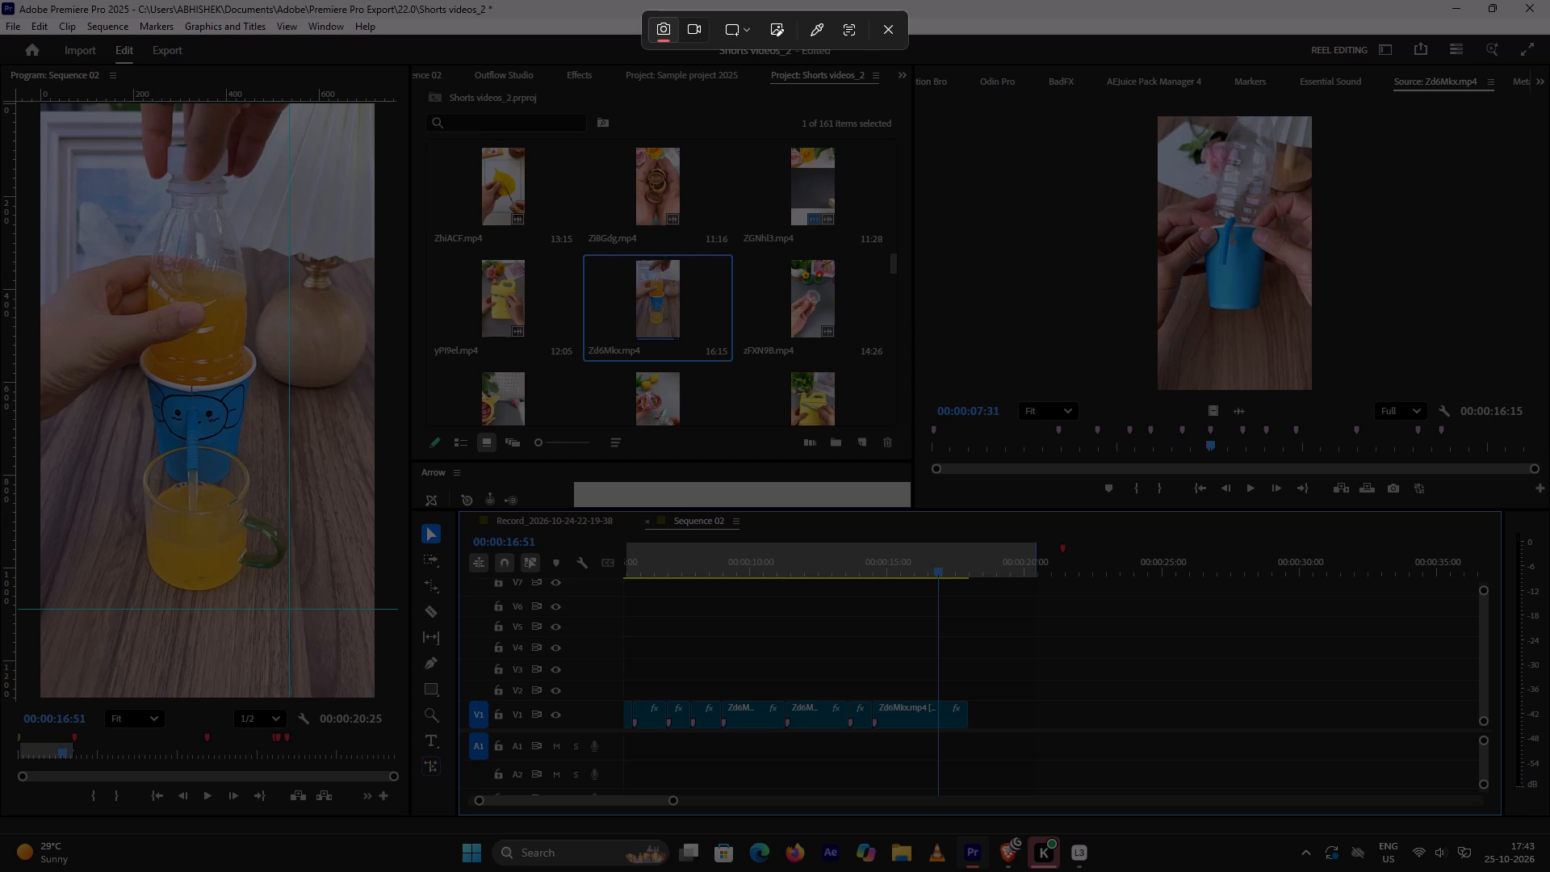
pyautogui.moveTo(43, 105); pyautogui.dragTo(52, 120)
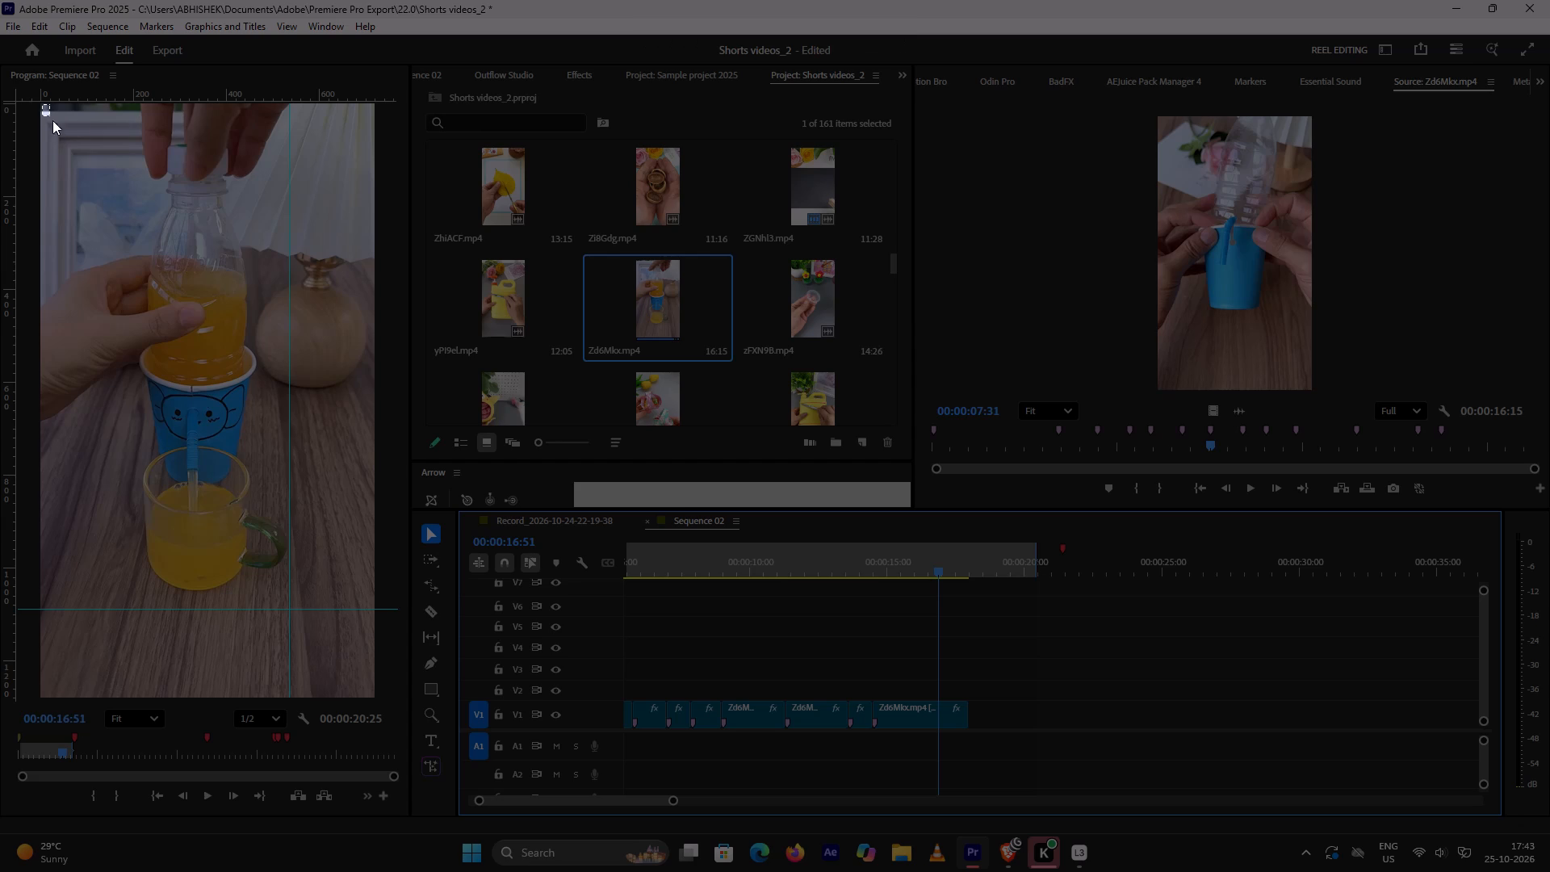
pyautogui.moveTo(52, 120); pyautogui.dragTo(372, 677)
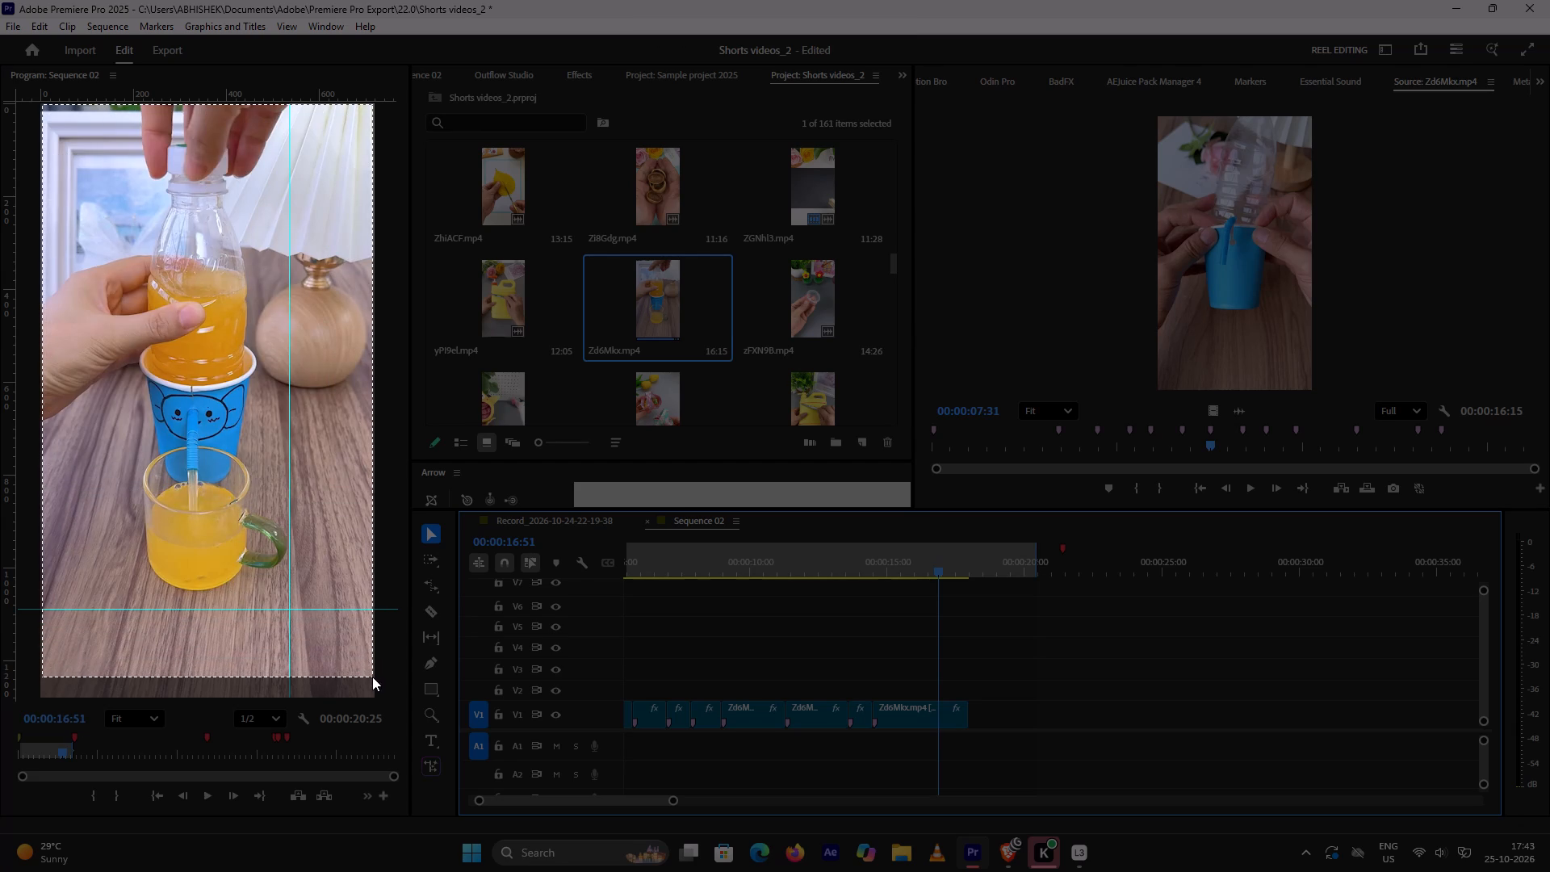
pyautogui.moveTo(372, 677); pyautogui.dragTo(374, 698)
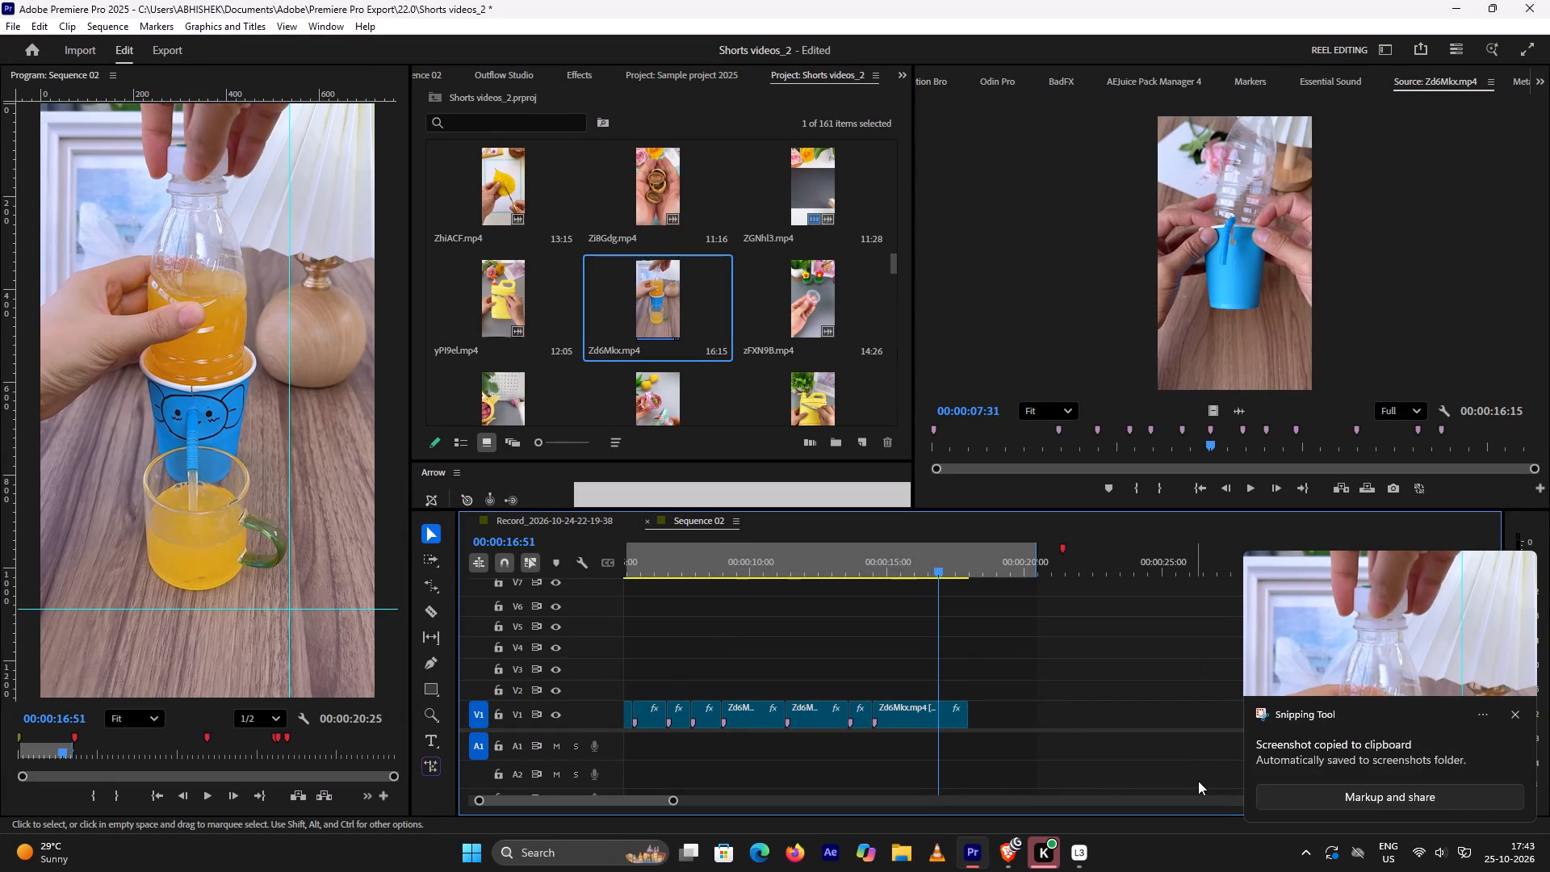
pyautogui.click(1004, 853)
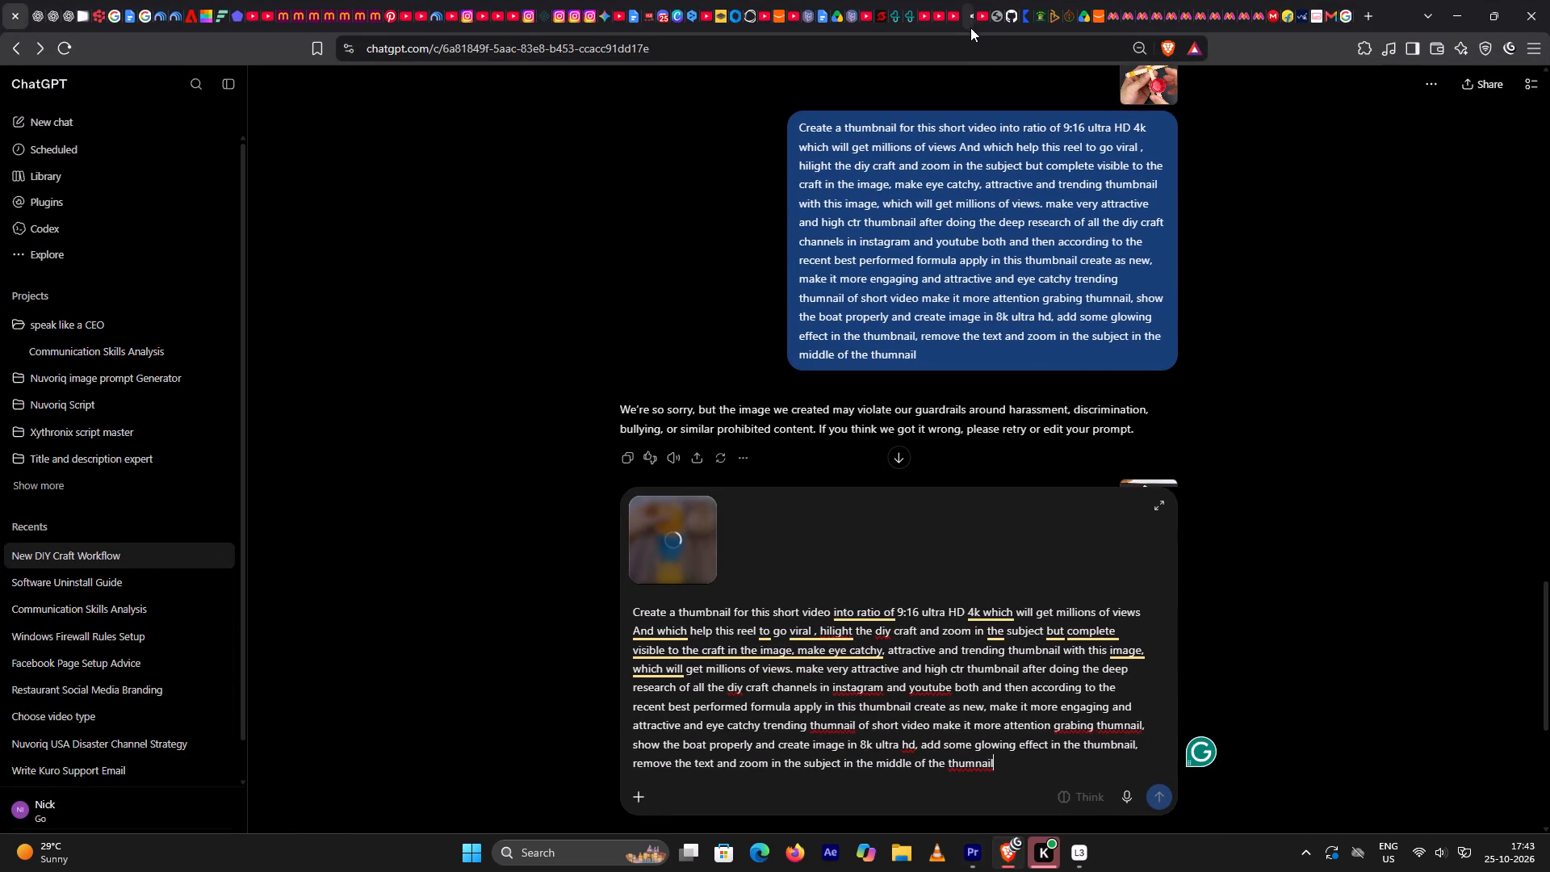
pyautogui.click(970, 25)
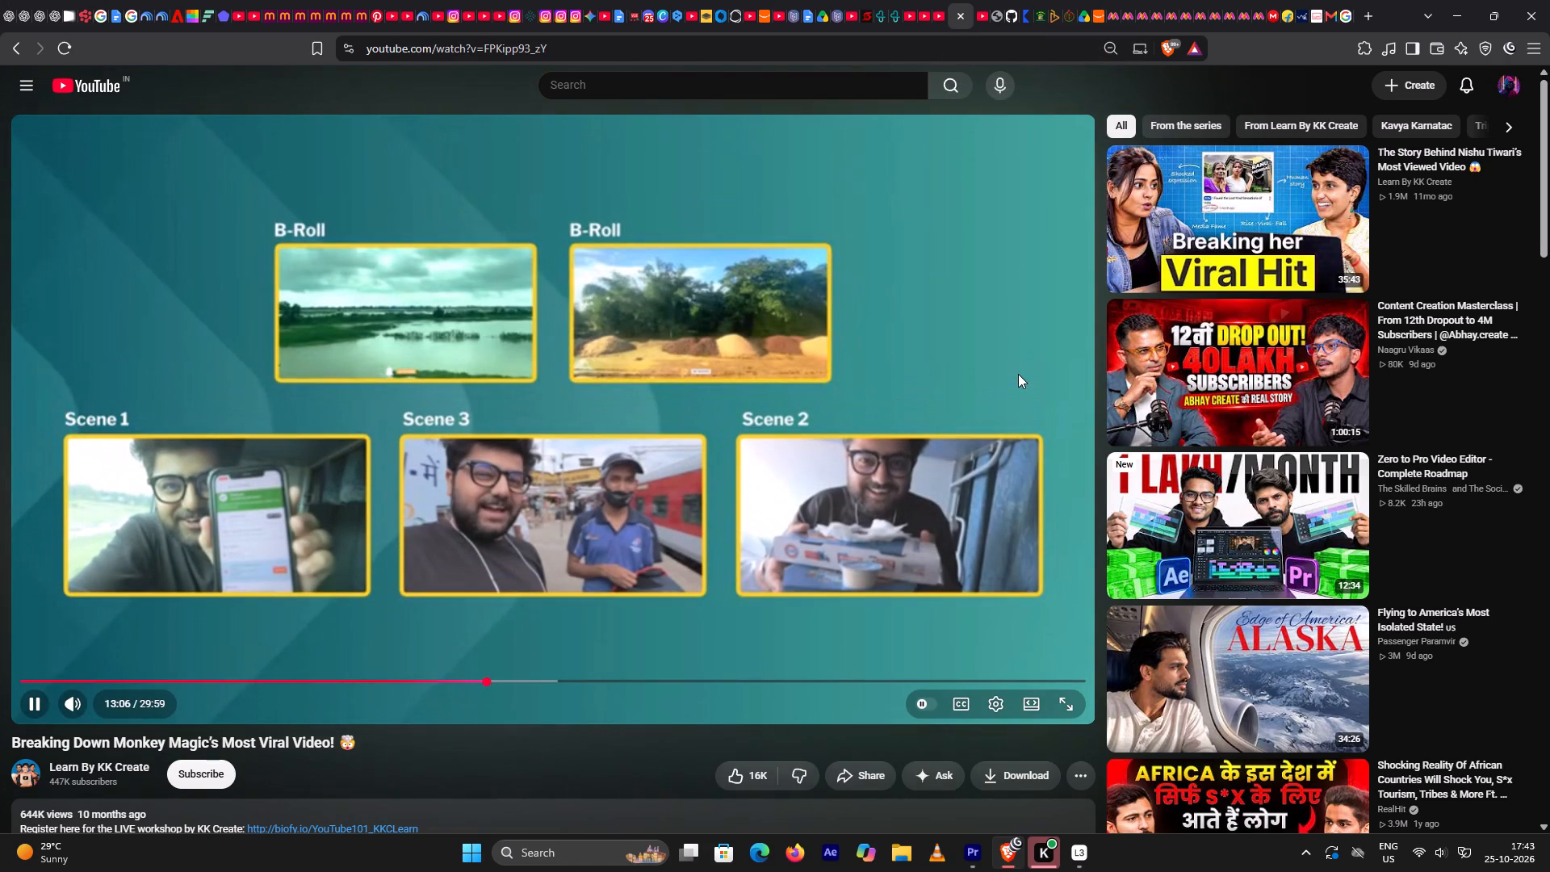
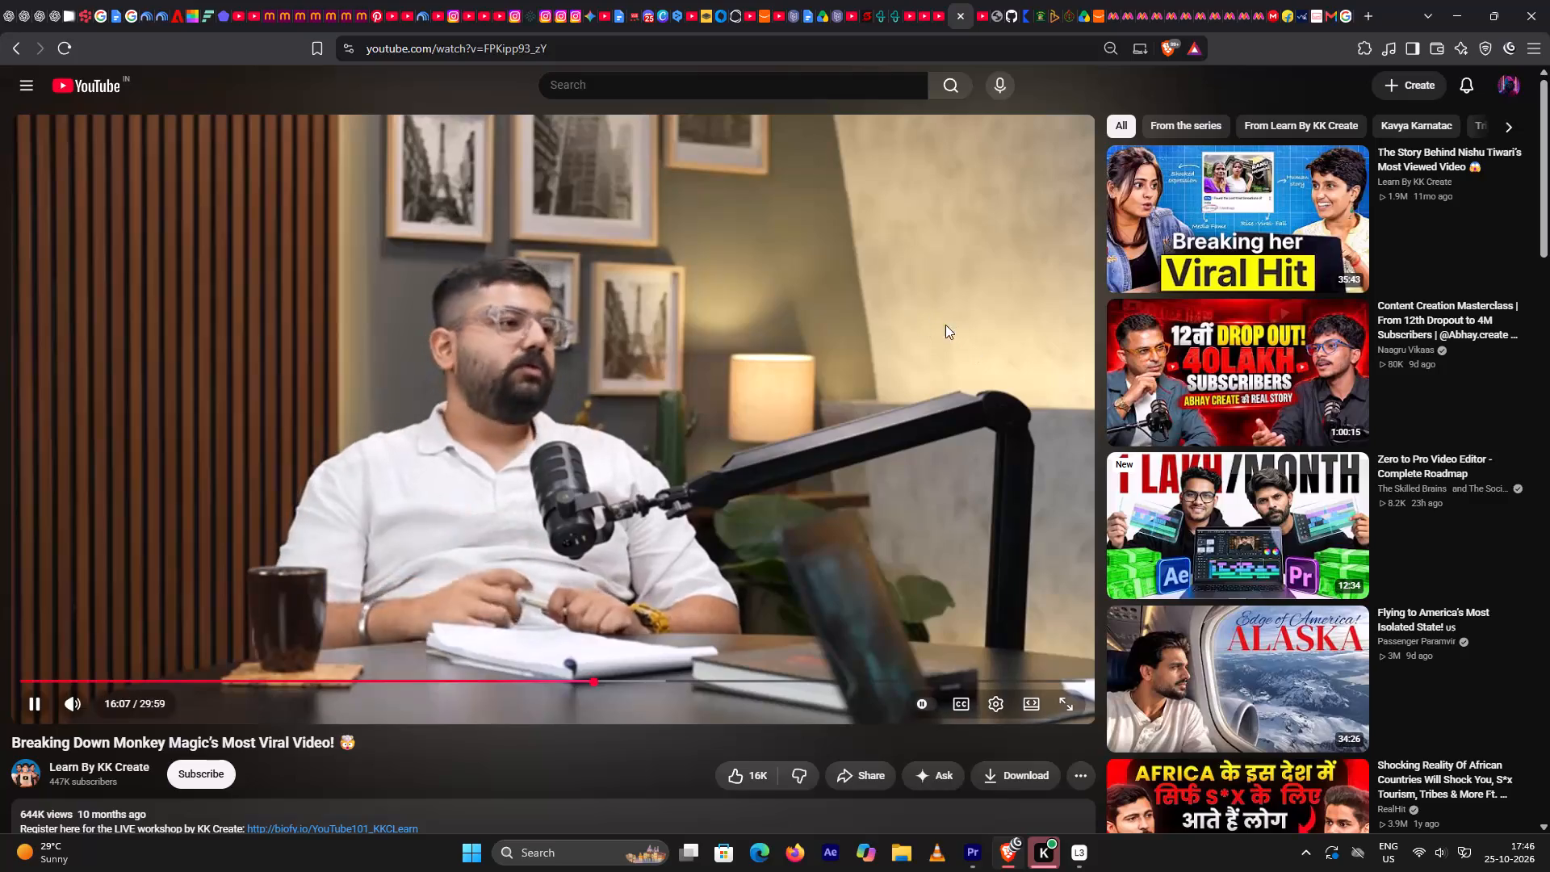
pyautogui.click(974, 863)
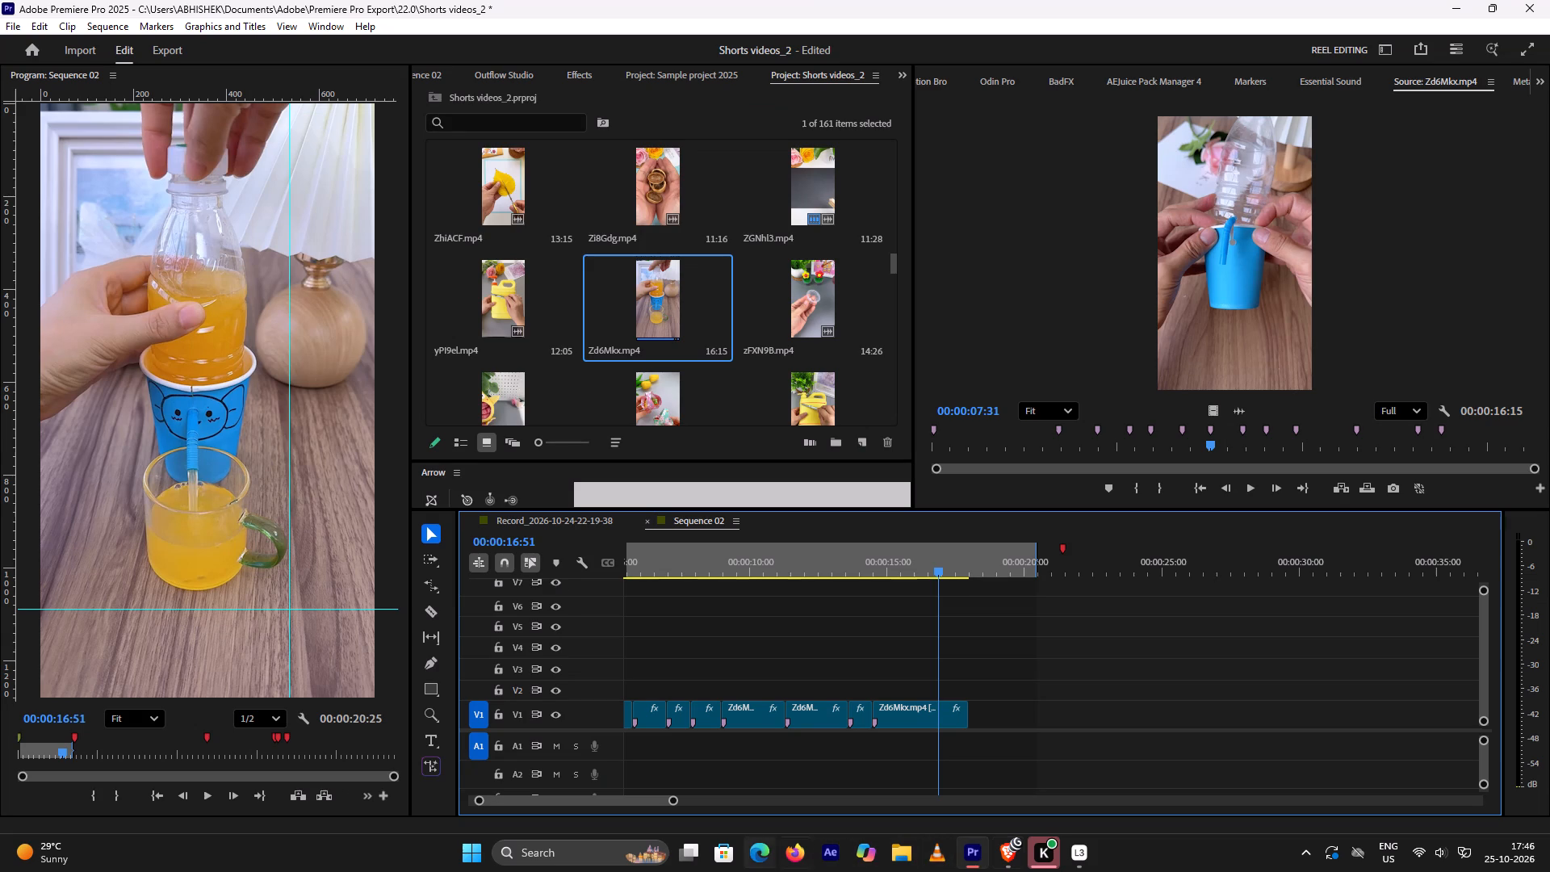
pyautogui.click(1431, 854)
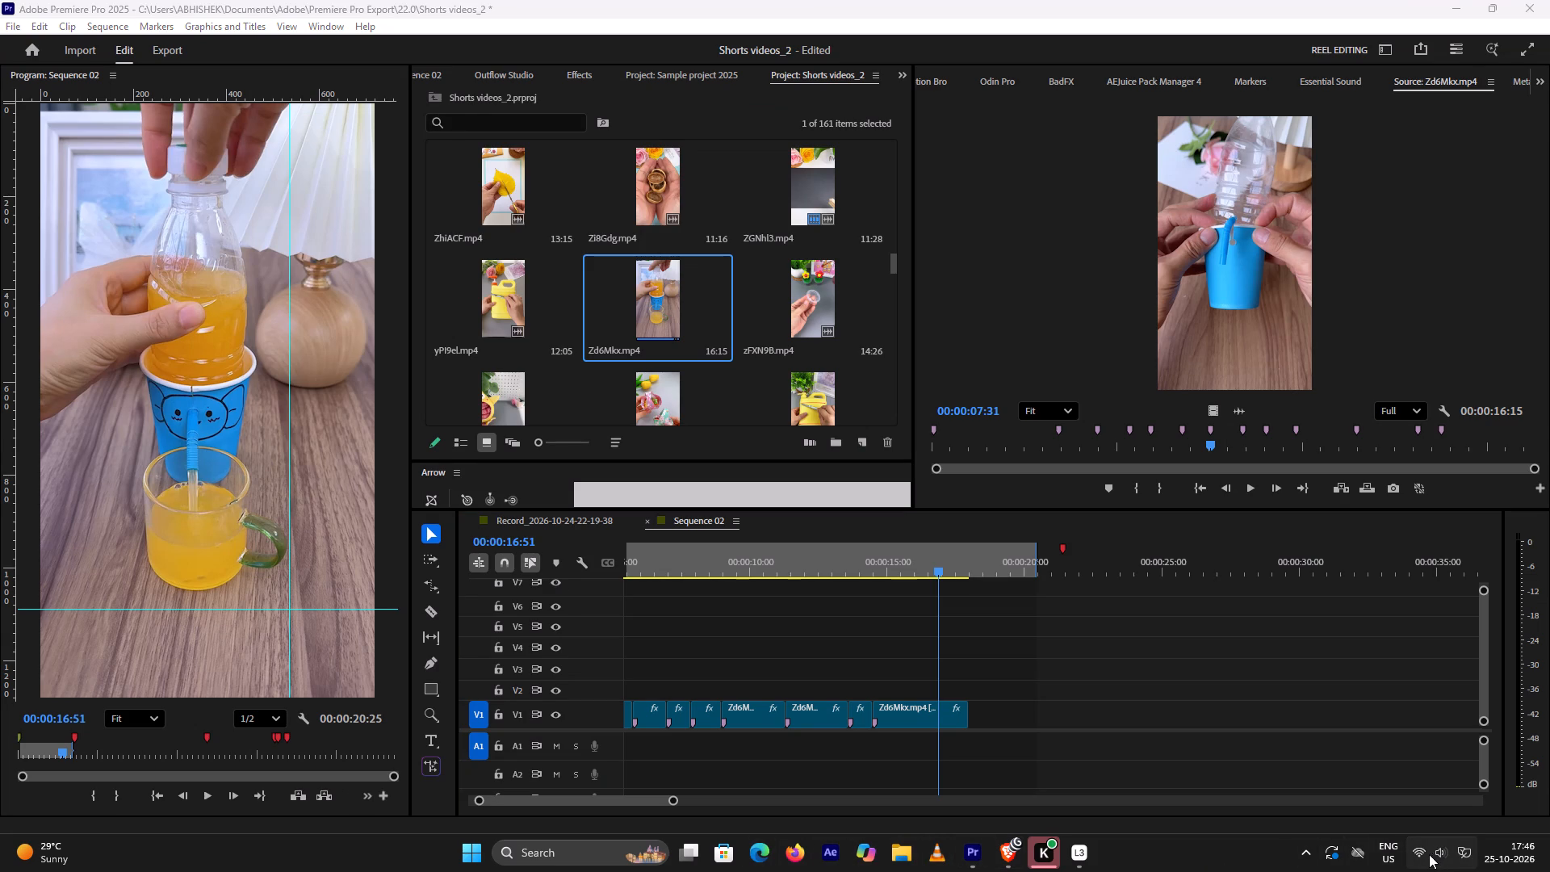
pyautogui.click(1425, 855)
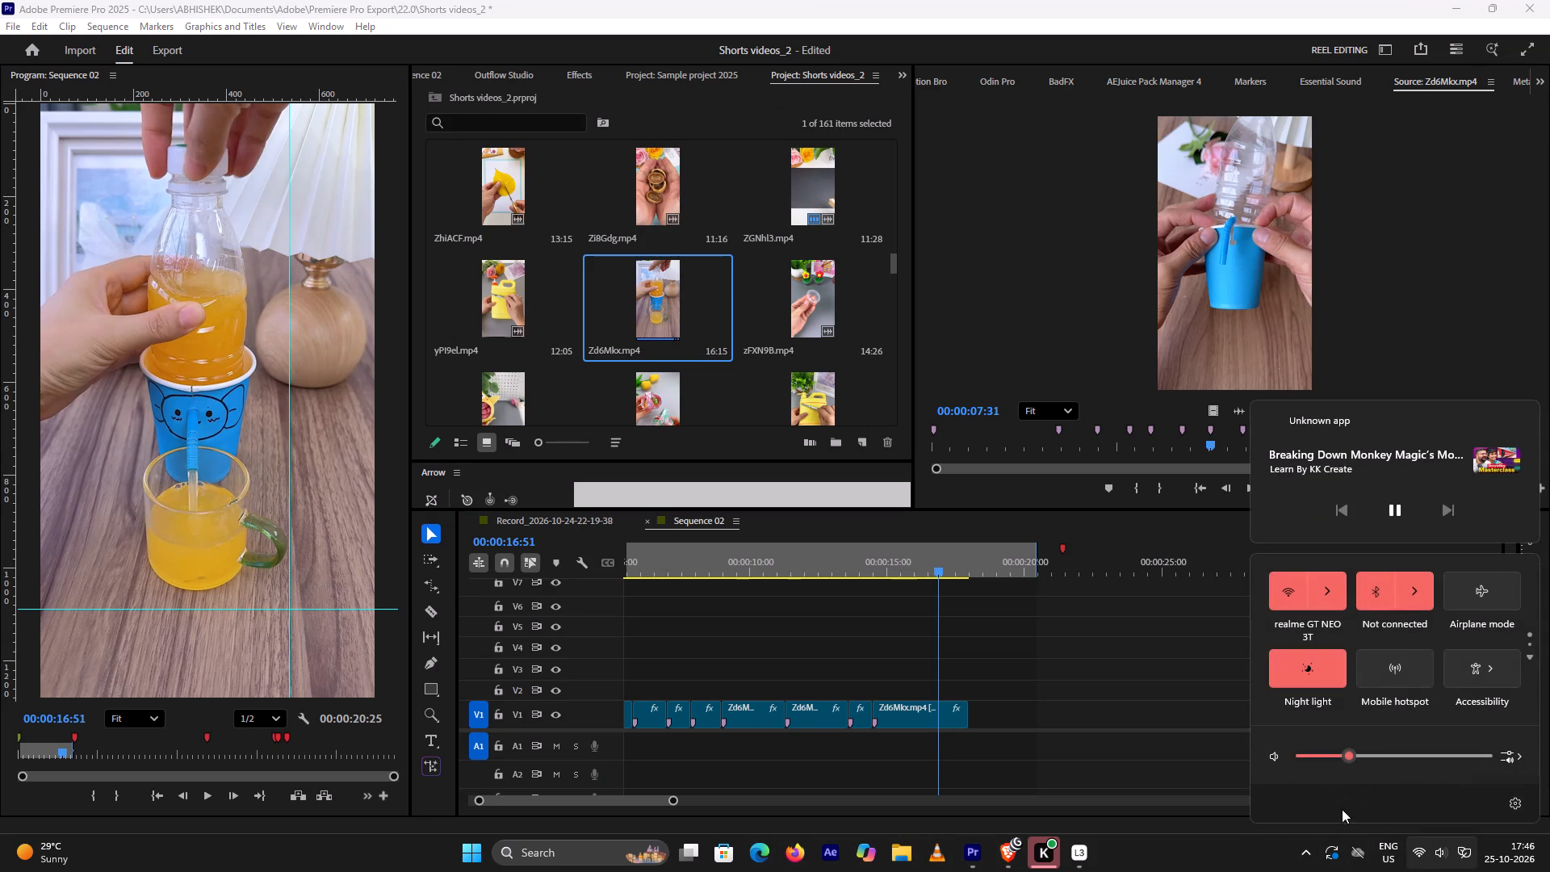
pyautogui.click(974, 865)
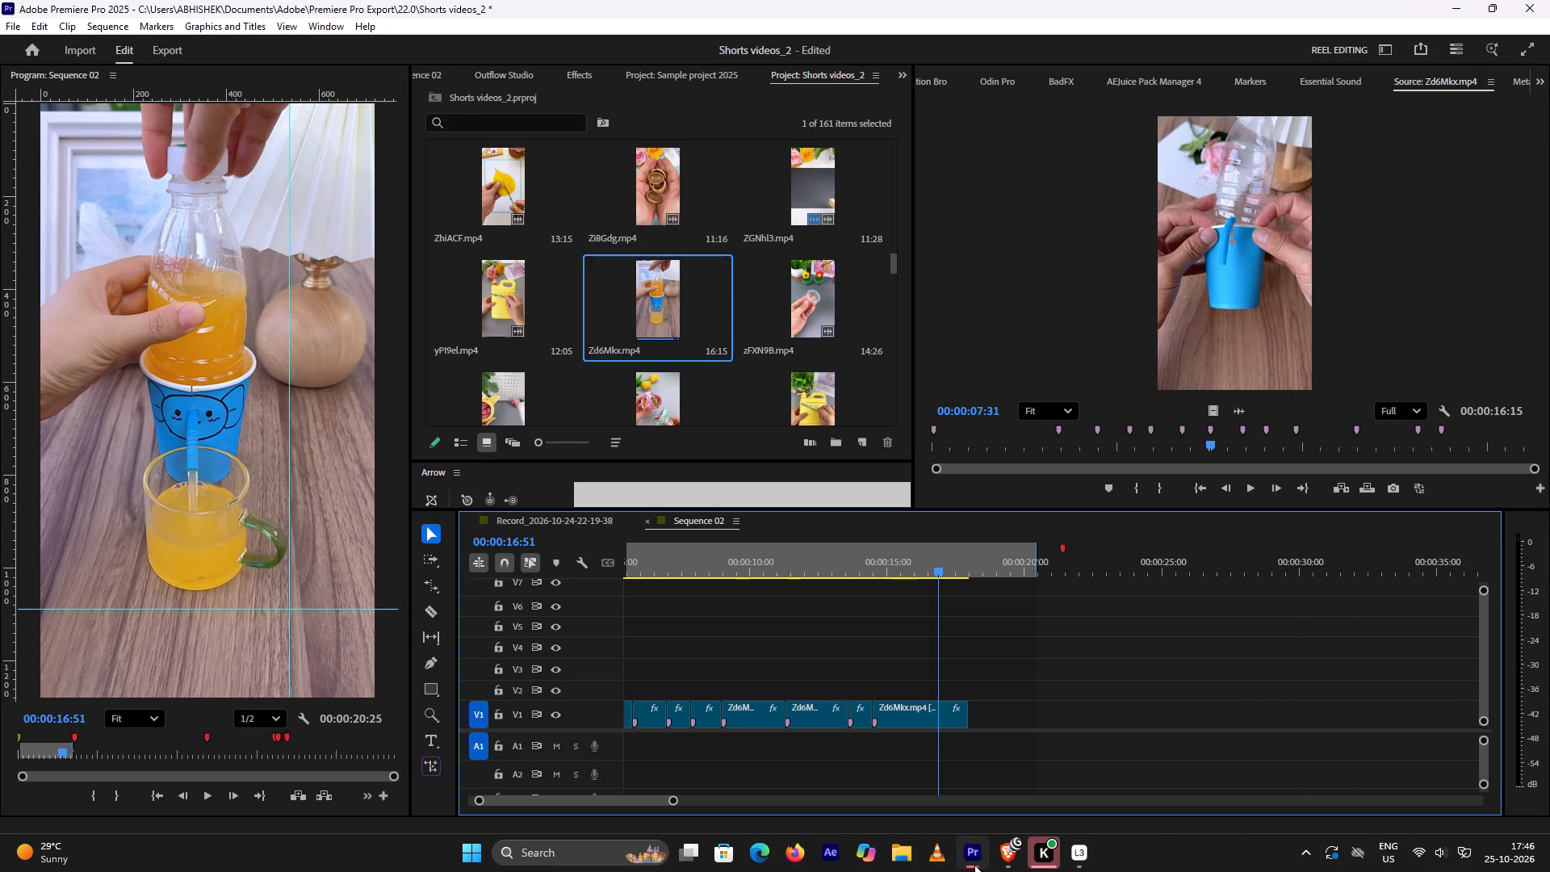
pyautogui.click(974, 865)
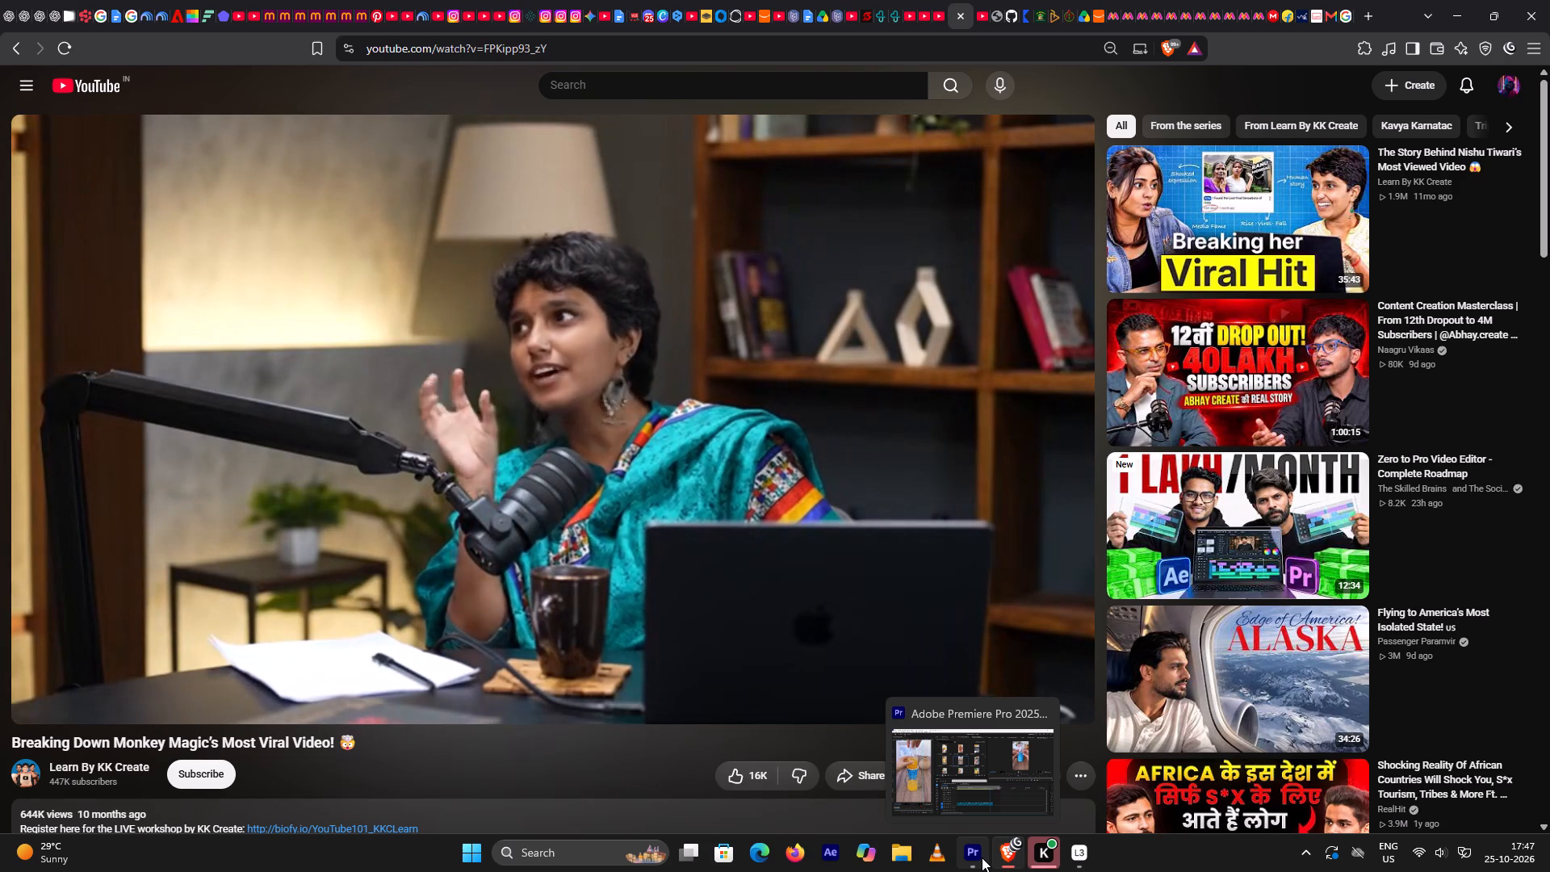
# Switch to Premiere Pro and play the last segment of Sequence 02 through to its end.
pyautogui.click(982, 857)
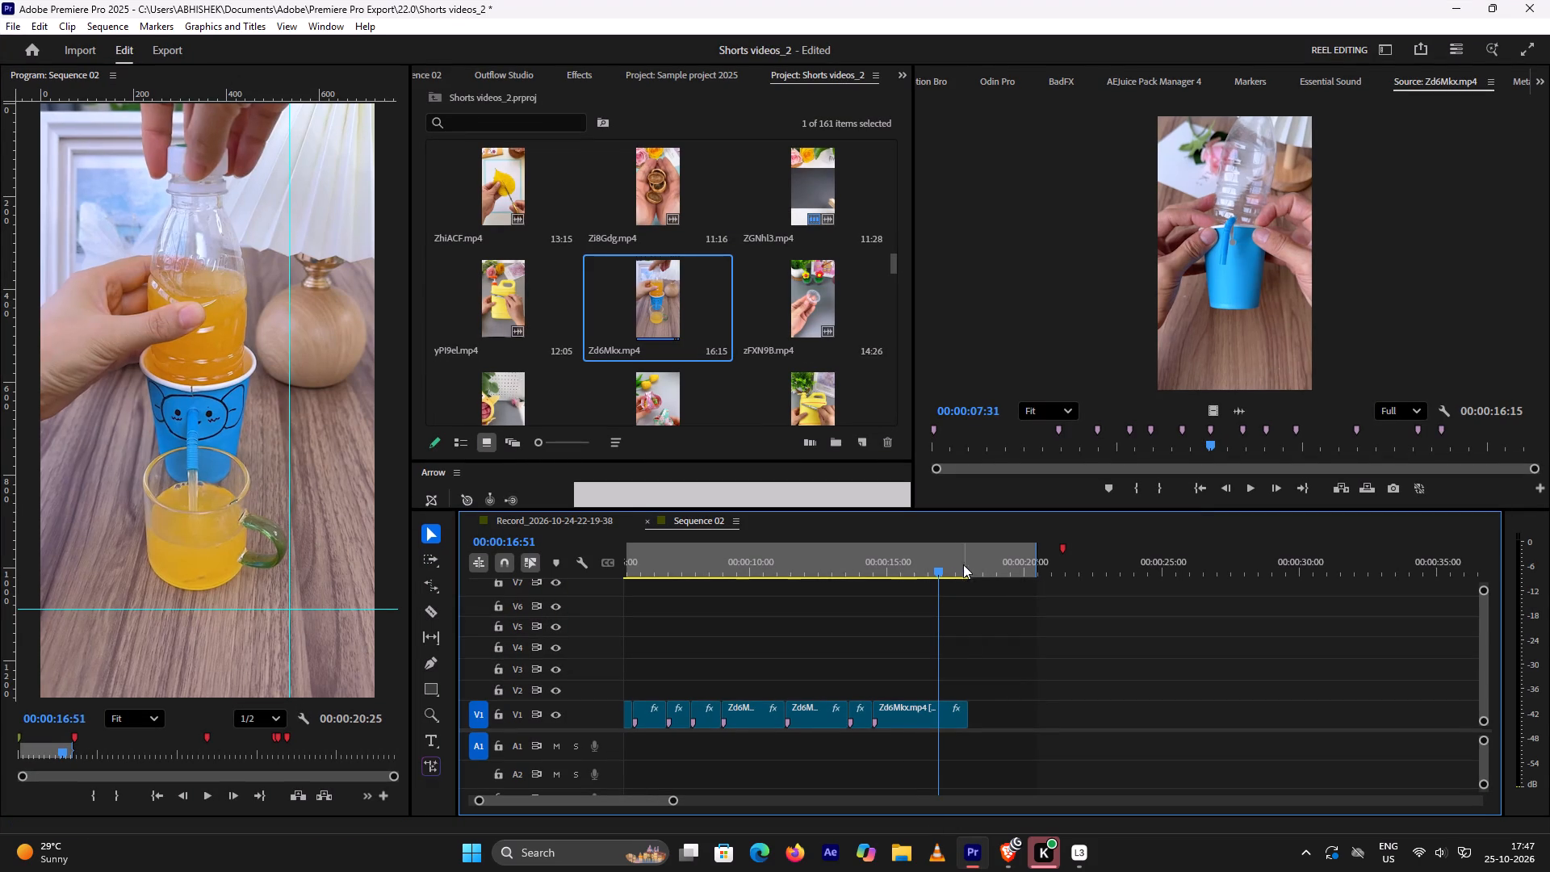
pyautogui.moveTo(938, 573); pyautogui.dragTo(875, 592)
pyautogui.press('space')
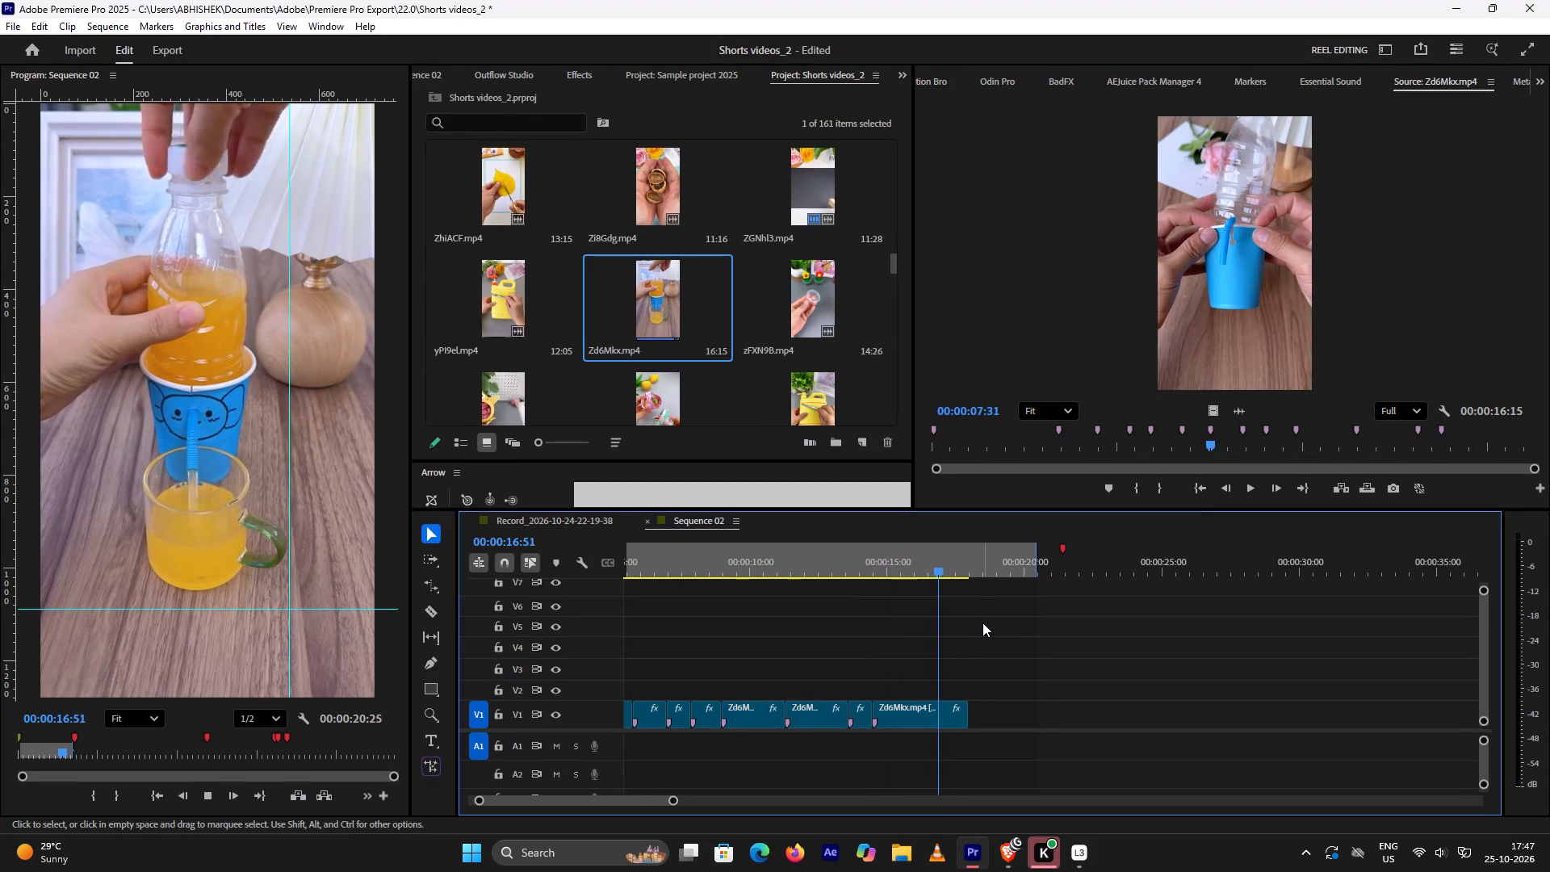
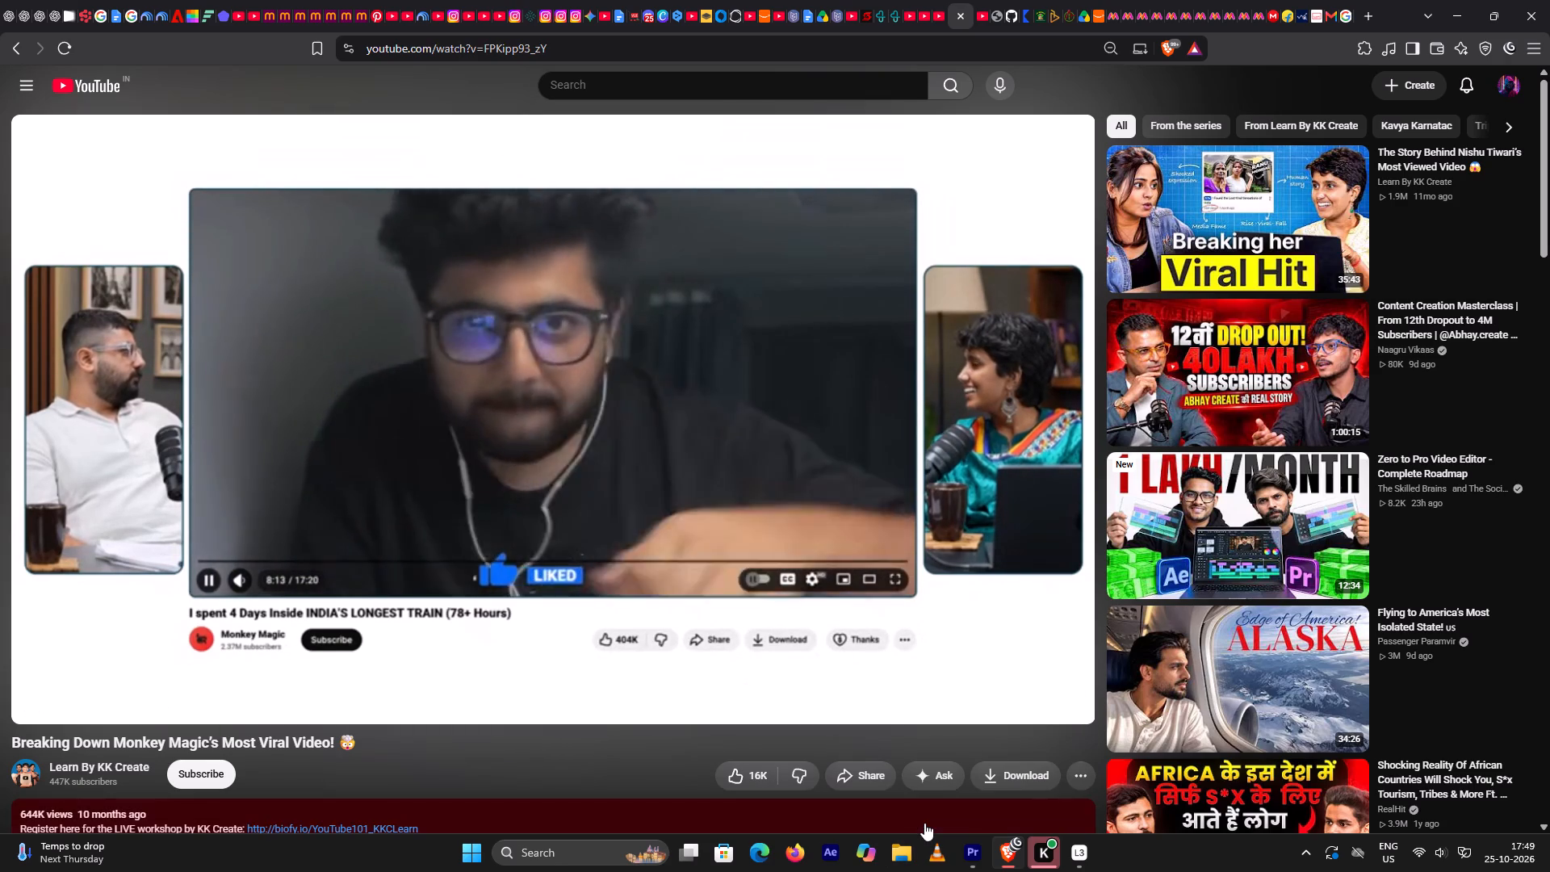
# Switch to Premiere Pro and scrub through the bottle and blue-straw segments at the start of Sequence 02 to review the opening cut.
pyautogui.click(979, 866)
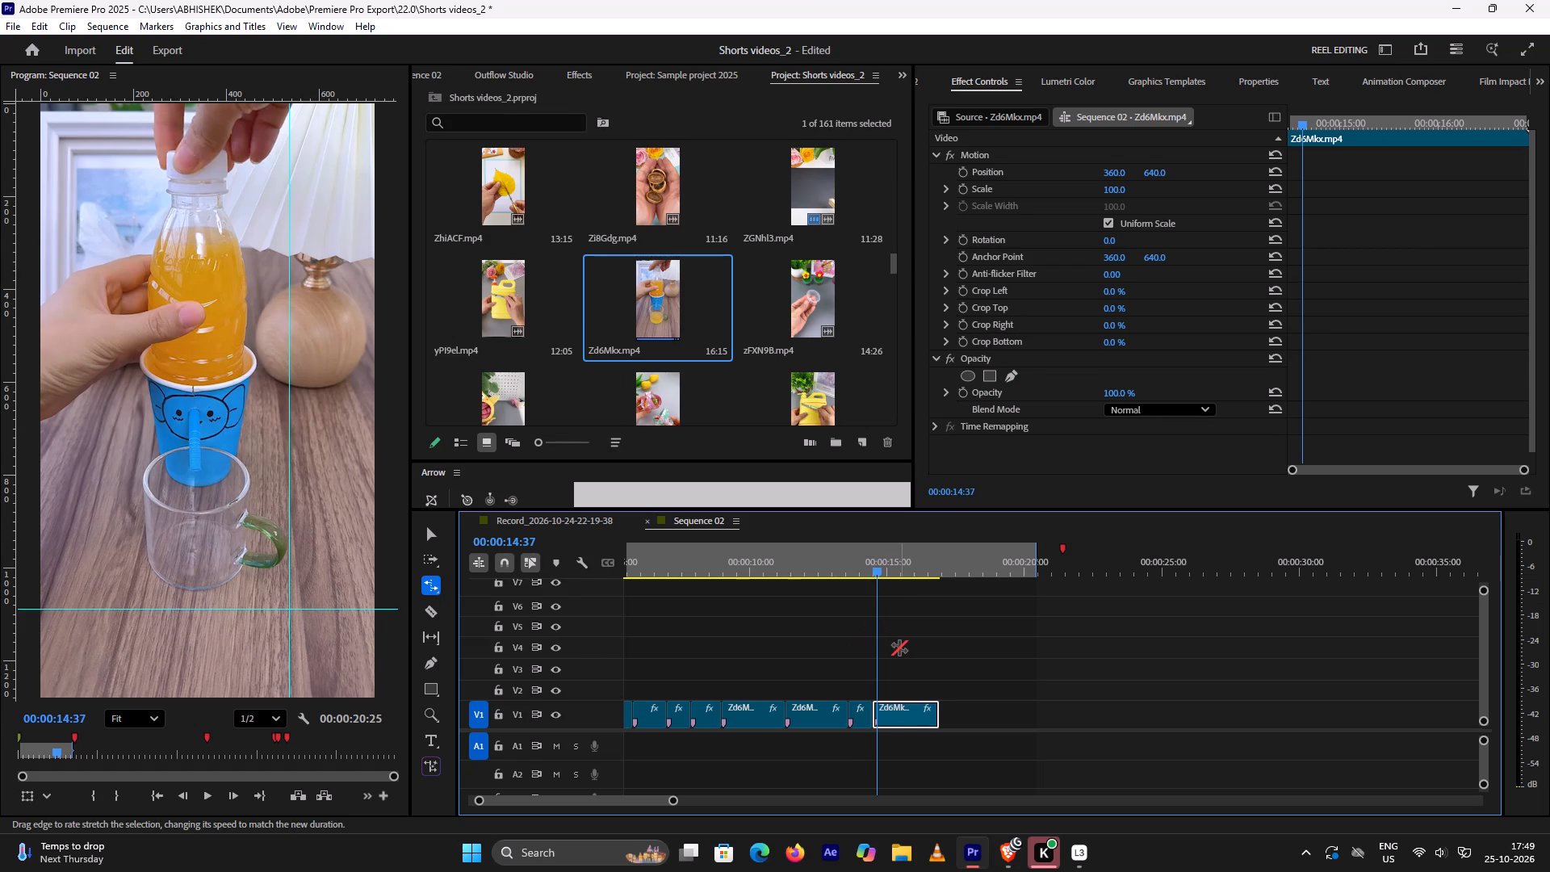
pyautogui.press('v')
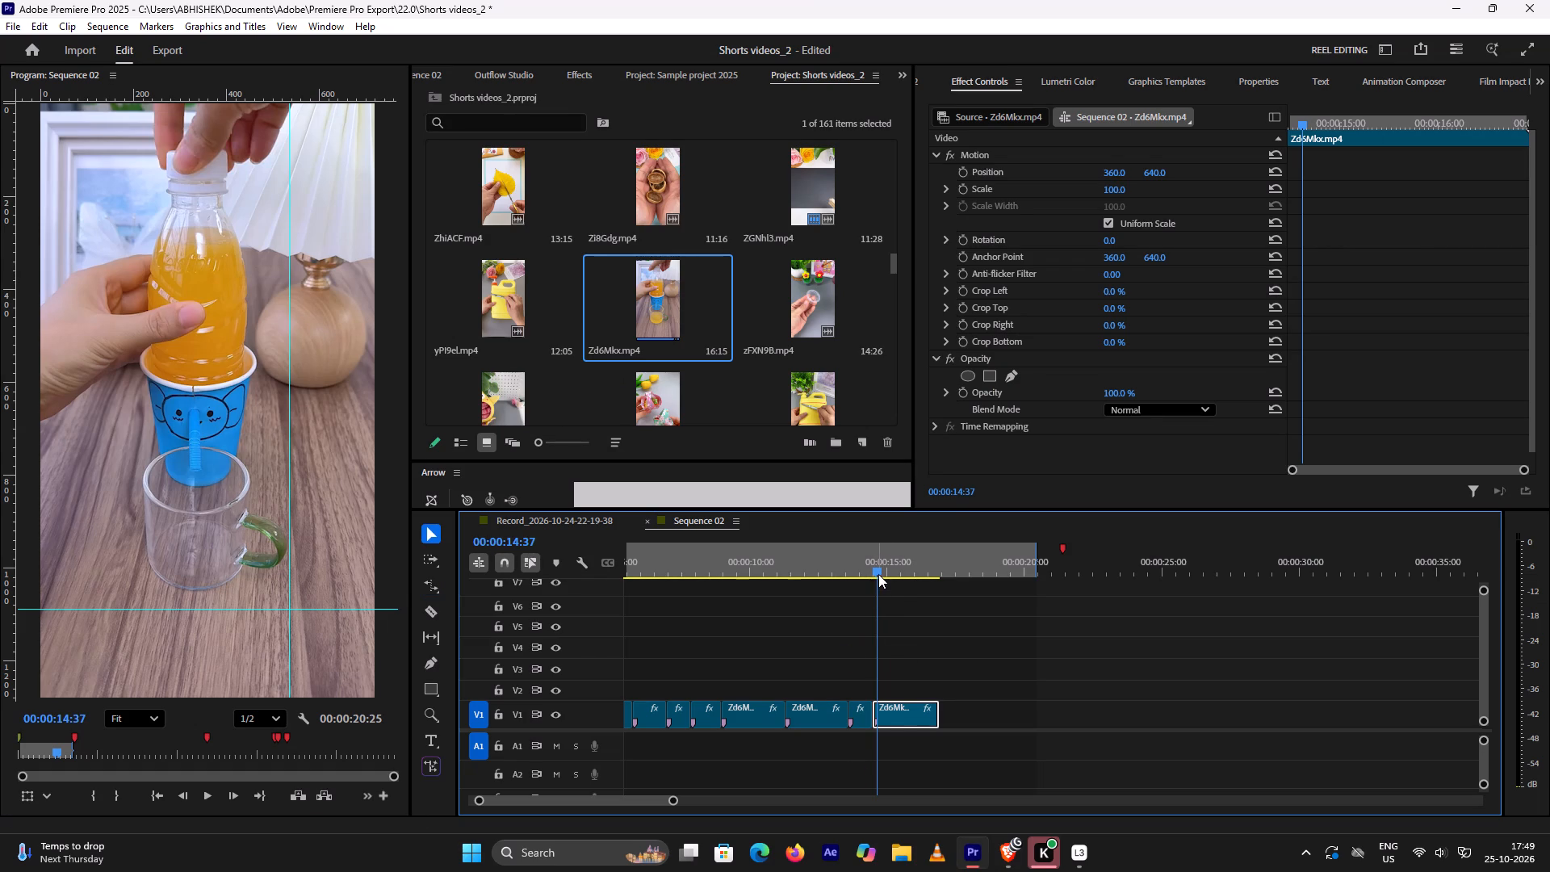
pyautogui.keyDown('alt'); pyautogui.scroll(4, 879, 581); pyautogui.keyUp('alt')
pyautogui.moveTo(874, 569); pyautogui.dragTo(428, 581)
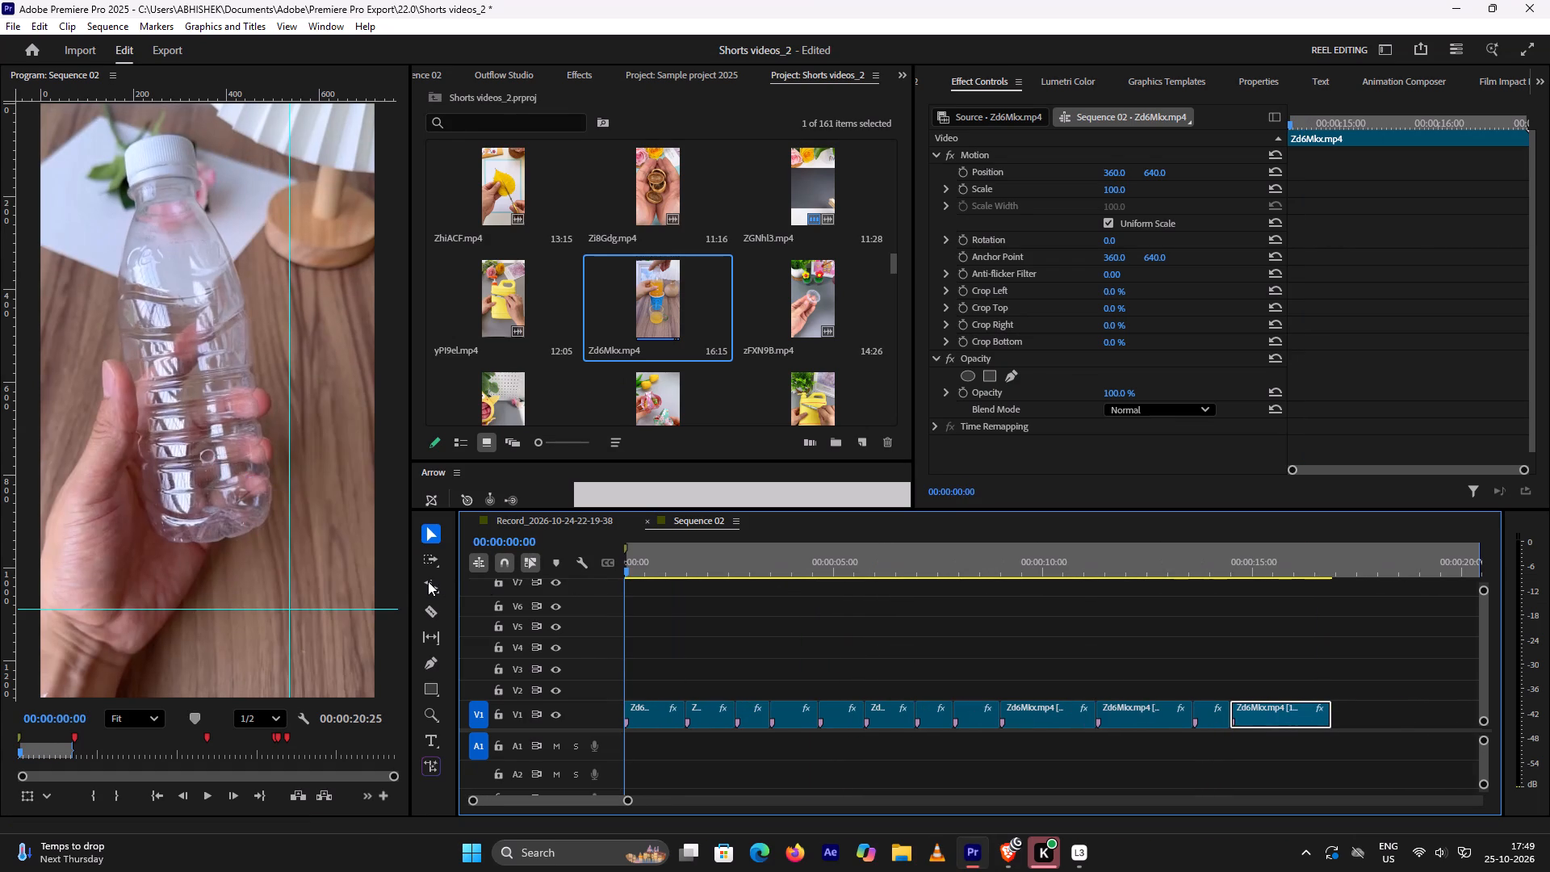
pyautogui.moveTo(428, 581); pyautogui.dragTo(648, 613)
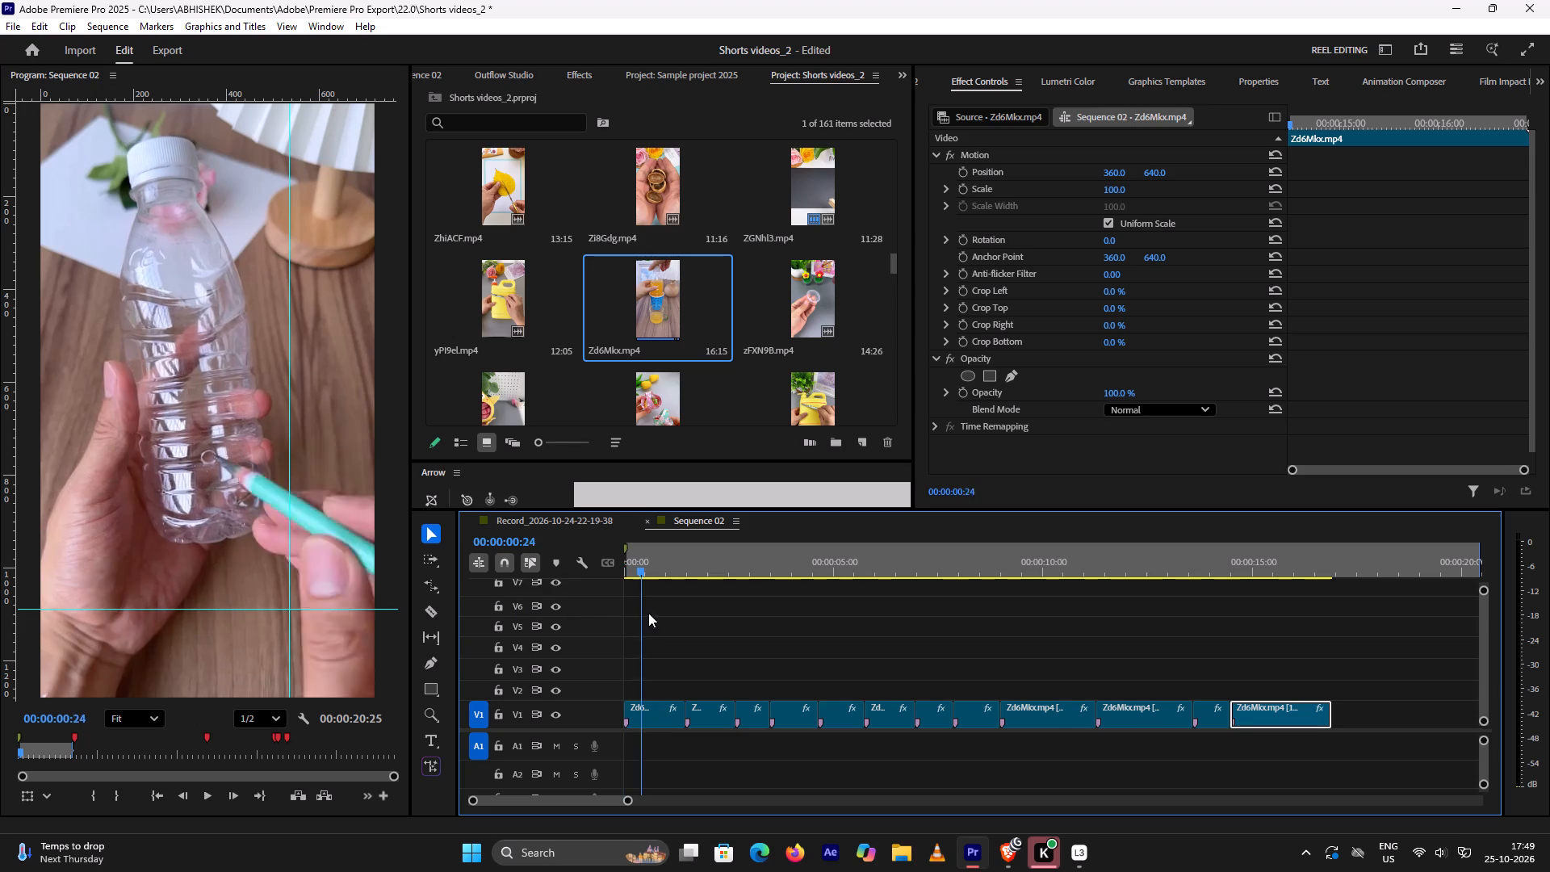
pyautogui.moveTo(648, 613); pyautogui.dragTo(660, 637)
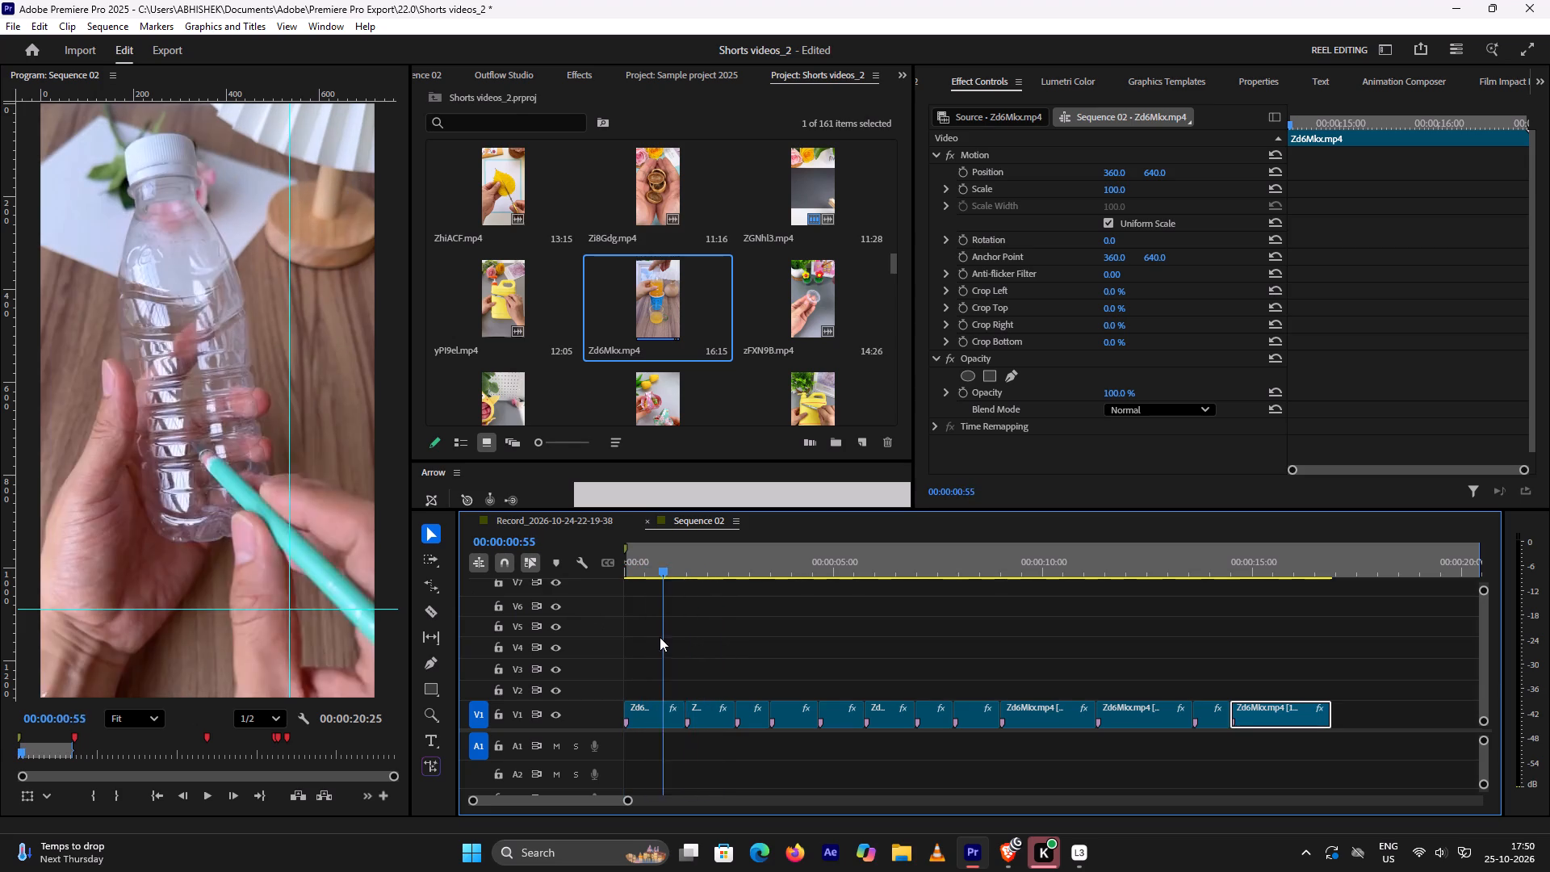
pyautogui.moveTo(660, 637); pyautogui.dragTo(639, 685)
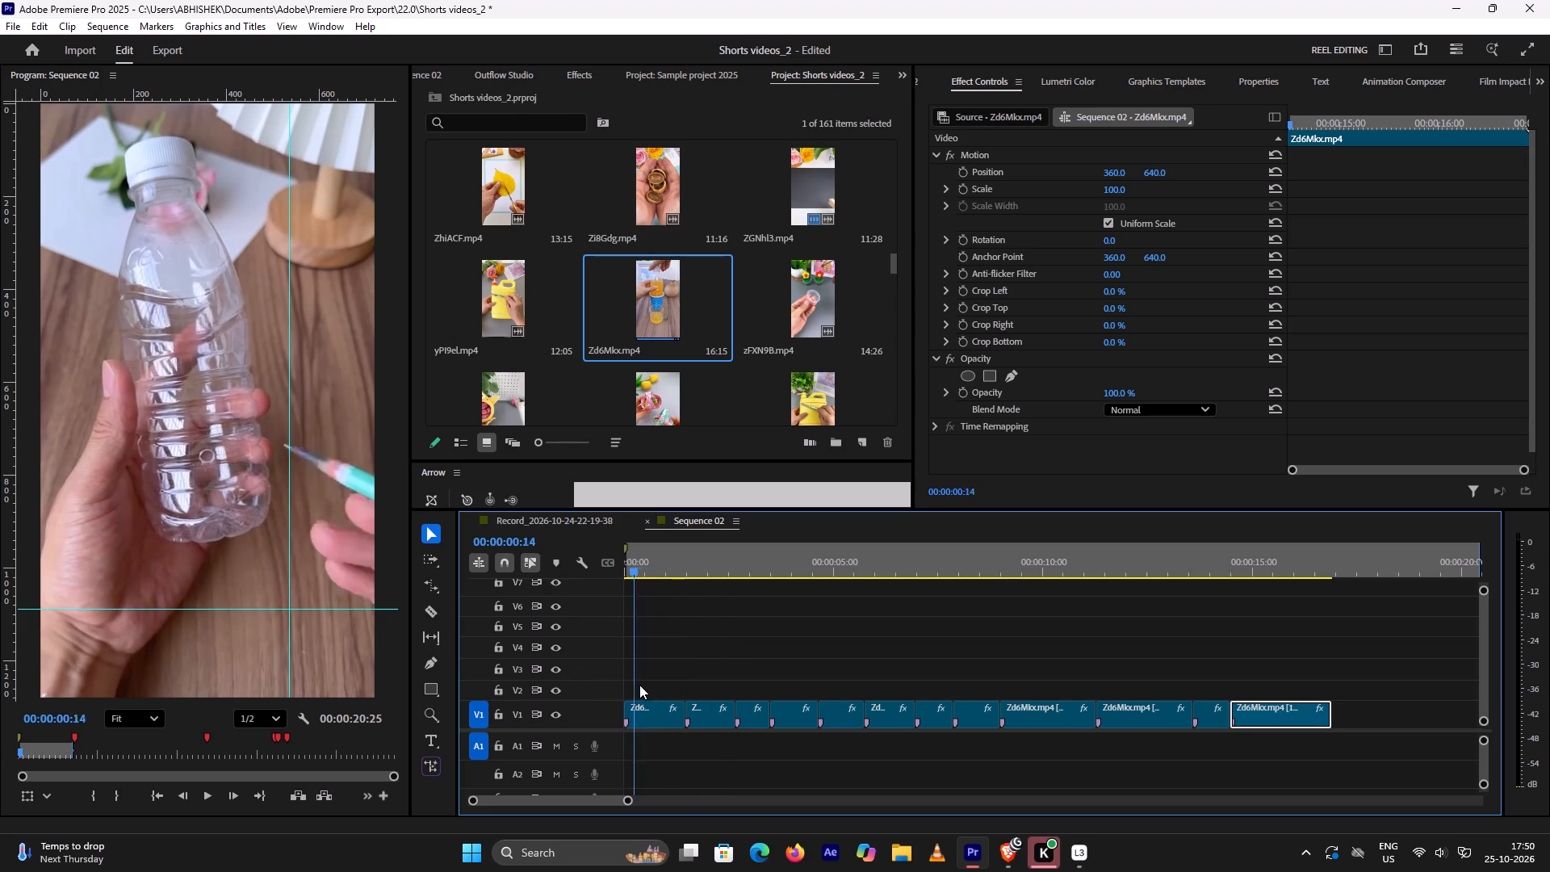
pyautogui.moveTo(639, 685); pyautogui.dragTo(683, 716)
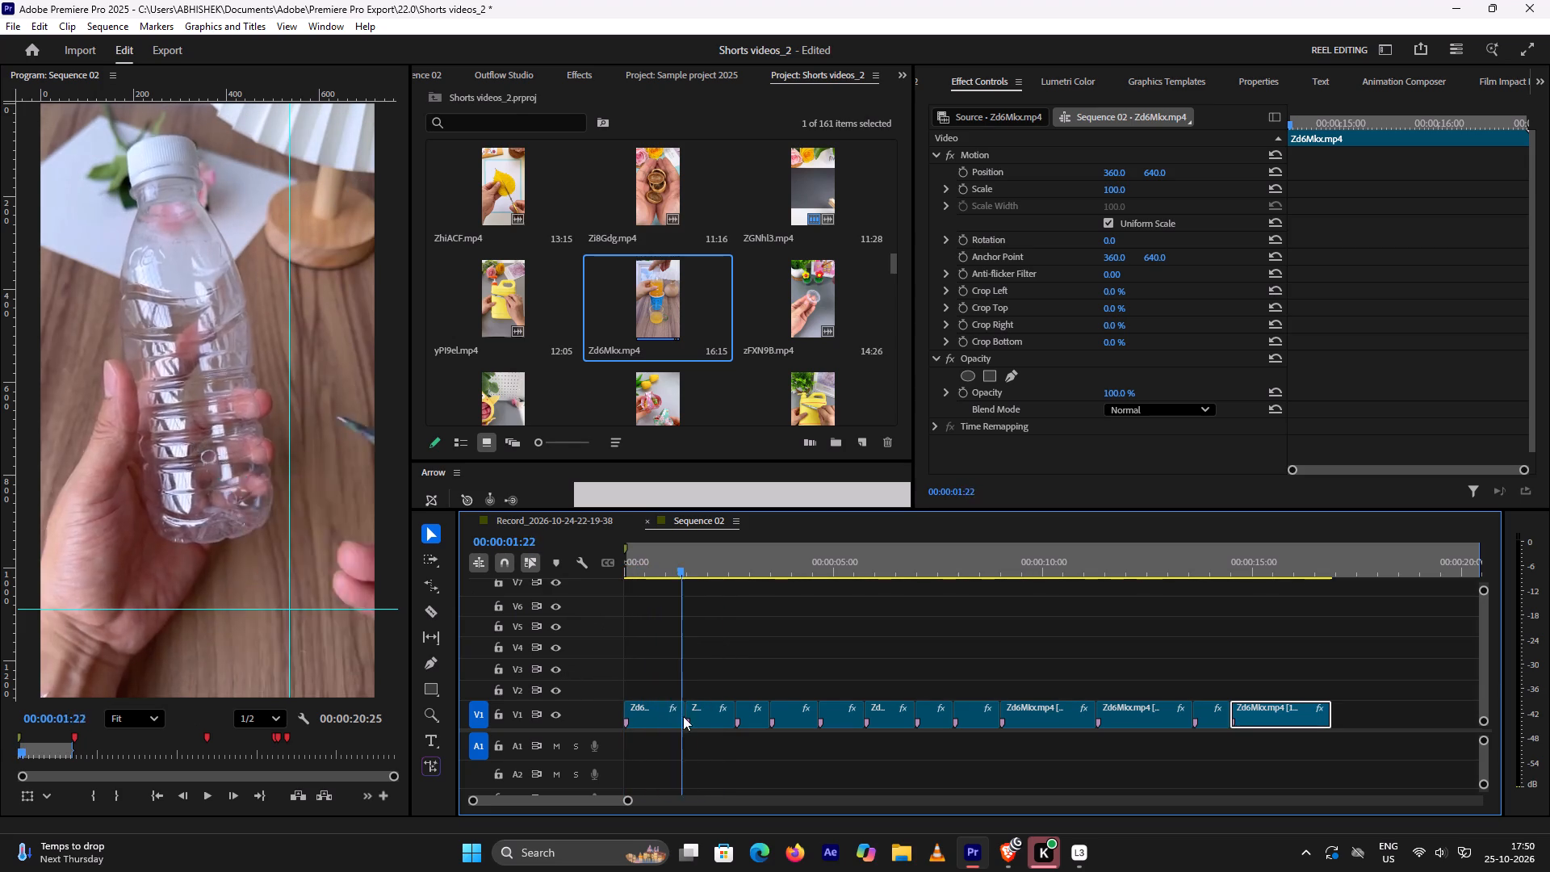
pyautogui.moveTo(683, 716); pyautogui.dragTo(698, 757)
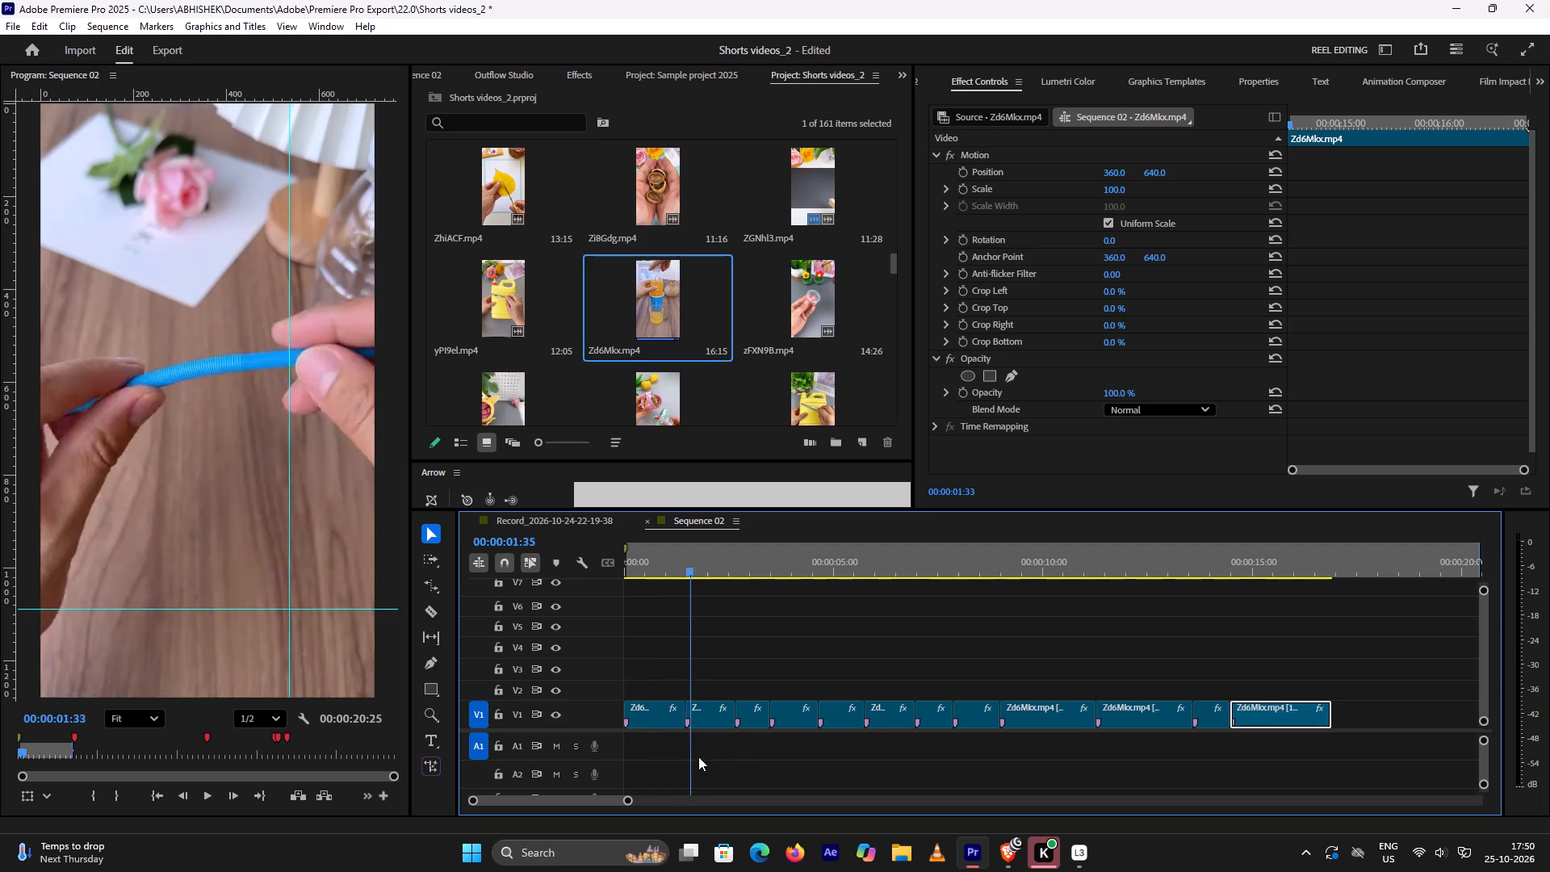
pyautogui.moveTo(698, 757); pyautogui.dragTo(719, 761)
# Select the first two segments of Sequence 02 and browse the Film Impact transitions from Essentials through Transformers for a suitable one.
pyautogui.moveTo(667, 682); pyautogui.dragTo(719, 739)
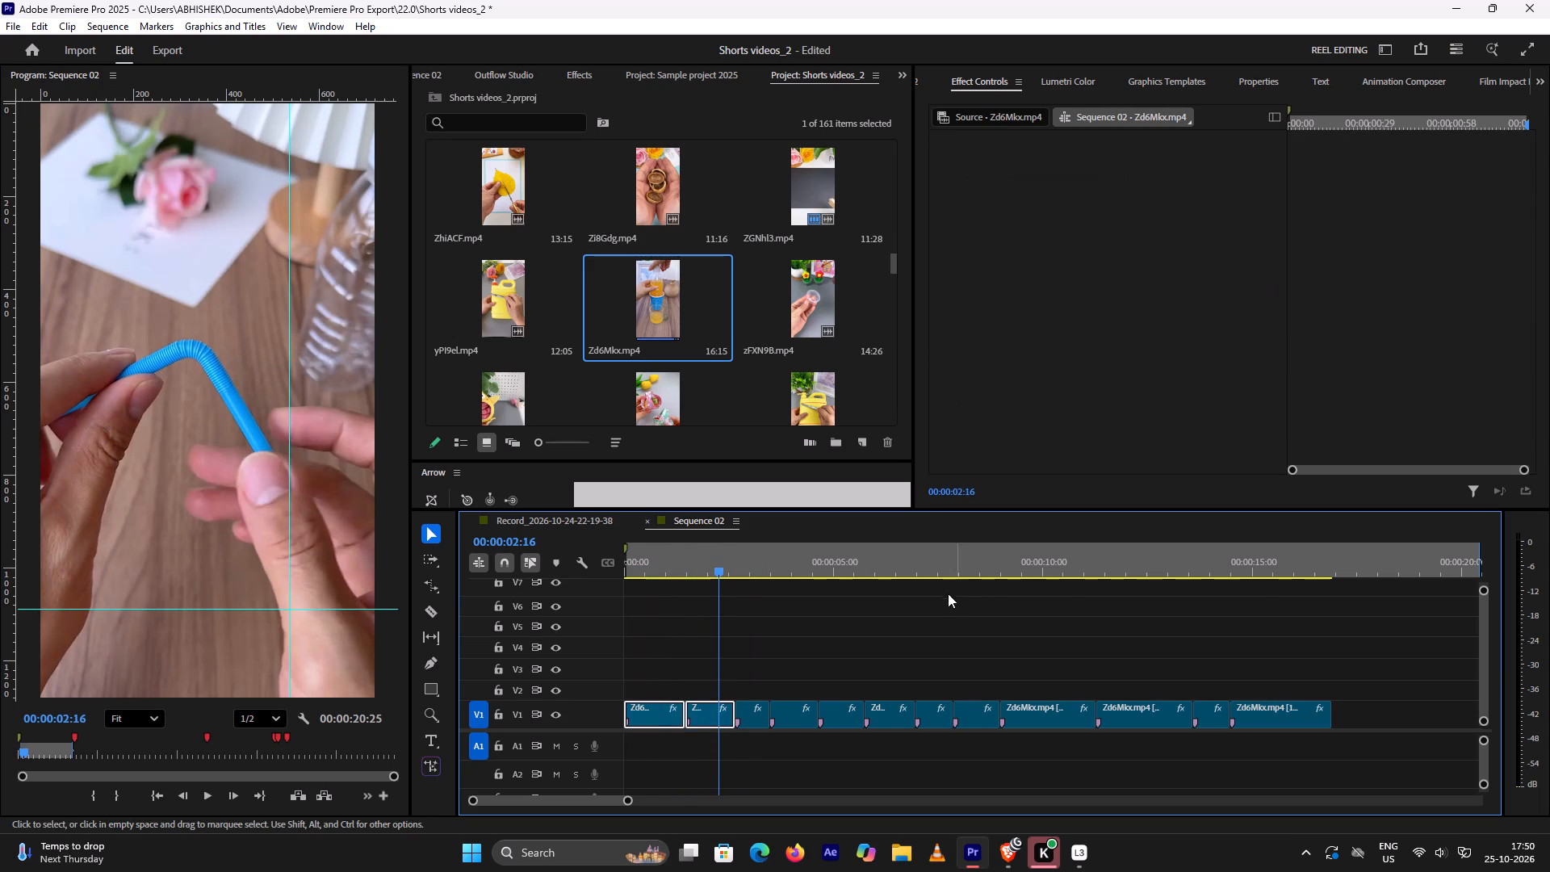
pyautogui.scroll(-1, 1179, 84)
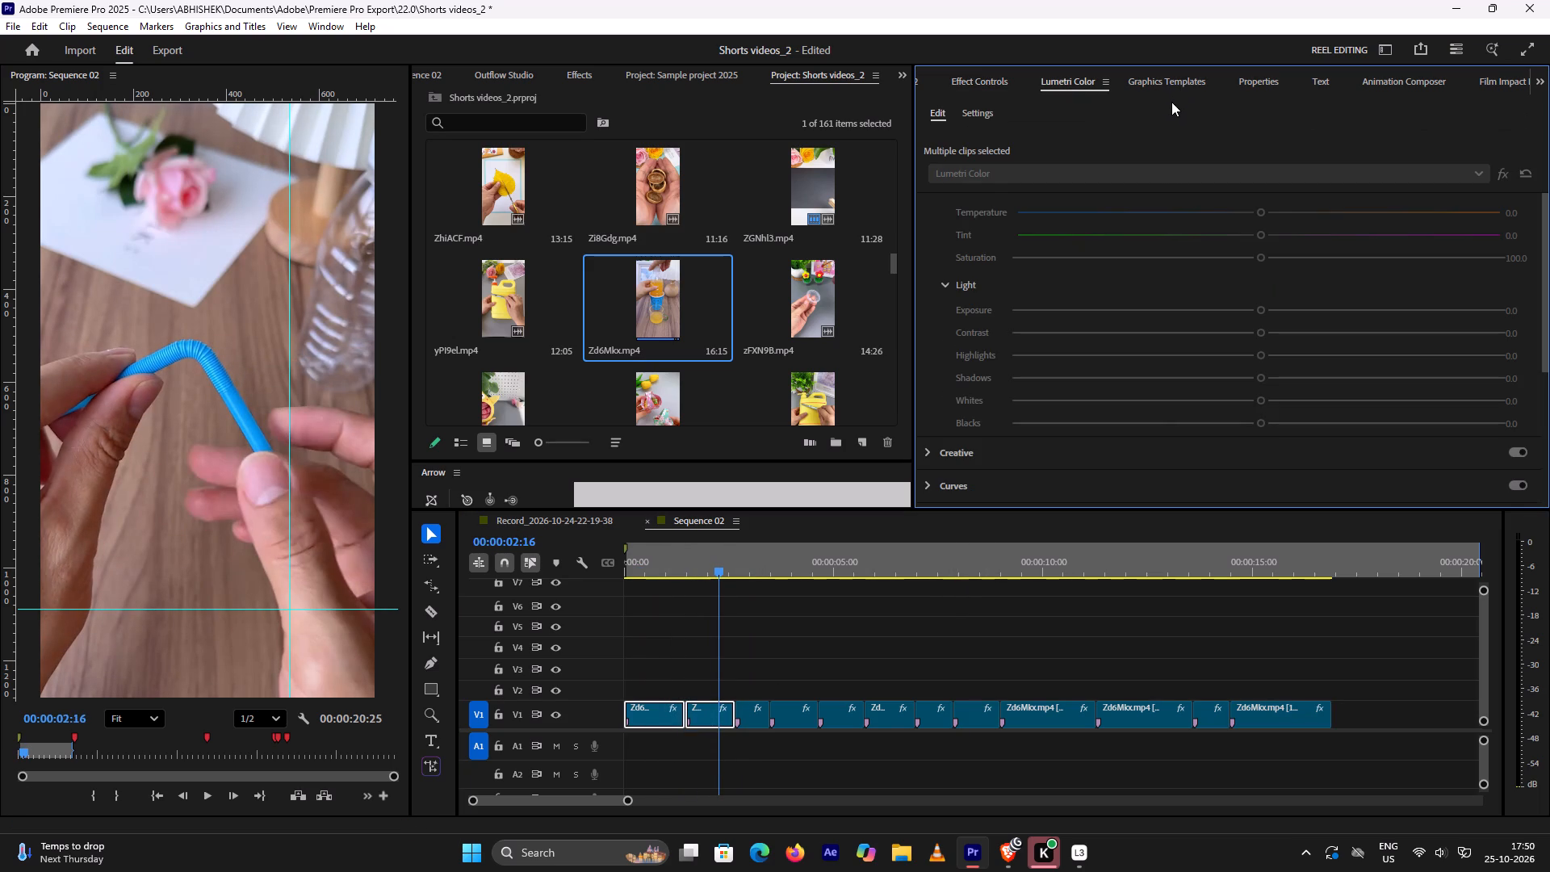
pyautogui.scroll(-3, 1171, 101)
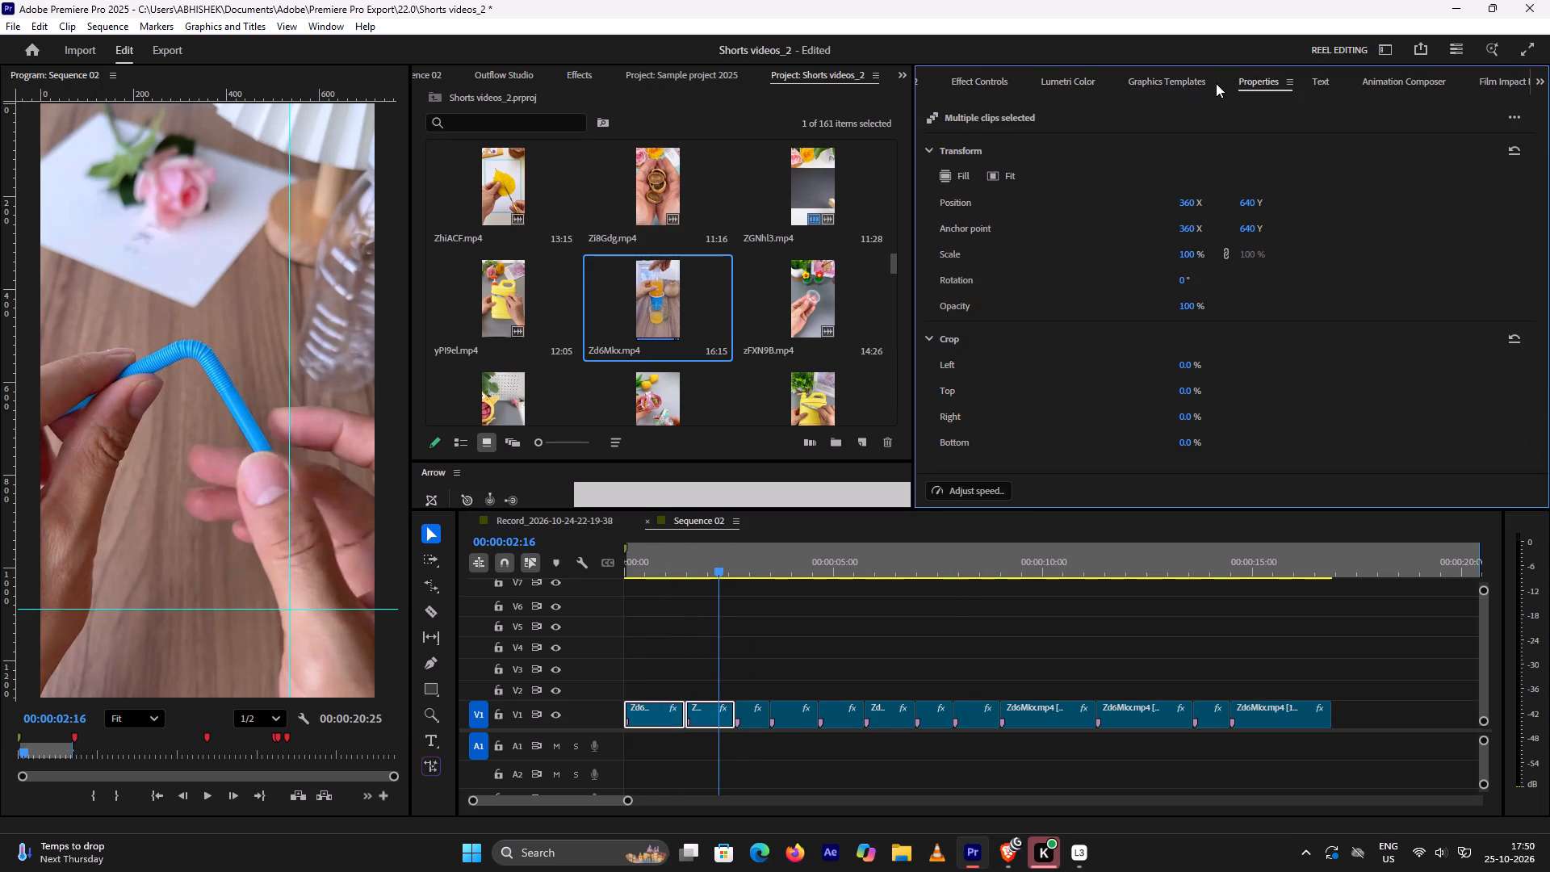
pyautogui.scroll(-2, 1216, 83)
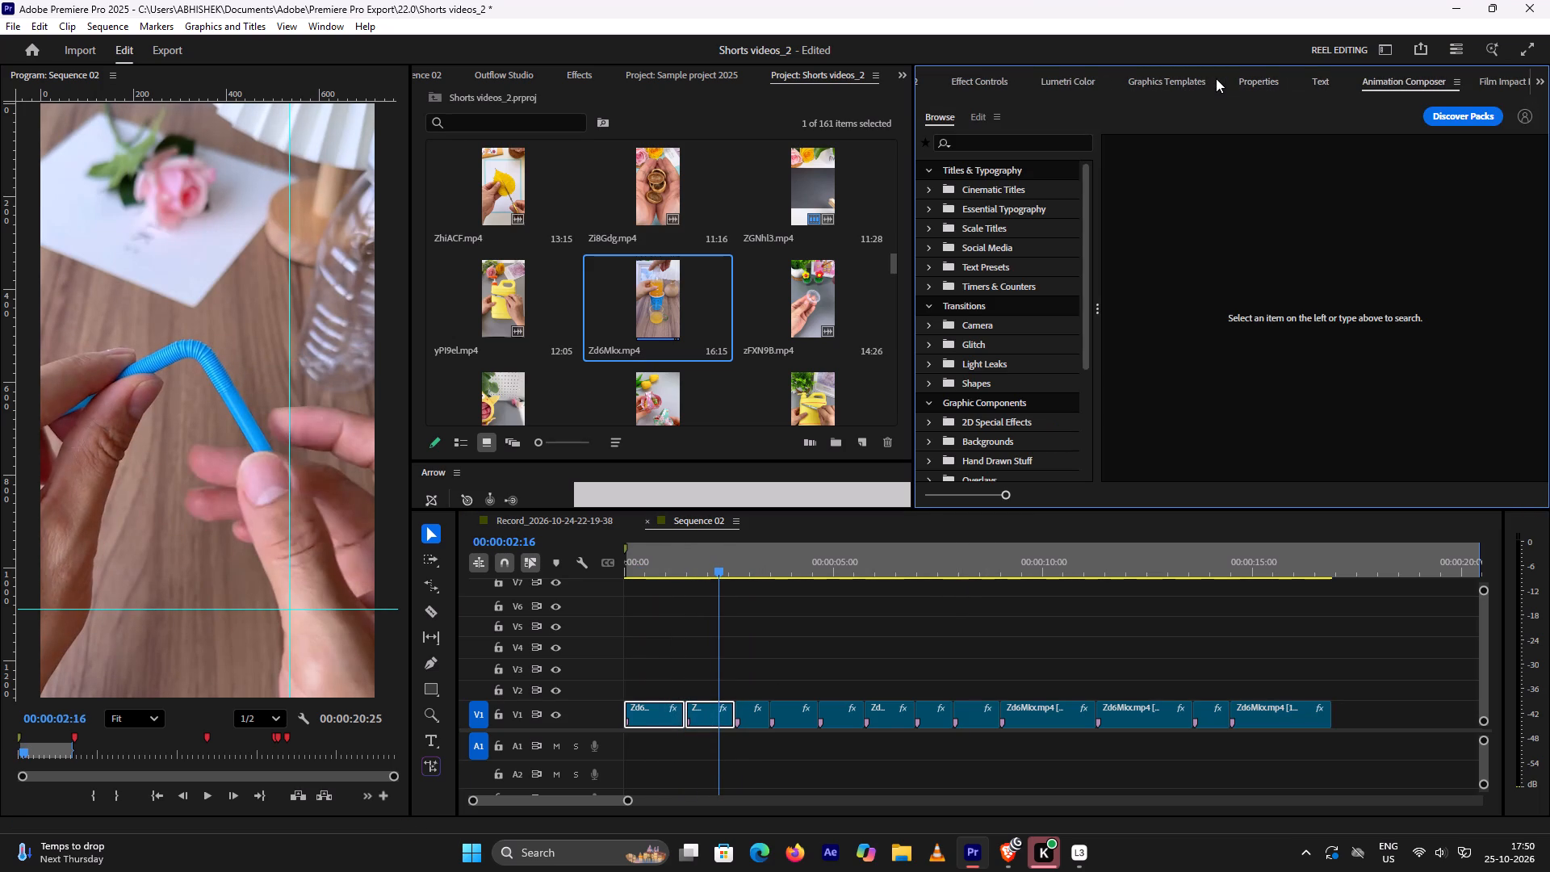
pyautogui.scroll(-1, 1216, 78)
pyautogui.scroll(-2, 1042, 278)
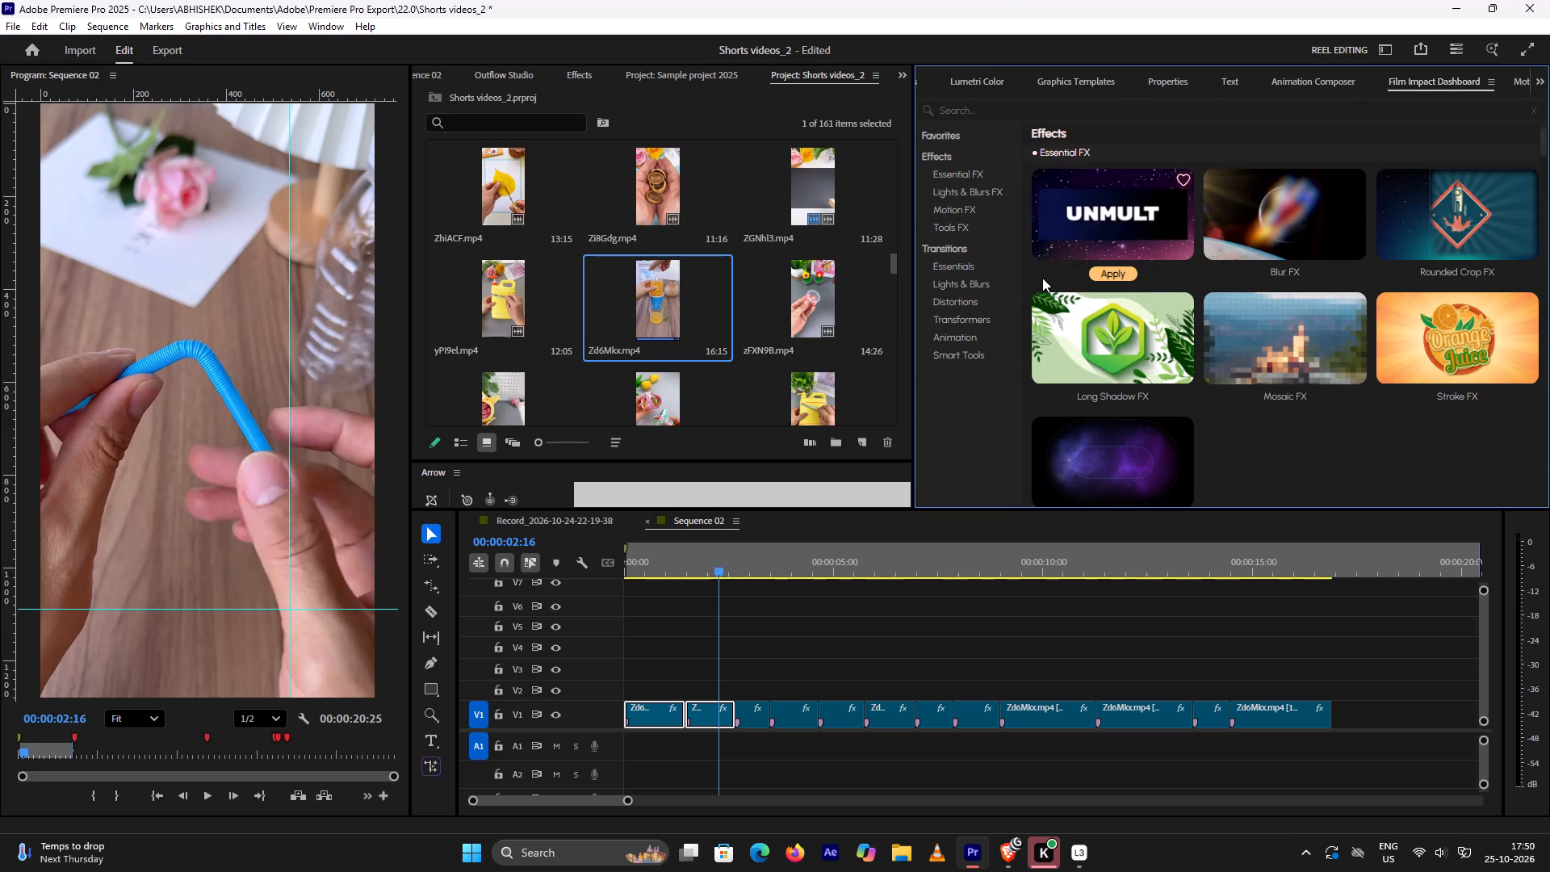
pyautogui.scroll(-2, 1042, 278)
pyautogui.click(974, 246)
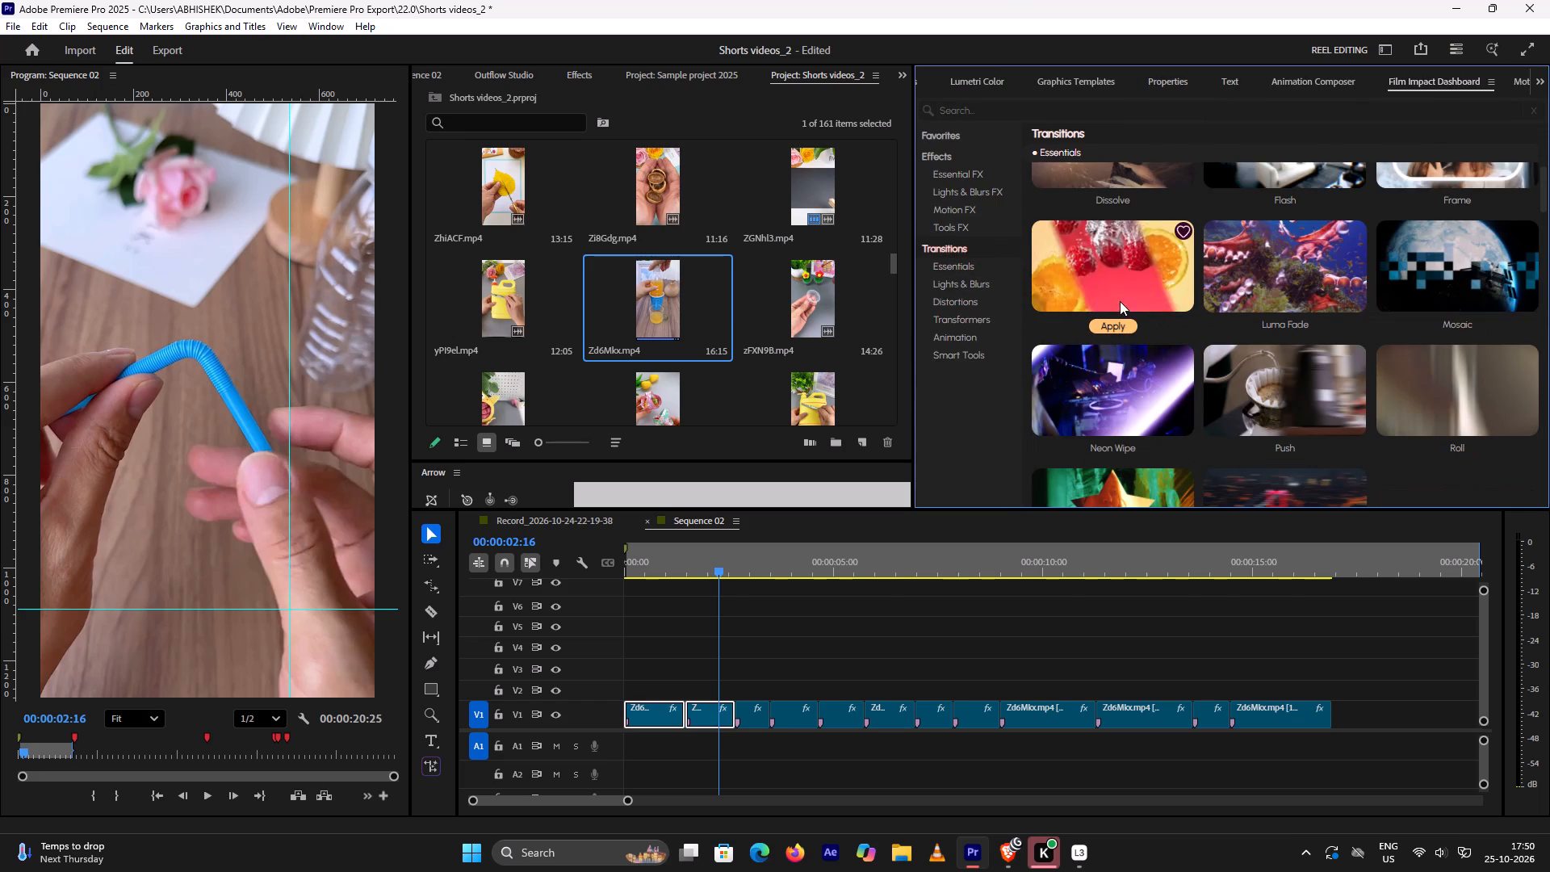
pyautogui.scroll(6, 1120, 301)
pyautogui.scroll(-5, 1125, 313)
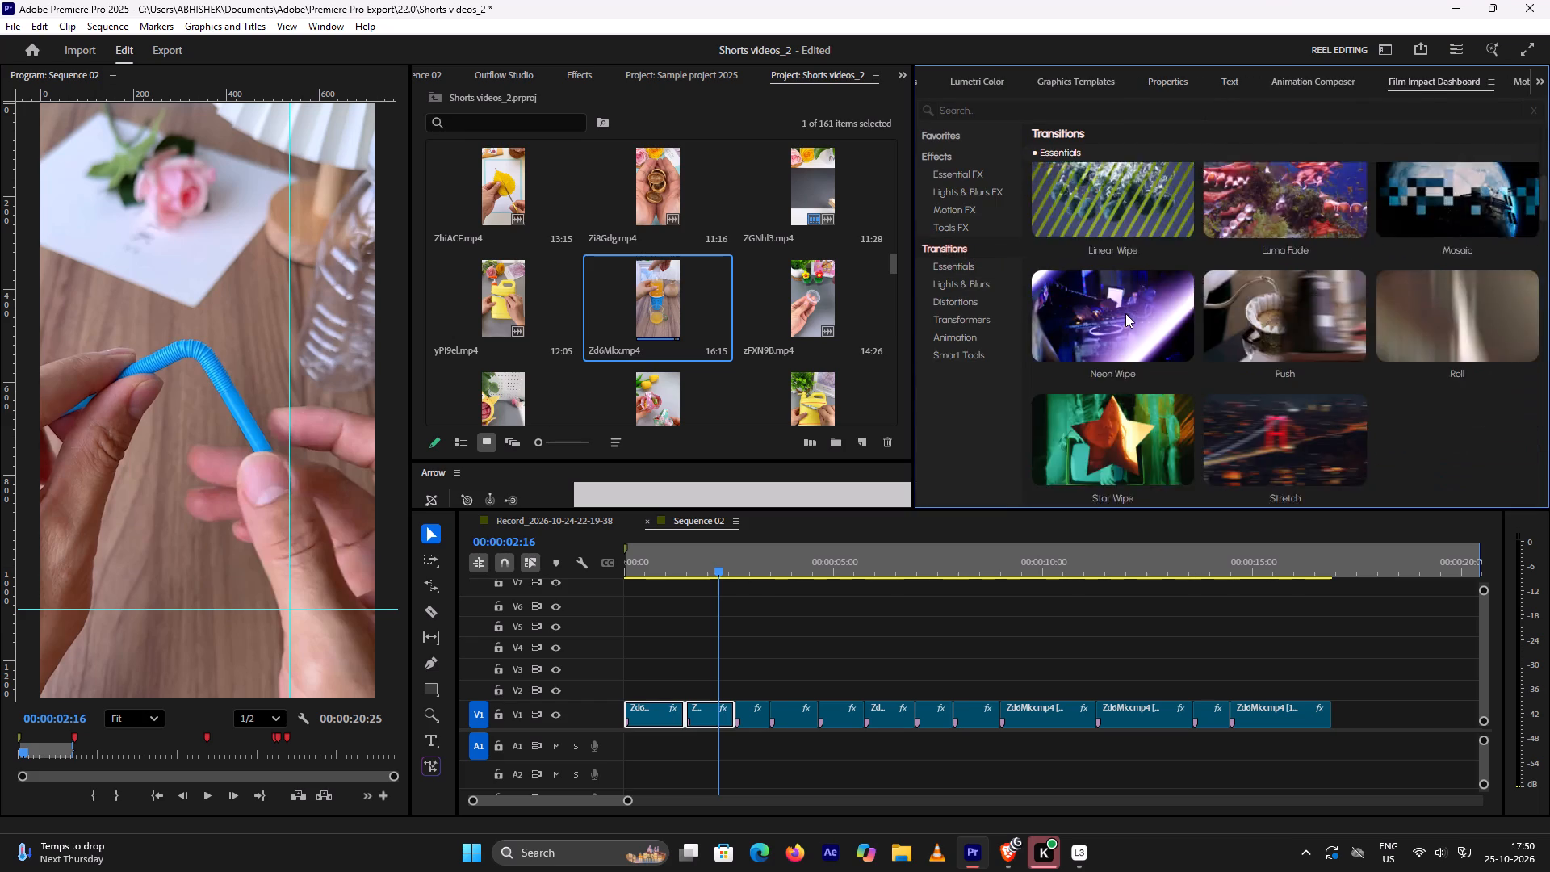
pyautogui.scroll(-10, 1125, 313)
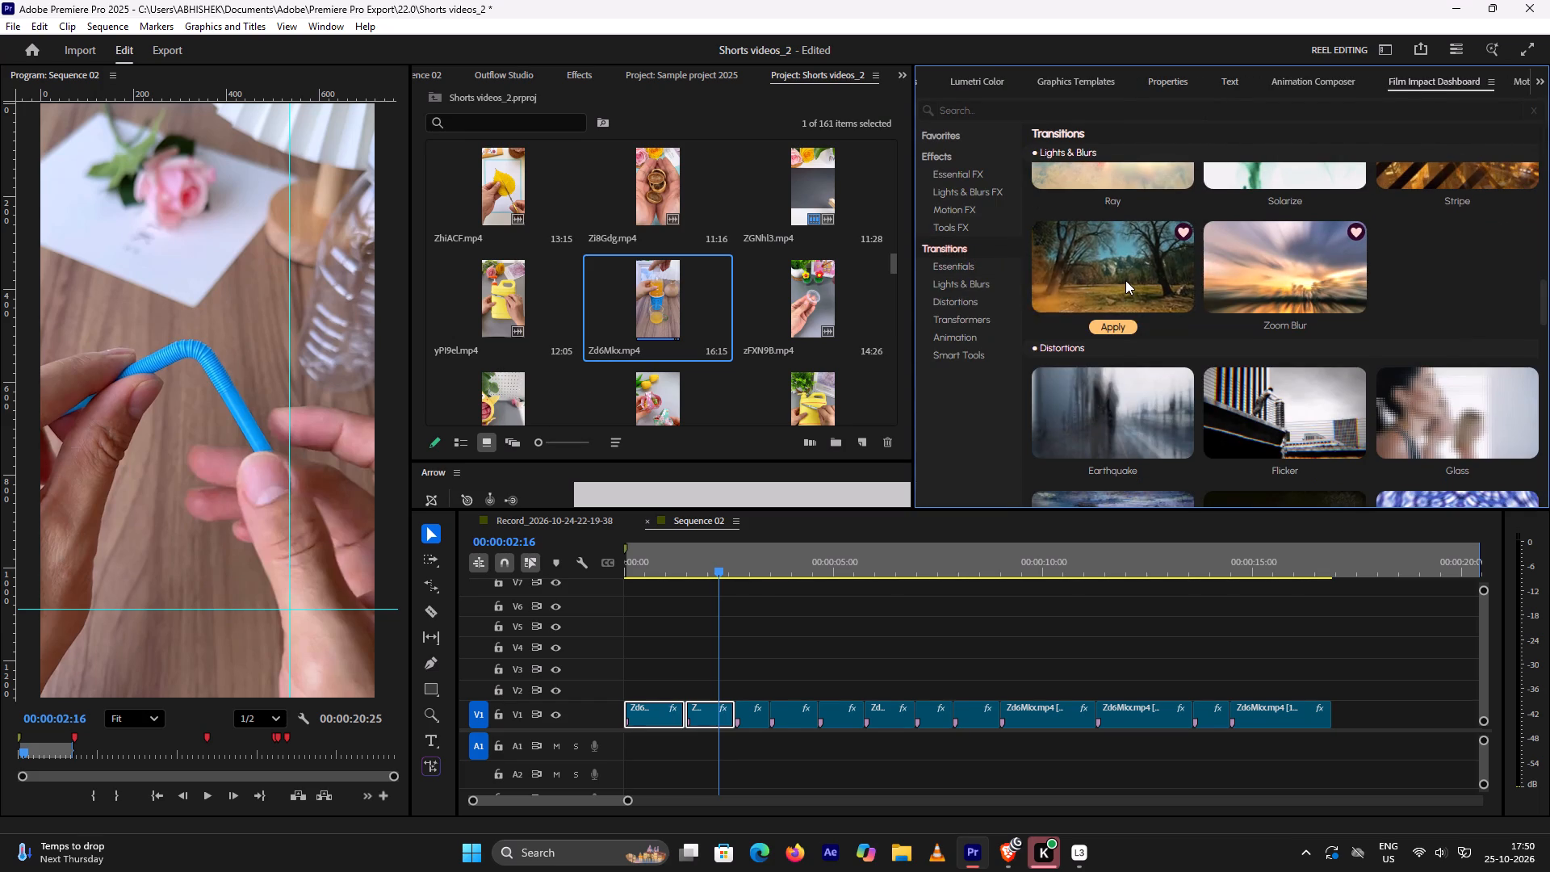
pyautogui.scroll(-2, 1140, 379)
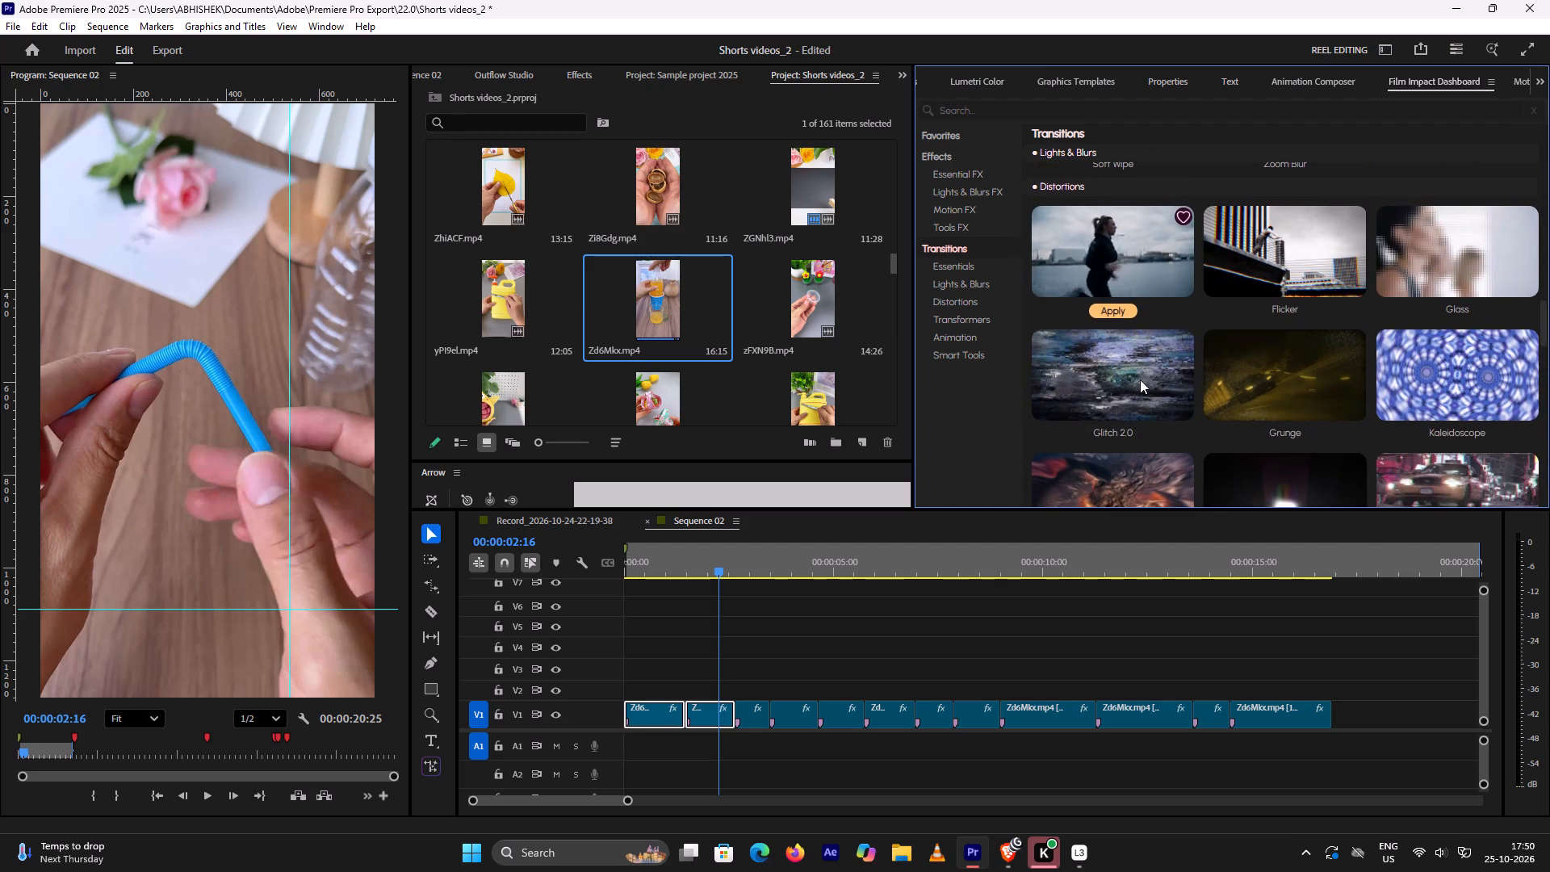
pyautogui.scroll(-2, 1140, 379)
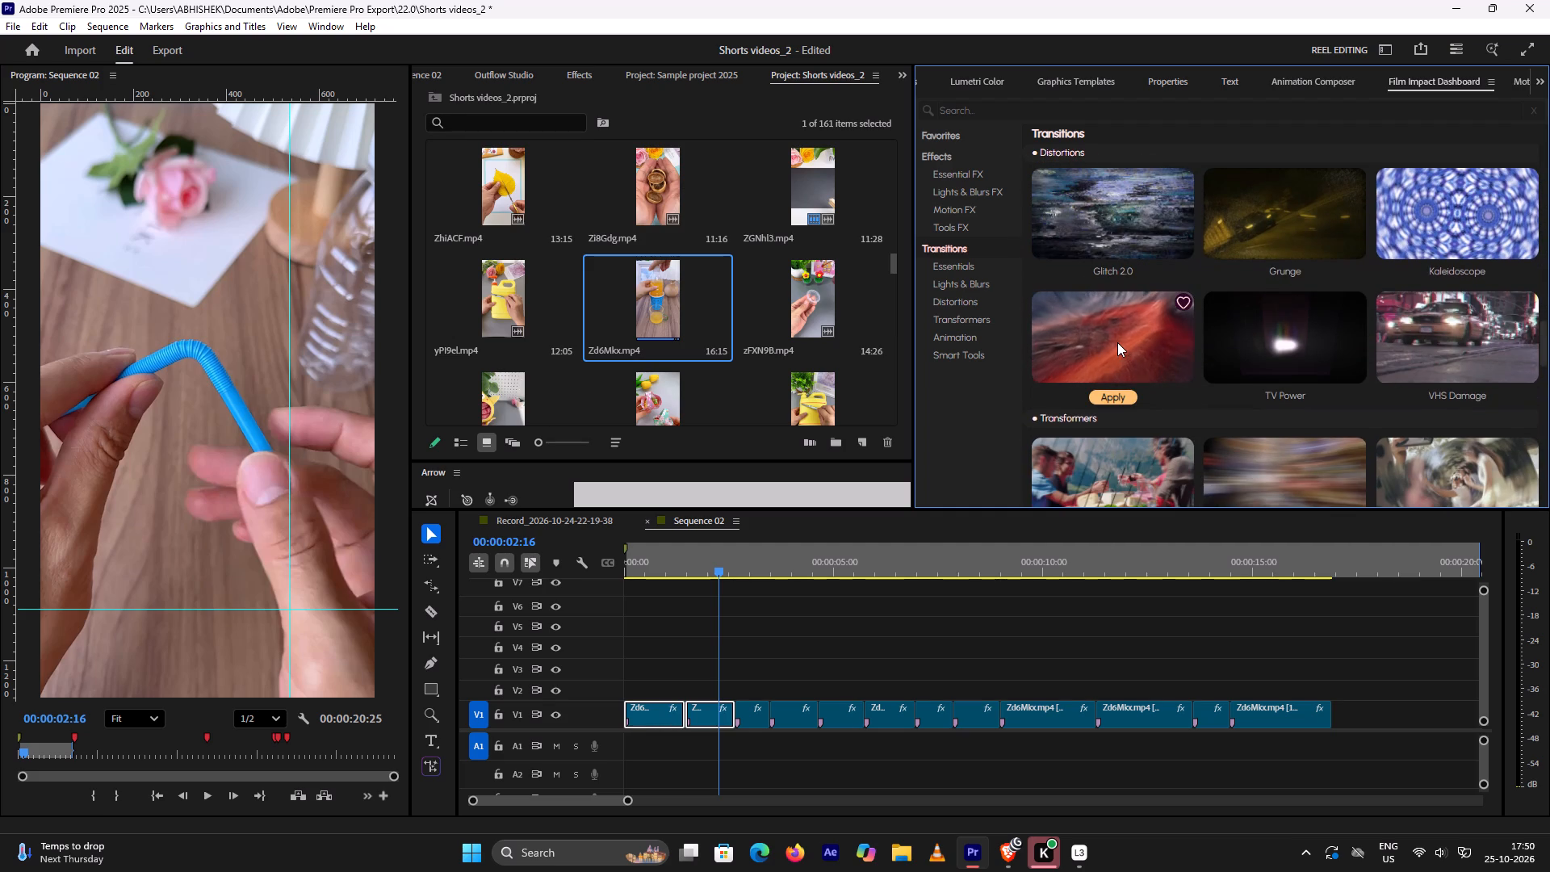
pyautogui.scroll(-2, 1233, 370)
pyautogui.scroll(3, 1141, 359)
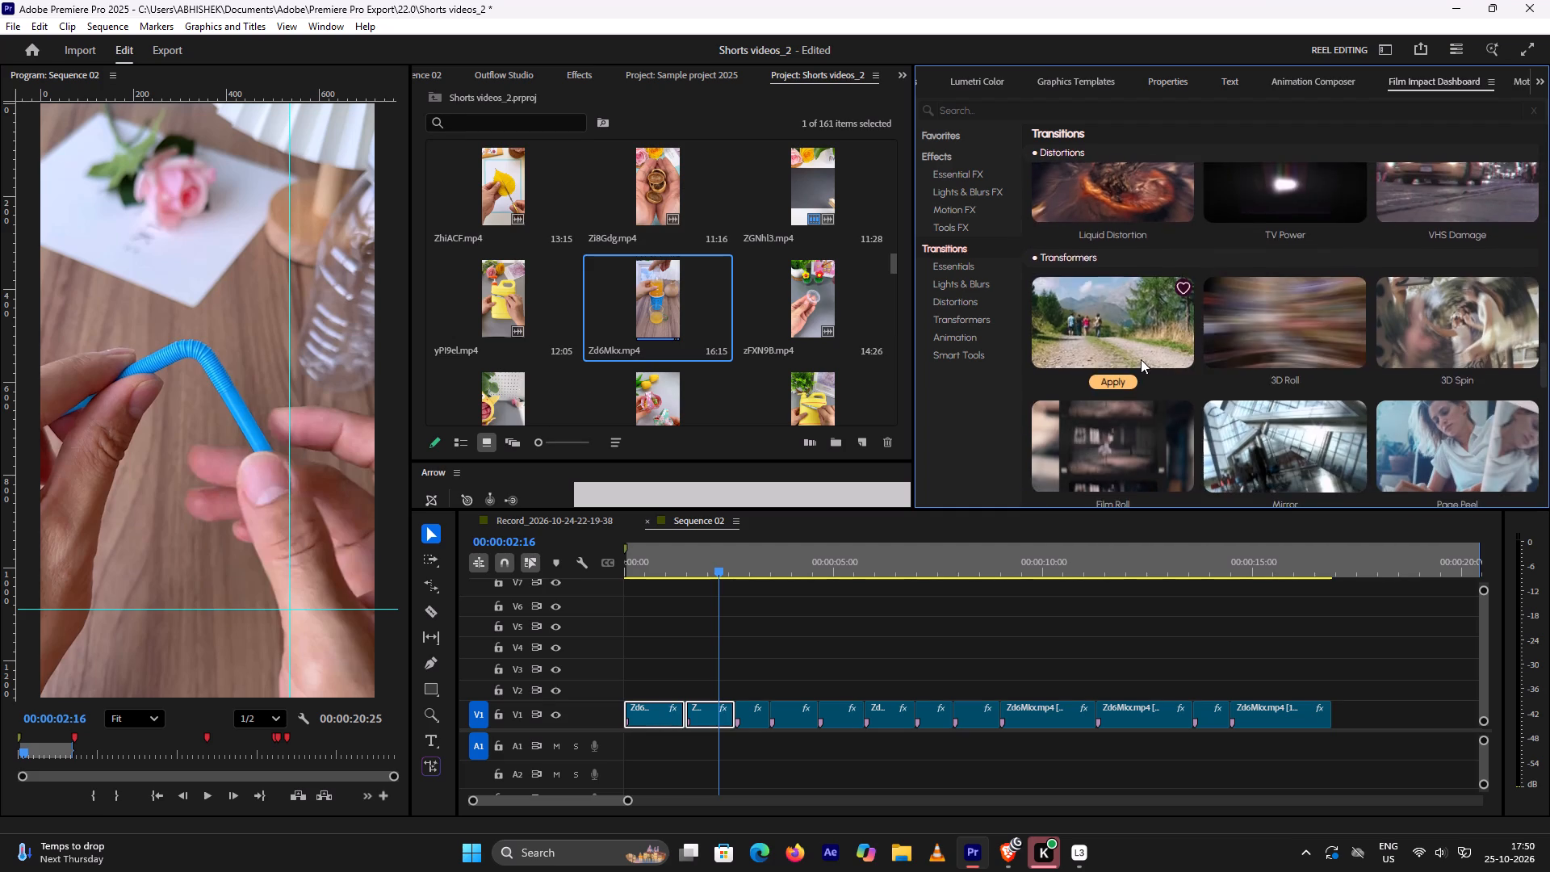
pyautogui.scroll(3, 1141, 359)
pyautogui.scroll(1, 1271, 275)
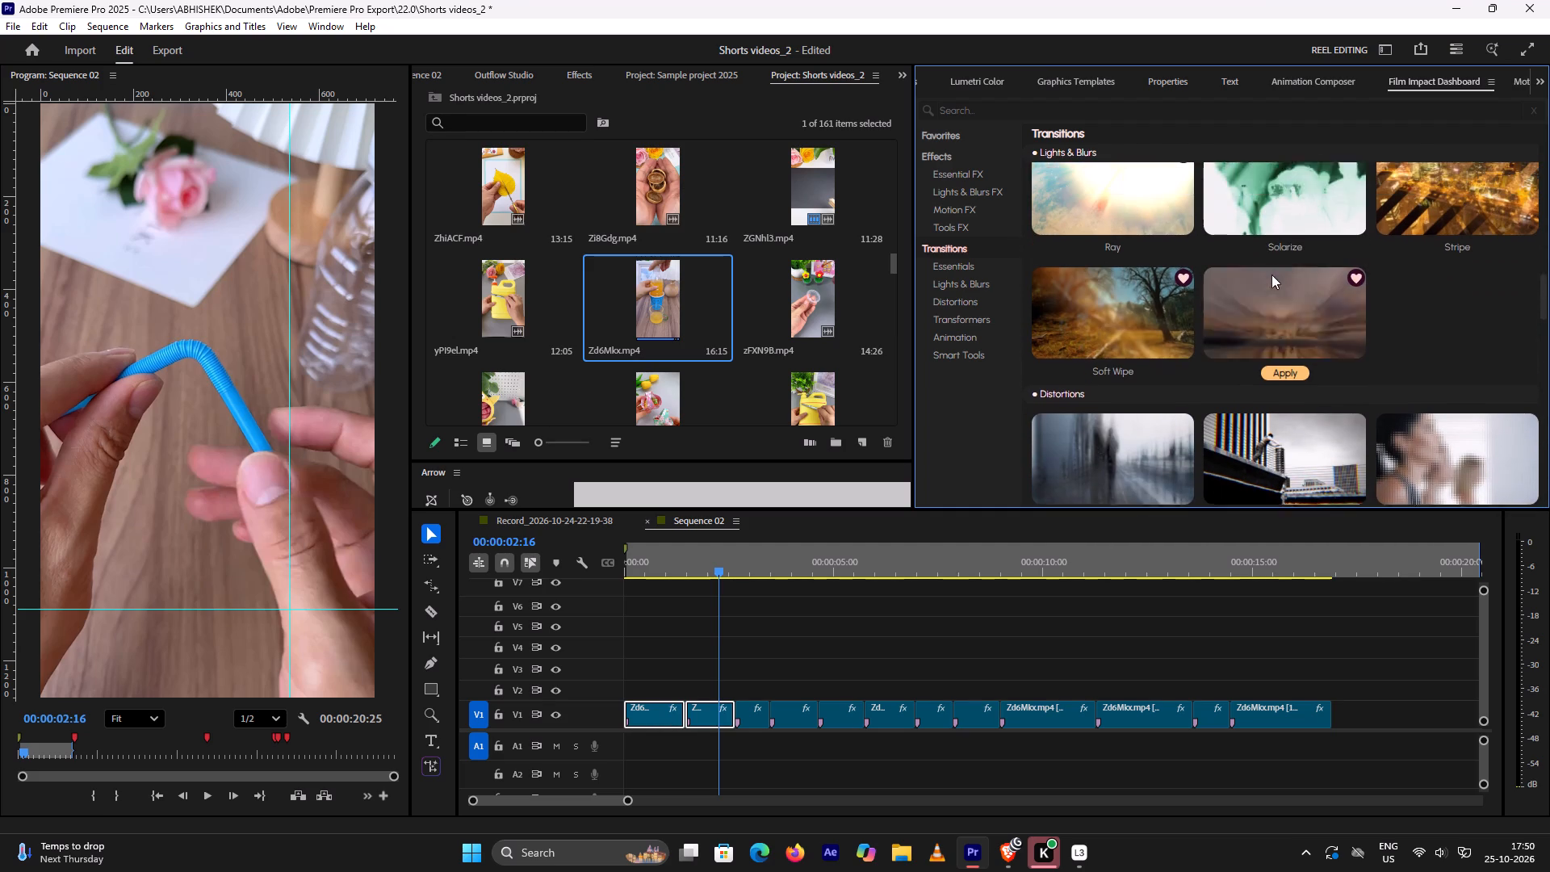
pyautogui.scroll(3, 1149, 342)
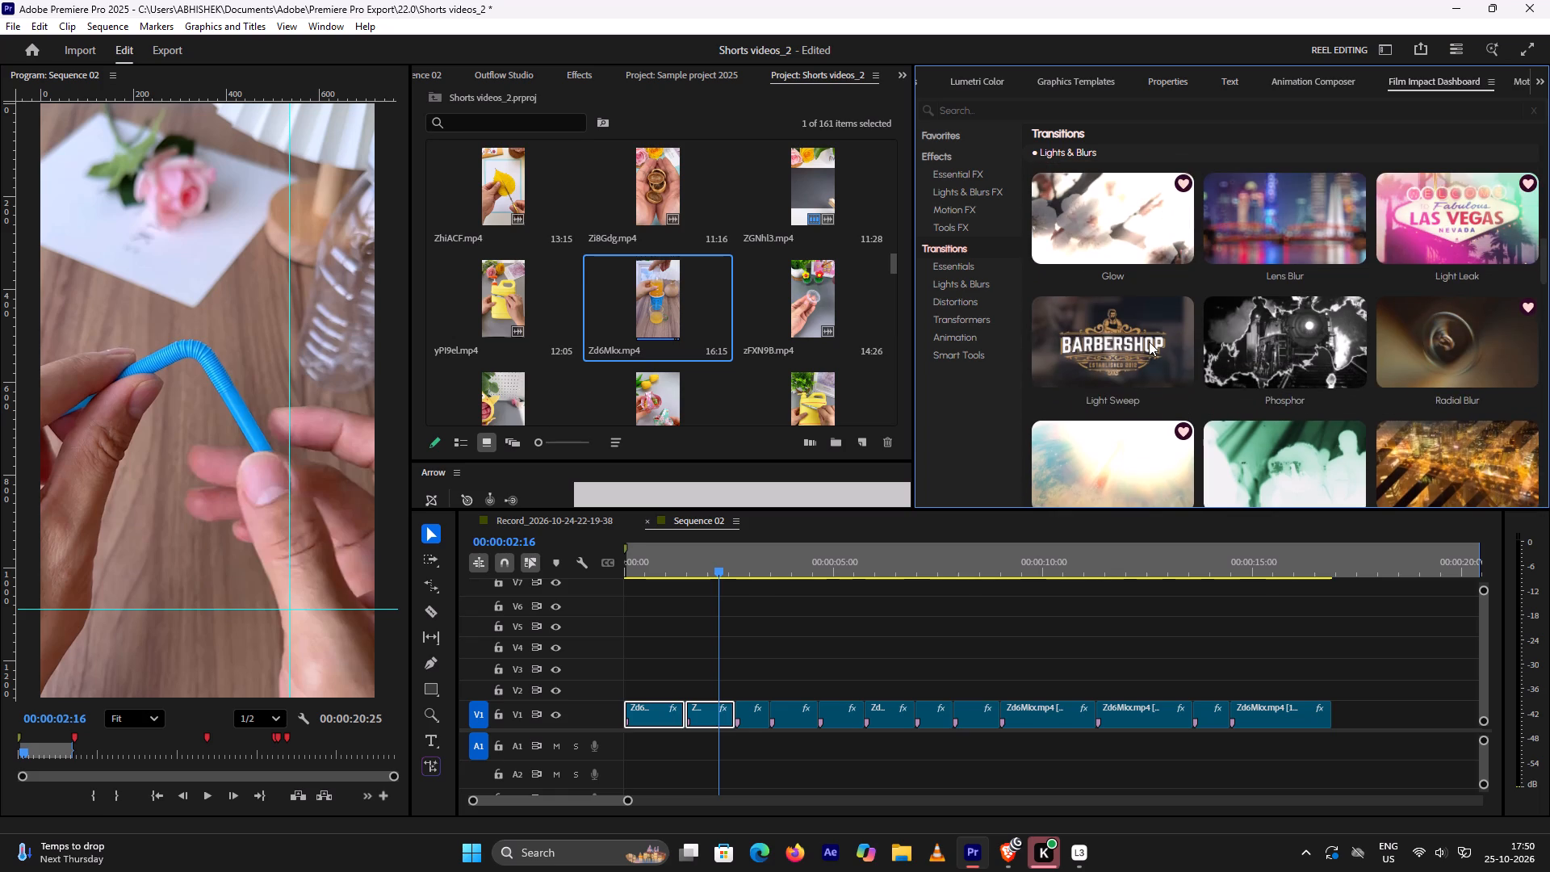
pyautogui.scroll(3, 1131, 313)
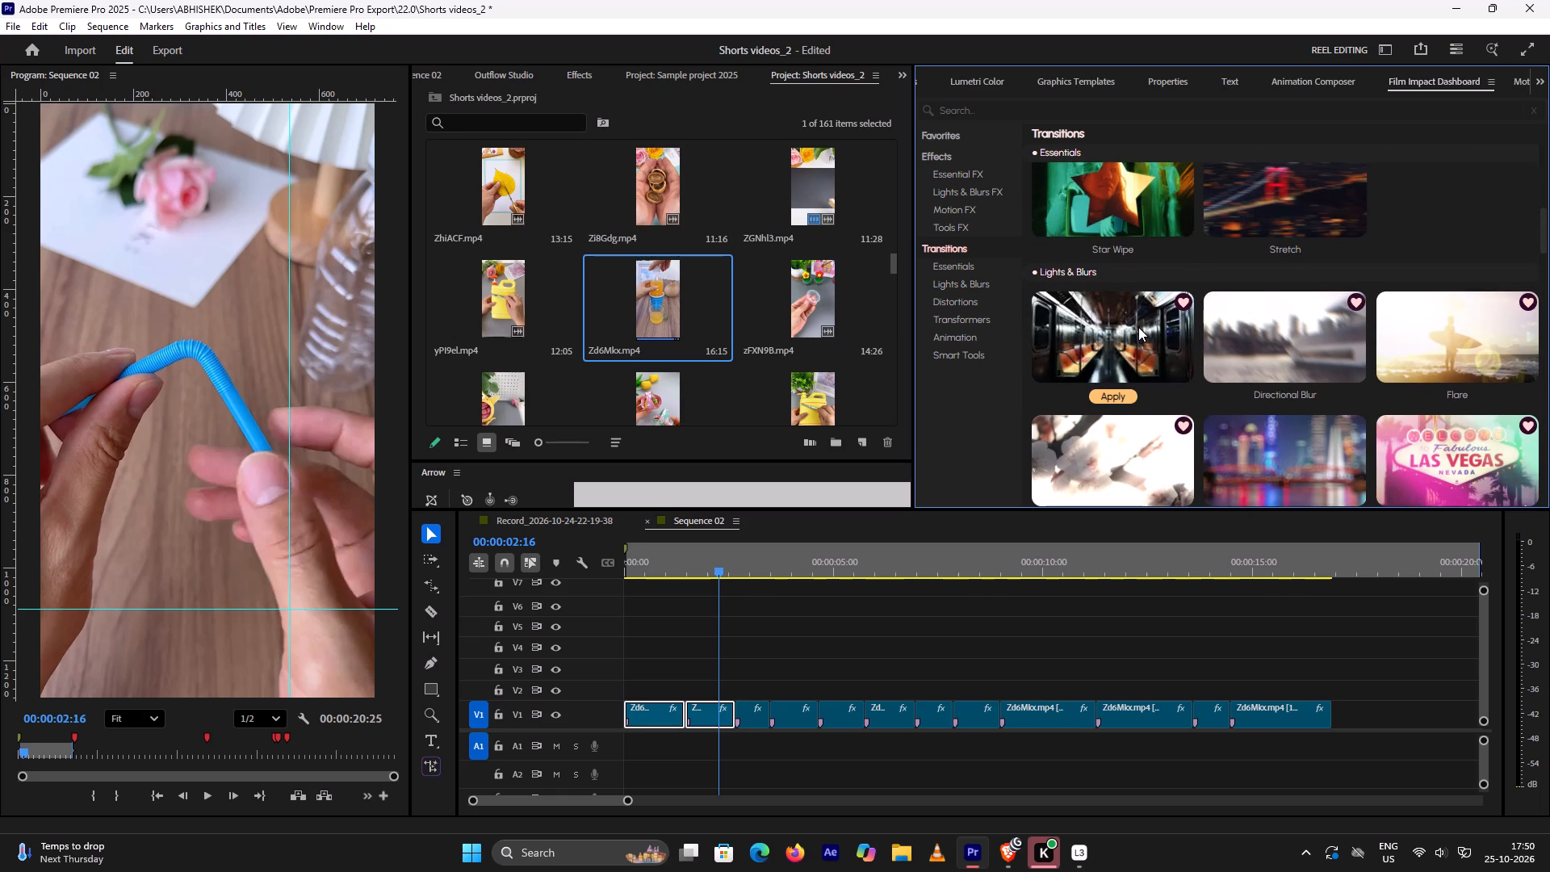
# Look through the Transitions category in Animation Composer for an alternative.
pyautogui.click(1297, 83)
pyautogui.click(993, 299)
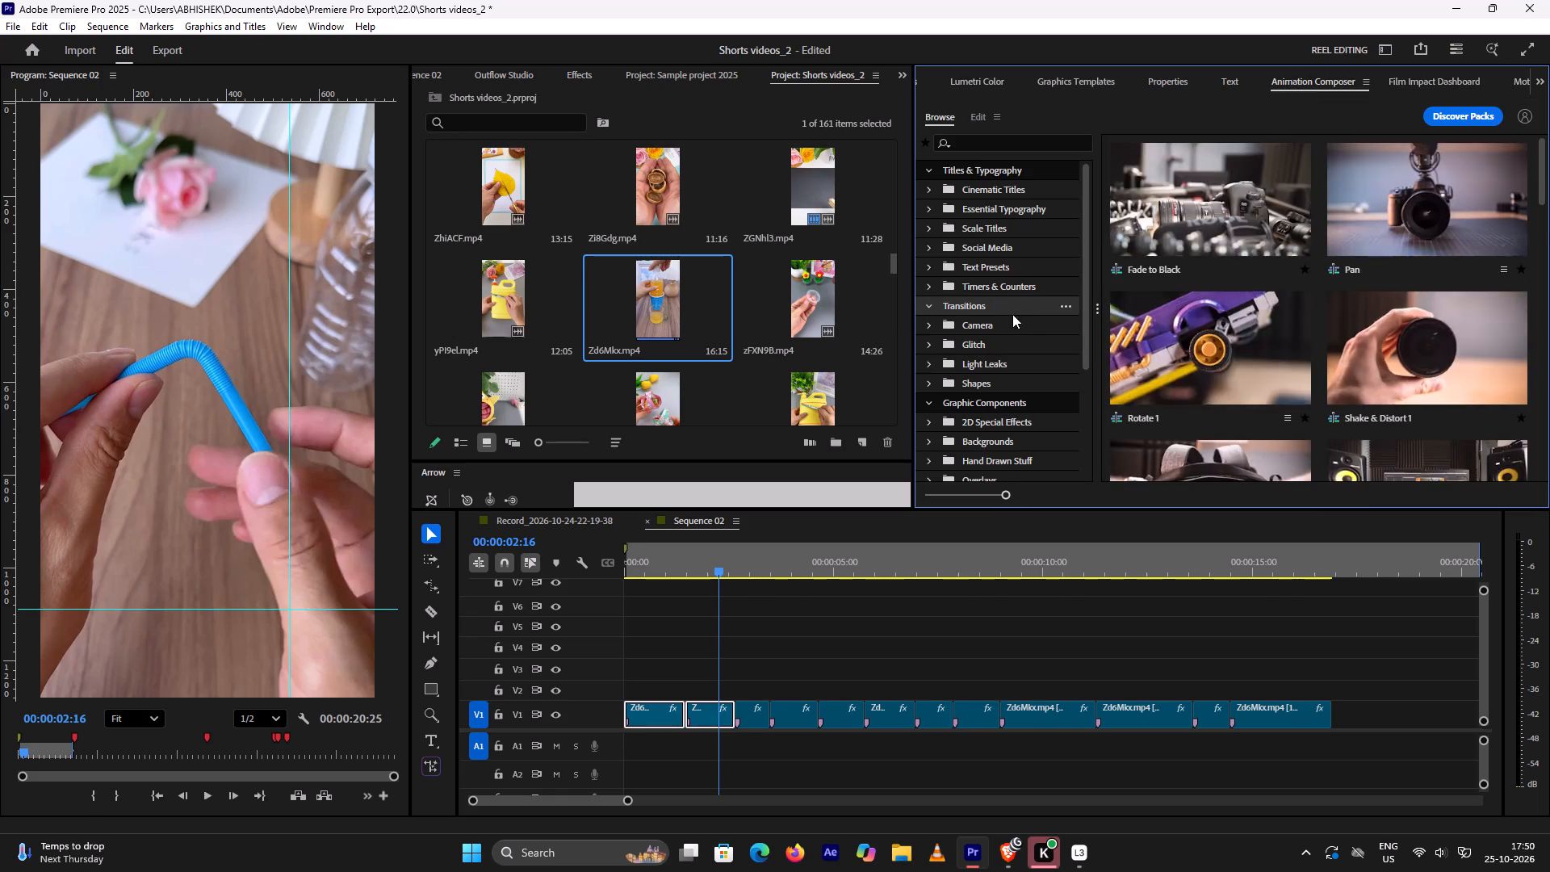
pyautogui.scroll(-4, 1189, 341)
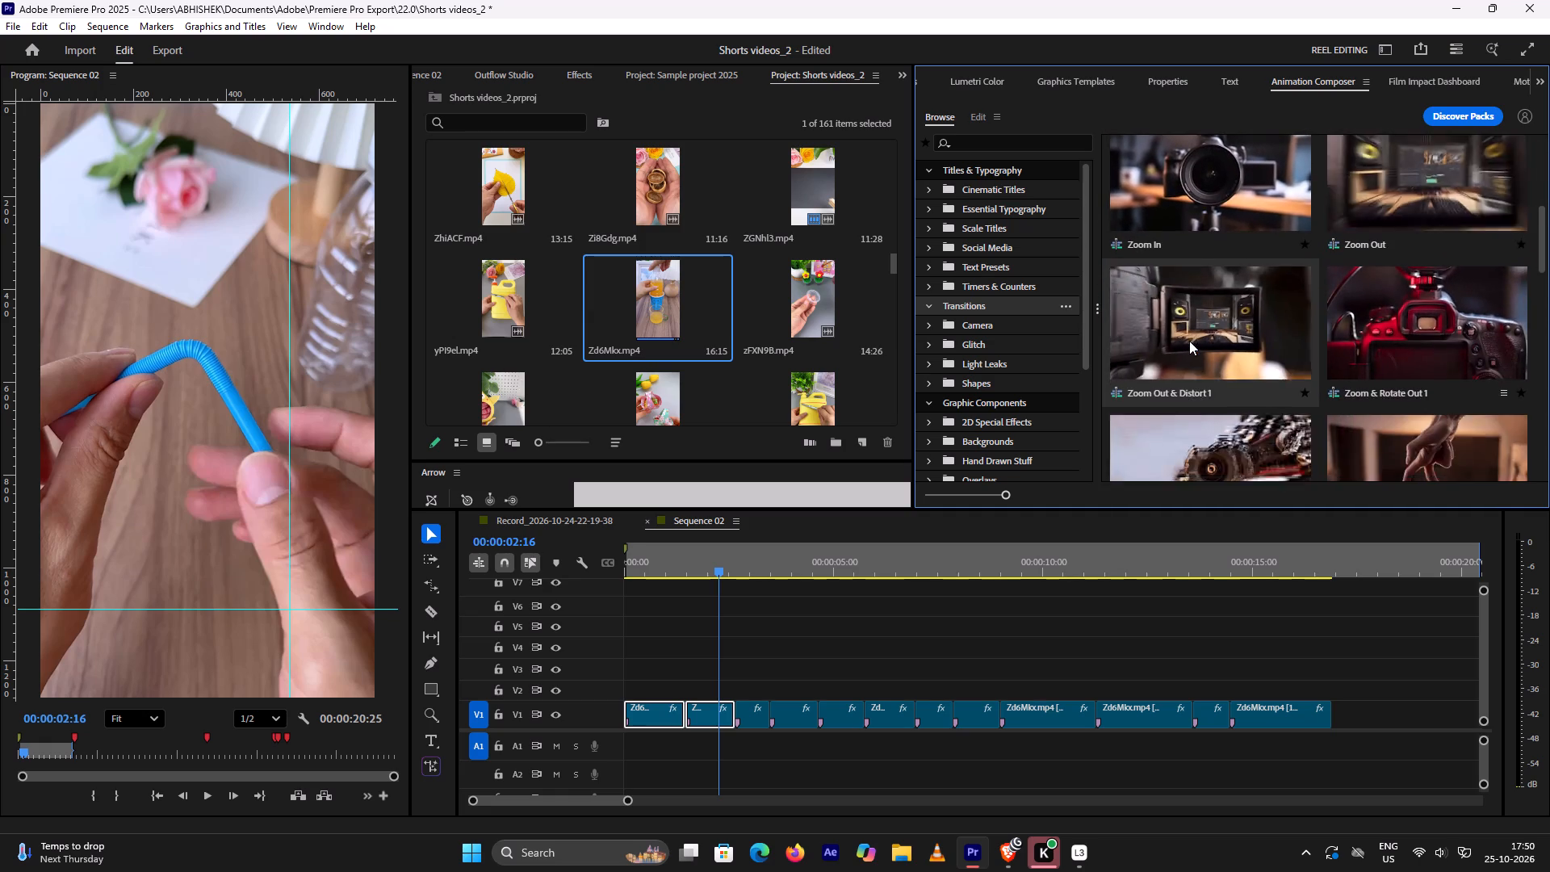
# Apply the Film Impact Radial Blur transition from Lights & Blurs to the cut between the first two selected segments.
pyautogui.click(1413, 86)
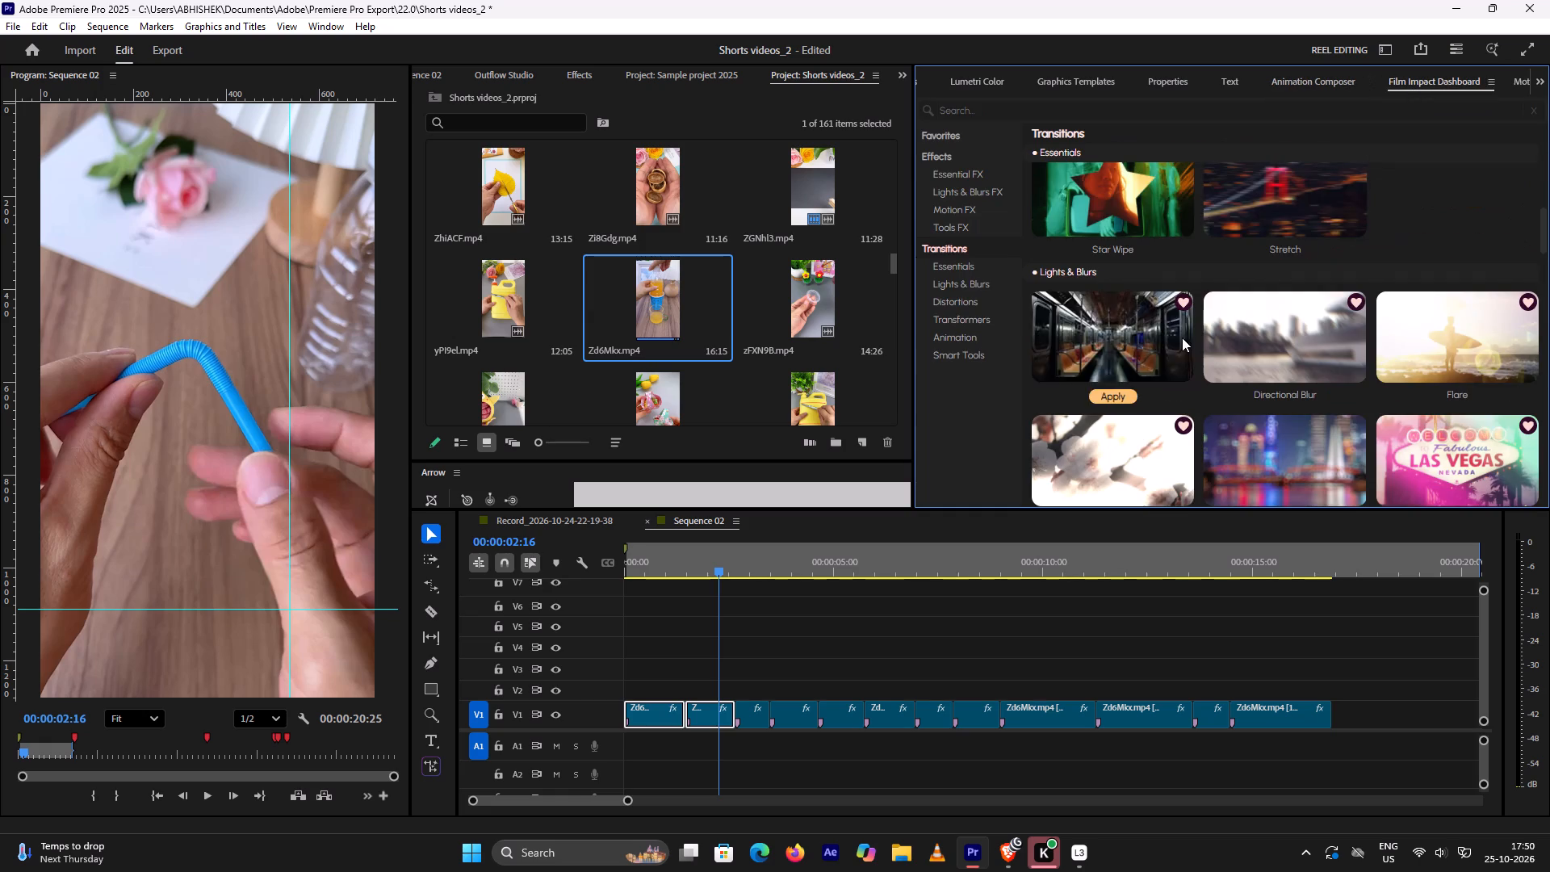
pyautogui.scroll(-11, 1180, 339)
pyautogui.scroll(3, 1179, 347)
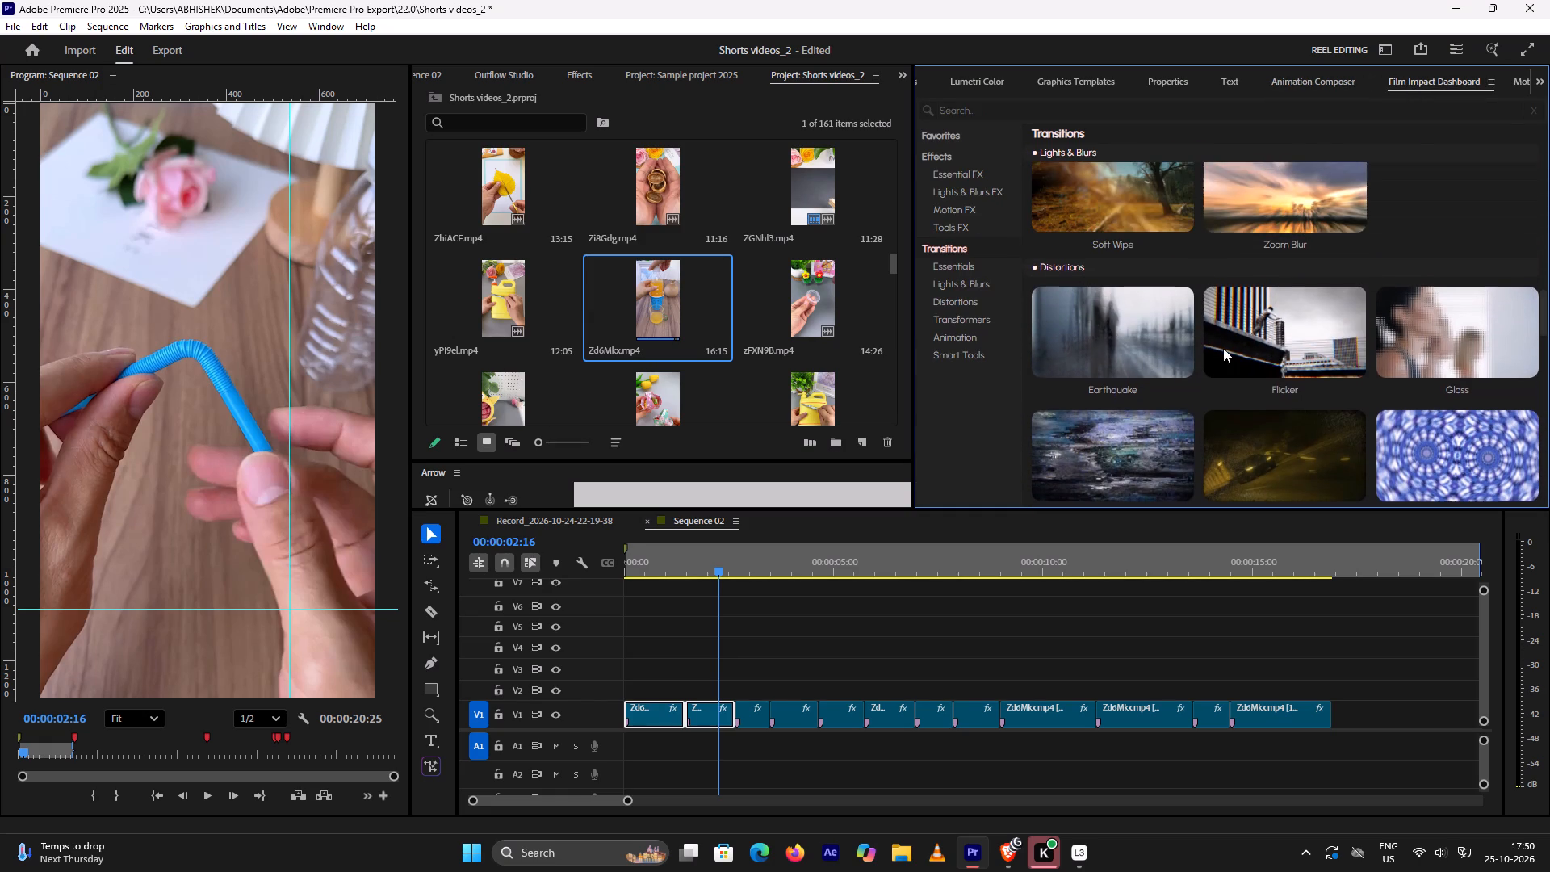
pyautogui.scroll(1, 1288, 232)
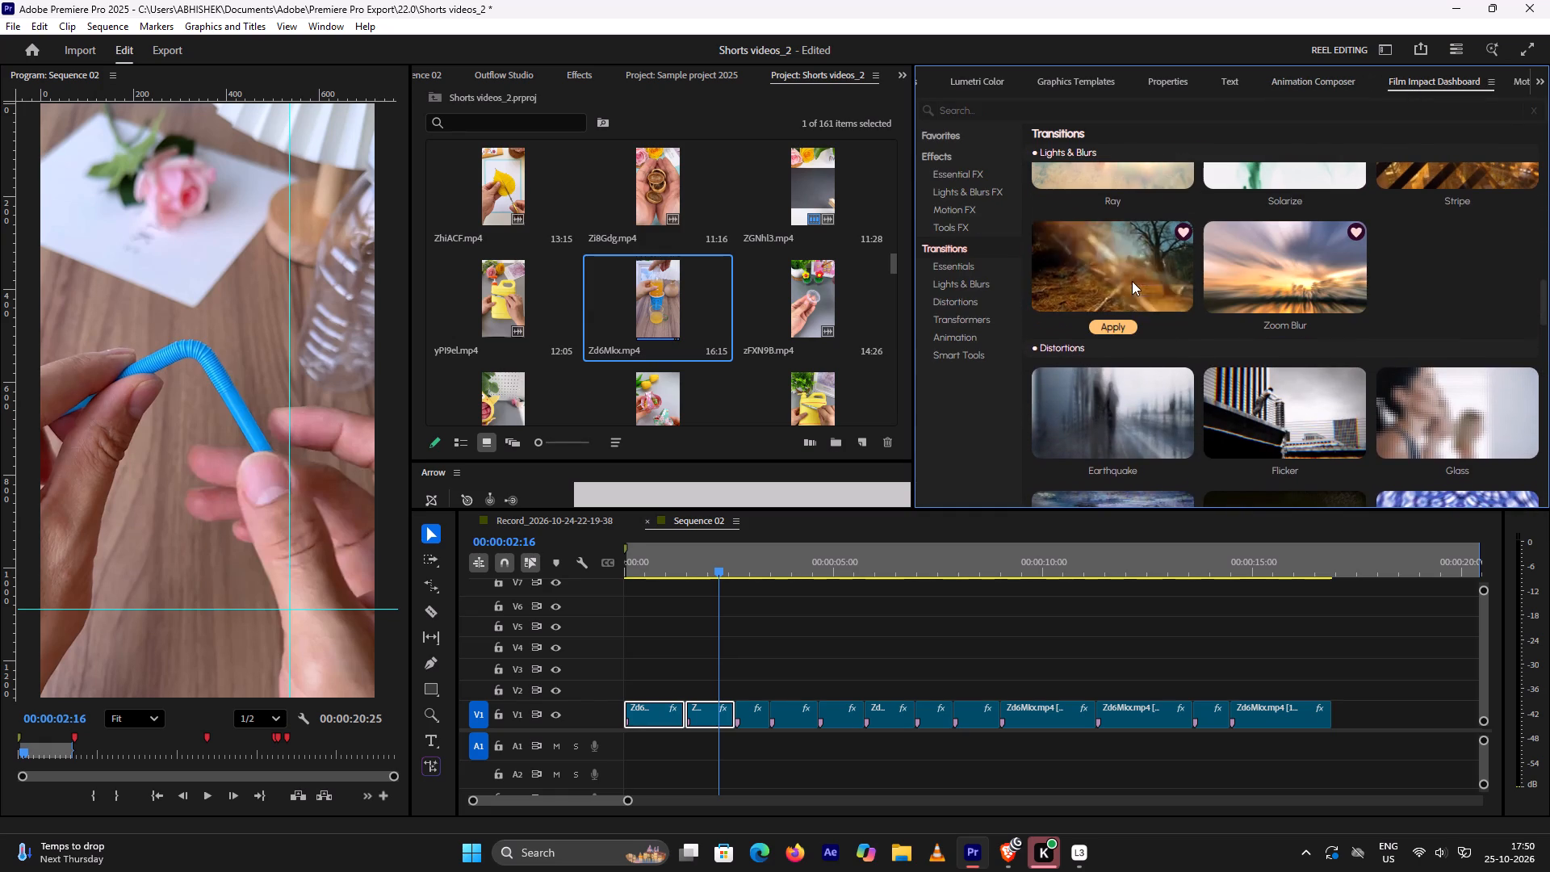
pyautogui.scroll(2, 1132, 281)
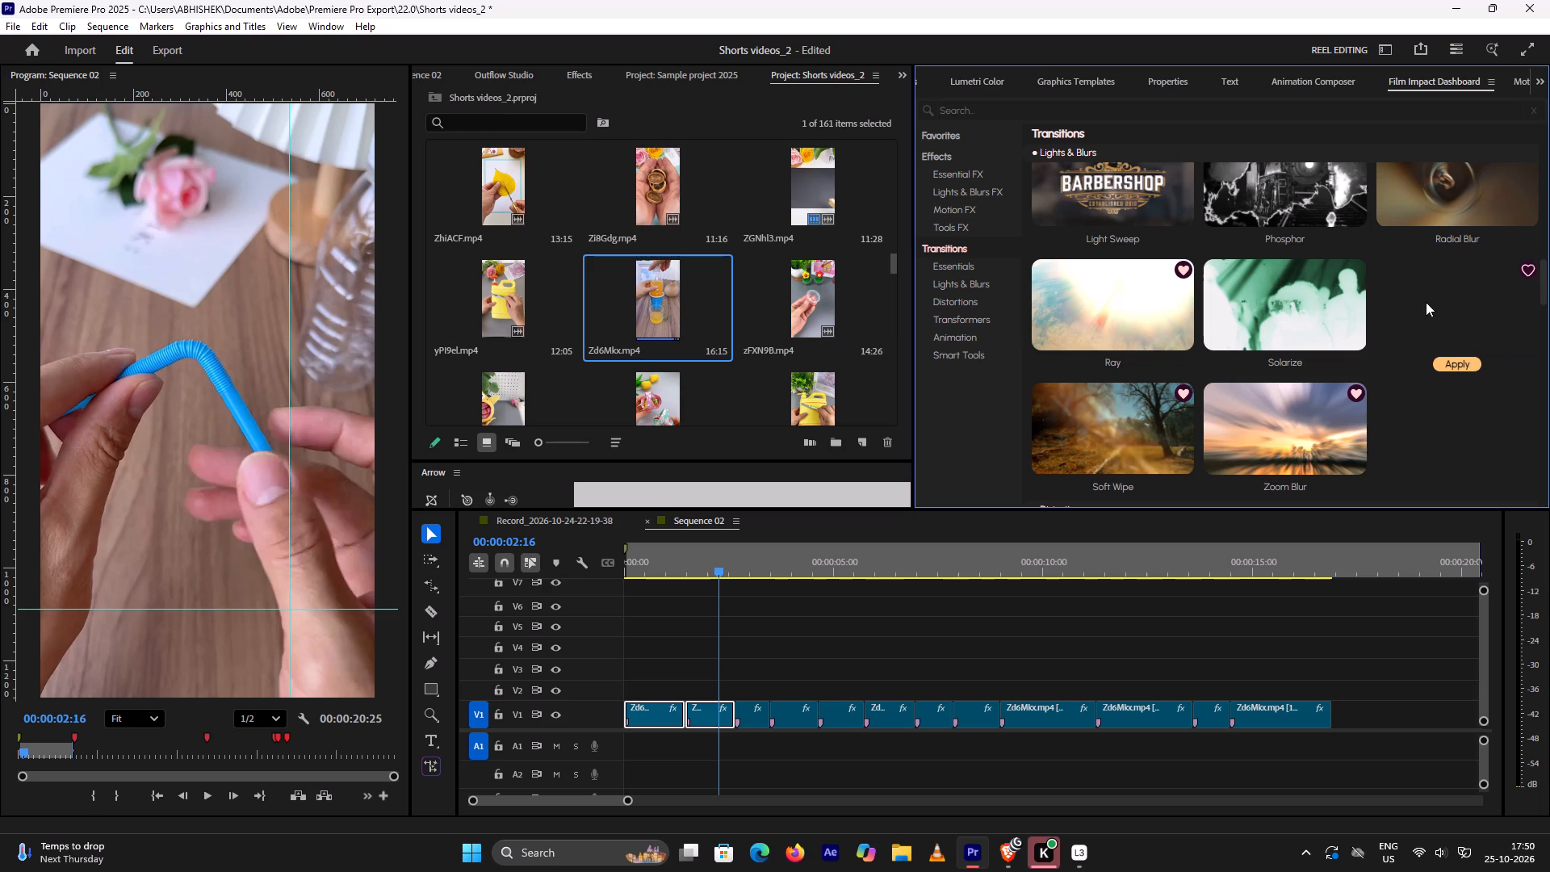
pyautogui.scroll(1, 1426, 302)
pyautogui.click(1452, 315)
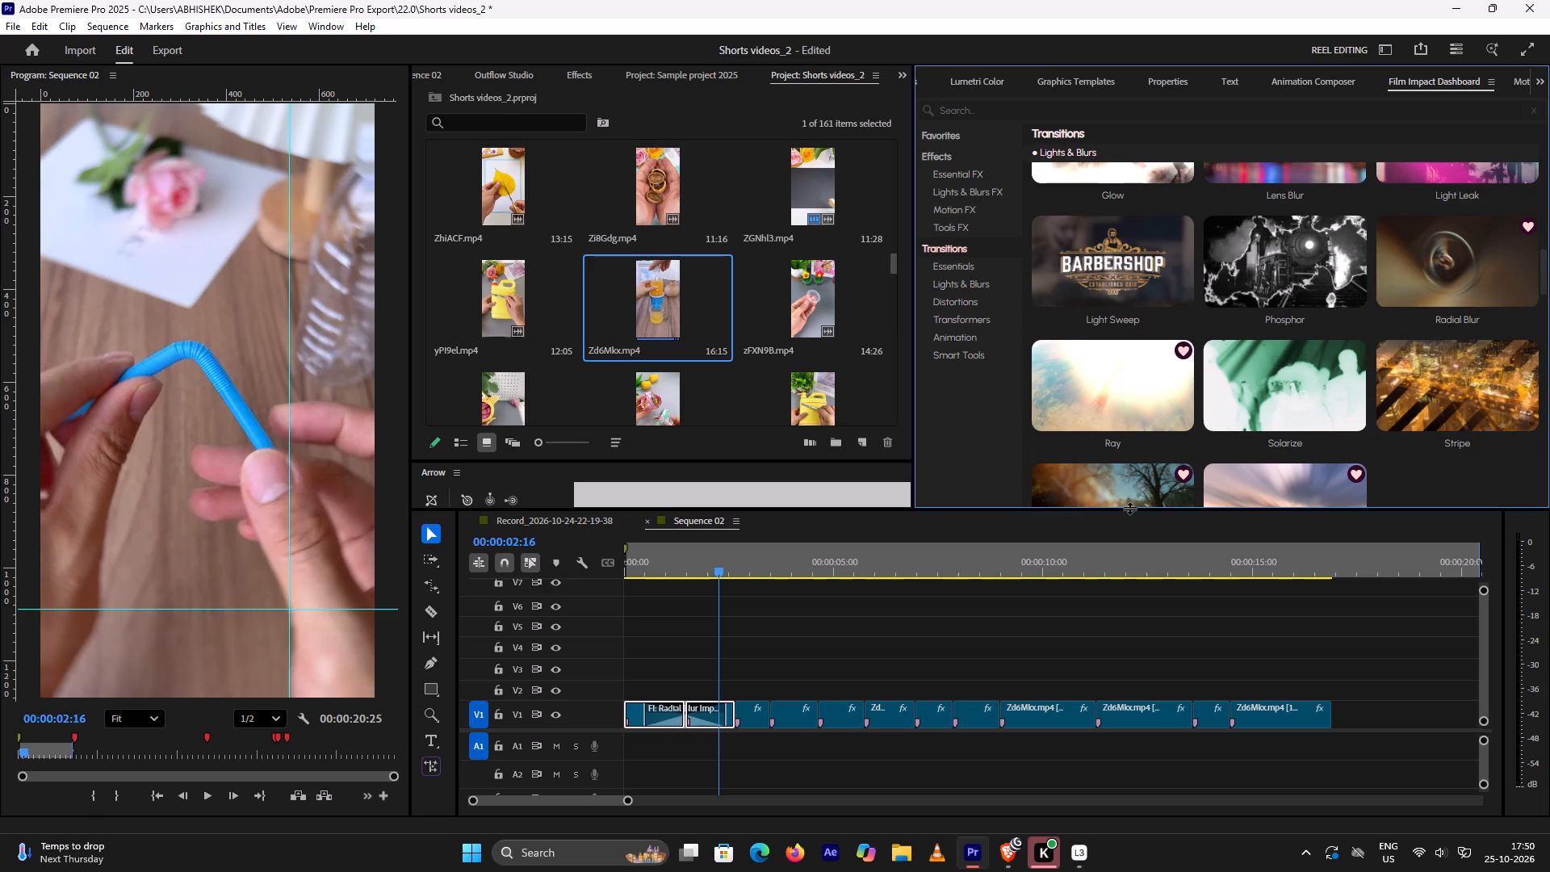
# Shorten the Radial Blur transition on both sides of the first cut to about one second.
pyautogui.moveTo(725, 707); pyautogui.dragTo(720, 710)
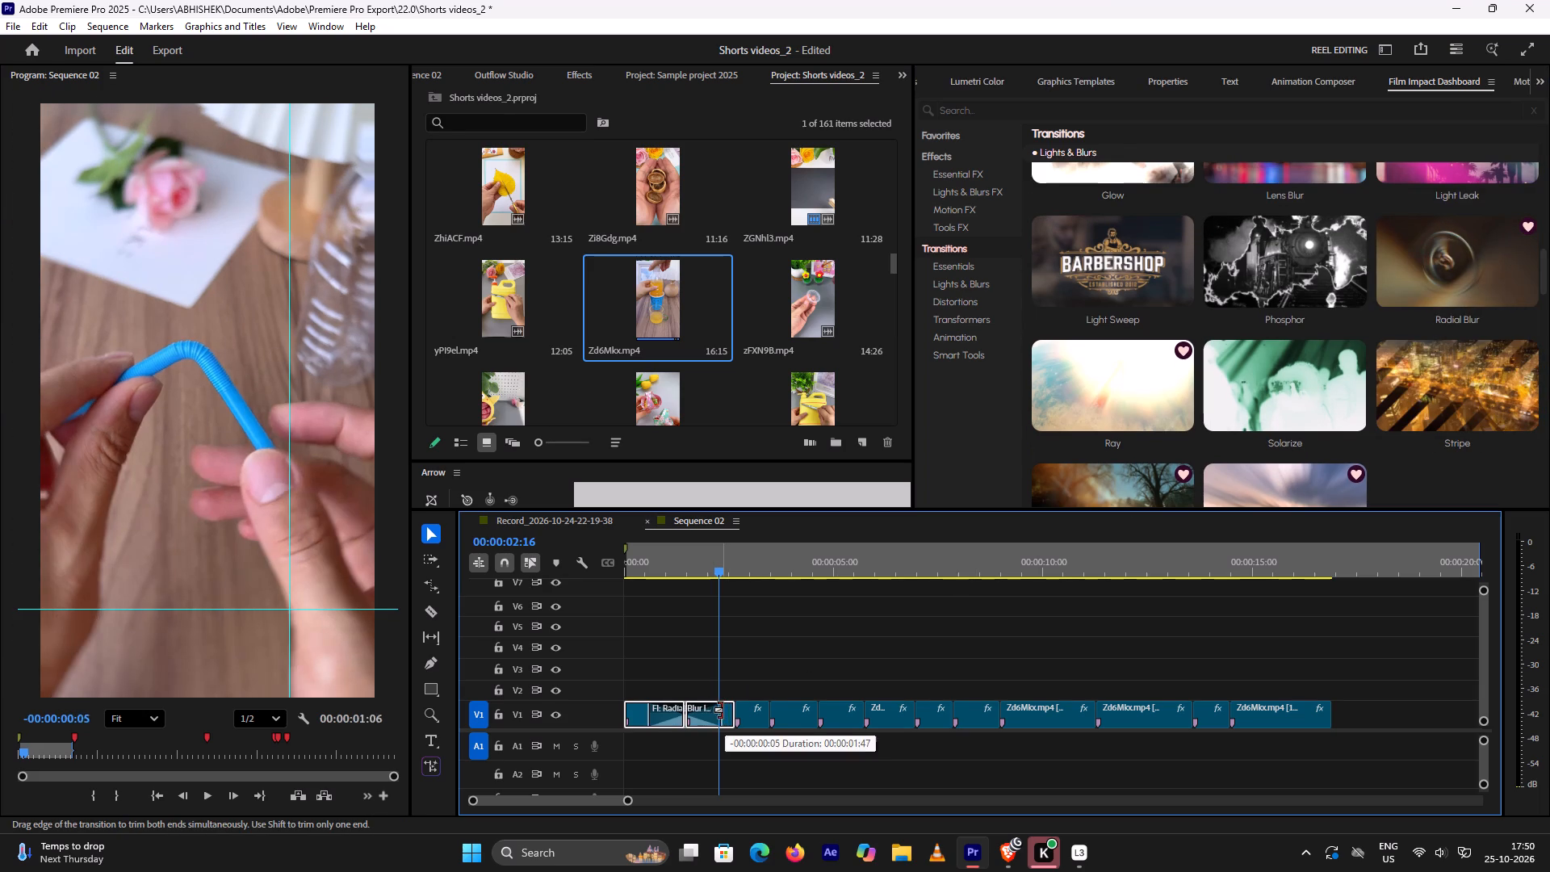
pyautogui.moveTo(720, 710); pyautogui.dragTo(705, 715)
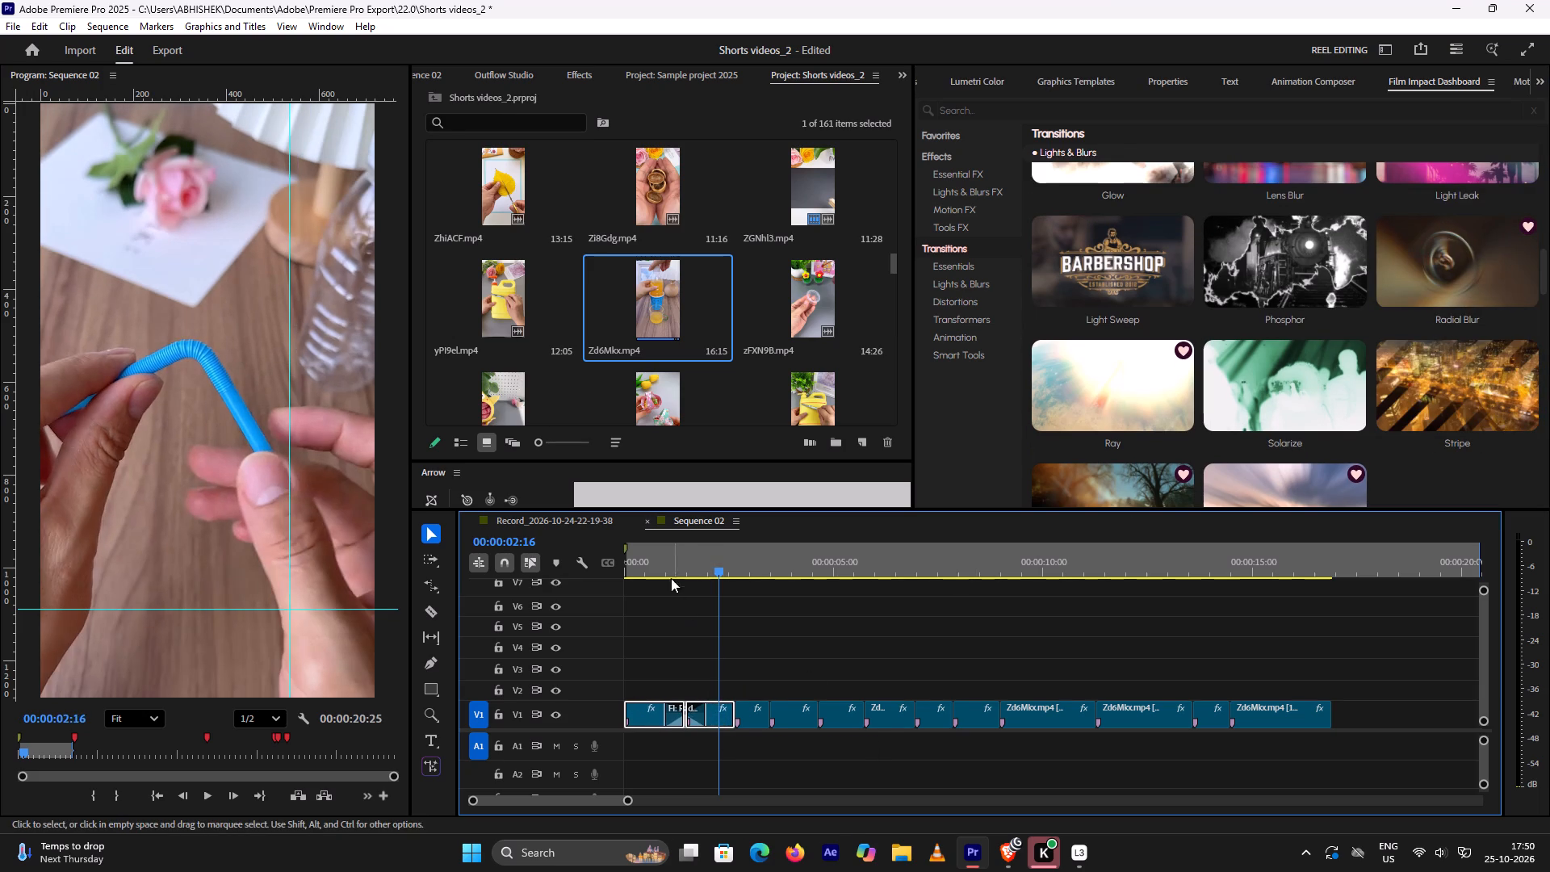
# Play back the opening of Sequence 02 across the first cut to check the shortened Radial Blur transition.
pyautogui.click(665, 564)
pyautogui.press('space')
pyautogui.press('space')
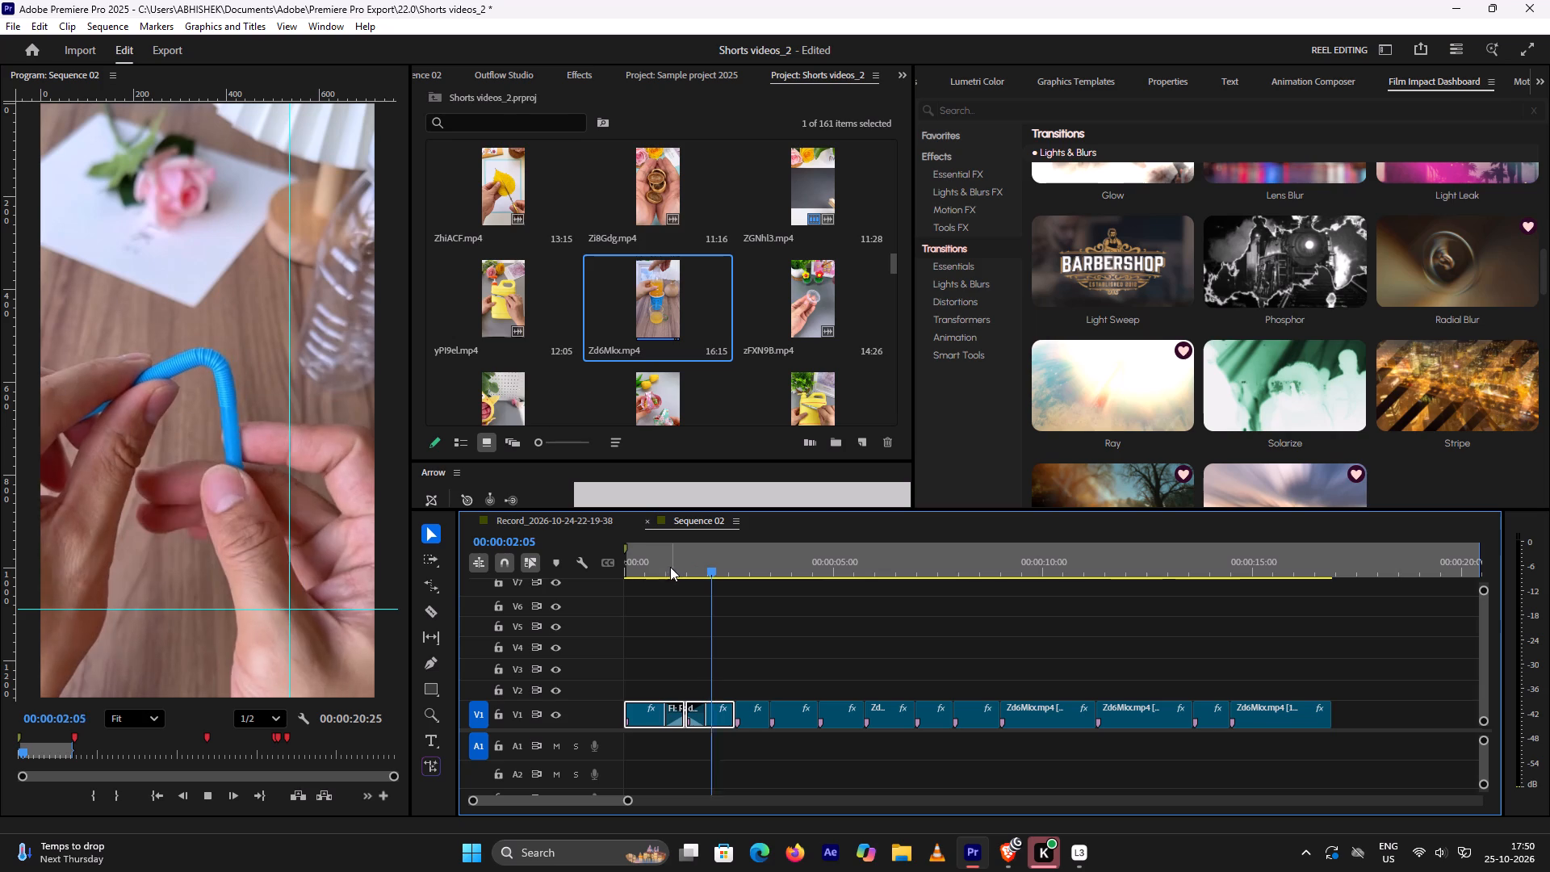
pyautogui.click(635, 563)
pyautogui.press('space')
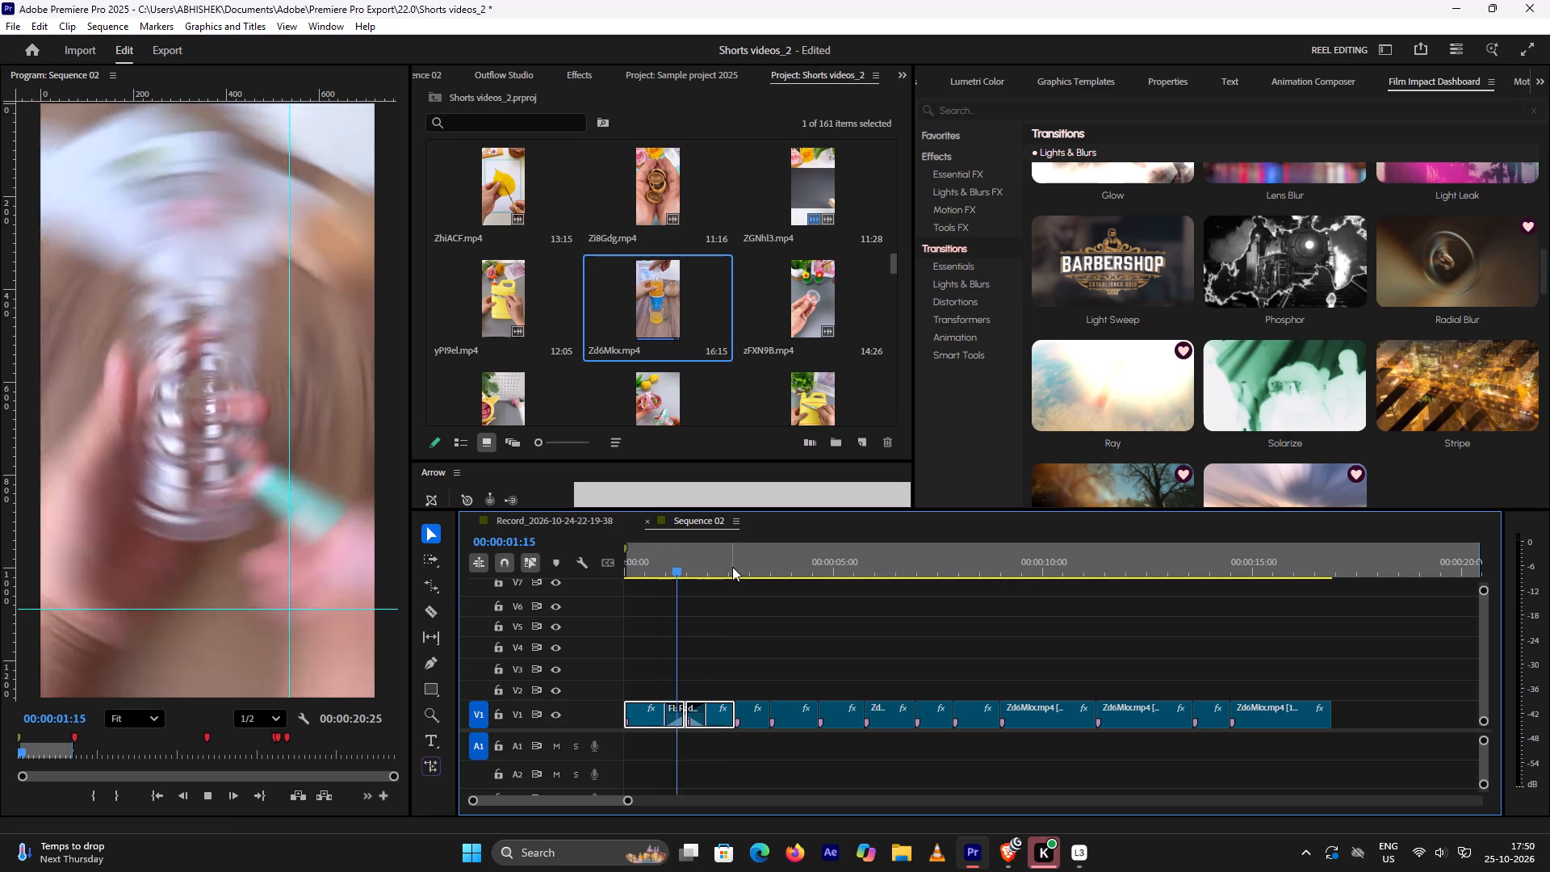
pyautogui.press('space')
# Switch to the browser with the Monkey Magic breakdown video.
pyautogui.click(1015, 854)
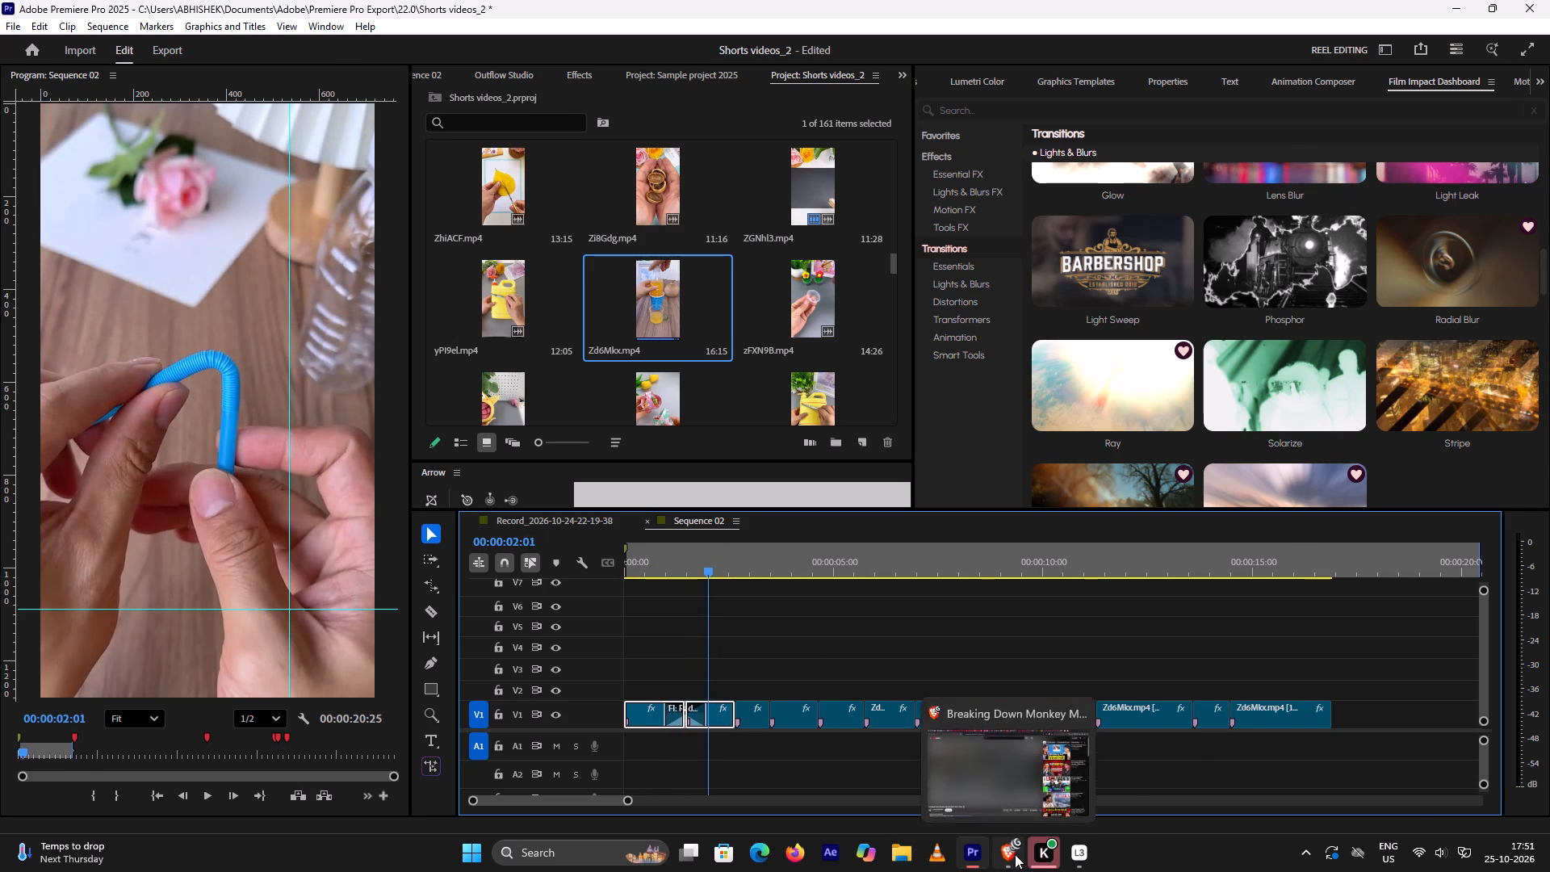
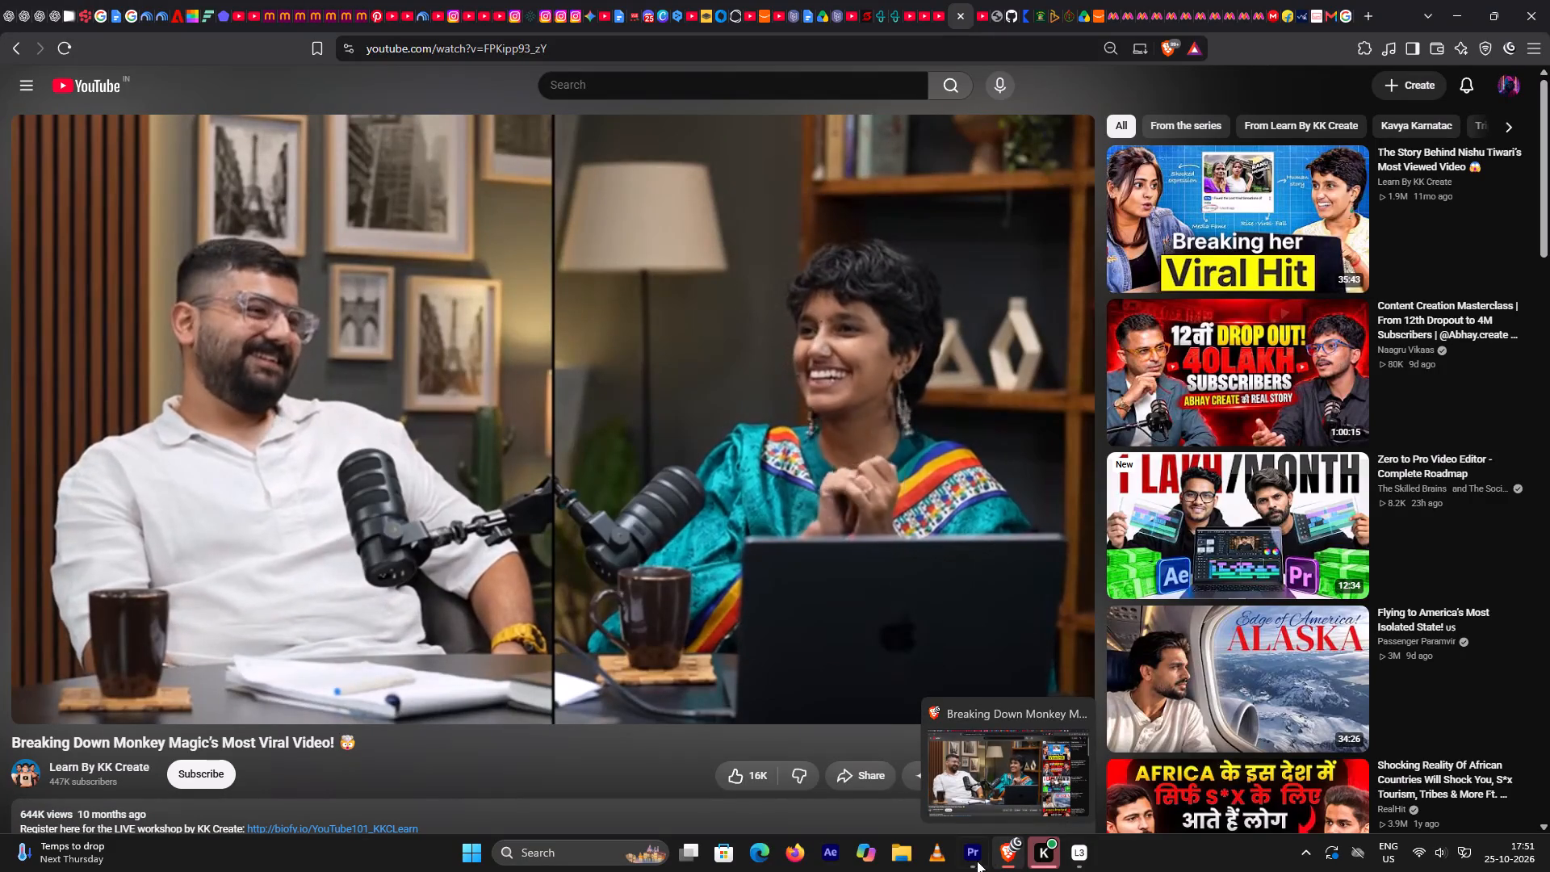
# Switch to Premiere Pro and play back Sequence 02 across the first two cuts.
pyautogui.click(976, 861)
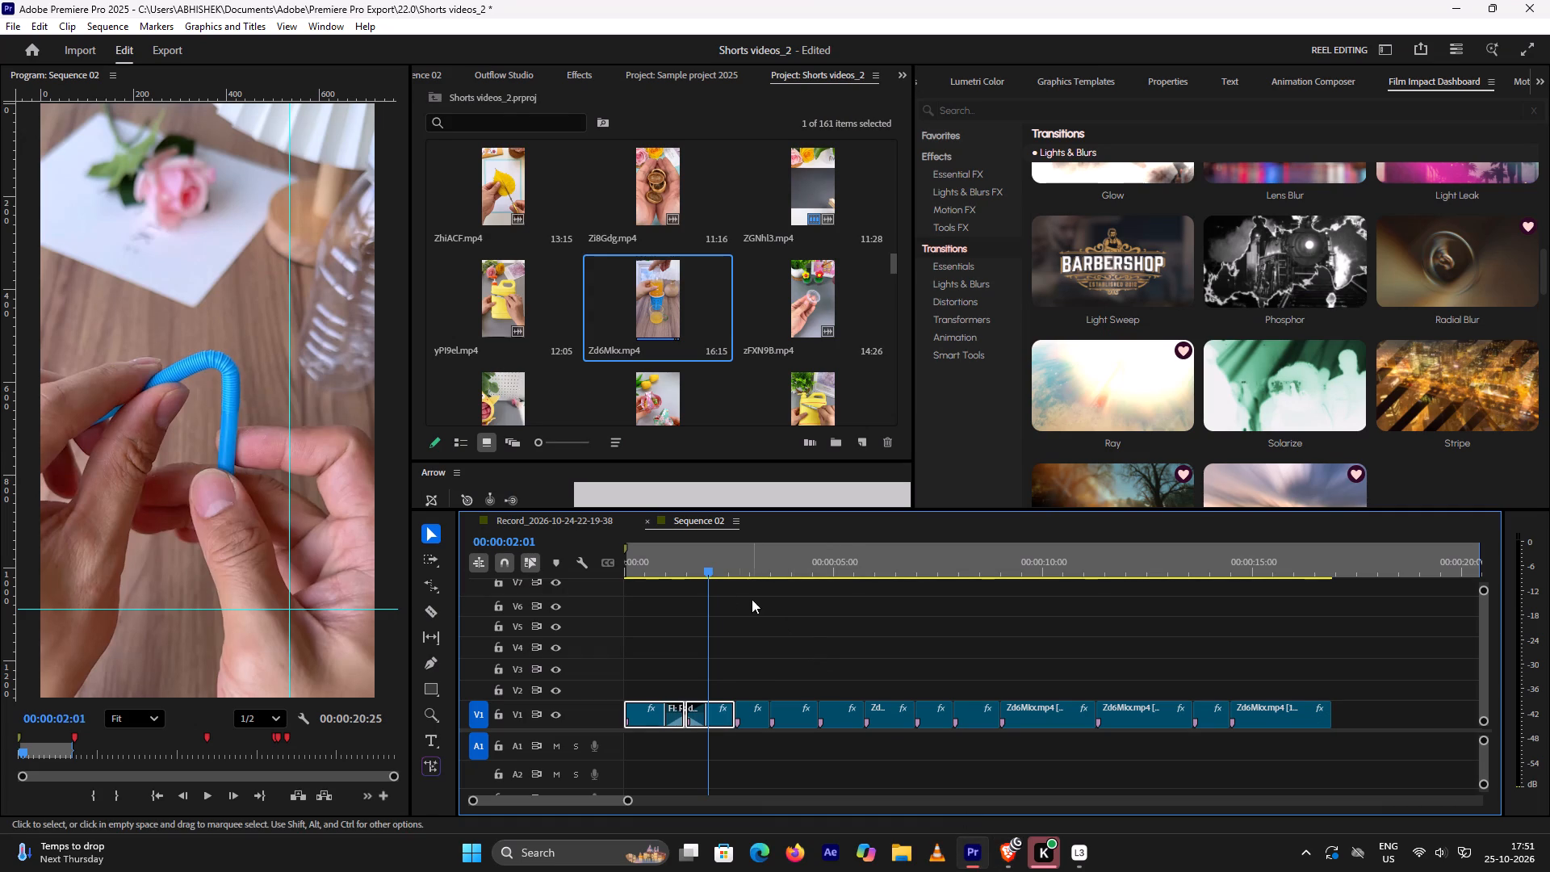
pyautogui.moveTo(709, 572); pyautogui.dragTo(664, 590)
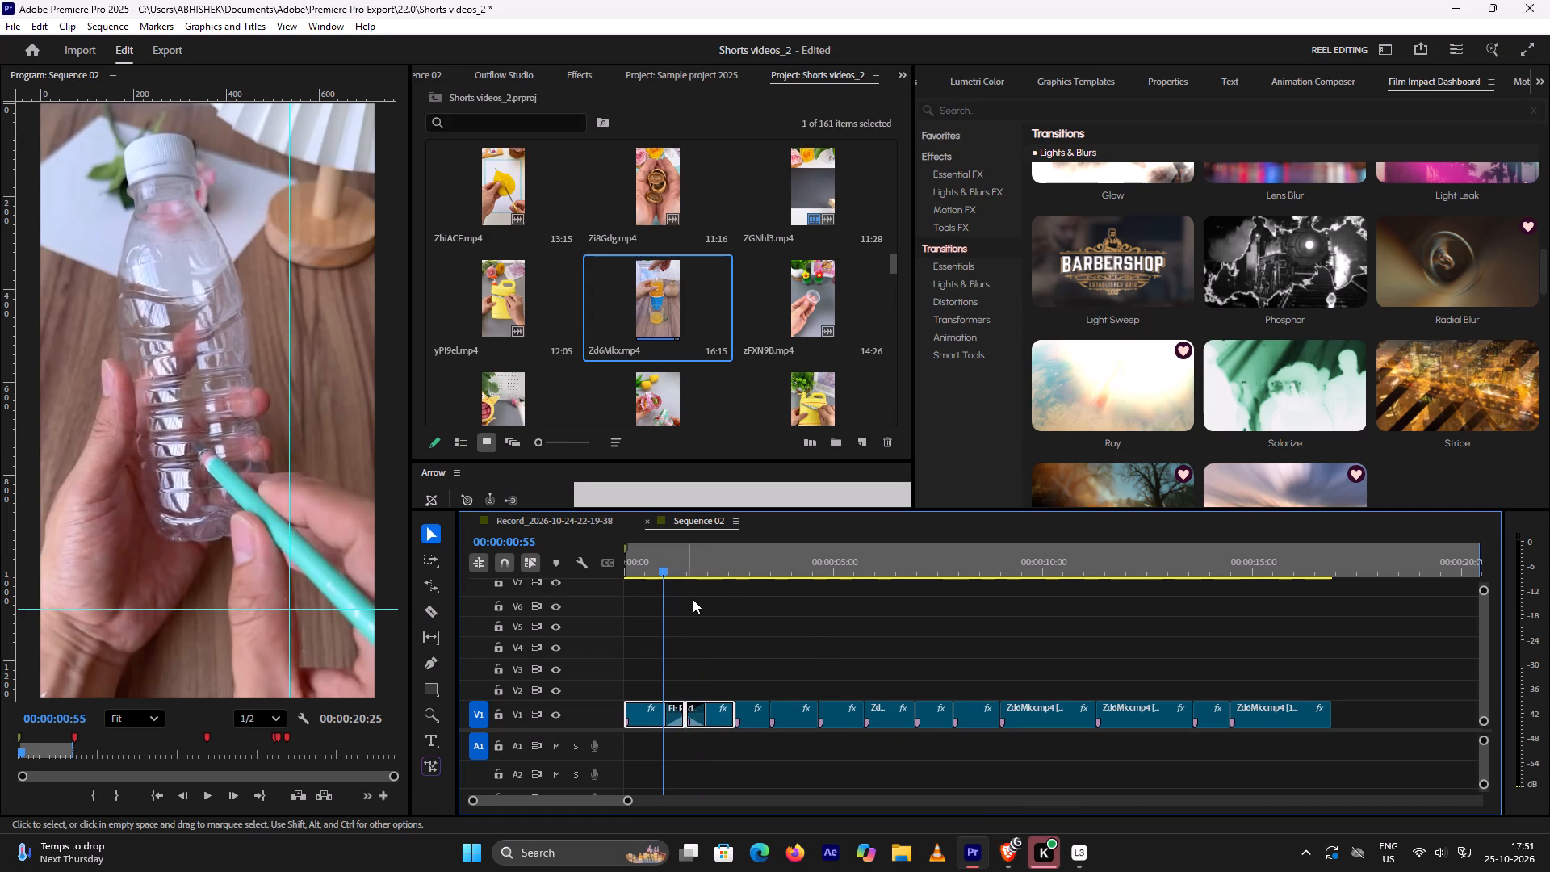
pyautogui.press('space')
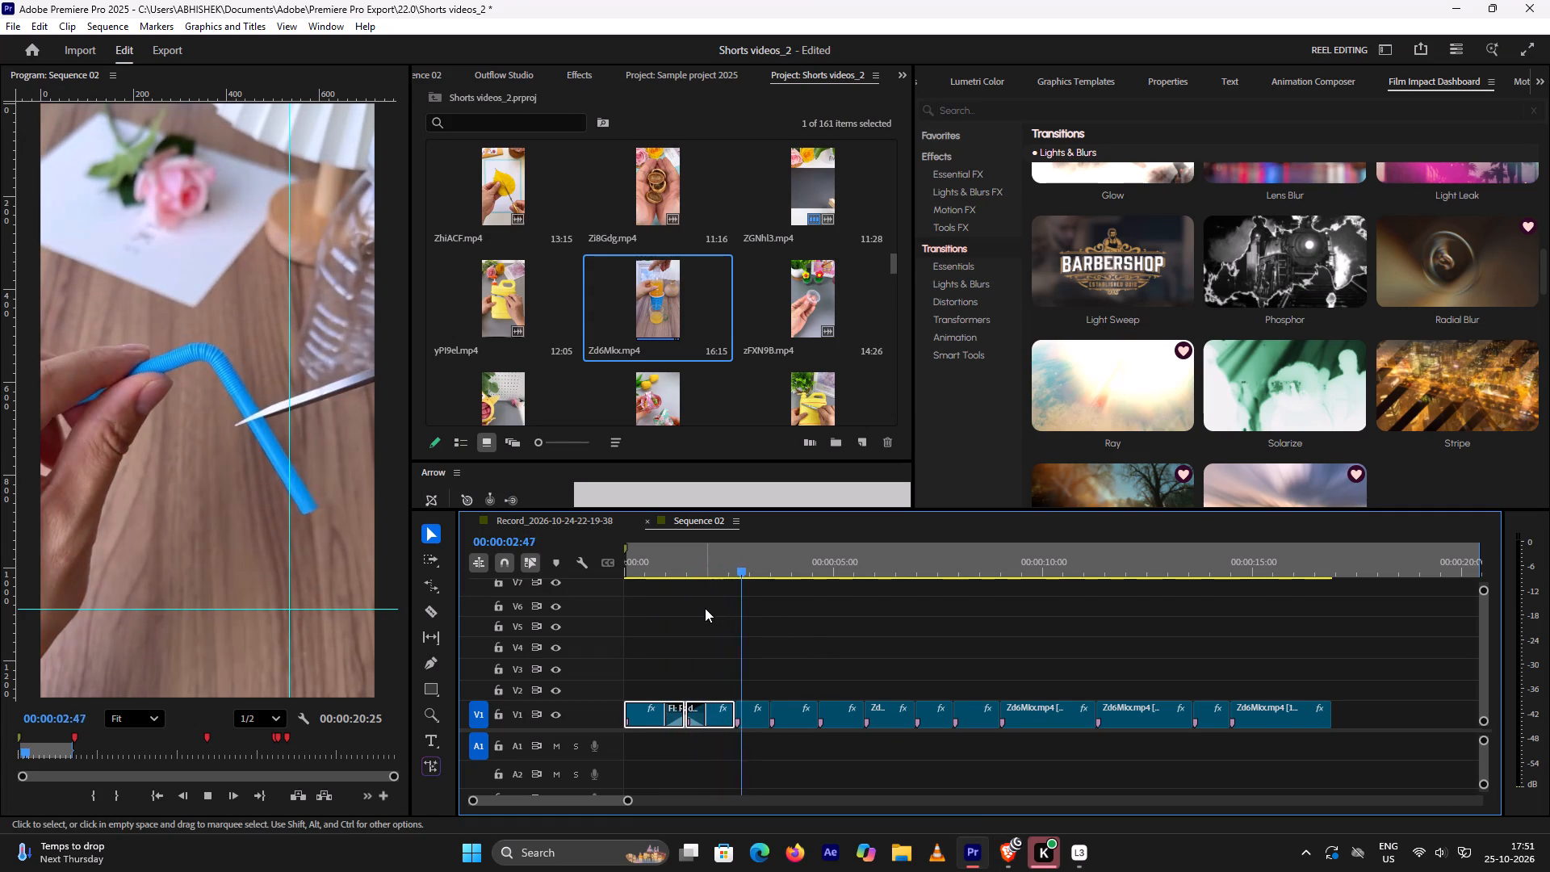
pyautogui.press('space')
pyautogui.click(720, 555)
pyautogui.press('space')
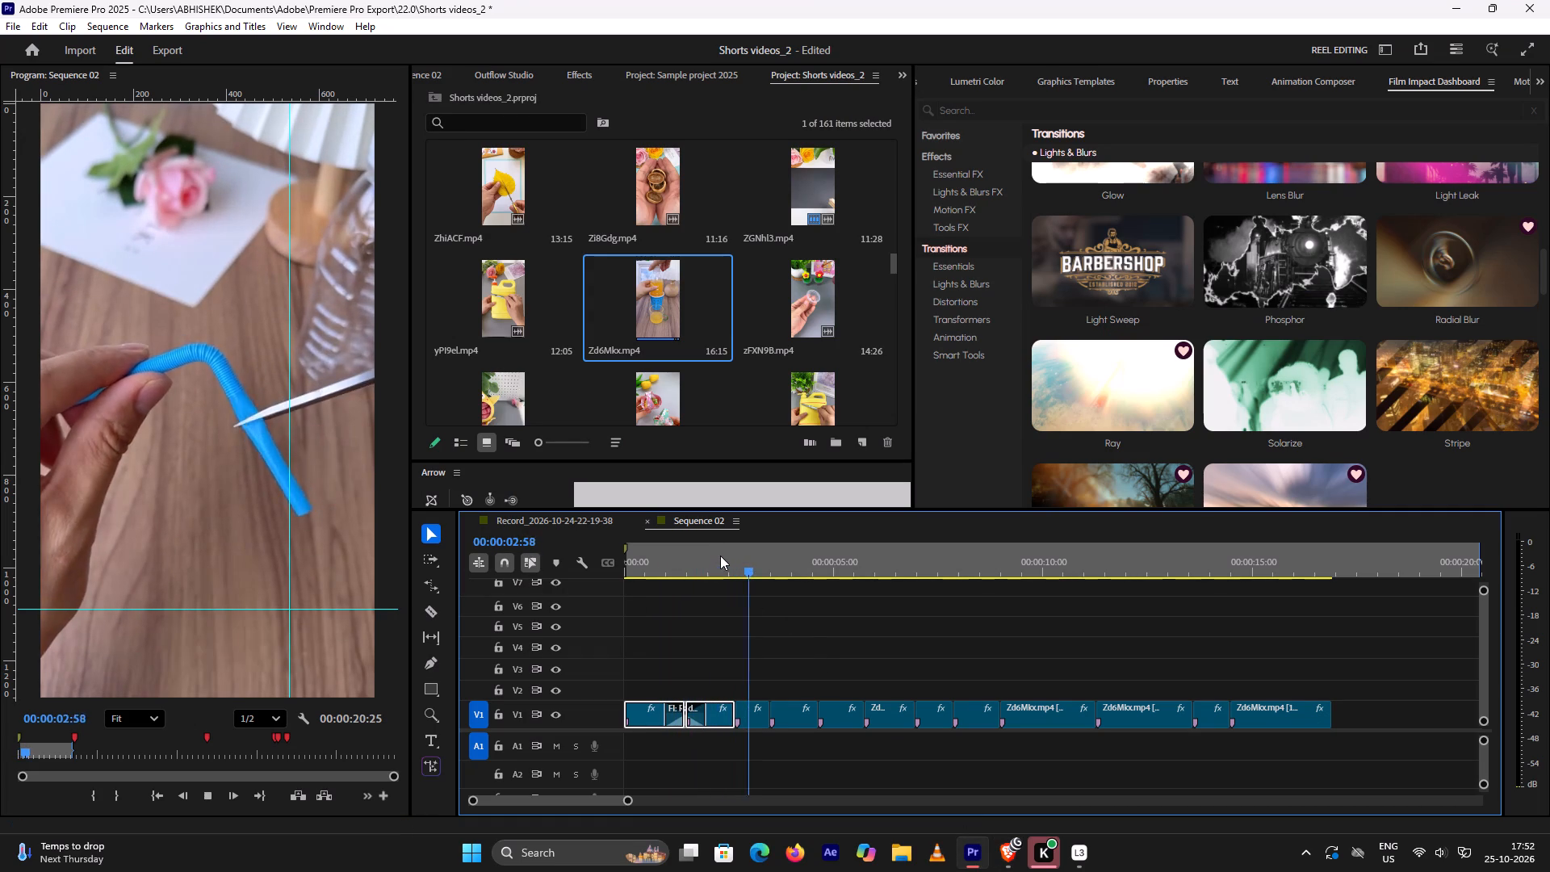
pyautogui.press('space')
pyautogui.click(720, 555)
pyautogui.press('space')
pyautogui.press('space')
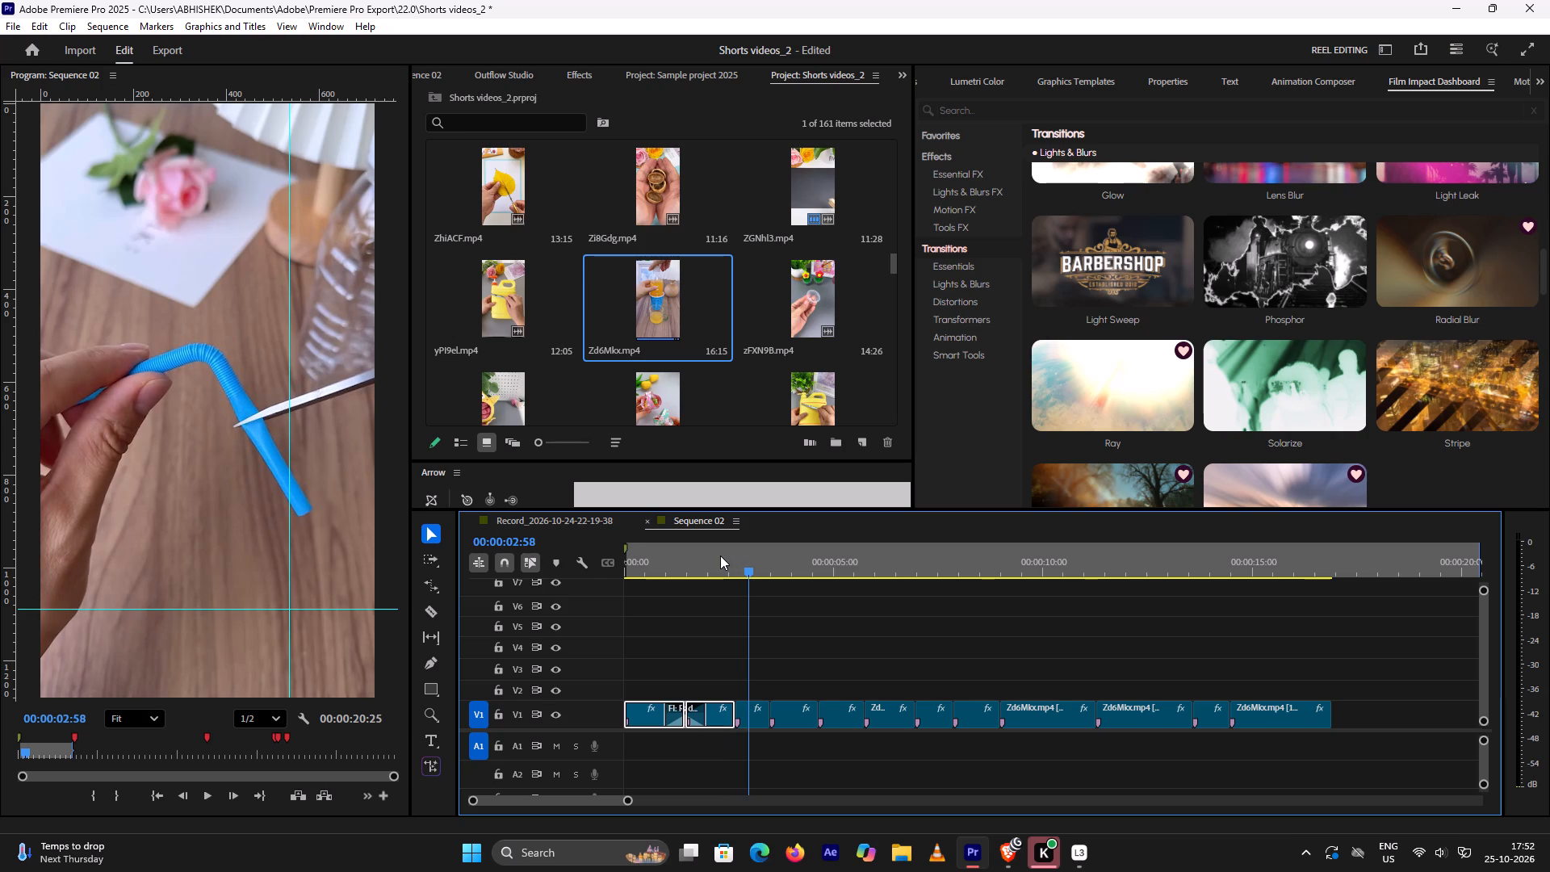
pyautogui.moveTo(750, 570); pyautogui.dragTo(727, 581)
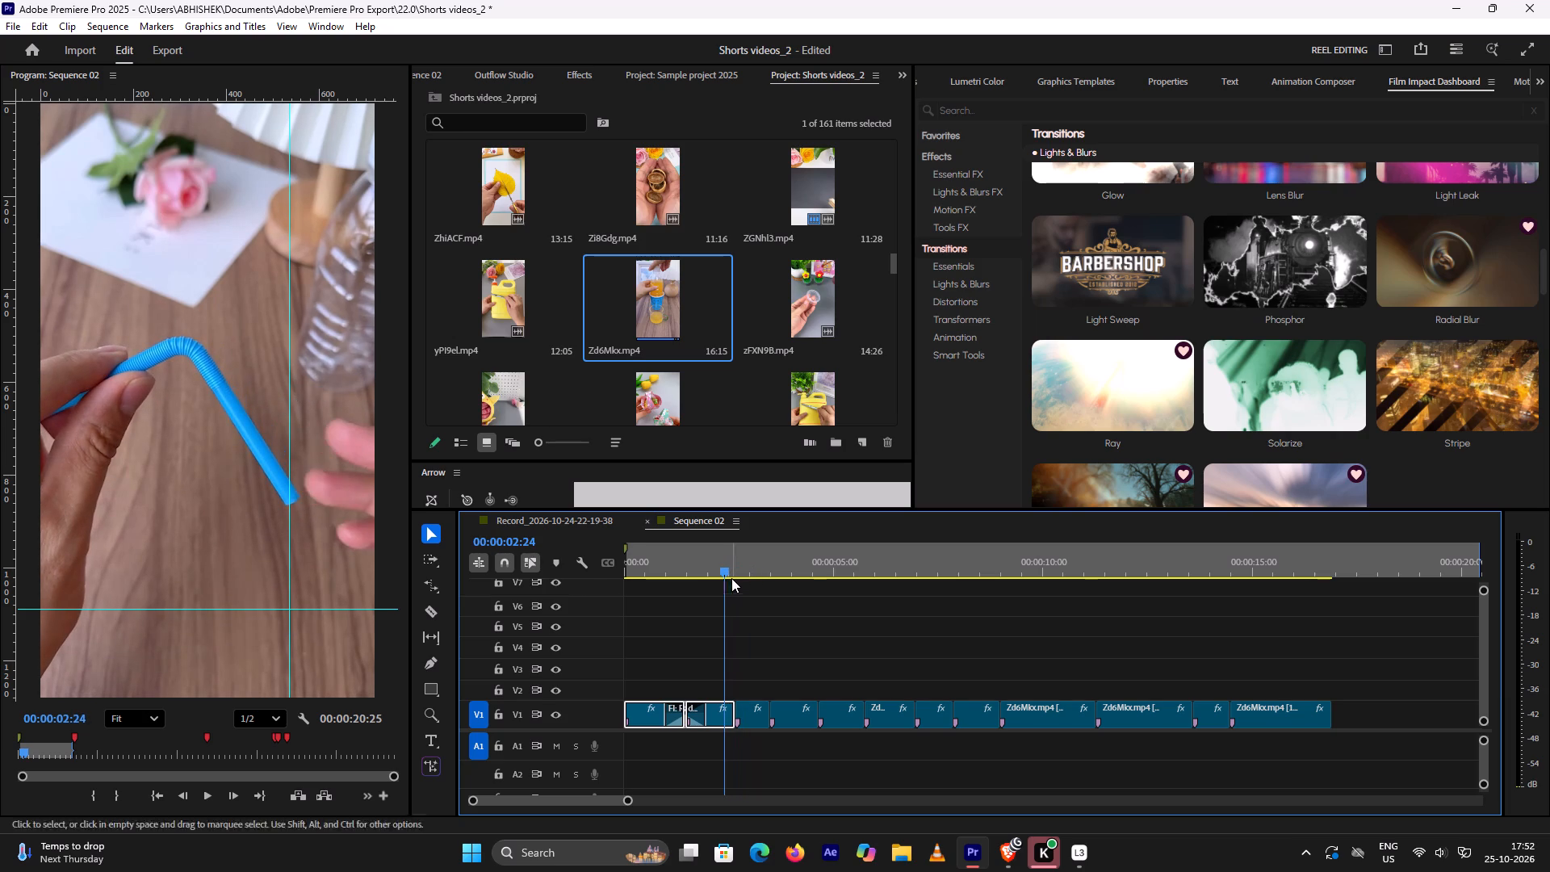
# Place Animation Composer's Generated Light Leak 4 transition on V2, aligned with the cut between the second and third segments.
pyautogui.click(1293, 82)
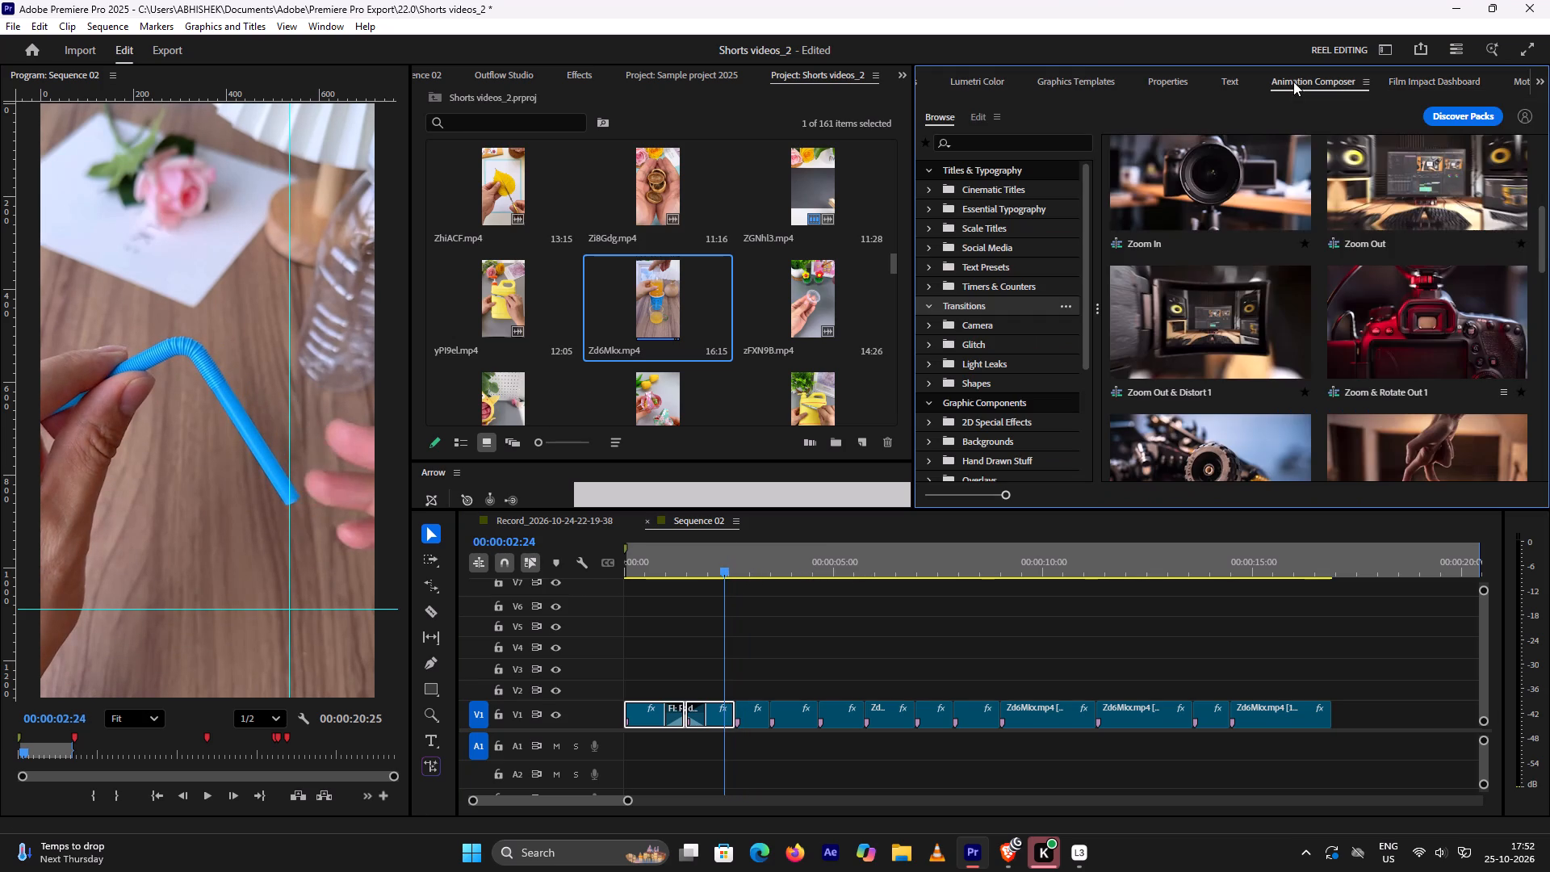
pyautogui.scroll(-5, 1339, 207)
pyautogui.click(1392, 224)
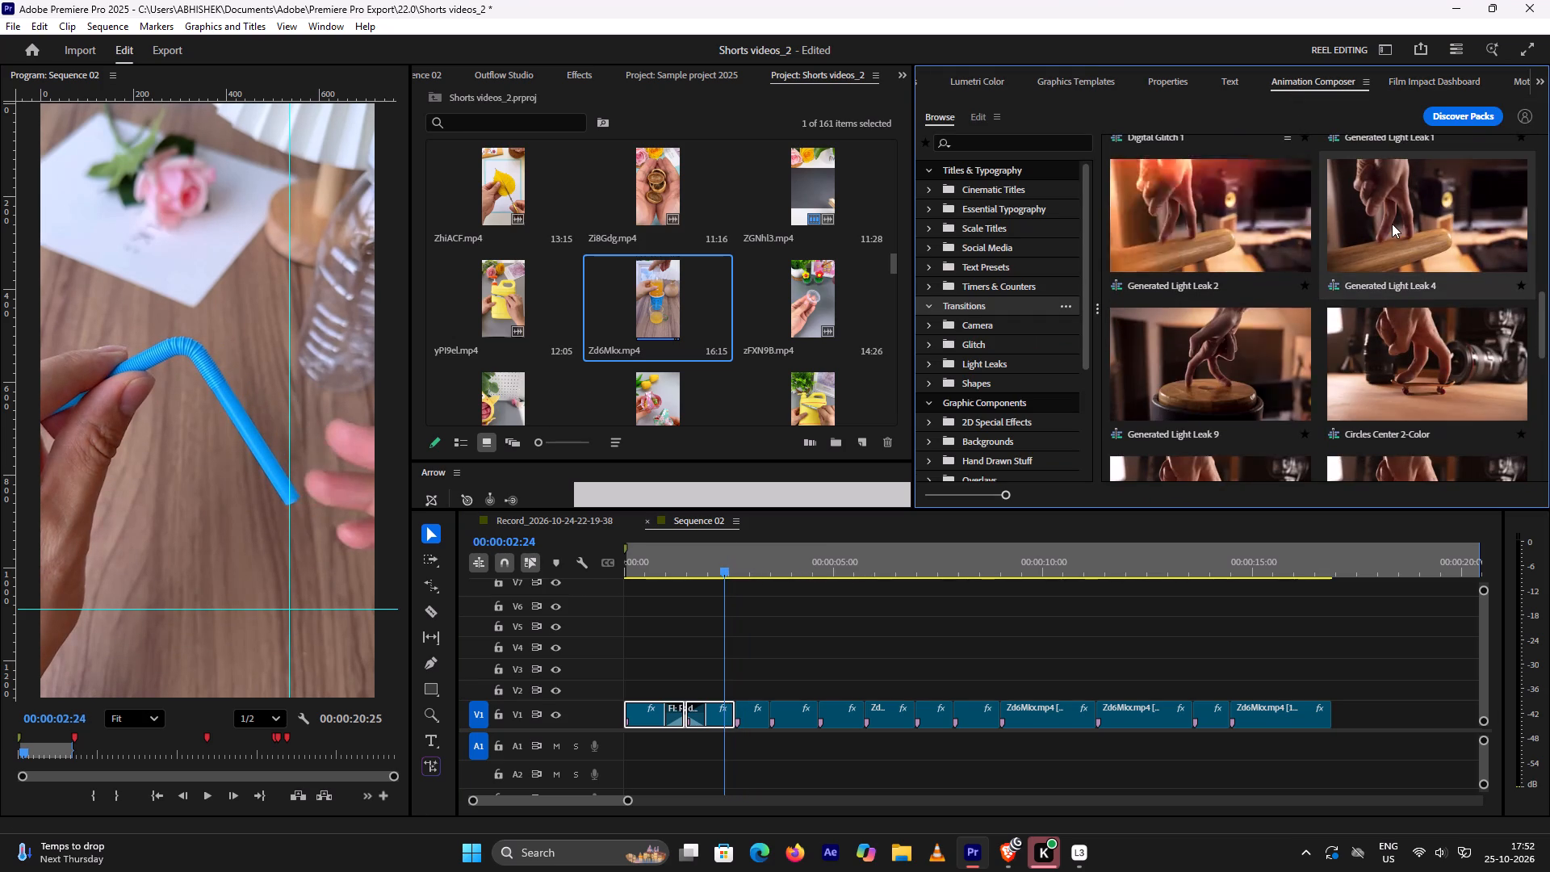
pyautogui.click(715, 565)
pyautogui.press('space')
pyautogui.press('space')
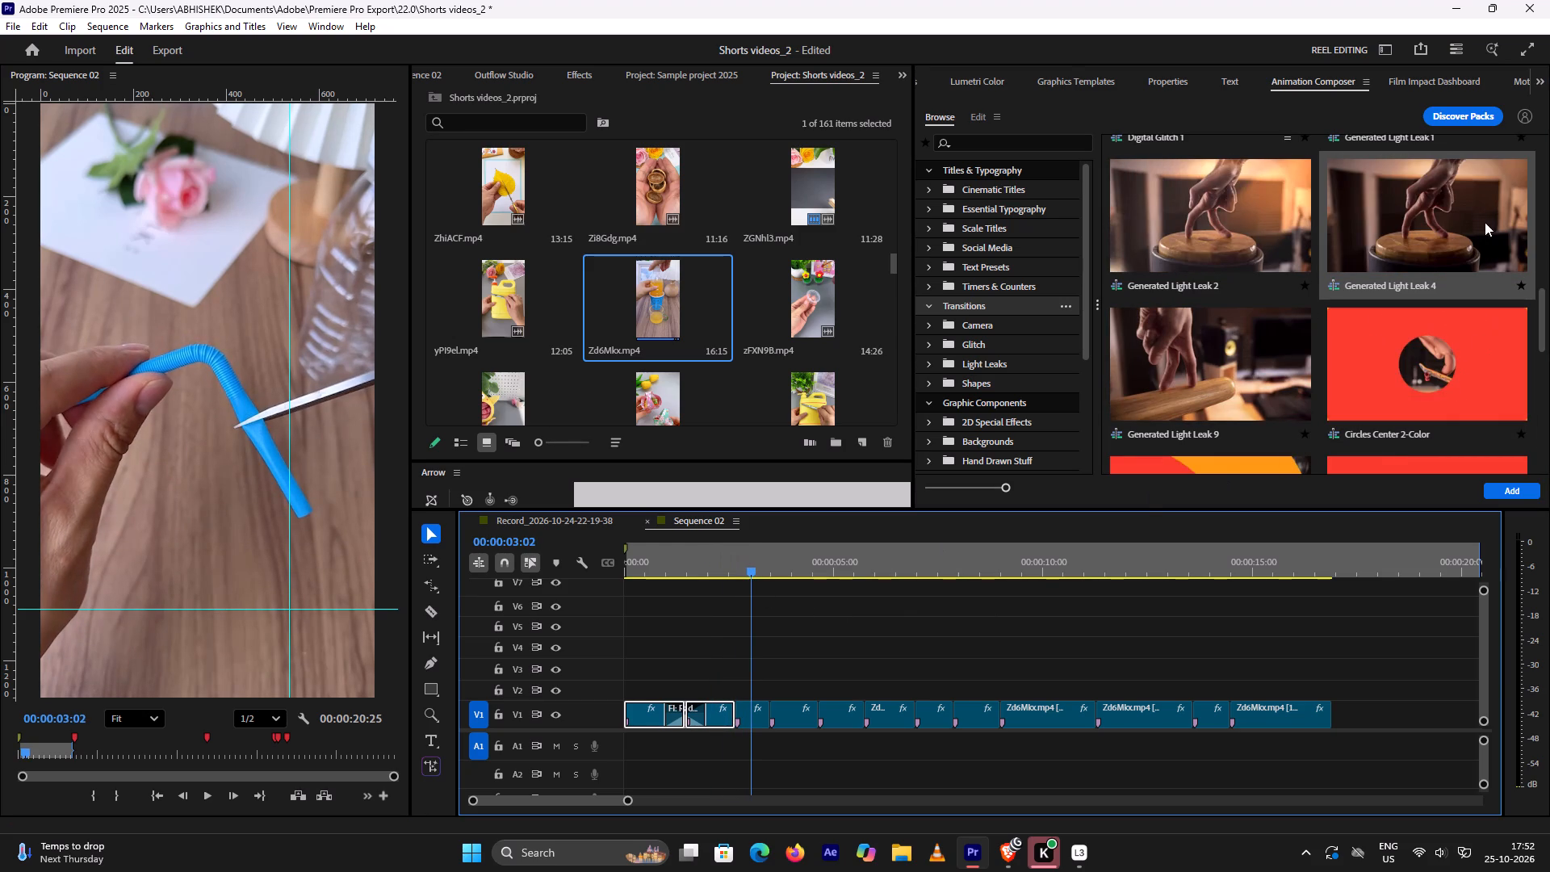
pyautogui.click(1470, 203)
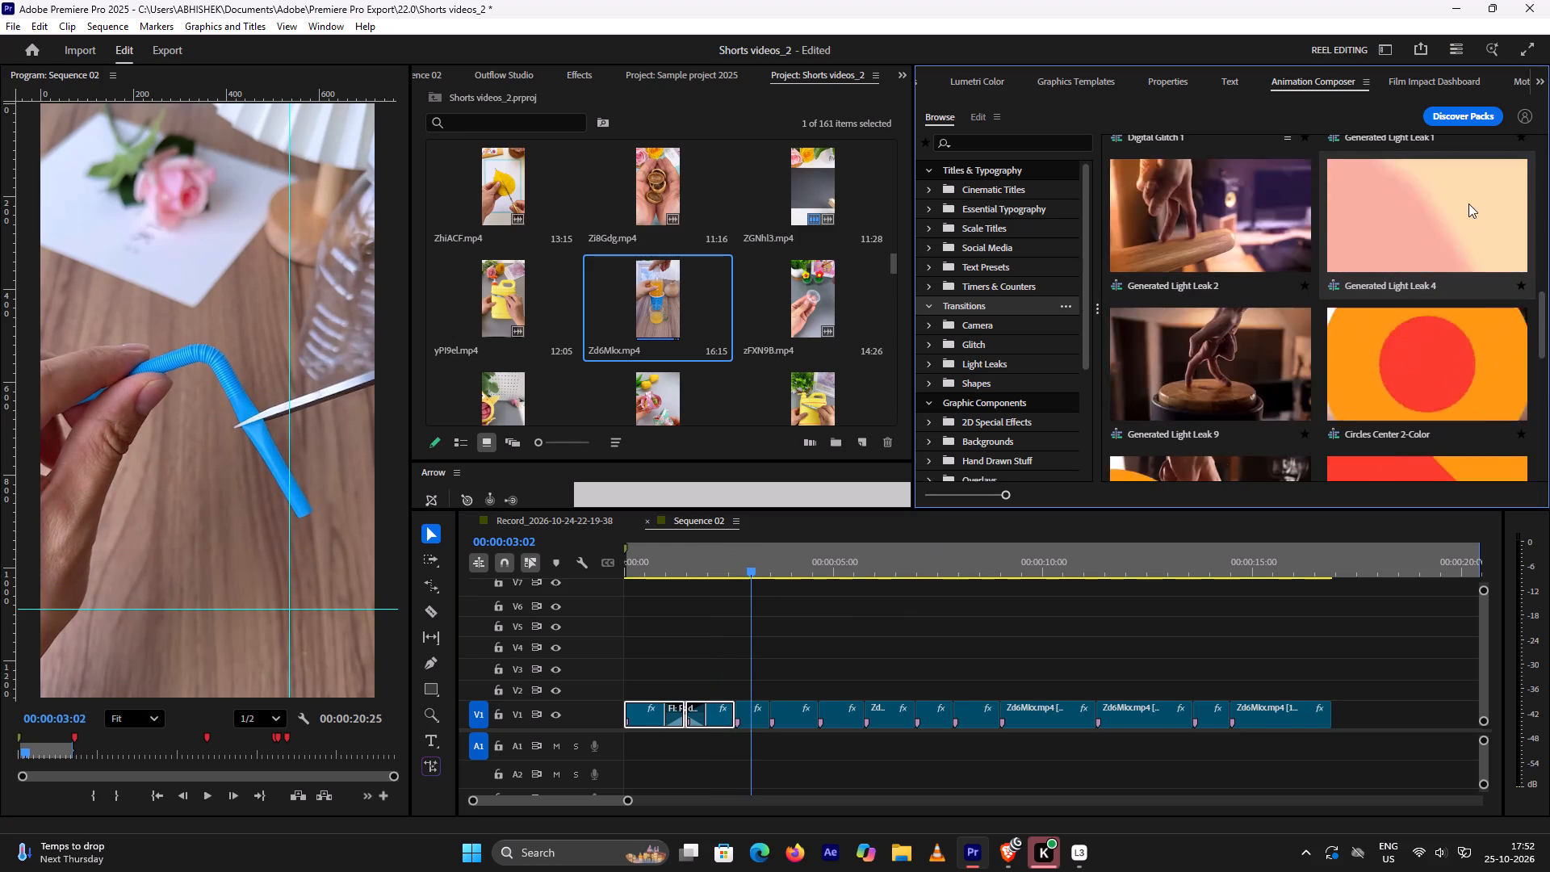
pyautogui.moveTo(1468, 204); pyautogui.dragTo(748, 672)
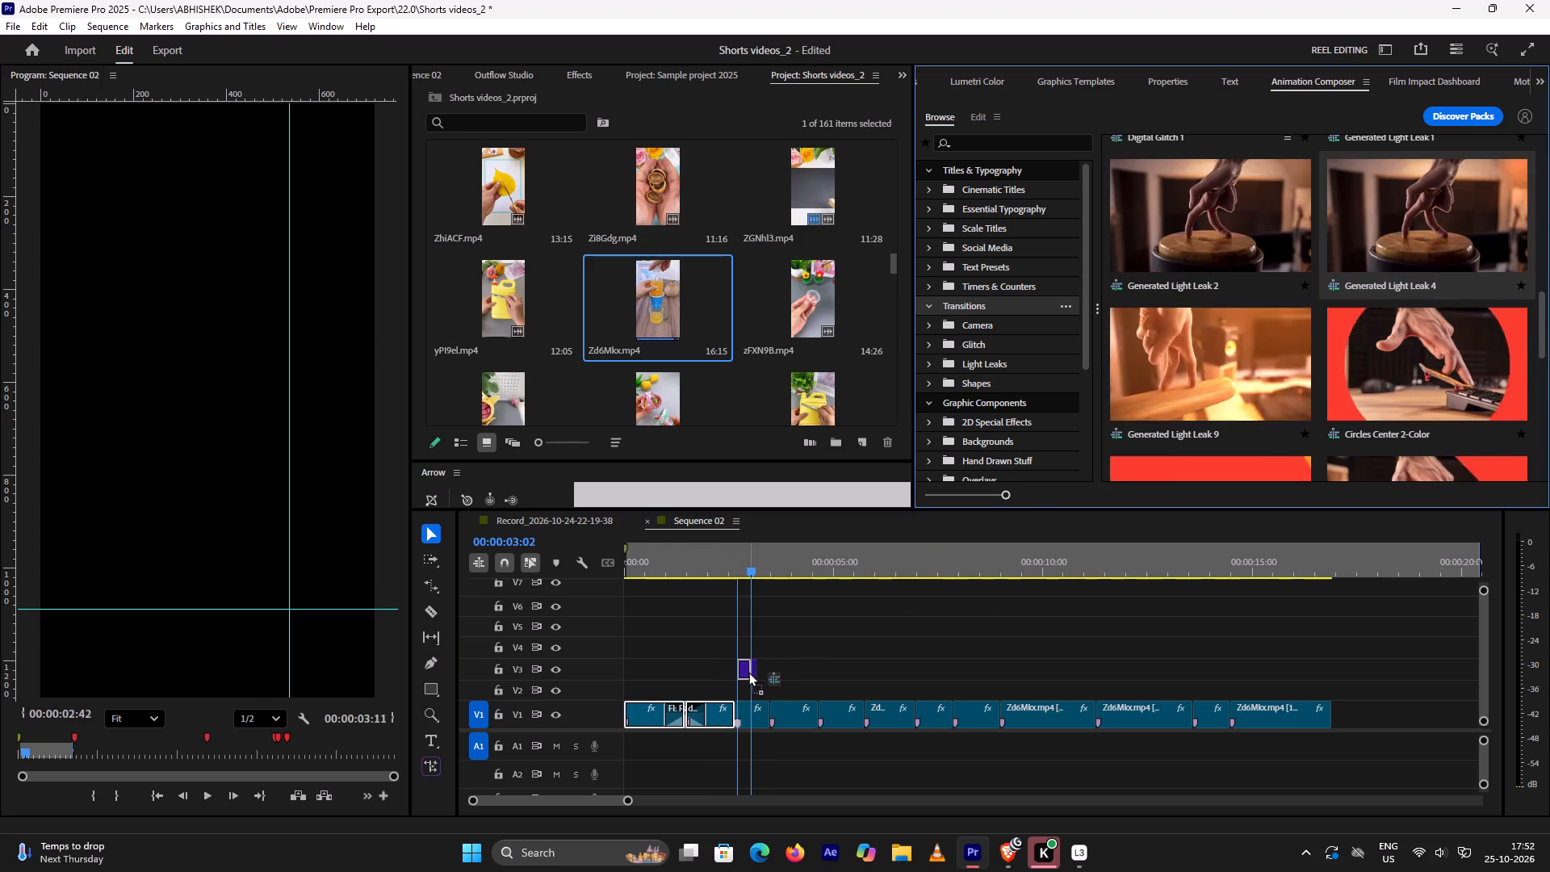
pyautogui.moveTo(748, 672); pyautogui.dragTo(735, 685)
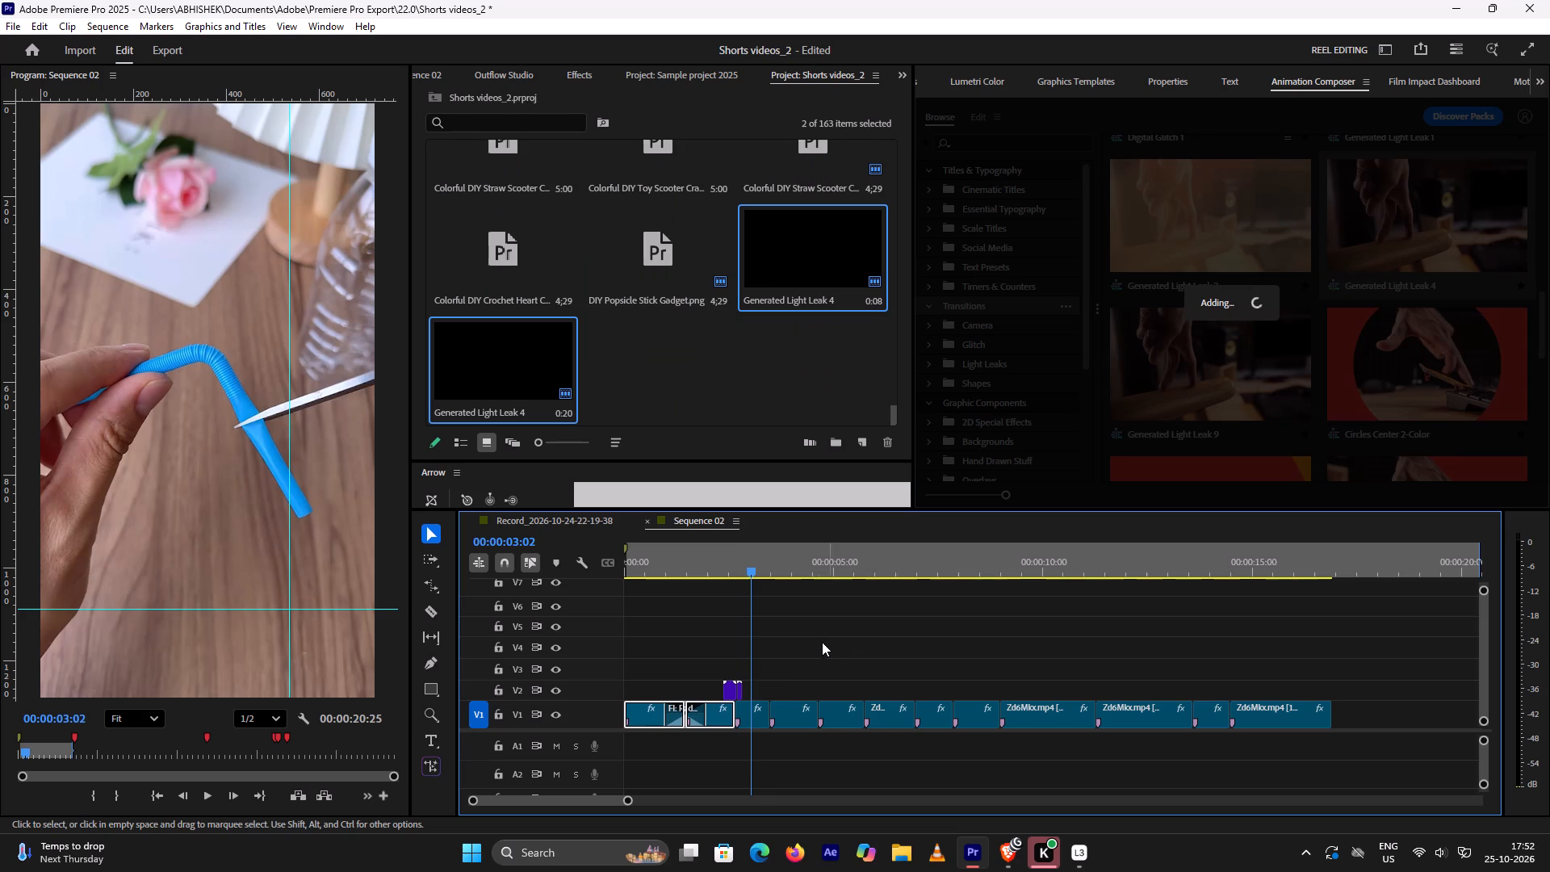
pyautogui.keyDown('alt'); pyautogui.scroll(5, 815, 638); pyautogui.keyUp('alt')
pyautogui.scroll(5, 810, 635)
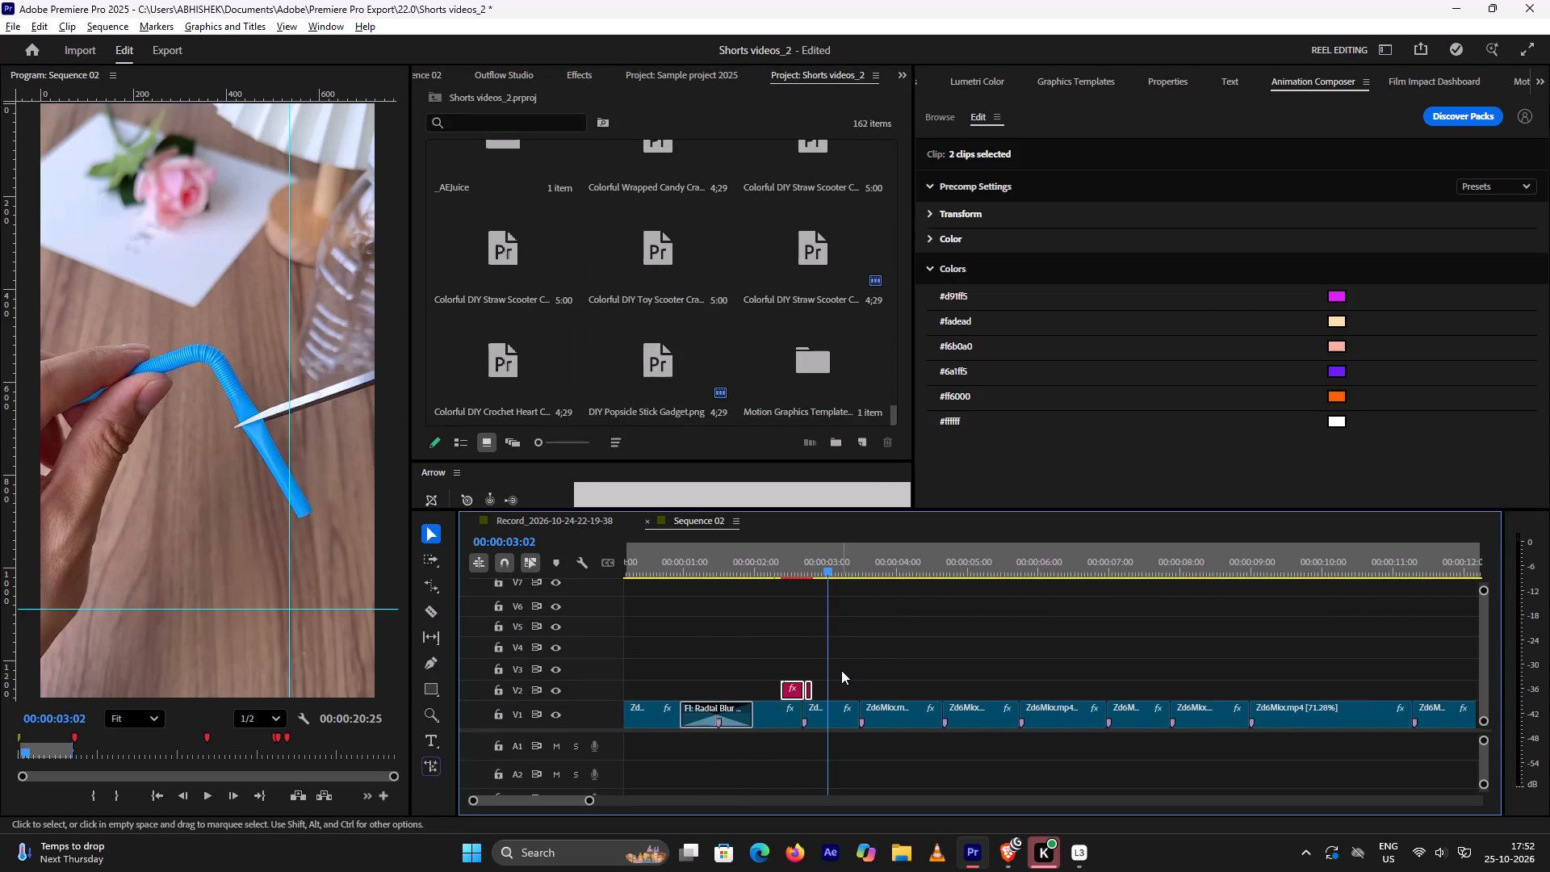
pyautogui.keyDown('alt'); pyautogui.scroll(4, 841, 670); pyautogui.keyUp('alt')
pyautogui.moveTo(766, 685); pyautogui.dragTo(758, 690)
# Play back the second cut to check the light leak transition.
pyautogui.click(740, 555)
pyautogui.press('space')
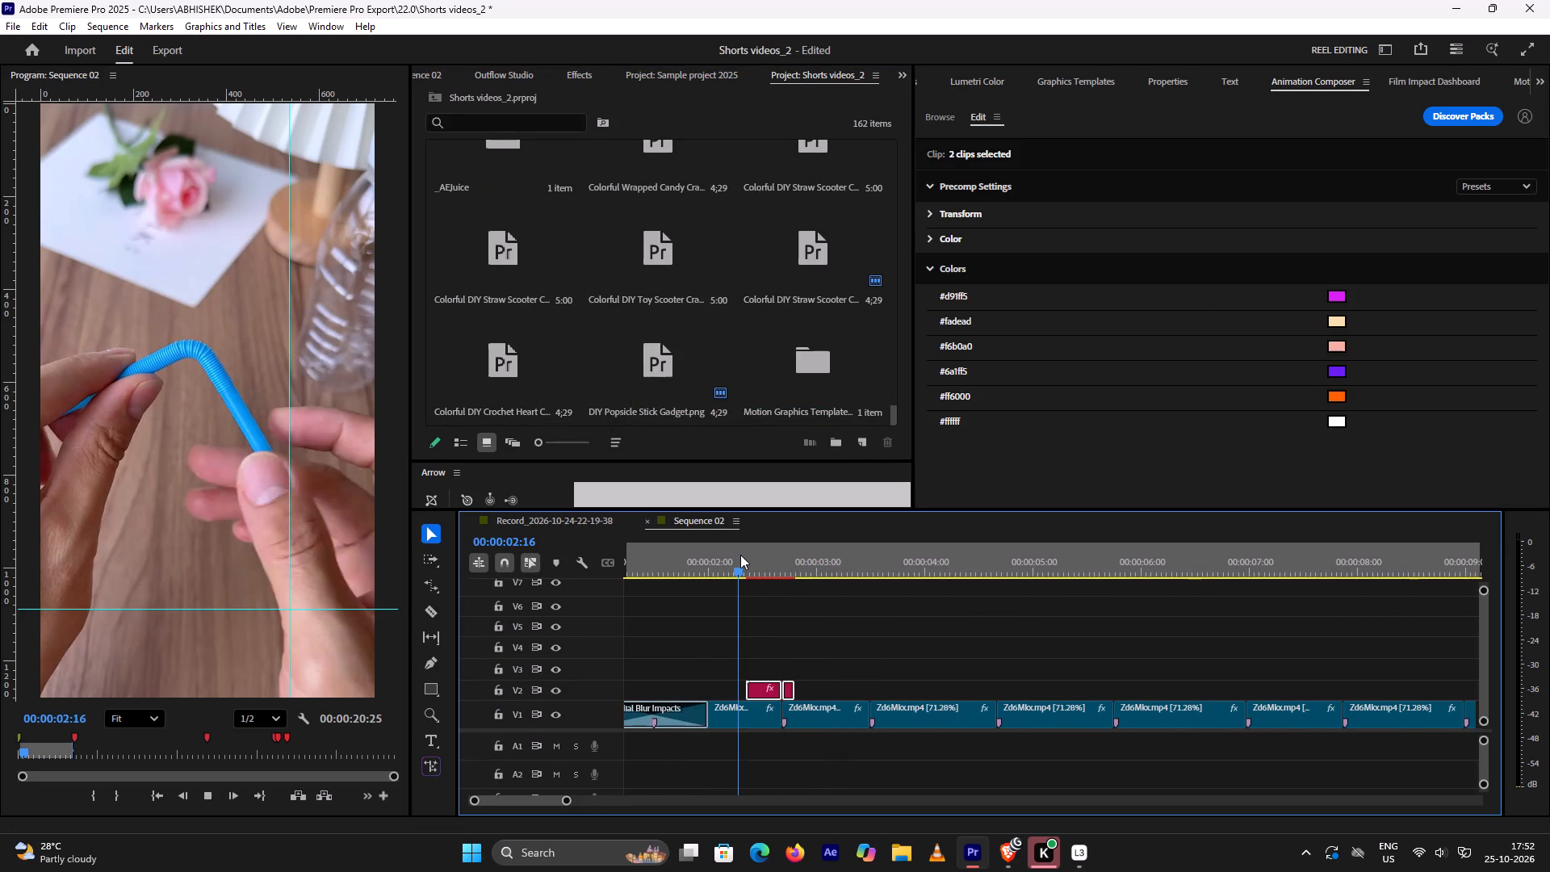
pyautogui.click(740, 555)
pyautogui.press('space')
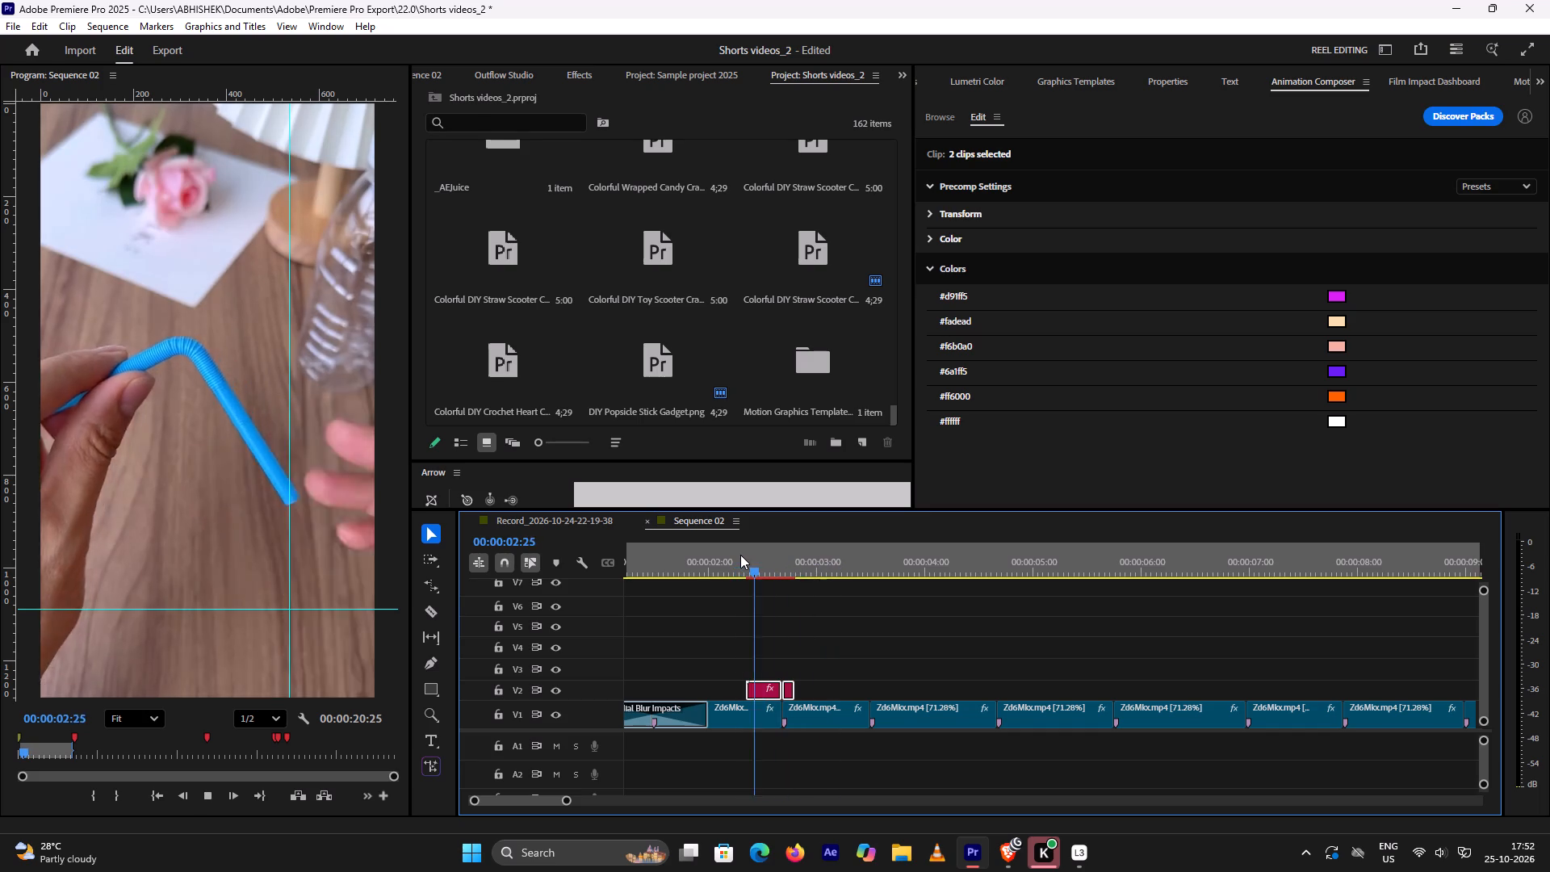
pyautogui.press('space')
# Play back repeatedly across the third cut, around 3.5 seconds, to judge which transition suits it.
pyautogui.keyDown('alt'); pyautogui.scroll(-4, 902, 608); pyautogui.keyUp('alt')
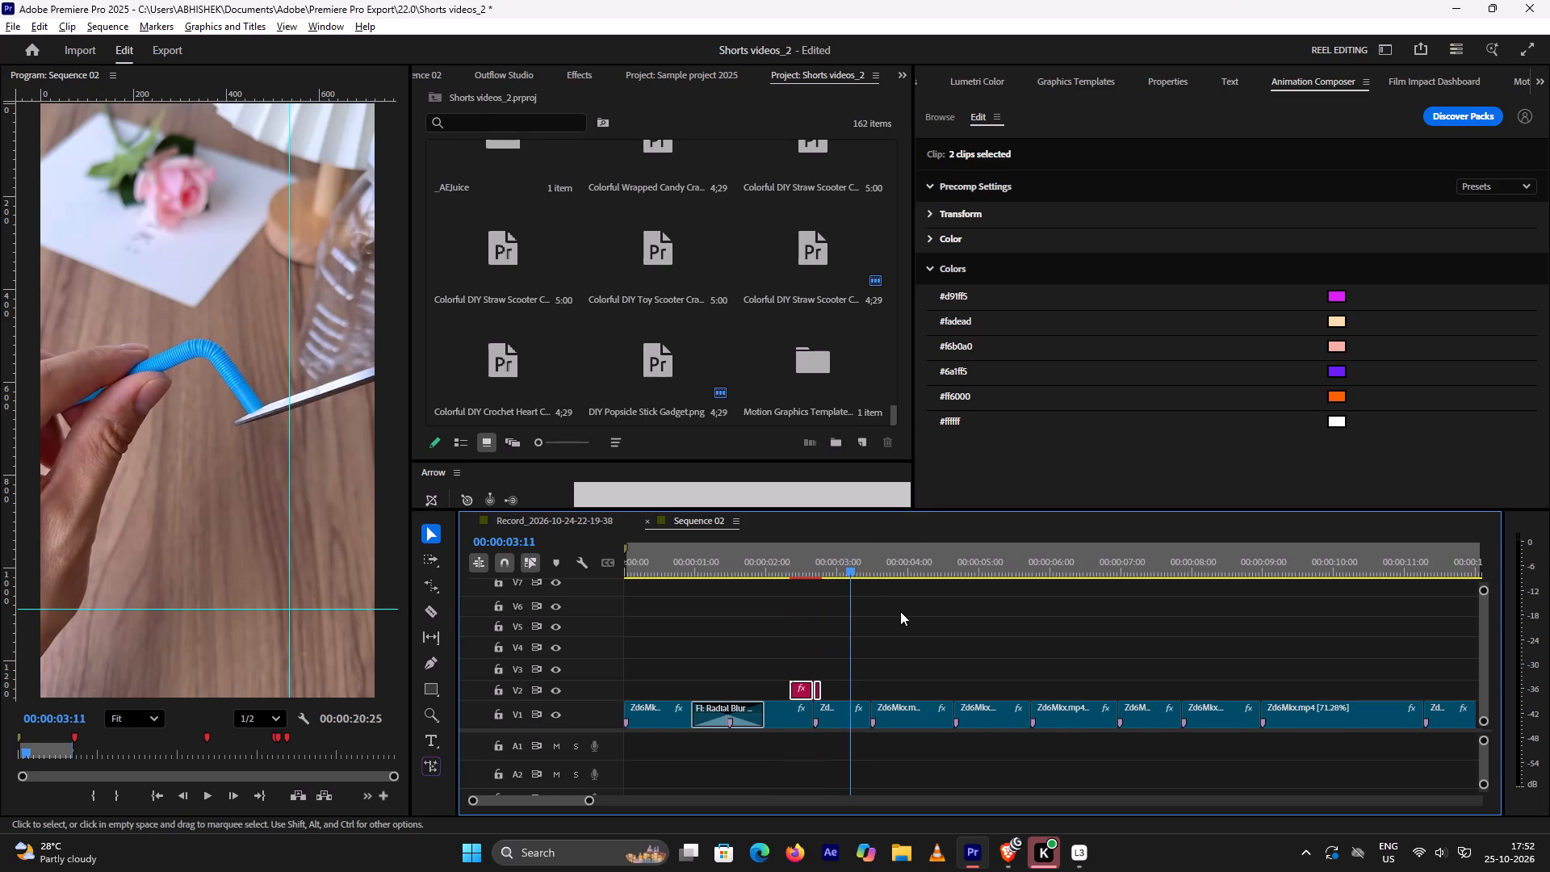
pyautogui.press('space')
pyautogui.press('space')
pyautogui.click(865, 559)
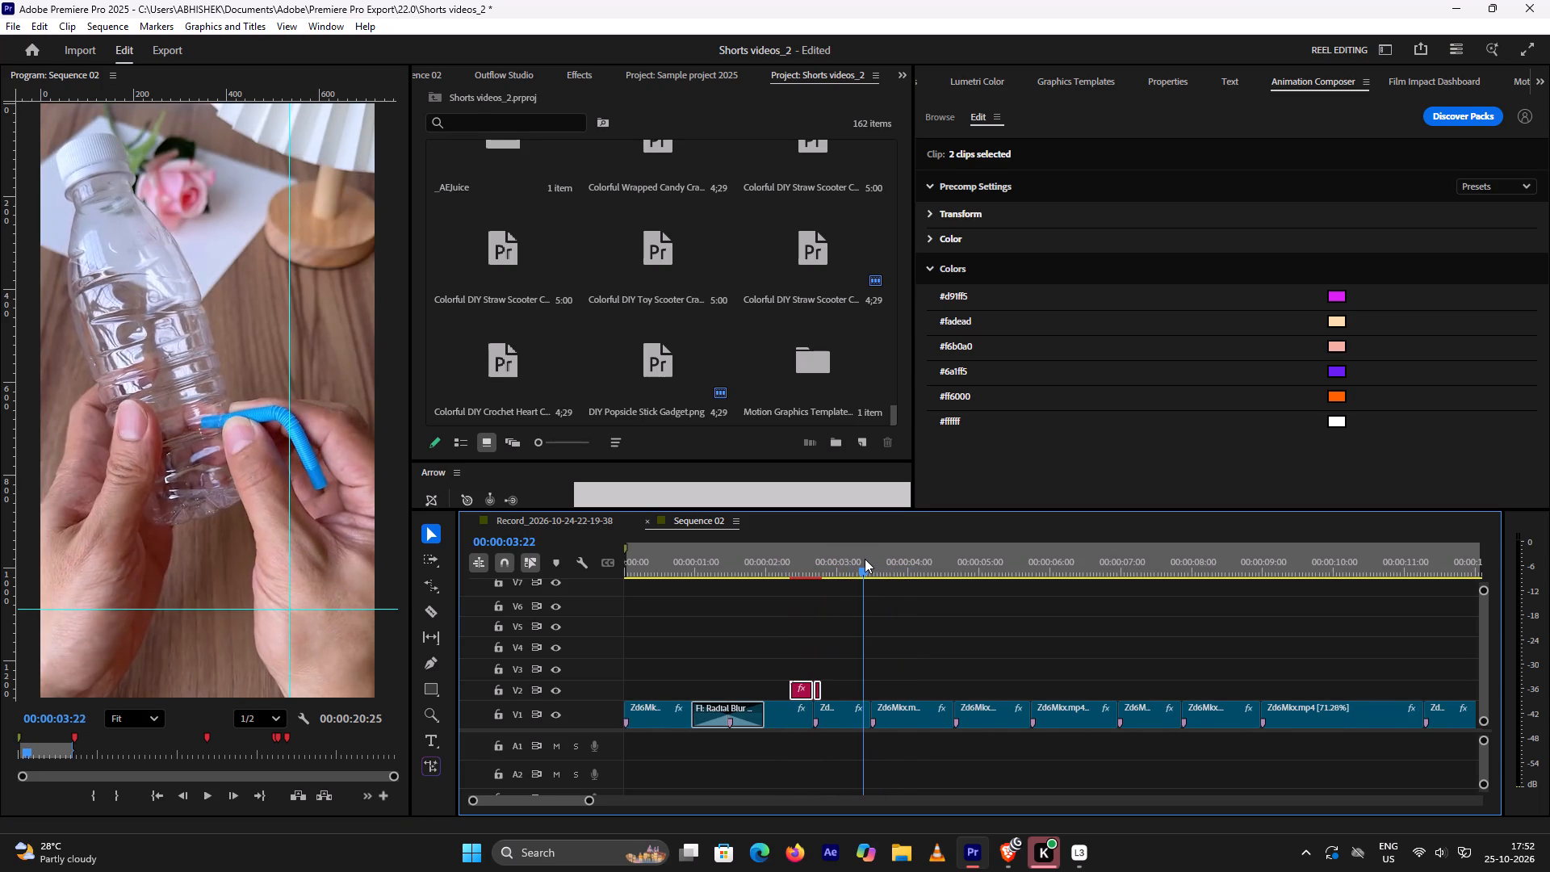
pyautogui.press('space')
pyautogui.press('space')
pyautogui.click(857, 558)
pyautogui.press('space')
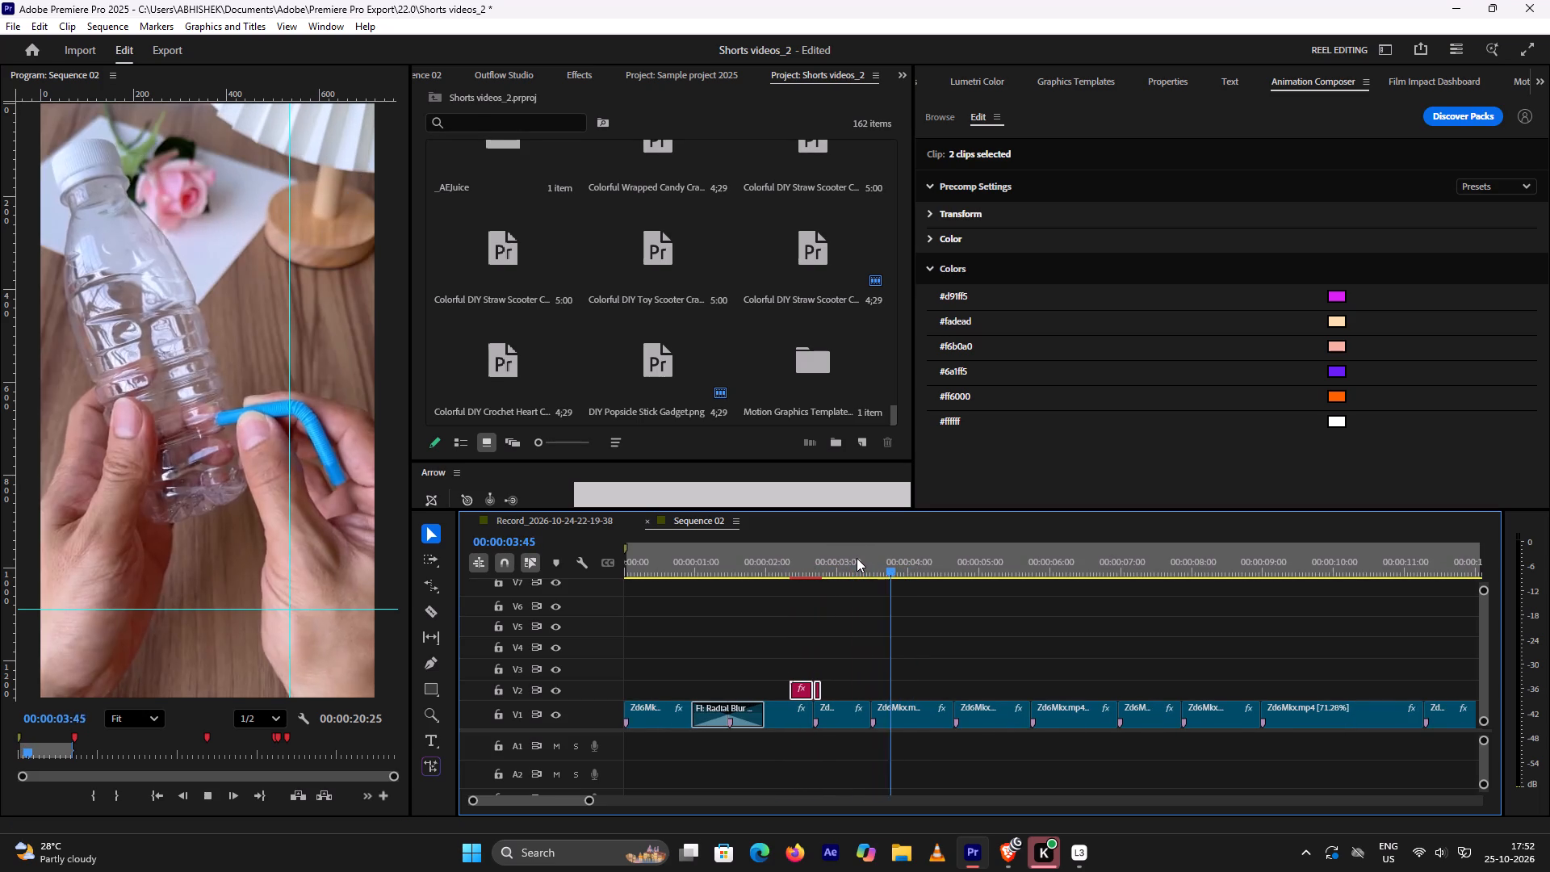
pyautogui.press('space')
pyautogui.click(857, 558)
pyautogui.press('space')
pyautogui.press('space')
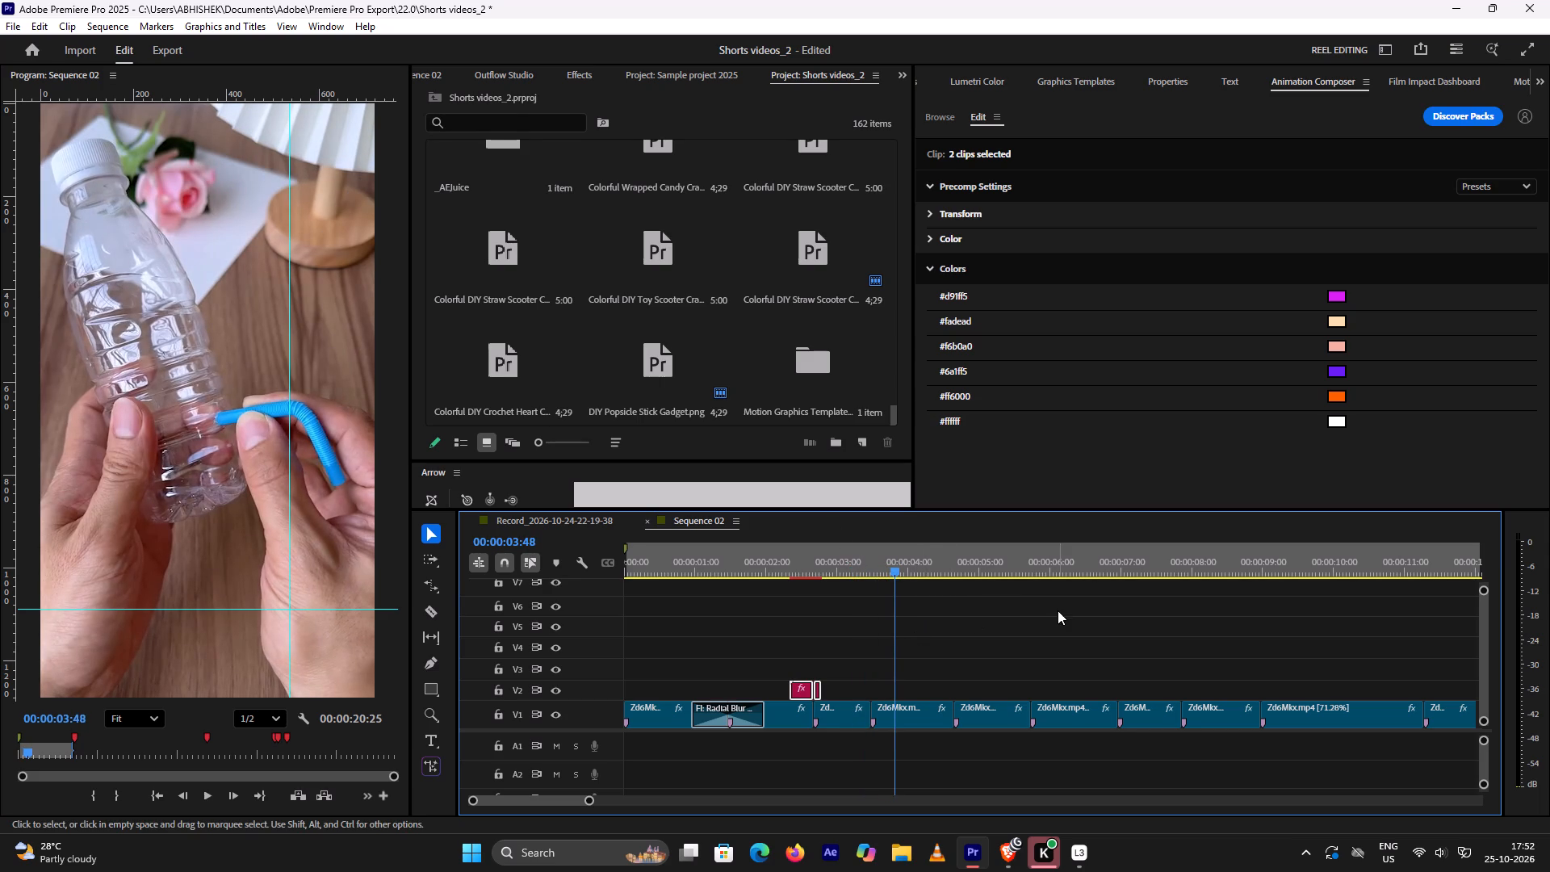
# Look through the Animation Composer transitions and play back the earlier Mis.Michiko edit from about 00:00:39 for a transition to reuse.
pyautogui.click(1326, 81)
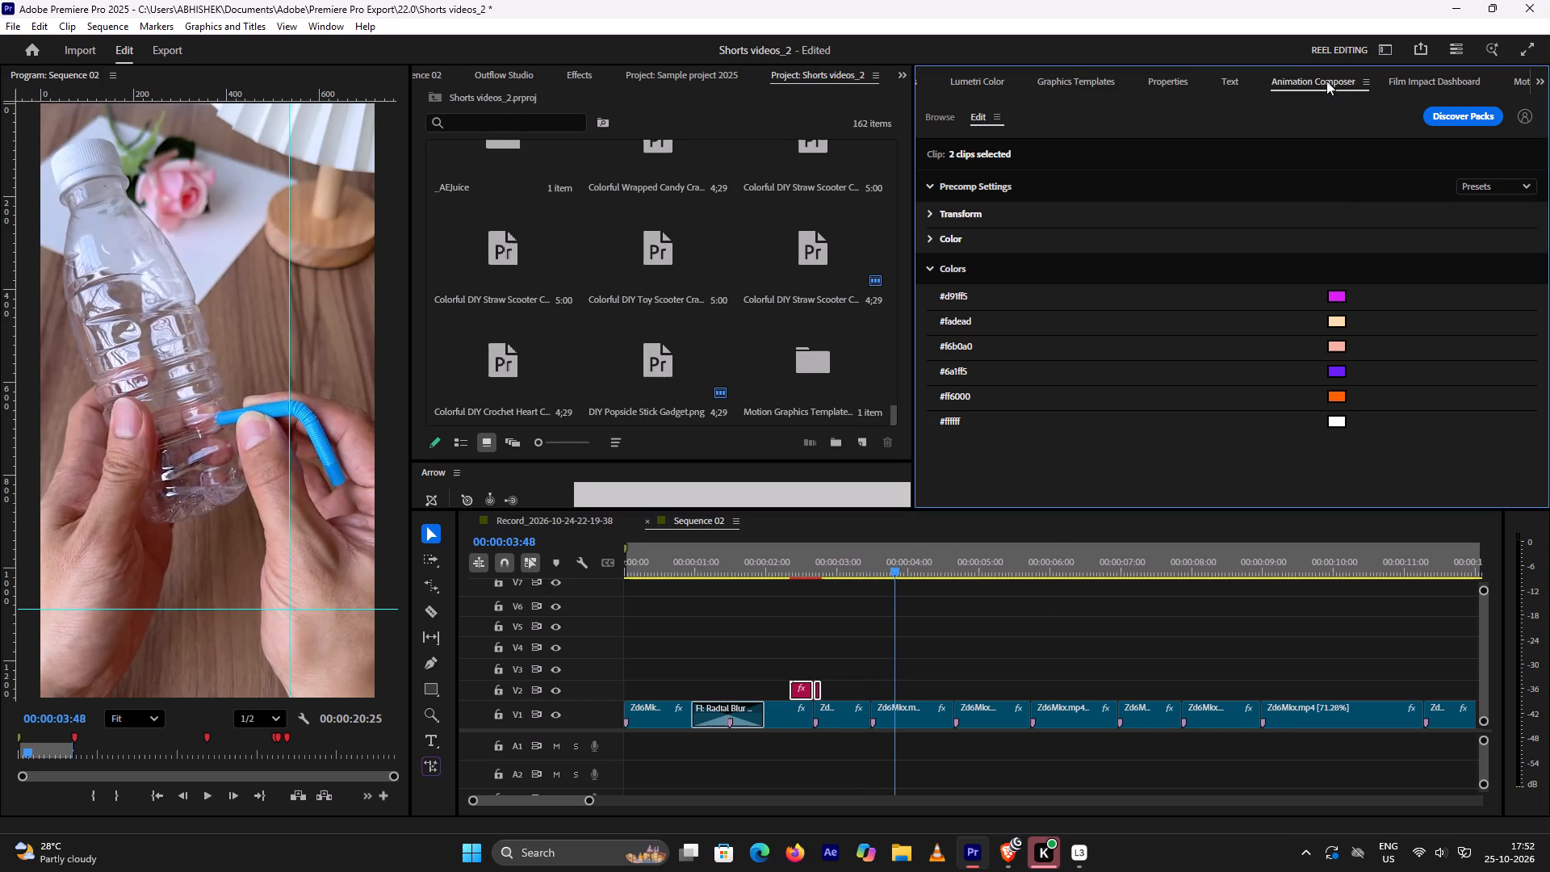
pyautogui.click(945, 118)
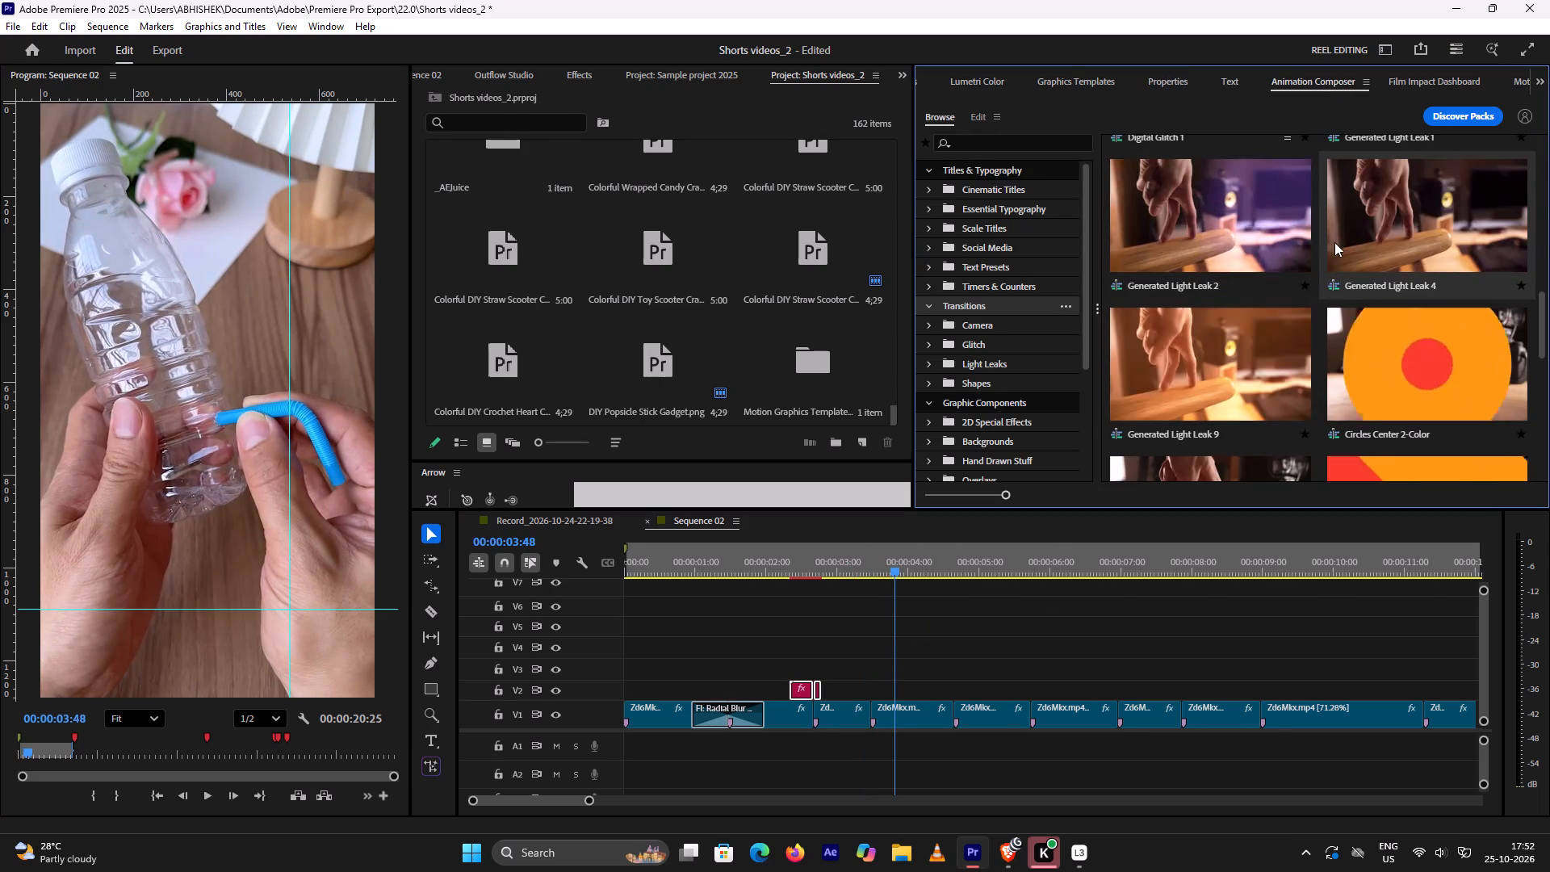
pyautogui.scroll(10, 1331, 277)
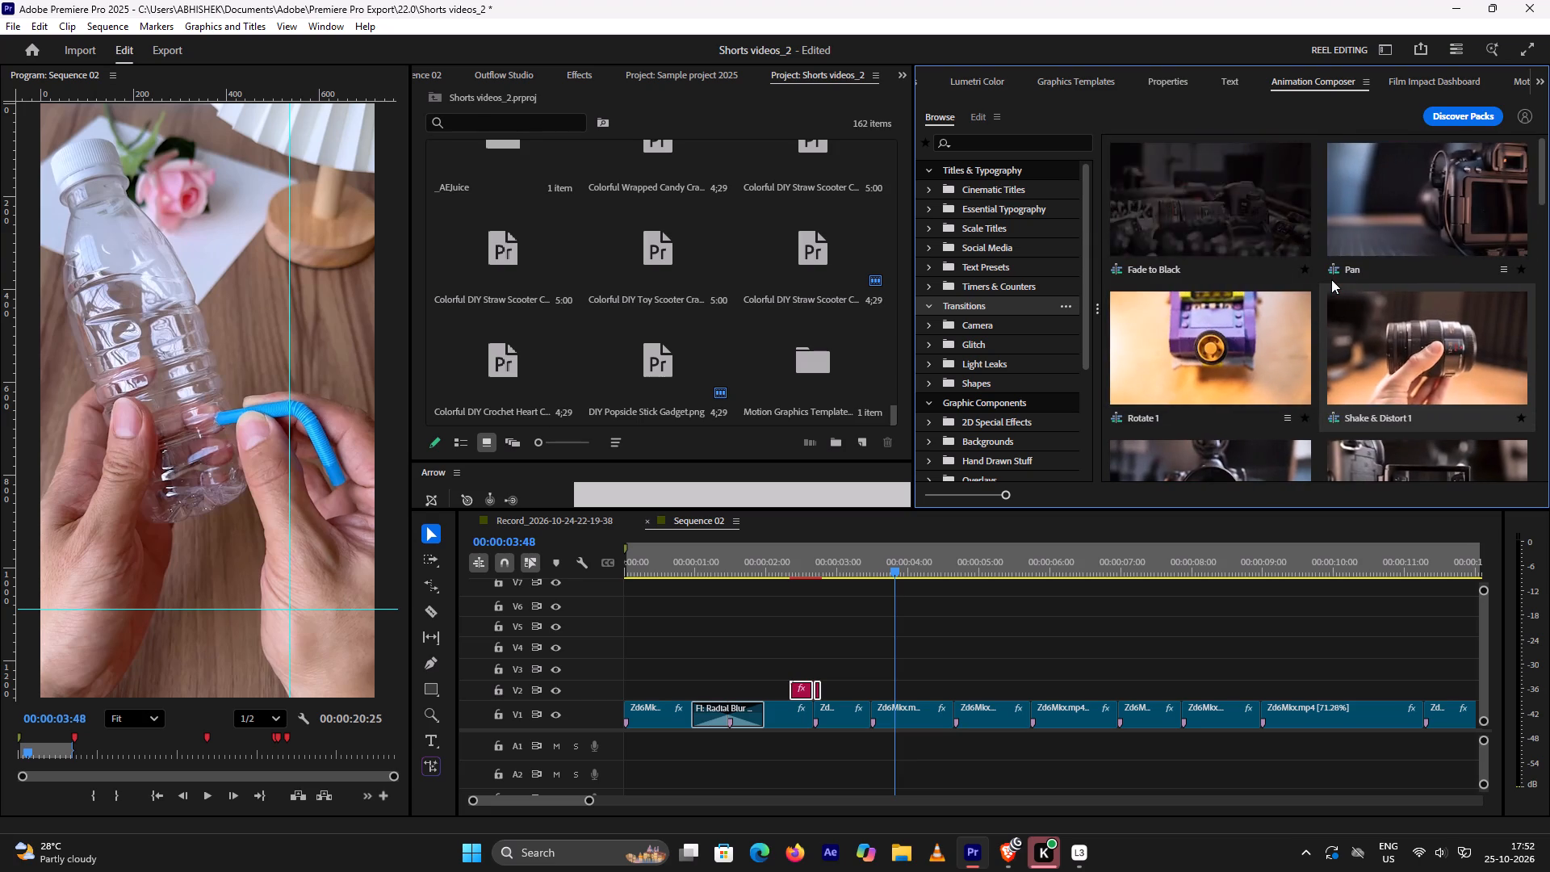
pyautogui.keyDown('alt'); pyautogui.scroll(-19, 1325, 569); pyautogui.keyUp('alt')
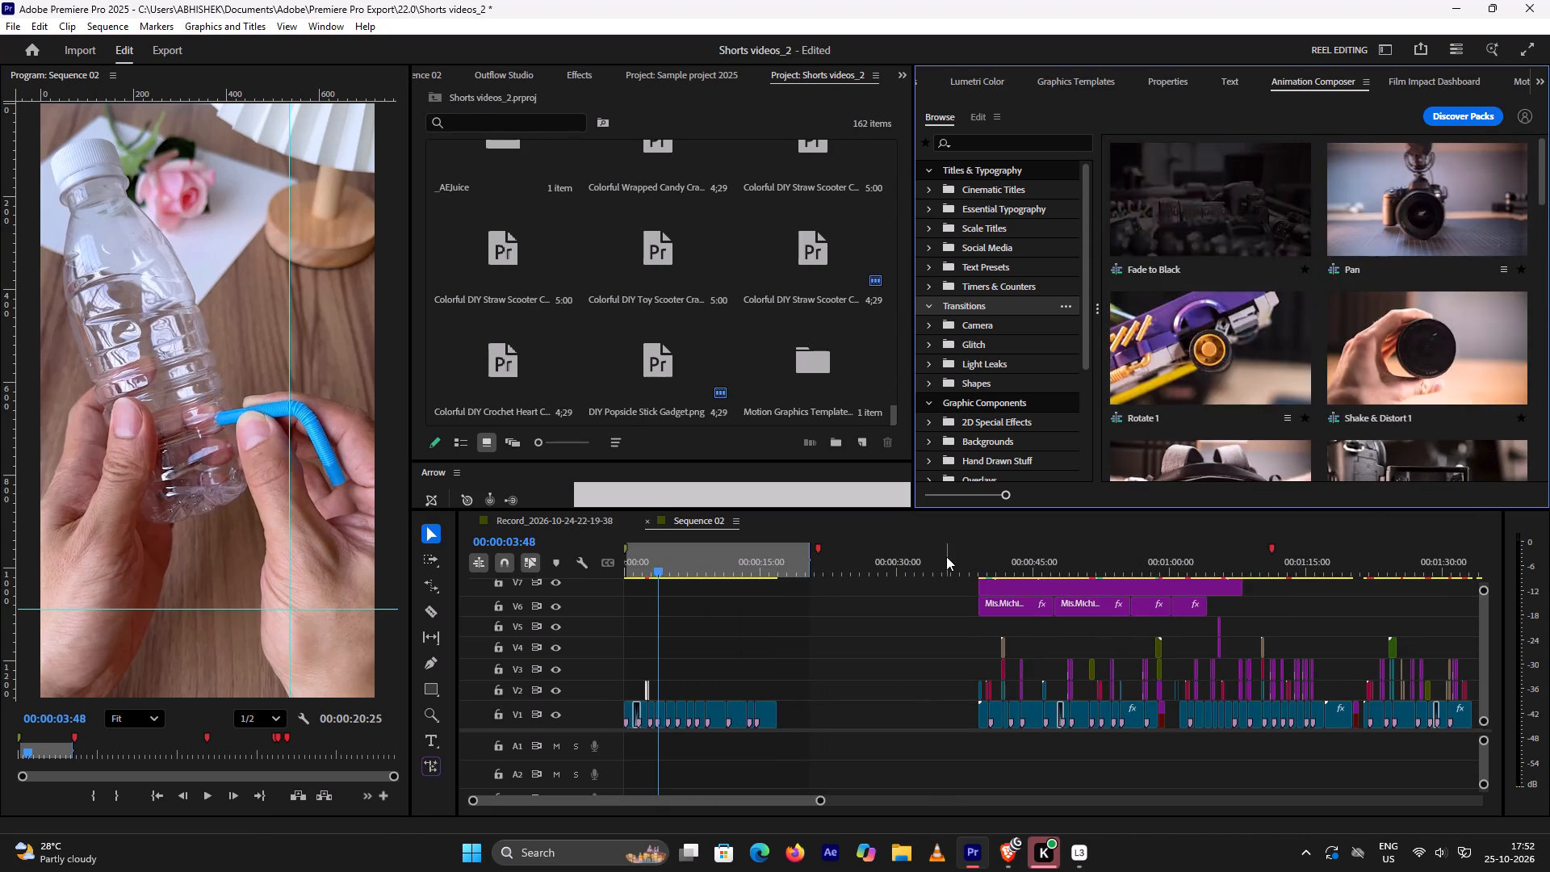
pyautogui.click(978, 552)
pyautogui.press('space')
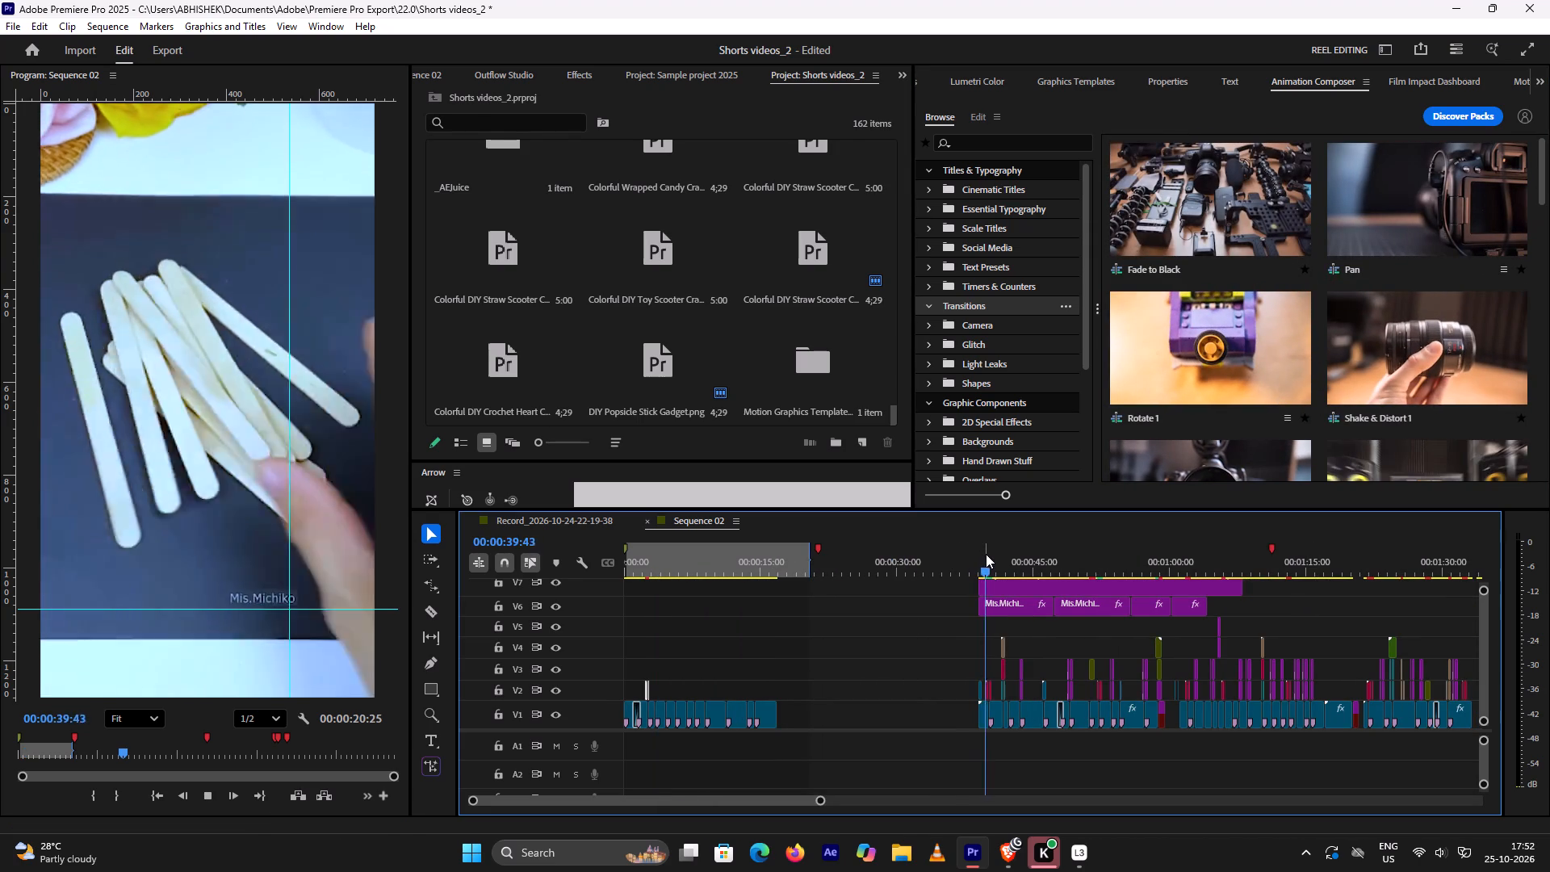
pyautogui.press('space')
pyautogui.press('space')
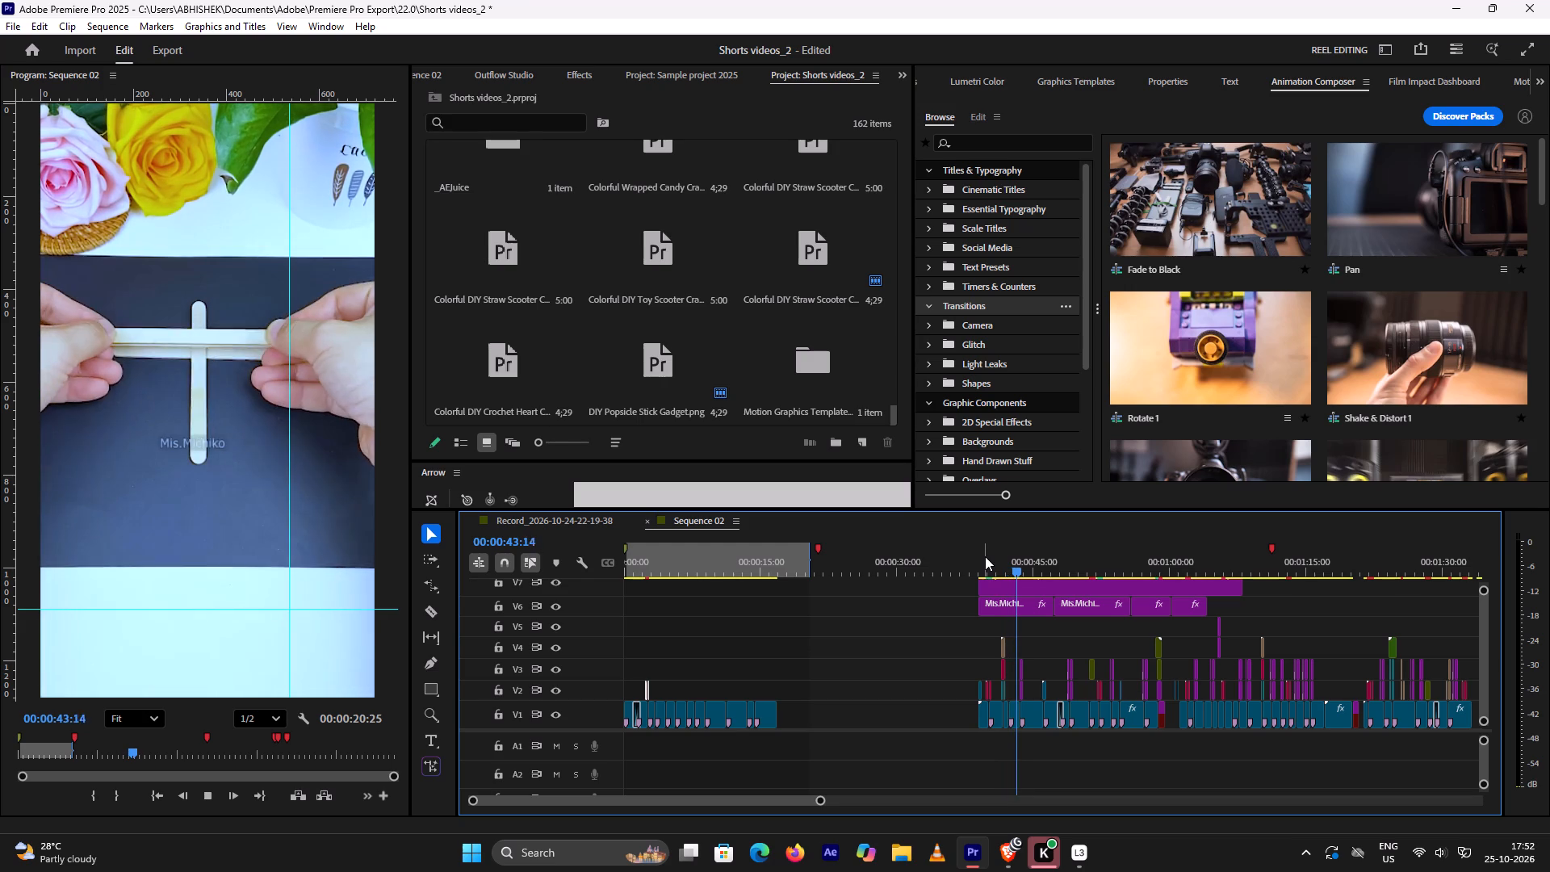
pyautogui.press('space')
pyautogui.press('space')
pyautogui.press('space')
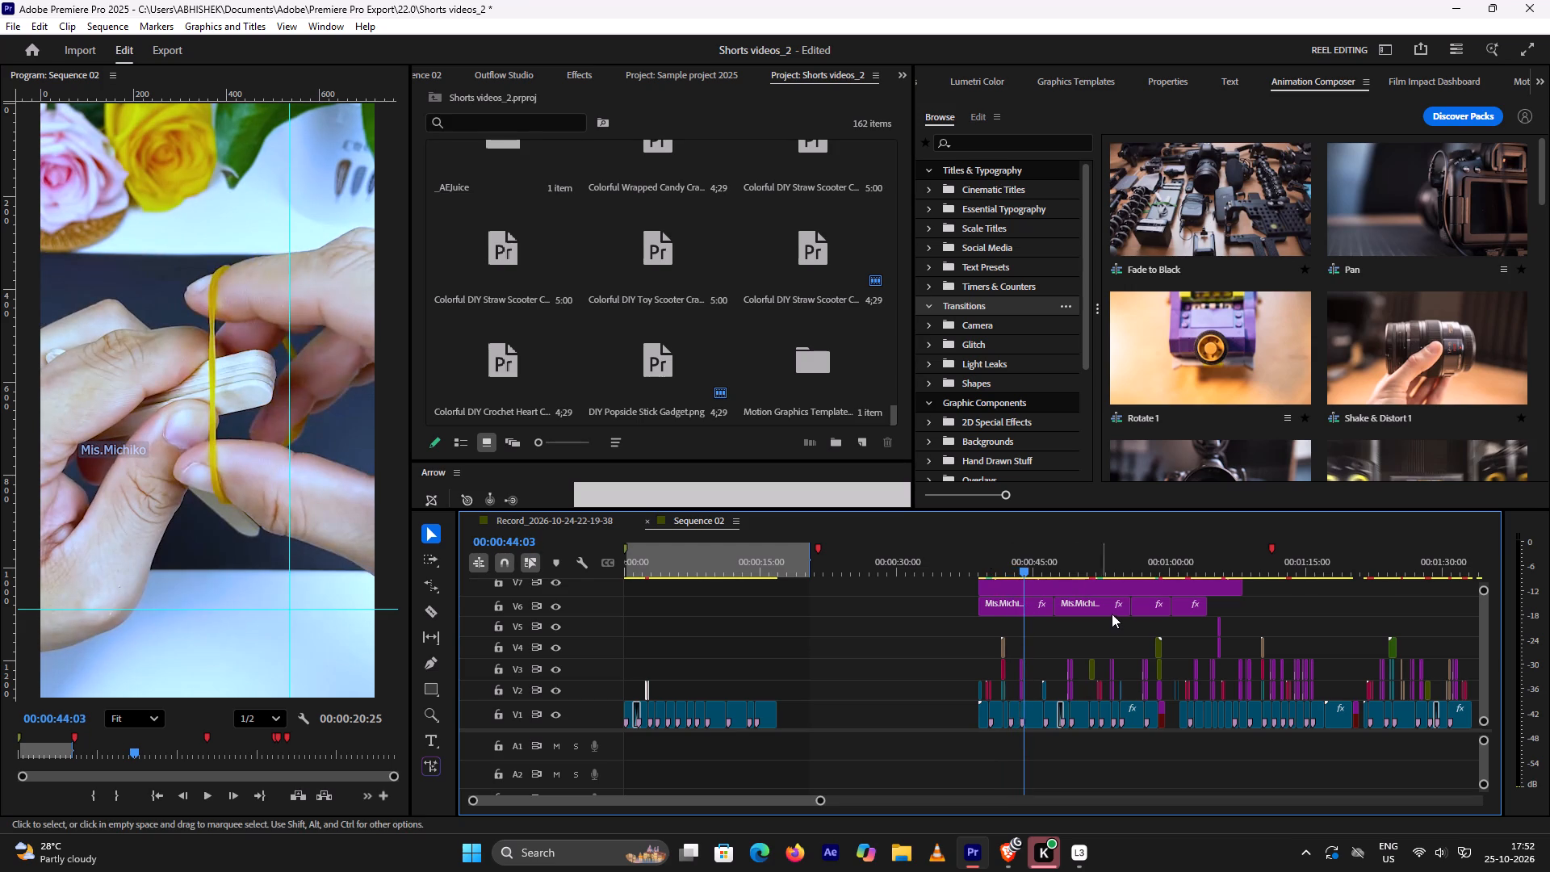
# Move the stacked purple transition clips on V2 and V3 near 00:00:44 to the third cut, around 3.5 seconds.
pyautogui.keyDown('alt'); pyautogui.scroll(9, 1070, 623); pyautogui.keyUp('alt')
pyautogui.moveTo(926, 636); pyautogui.dragTo(972, 692)
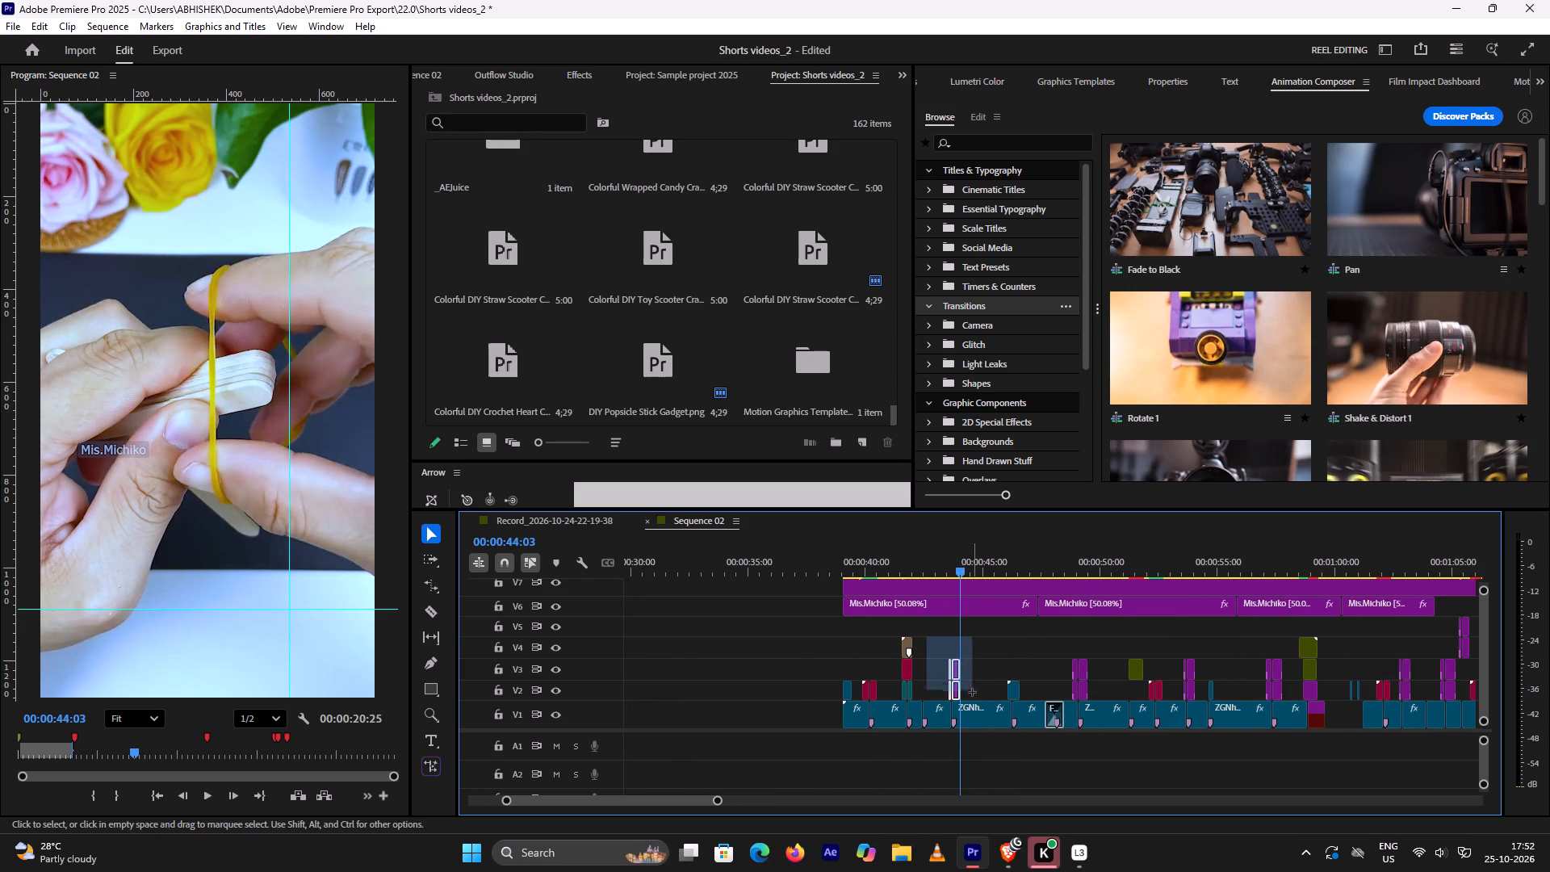
pyautogui.moveTo(972, 692); pyautogui.dragTo(973, 694)
pyautogui.moveTo(958, 670); pyautogui.dragTo(677, 655)
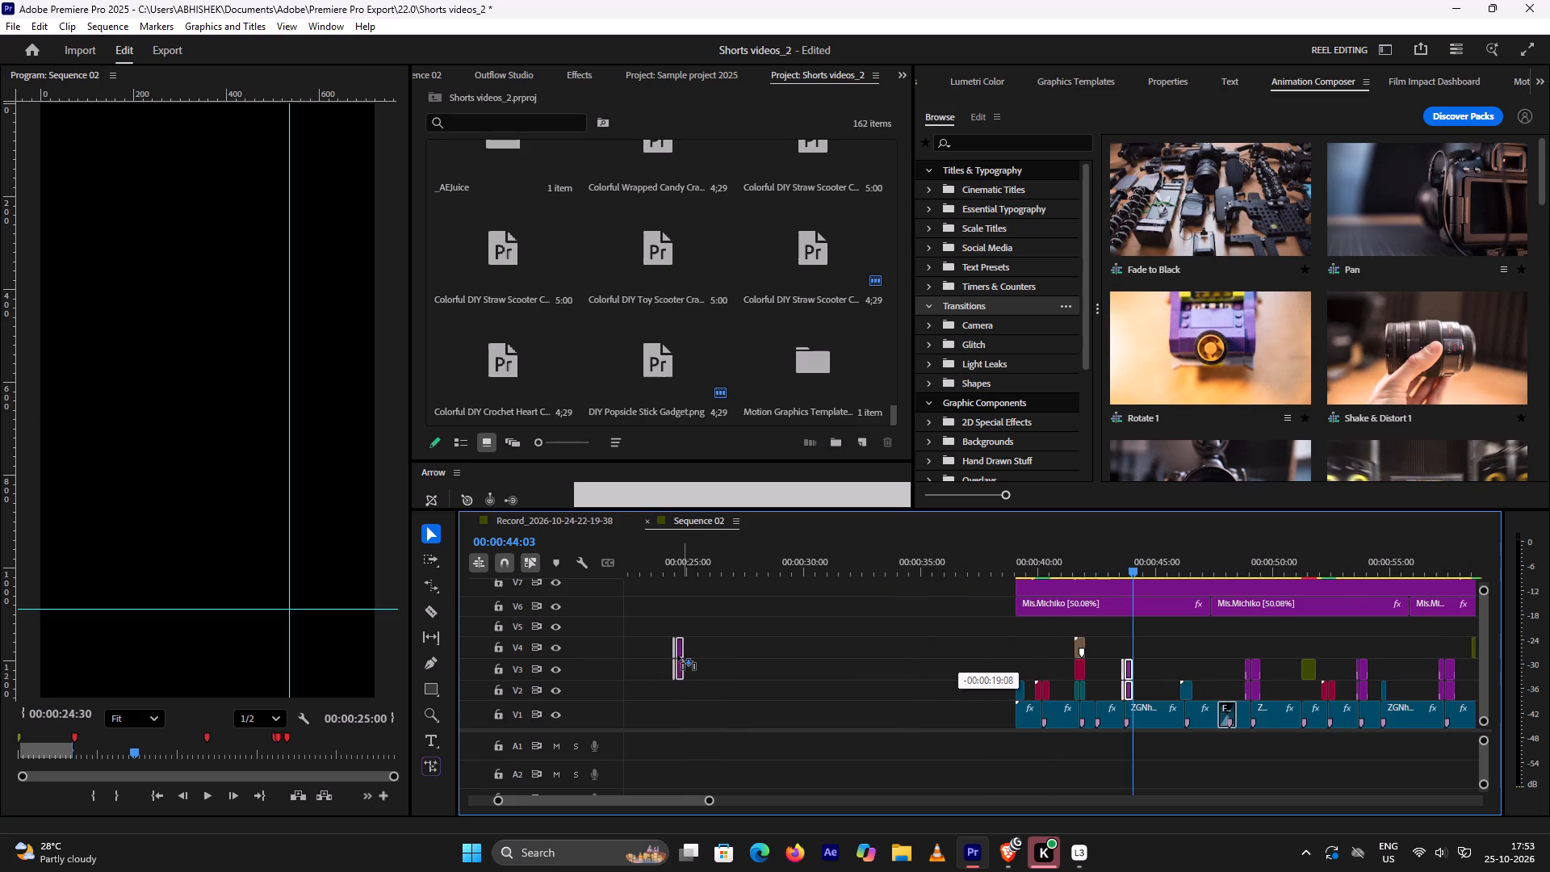
pyautogui.moveTo(677, 655); pyautogui.dragTo(660, 654)
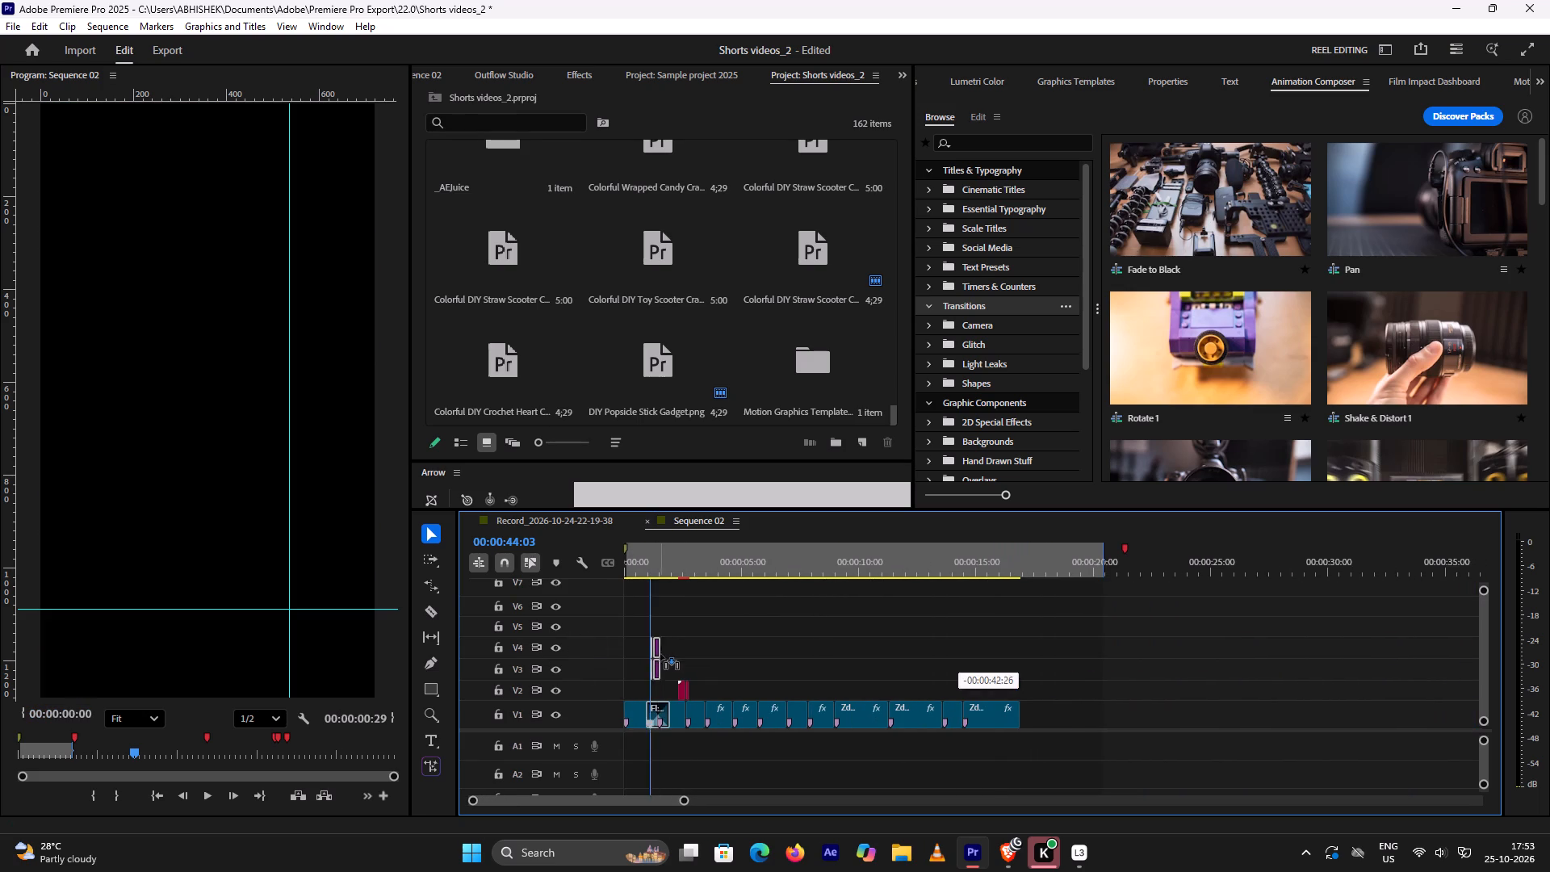
pyautogui.moveTo(660, 654); pyautogui.dragTo(712, 667)
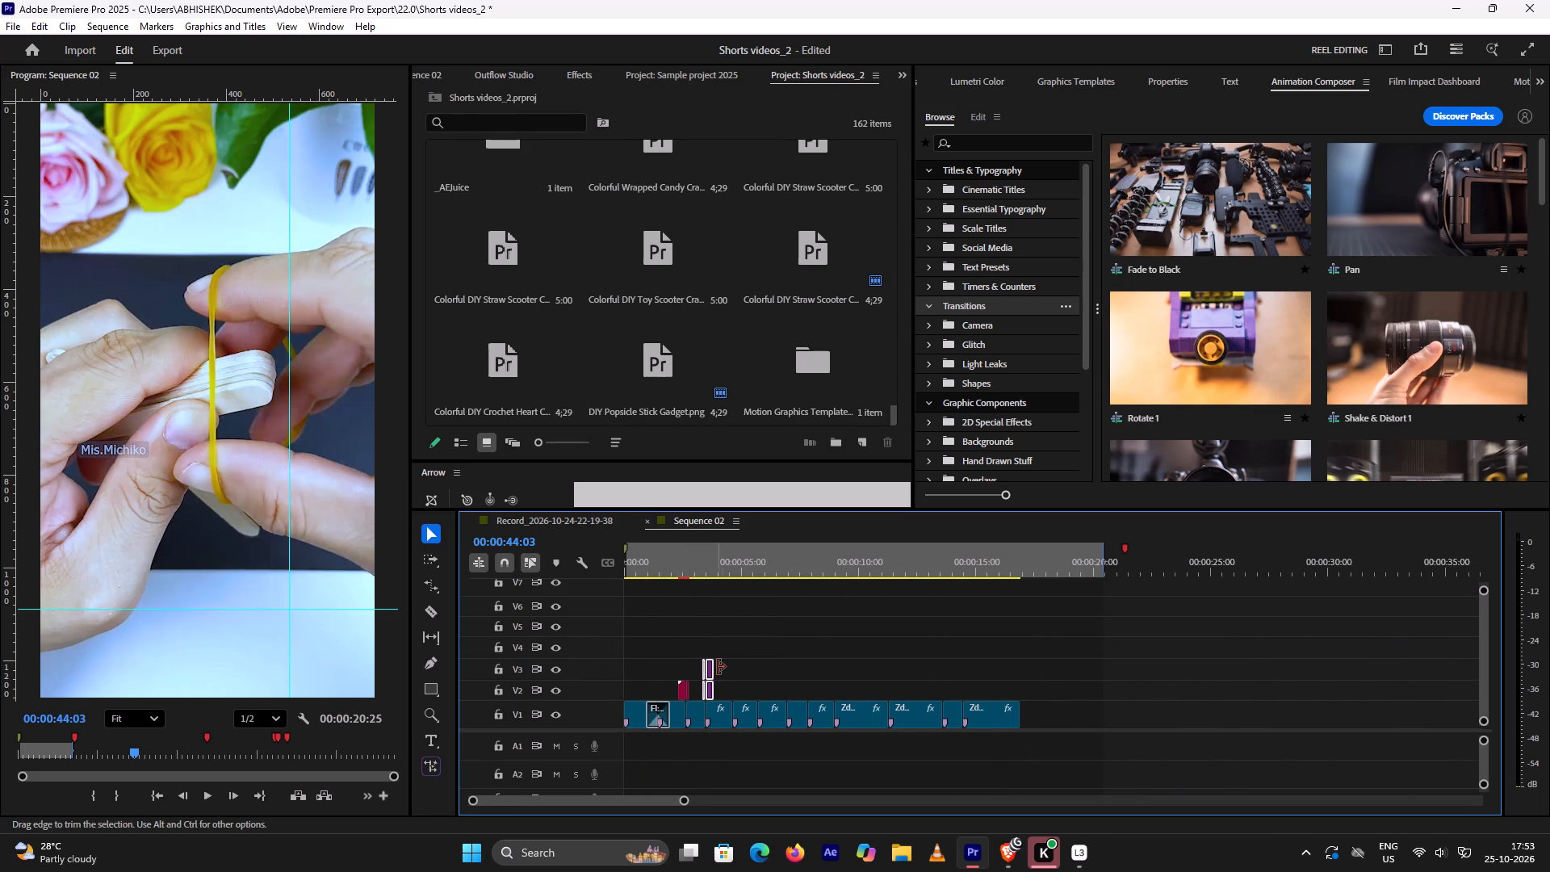
# Play back Sequence 02 across the third and fourth cuts to check the reused transition.
pyautogui.keyDown('alt'); pyautogui.scroll(11, 731, 664); pyautogui.keyUp('alt')
pyautogui.scroll(6, 730, 660)
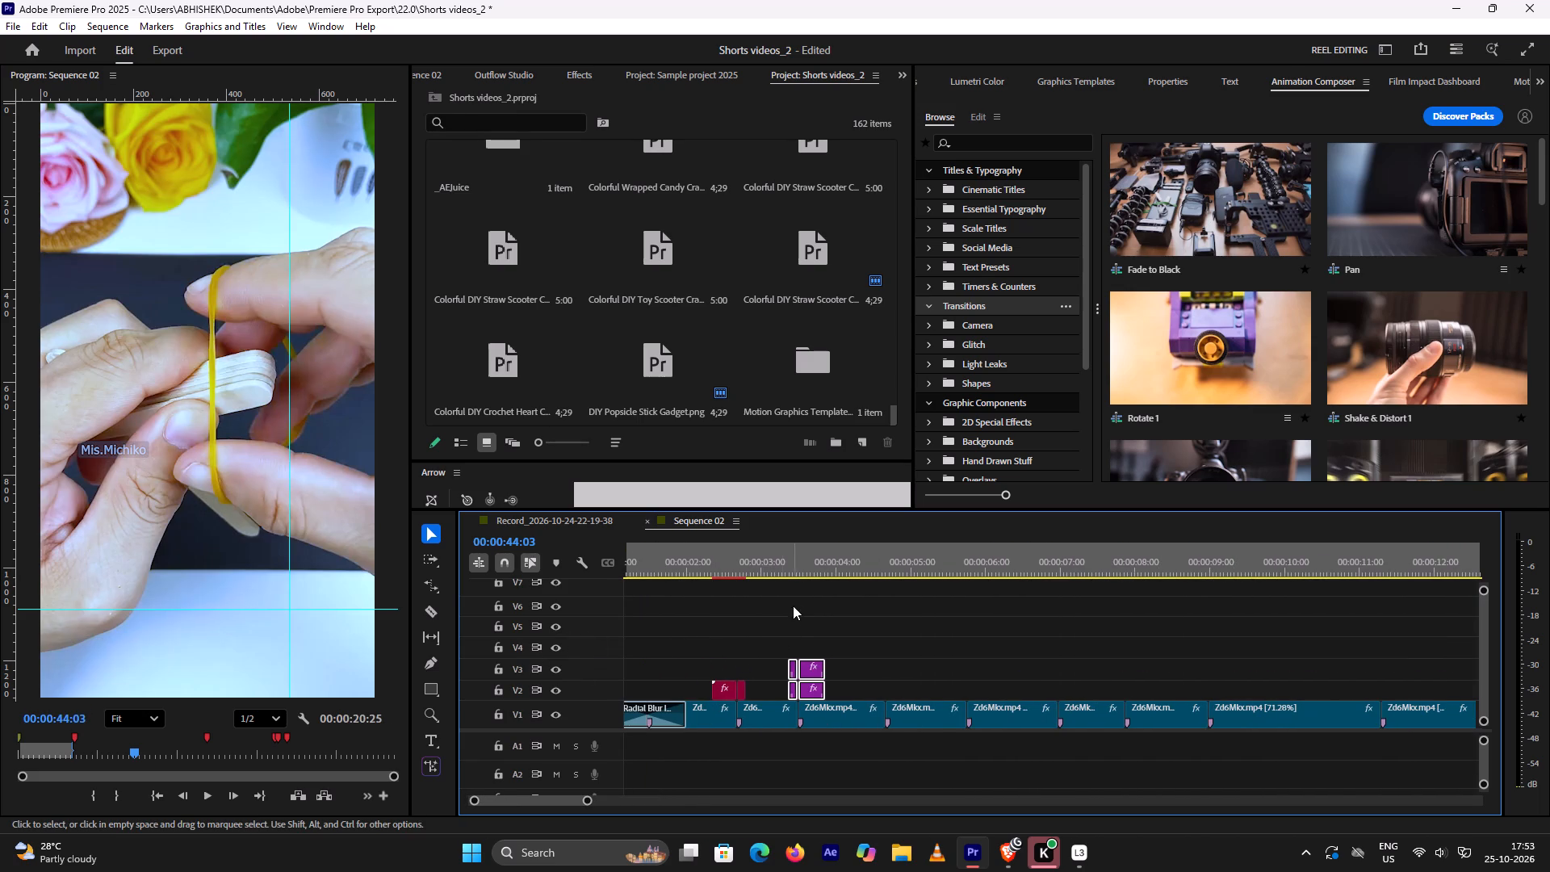
pyautogui.click(778, 526)
pyautogui.click(785, 544)
pyautogui.press('space')
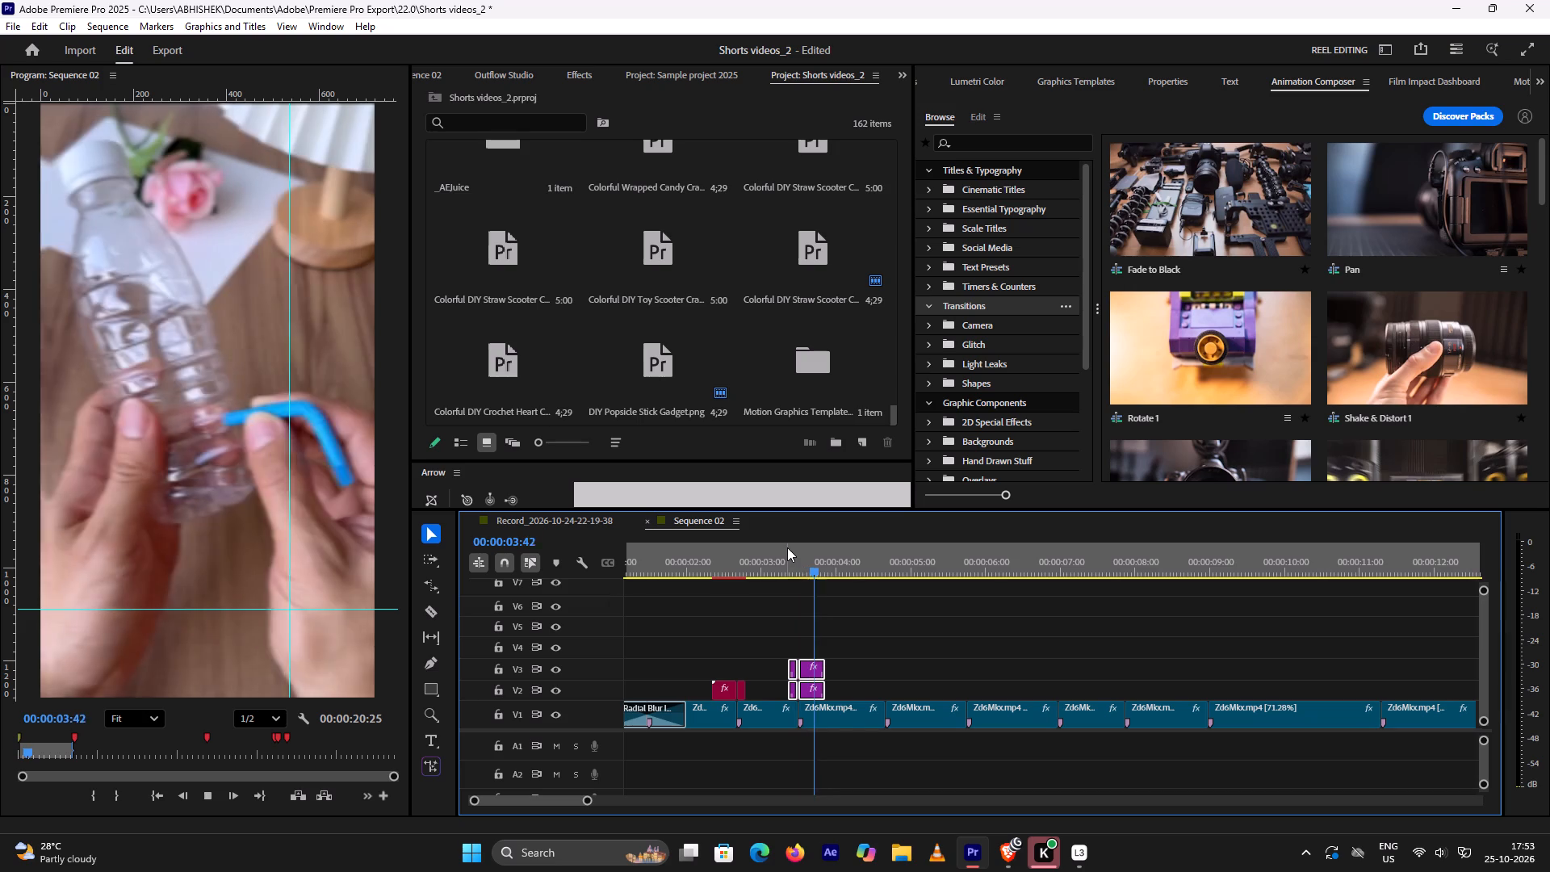
pyautogui.press('space')
pyautogui.press('space')
pyautogui.press('space')
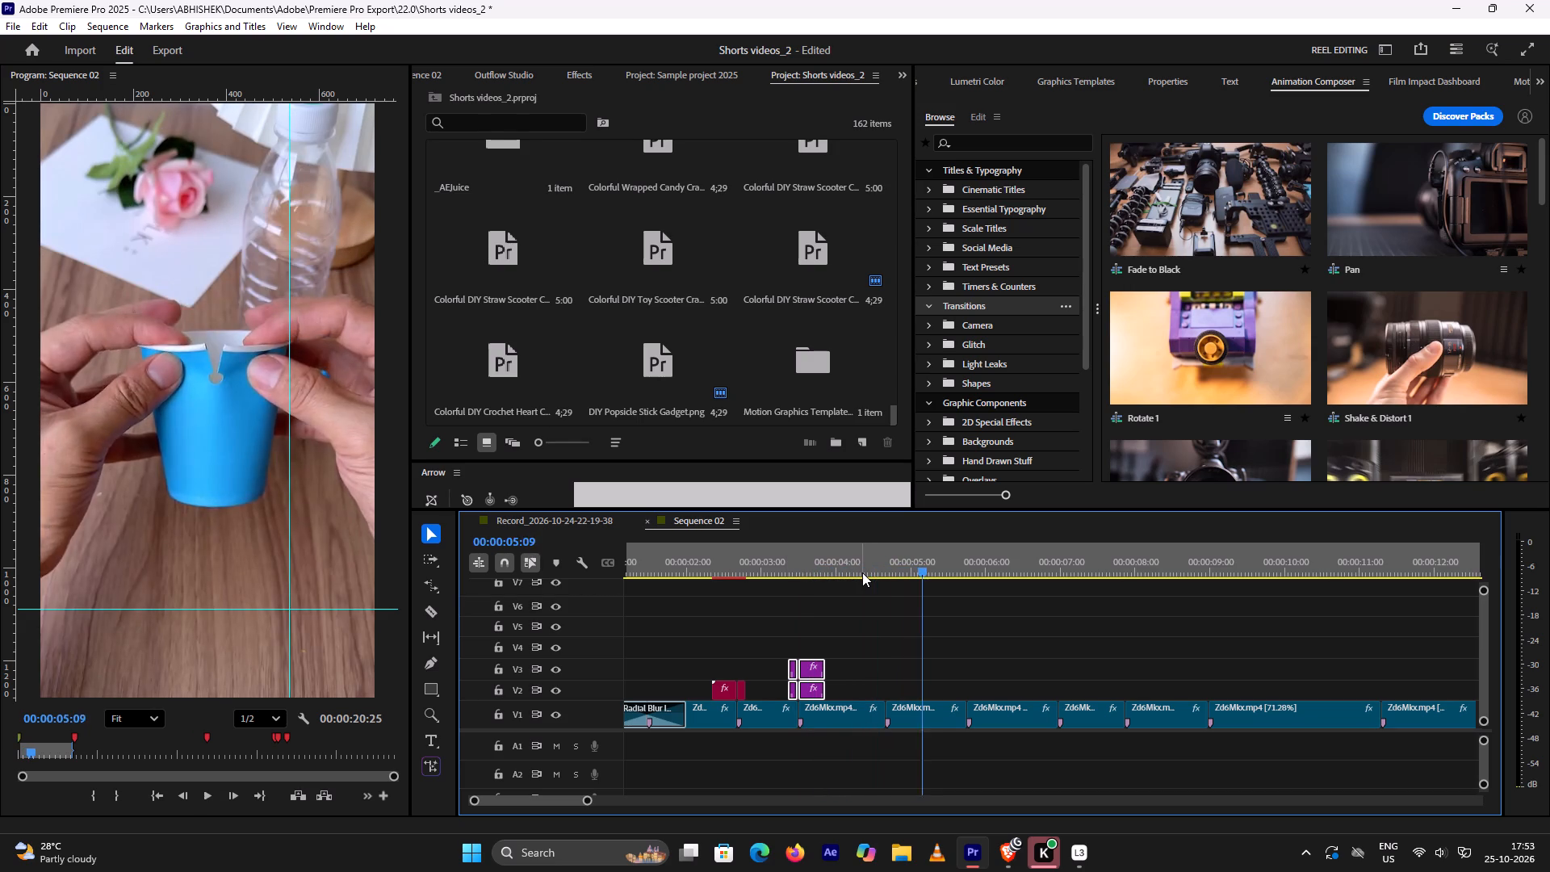
pyautogui.click(862, 572)
pyautogui.press('space')
pyautogui.press('space')
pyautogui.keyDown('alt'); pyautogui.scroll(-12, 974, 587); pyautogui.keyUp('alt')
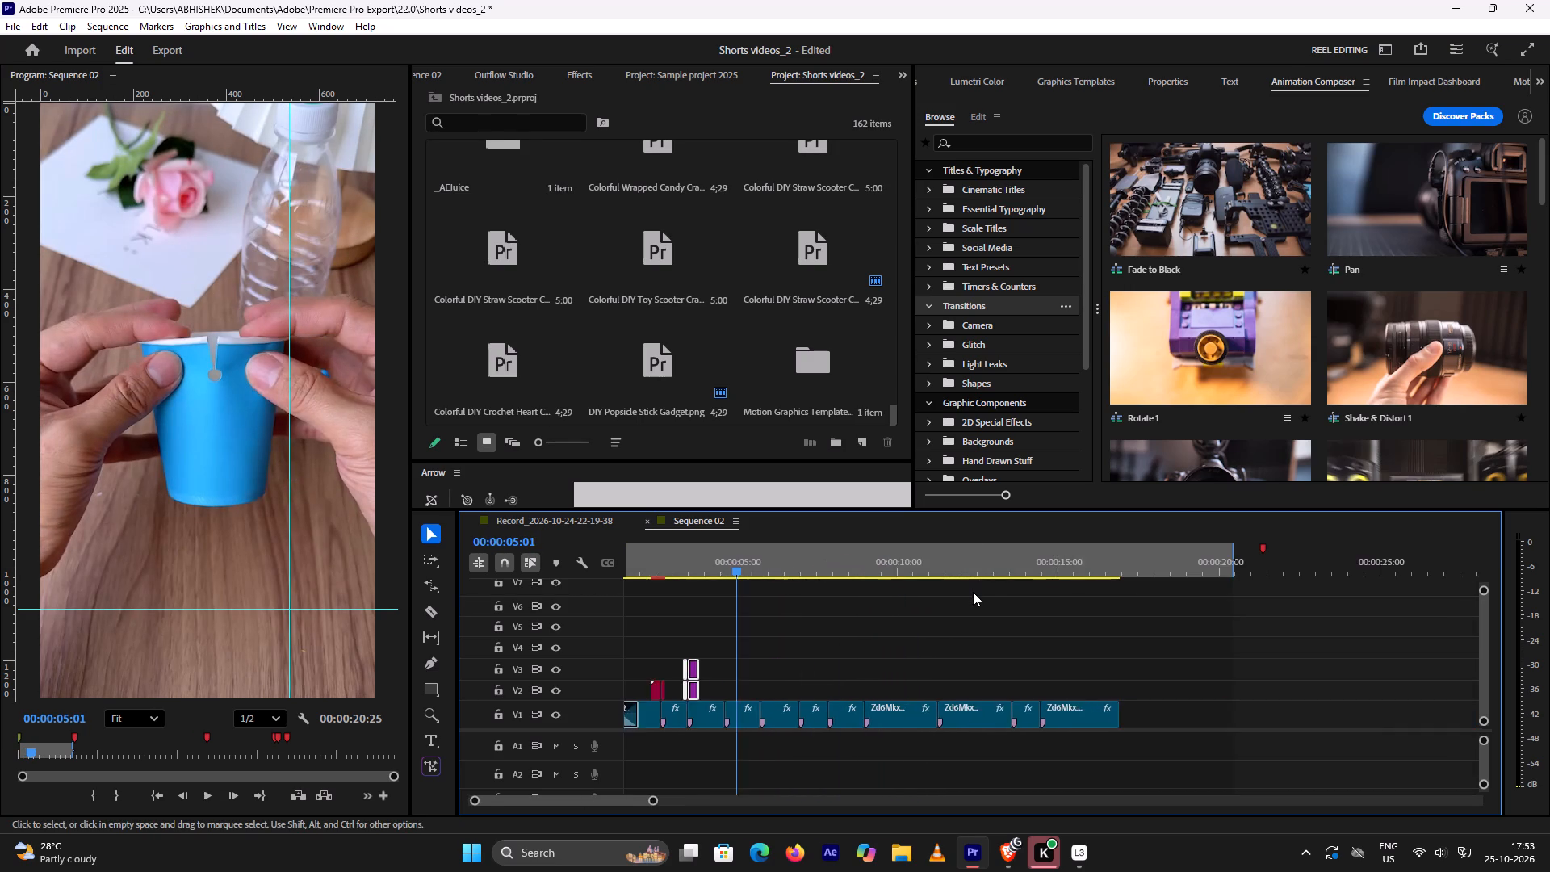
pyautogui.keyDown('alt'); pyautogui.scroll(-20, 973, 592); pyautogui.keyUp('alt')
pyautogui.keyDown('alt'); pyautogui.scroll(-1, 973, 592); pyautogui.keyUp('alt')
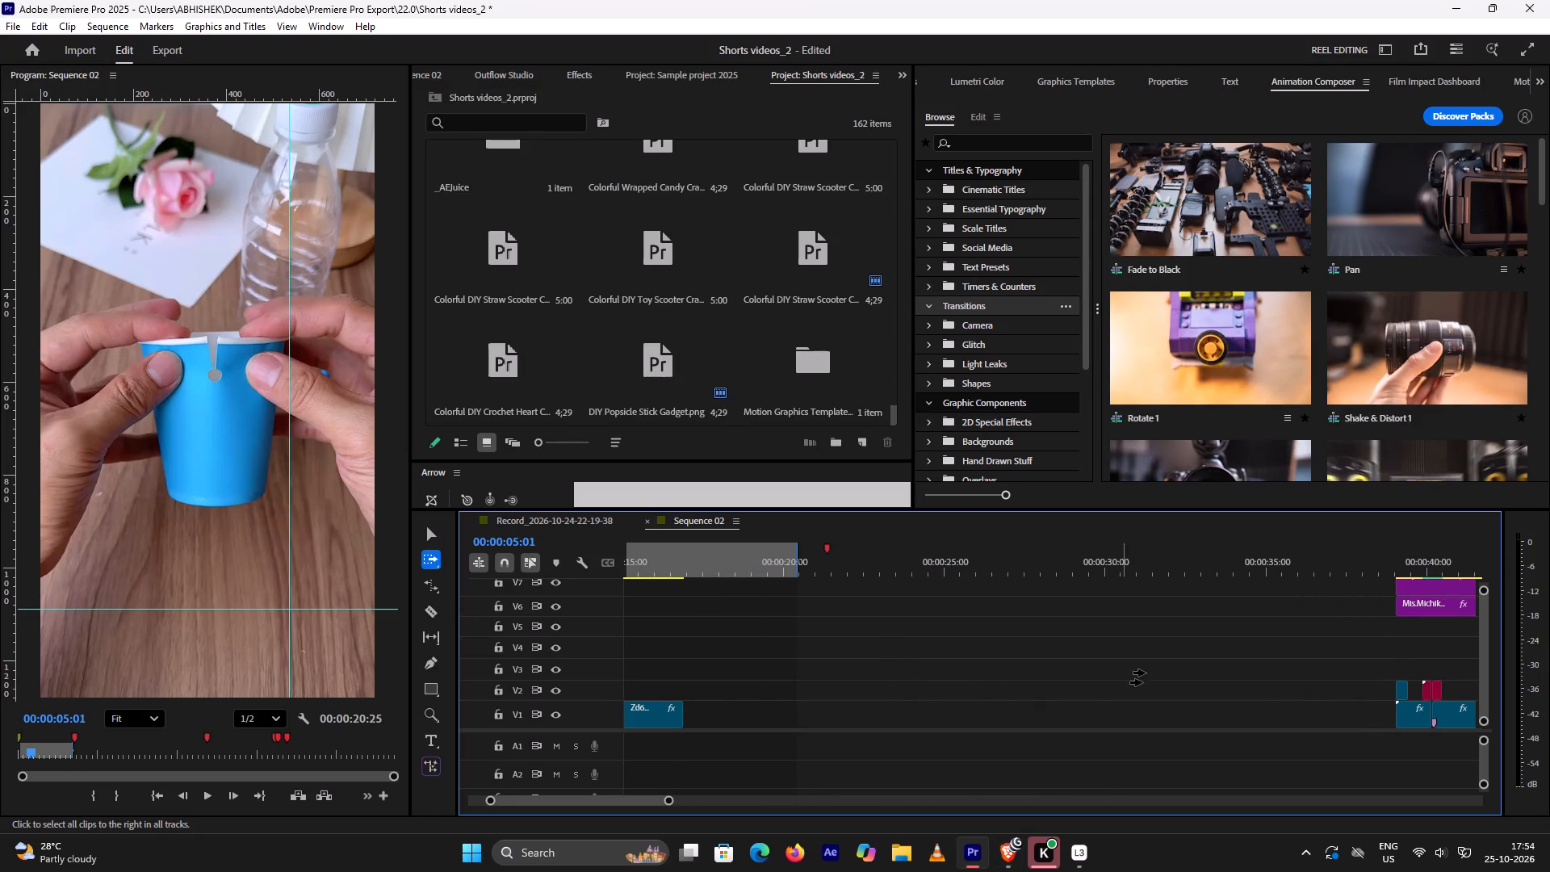
pyautogui.moveTo(1238, 670); pyautogui.dragTo(697, 671)
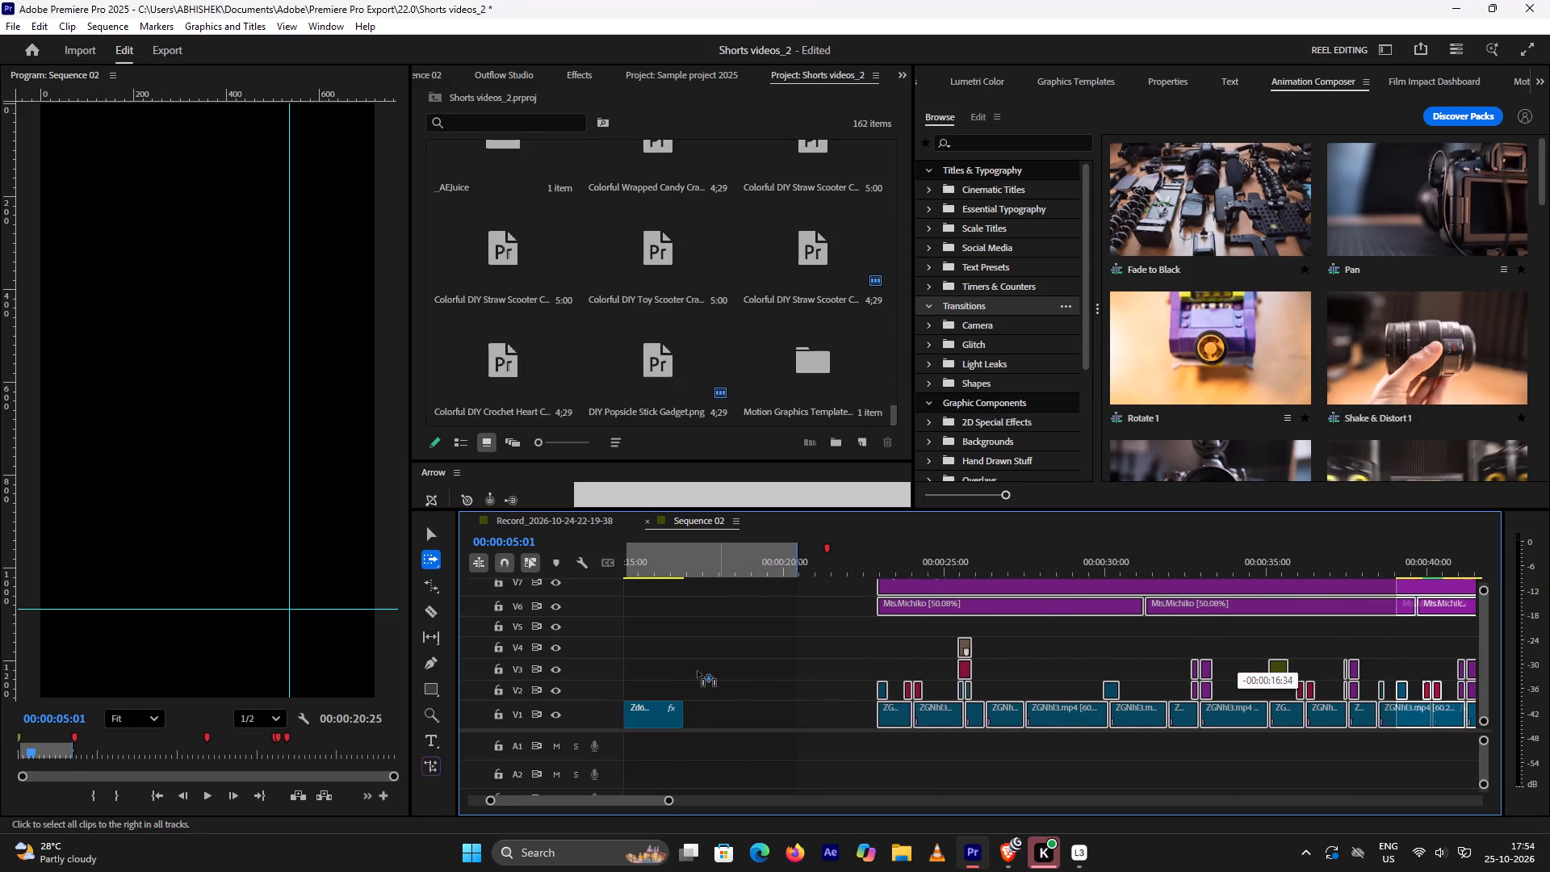
pyautogui.moveTo(697, 671); pyautogui.dragTo(691, 673)
pyautogui.scroll(6, 760, 661)
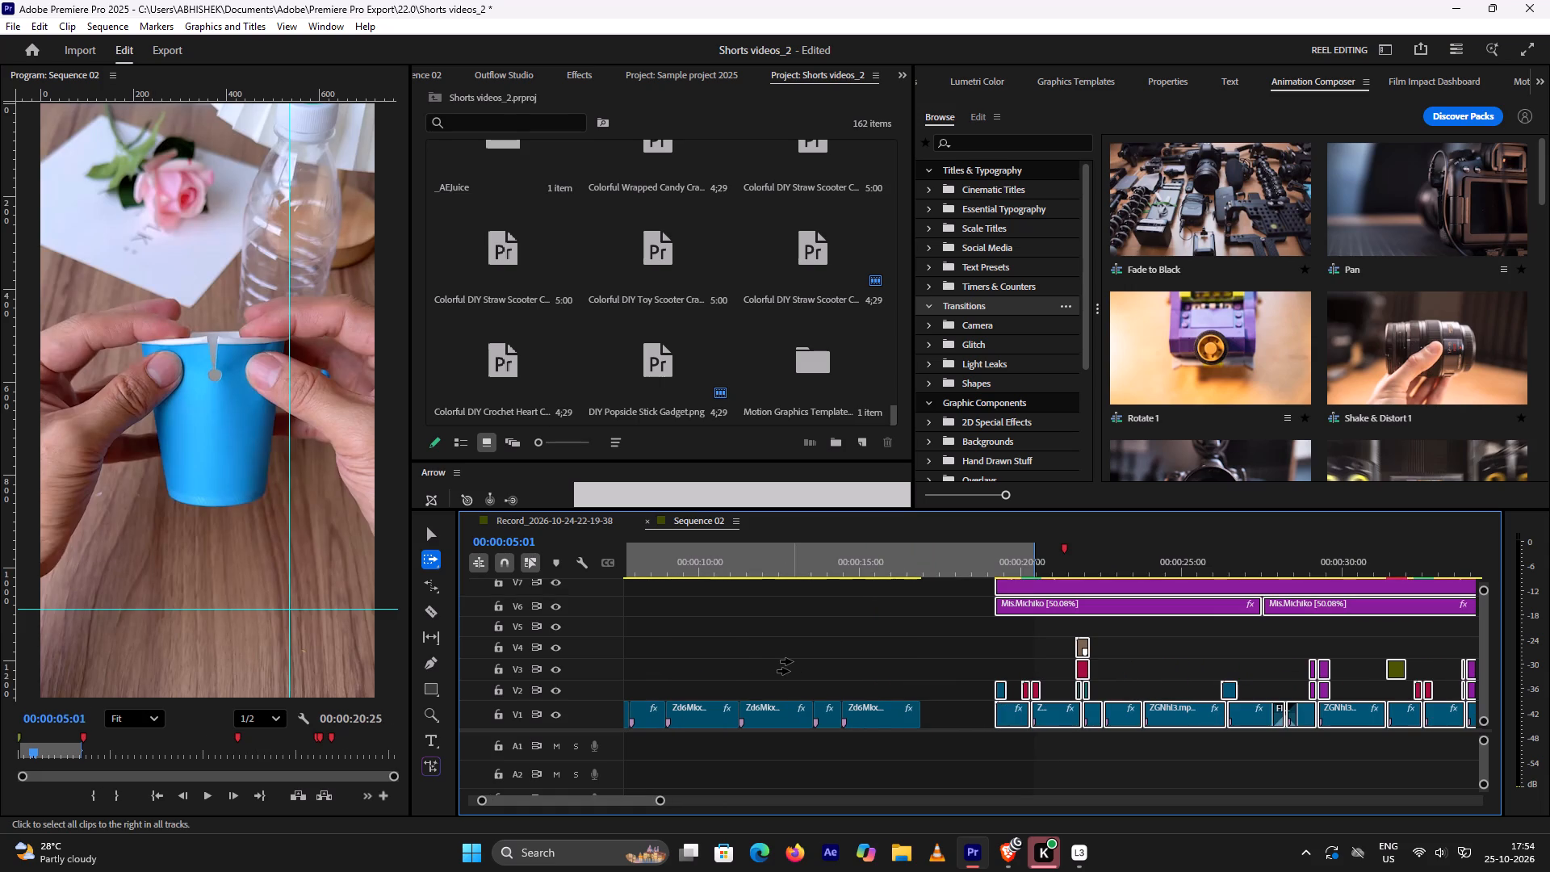
pyautogui.press('v')
# Play back Sequence 02 from about 00:00:01 through the fourth cut to review the transitions.
pyautogui.scroll(12, 792, 662)
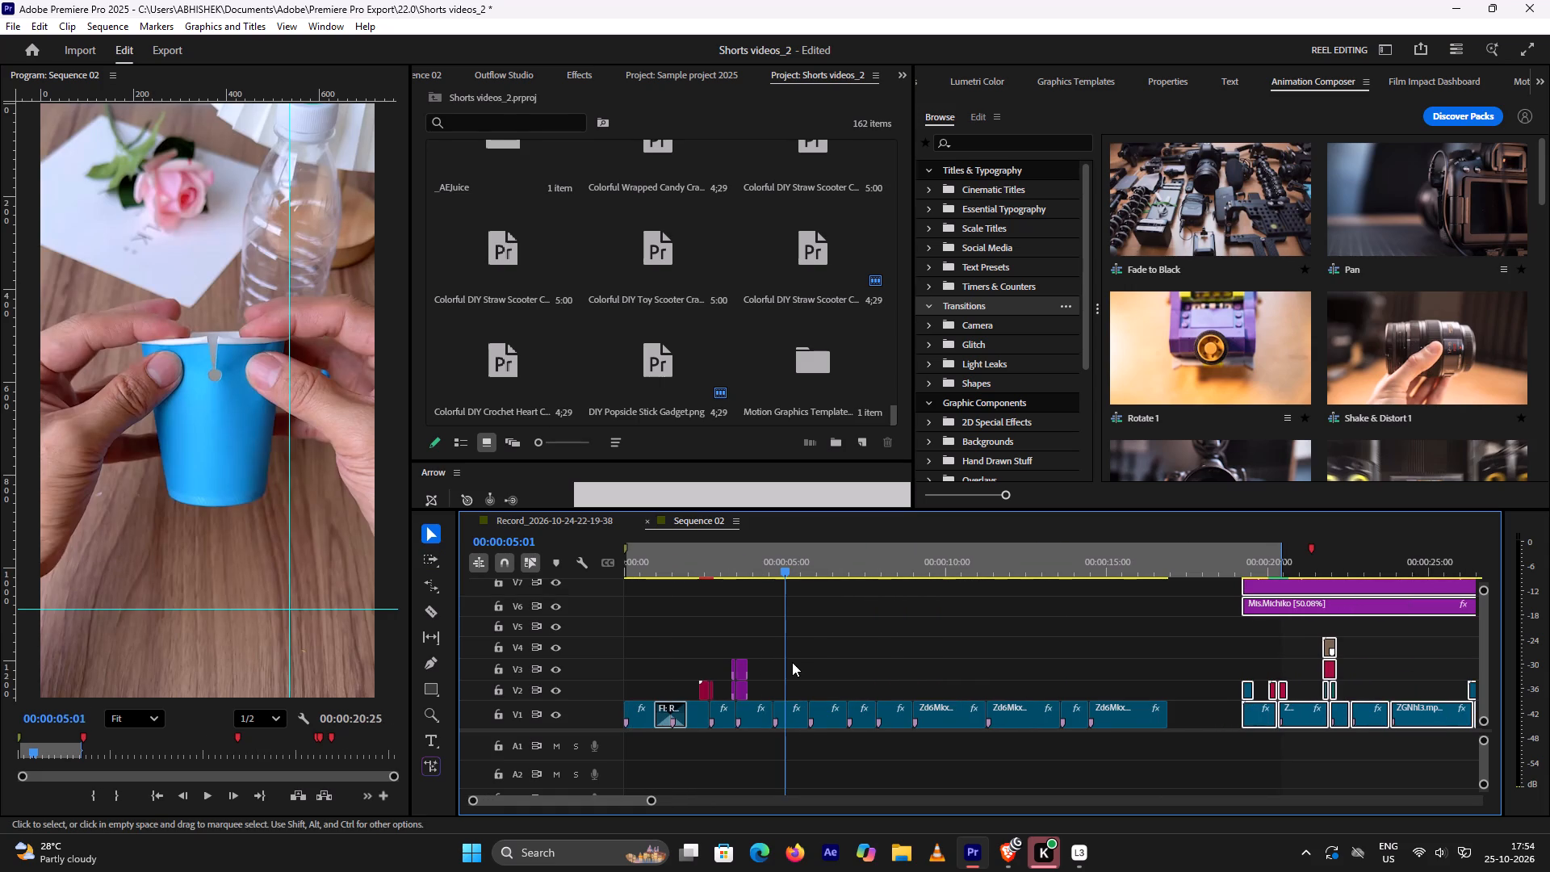
pyautogui.scroll(5, 792, 662)
pyautogui.click(658, 559)
pyautogui.press('space')
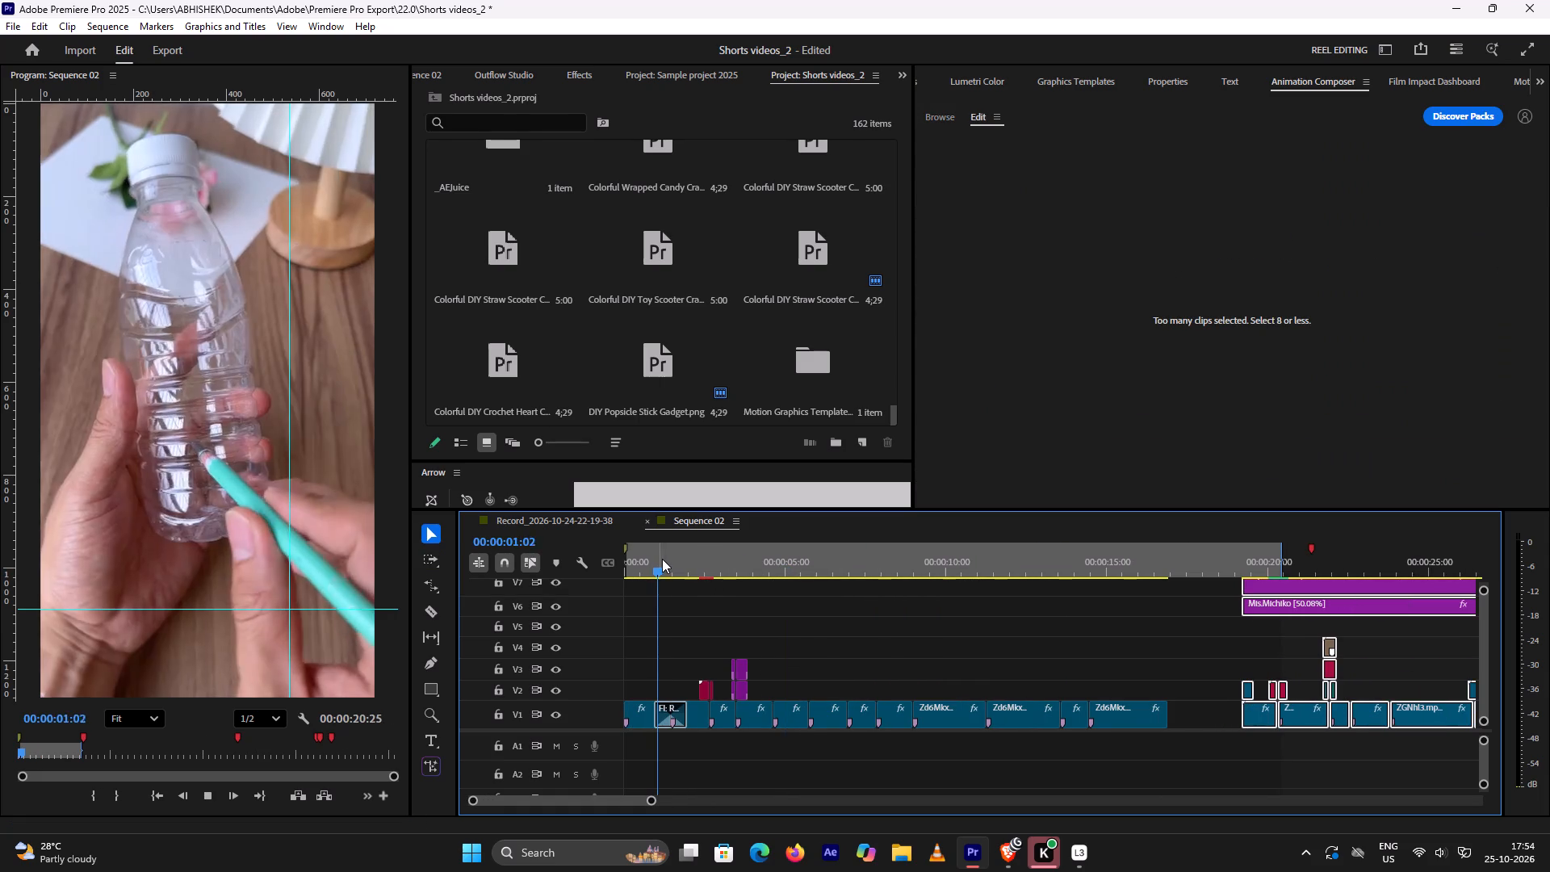
pyautogui.press('space')
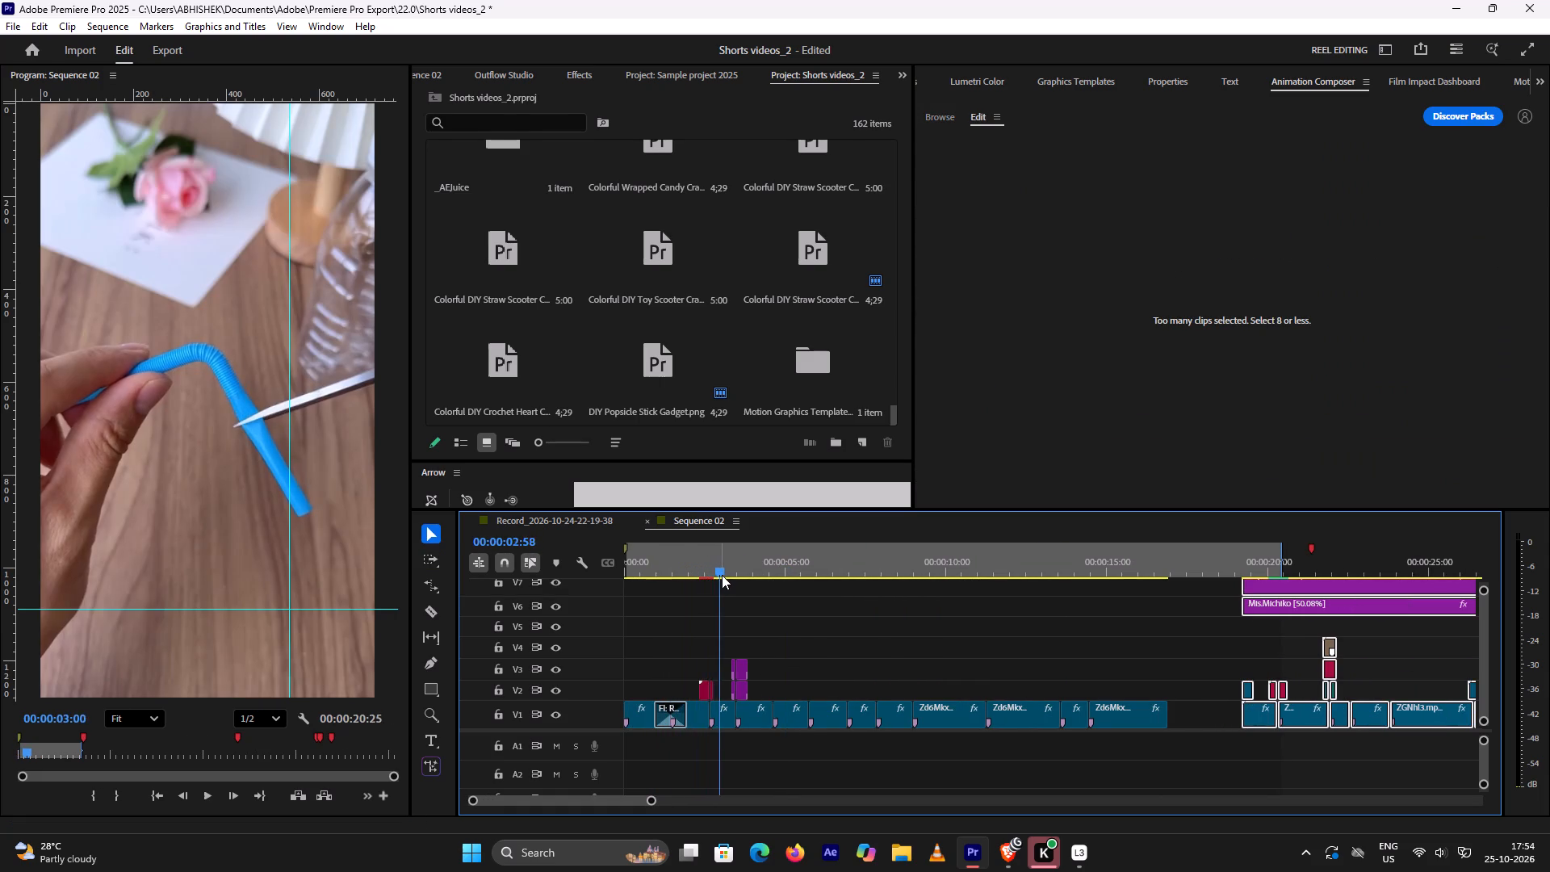
pyautogui.press('space')
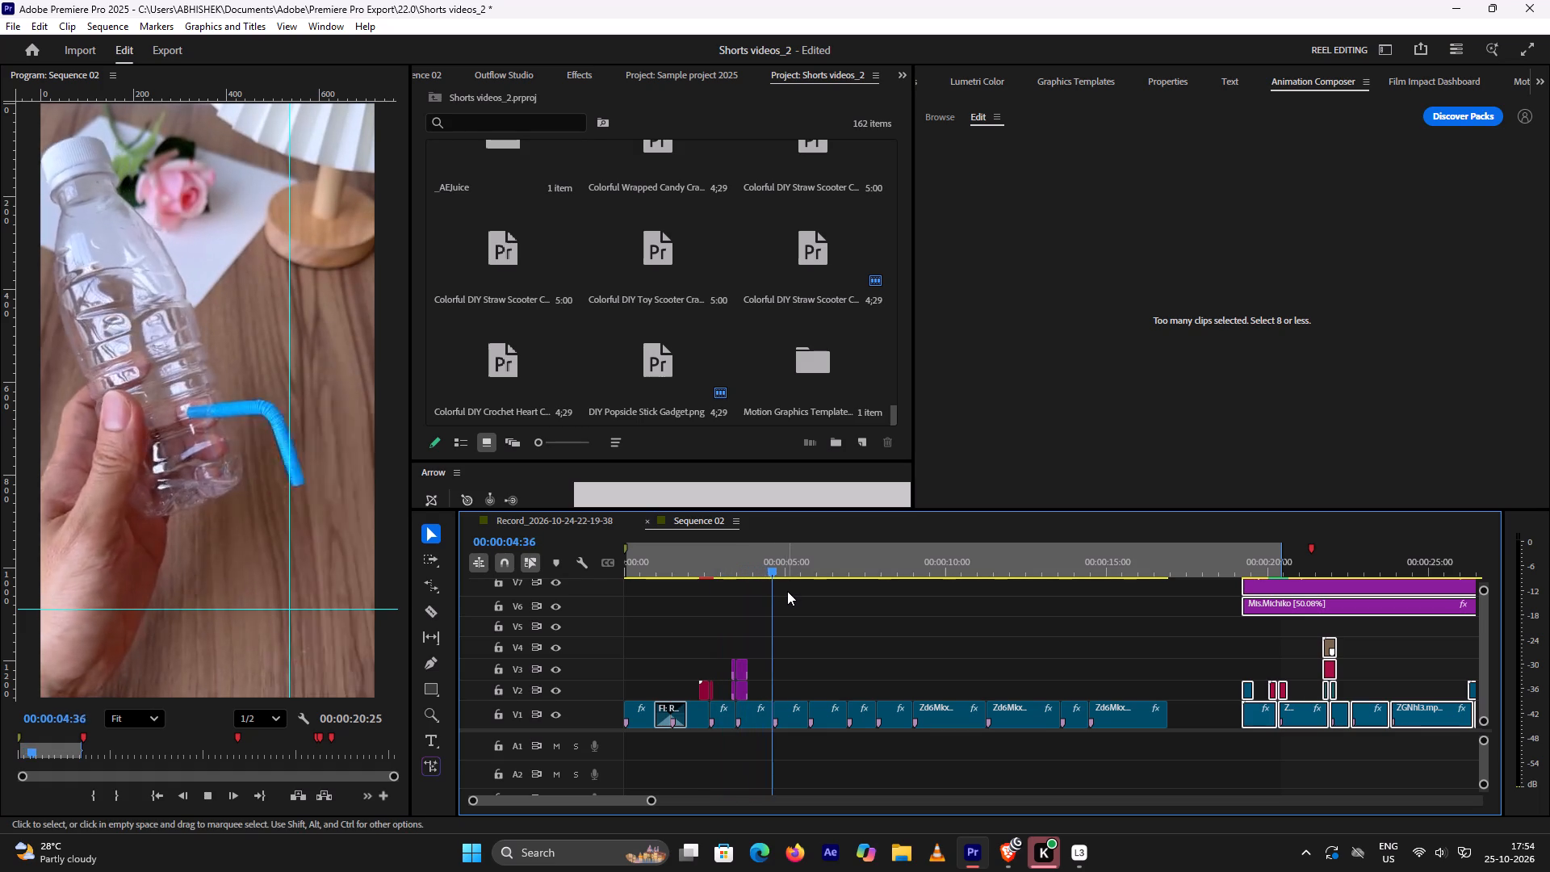
pyautogui.press('space')
# Play back parts of the Mis.Michiko edit from about 00:00:19 to 00:00:29 to look for another transition to reuse.
pyautogui.scroll(-5, 1075, 613)
pyautogui.click(1139, 553)
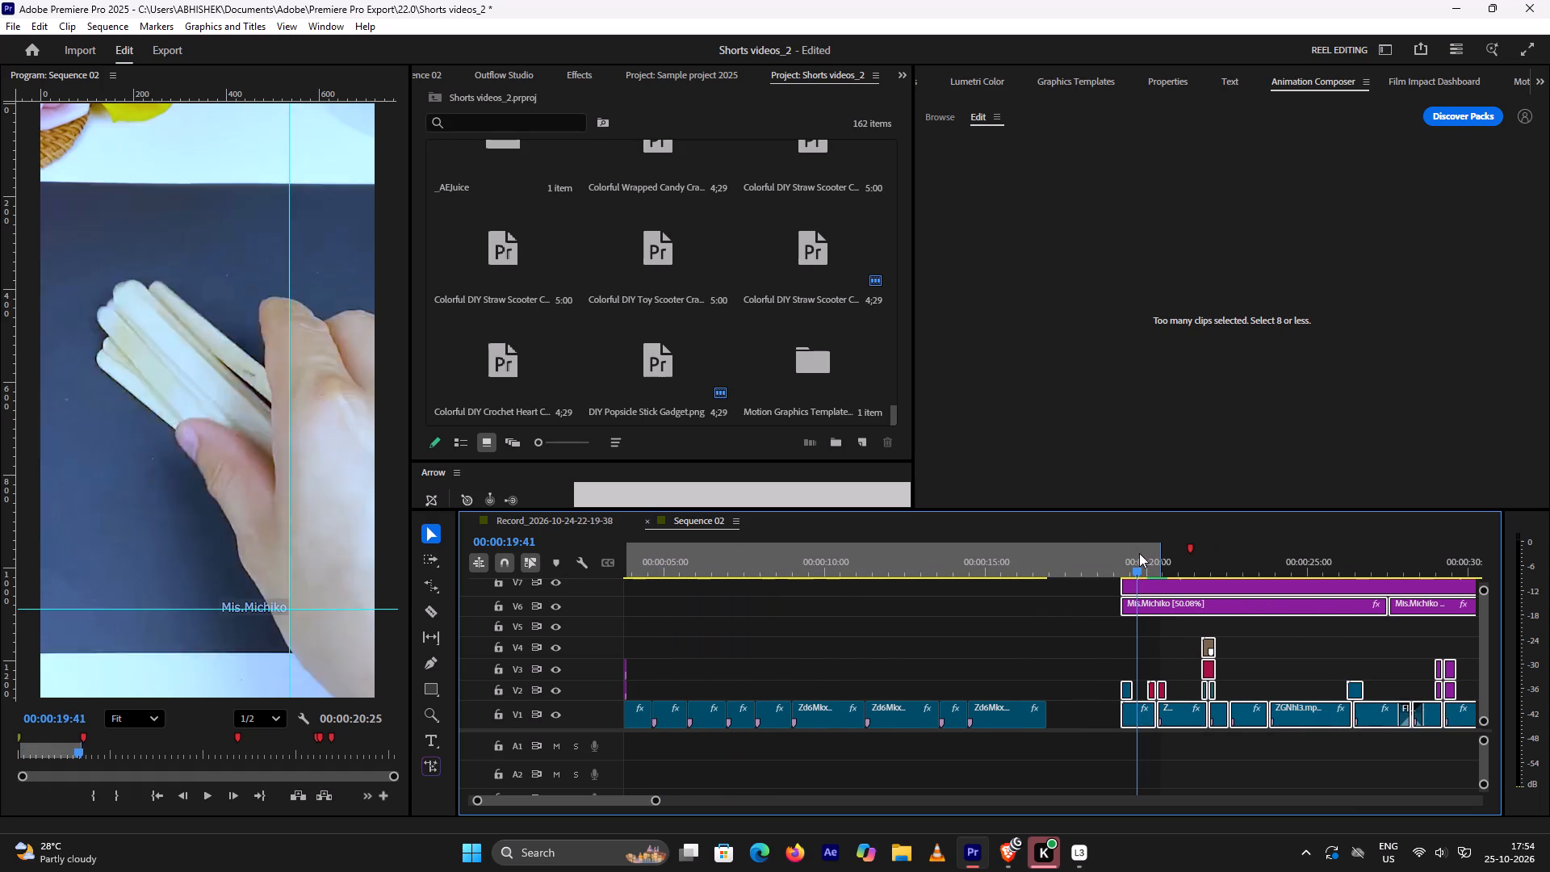
pyautogui.press('space')
pyautogui.press('space')
pyautogui.press('space')
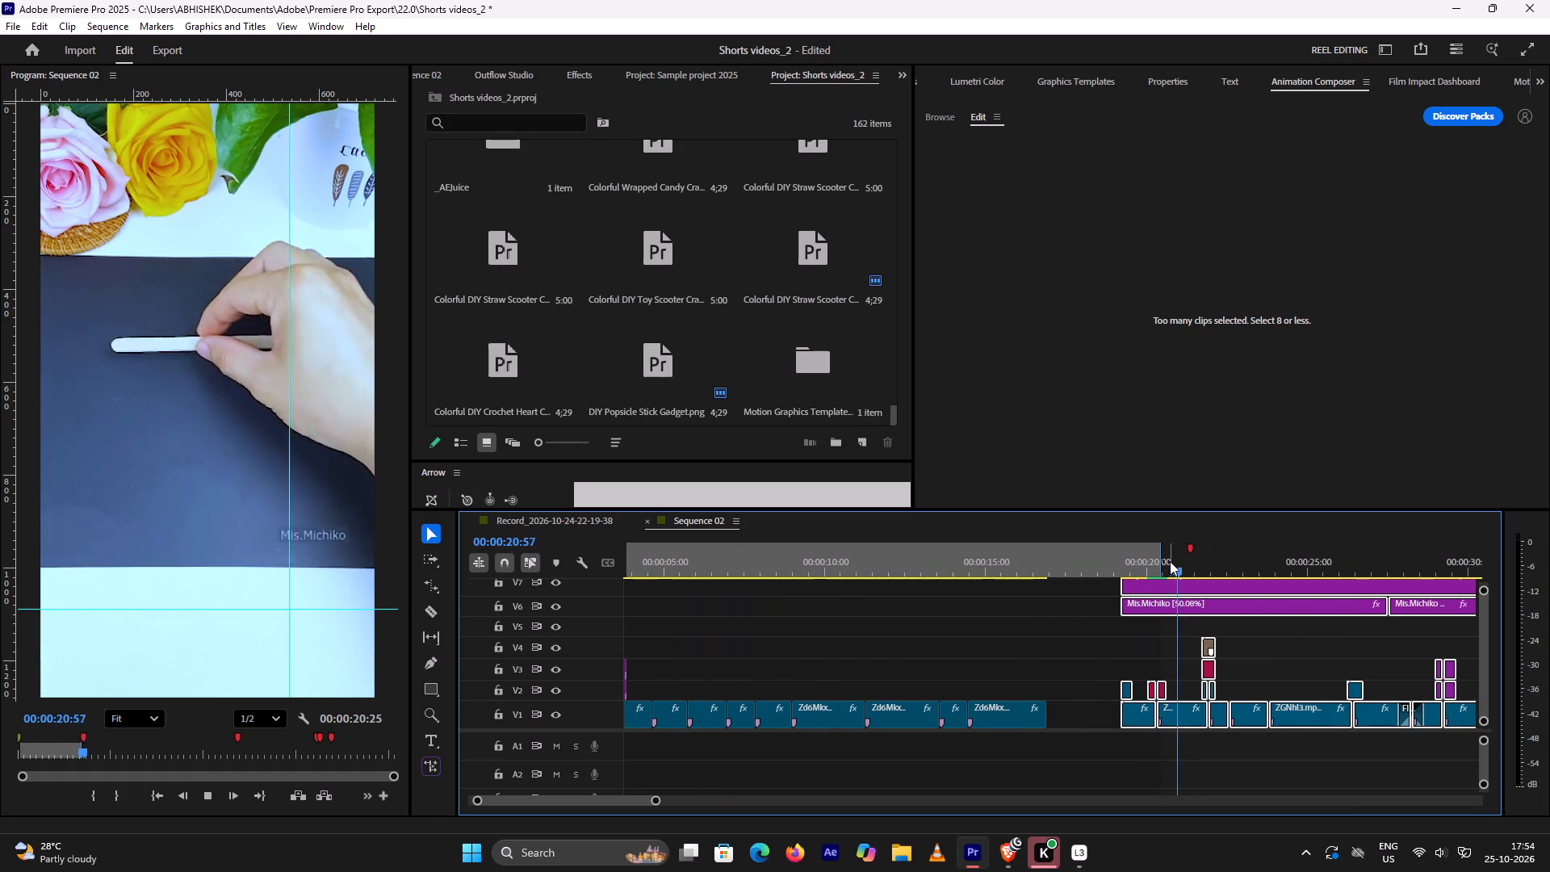
pyautogui.press('space')
pyautogui.scroll(-6, 1184, 570)
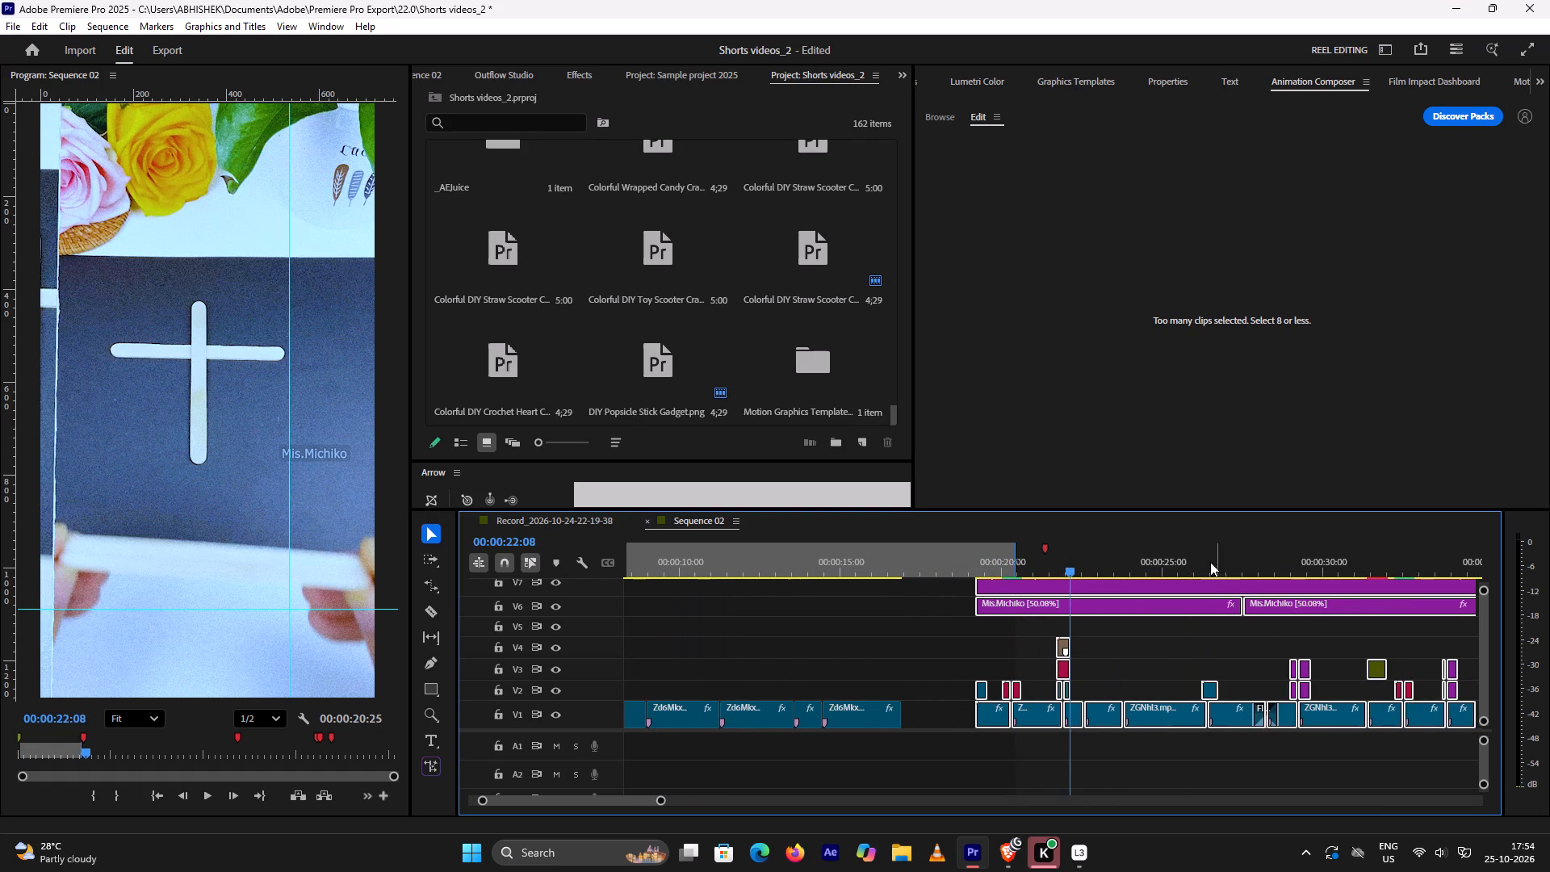
pyautogui.click(1201, 560)
pyautogui.press('space')
pyautogui.press('space')
pyautogui.scroll(-2, 1224, 572)
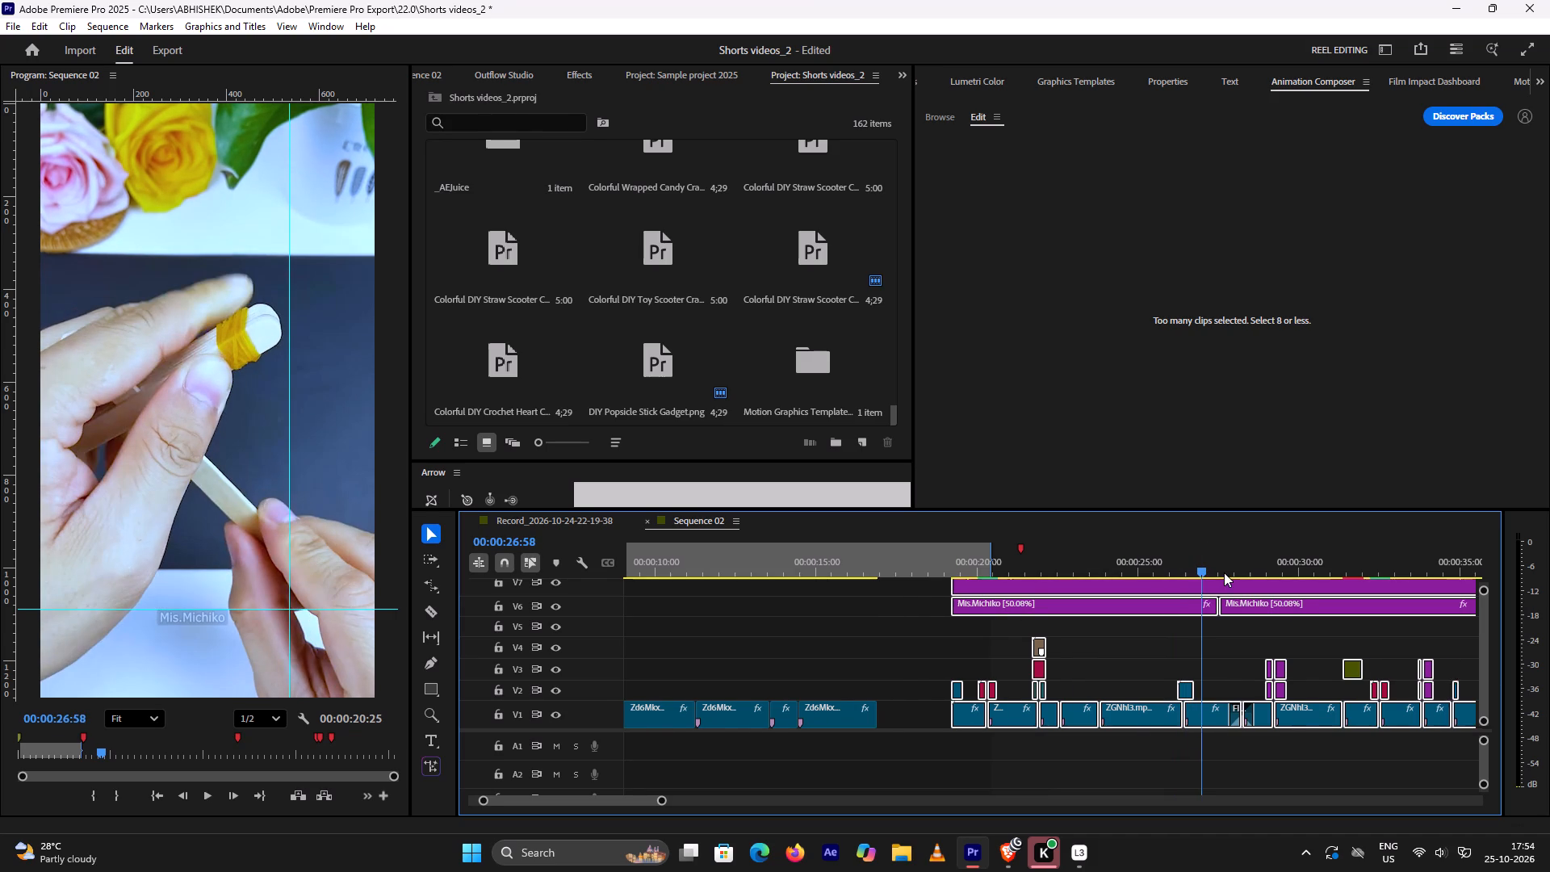
pyautogui.scroll(-1, 1224, 572)
pyautogui.click(1211, 560)
pyautogui.press('space')
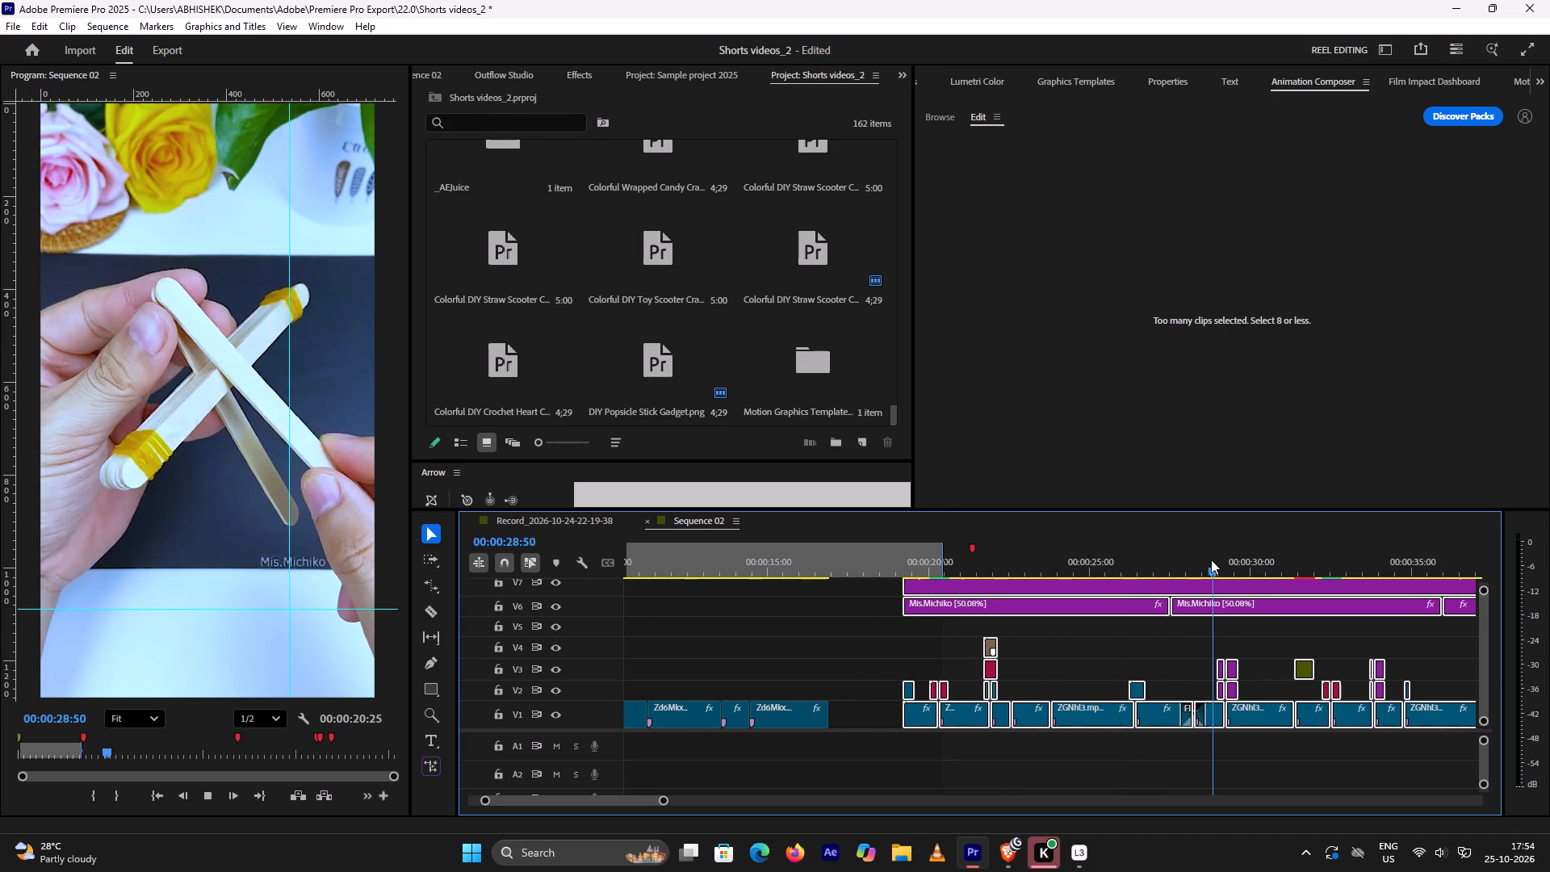
pyautogui.press('space')
pyautogui.click(1206, 559)
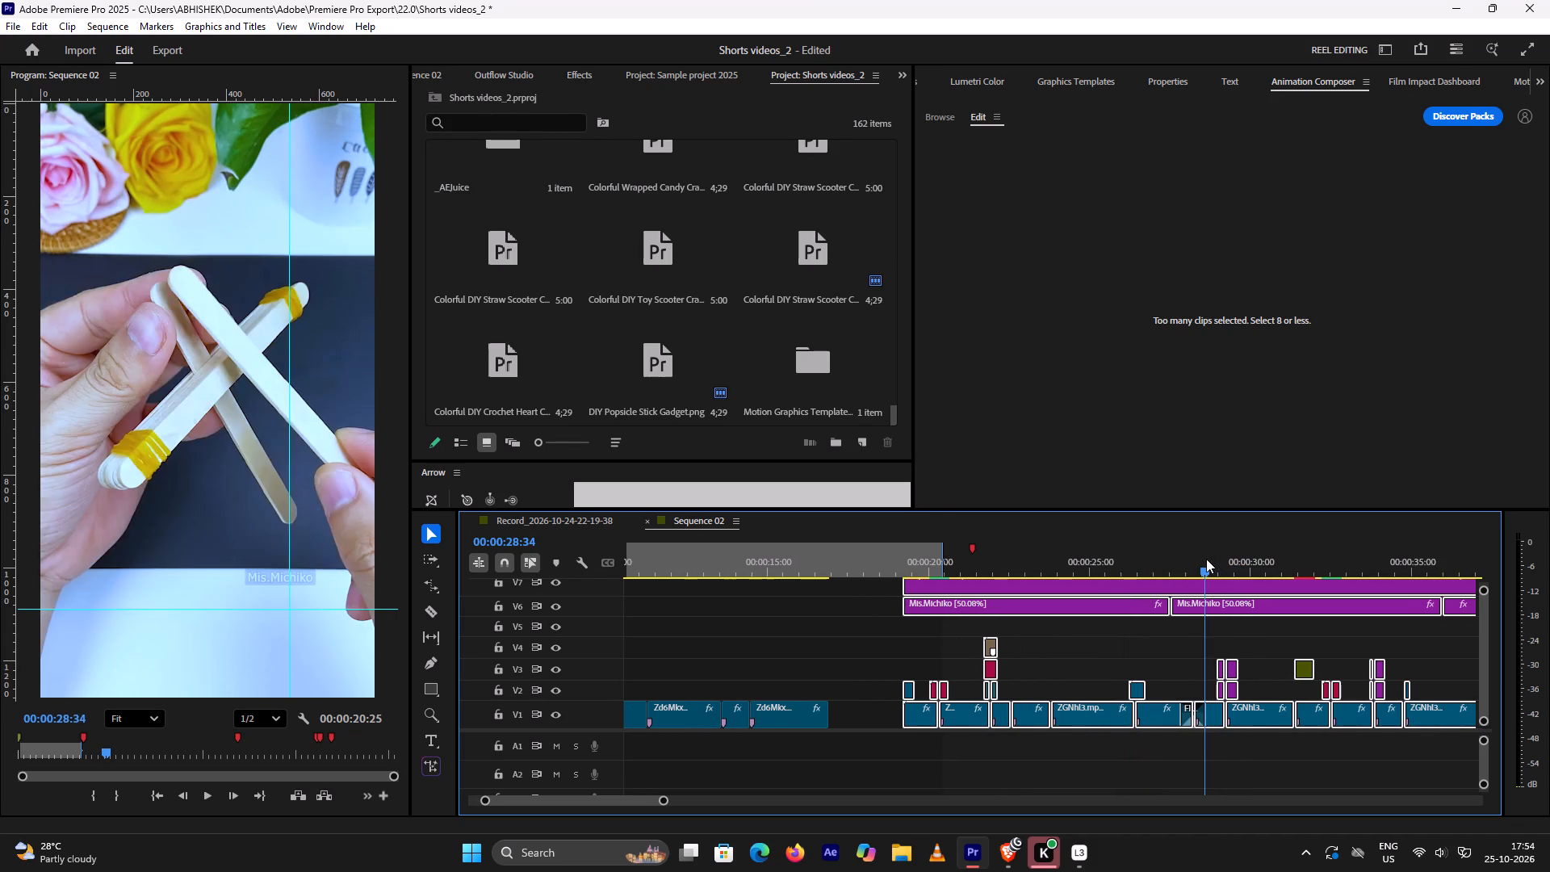
pyautogui.press('space')
pyautogui.press('space')
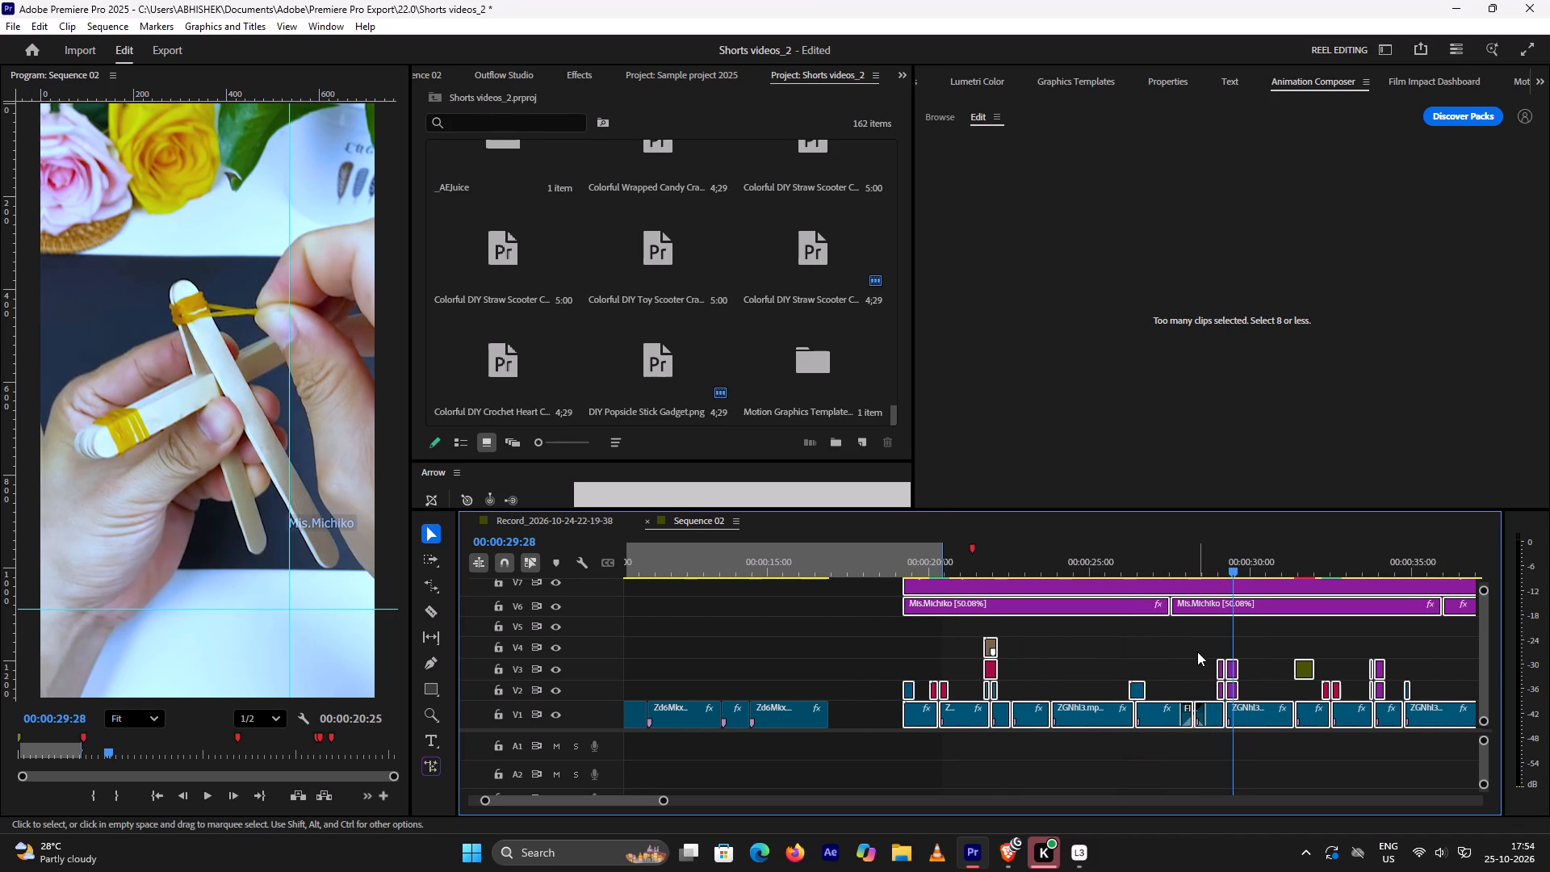
# Move the two-layer purple adjustment transition at about 00:00:29 in the Mis.Michiko edit to V2 and V3 at the cut near 00:00:04:40.
pyautogui.click(1198, 653)
pyautogui.moveTo(1200, 664); pyautogui.dragTo(1244, 694)
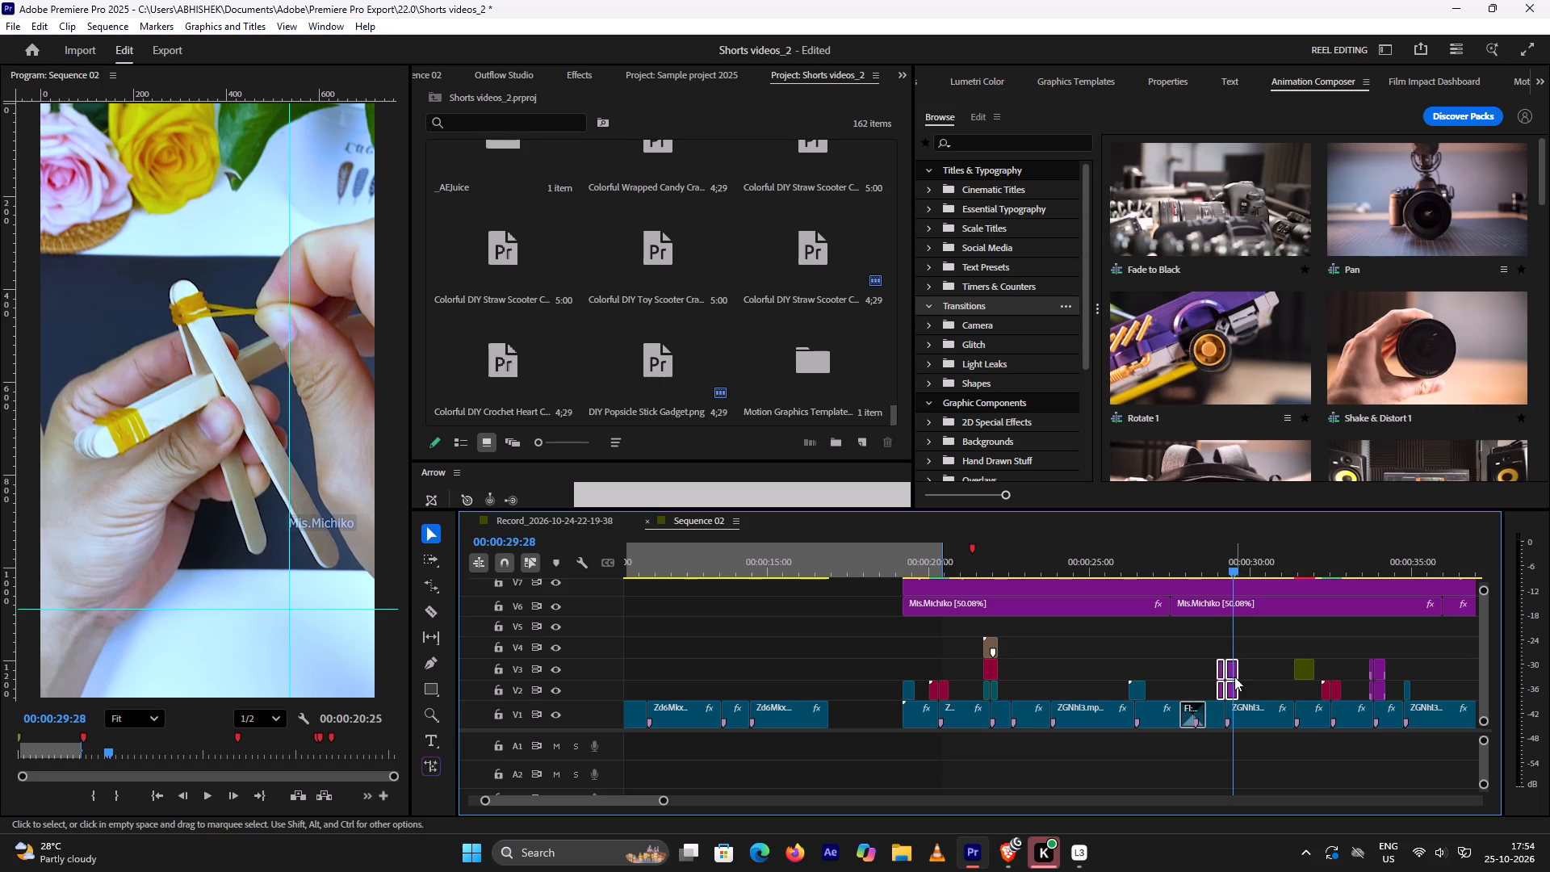
pyautogui.moveTo(1232, 672); pyautogui.dragTo(552, 623)
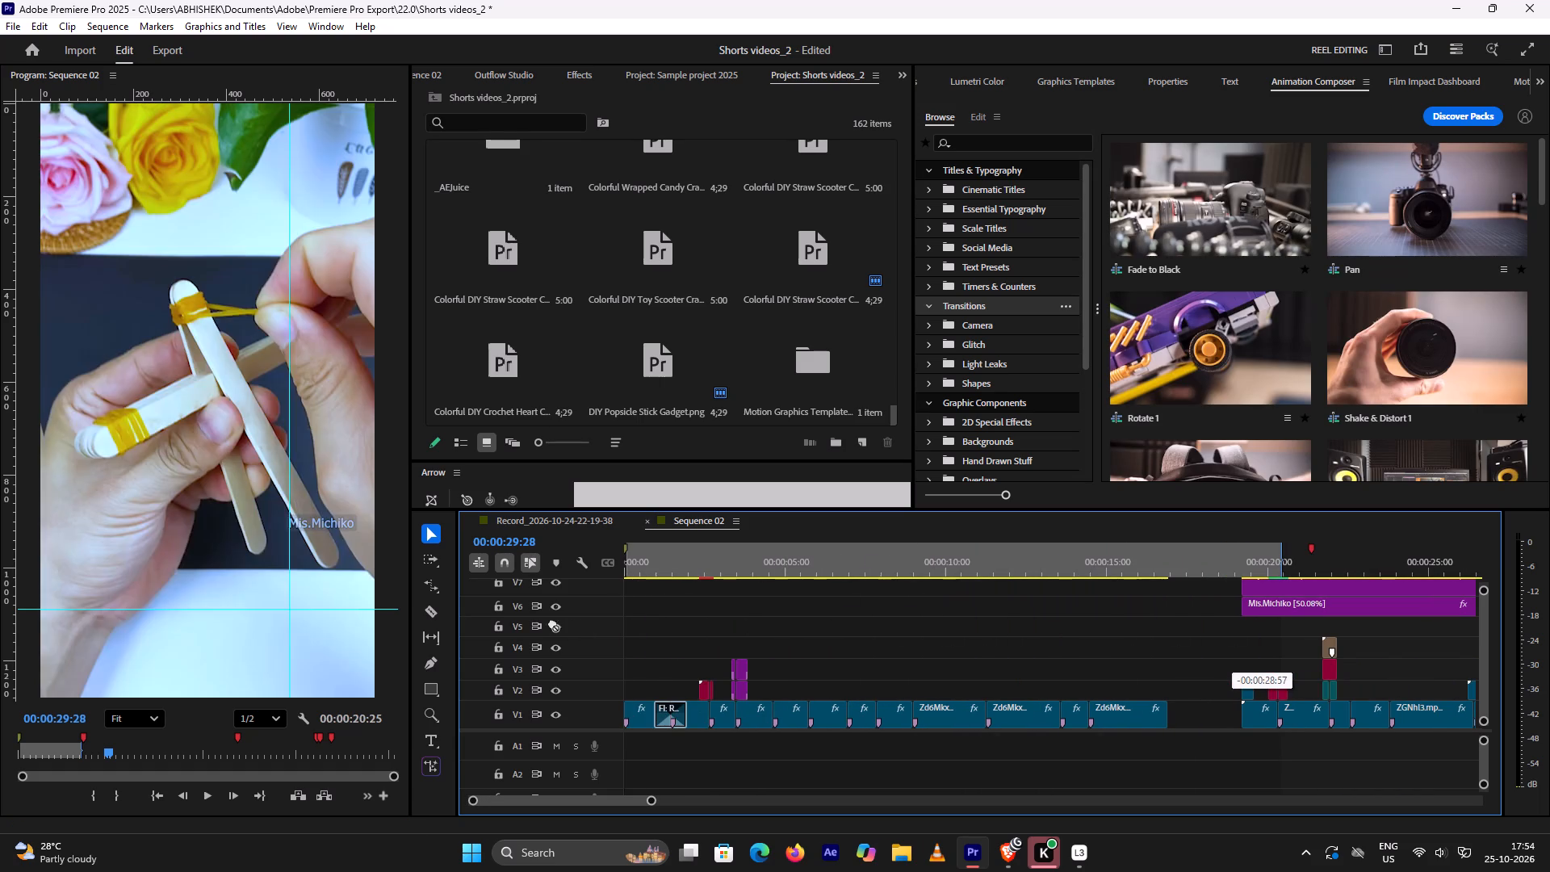
pyautogui.moveTo(552, 623); pyautogui.dragTo(780, 678)
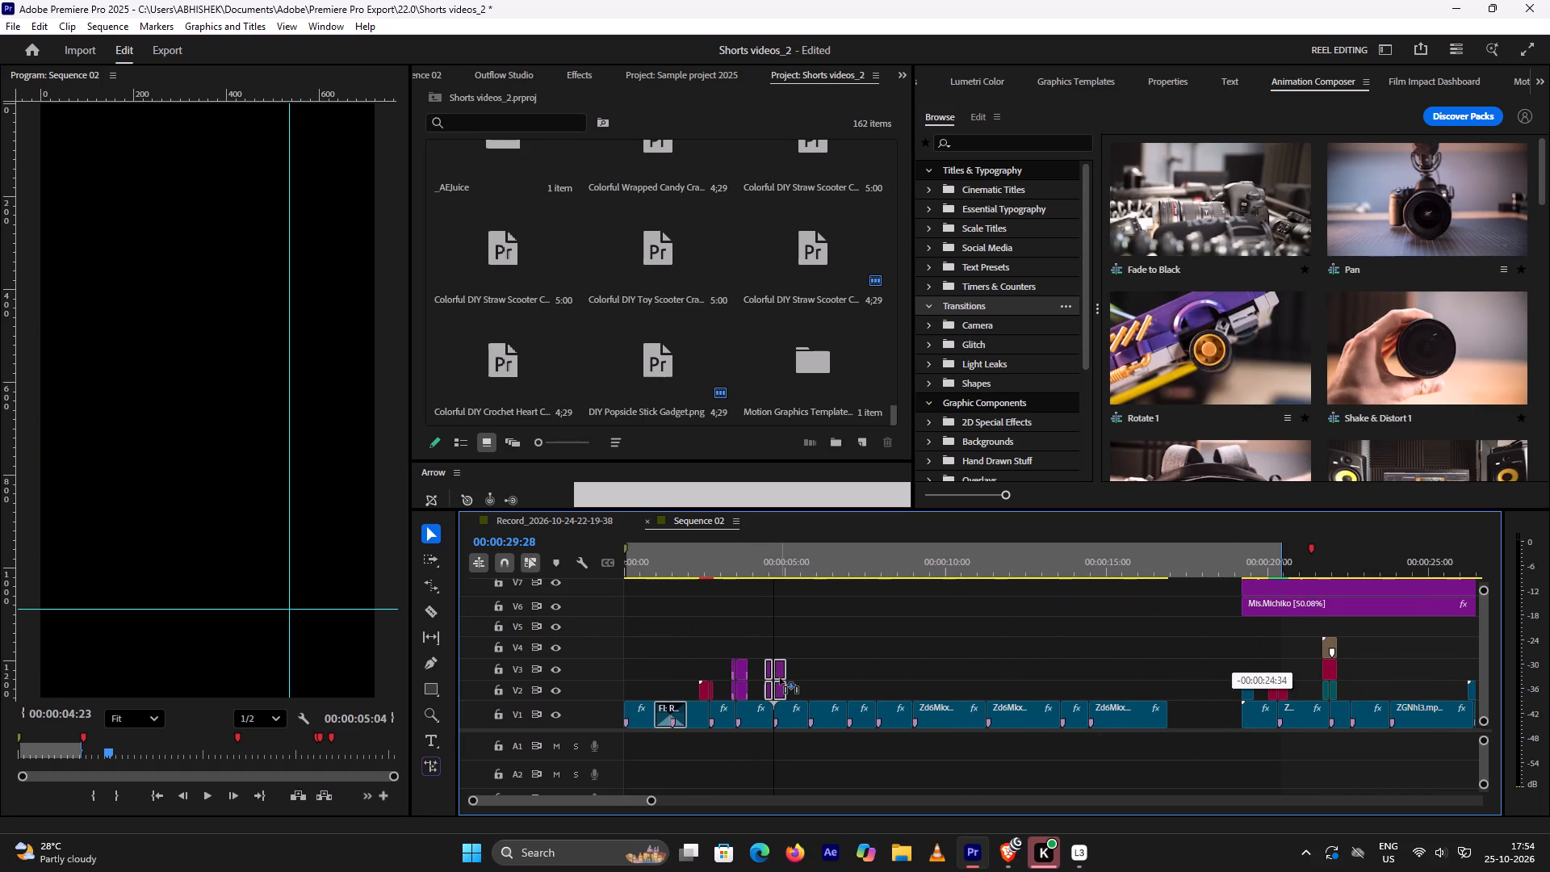
pyautogui.moveTo(780, 678); pyautogui.dragTo(781, 679)
# Play back Sequence 02 from about 00:00:03:24 to 00:00:05:04 to review the newly placed transition.
pyautogui.click(760, 572)
pyautogui.press('space')
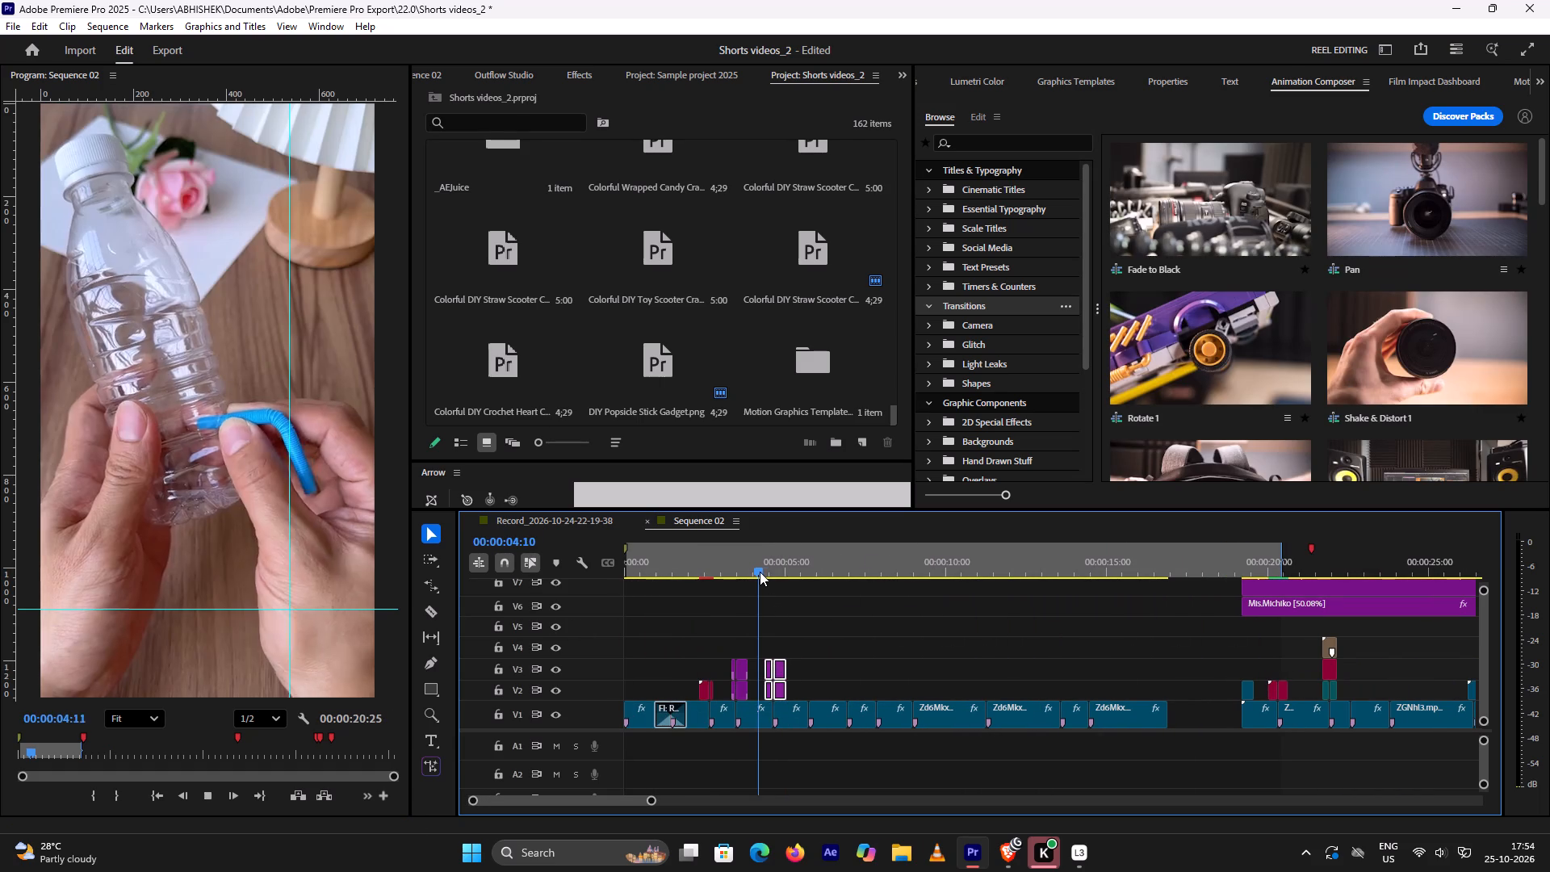
pyautogui.press('space')
pyautogui.click(836, 614)
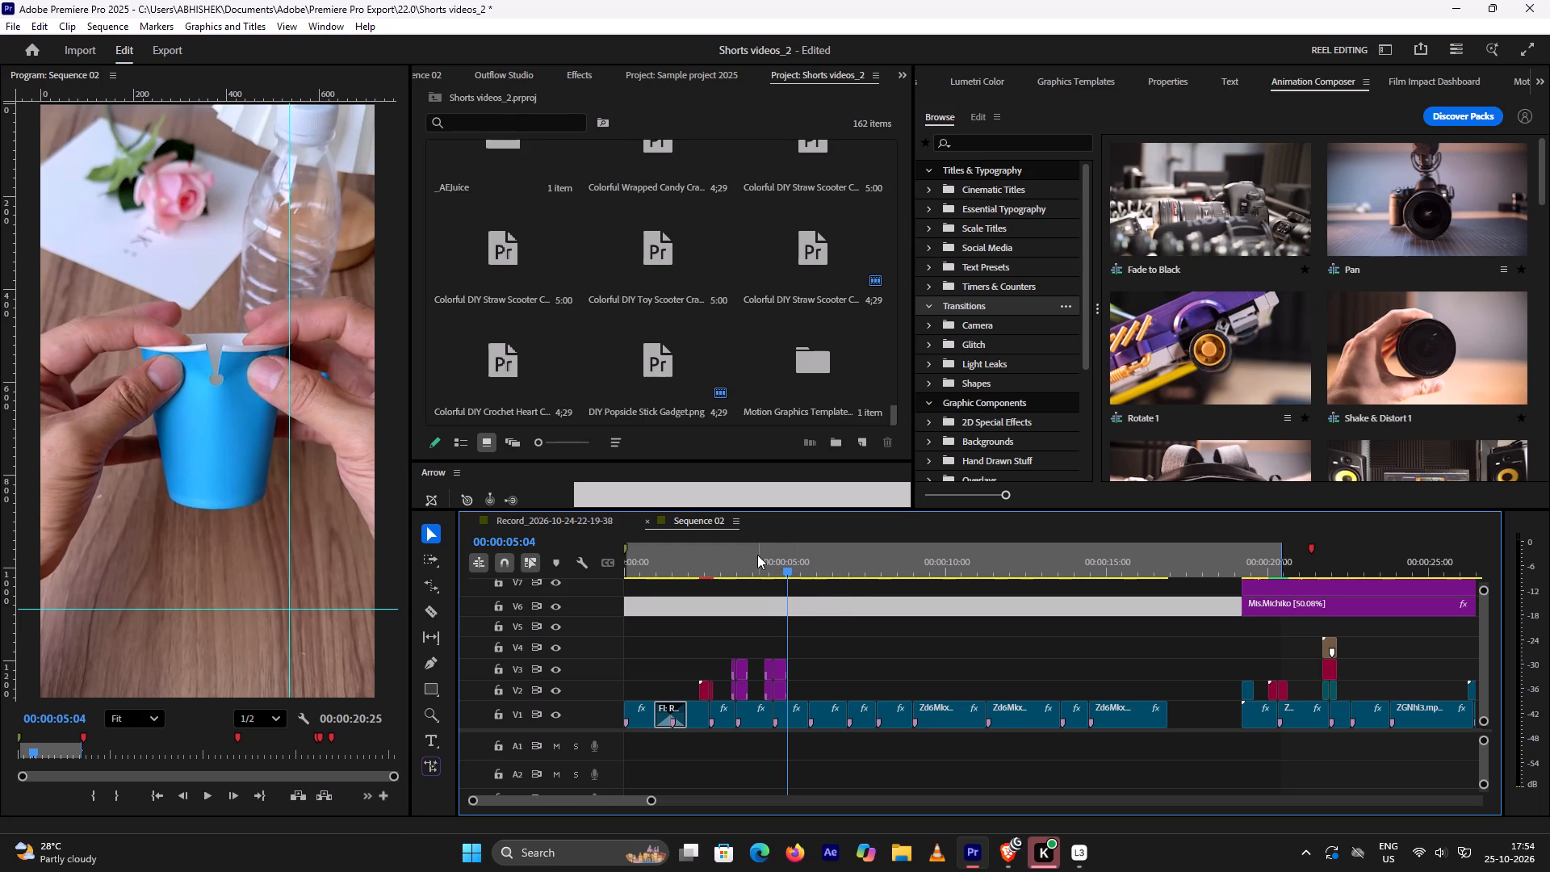
pyautogui.click(757, 555)
pyautogui.press('space')
pyautogui.press('space')
pyautogui.click(735, 558)
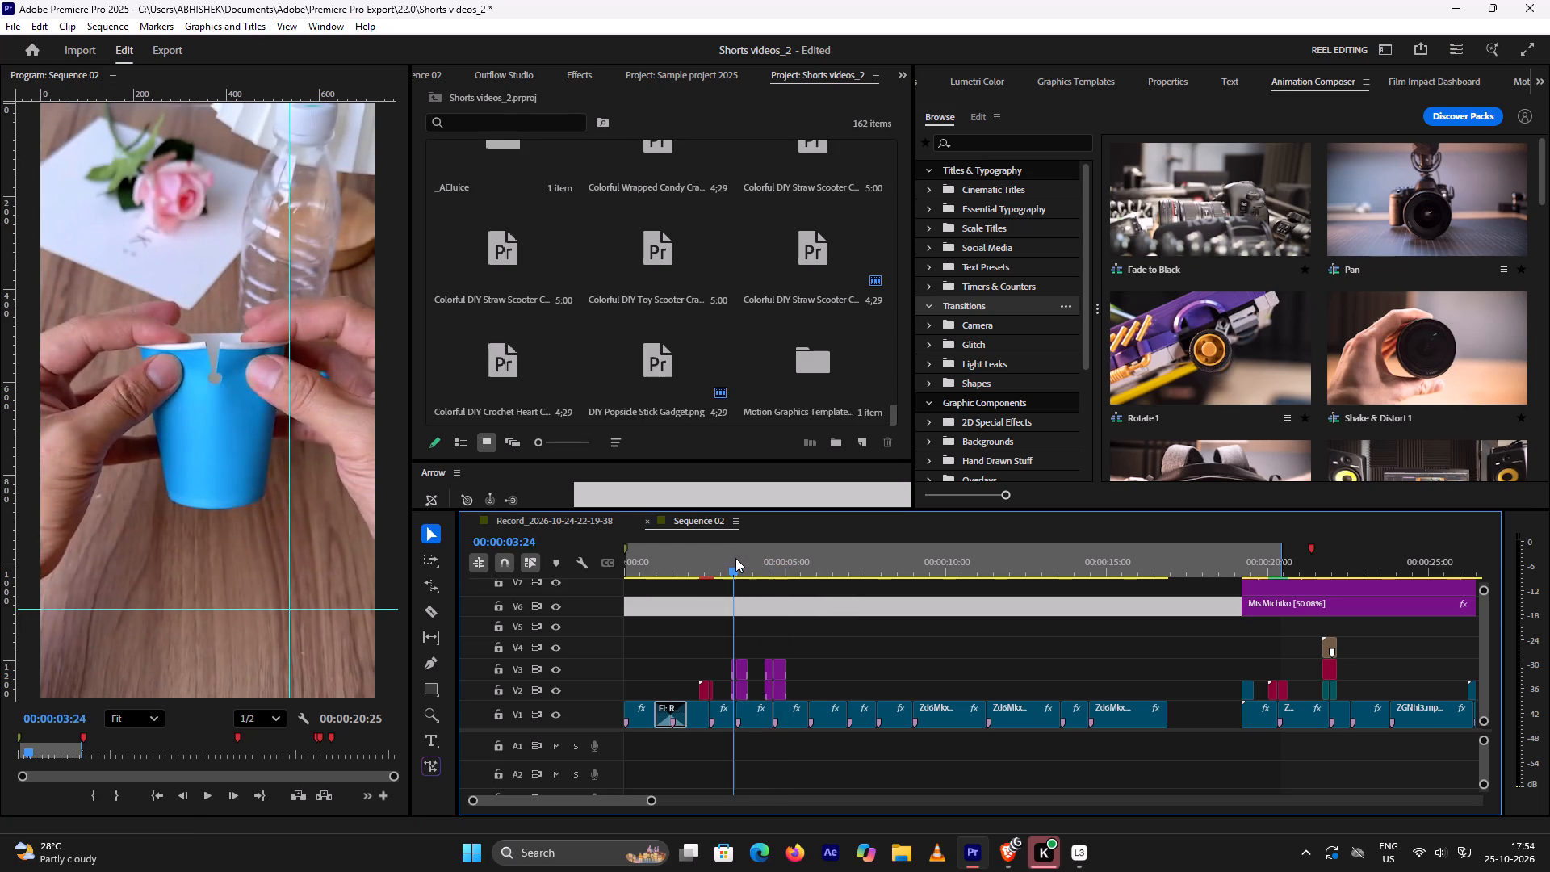
pyautogui.press('space')
pyautogui.press('space')
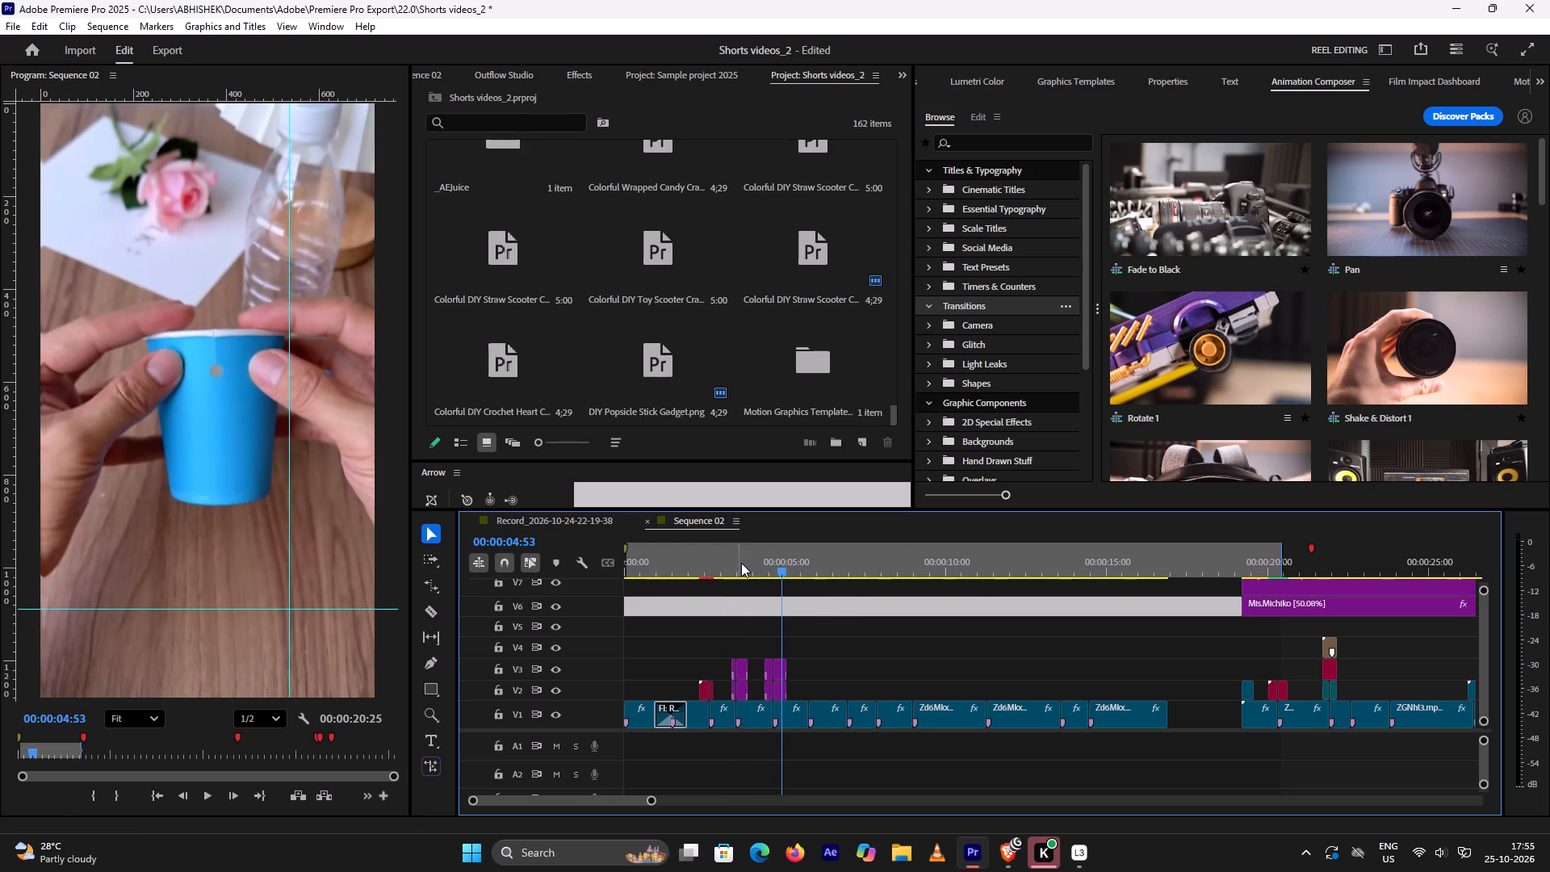
# Play back parts of the Mis.Michiko edit, then move its opening short V2 clip to V3 at about 00:00:08:45.
pyautogui.scroll(-11, 1091, 670)
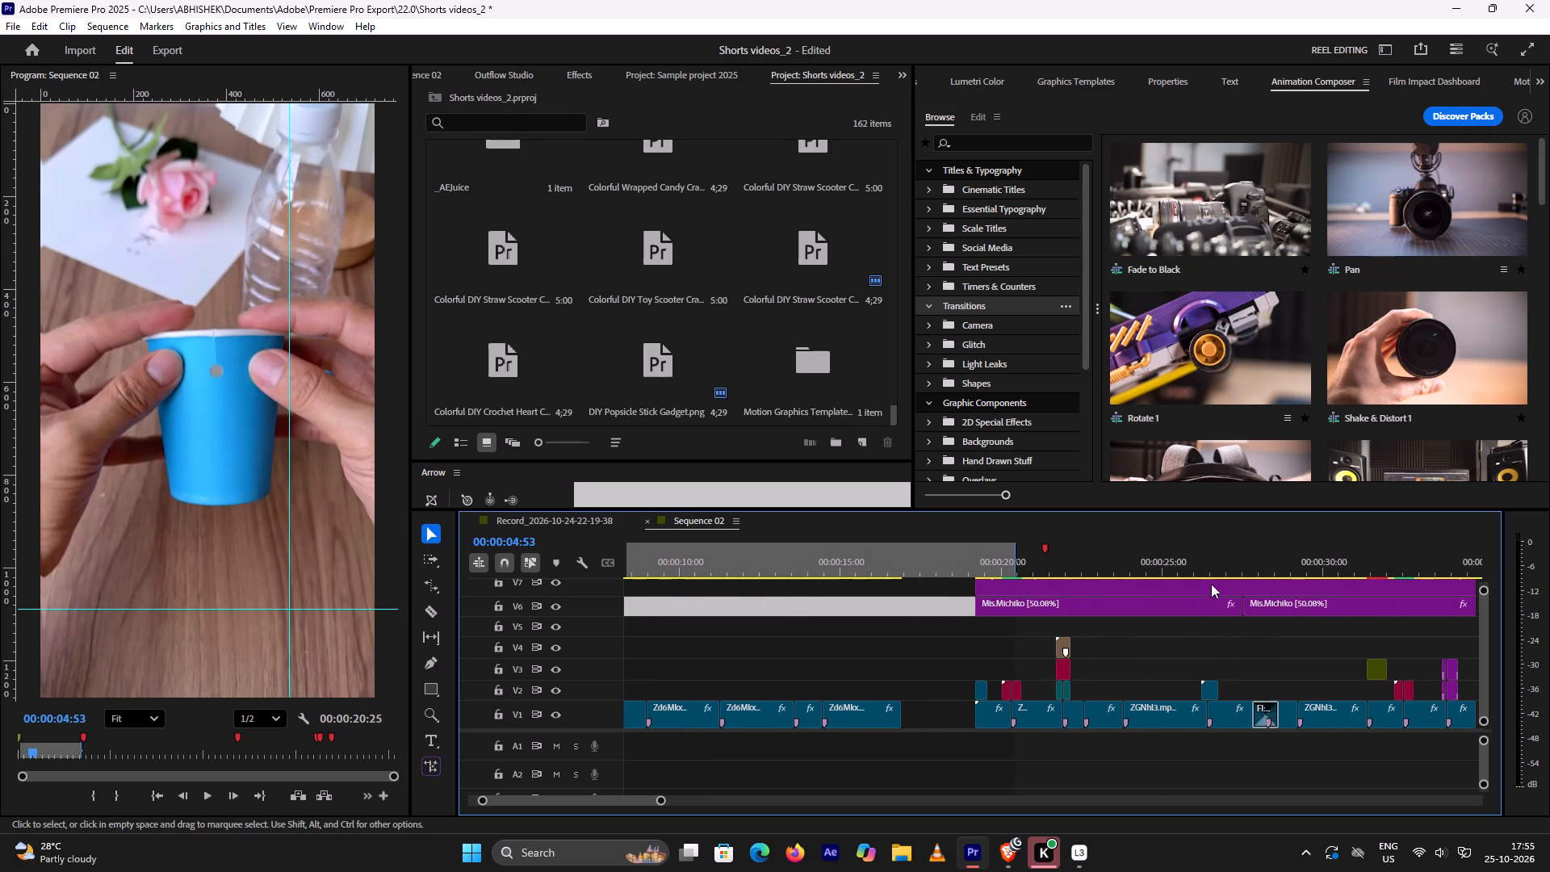
pyautogui.click(1206, 561)
pyautogui.press('space')
pyautogui.press('space')
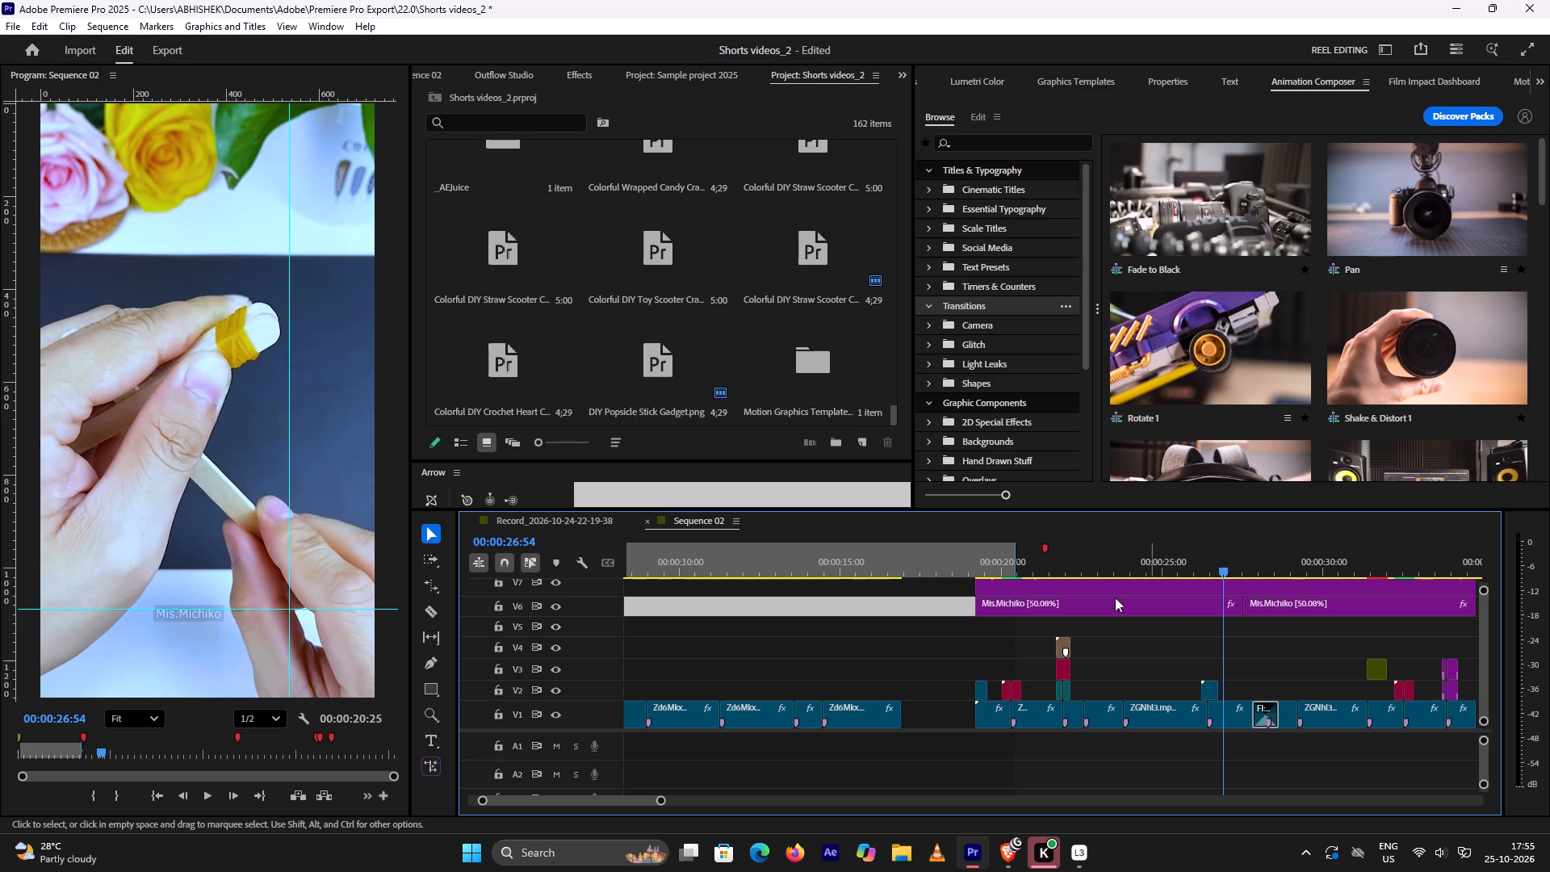
pyautogui.click(972, 560)
pyautogui.press('space')
pyautogui.press('space')
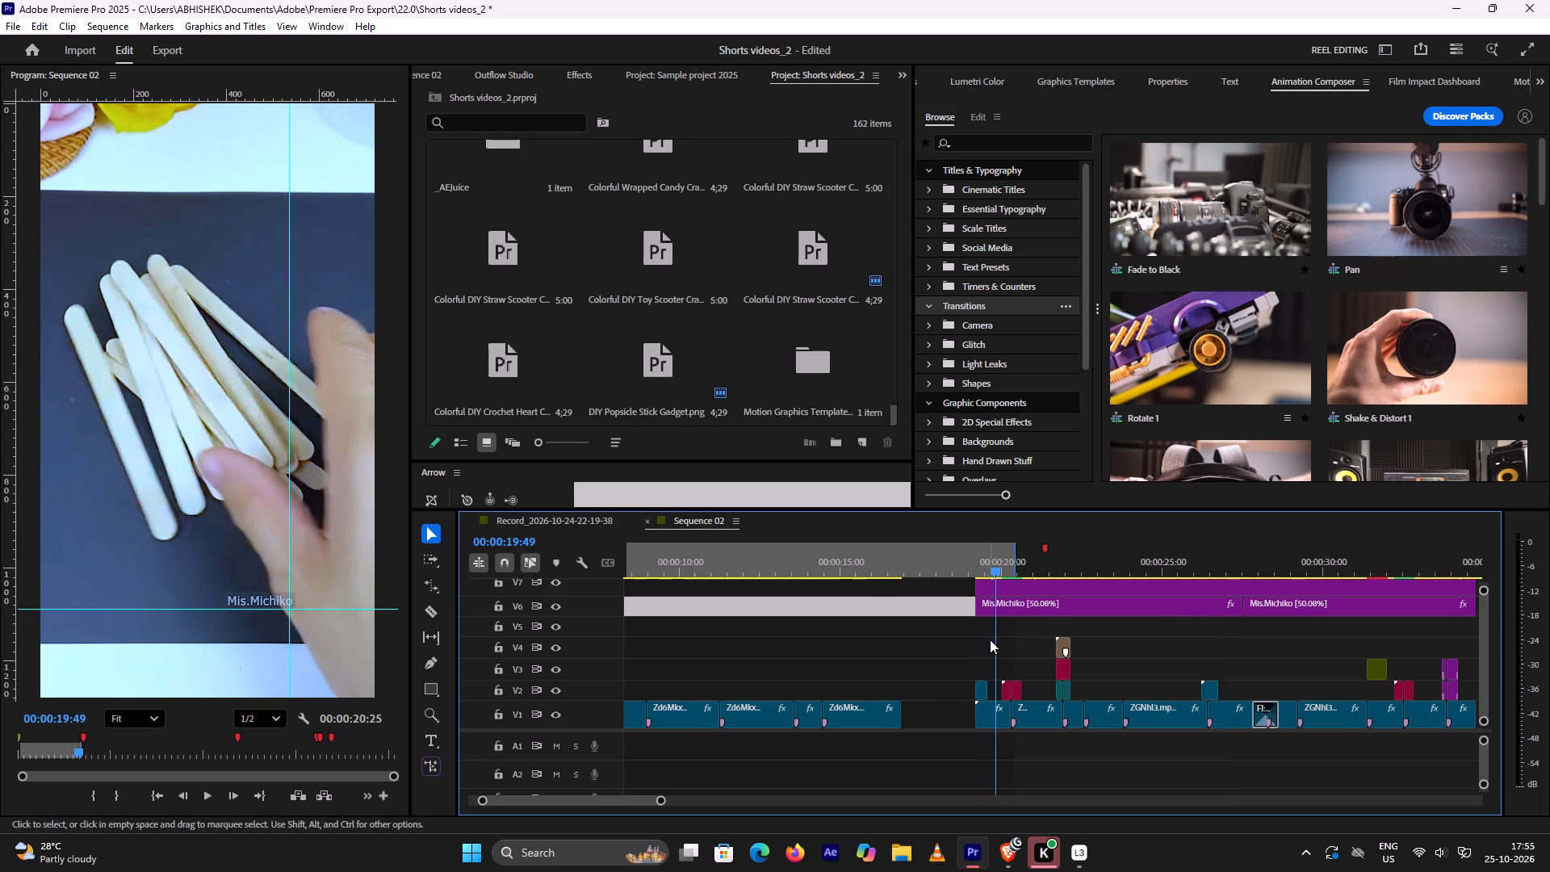
pyautogui.scroll(2, 997, 666)
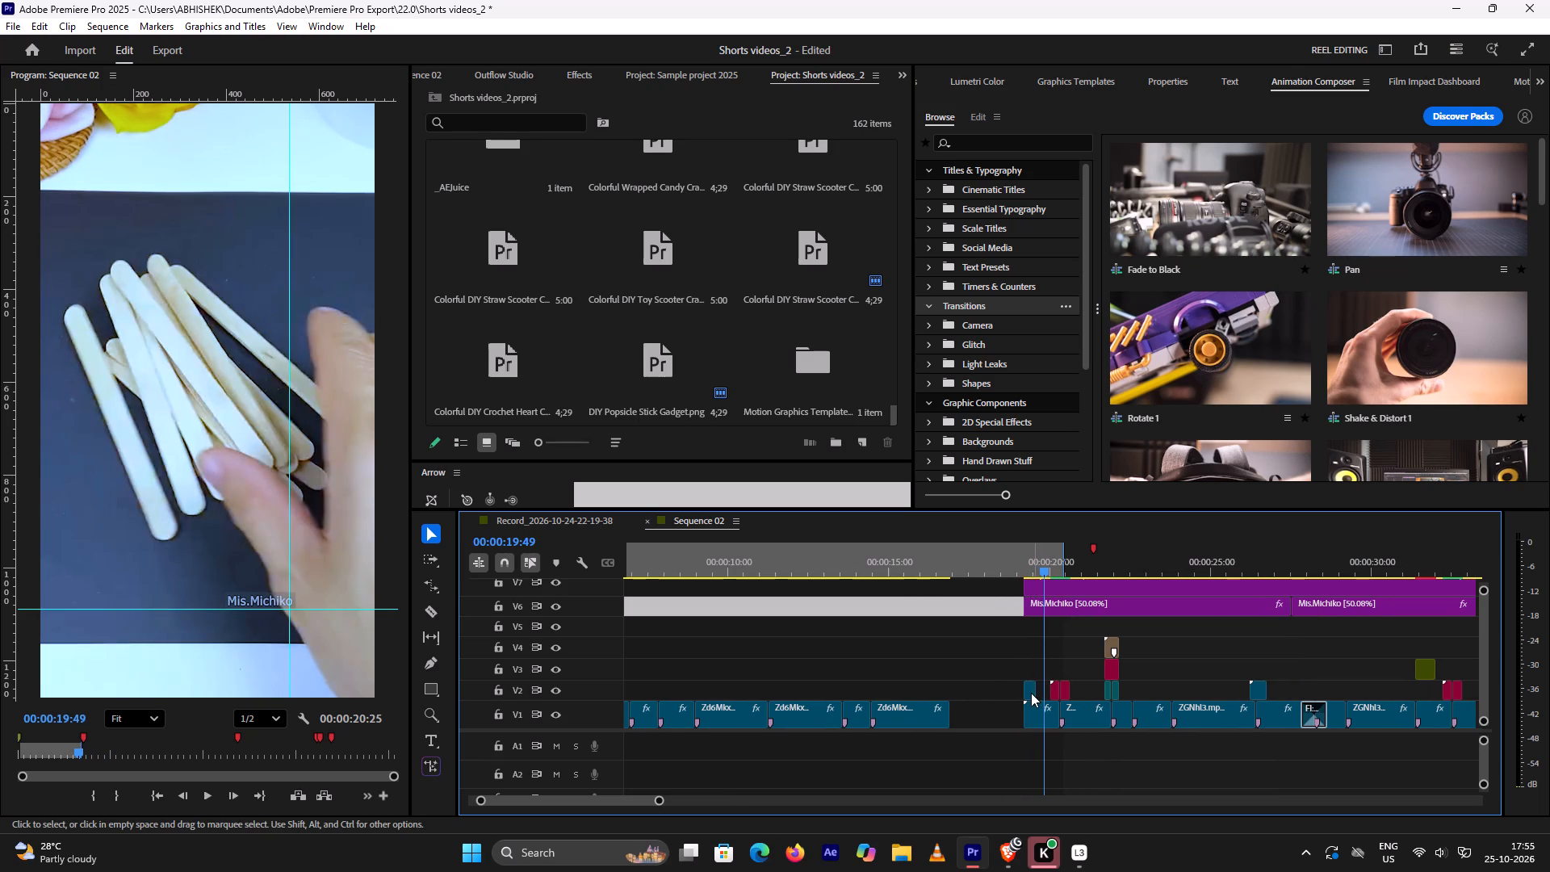
pyautogui.moveTo(1031, 693); pyautogui.dragTo(693, 668)
pyautogui.scroll(6, 790, 666)
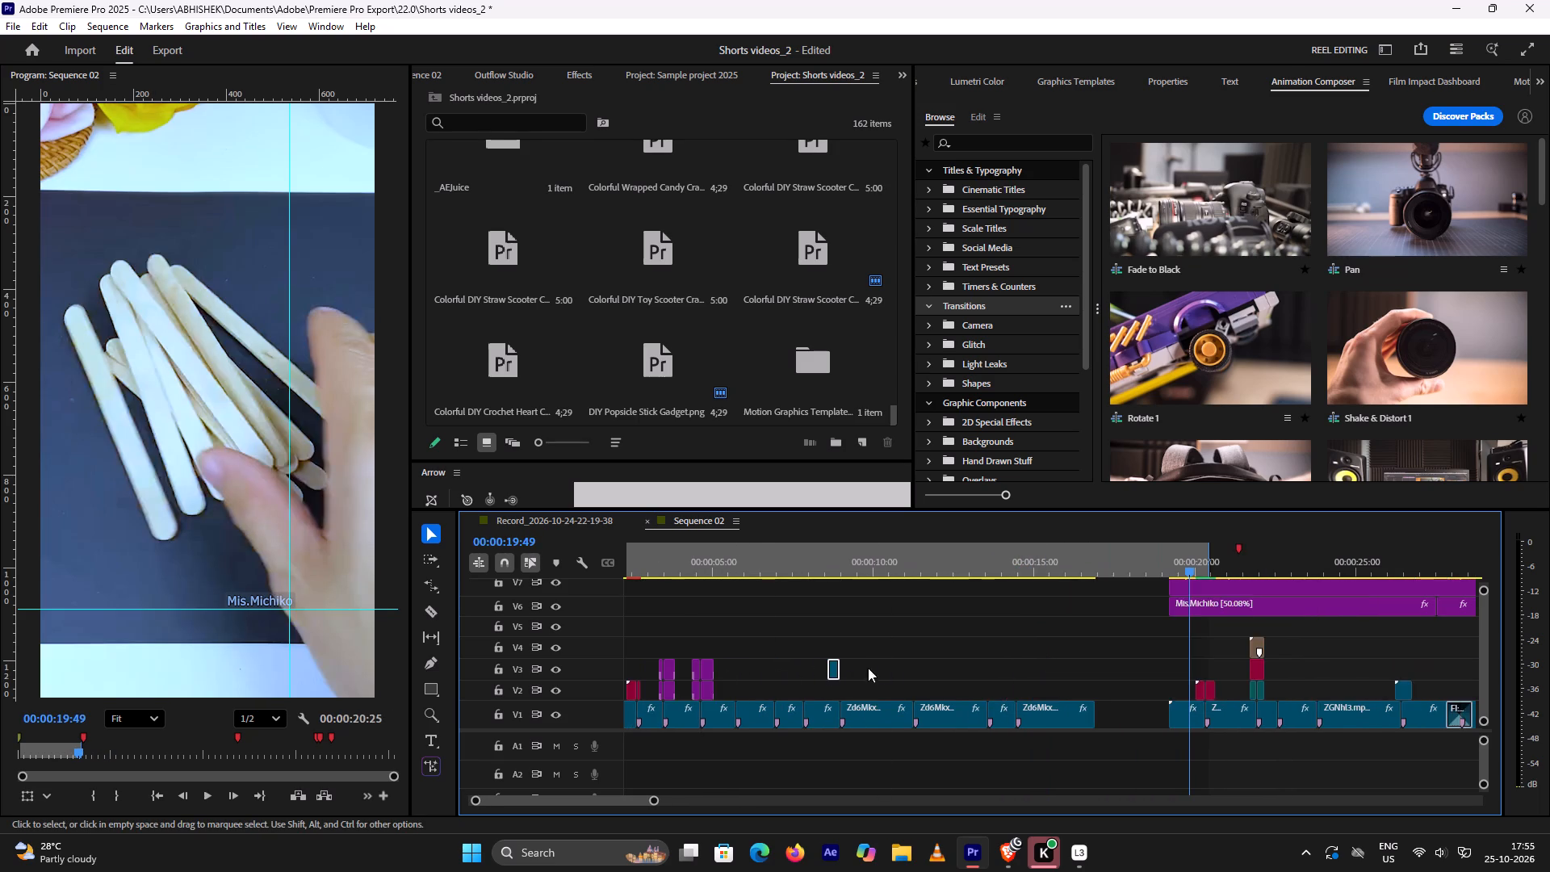
pyautogui.scroll(6, 892, 668)
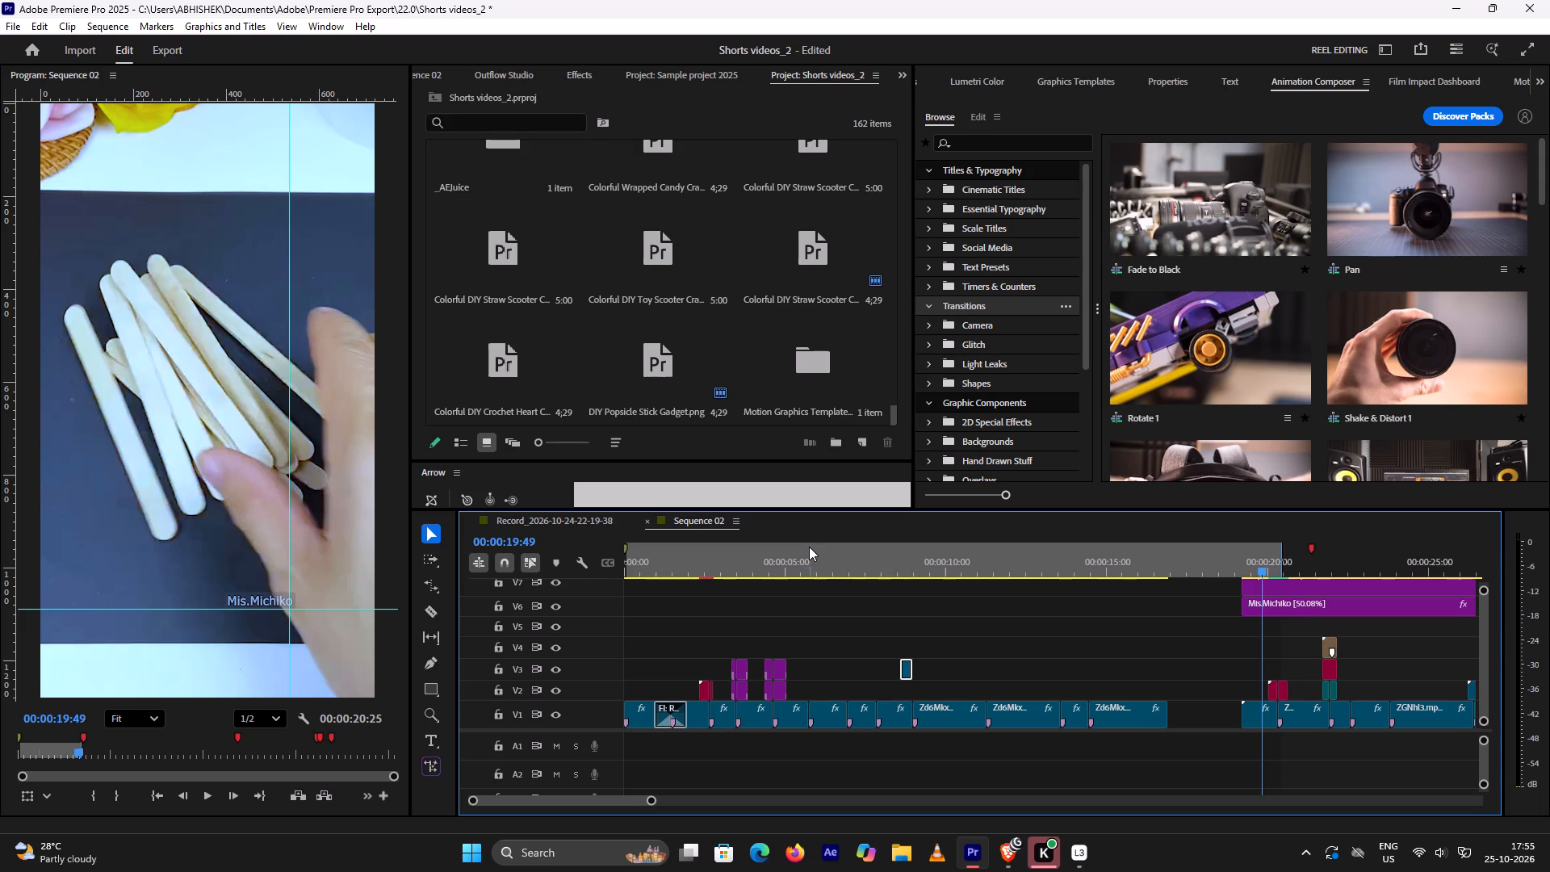
# Play back from about 00:00:05:20, then shift the two-layer purple transition one cut later, to about 00:00:05:50.
pyautogui.click(809, 547)
pyautogui.click(798, 561)
pyautogui.press('space')
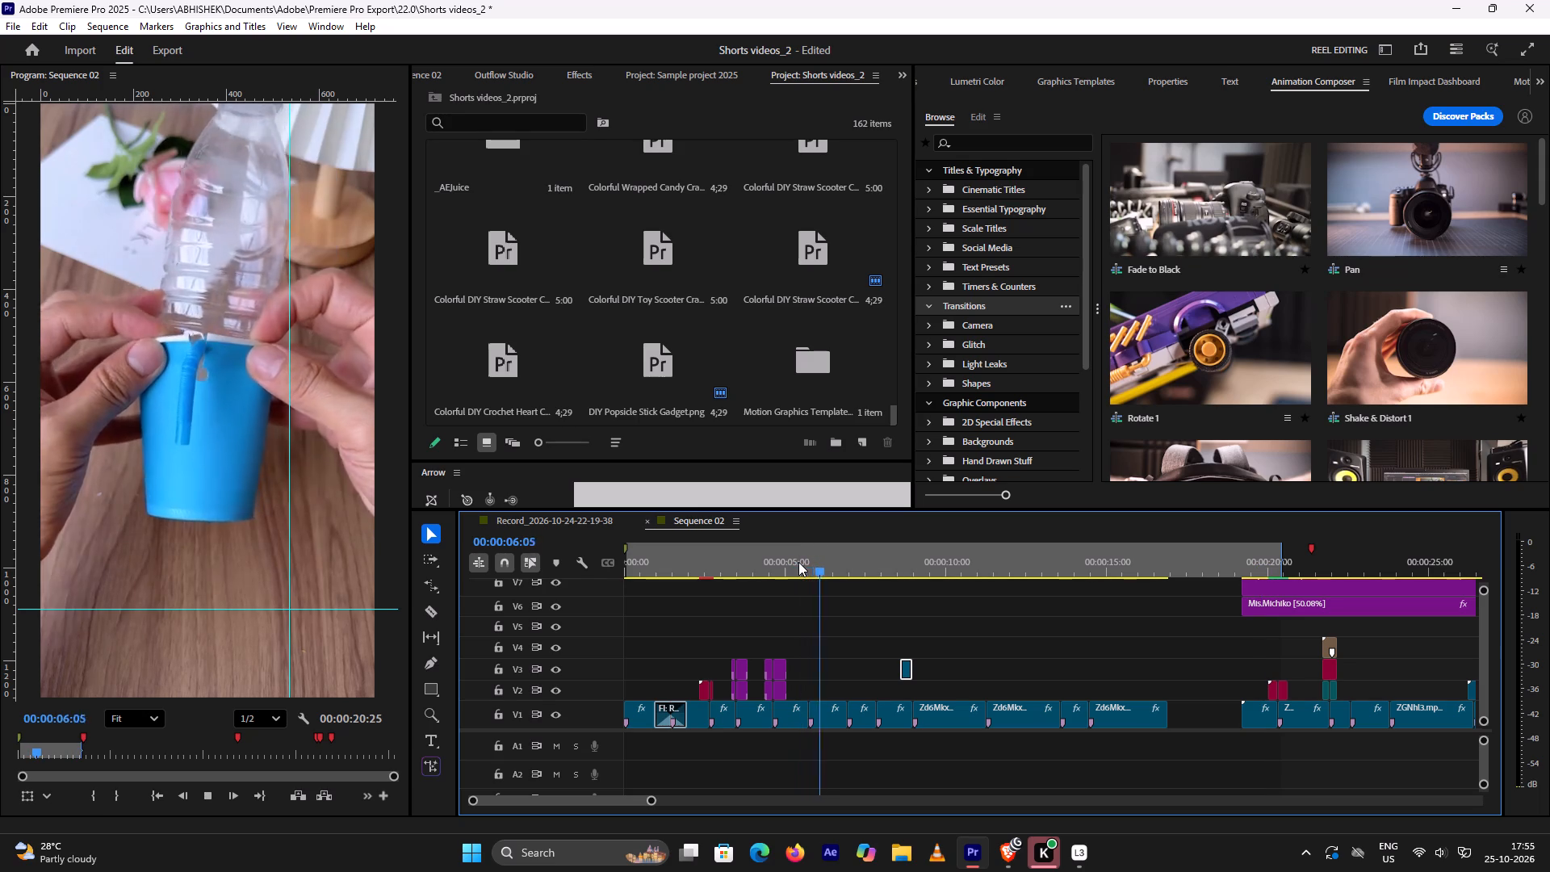
pyautogui.press('space')
pyautogui.moveTo(760, 635); pyautogui.dragTo(792, 684)
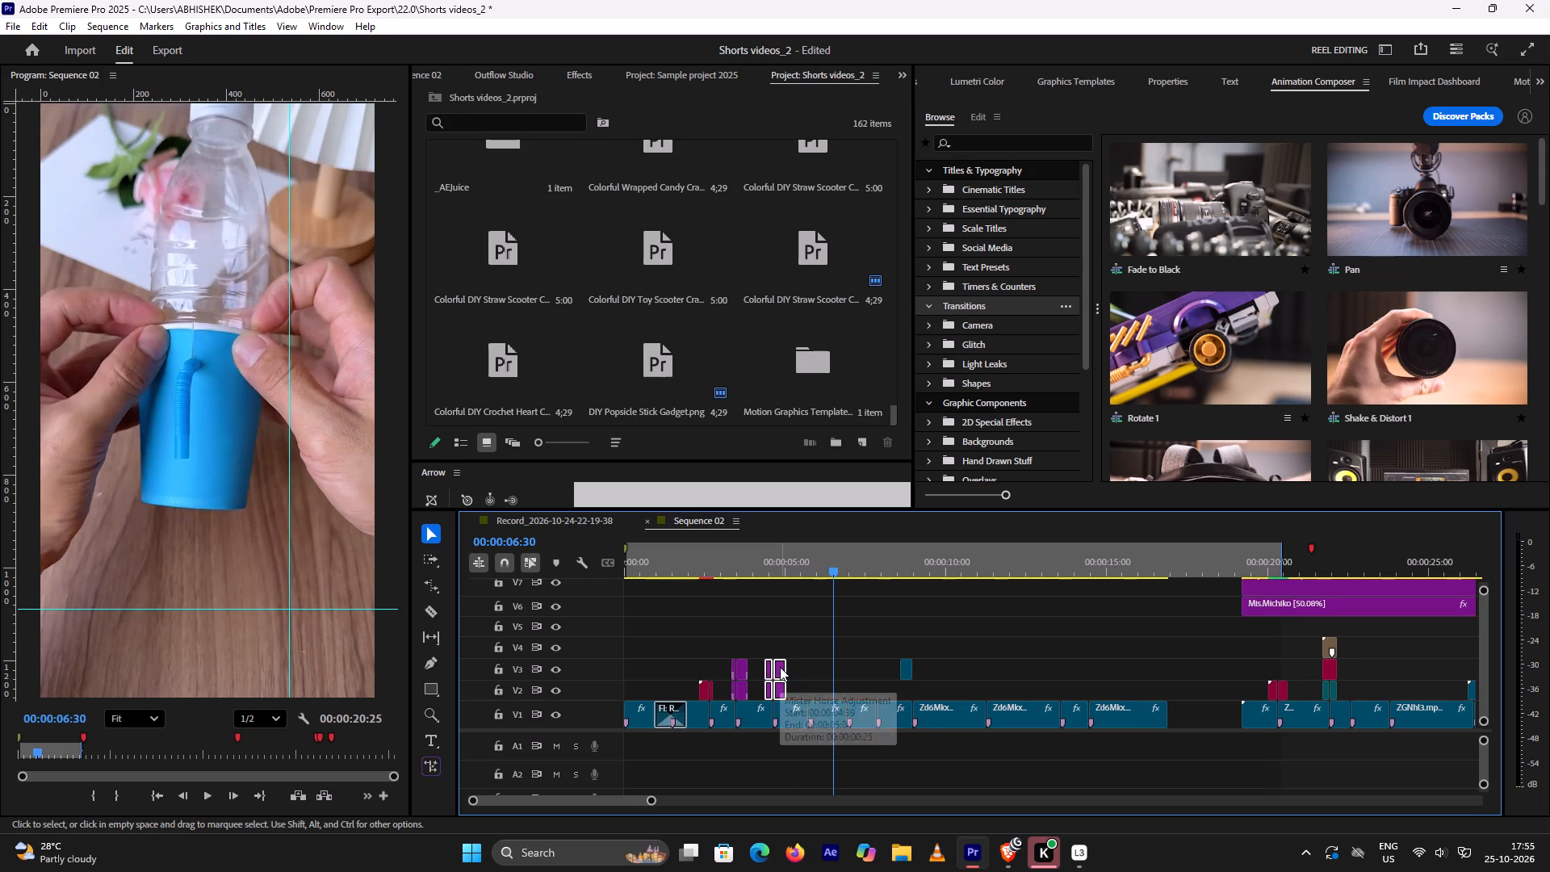
pyautogui.moveTo(780, 667); pyautogui.dragTo(812, 676)
# Move the short teal clip from V3 down to V2, over the cut at about 00:00:04:40.
pyautogui.moveTo(908, 673); pyautogui.dragTo(780, 687)
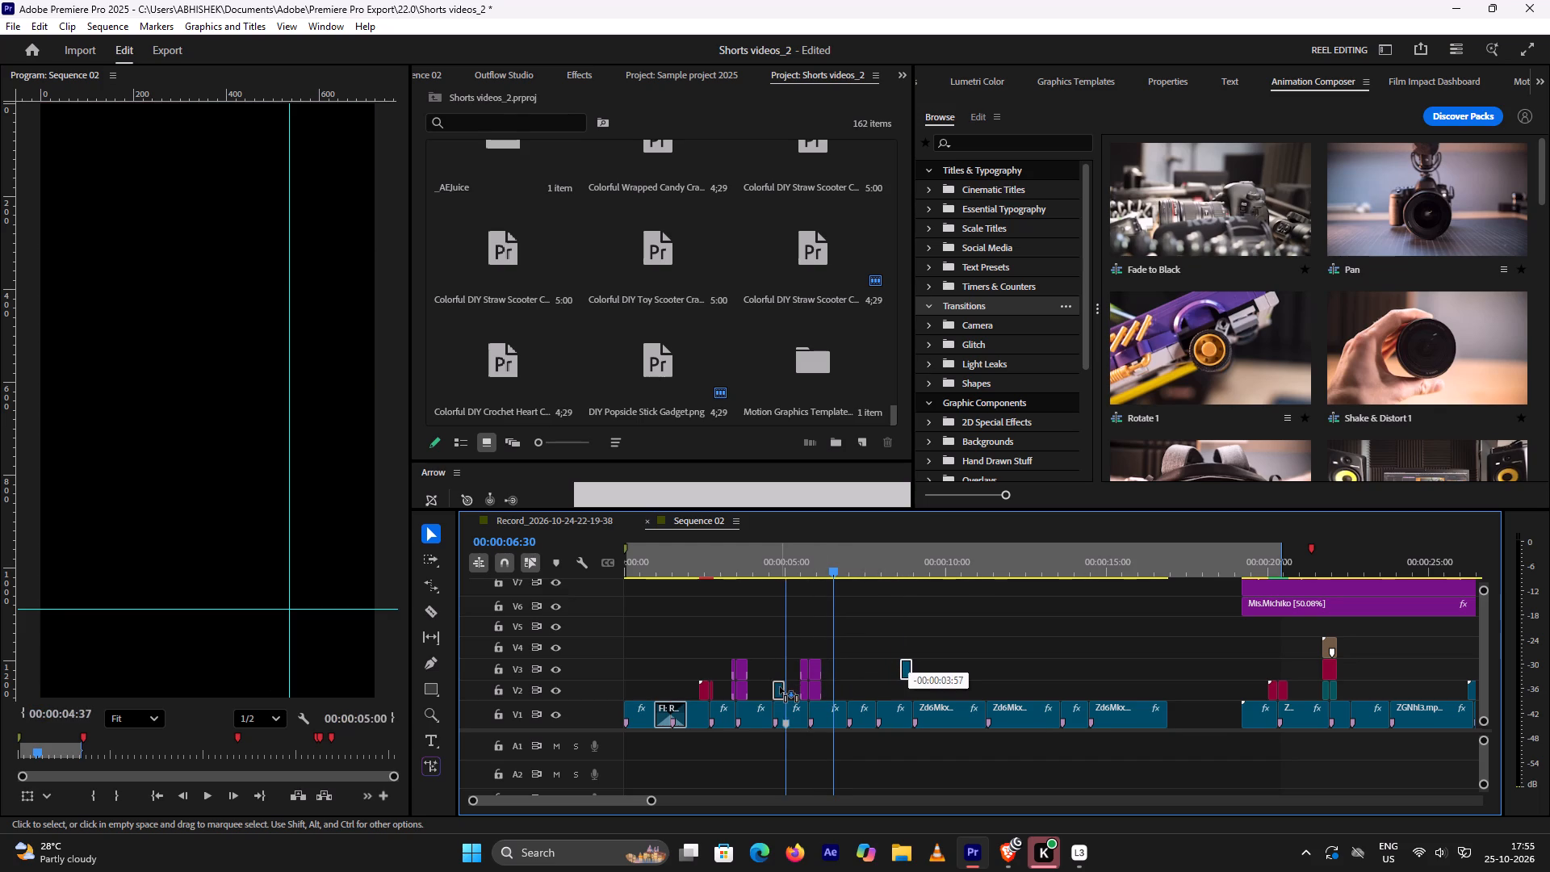
pyautogui.moveTo(780, 687); pyautogui.dragTo(773, 683)
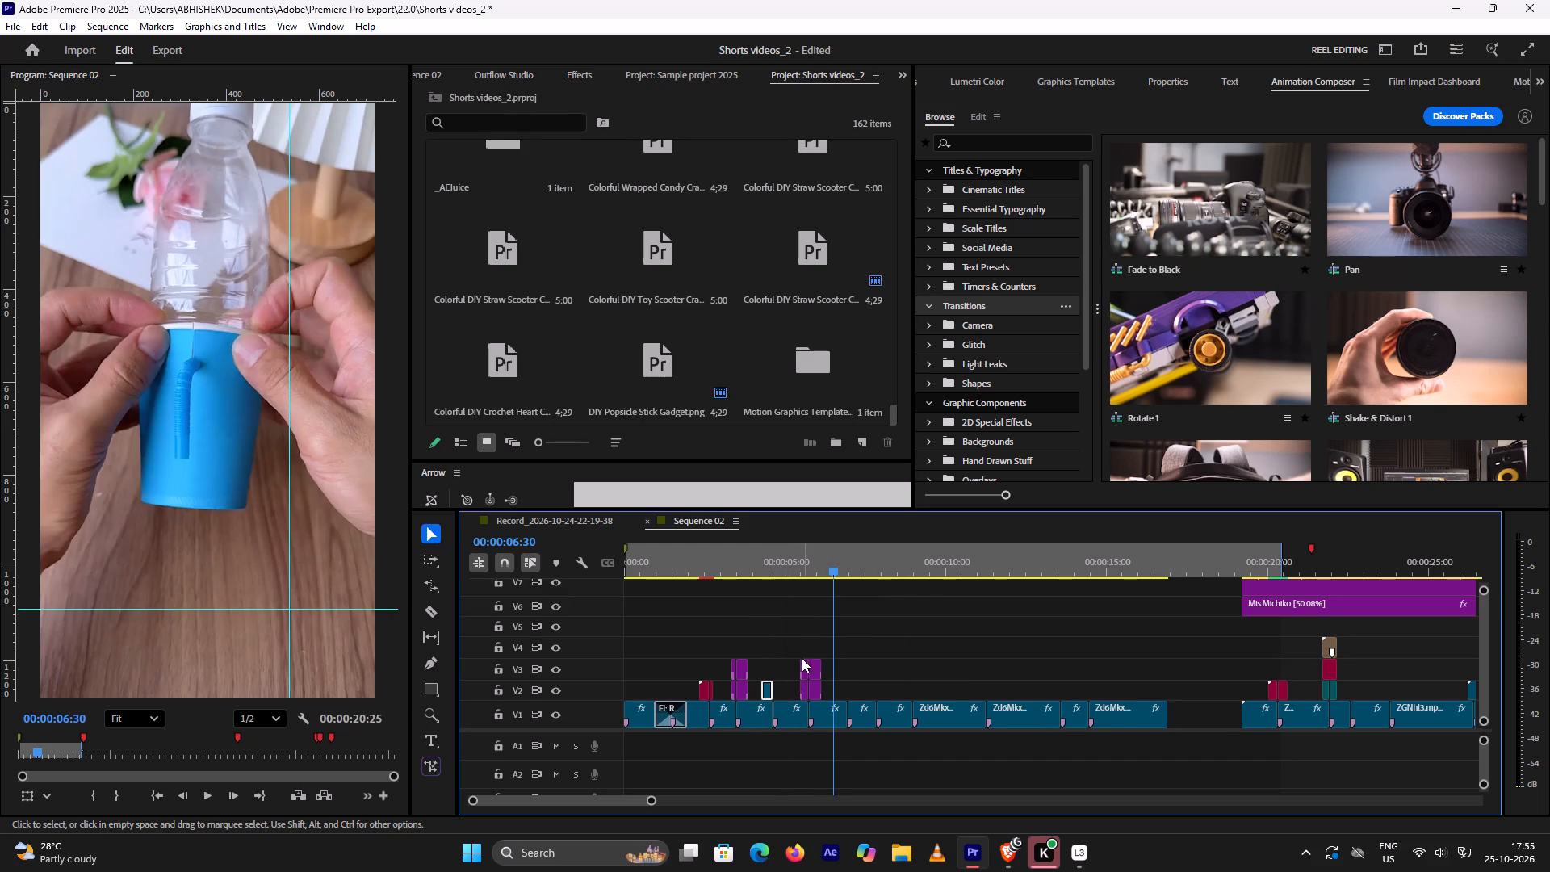
pyautogui.keyDown('alt'); pyautogui.scroll(5, 799, 656); pyautogui.keyUp('alt')
pyautogui.scroll(5, 789, 656)
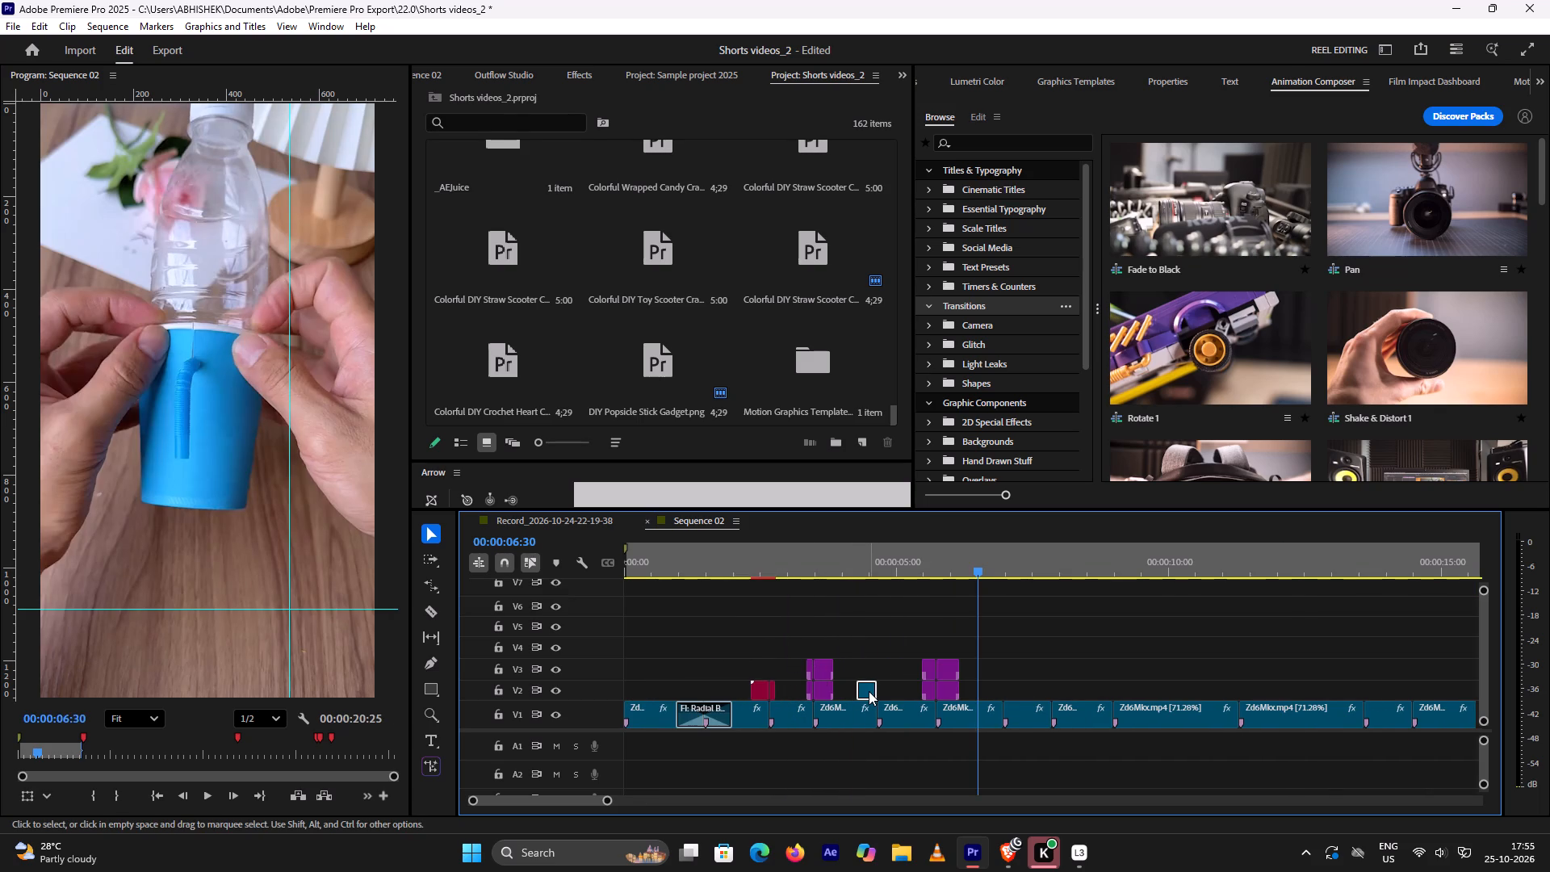
pyautogui.moveTo(869, 691); pyautogui.dragTo(878, 695)
# Play back Sequence 02 from about 00:00:04:14 to 00:00:07:21 to check the transitions at both cuts.
pyautogui.click(856, 571)
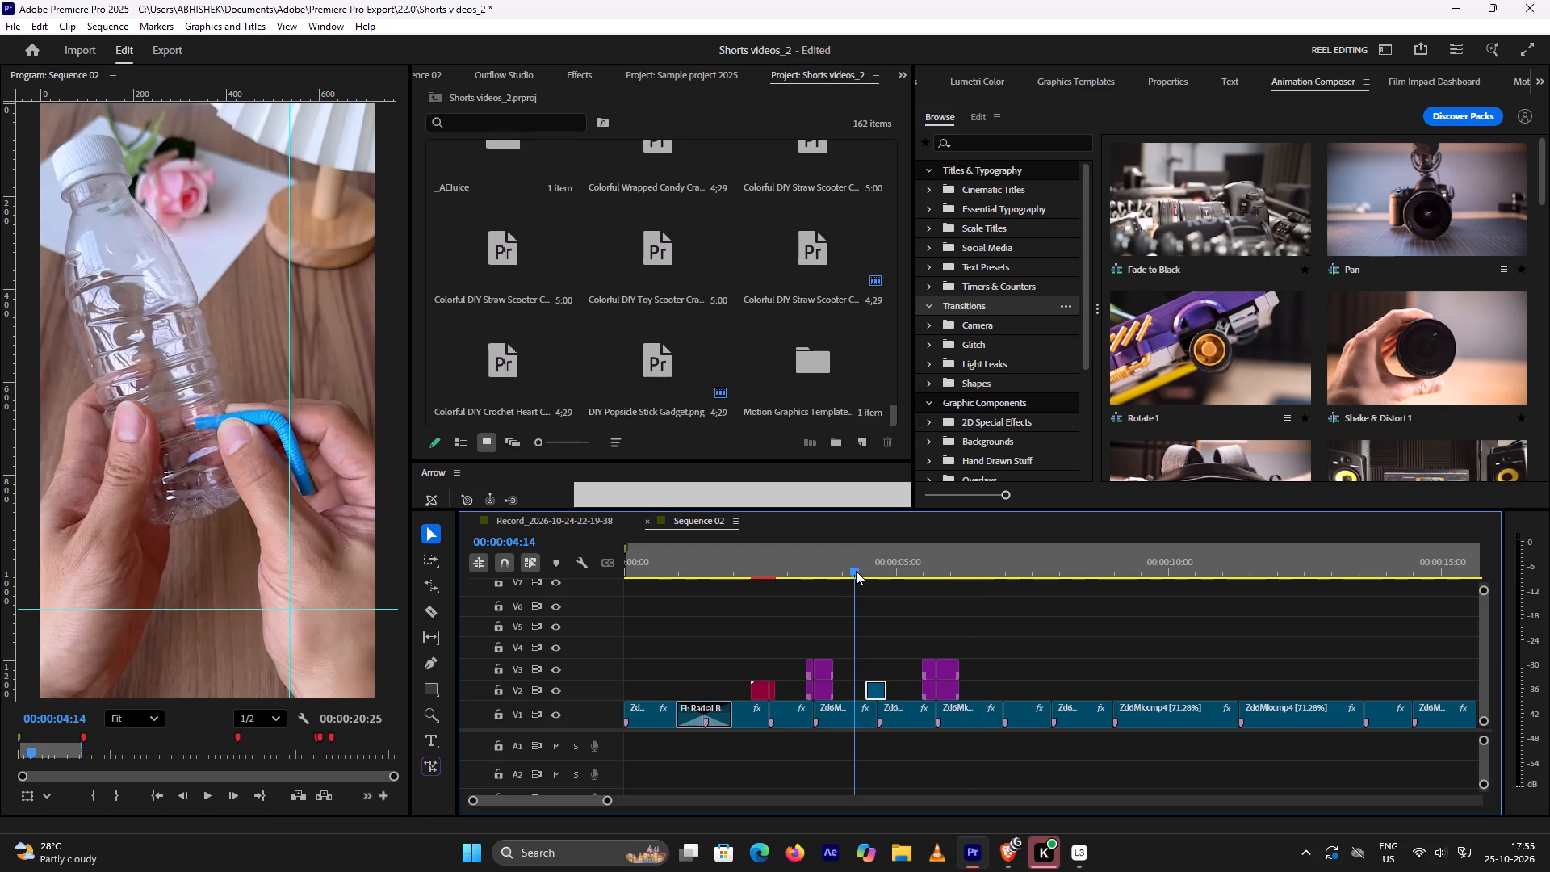
pyautogui.press('space')
pyautogui.press('space')
pyautogui.click(856, 571)
pyautogui.press('space')
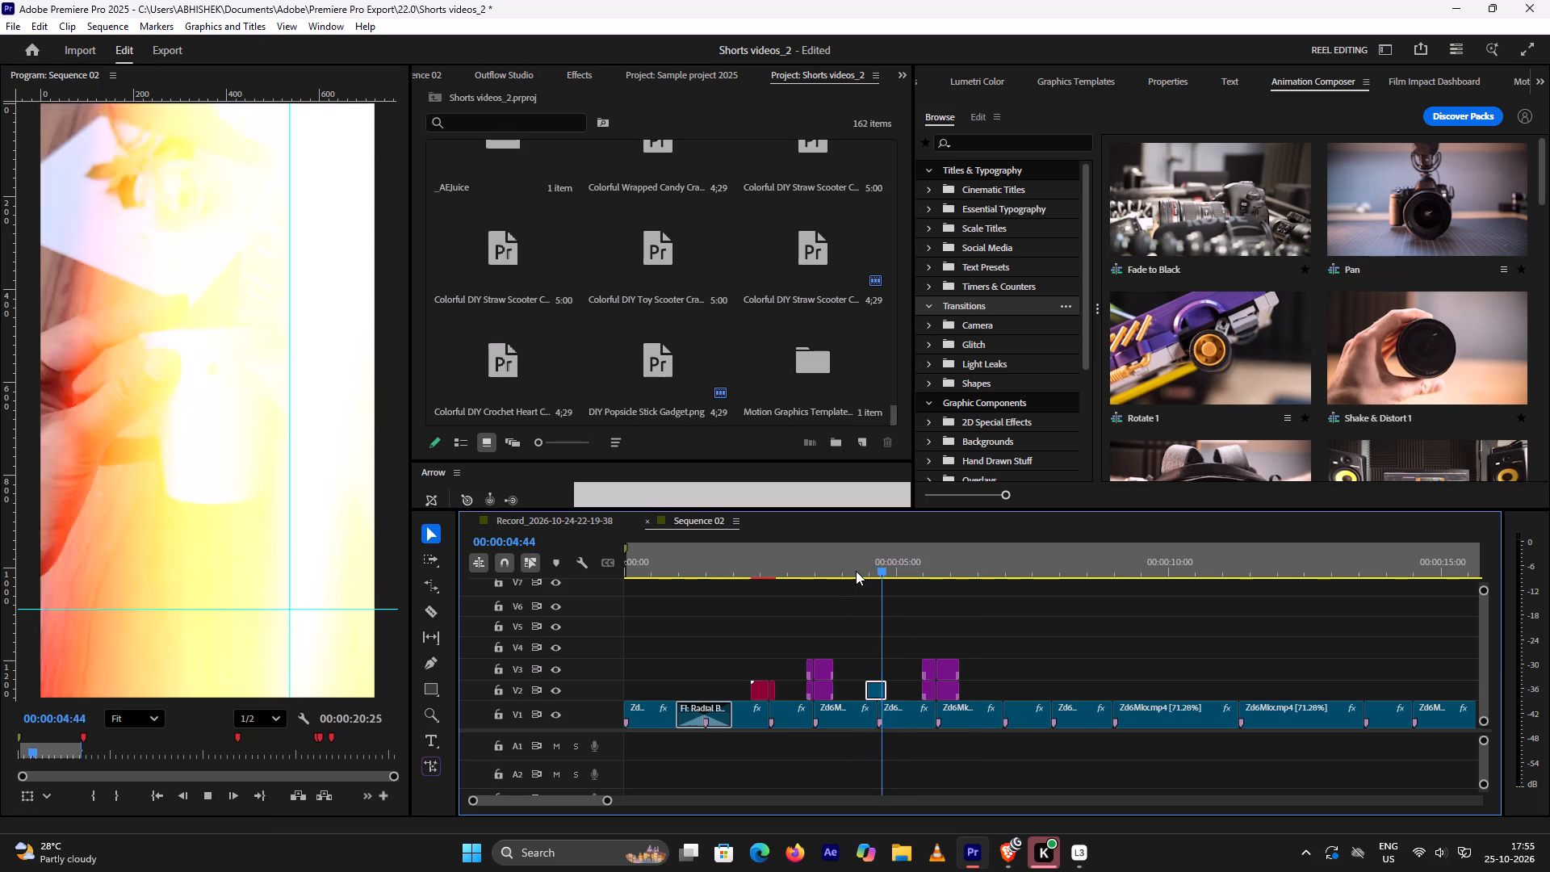
pyautogui.press('space')
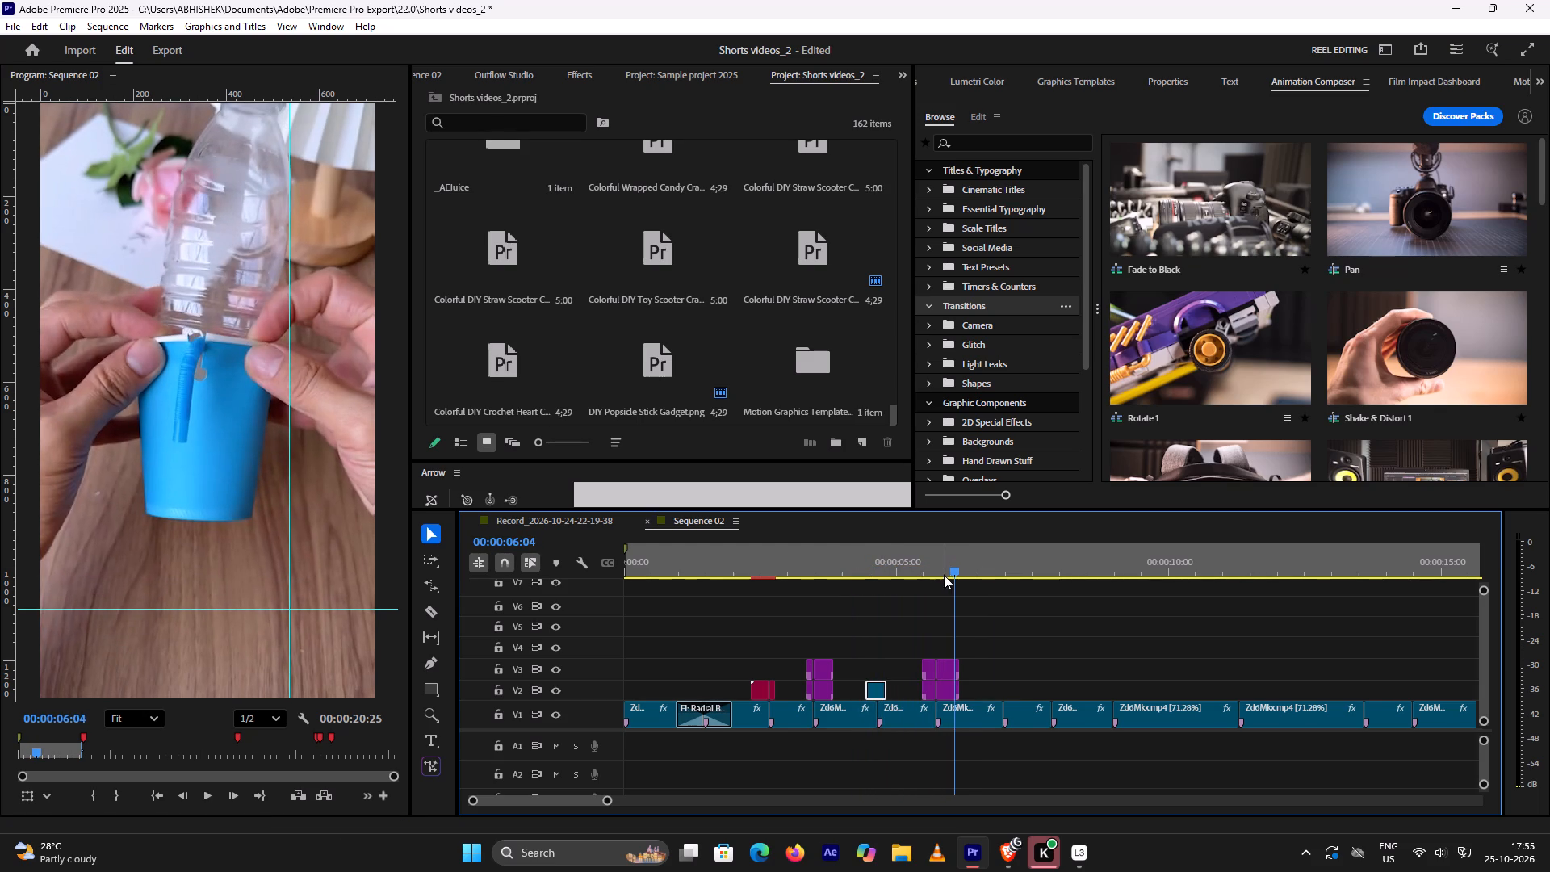
pyautogui.press('space')
pyautogui.press('space')
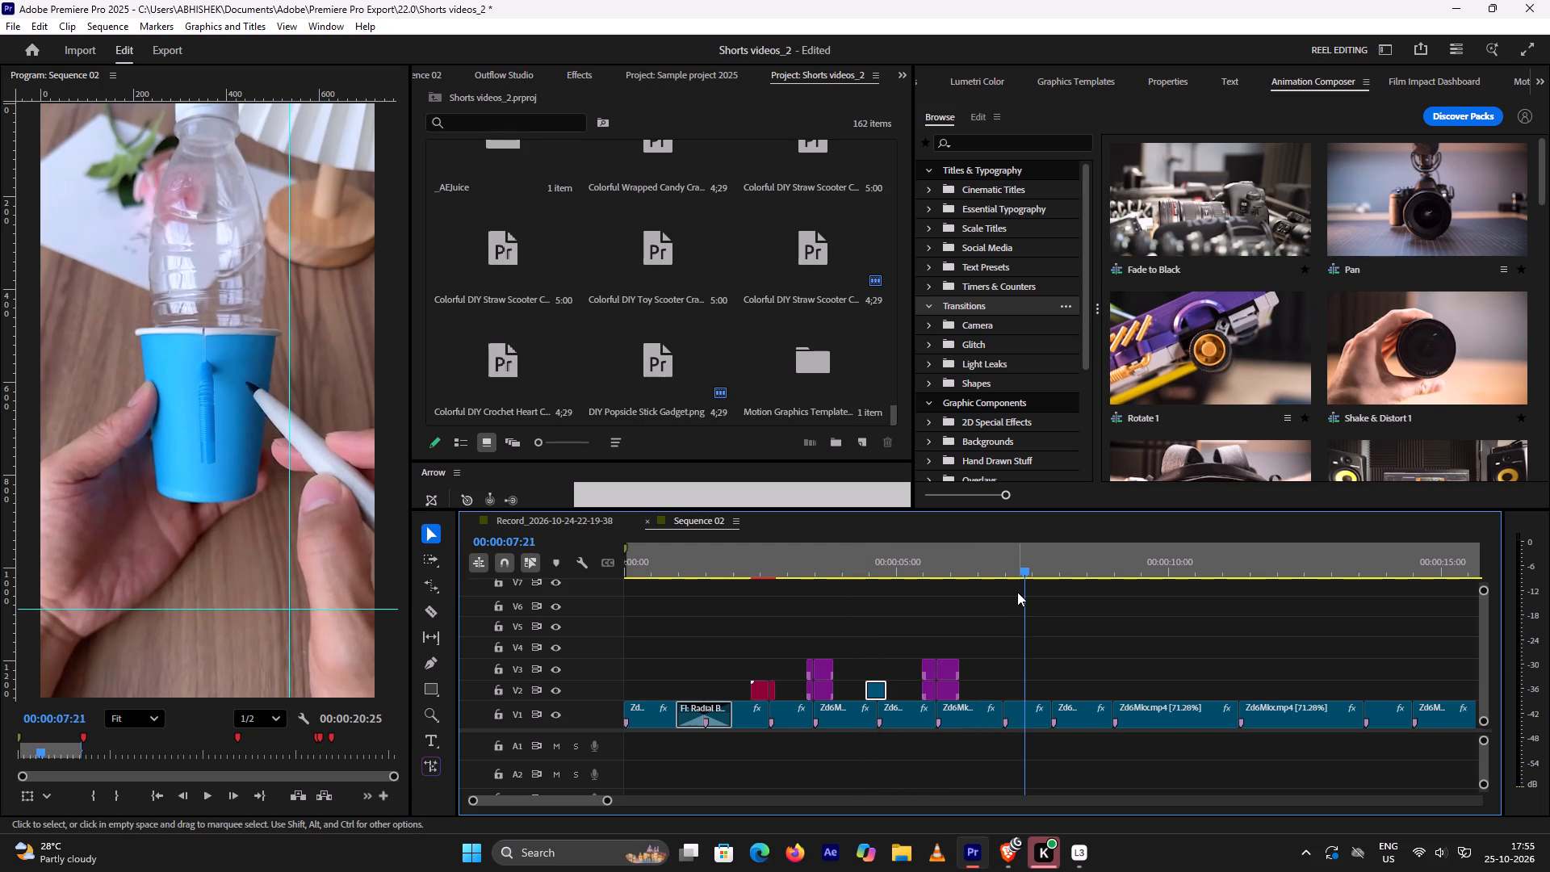
# Play back parts of the Mis.Michiko edit between about 00:00:25 and 00:00:32 to look for another transition to reuse.
pyautogui.keyDown('alt'); pyautogui.scroll(-5, 1018, 593); pyautogui.keyUp('alt')
pyautogui.scroll(-12, 1018, 596)
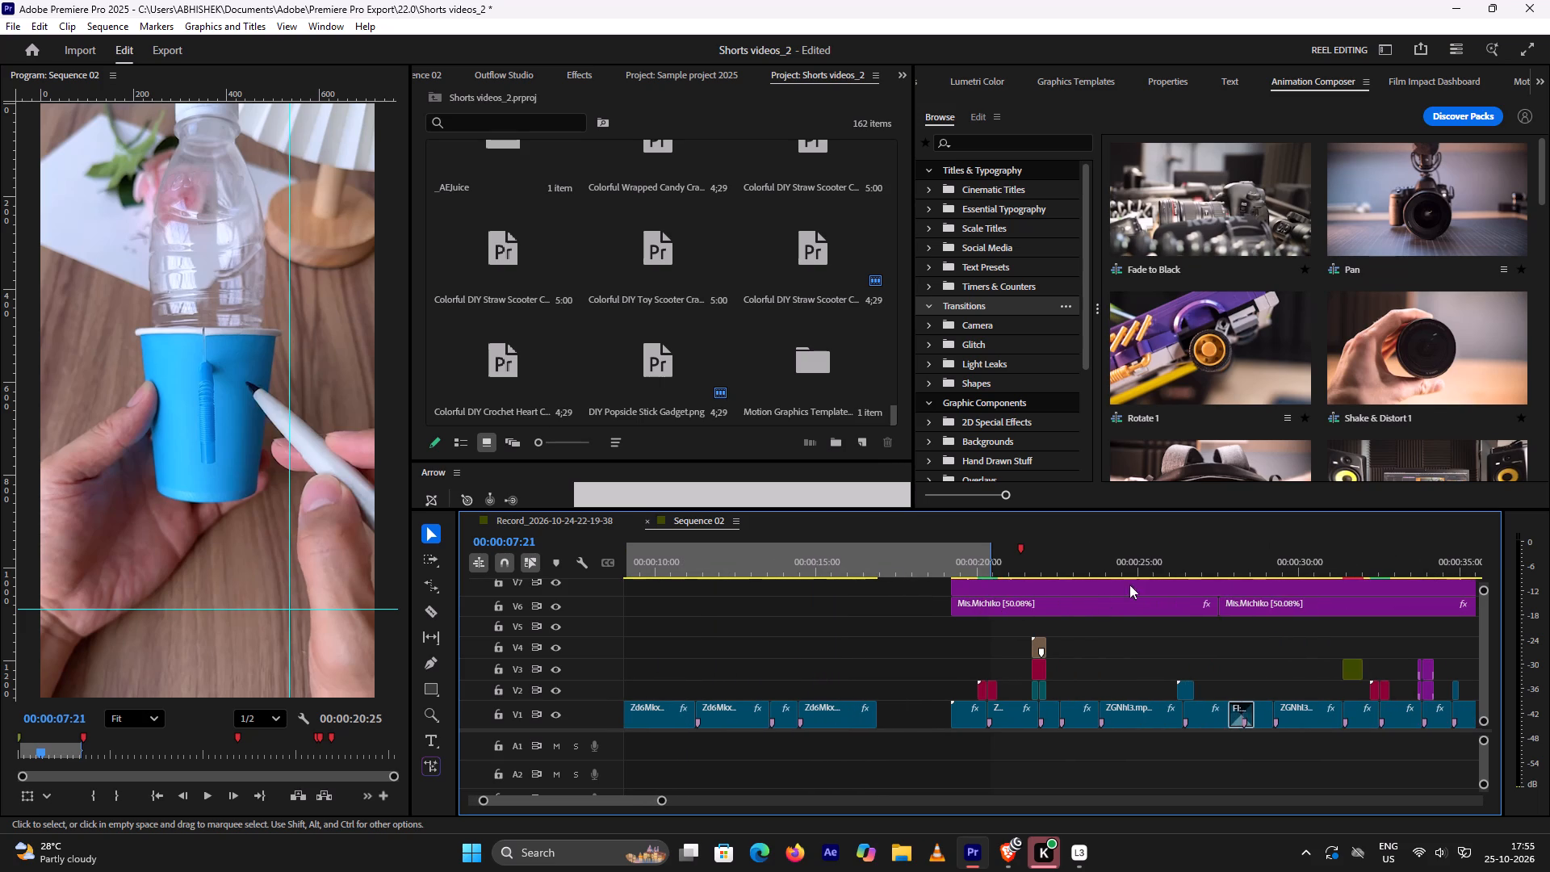
pyautogui.click(1176, 581)
pyautogui.press('space')
pyautogui.press('space')
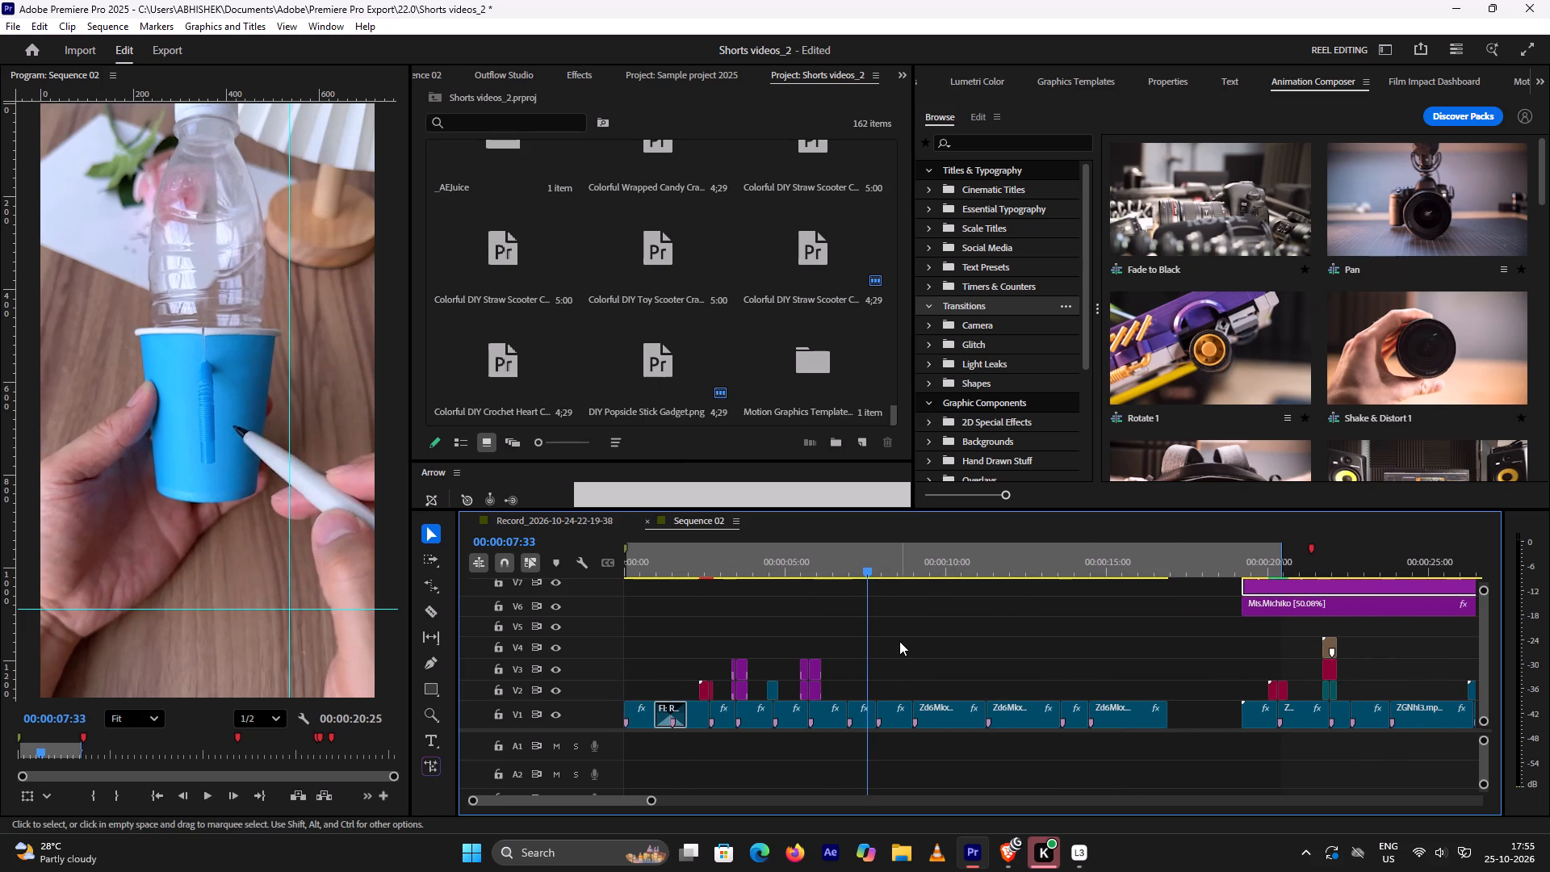
pyautogui.scroll(10, 899, 641)
pyautogui.keyDown('alt'); pyautogui.scroll(4, 932, 675); pyautogui.keyUp('alt')
pyautogui.scroll(-4, 932, 675)
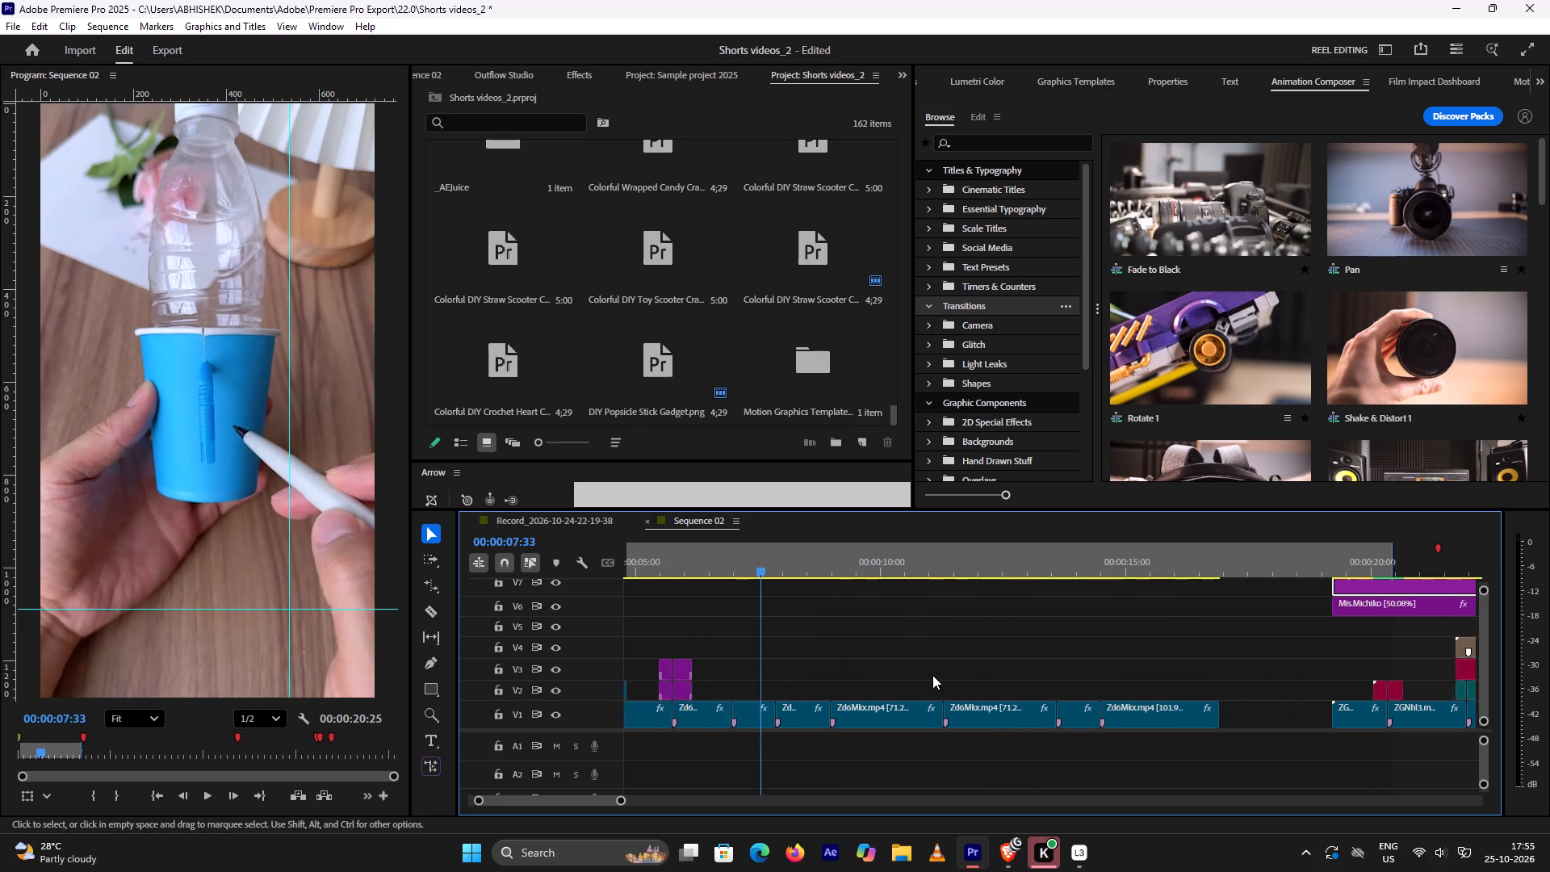
pyautogui.keyDown('alt'); pyautogui.scroll(-11, 932, 676); pyautogui.keyUp('alt')
pyautogui.scroll(5, 829, 651)
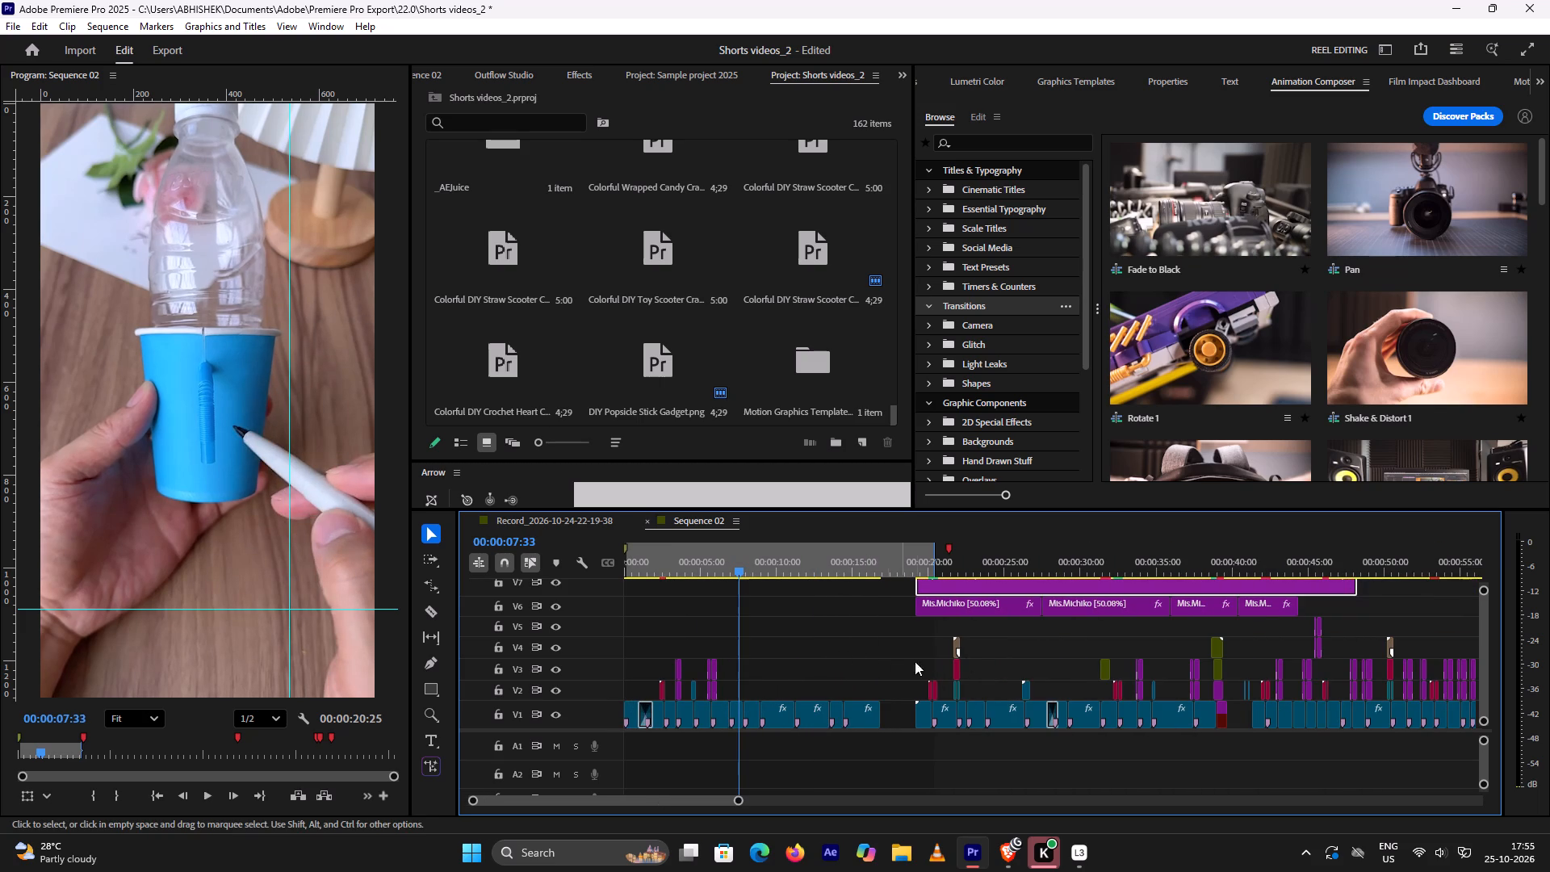
pyautogui.scroll(1, 956, 662)
pyautogui.keyDown('alt'); pyautogui.scroll(5, 983, 655); pyautogui.keyUp('alt')
pyautogui.click(1041, 573)
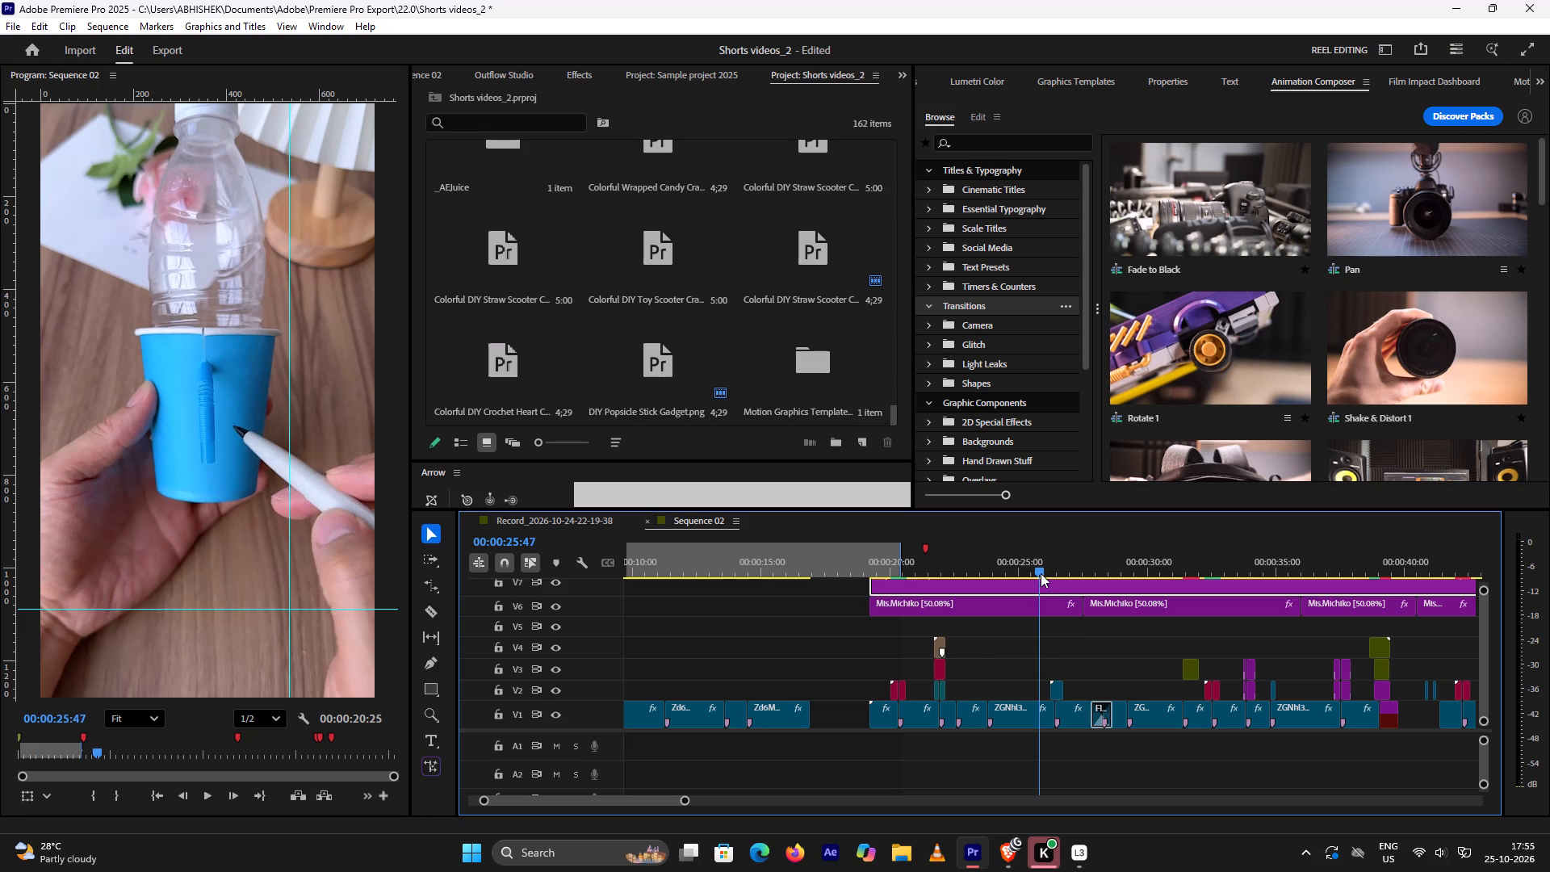
pyautogui.press('space')
pyautogui.press('space')
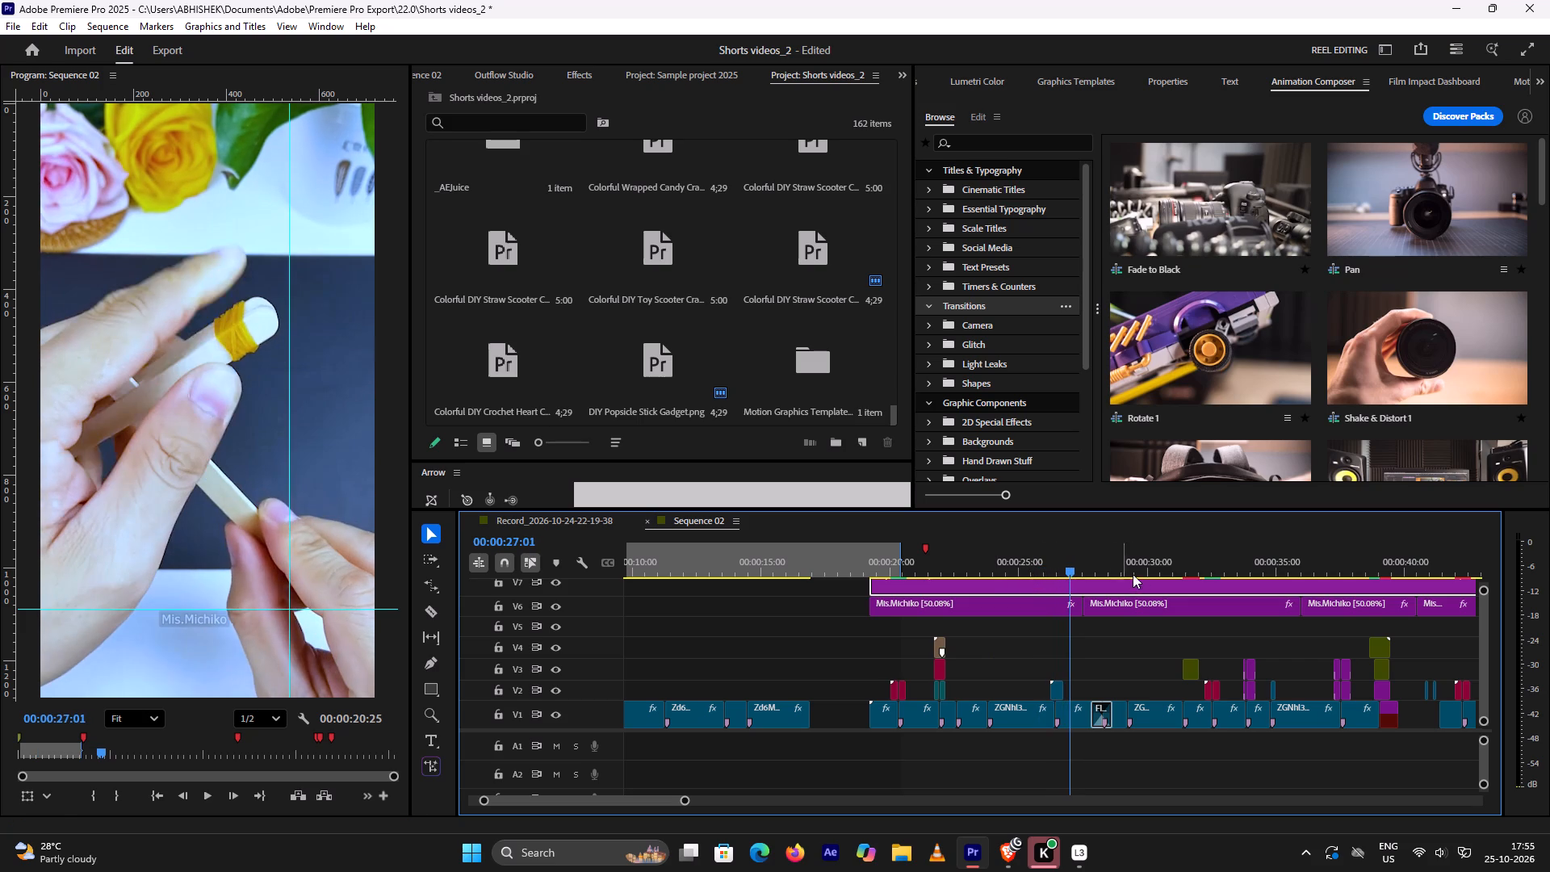
pyautogui.click(1176, 585)
pyautogui.click(1181, 604)
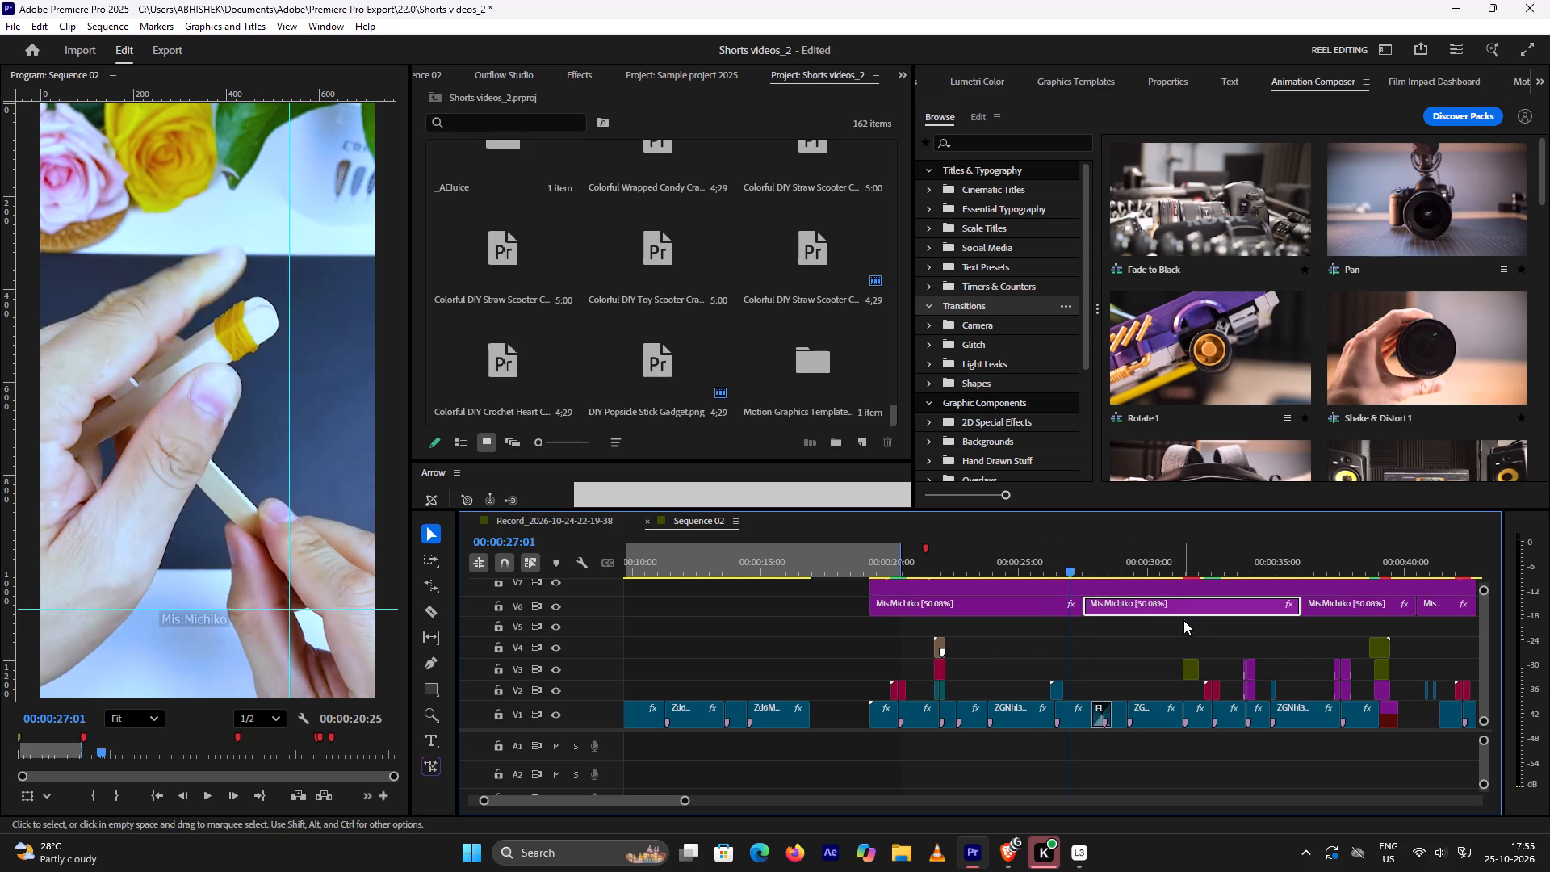
pyautogui.click(1179, 631)
pyautogui.click(1163, 553)
pyautogui.press('space')
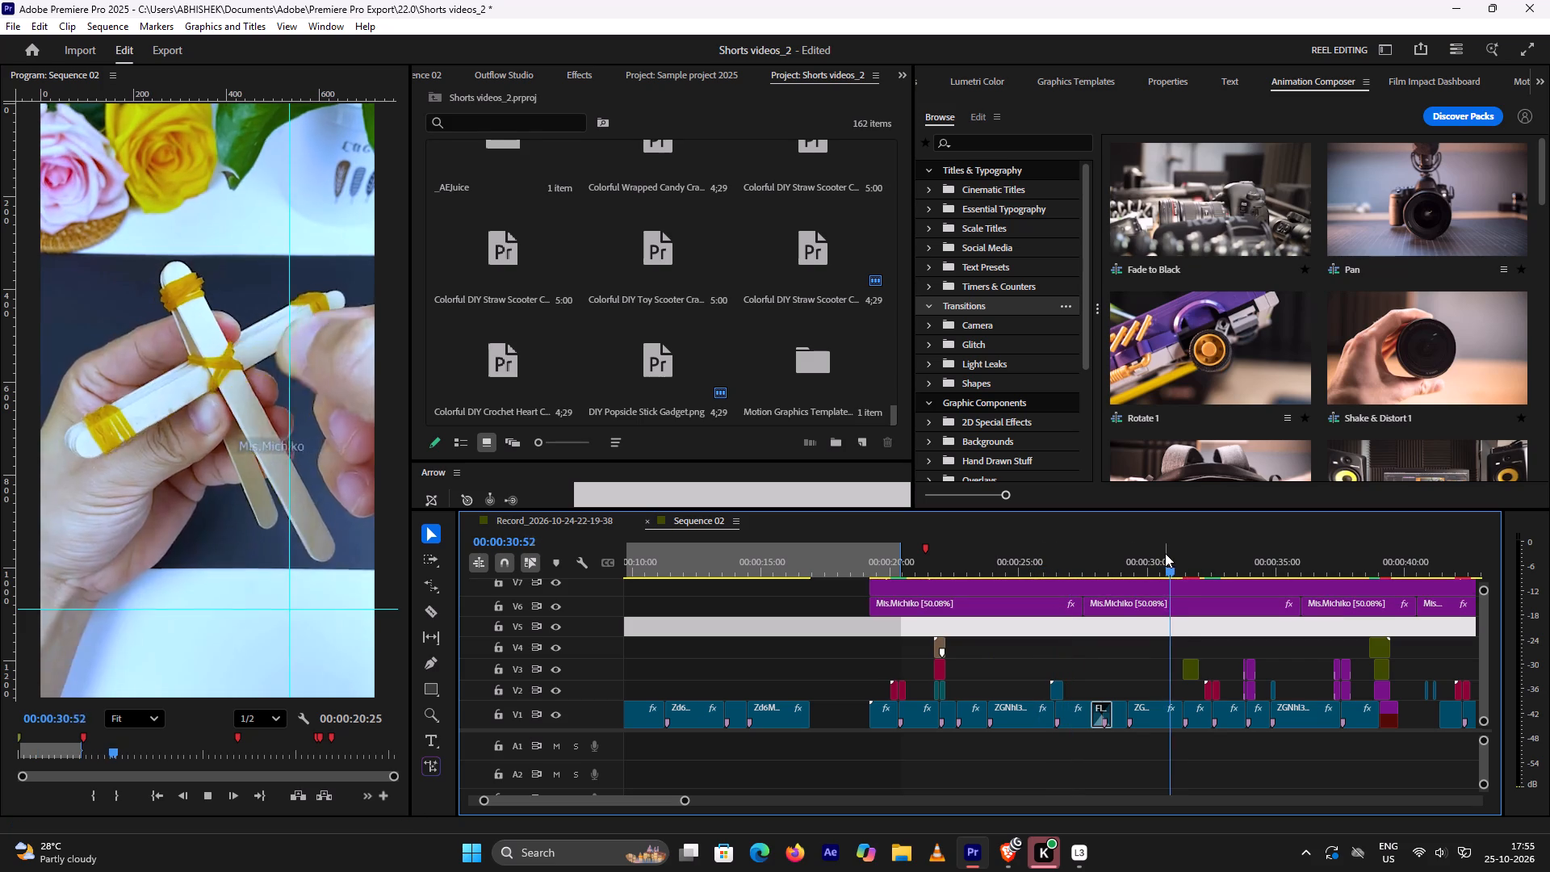
pyautogui.press('space')
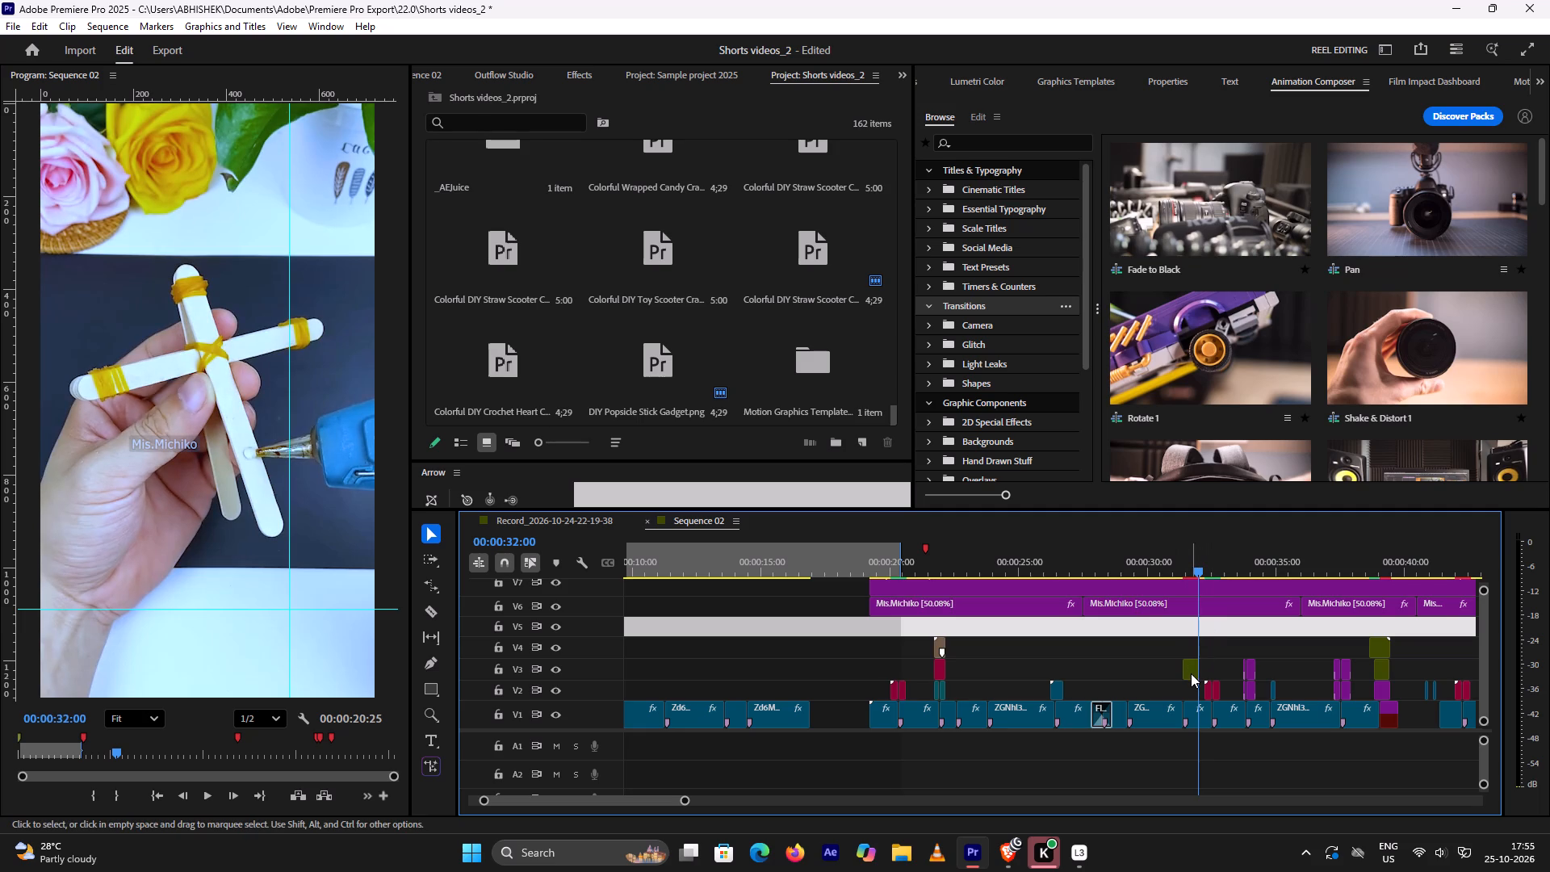
# Move the green V3 transition clip at about 00:00:31 in the Mis.Michiko edit to V2 at about 00:00:08:30.
pyautogui.moveTo(1191, 673); pyautogui.dragTo(779, 644)
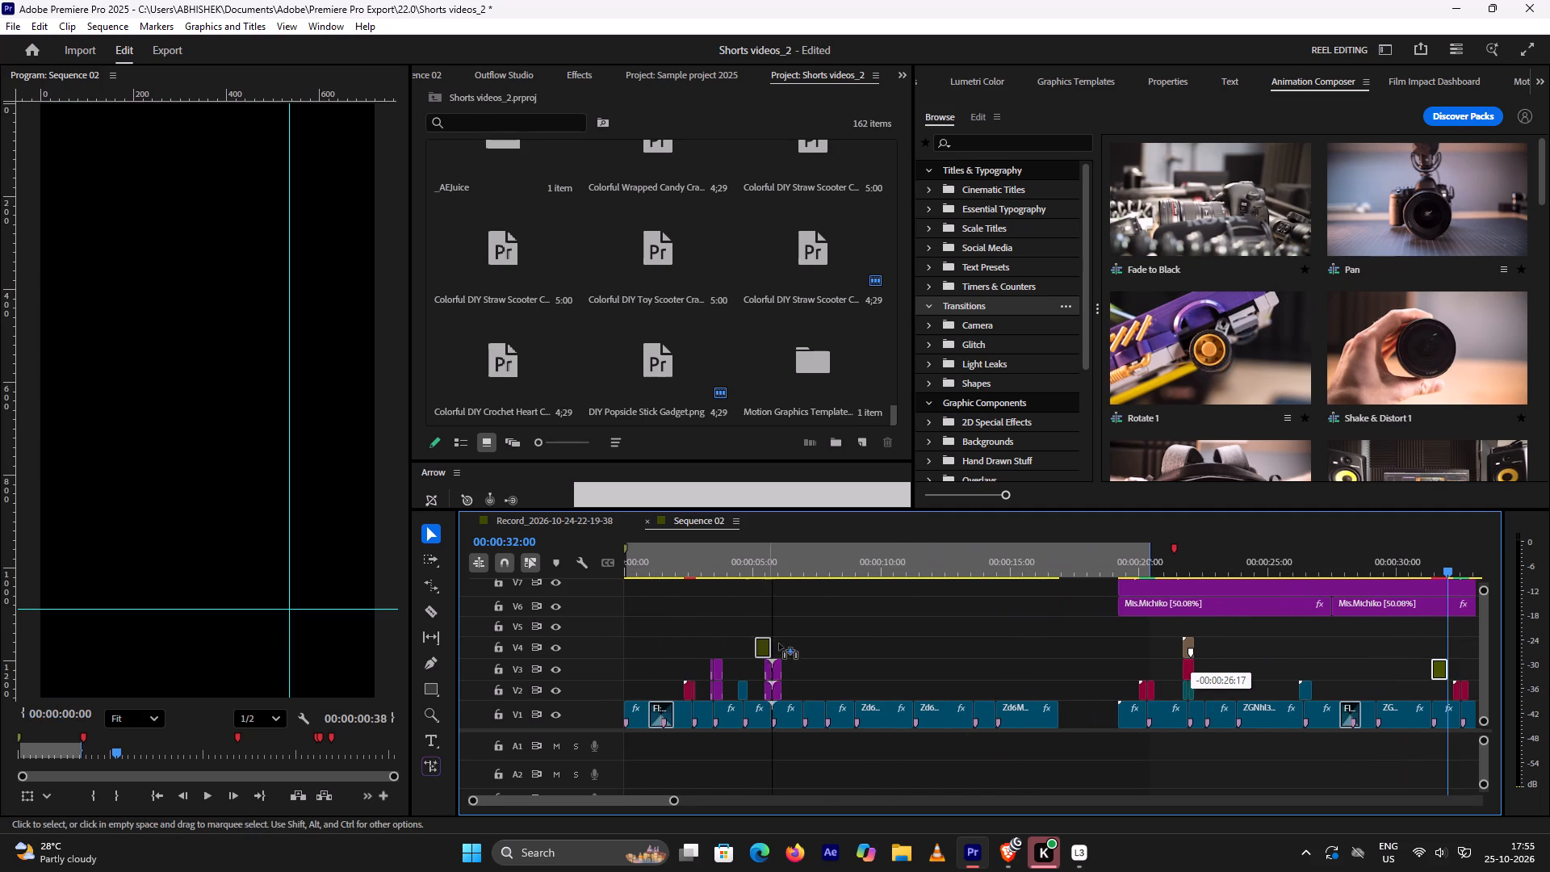
pyautogui.moveTo(779, 644); pyautogui.dragTo(842, 685)
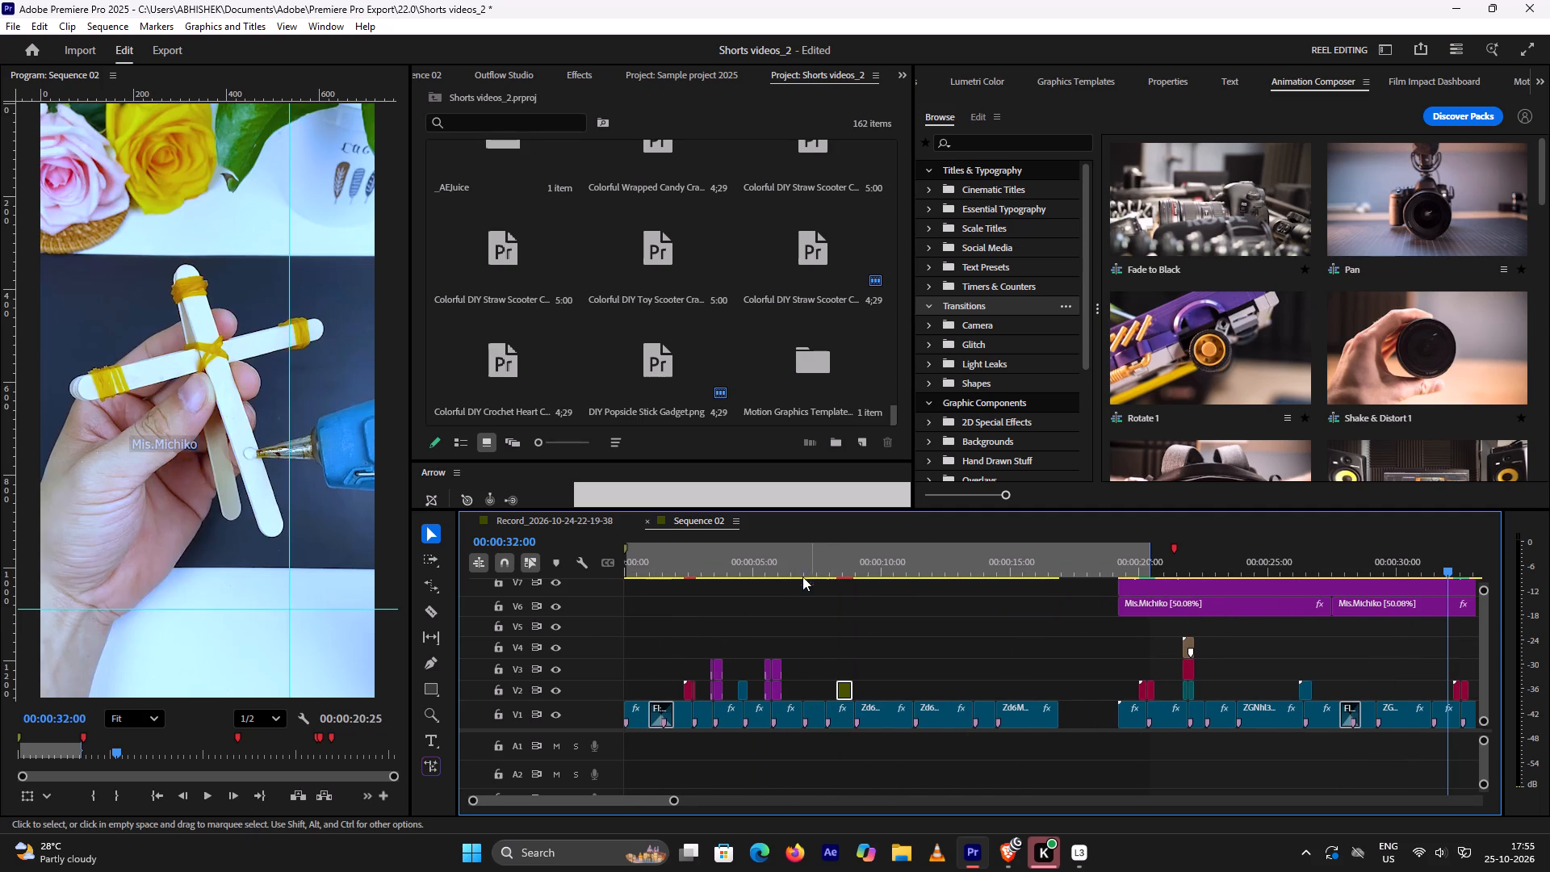
# Play back Sequence 02 between about 00:00:04:20 and 00:00:07:23 to check the transitions and the uncovered cuts.
pyautogui.click(797, 566)
pyautogui.press('space')
pyautogui.press('space')
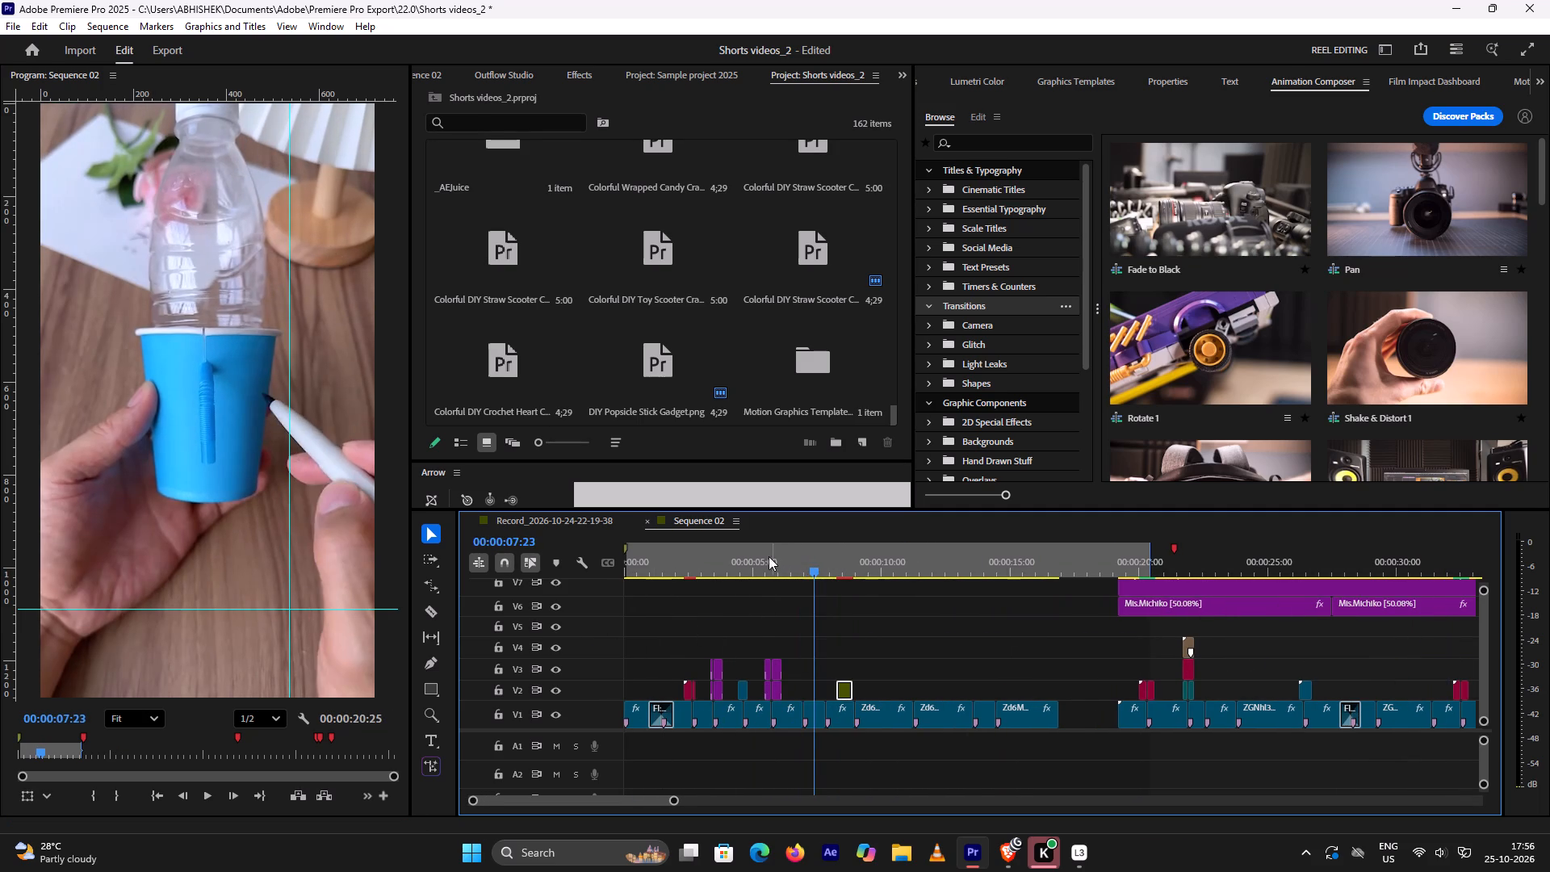
pyautogui.click(762, 555)
pyautogui.press('space')
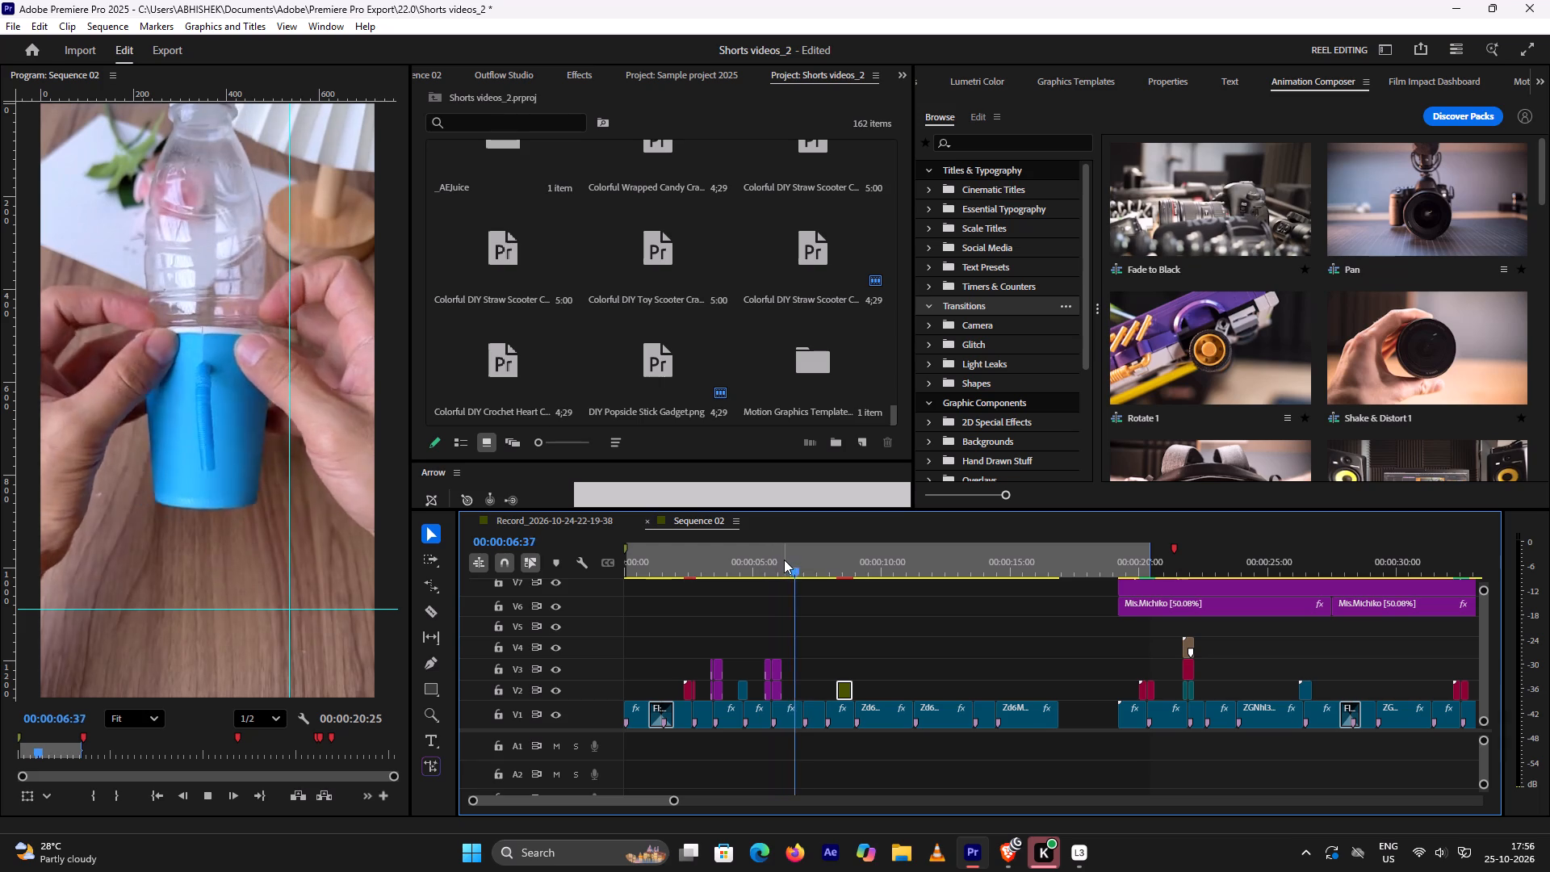
pyautogui.press('space')
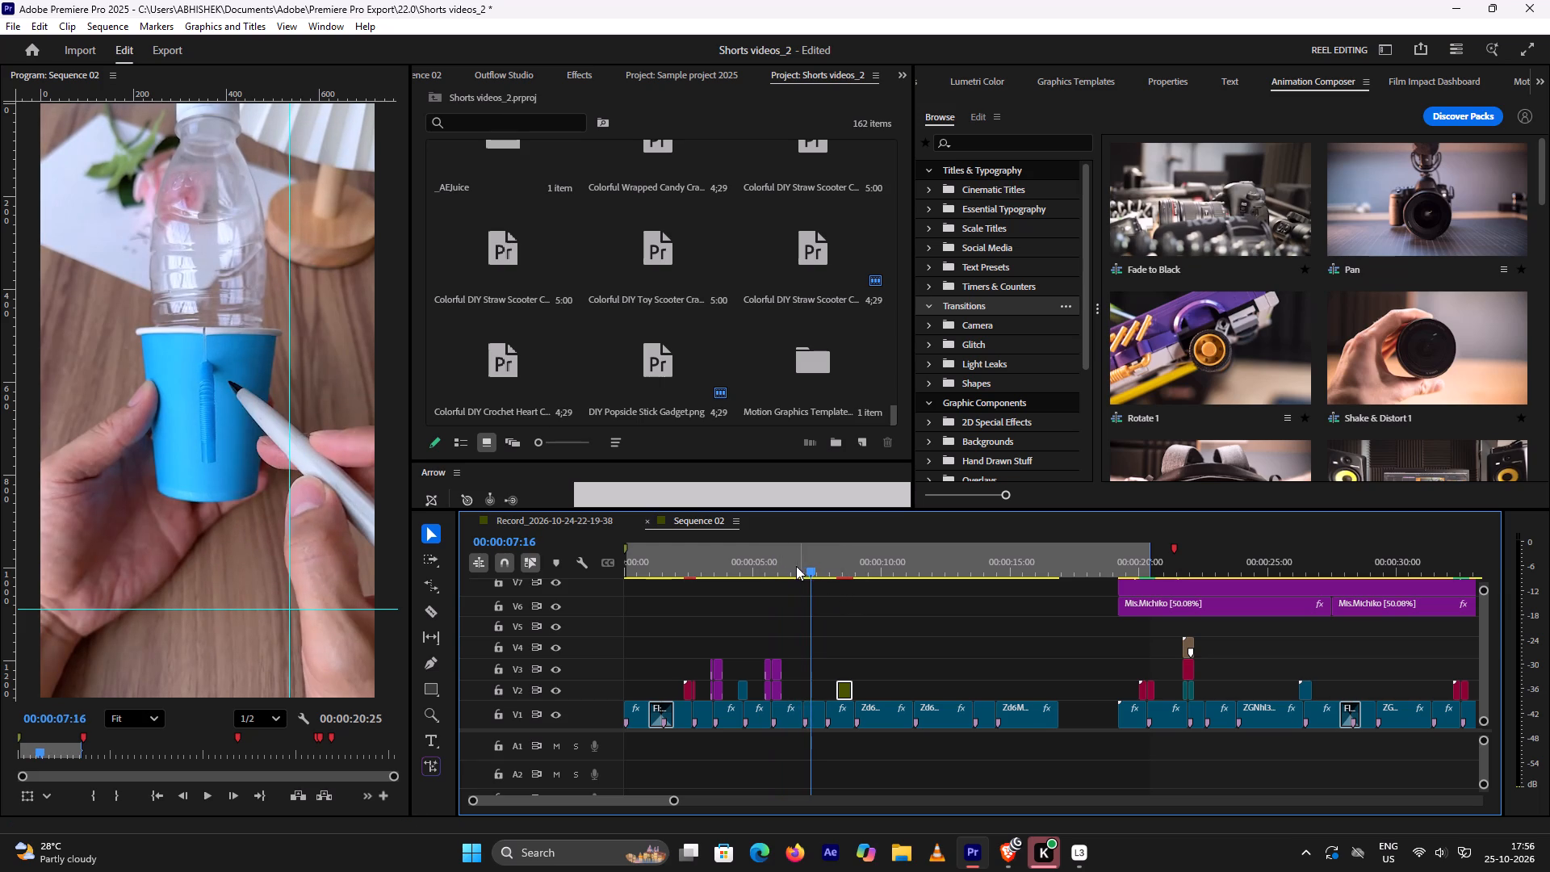
pyautogui.click(796, 566)
pyautogui.press('space')
pyautogui.press('space')
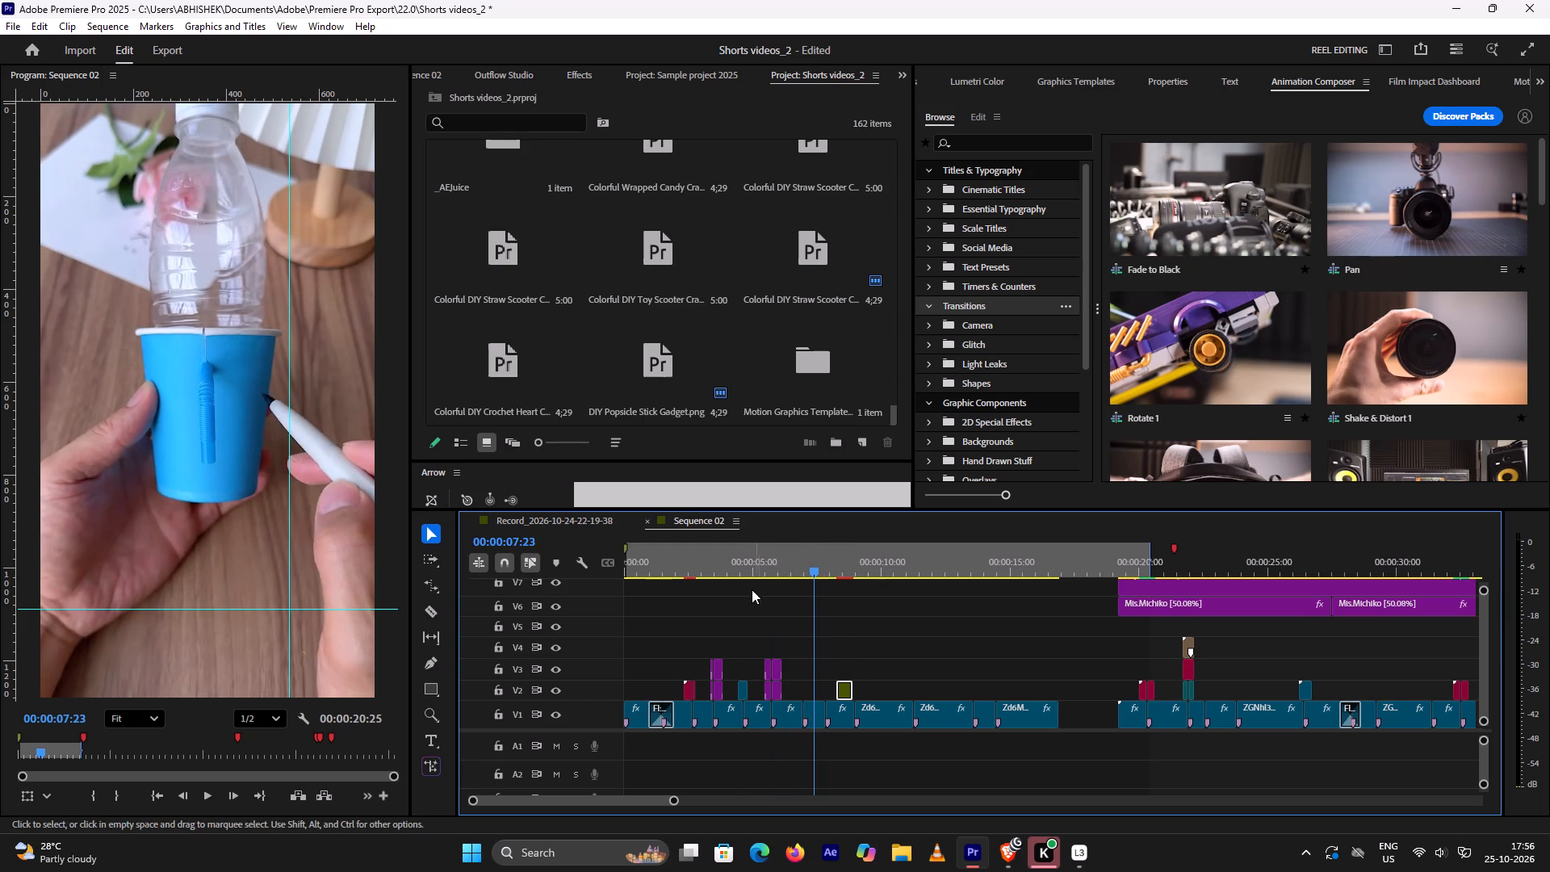
pyautogui.click(738, 555)
pyautogui.press('space')
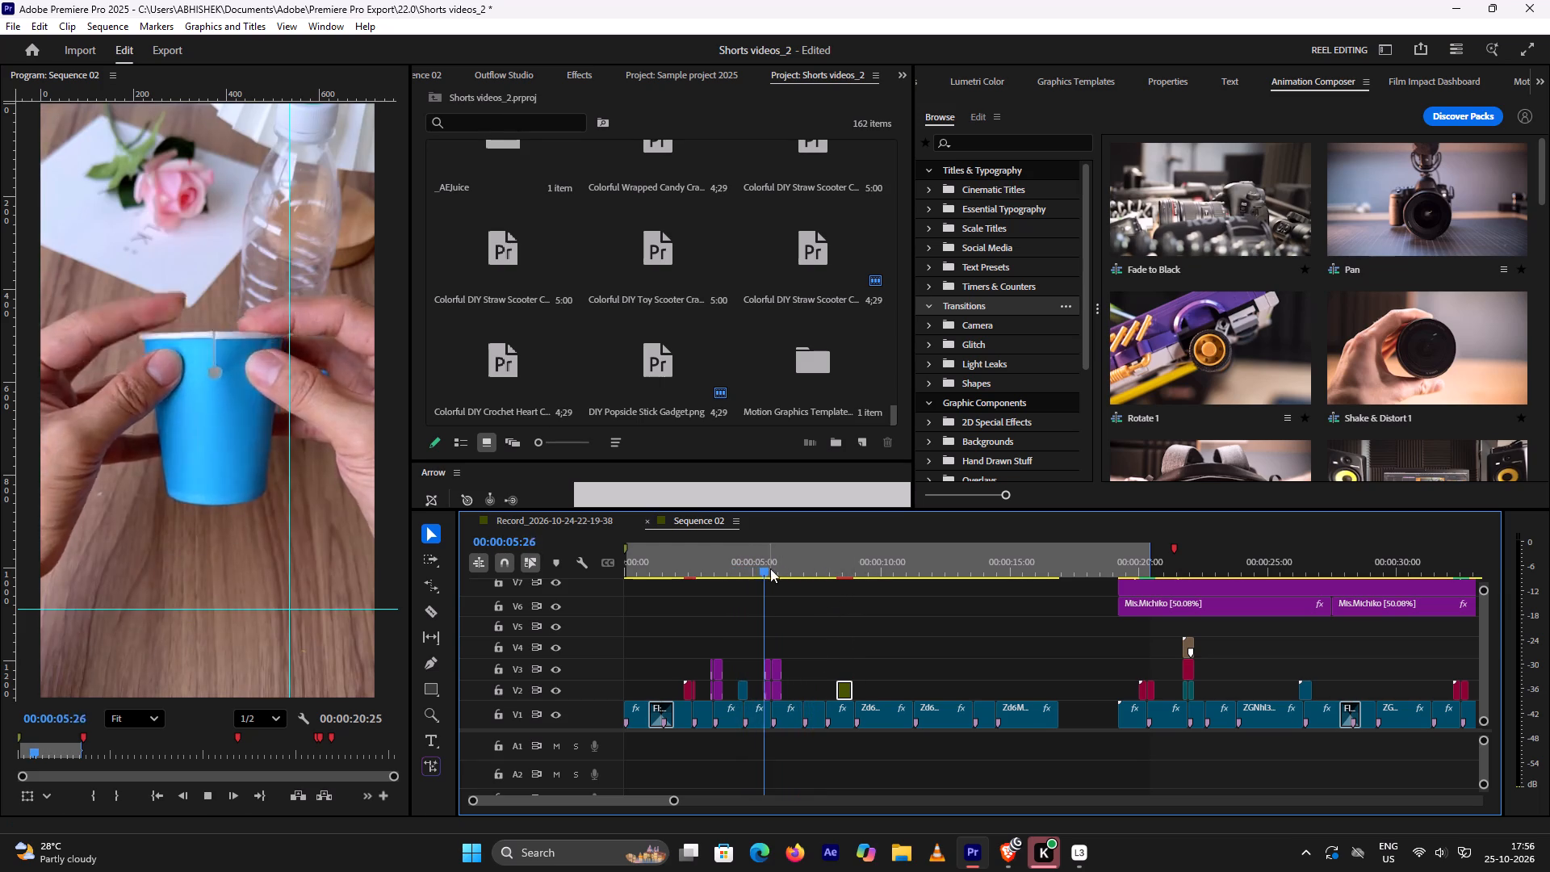
pyautogui.press('space')
# Play back parts of the finished edits between about 00:00:20 and 00:01:02:48 to look for another transition to reuse.
pyautogui.scroll(-4, 1061, 600)
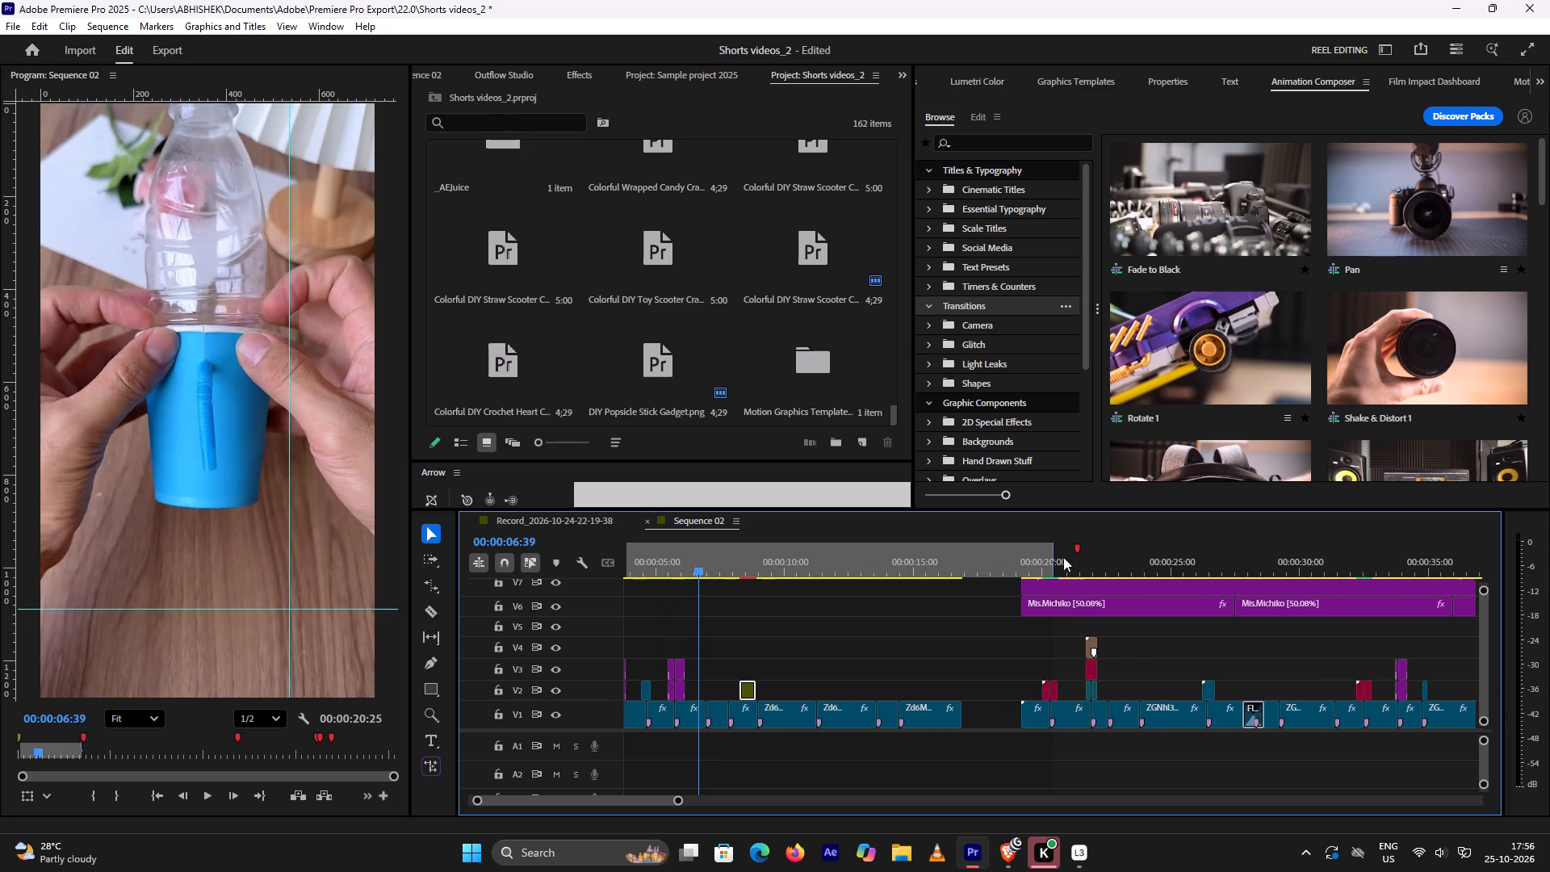
pyautogui.click(1049, 555)
pyautogui.press('space')
pyautogui.press('space')
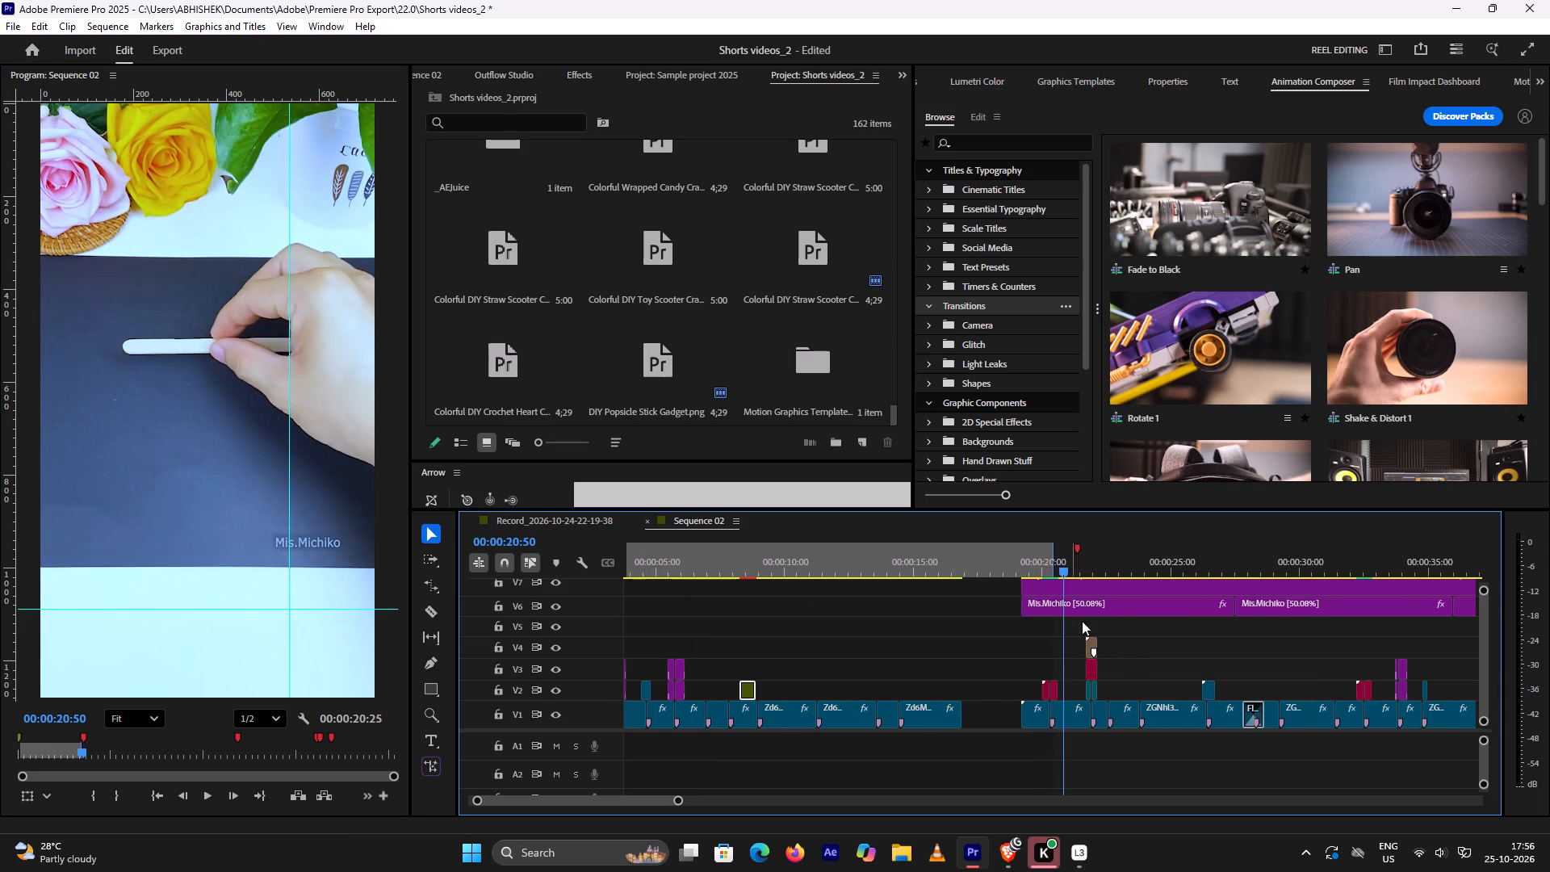
pyautogui.scroll(-5, 1245, 560)
pyautogui.click(1215, 561)
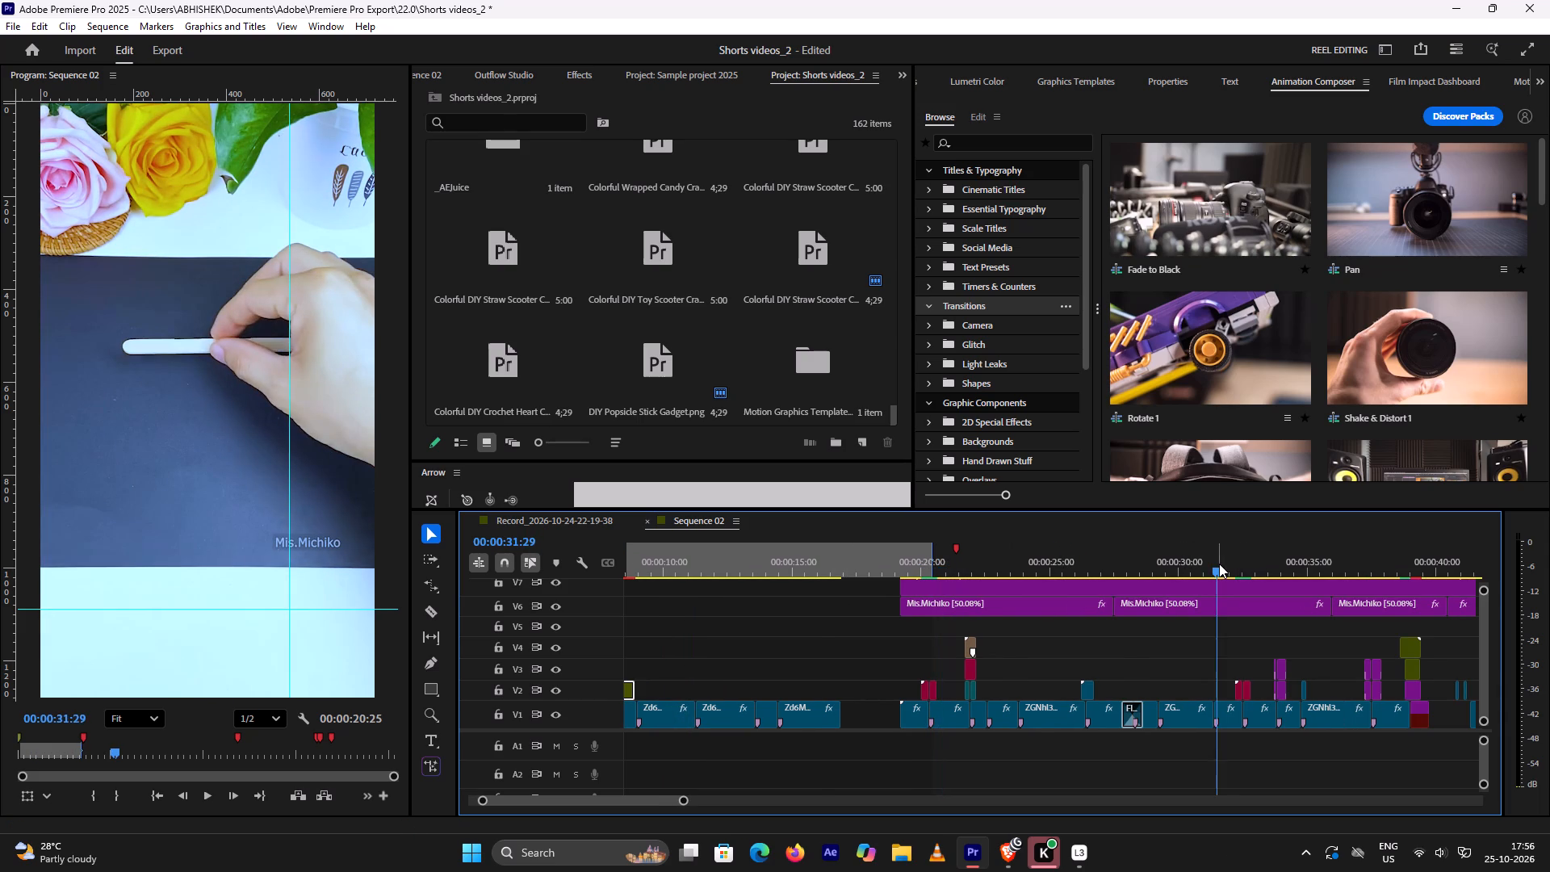
pyautogui.press('space')
pyautogui.press('space')
pyautogui.scroll(-8, 1215, 570)
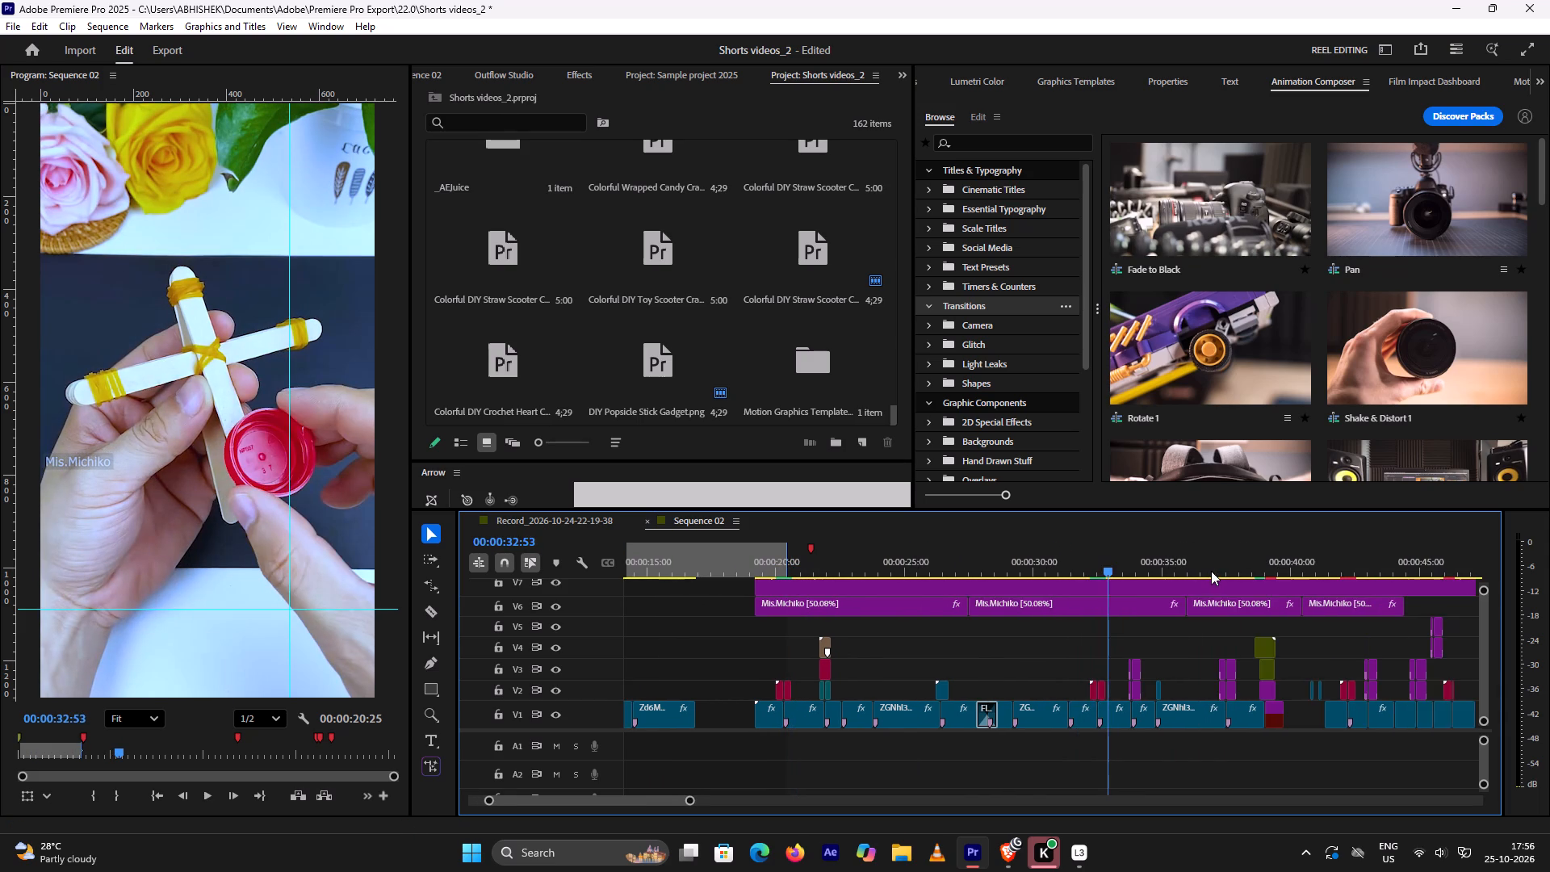
pyautogui.scroll(-4, 1211, 571)
pyautogui.click(1194, 567)
pyautogui.press('space')
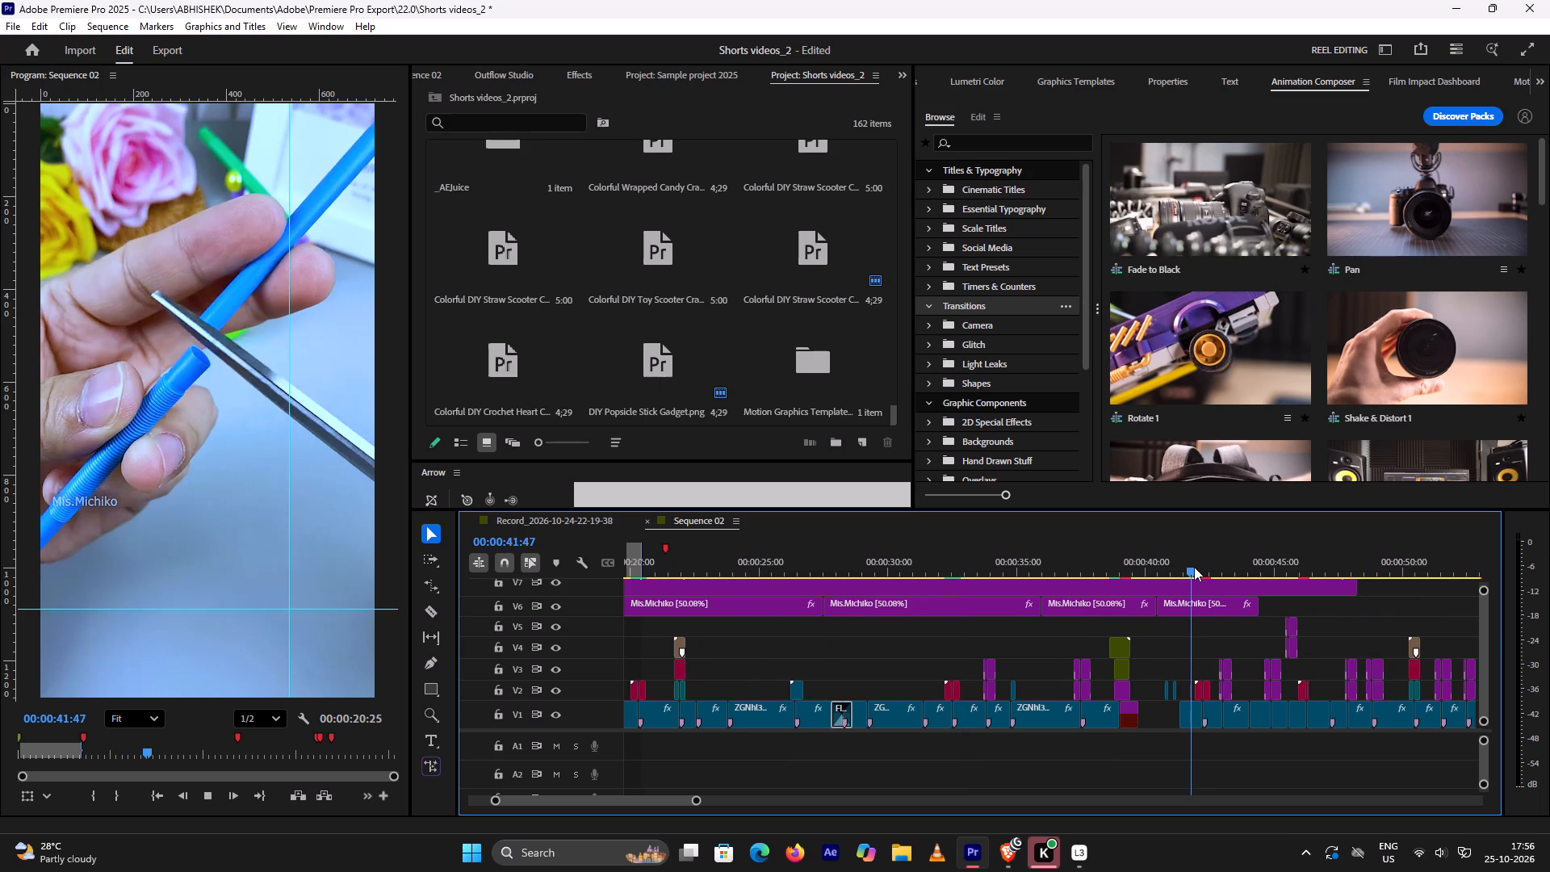
pyautogui.press('space')
pyautogui.press('space')
pyautogui.press('space')
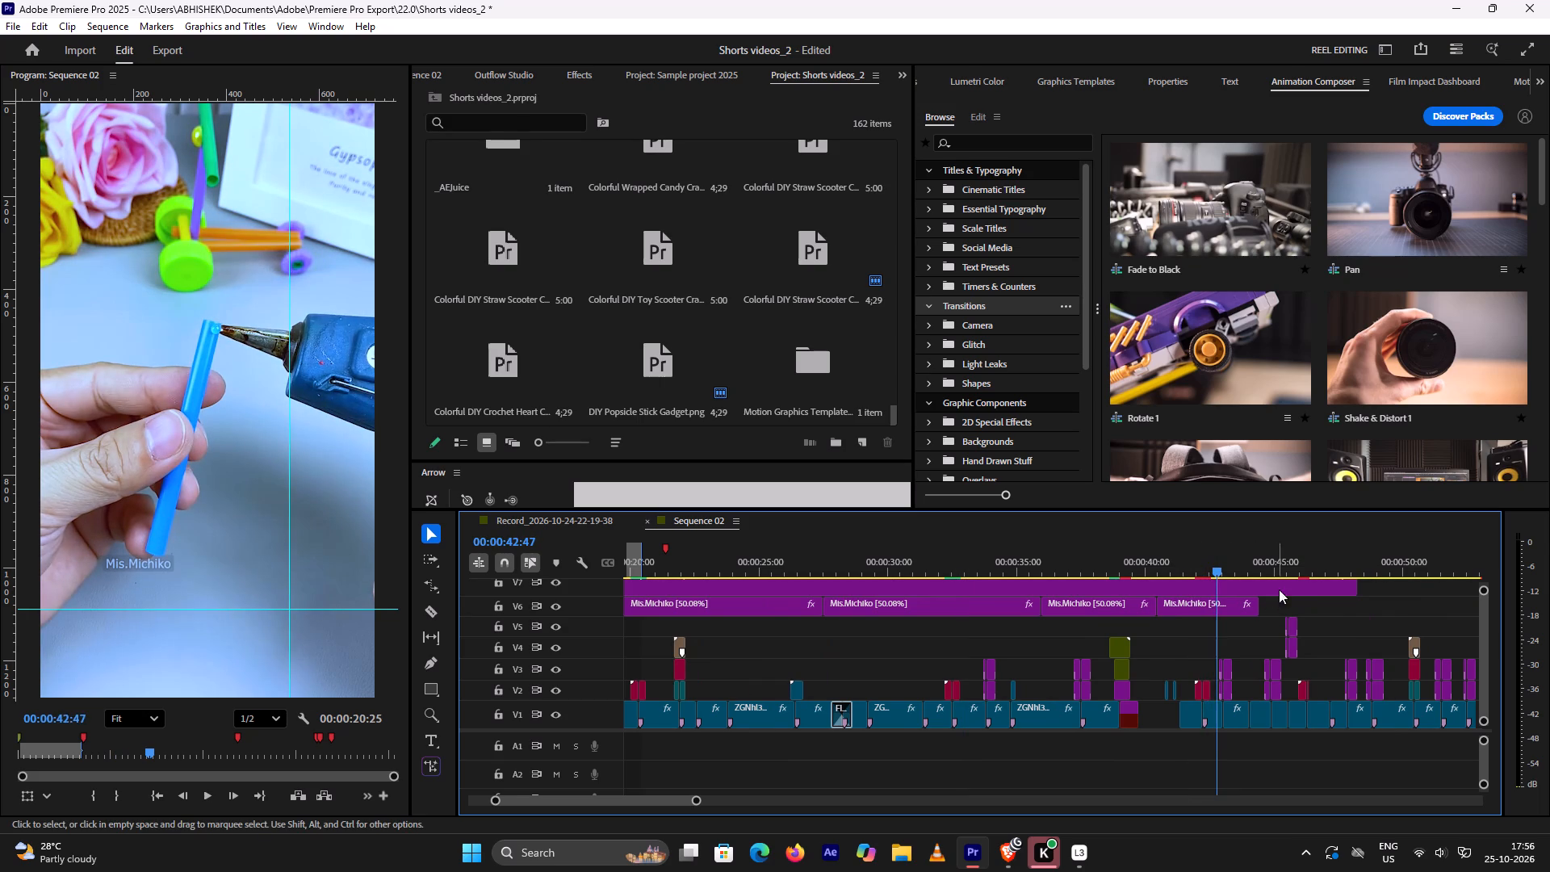
pyautogui.scroll(-18, 1287, 581)
pyautogui.click(1275, 569)
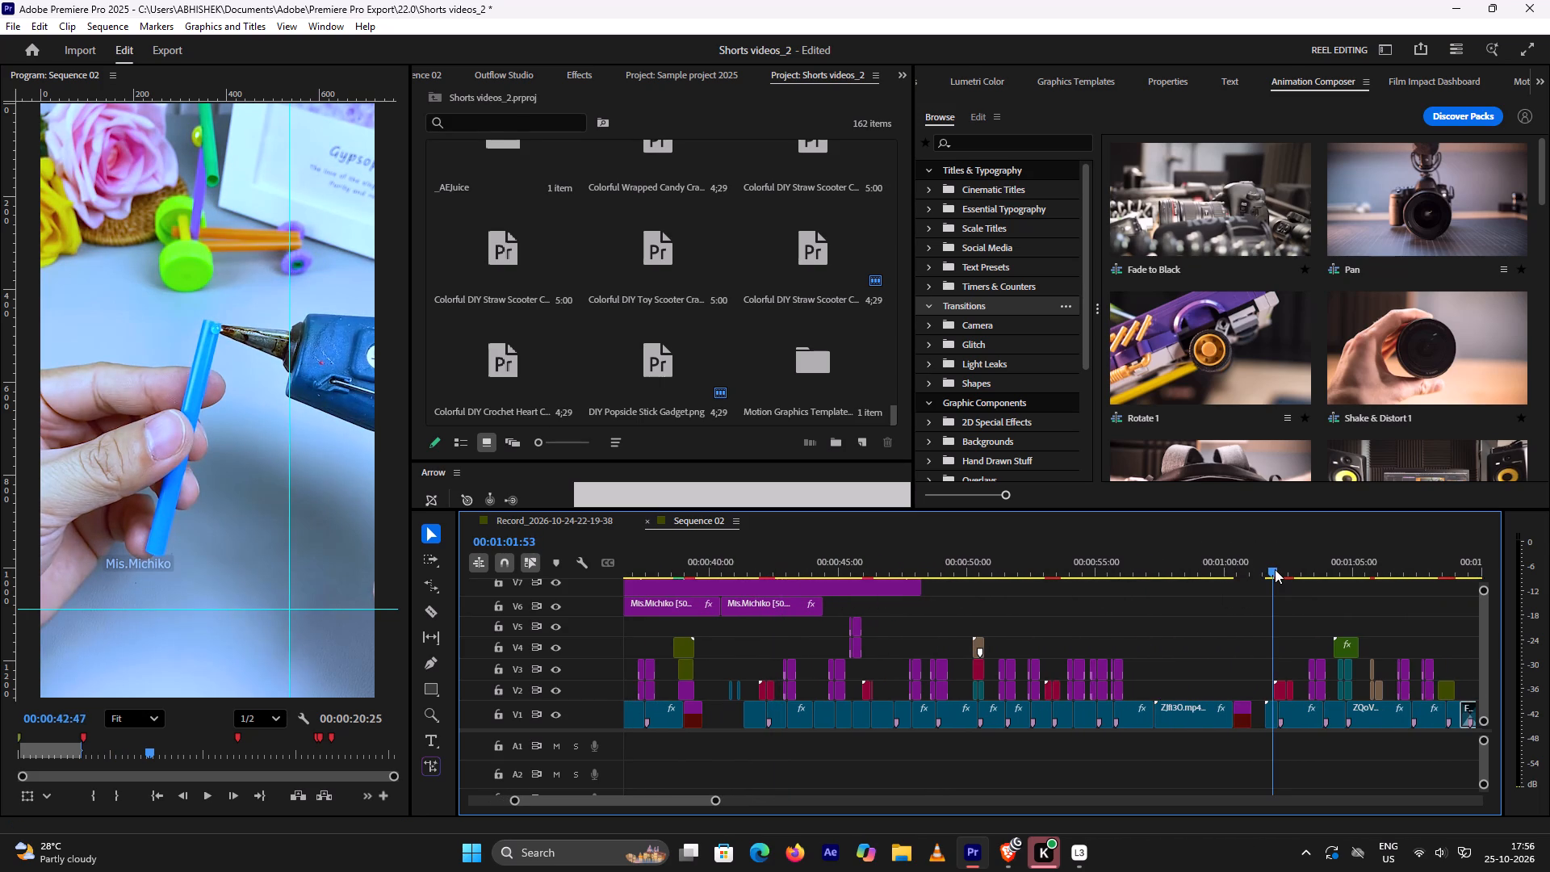
pyautogui.press('space')
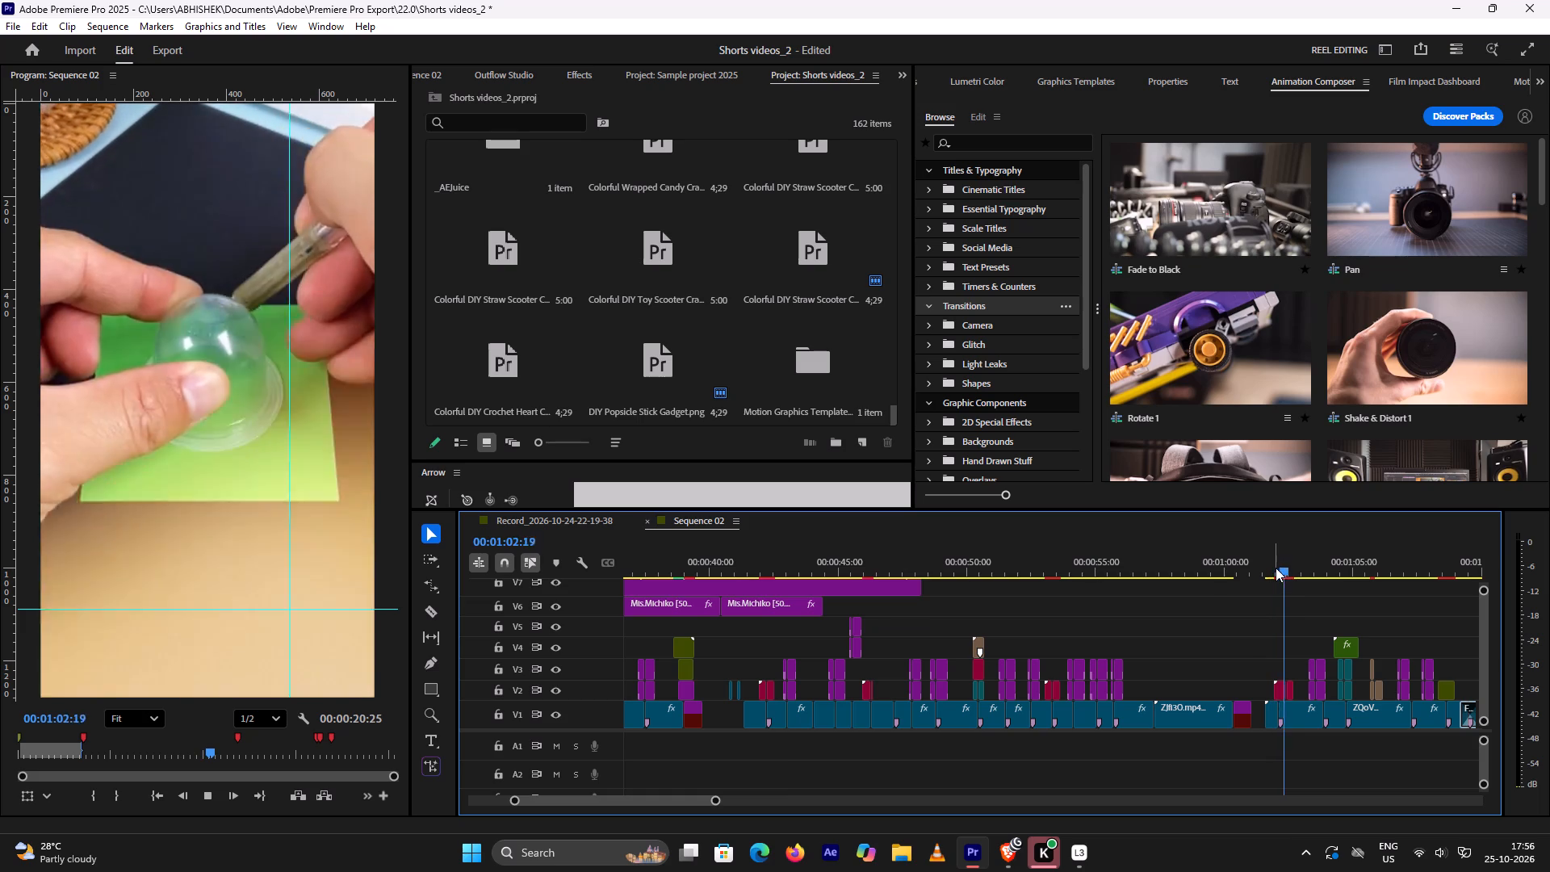
pyautogui.press('space')
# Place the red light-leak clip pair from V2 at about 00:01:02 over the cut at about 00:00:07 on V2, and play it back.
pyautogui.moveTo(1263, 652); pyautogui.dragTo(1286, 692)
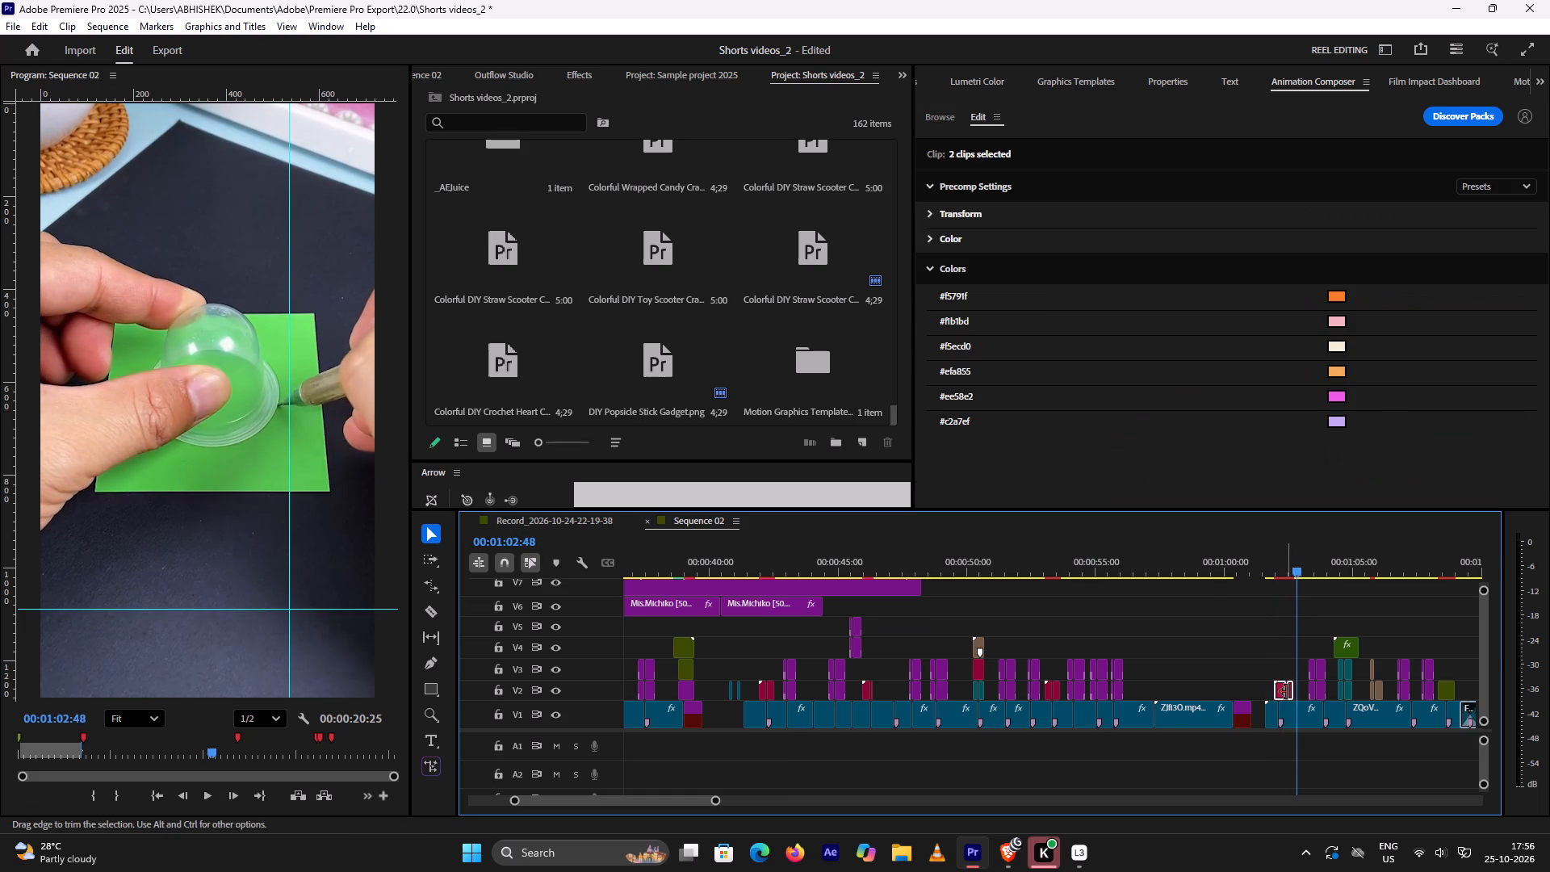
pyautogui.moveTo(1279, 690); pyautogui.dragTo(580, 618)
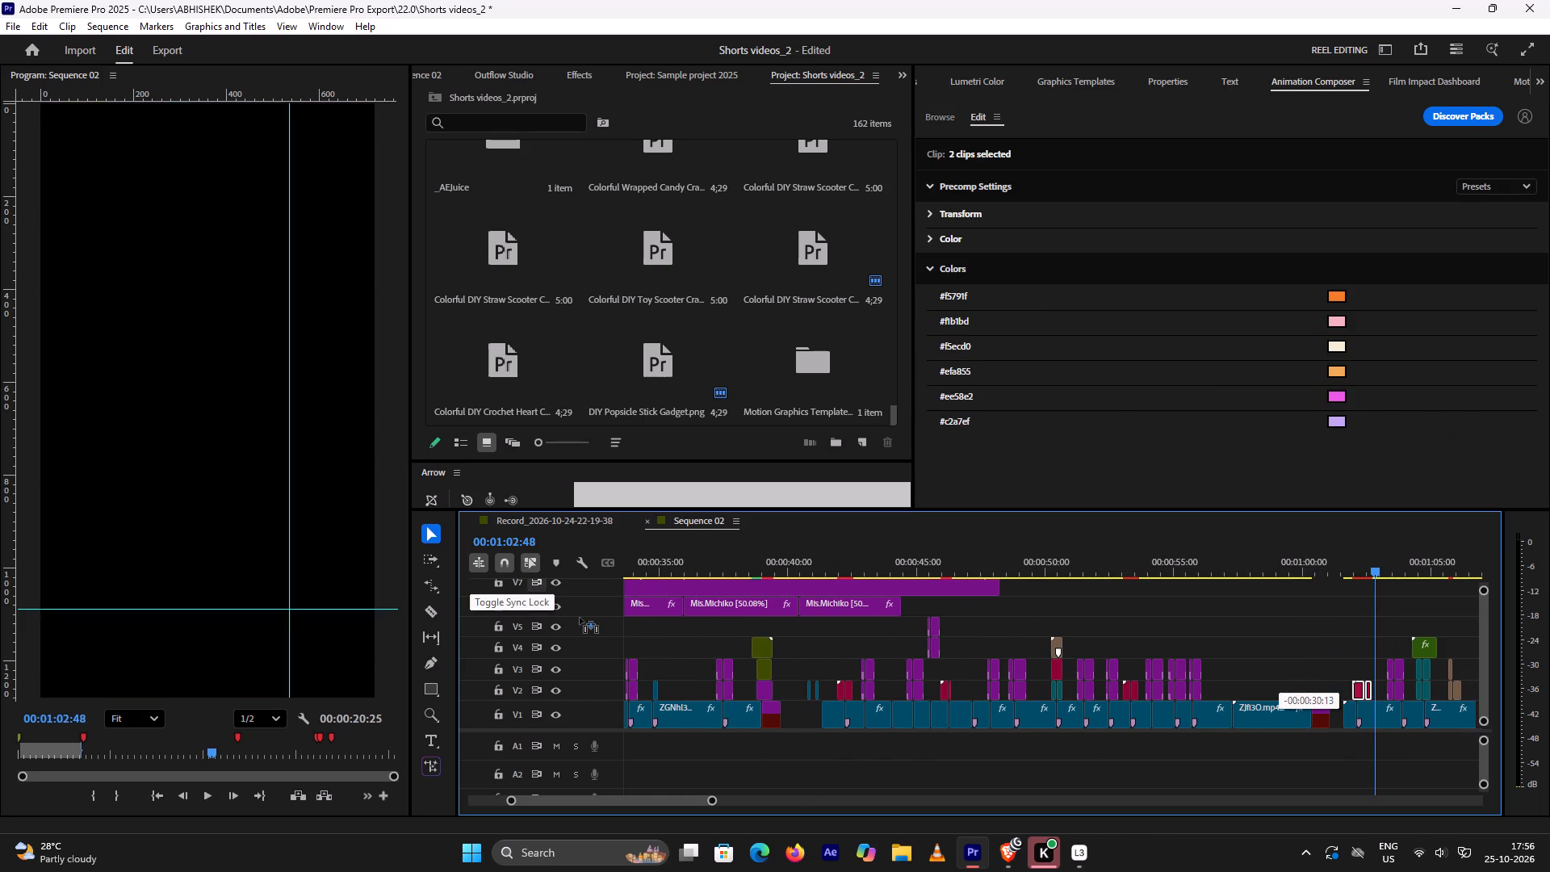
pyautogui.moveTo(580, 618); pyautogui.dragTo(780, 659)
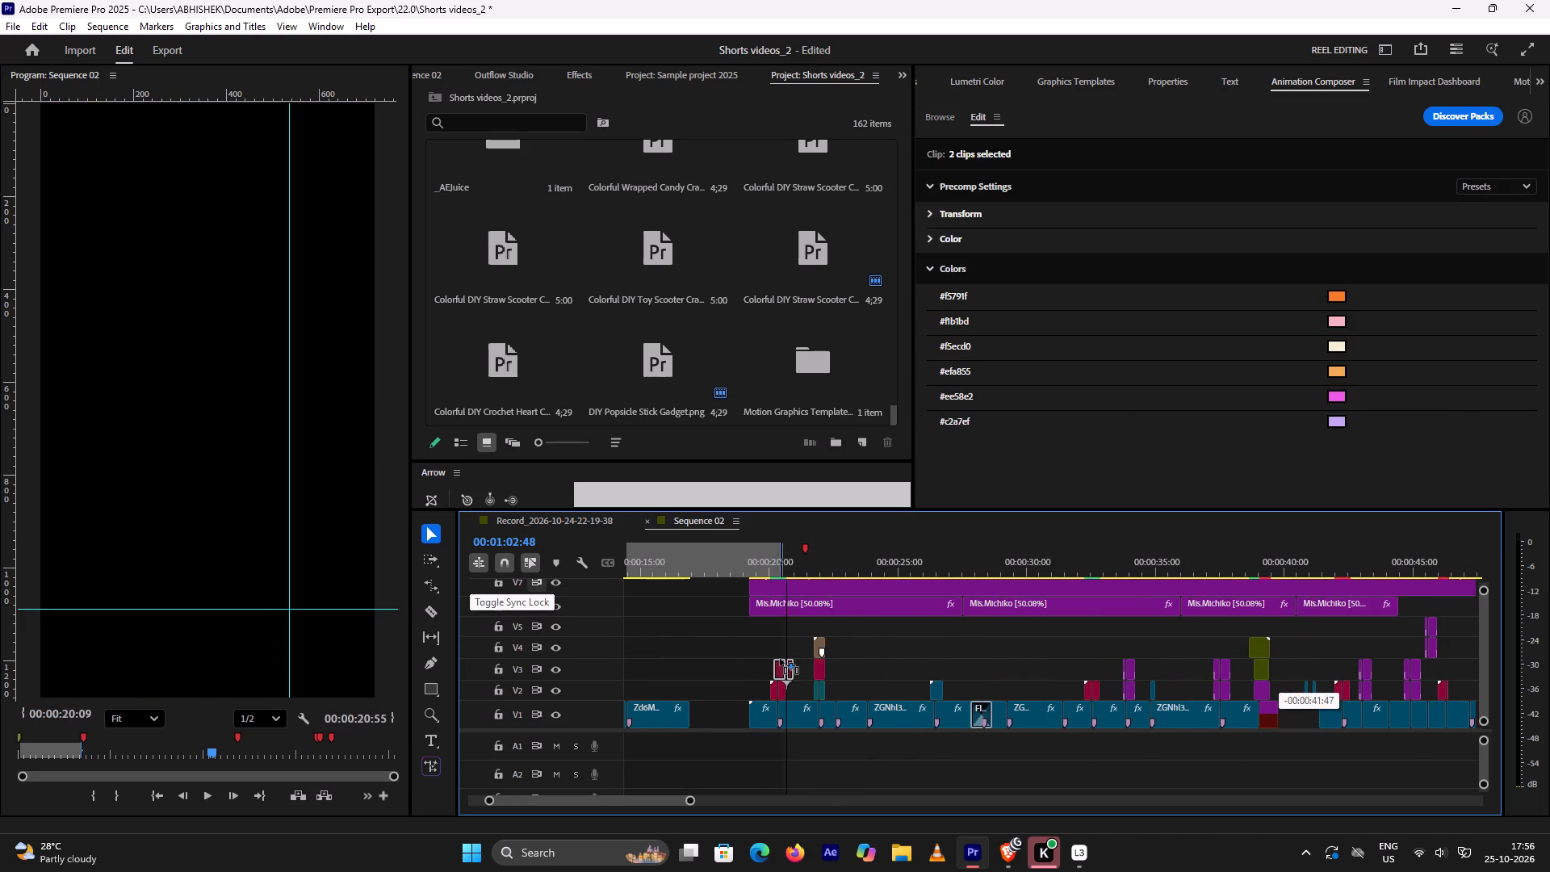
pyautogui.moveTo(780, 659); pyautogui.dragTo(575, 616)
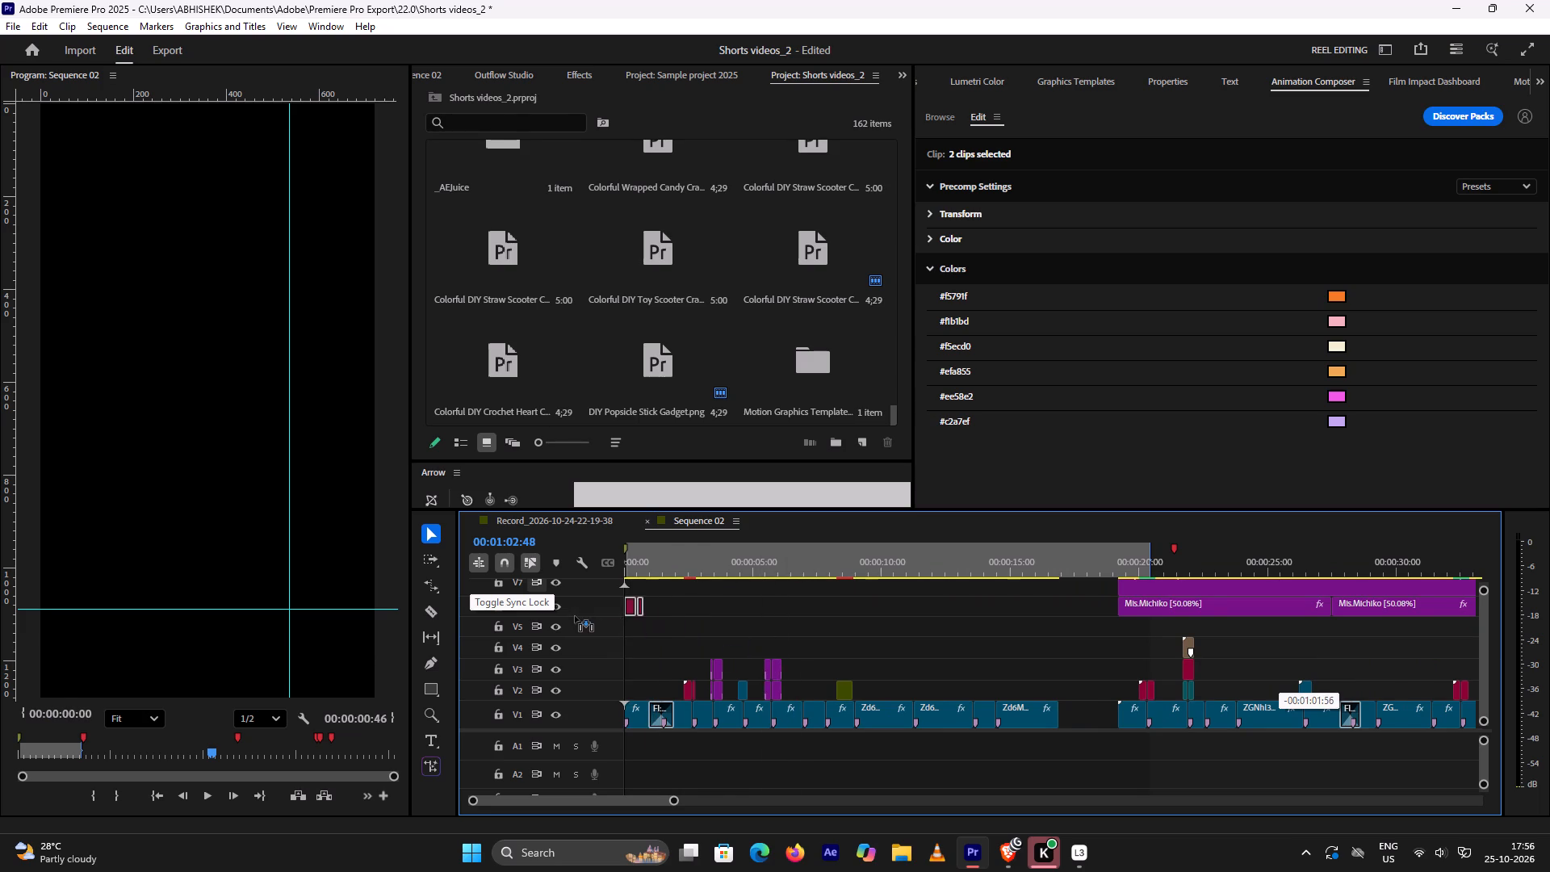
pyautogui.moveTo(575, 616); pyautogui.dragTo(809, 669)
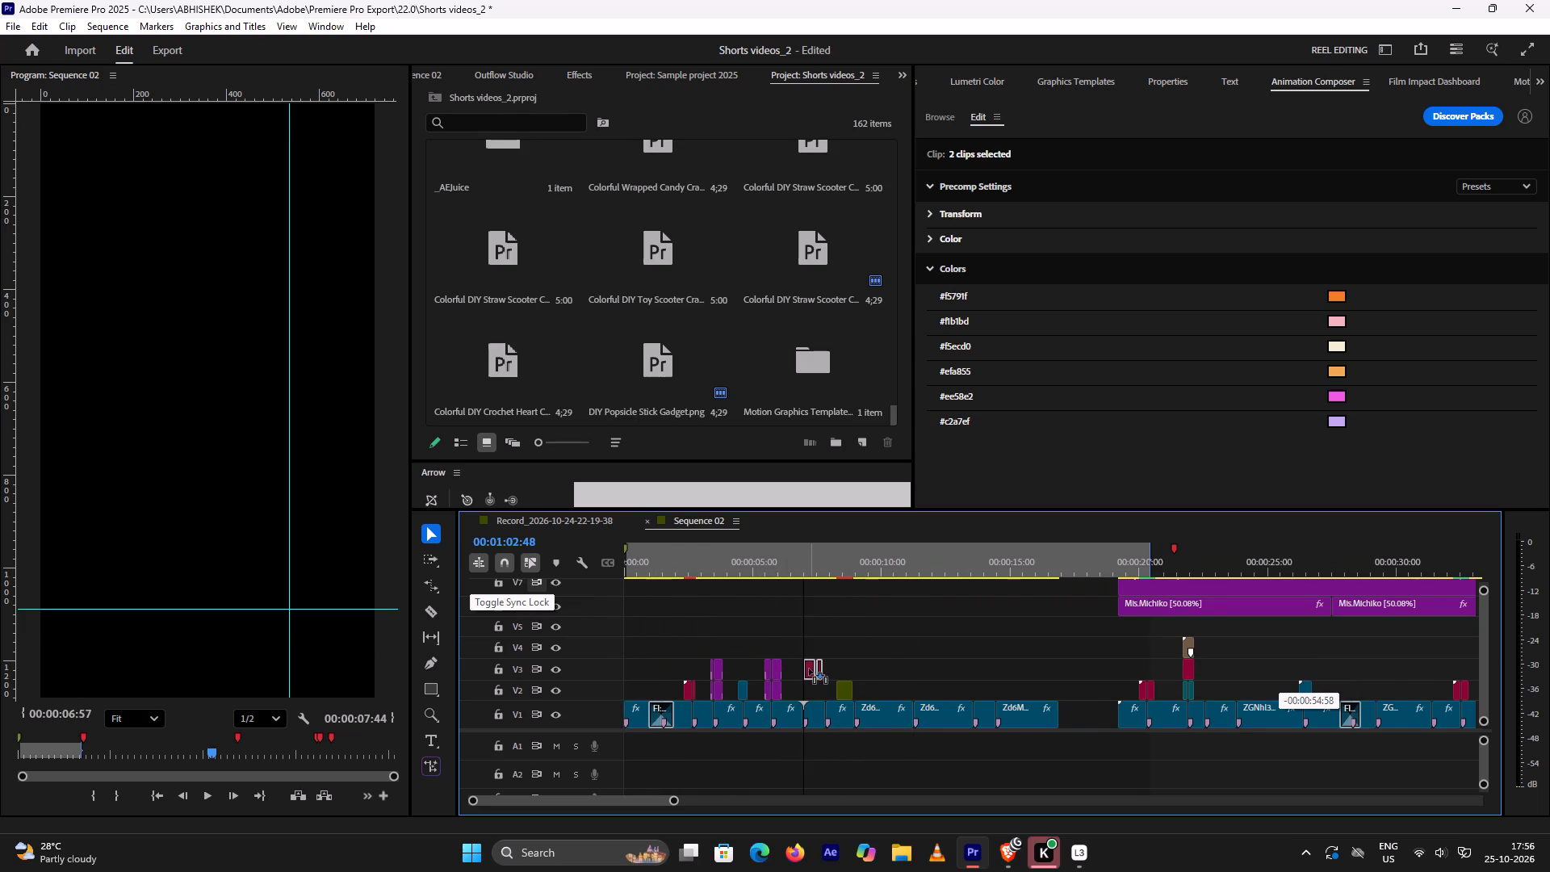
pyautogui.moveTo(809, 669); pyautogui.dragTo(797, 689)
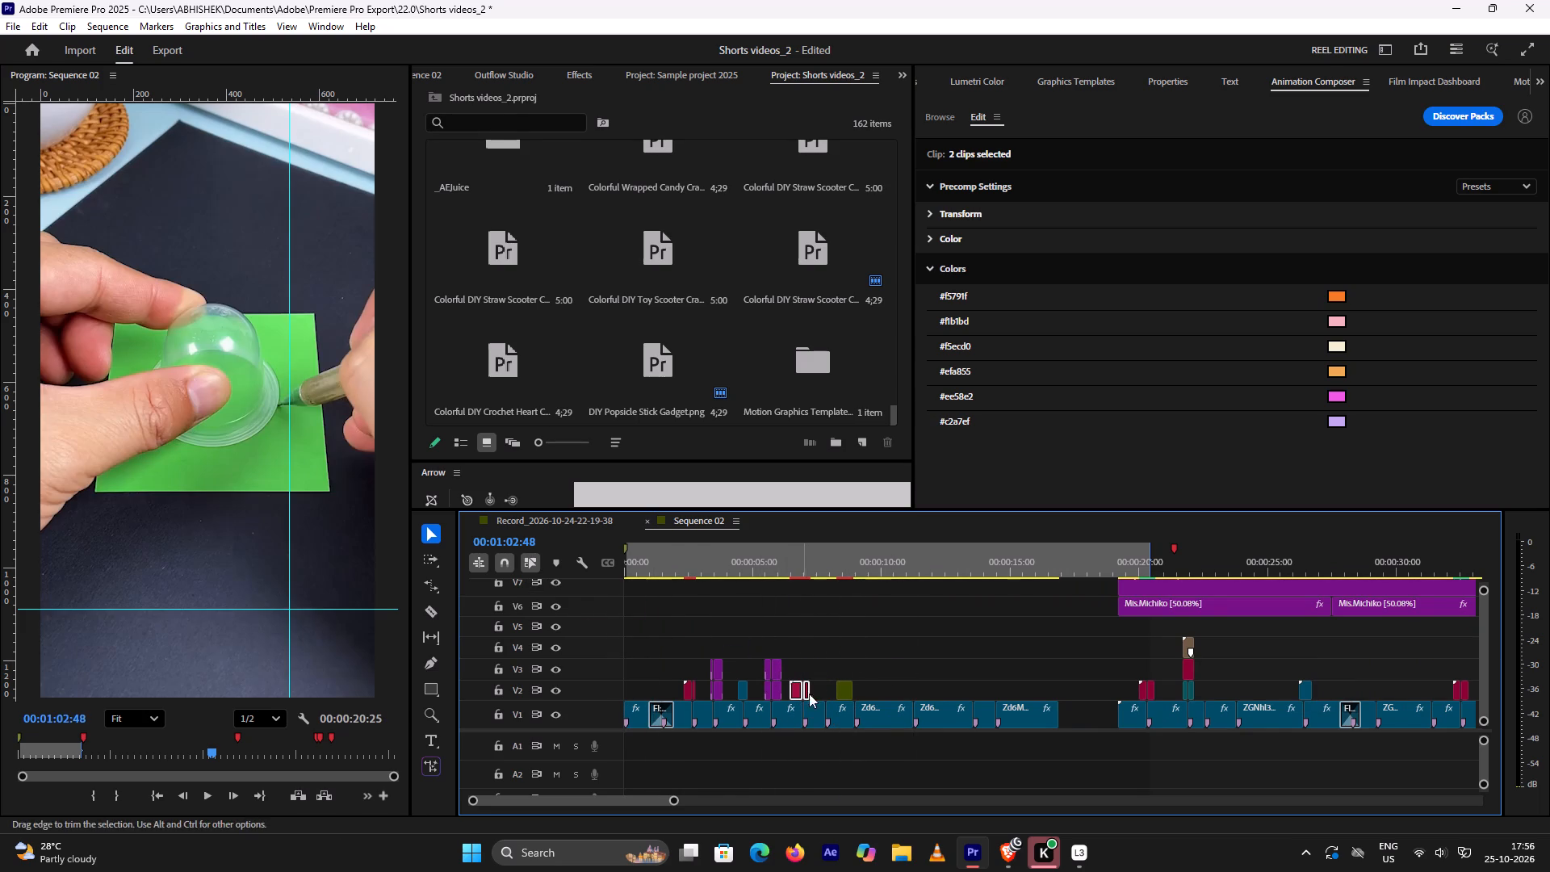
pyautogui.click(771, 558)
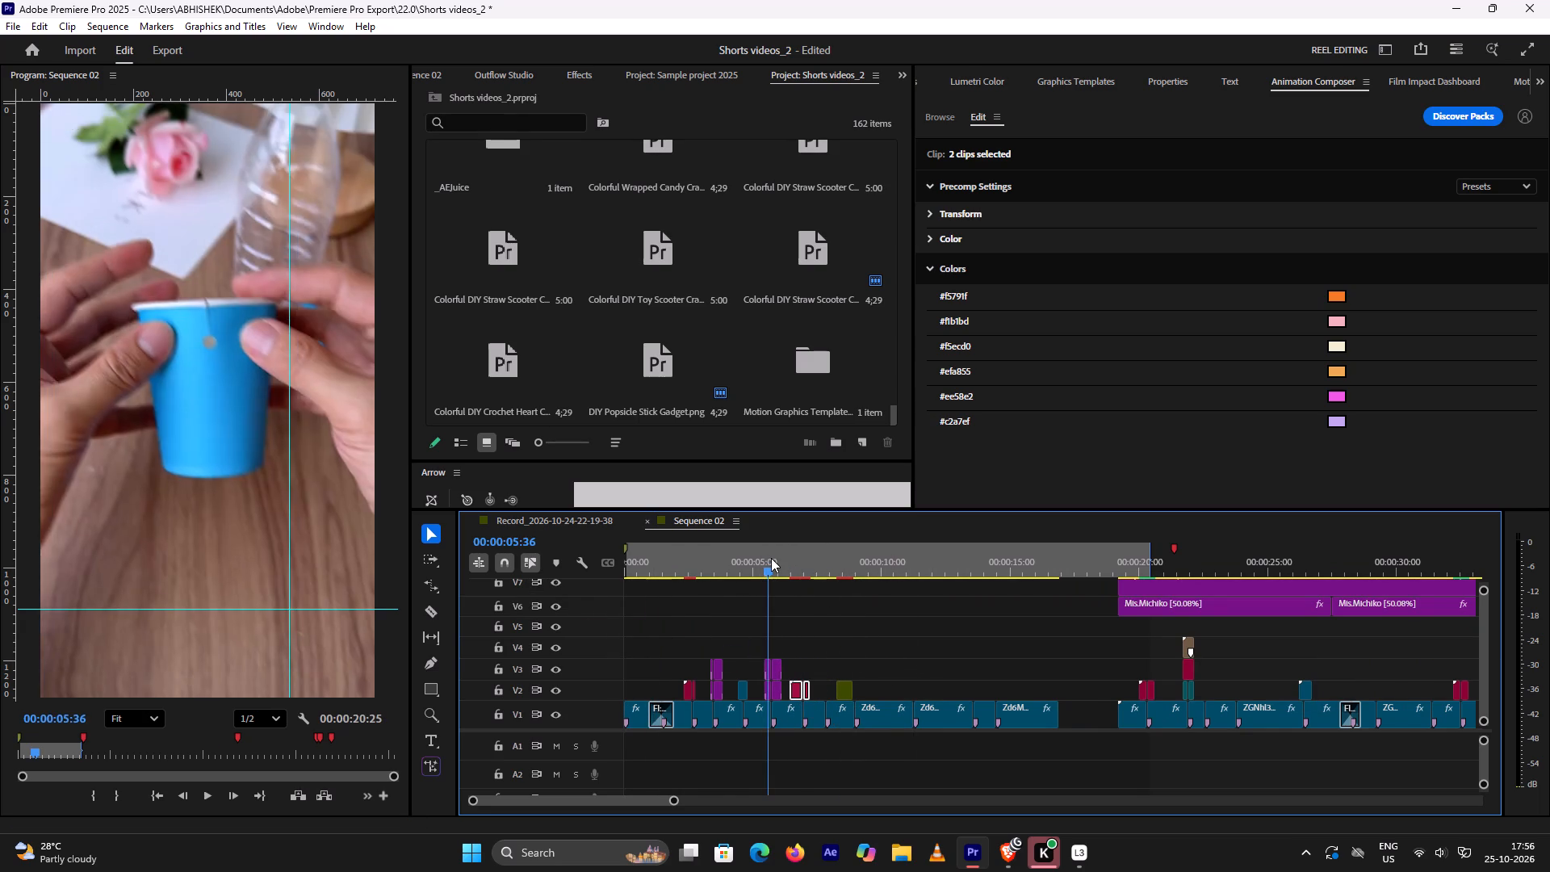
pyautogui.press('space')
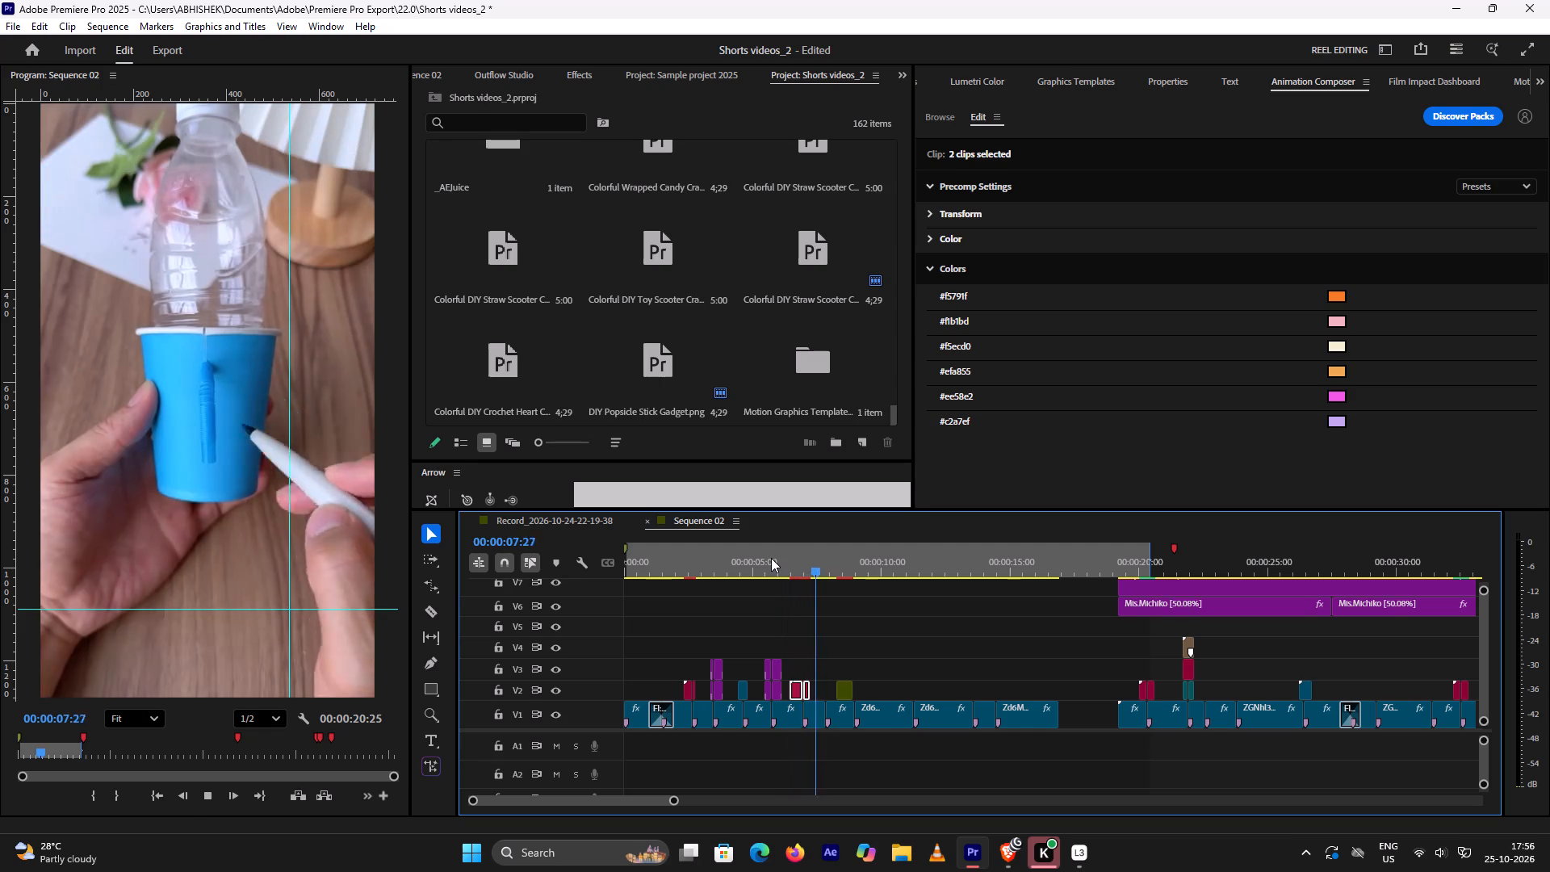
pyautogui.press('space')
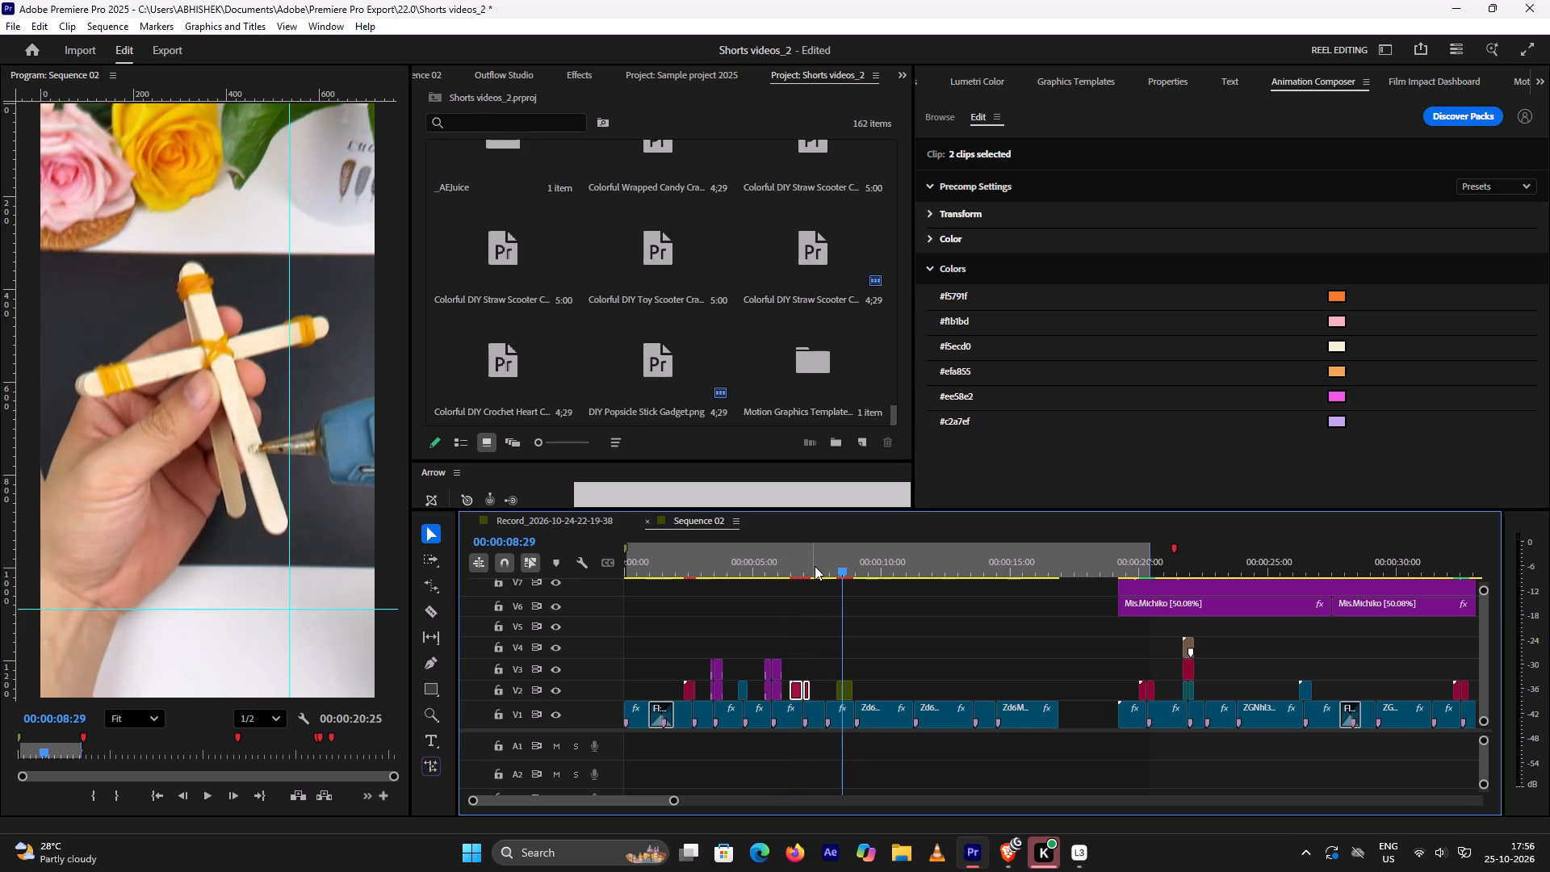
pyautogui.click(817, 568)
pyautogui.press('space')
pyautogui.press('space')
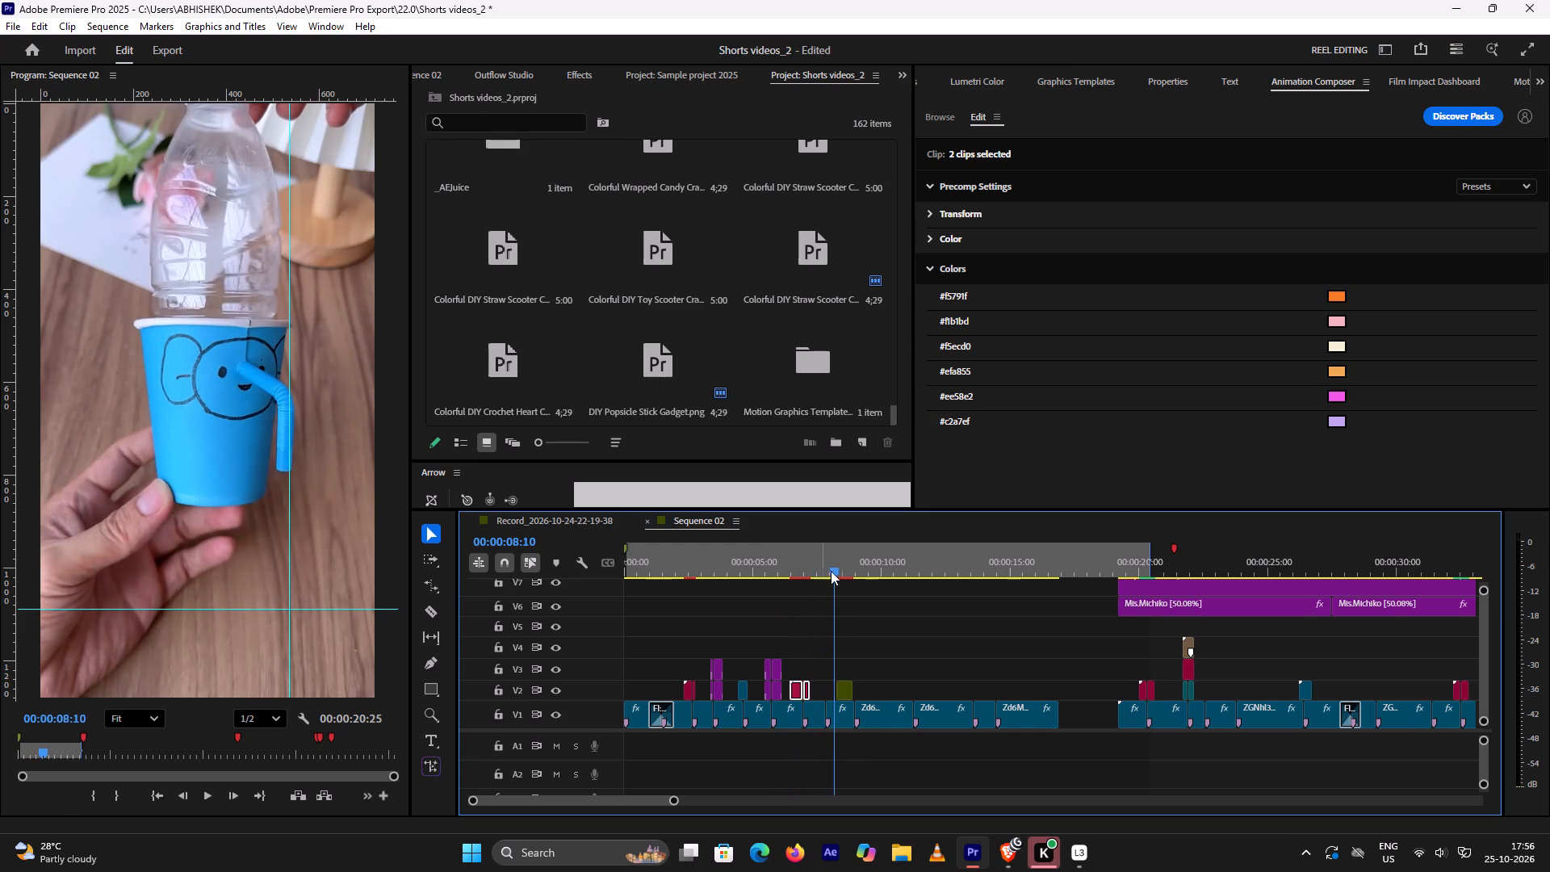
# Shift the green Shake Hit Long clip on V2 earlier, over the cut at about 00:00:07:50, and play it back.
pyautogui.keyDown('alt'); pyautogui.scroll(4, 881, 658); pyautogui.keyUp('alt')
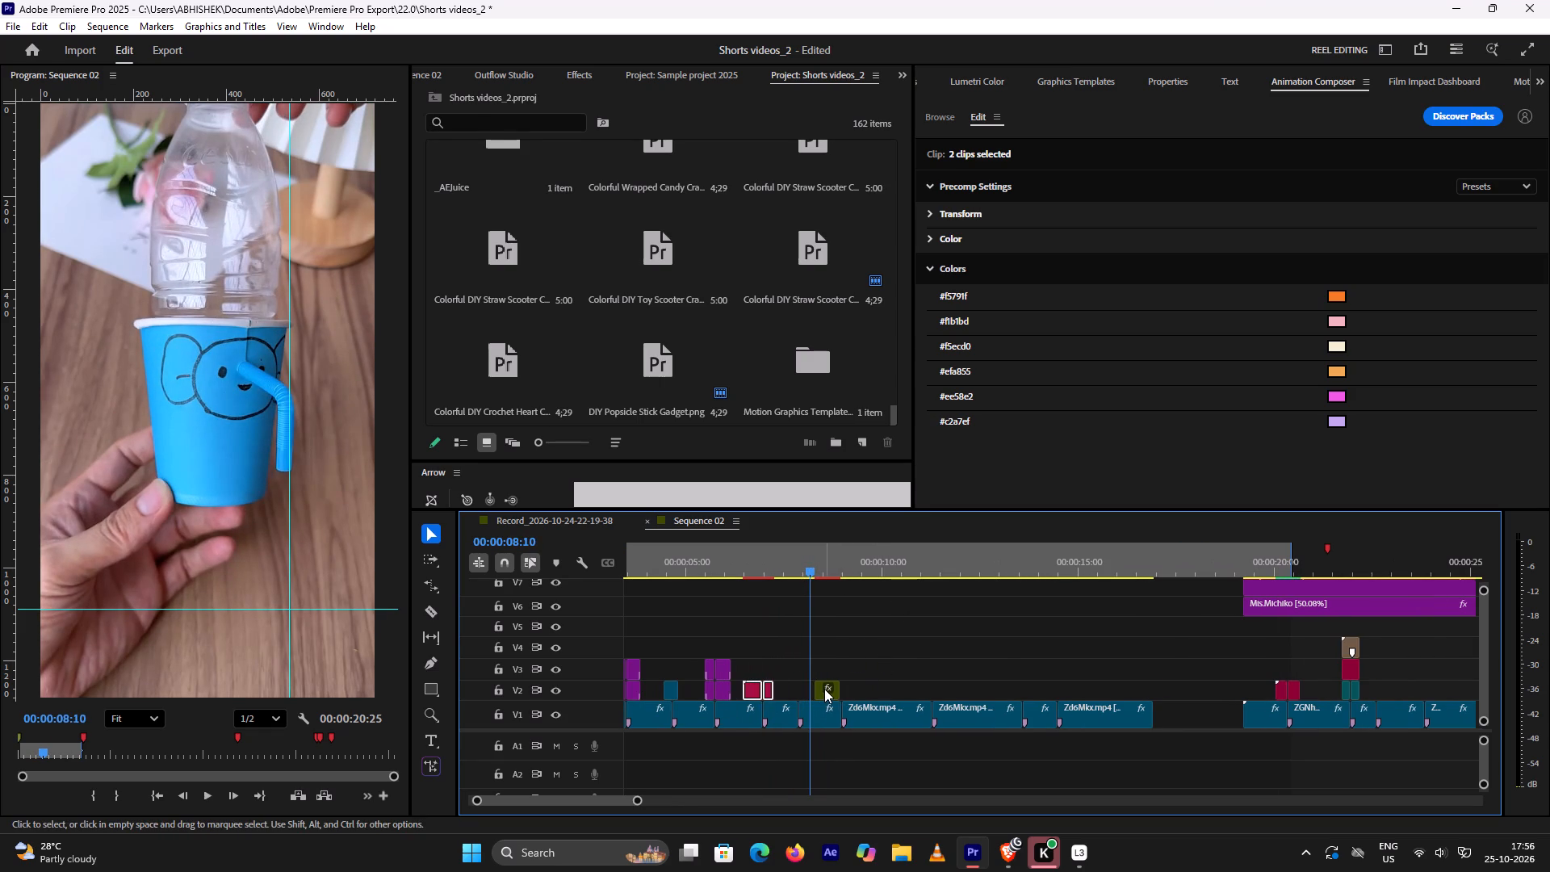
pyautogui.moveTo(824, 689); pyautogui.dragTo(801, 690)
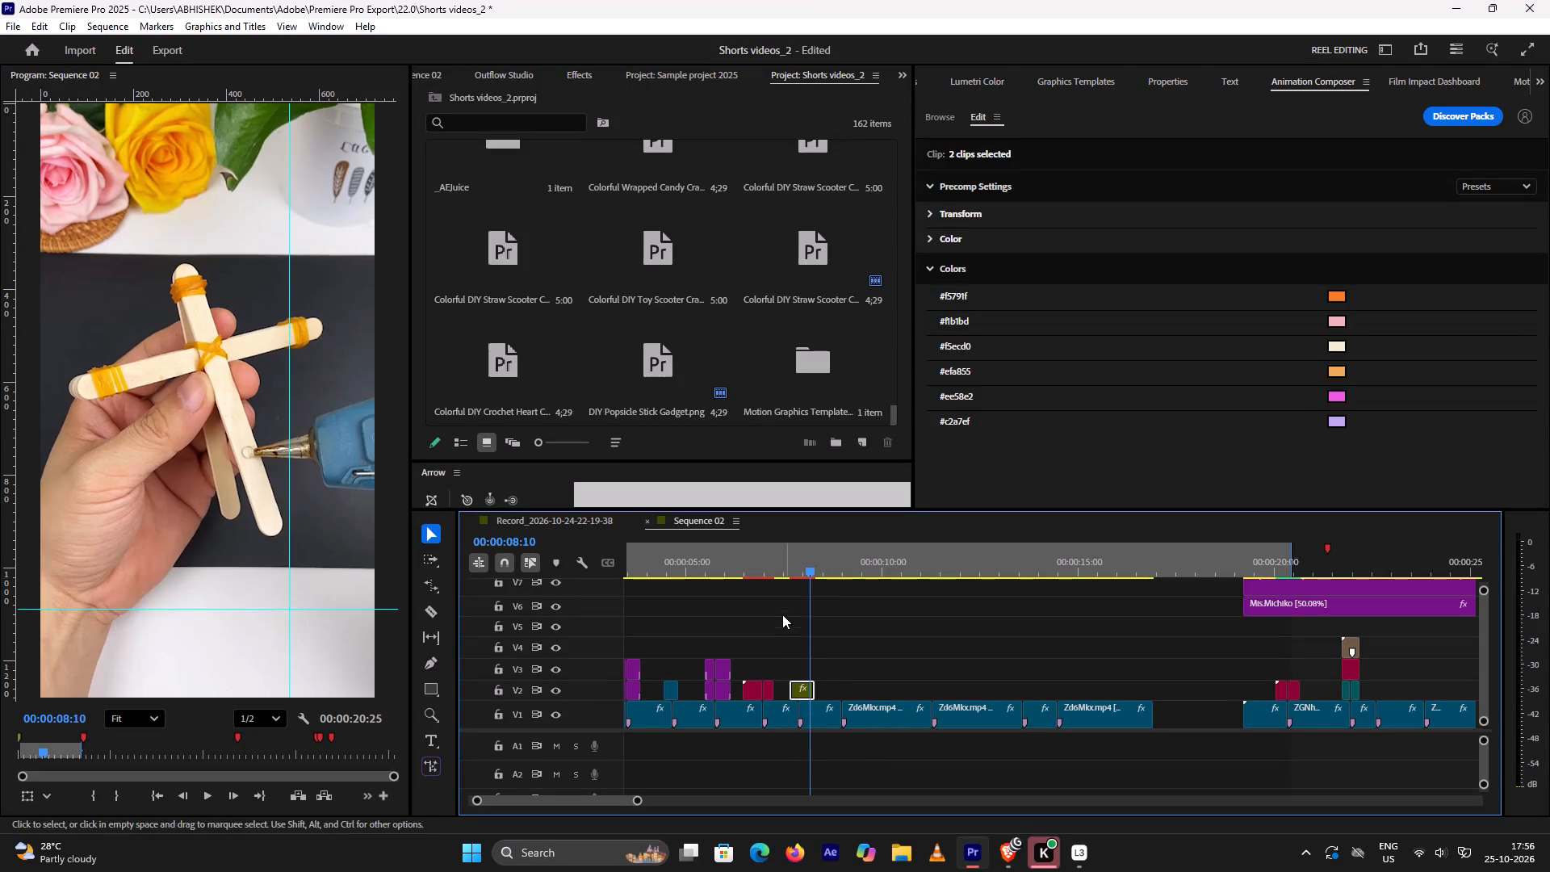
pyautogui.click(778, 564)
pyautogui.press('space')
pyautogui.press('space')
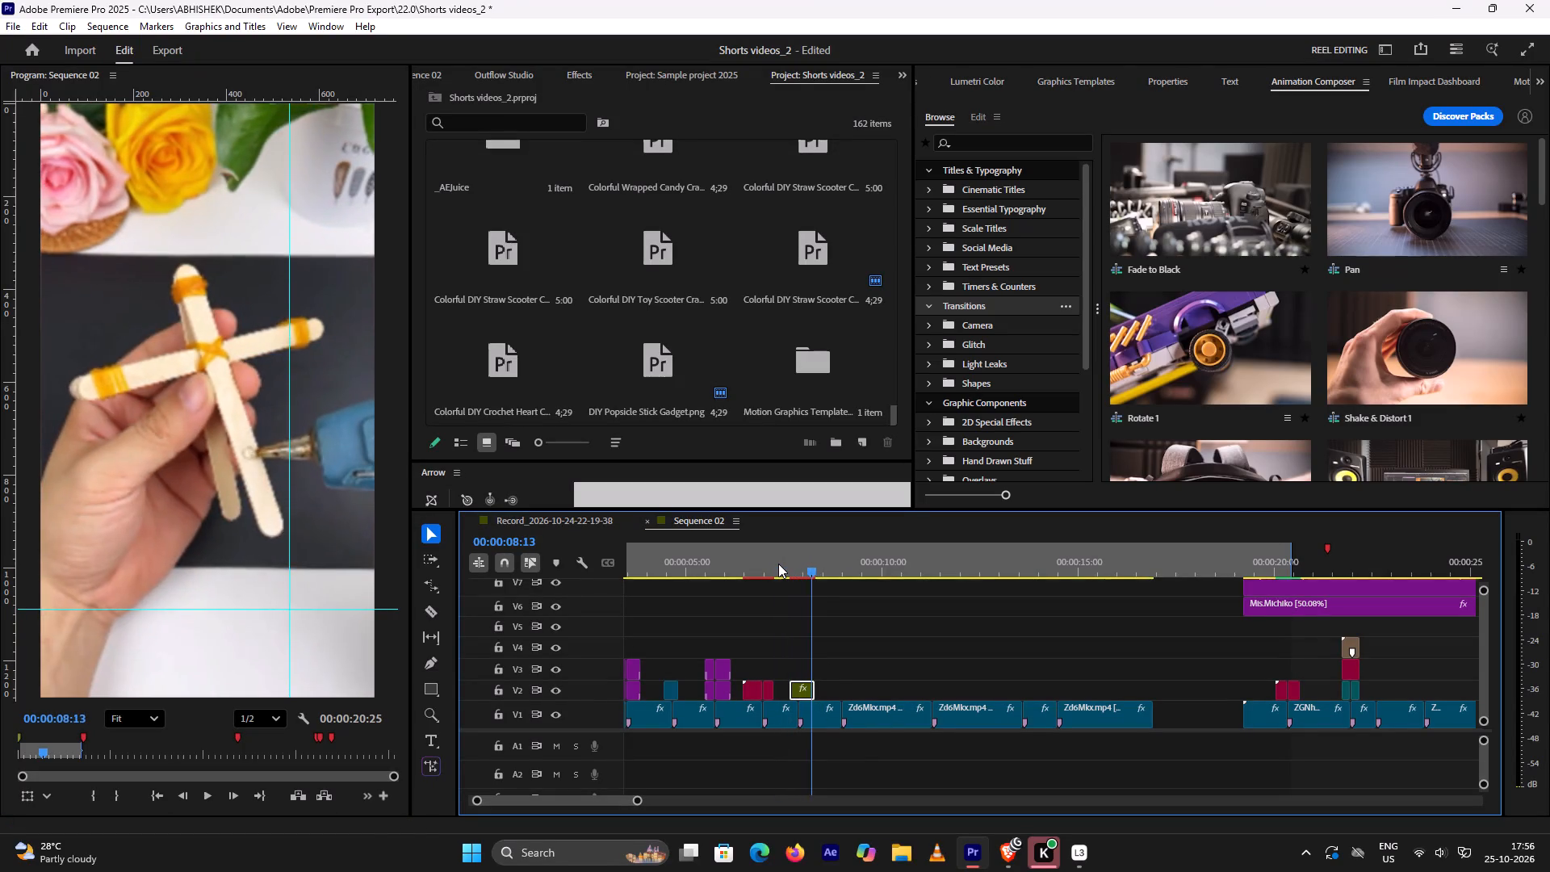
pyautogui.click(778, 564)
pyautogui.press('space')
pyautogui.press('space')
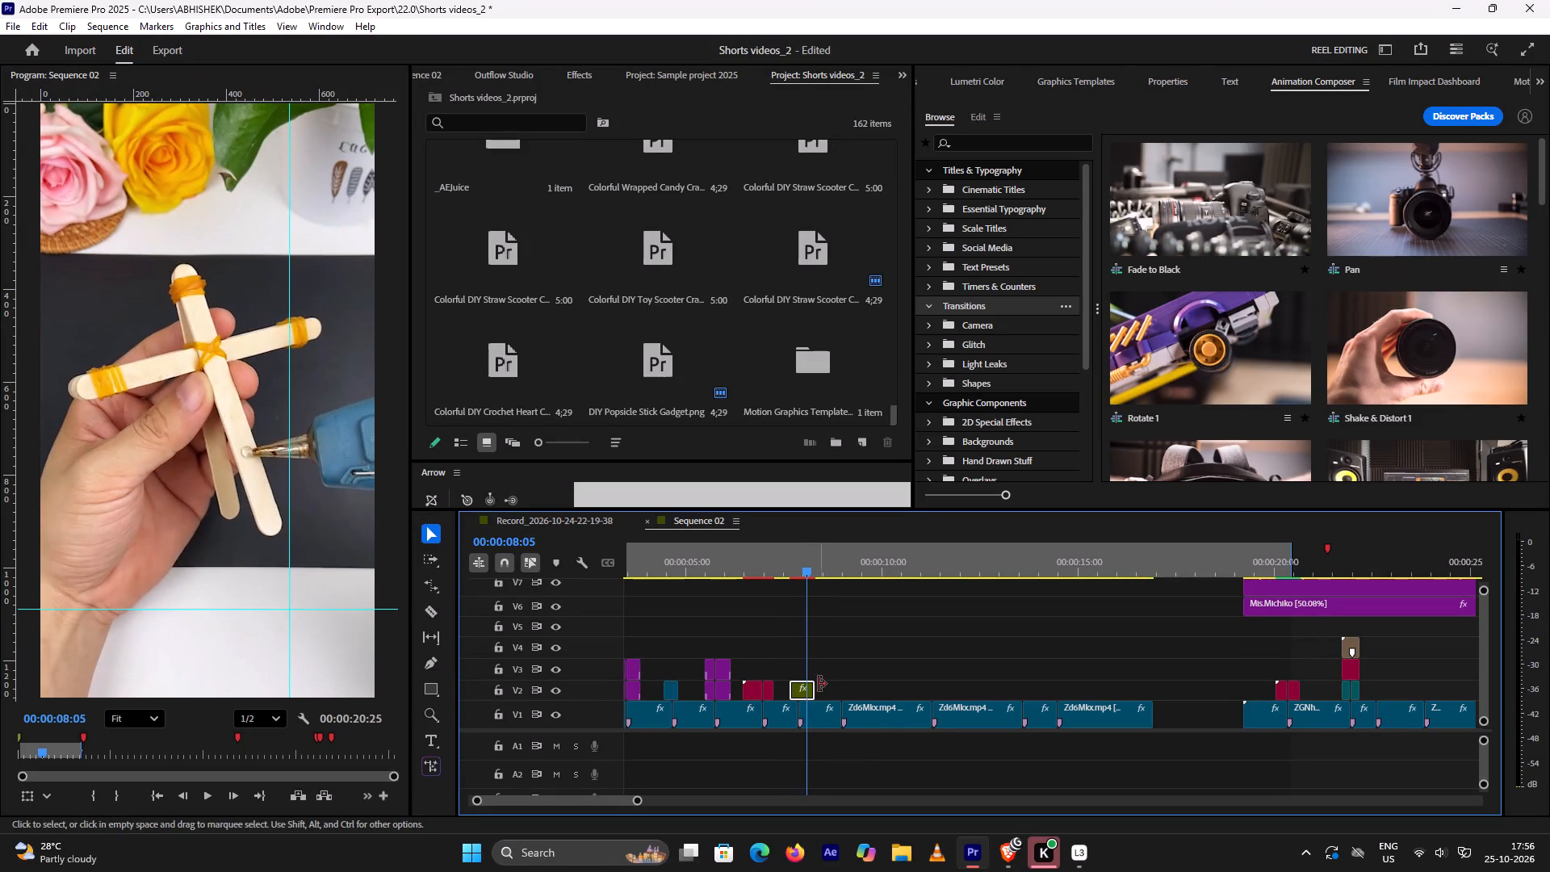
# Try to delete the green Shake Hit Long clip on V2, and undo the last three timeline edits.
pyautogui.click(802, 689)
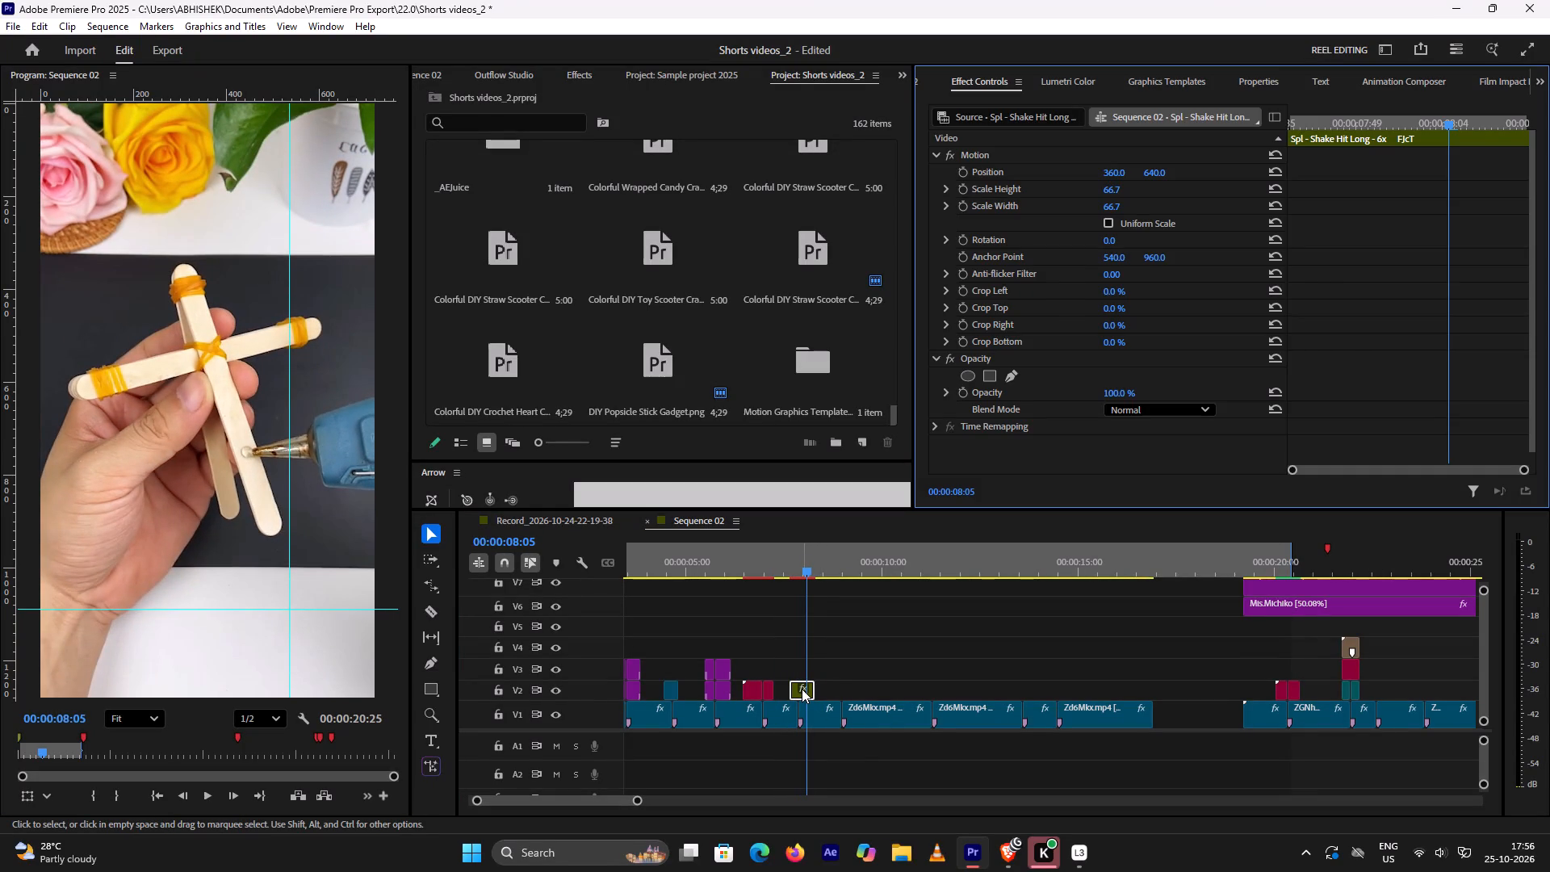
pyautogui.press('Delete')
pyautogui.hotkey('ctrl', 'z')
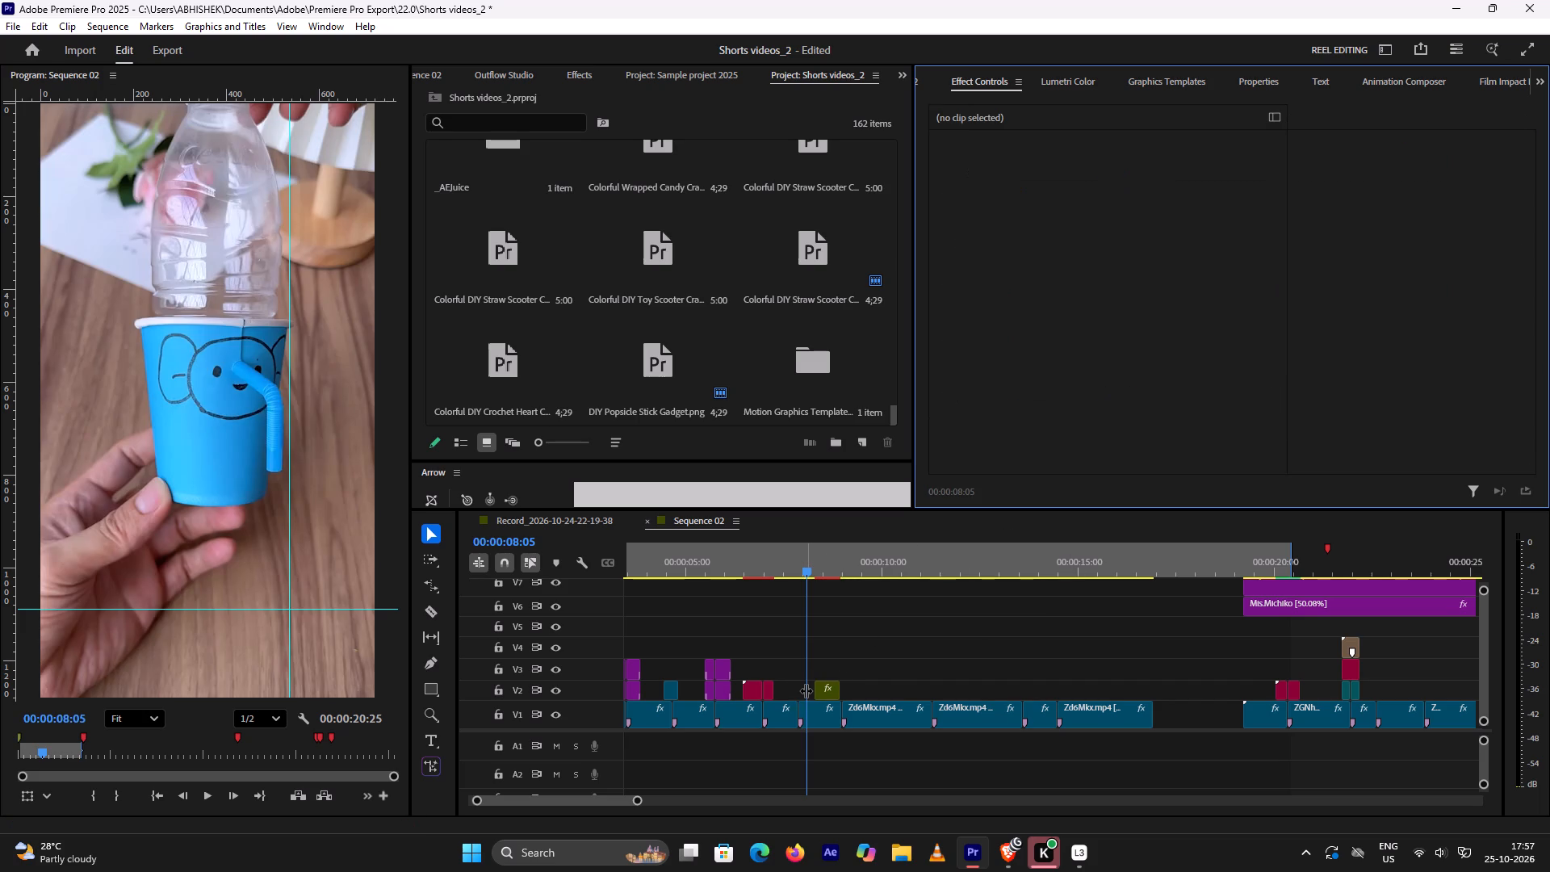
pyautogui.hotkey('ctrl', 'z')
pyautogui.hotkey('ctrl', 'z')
# Place the red light-leak clip pair from V2 at about 00:01:02 over the cut at about 00:00:07 on V2.
pyautogui.scroll(-20, 888, 679)
pyautogui.scroll(-20, 888, 679)
pyautogui.scroll(-10, 888, 679)
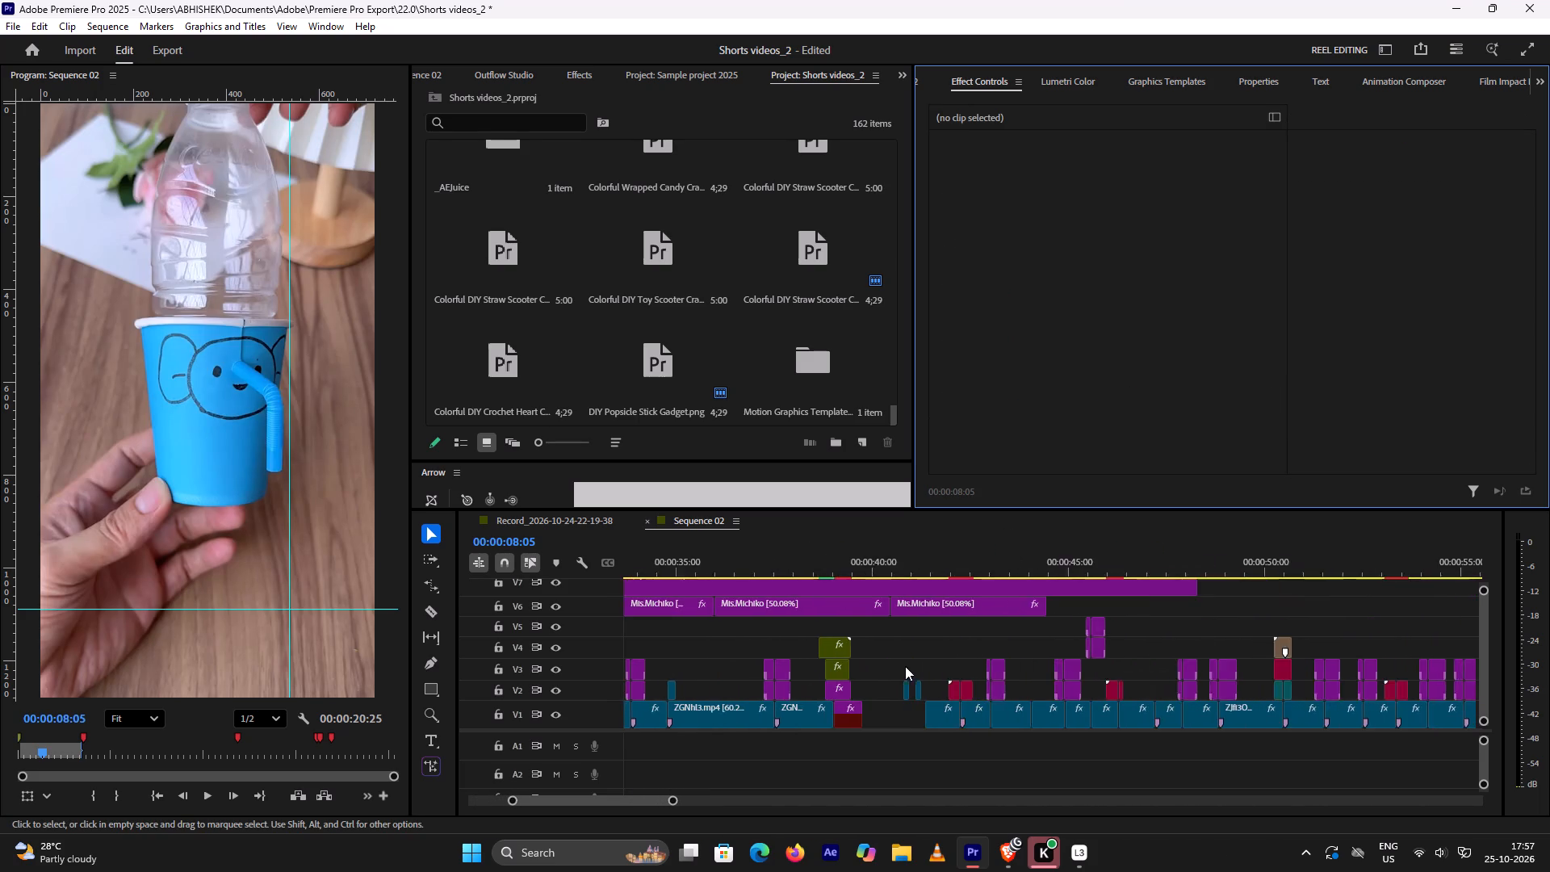
pyautogui.scroll(-20, 905, 666)
pyautogui.scroll(-1, 905, 666)
pyautogui.click(1204, 562)
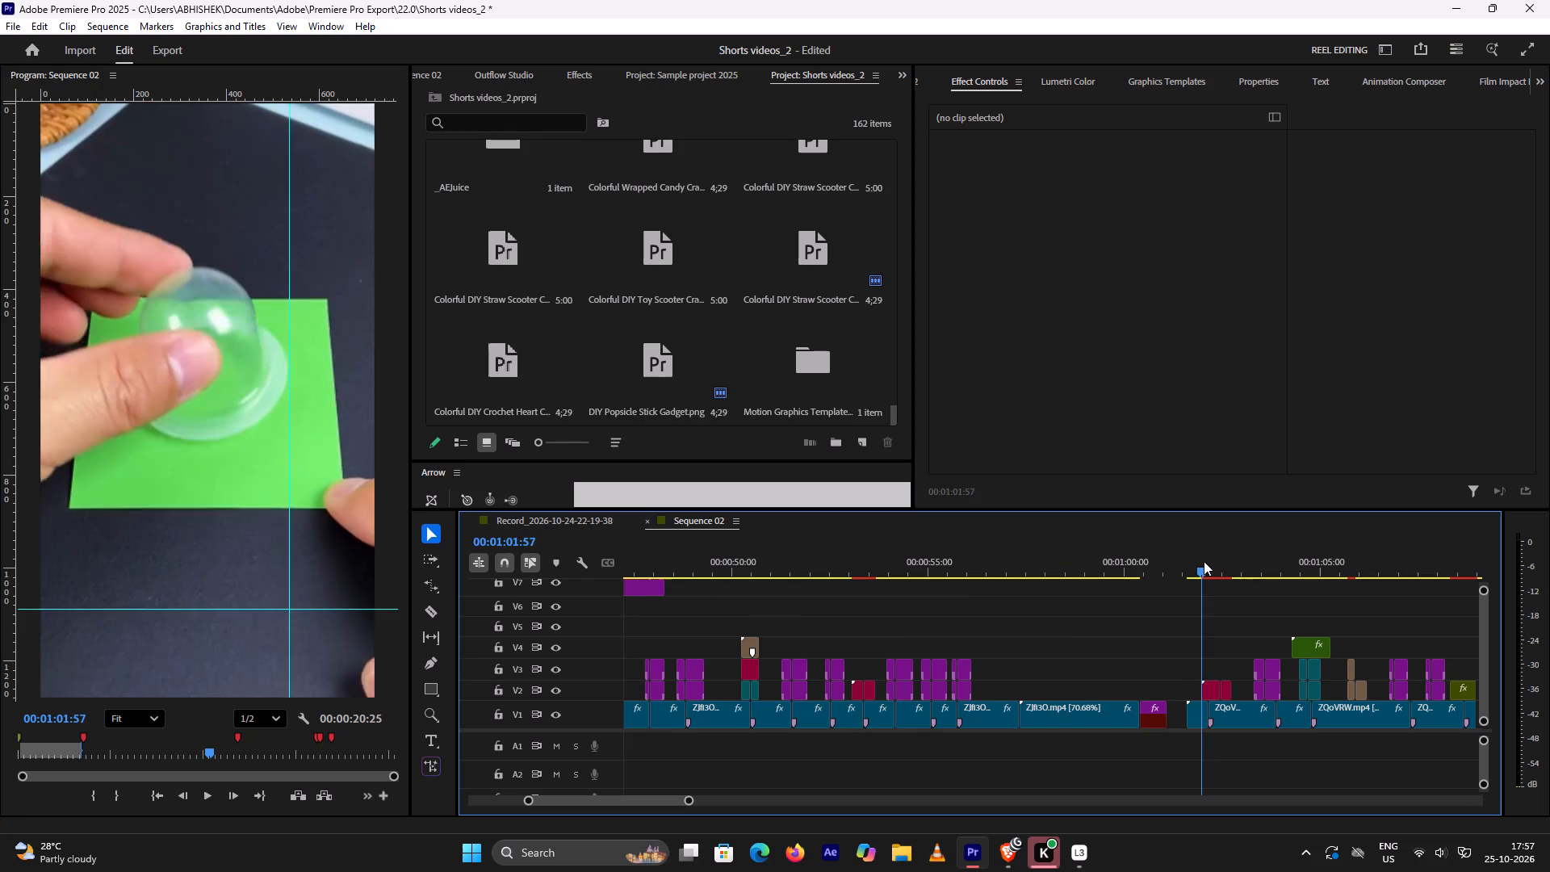
pyautogui.press('space')
pyautogui.press('space')
pyautogui.moveTo(1204, 655); pyautogui.dragTo(1230, 687)
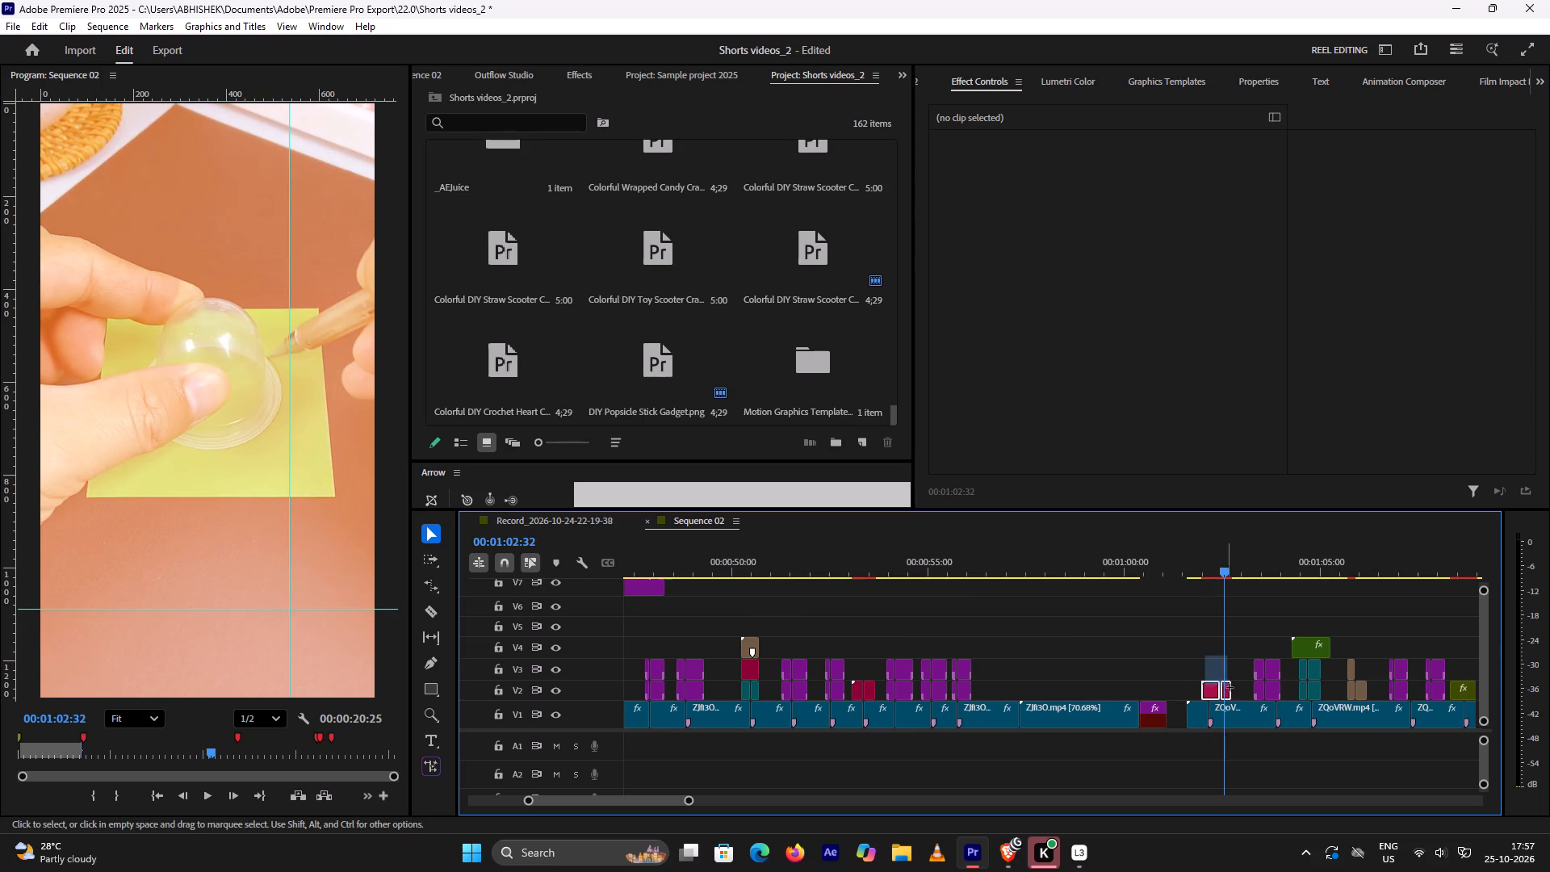
pyautogui.moveTo(1230, 687); pyautogui.dragTo(1230, 687)
pyautogui.moveTo(1212, 694); pyautogui.dragTo(530, 596)
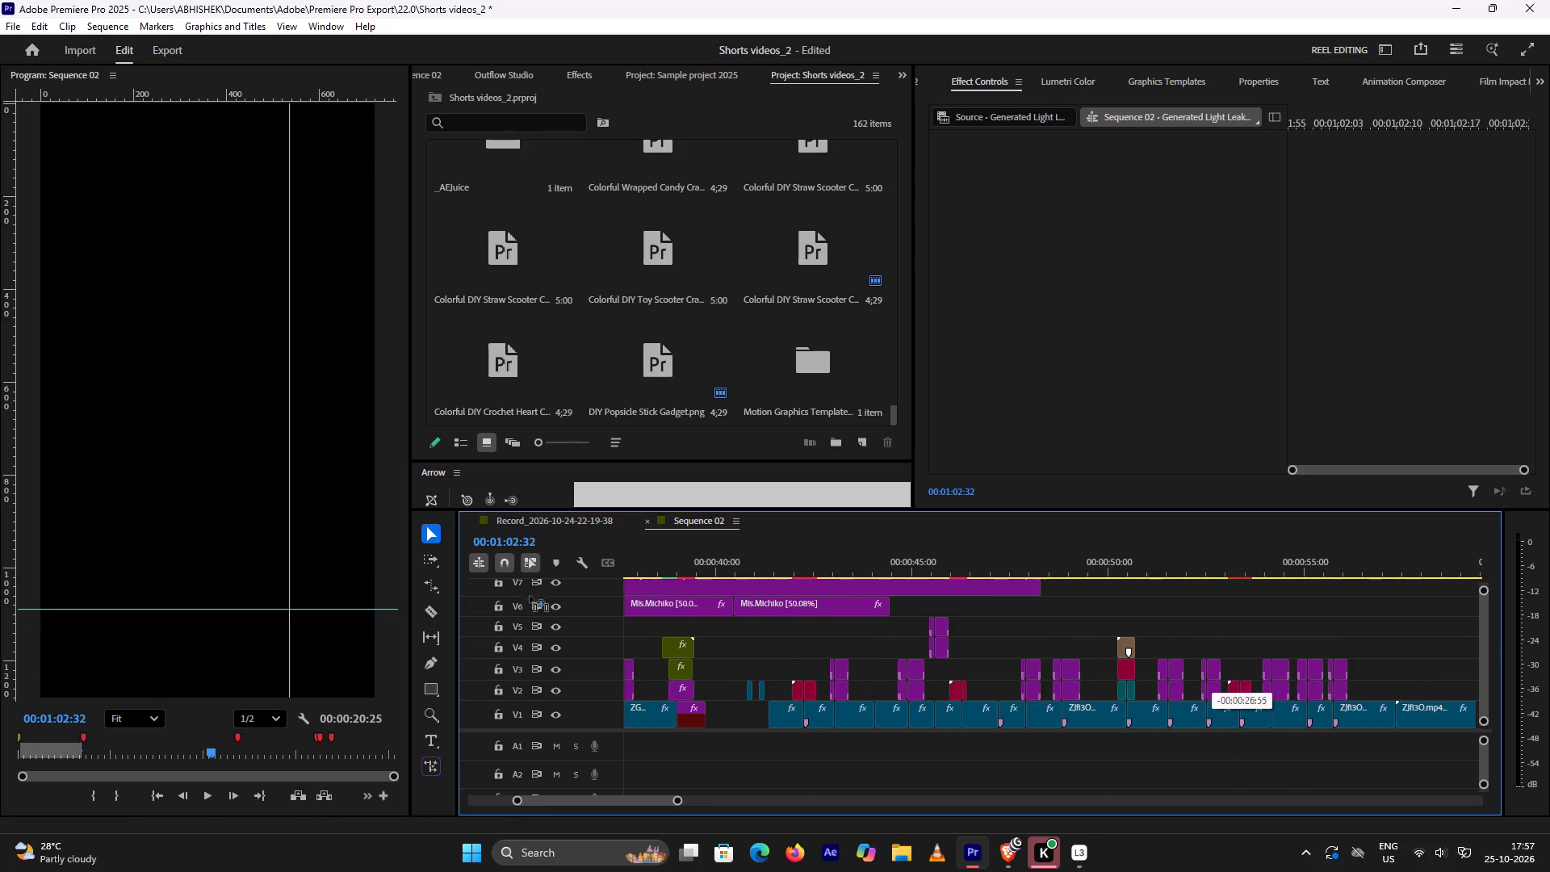
pyautogui.moveTo(530, 596); pyautogui.dragTo(699, 650)
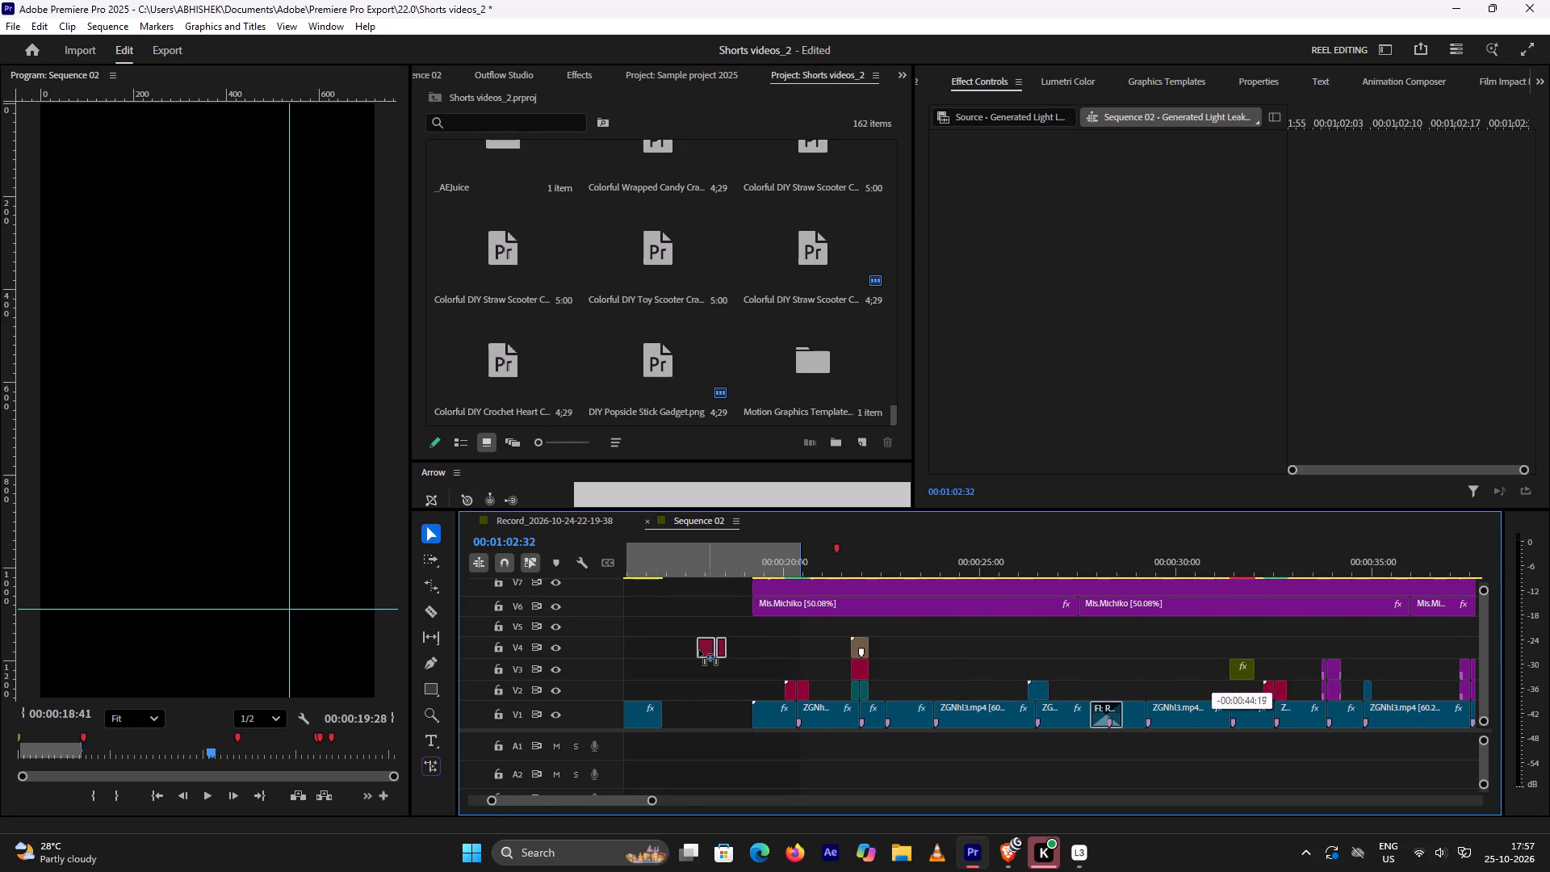
pyautogui.moveTo(699, 650); pyautogui.dragTo(897, 673)
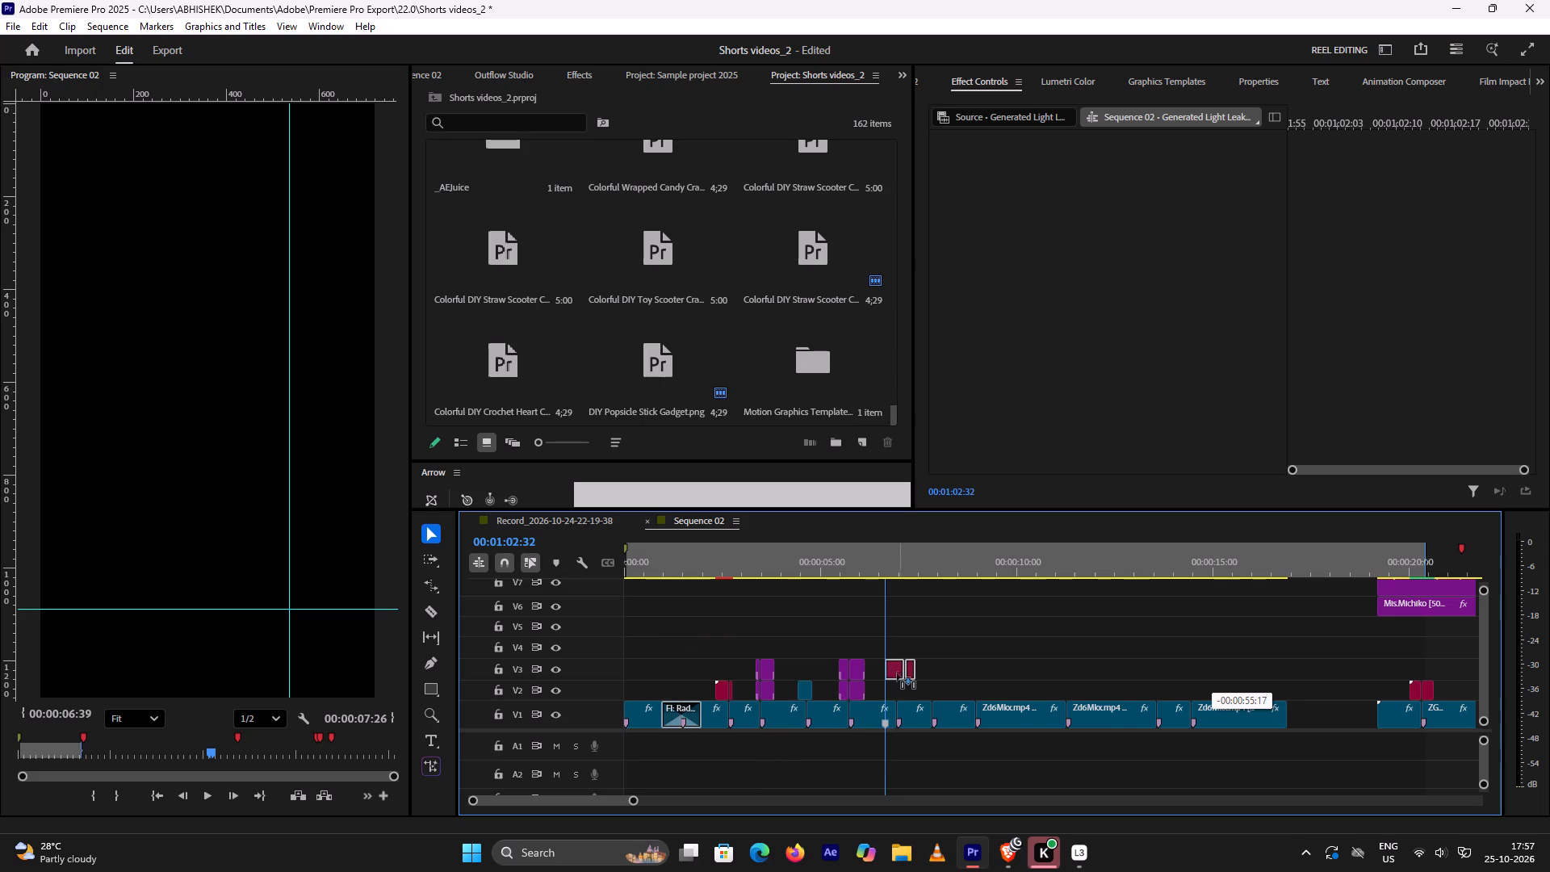
pyautogui.moveTo(897, 673); pyautogui.dragTo(892, 688)
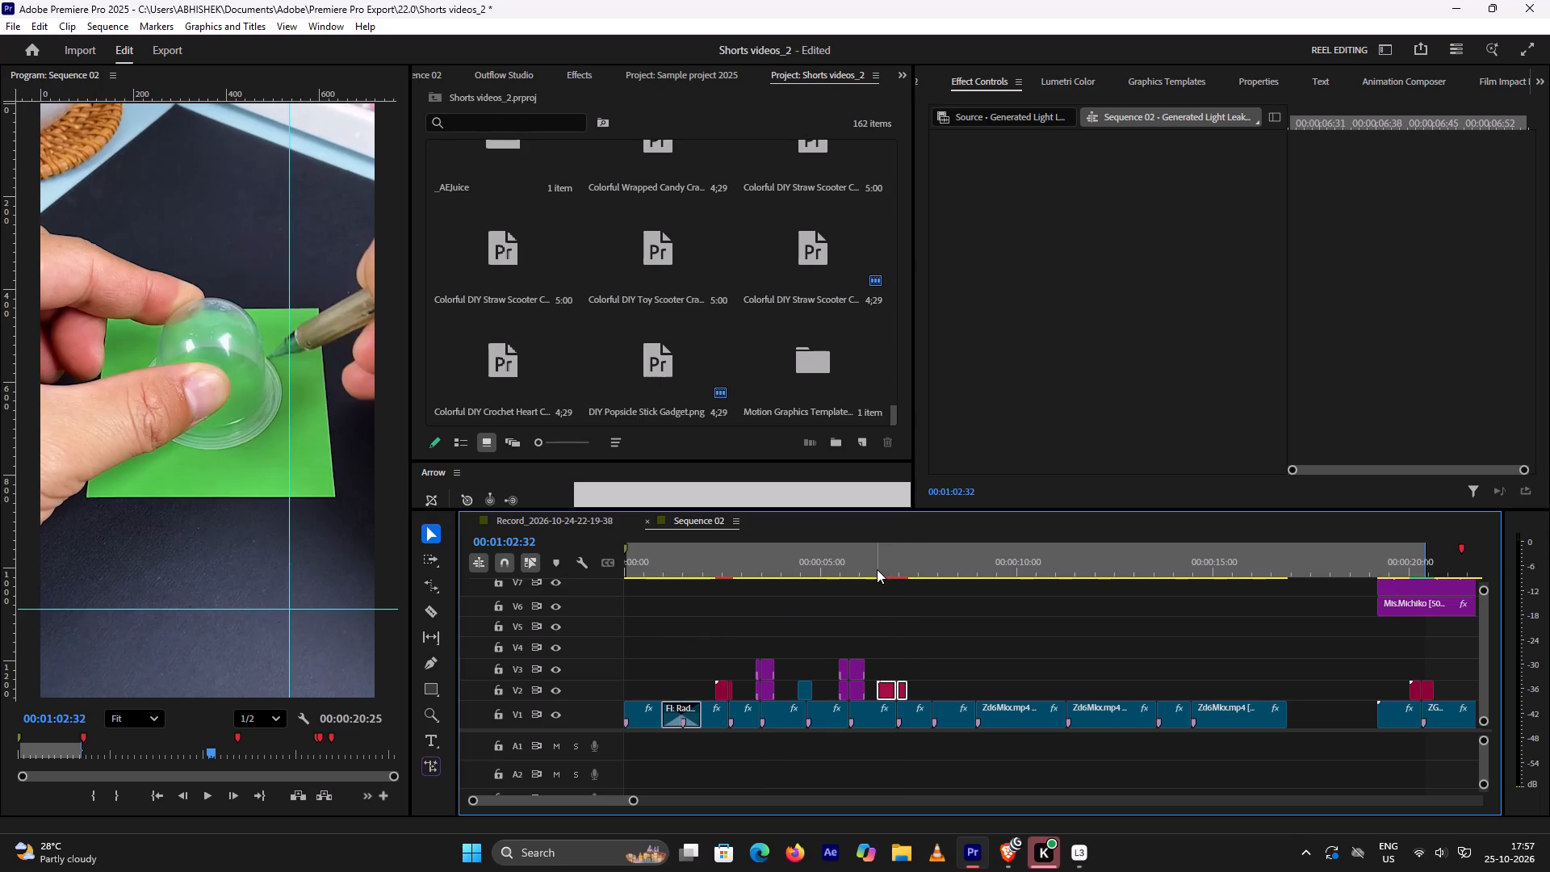
# Play back the light-leak transition and the following scenes from about 00:00:06 to 00:00:08.
pyautogui.click(877, 568)
pyautogui.press('space')
pyautogui.click(877, 568)
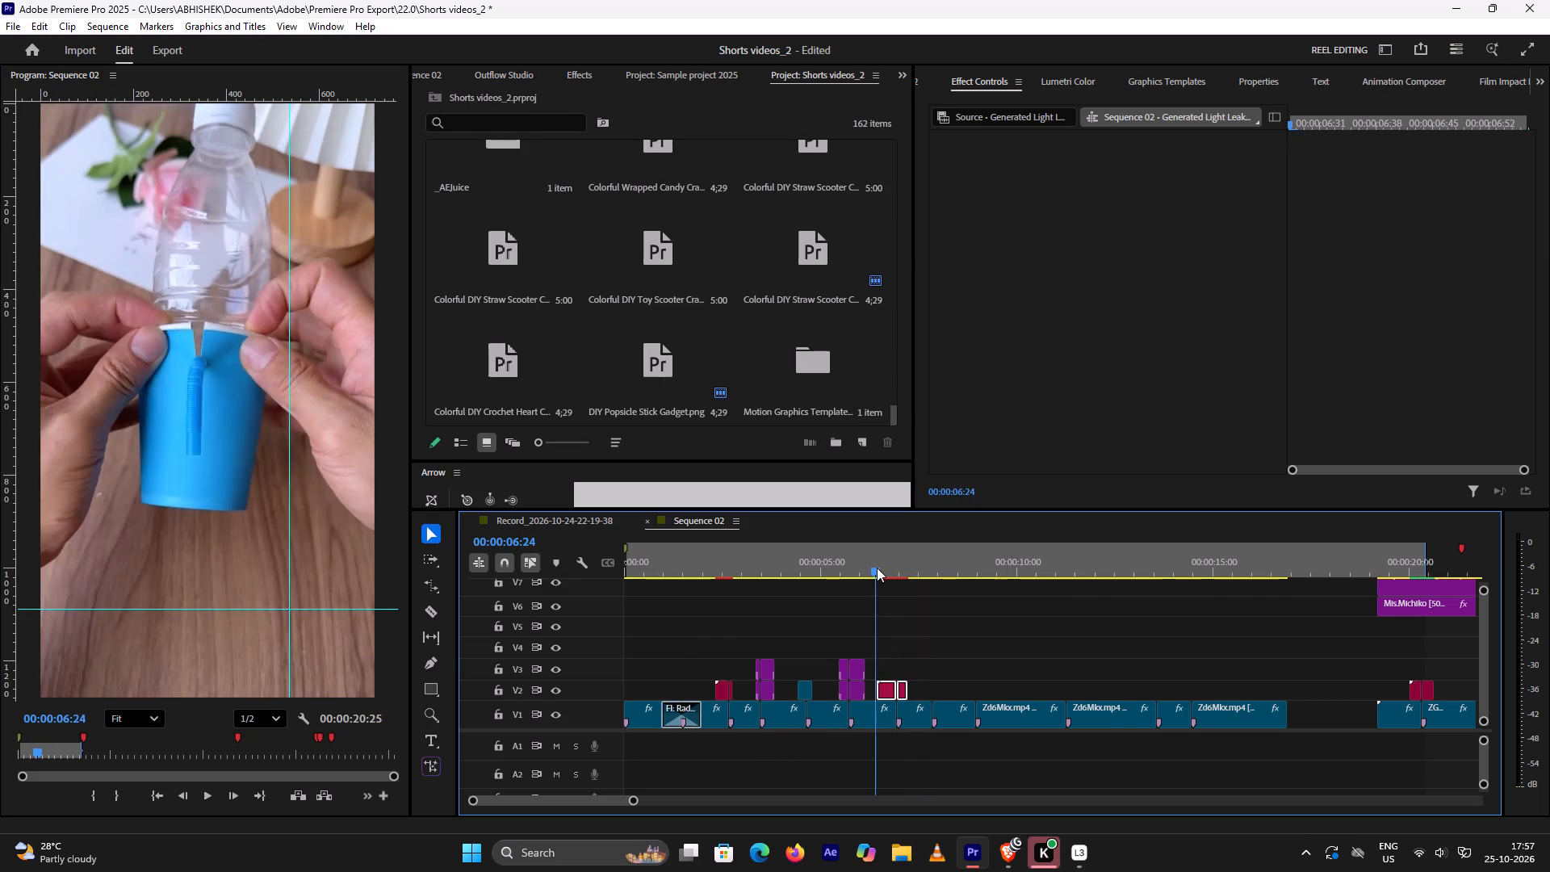
pyautogui.click(836, 560)
pyautogui.press('space')
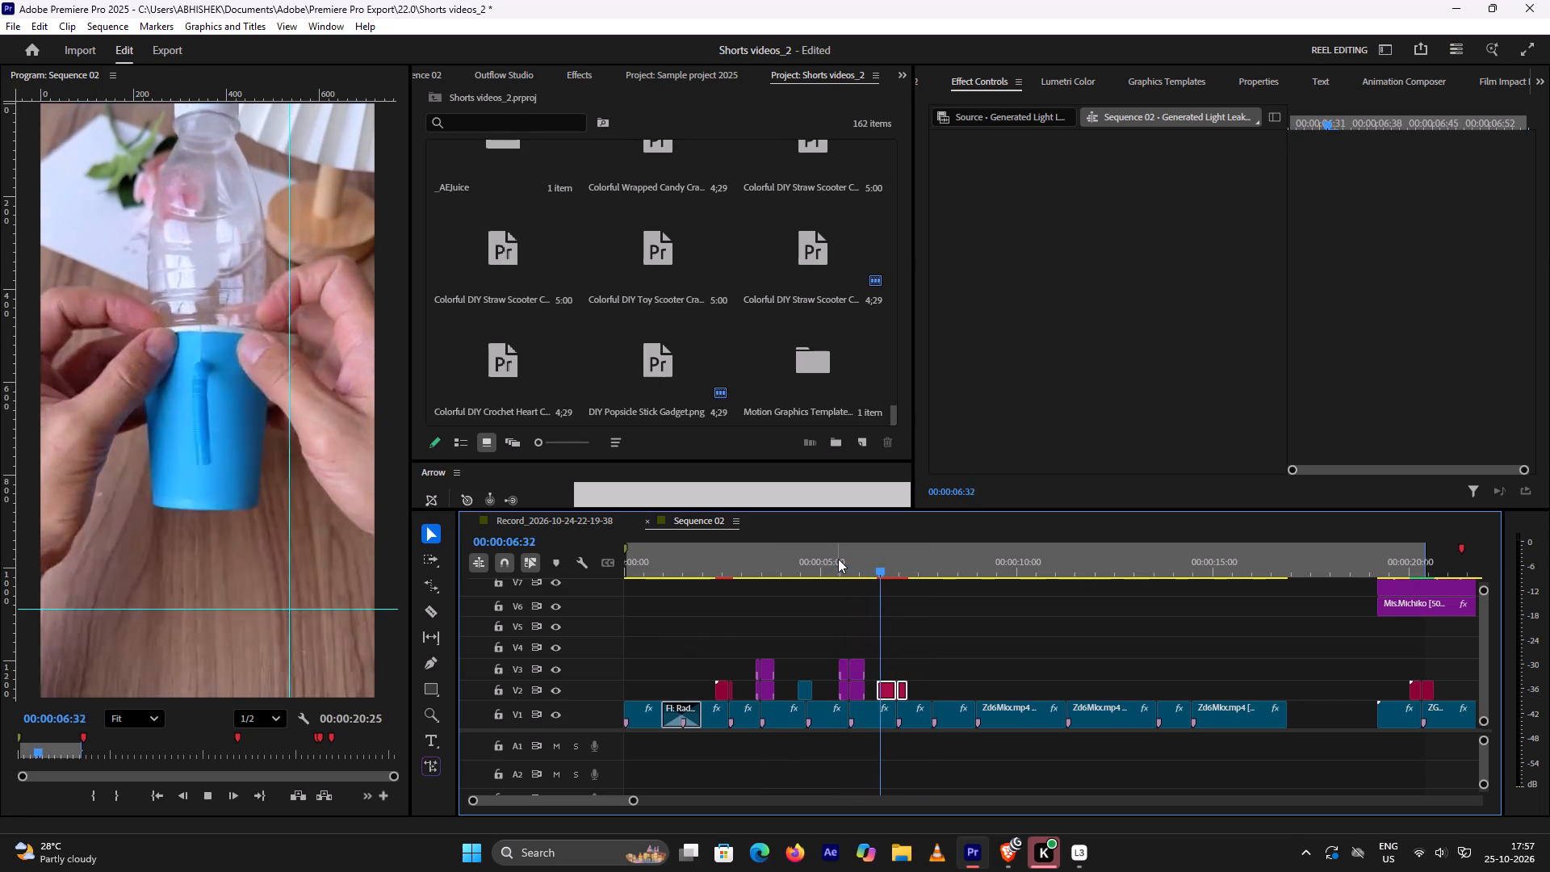
pyautogui.press('space')
pyautogui.press('space')
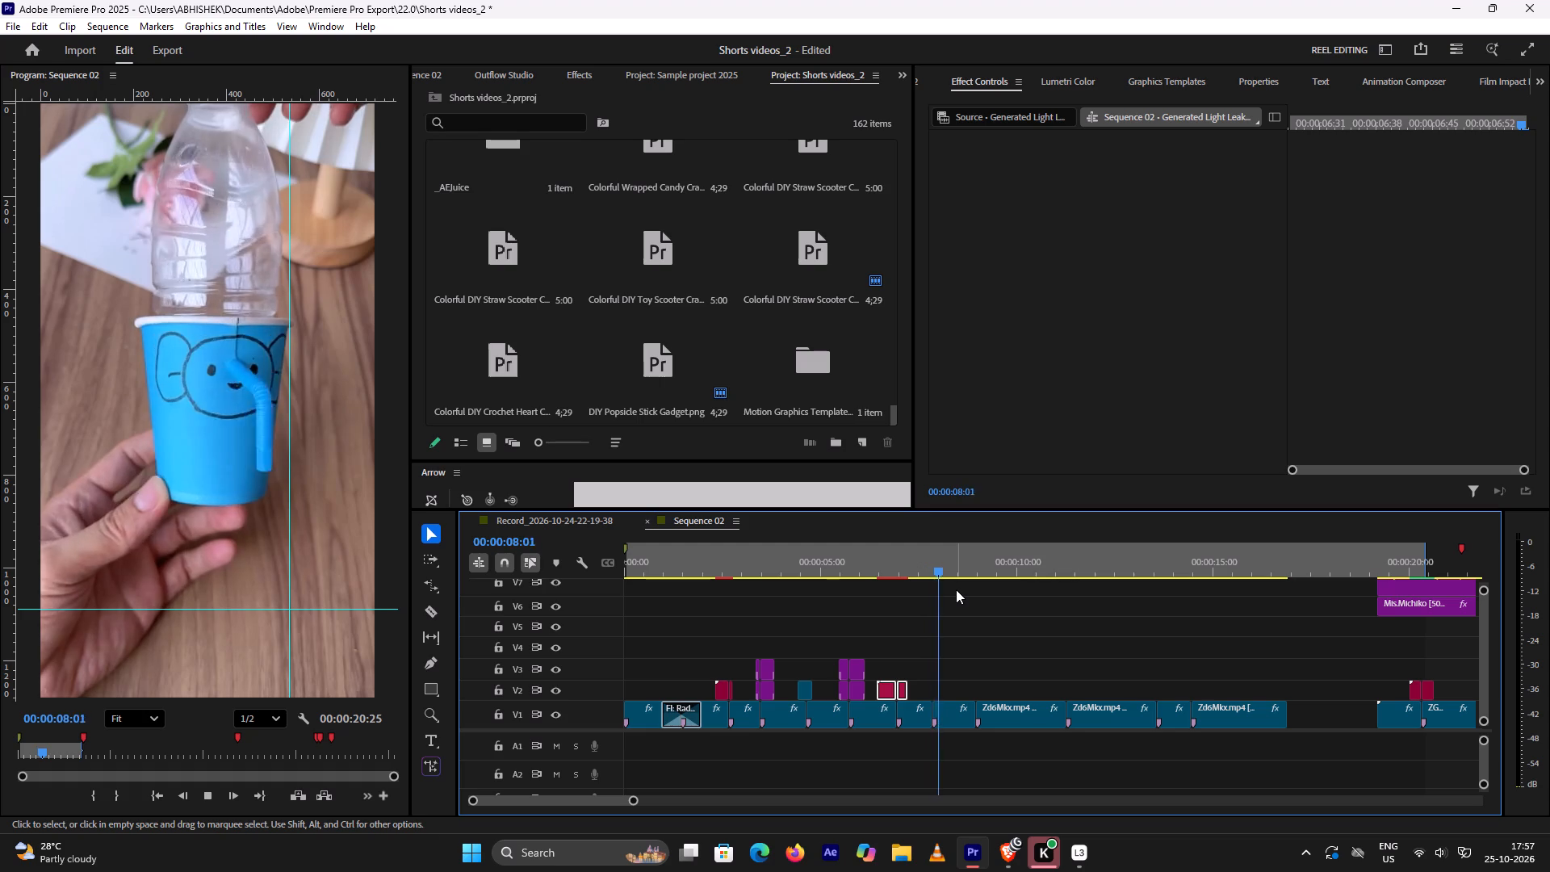
pyautogui.press('space')
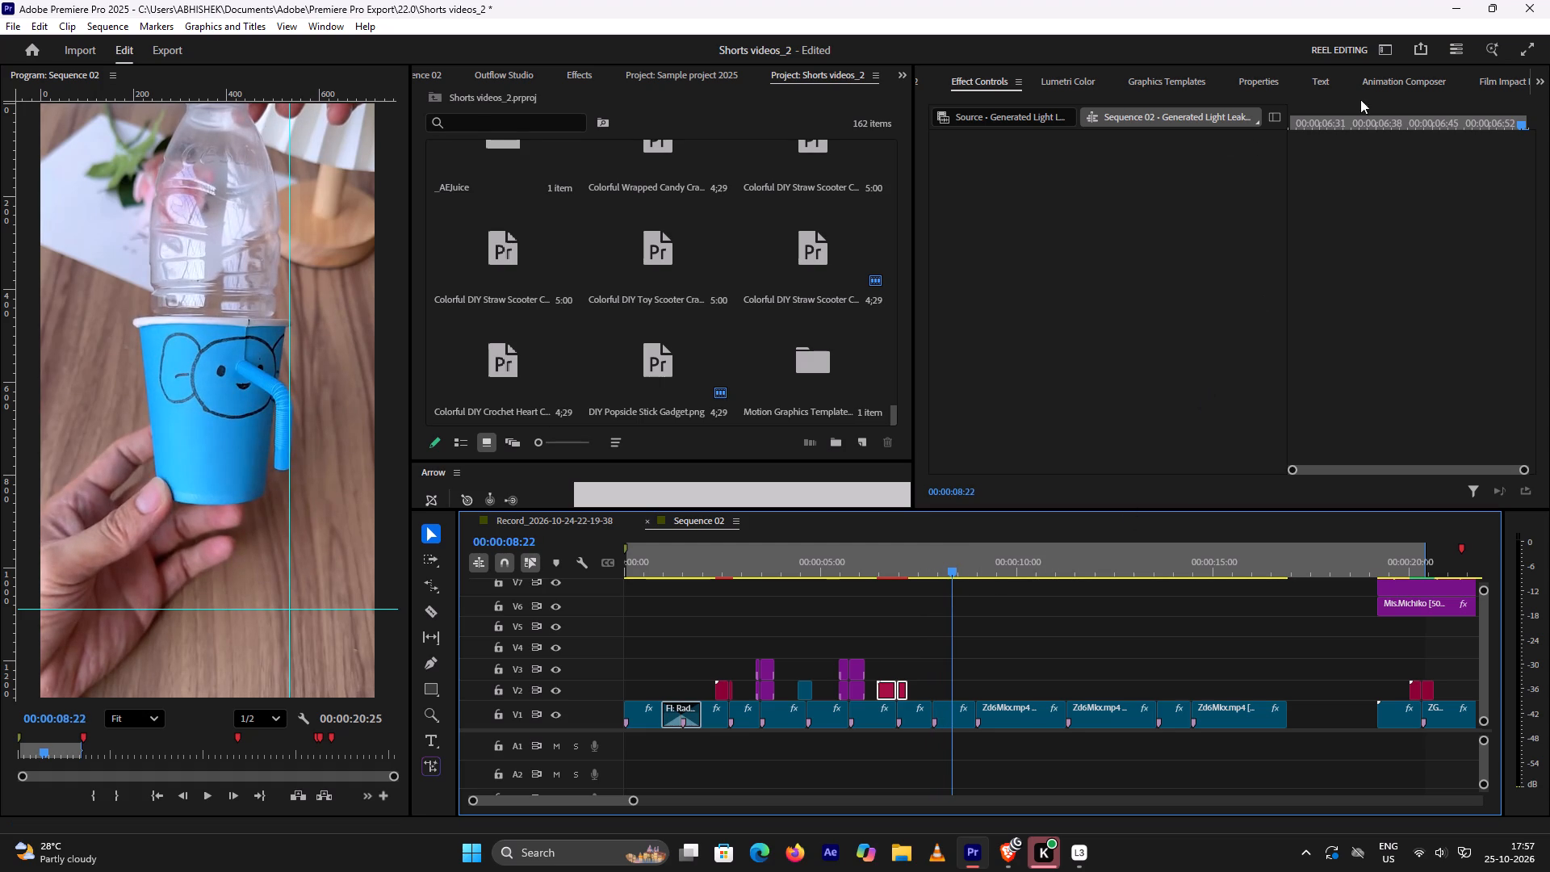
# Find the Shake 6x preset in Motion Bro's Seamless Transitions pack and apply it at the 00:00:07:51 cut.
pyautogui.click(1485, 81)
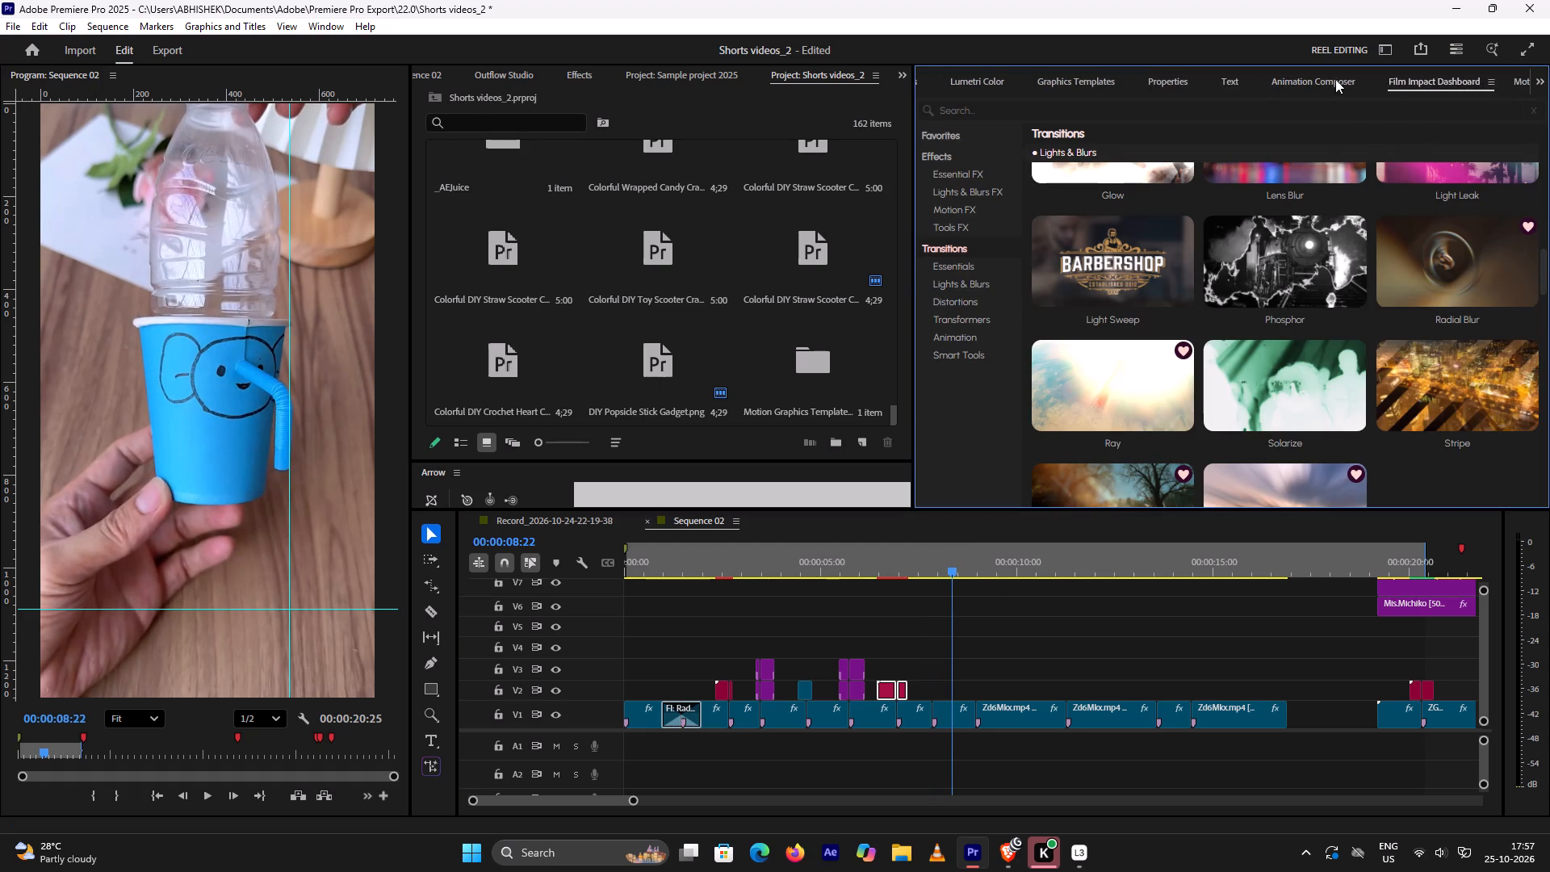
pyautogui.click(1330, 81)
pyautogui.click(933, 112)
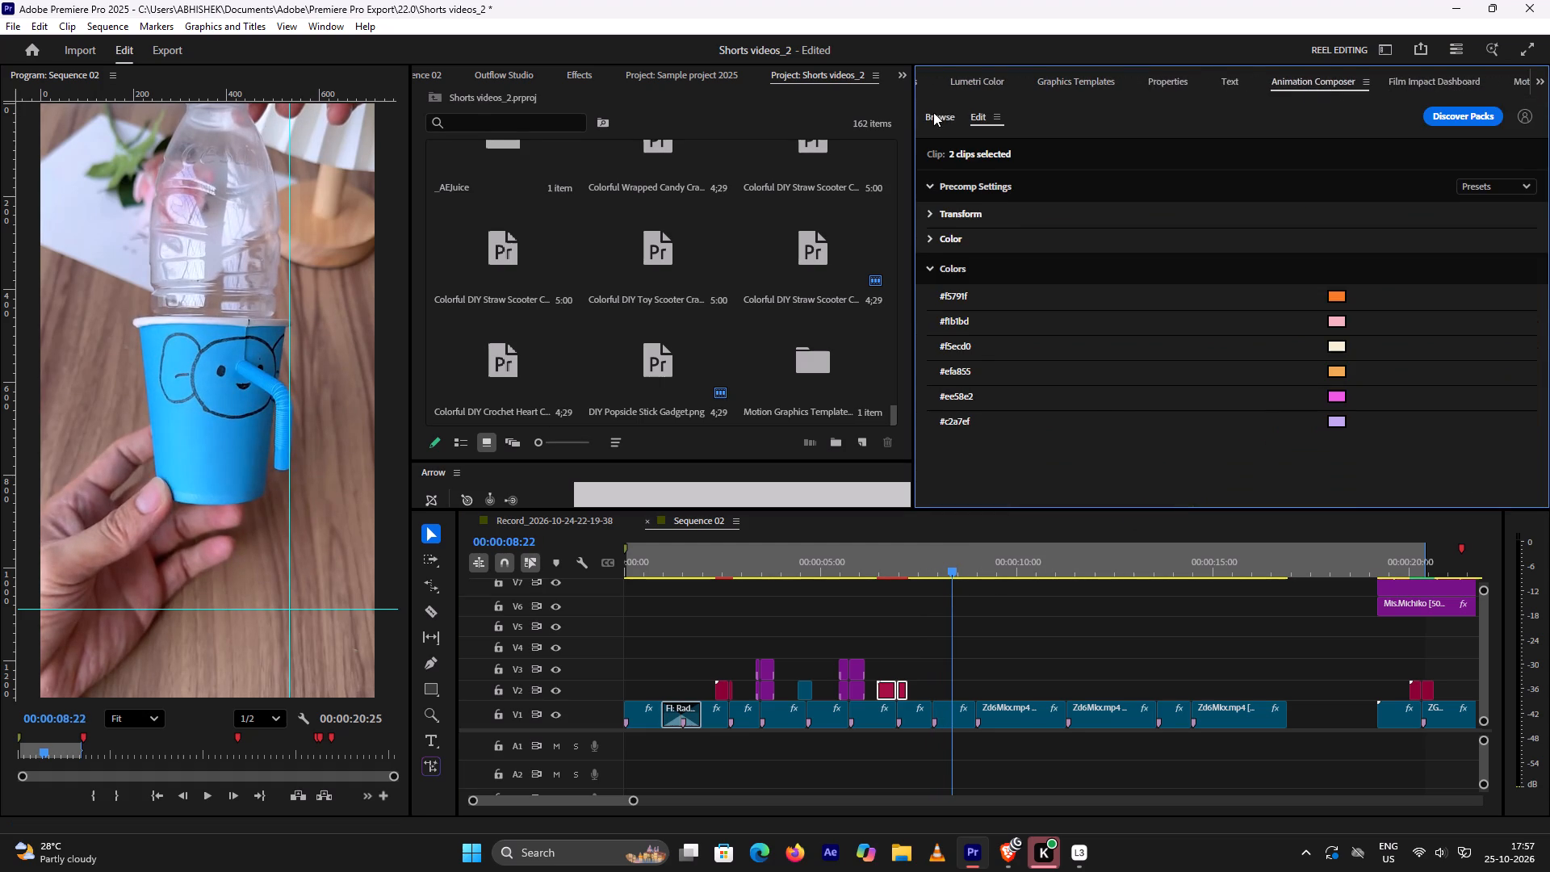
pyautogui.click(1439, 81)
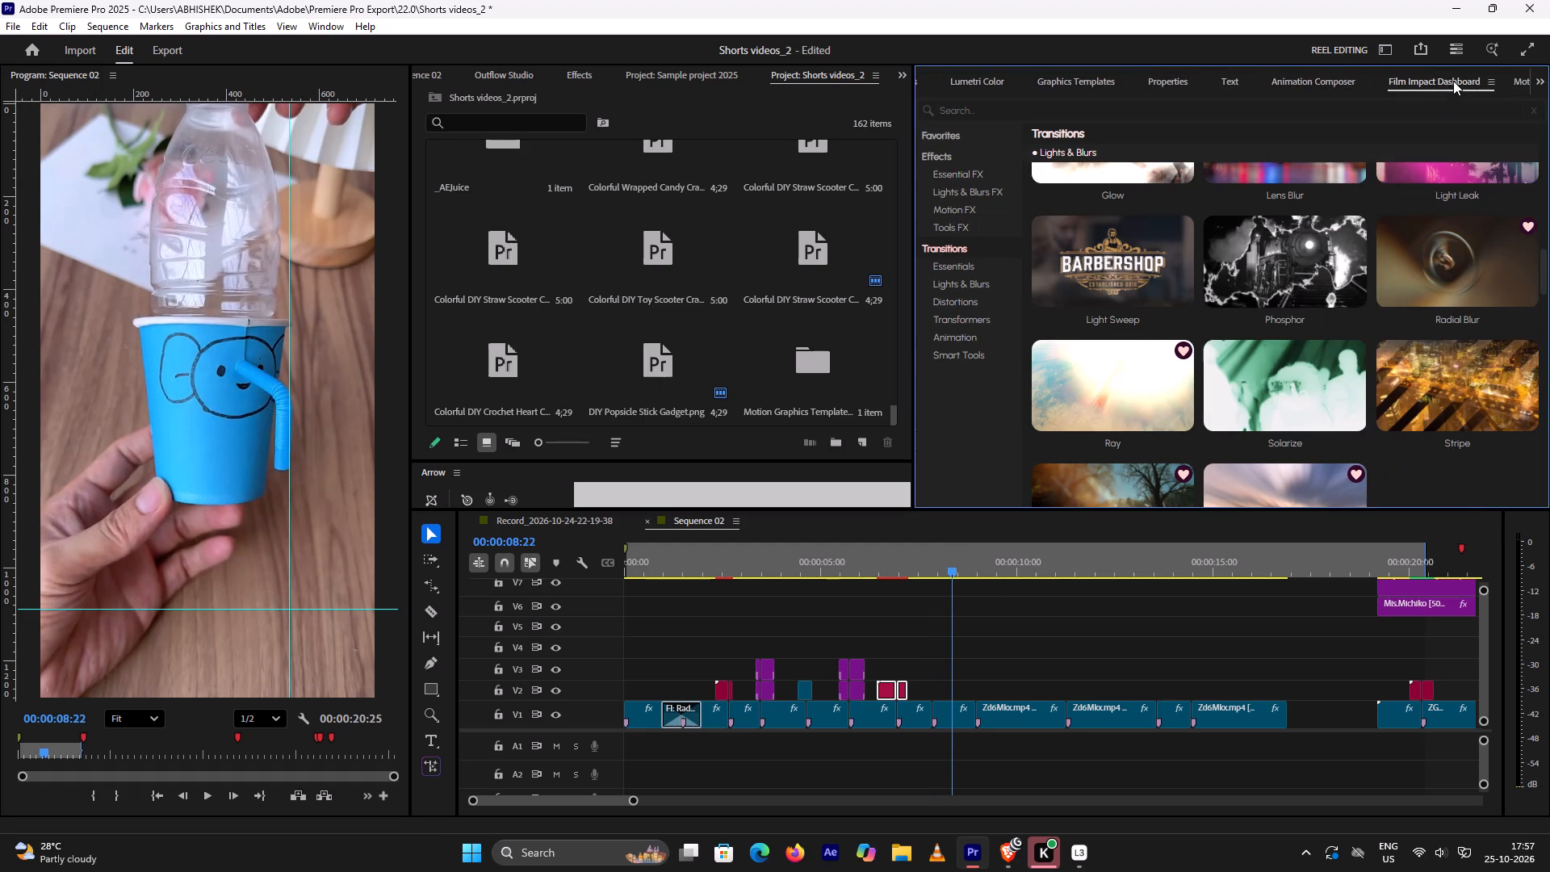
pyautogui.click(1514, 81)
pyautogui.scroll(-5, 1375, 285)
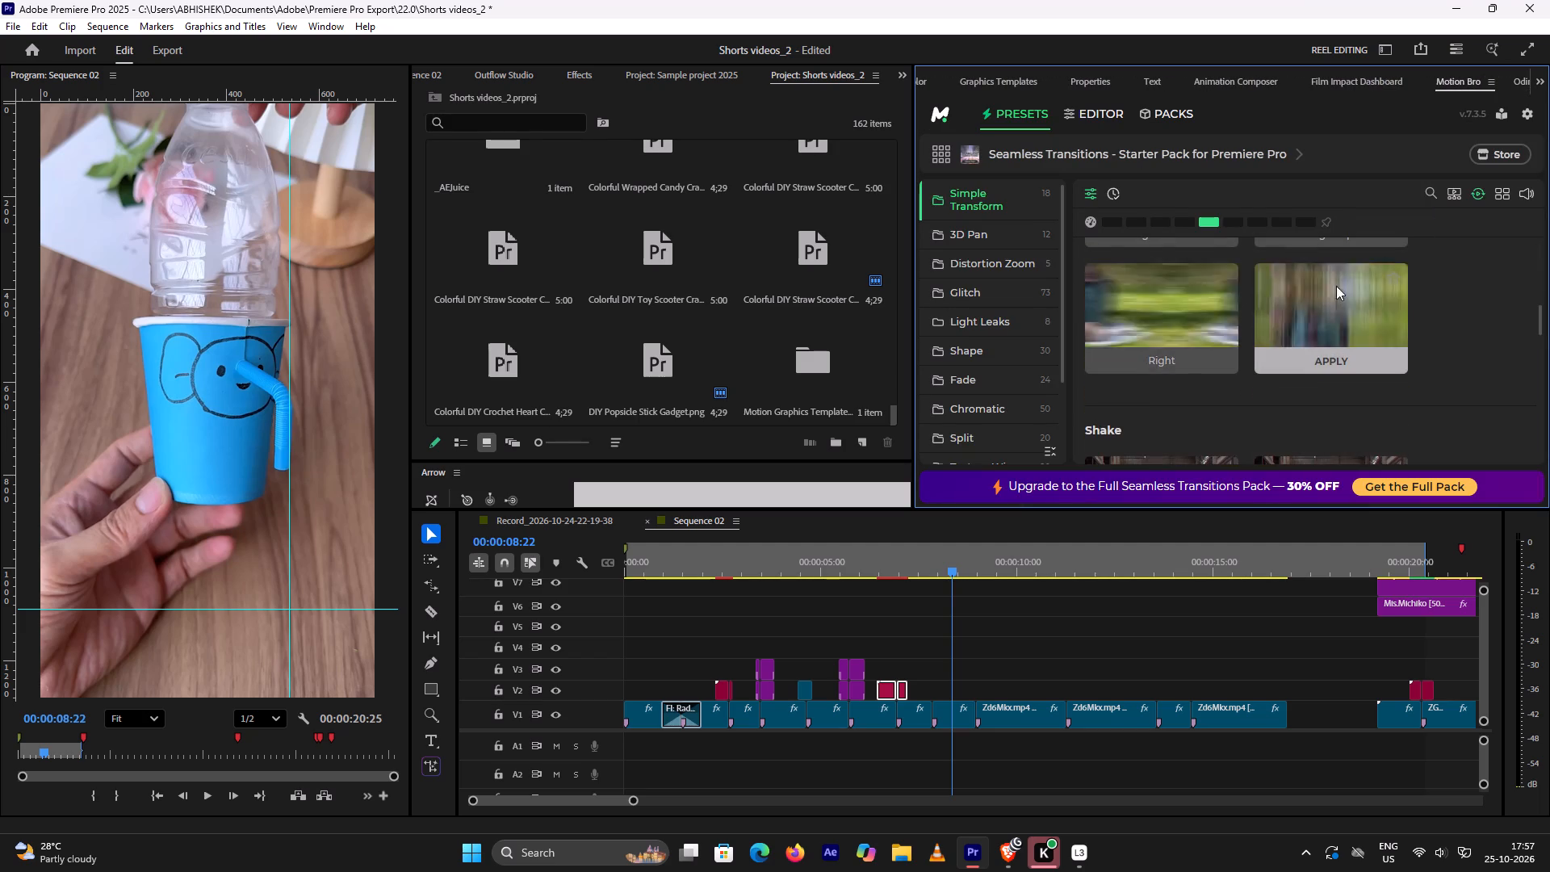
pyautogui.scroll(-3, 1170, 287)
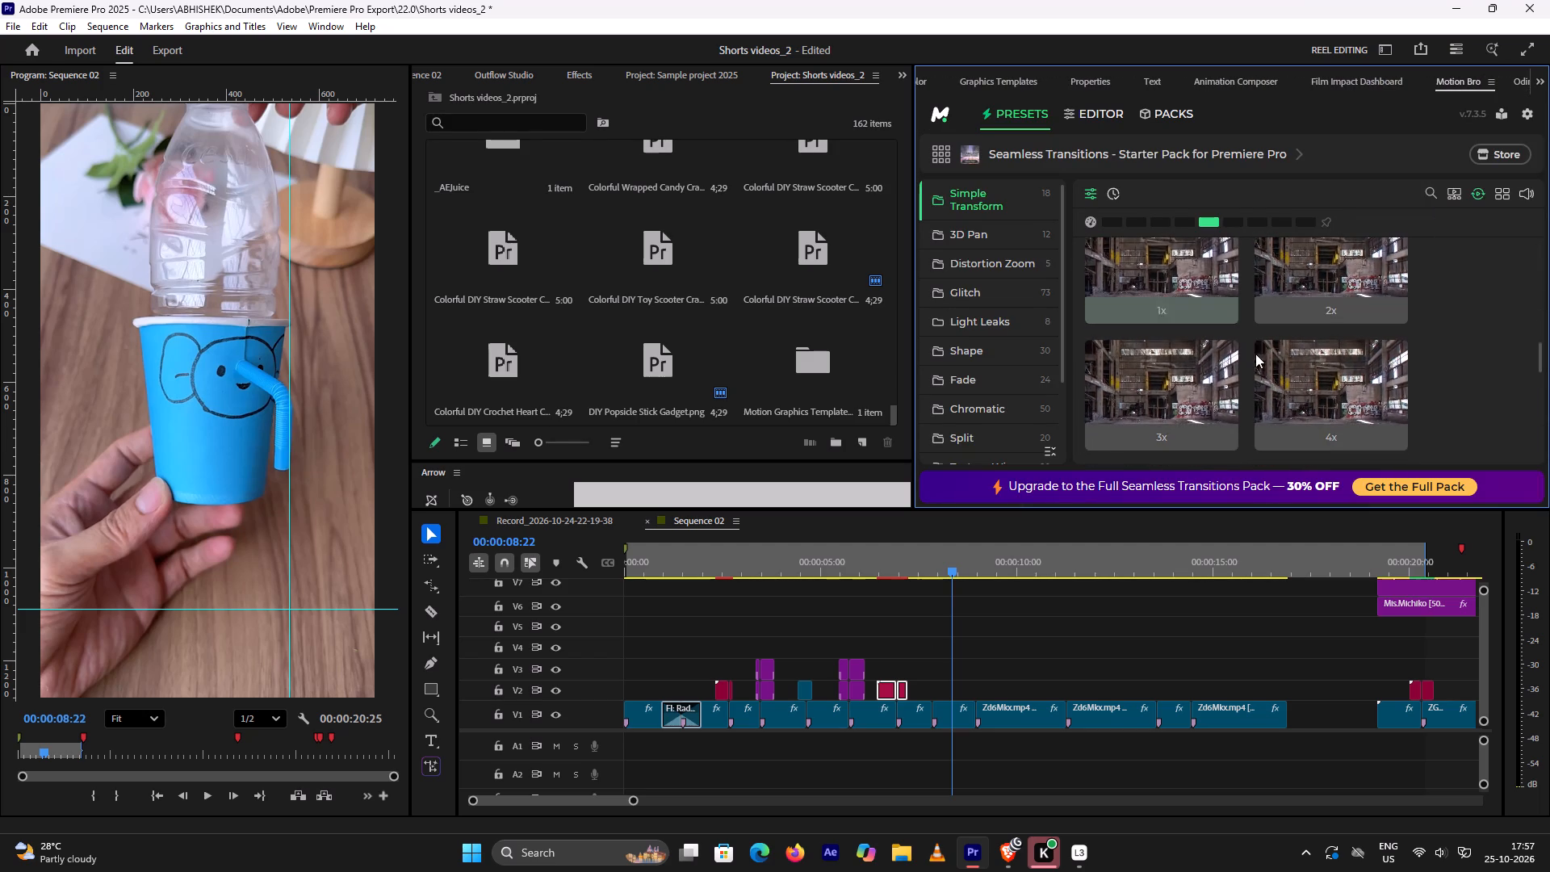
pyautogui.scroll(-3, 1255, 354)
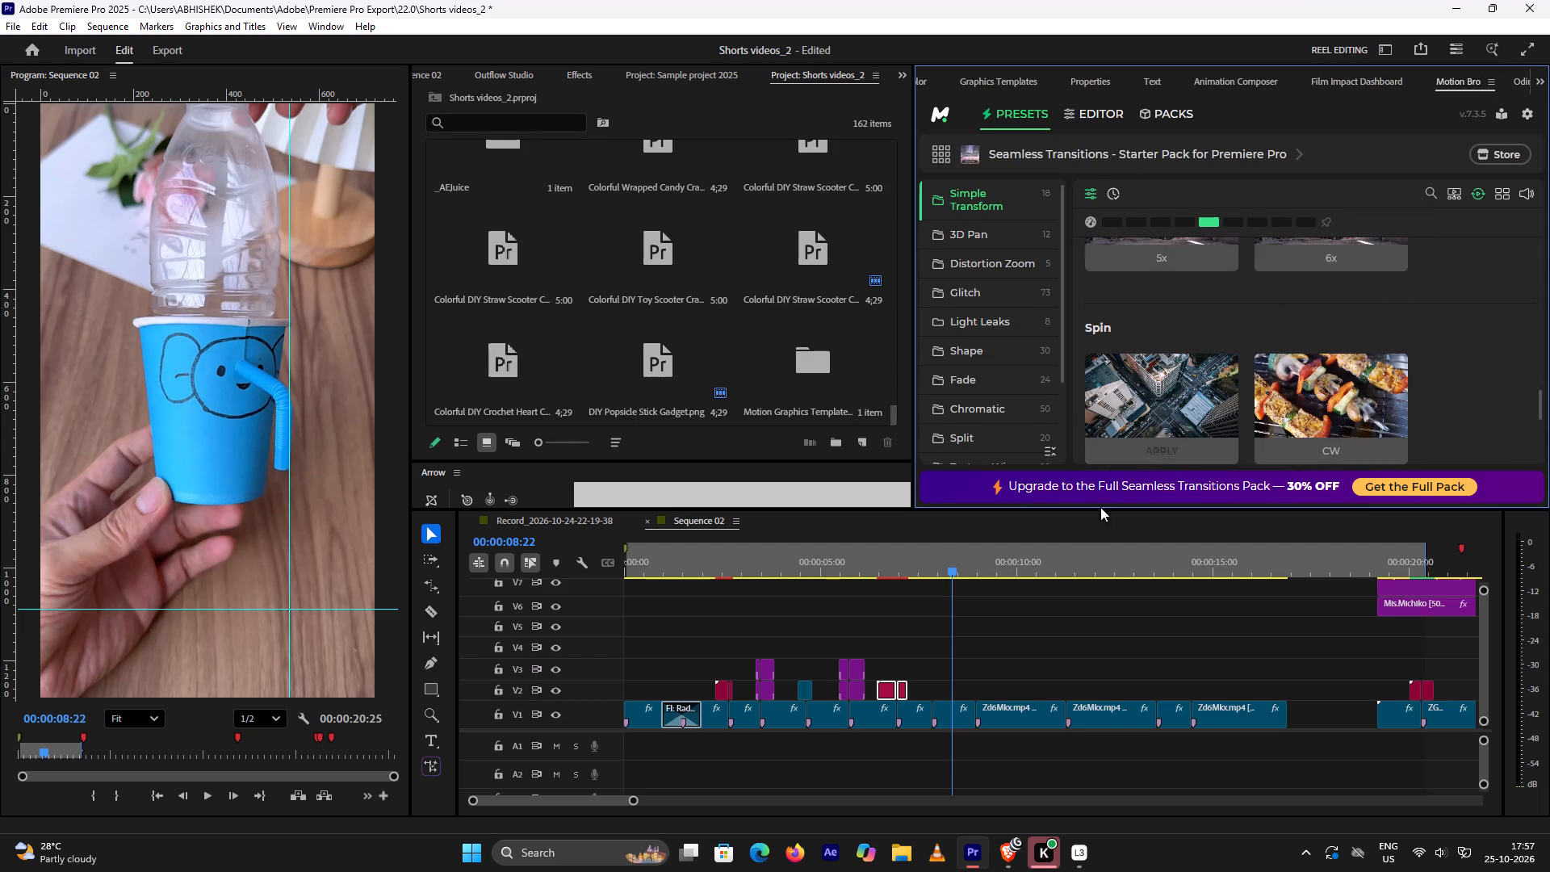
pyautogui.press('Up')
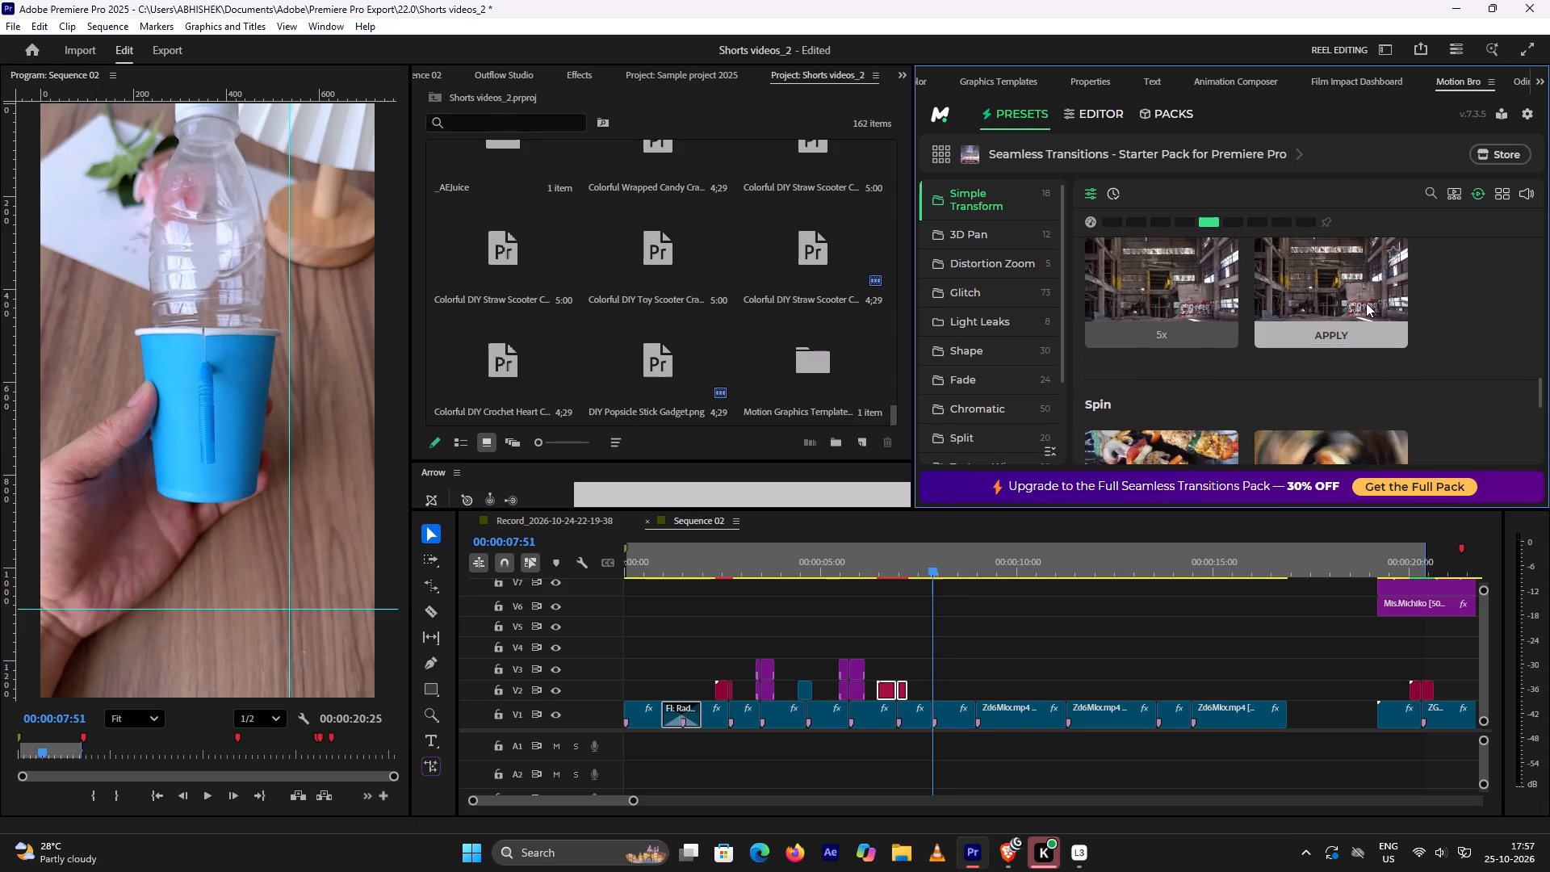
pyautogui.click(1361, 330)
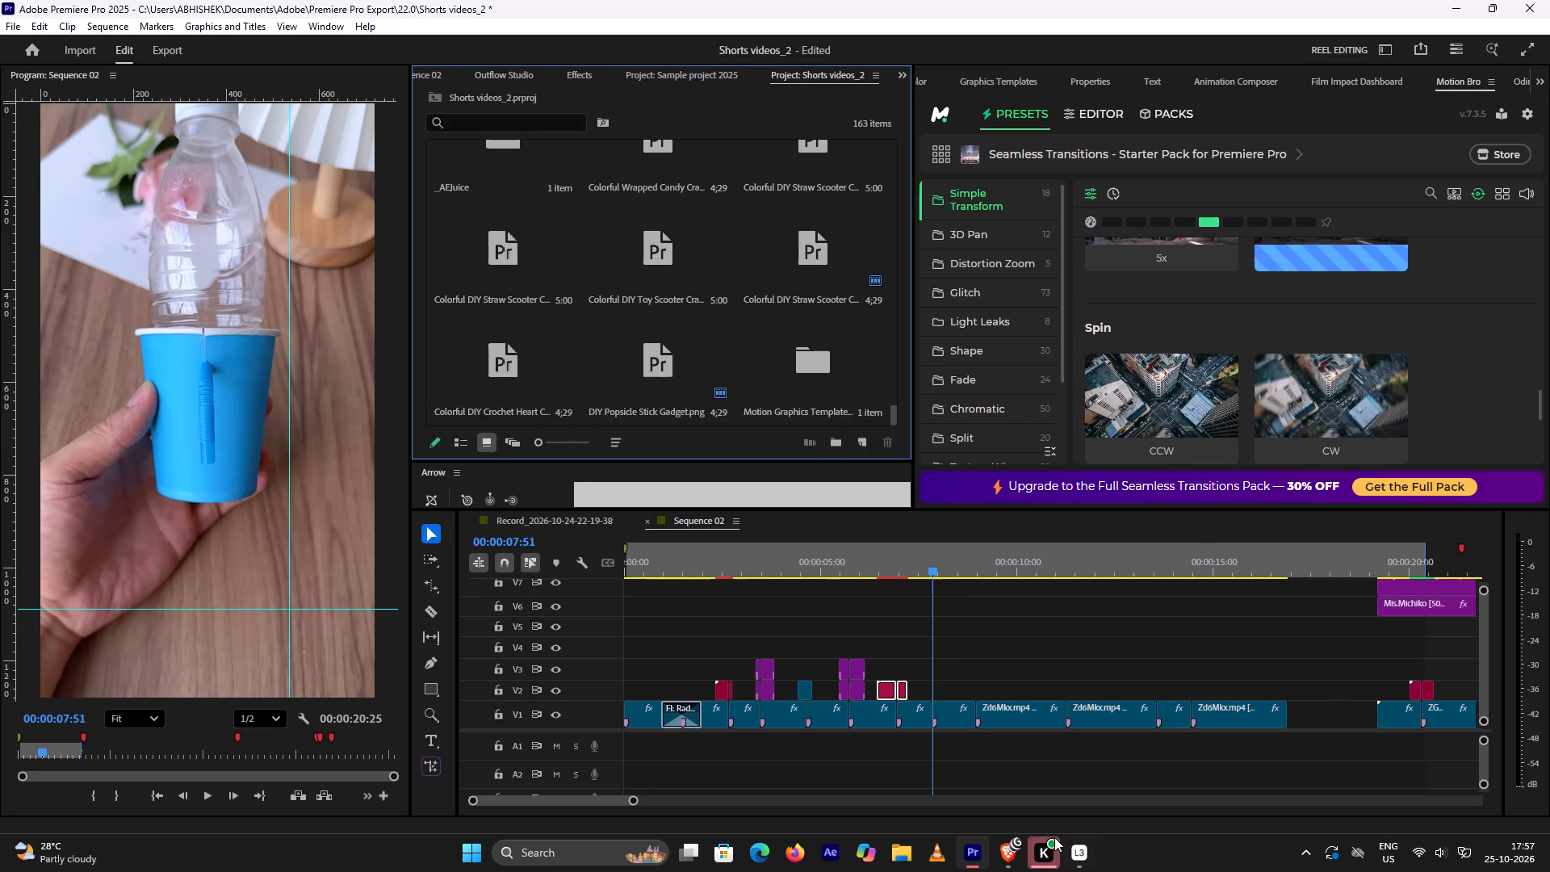
# Lower the MSI G244F E2 monitor's brightness in Monitorian.
pyautogui.click(1301, 863)
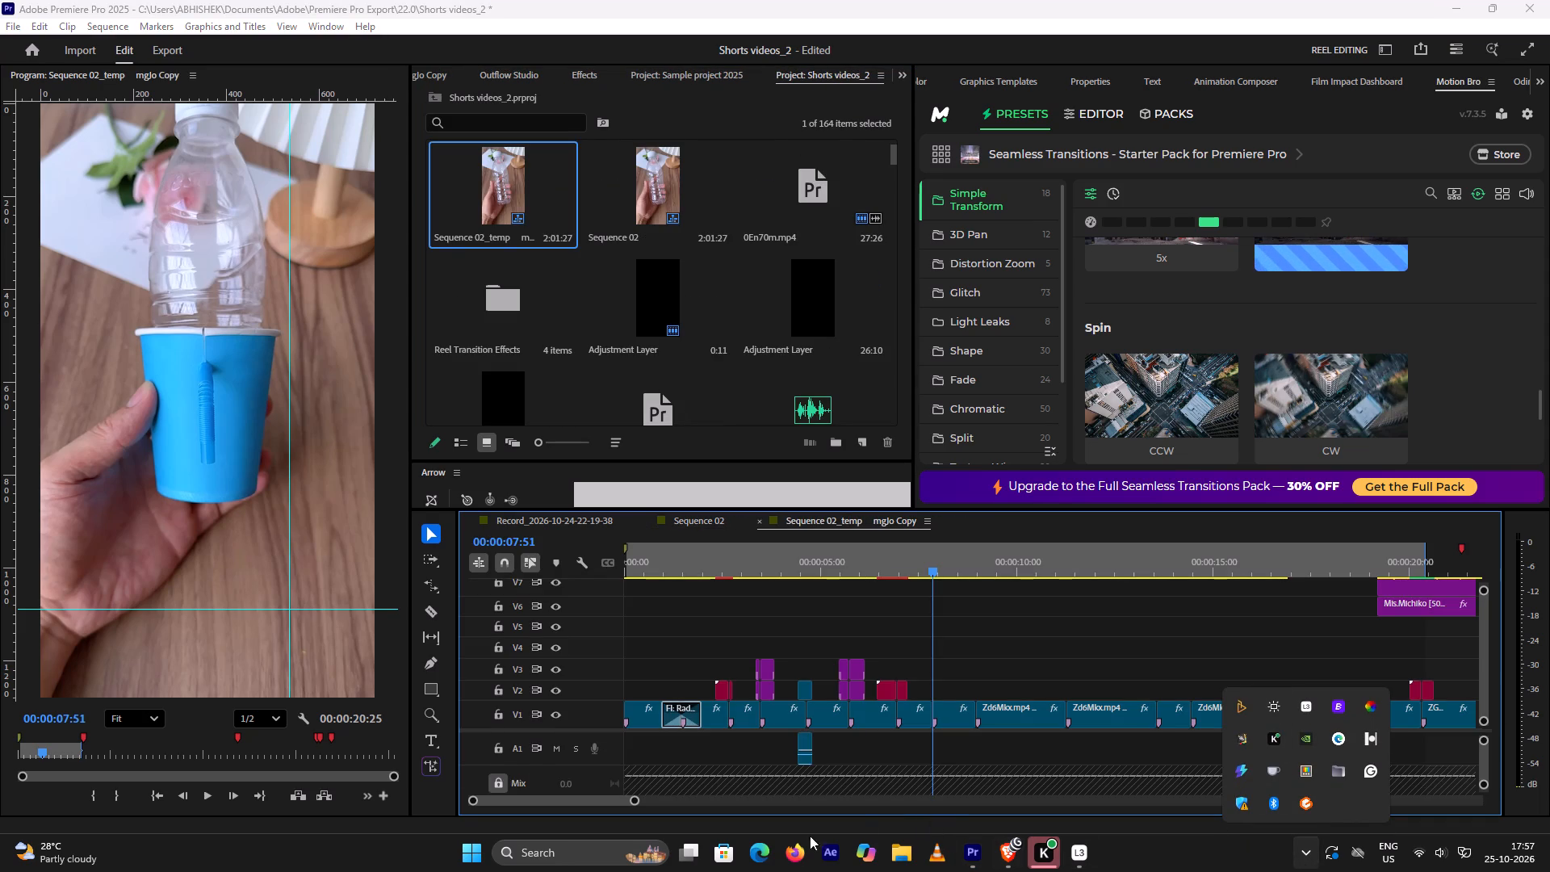
pyautogui.click(1263, 861)
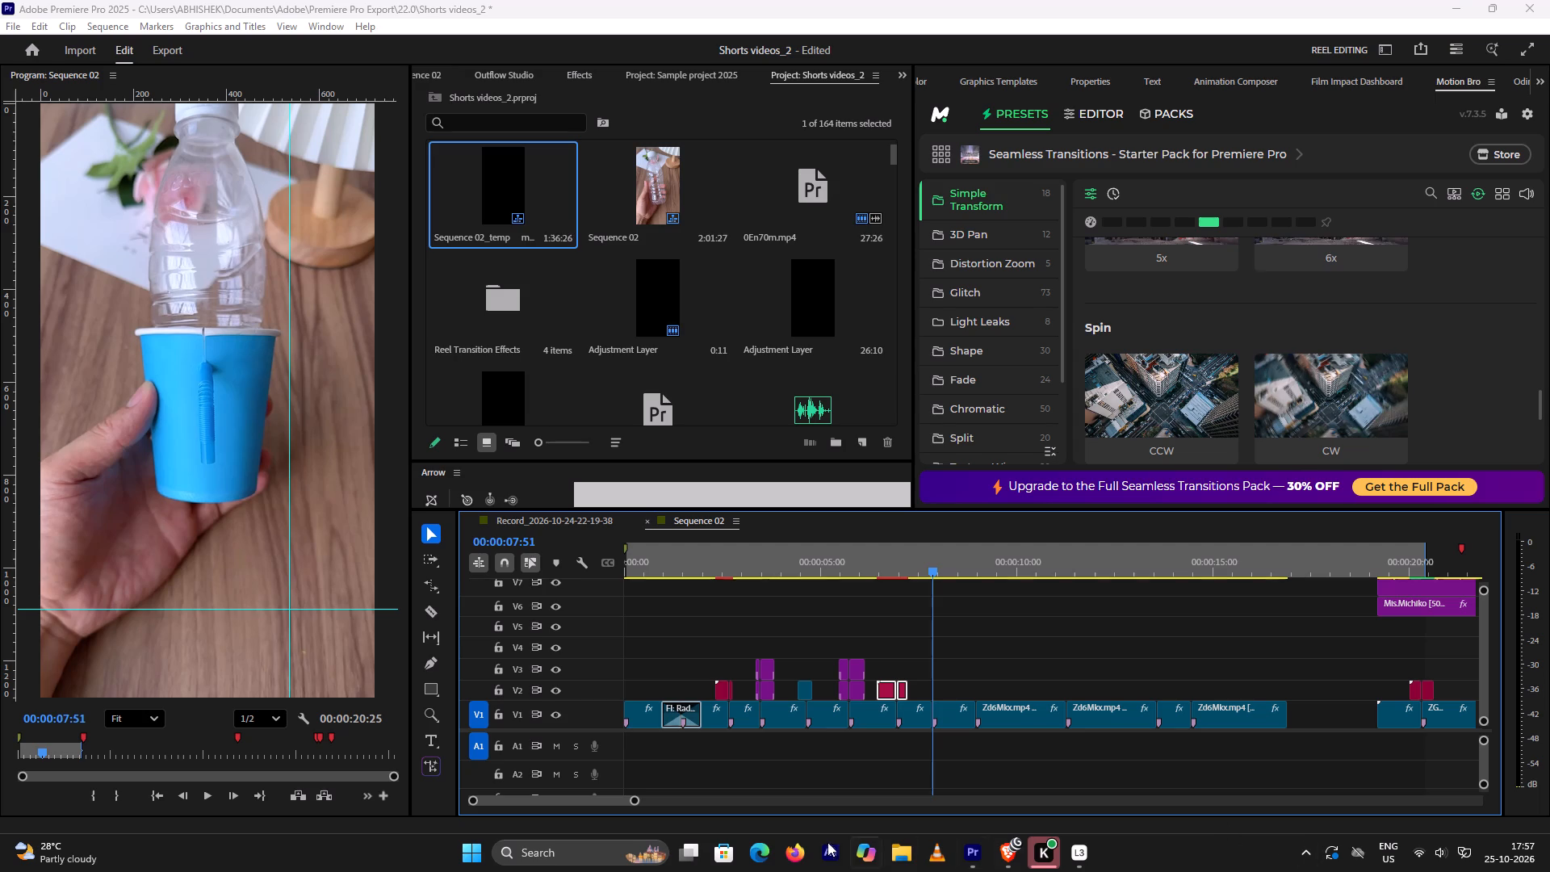
pyautogui.click(1300, 861)
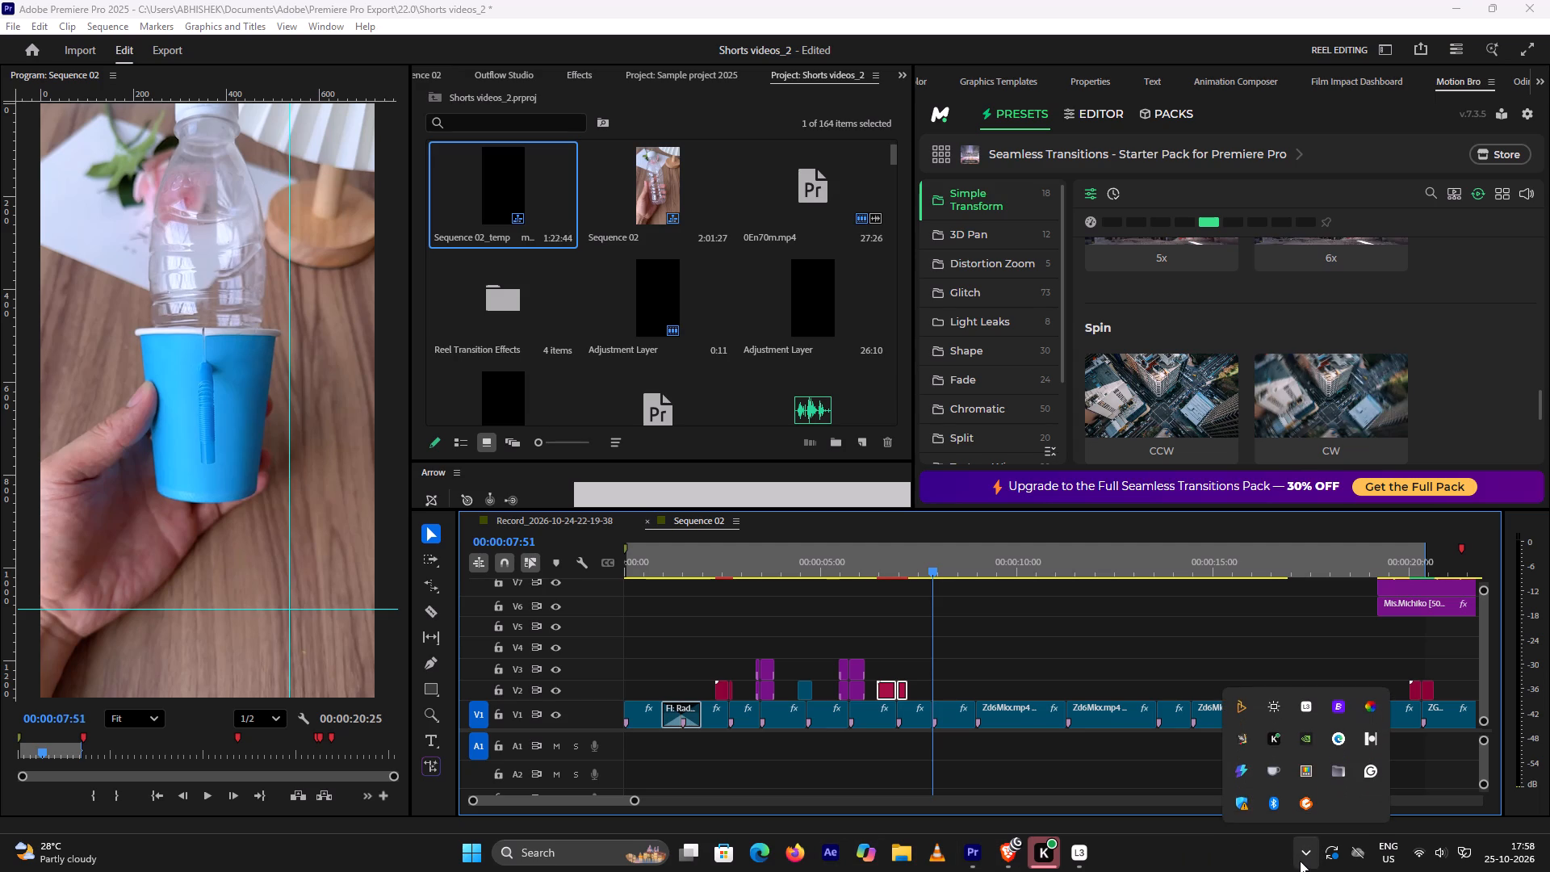
pyautogui.click(1271, 718)
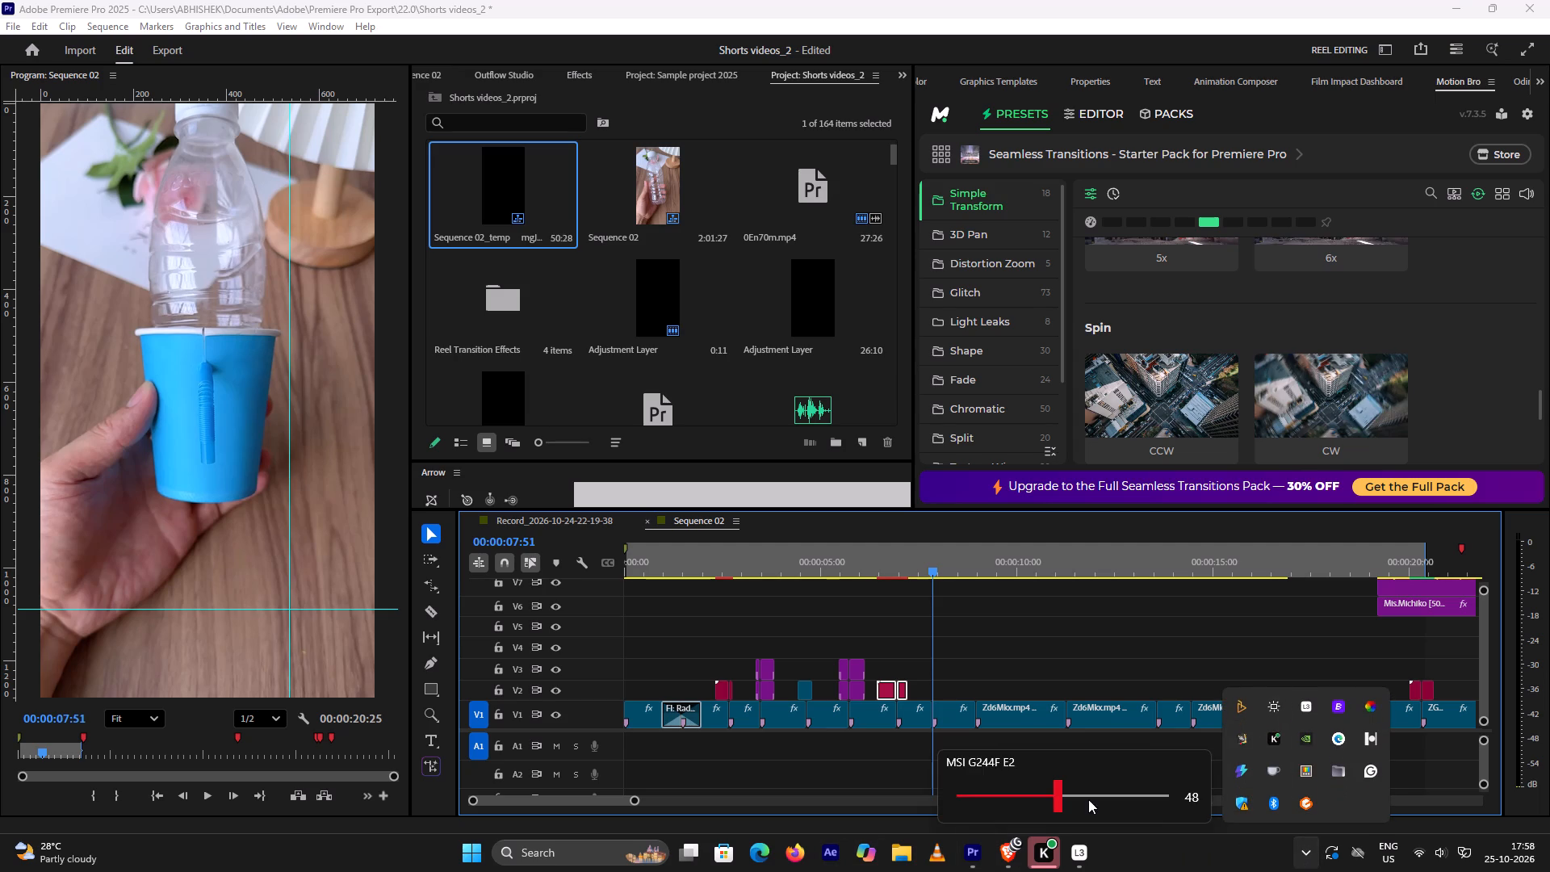
pyautogui.moveTo(1054, 799); pyautogui.dragTo(978, 797)
pyautogui.click(1138, 845)
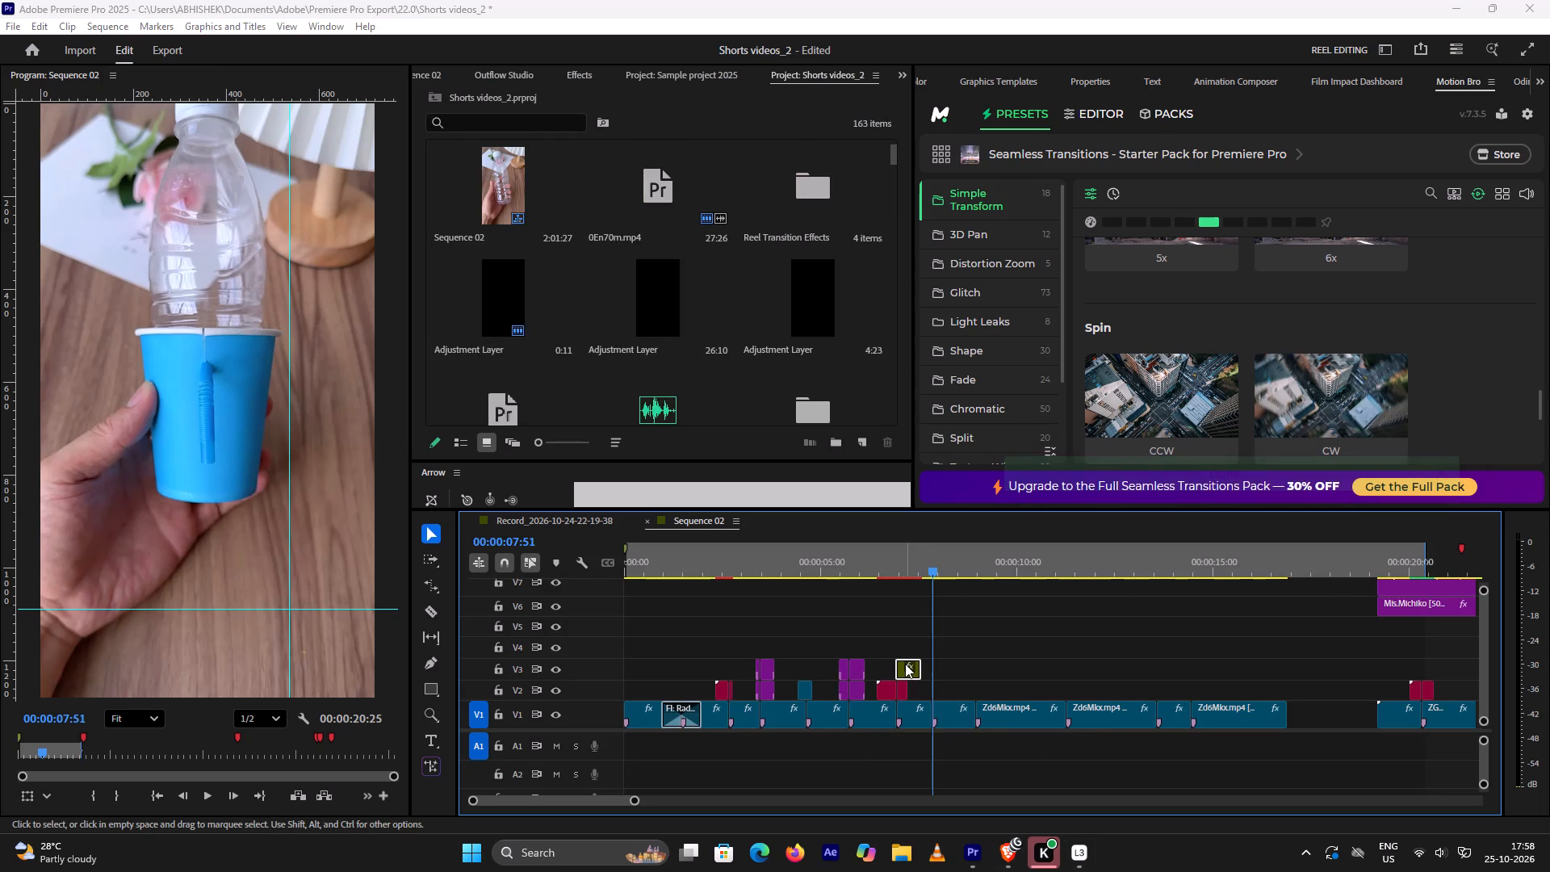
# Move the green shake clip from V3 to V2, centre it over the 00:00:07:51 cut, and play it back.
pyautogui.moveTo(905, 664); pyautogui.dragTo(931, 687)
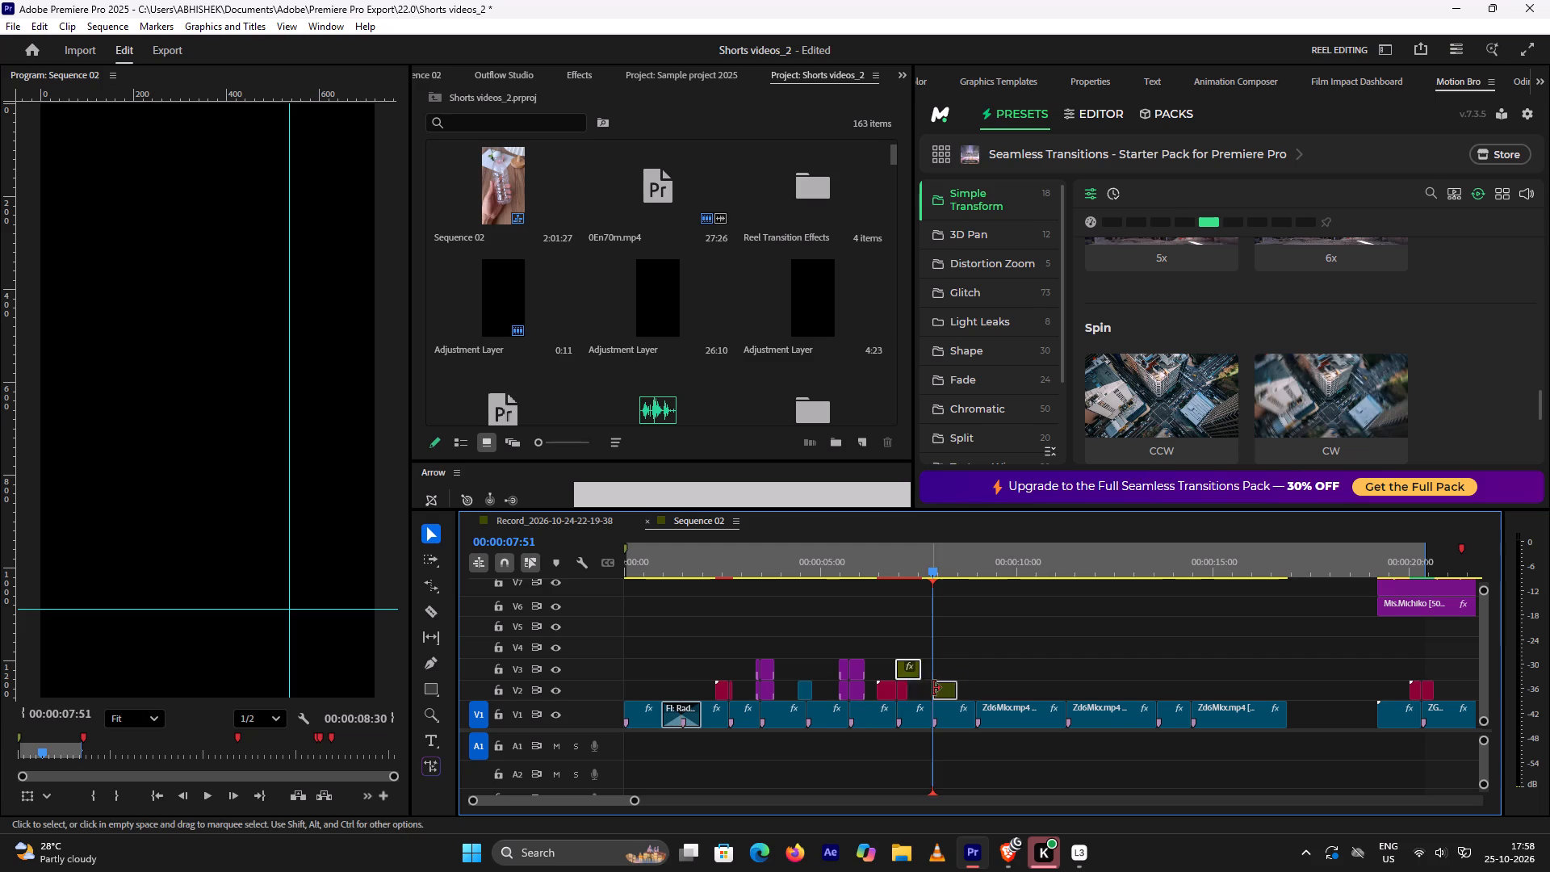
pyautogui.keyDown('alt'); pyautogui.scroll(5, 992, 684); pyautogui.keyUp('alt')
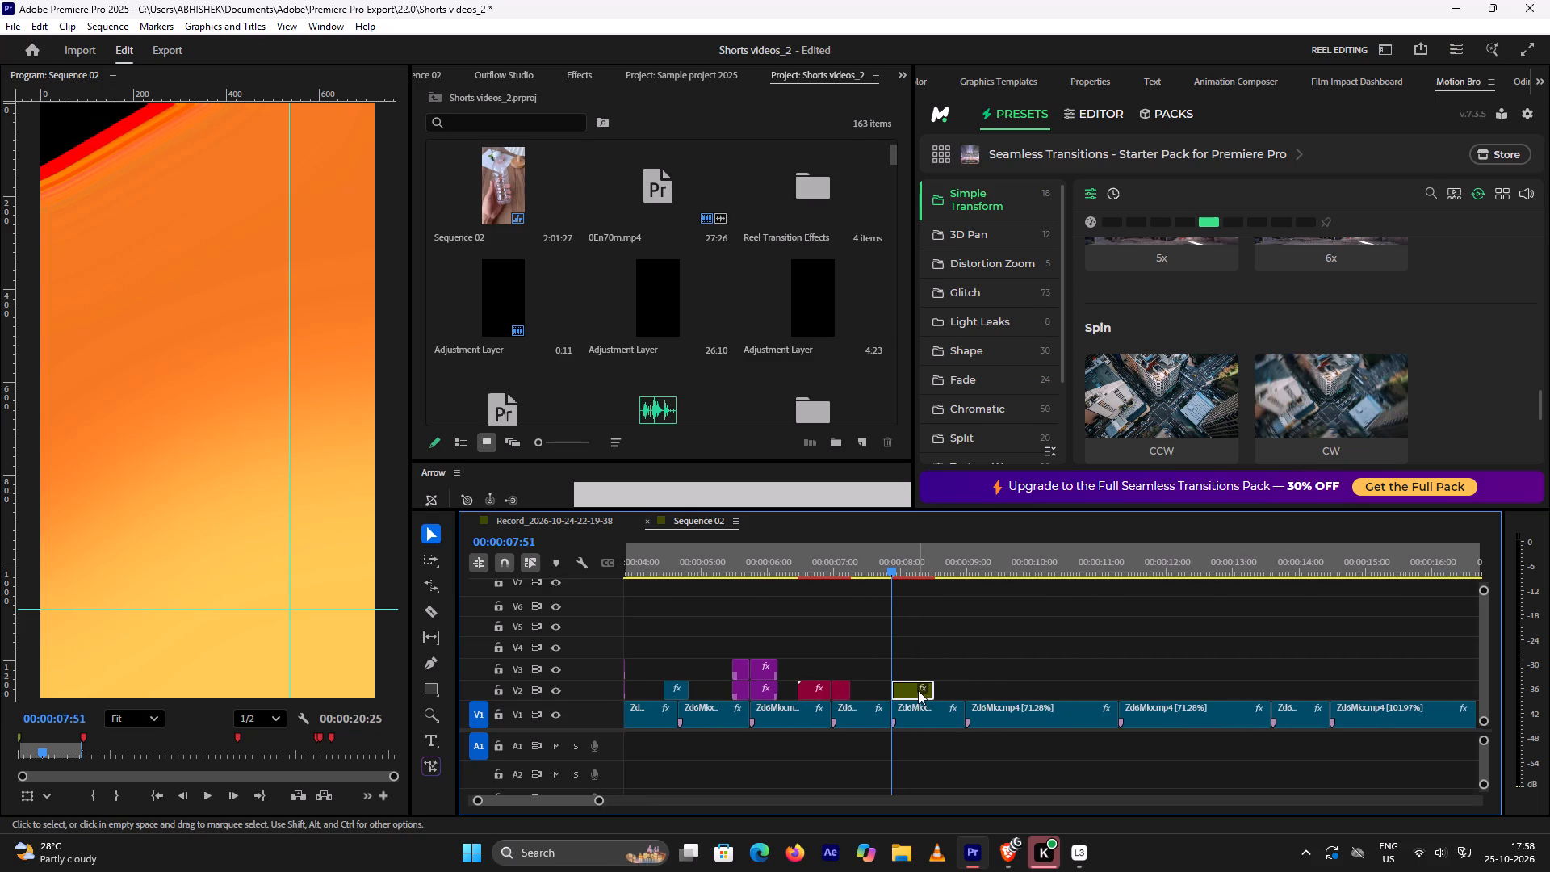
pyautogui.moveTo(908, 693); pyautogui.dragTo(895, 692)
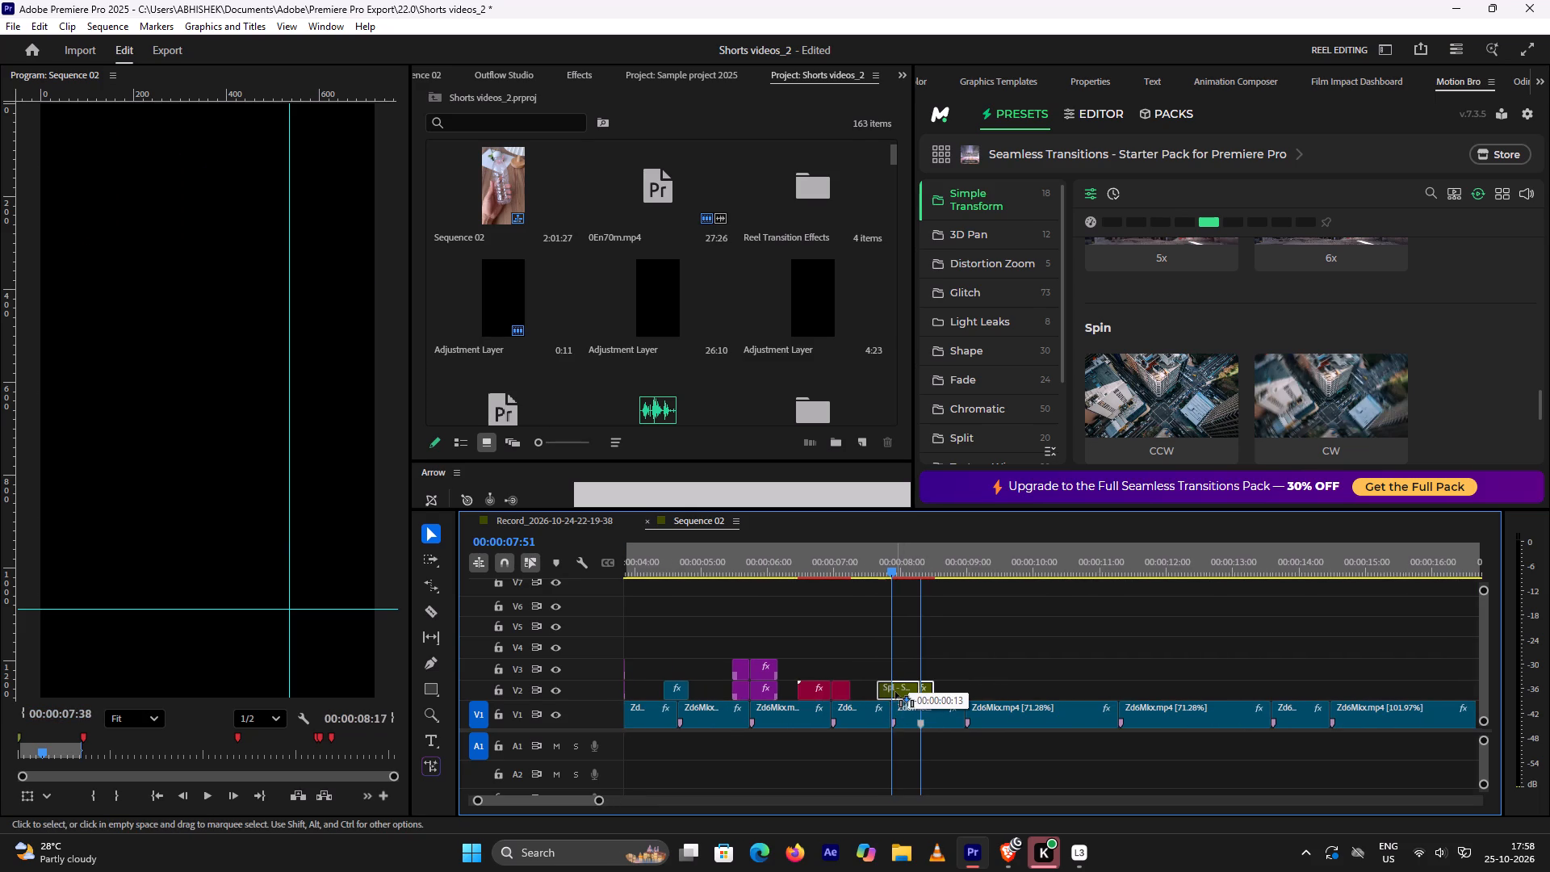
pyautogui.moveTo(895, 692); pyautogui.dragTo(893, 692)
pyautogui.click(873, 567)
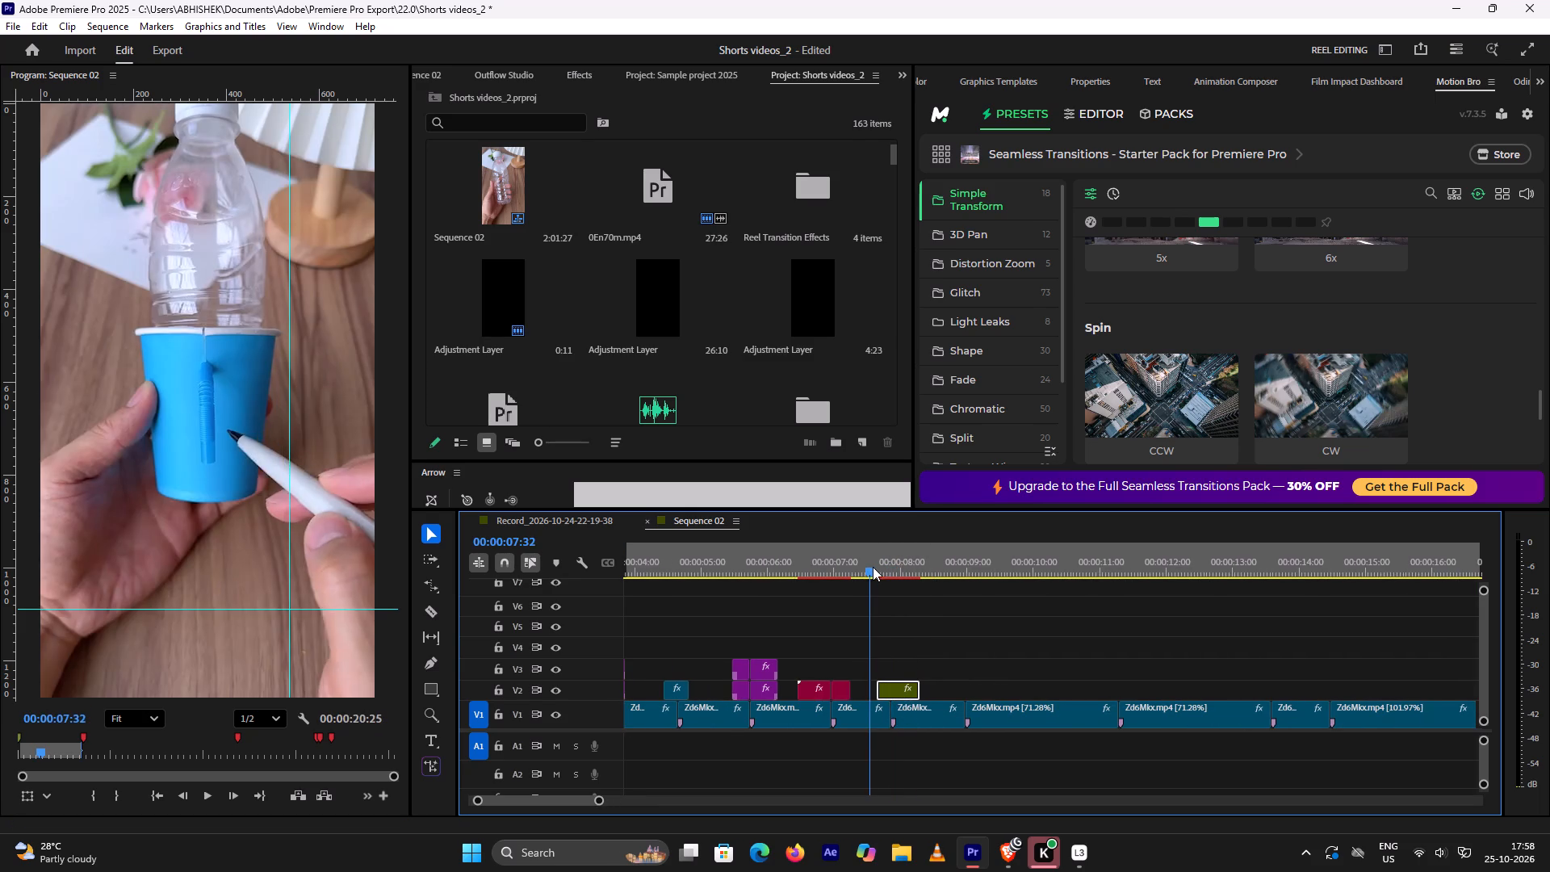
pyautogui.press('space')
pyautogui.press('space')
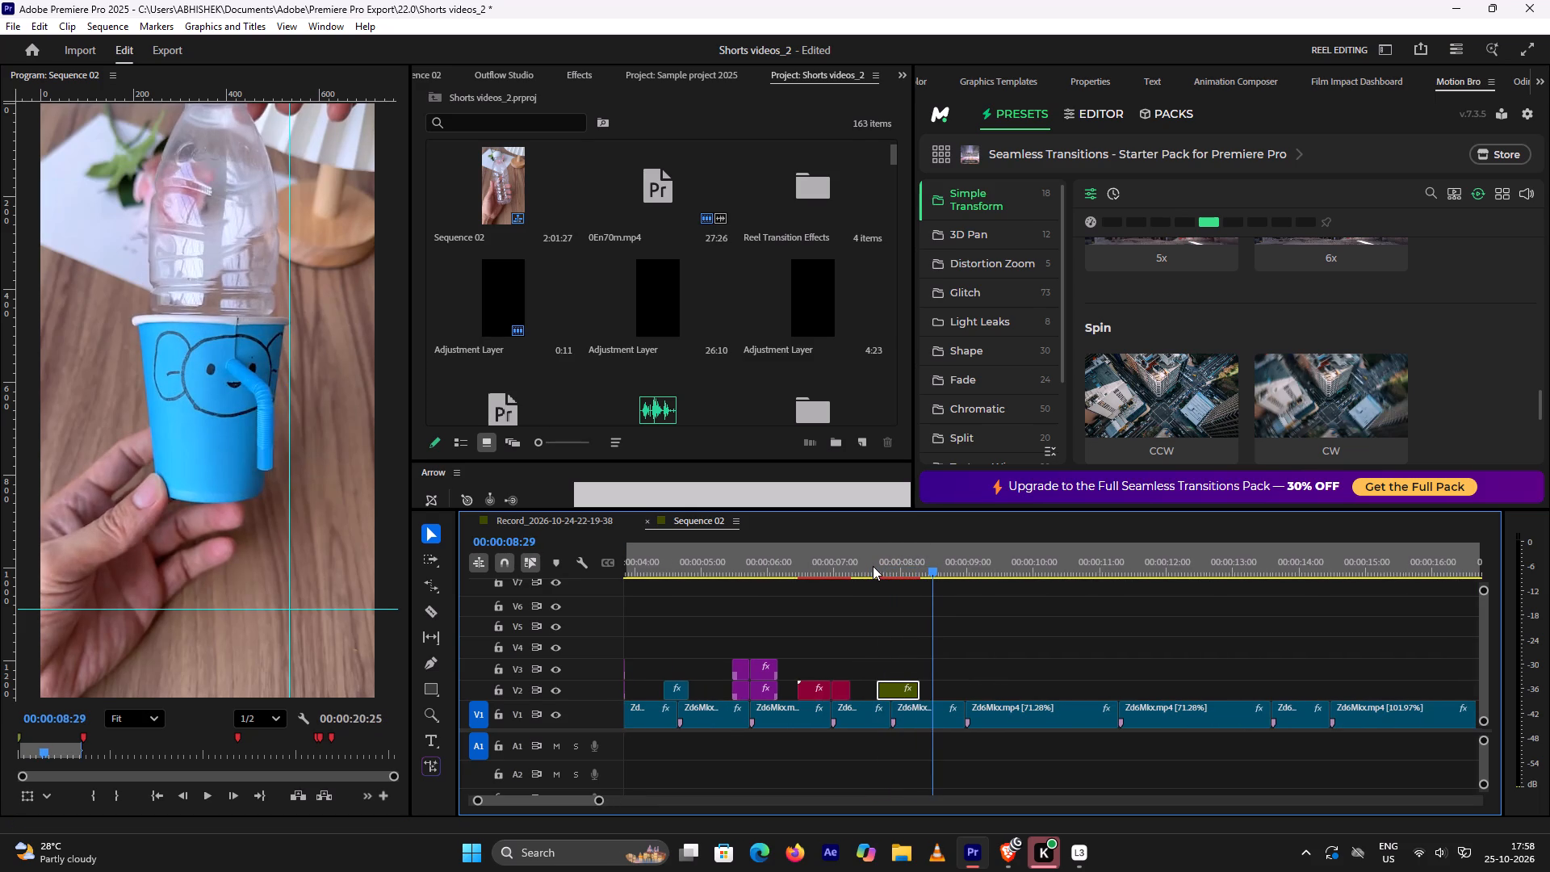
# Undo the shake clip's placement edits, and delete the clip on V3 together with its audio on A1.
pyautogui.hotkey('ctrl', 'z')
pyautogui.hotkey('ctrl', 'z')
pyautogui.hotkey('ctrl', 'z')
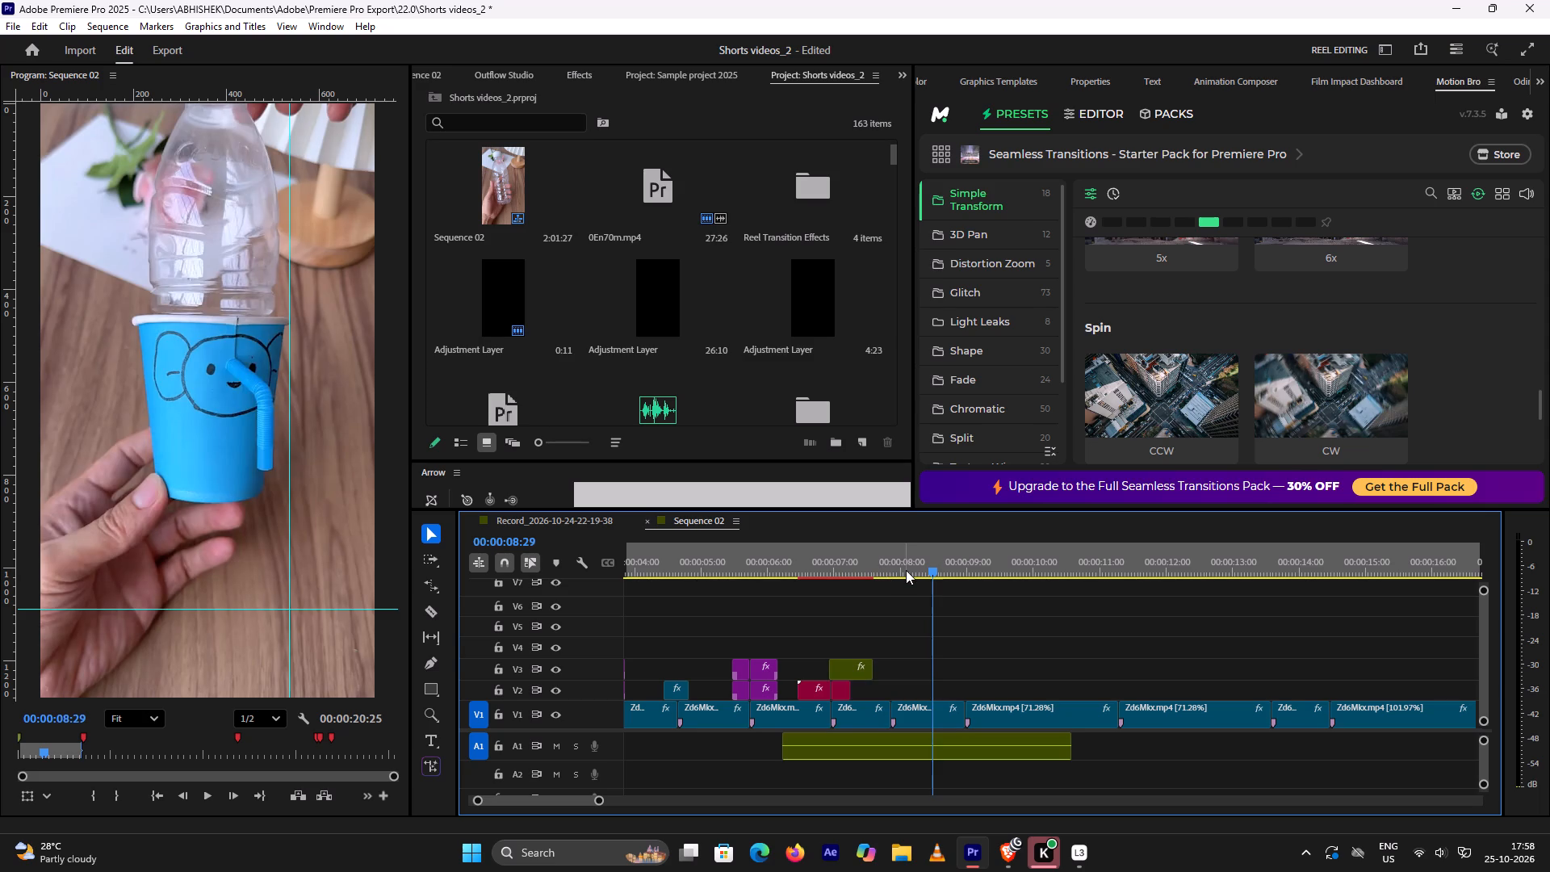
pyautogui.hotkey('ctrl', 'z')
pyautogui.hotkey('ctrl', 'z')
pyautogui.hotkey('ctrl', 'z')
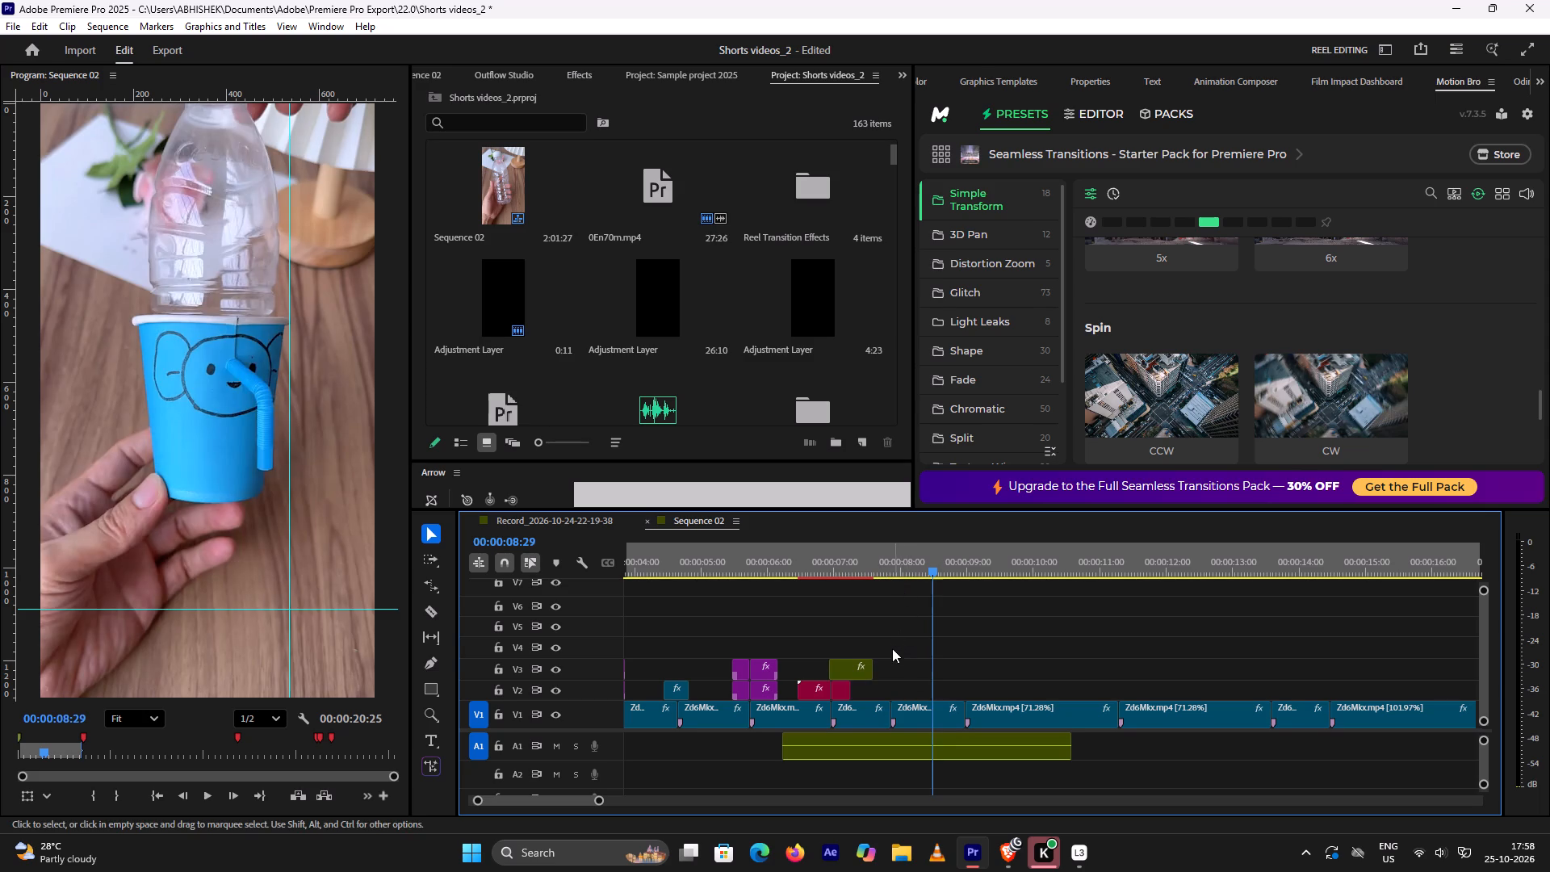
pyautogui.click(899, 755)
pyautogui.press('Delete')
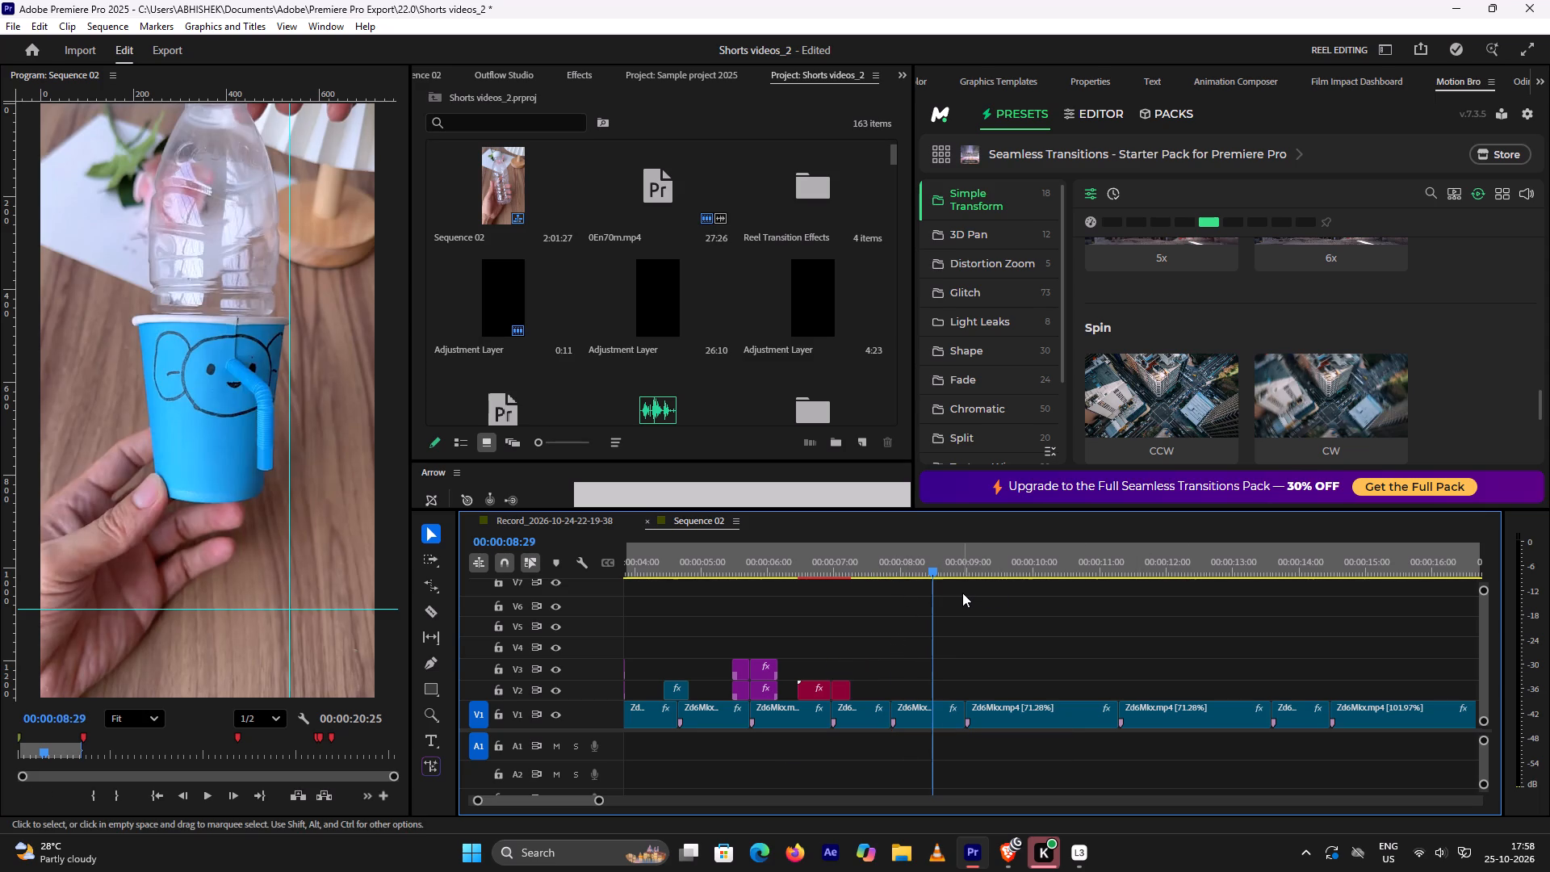
# Apply the Motion Bro Shake 6x transition to the two Zd6Mkx.mp4 clips meeting at the 00:00:07:51 cut on V1.
pyautogui.press('Up')
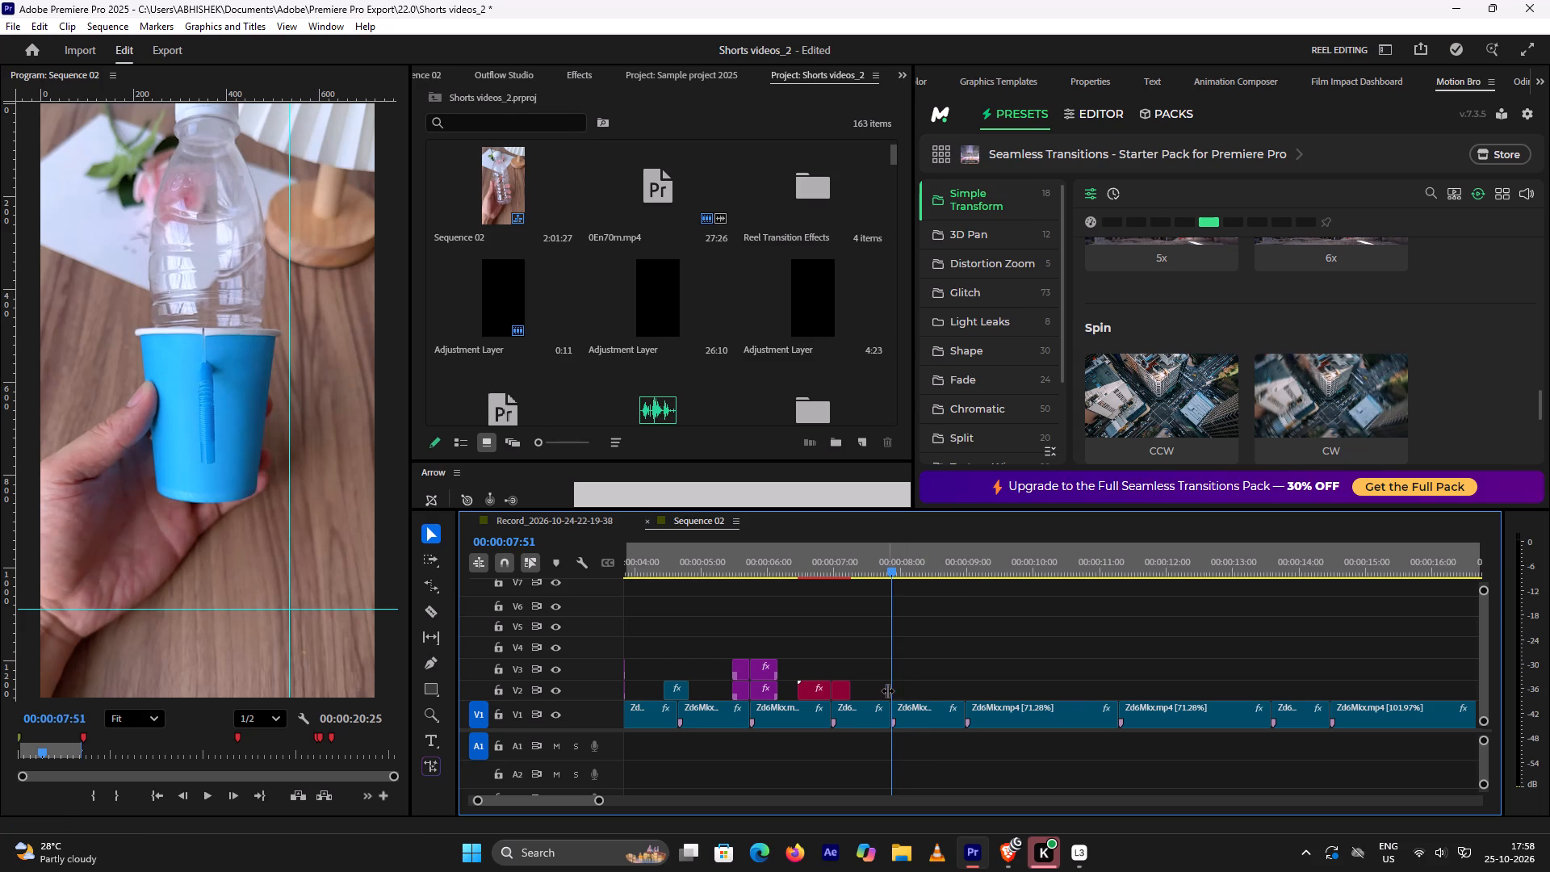
pyautogui.moveTo(882, 689); pyautogui.dragTo(912, 723)
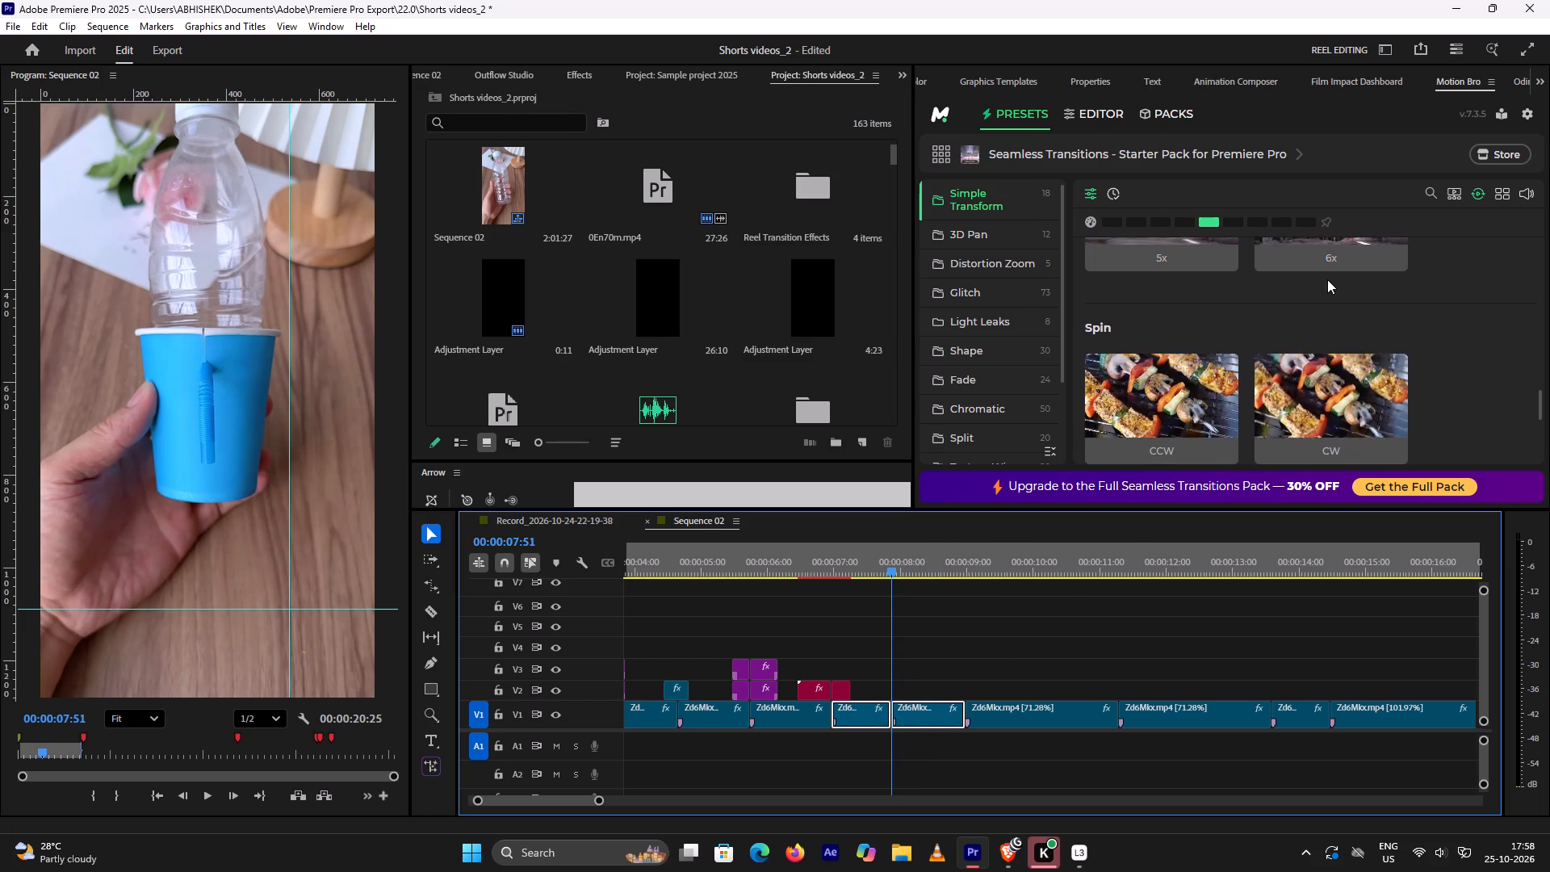
pyautogui.scroll(1, 1336, 288)
pyautogui.click(1359, 342)
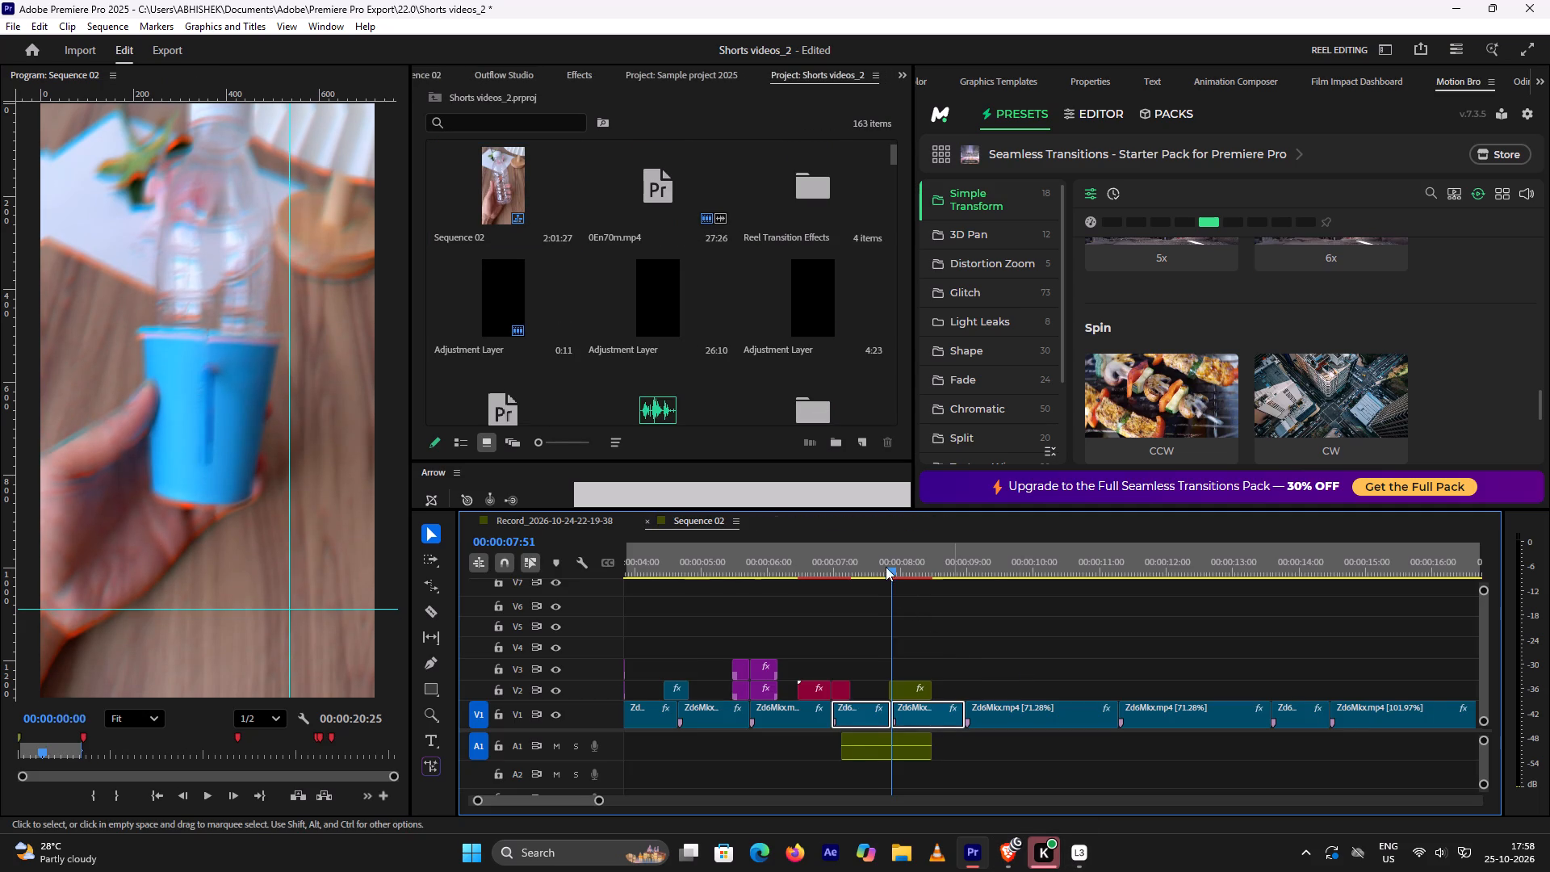
# Play back the new shake transition, and move its green clip on V2 slightly earlier so it straddles the 00:00:07:51 cut.
pyautogui.click(879, 560)
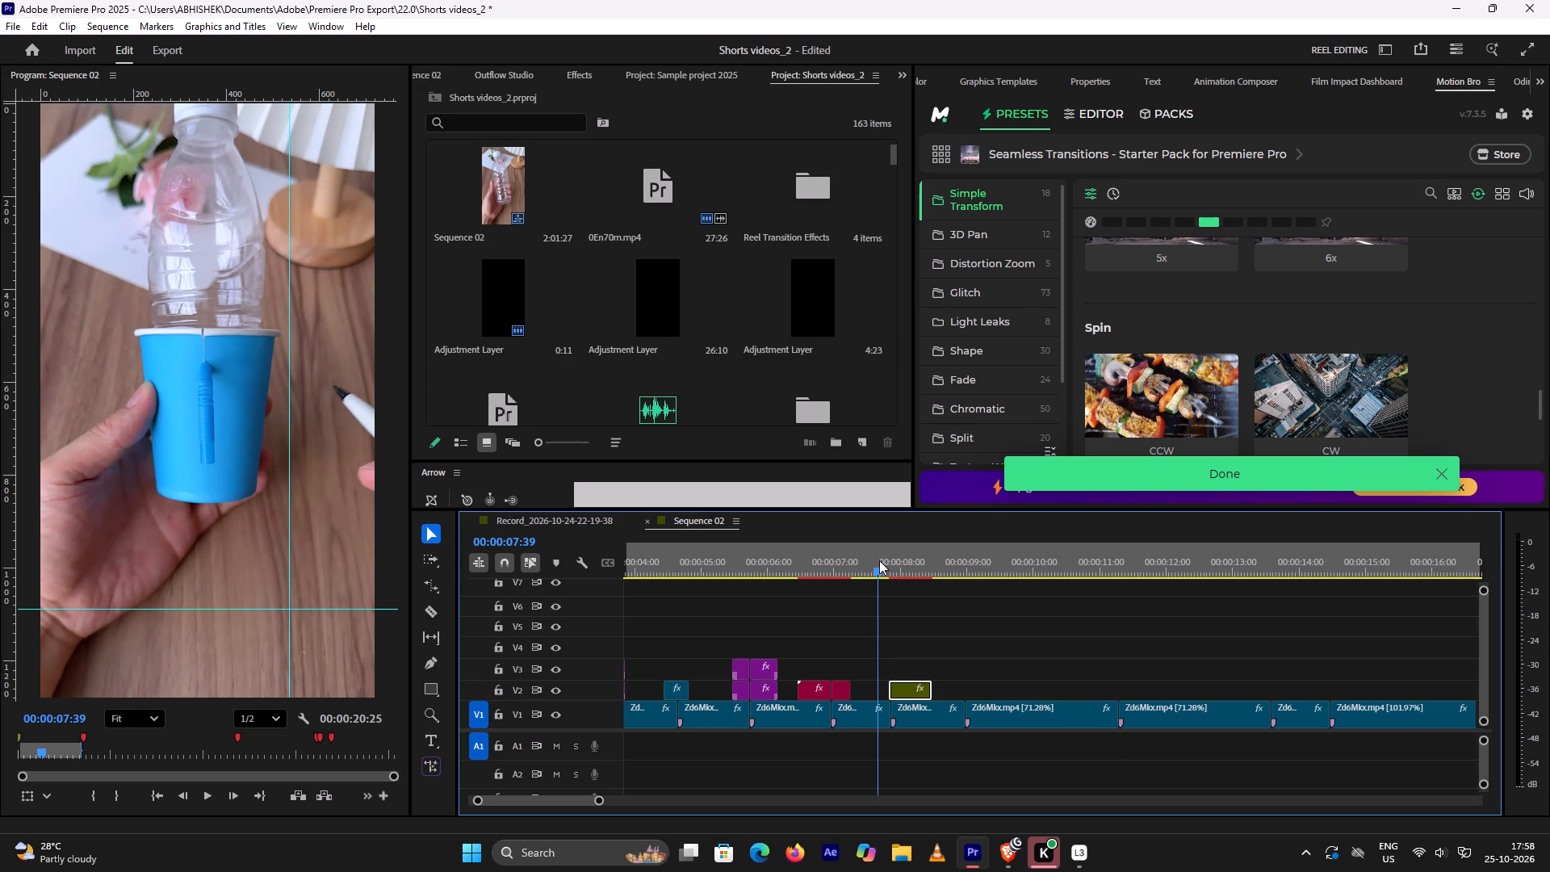
pyautogui.press('space')
pyautogui.press('space')
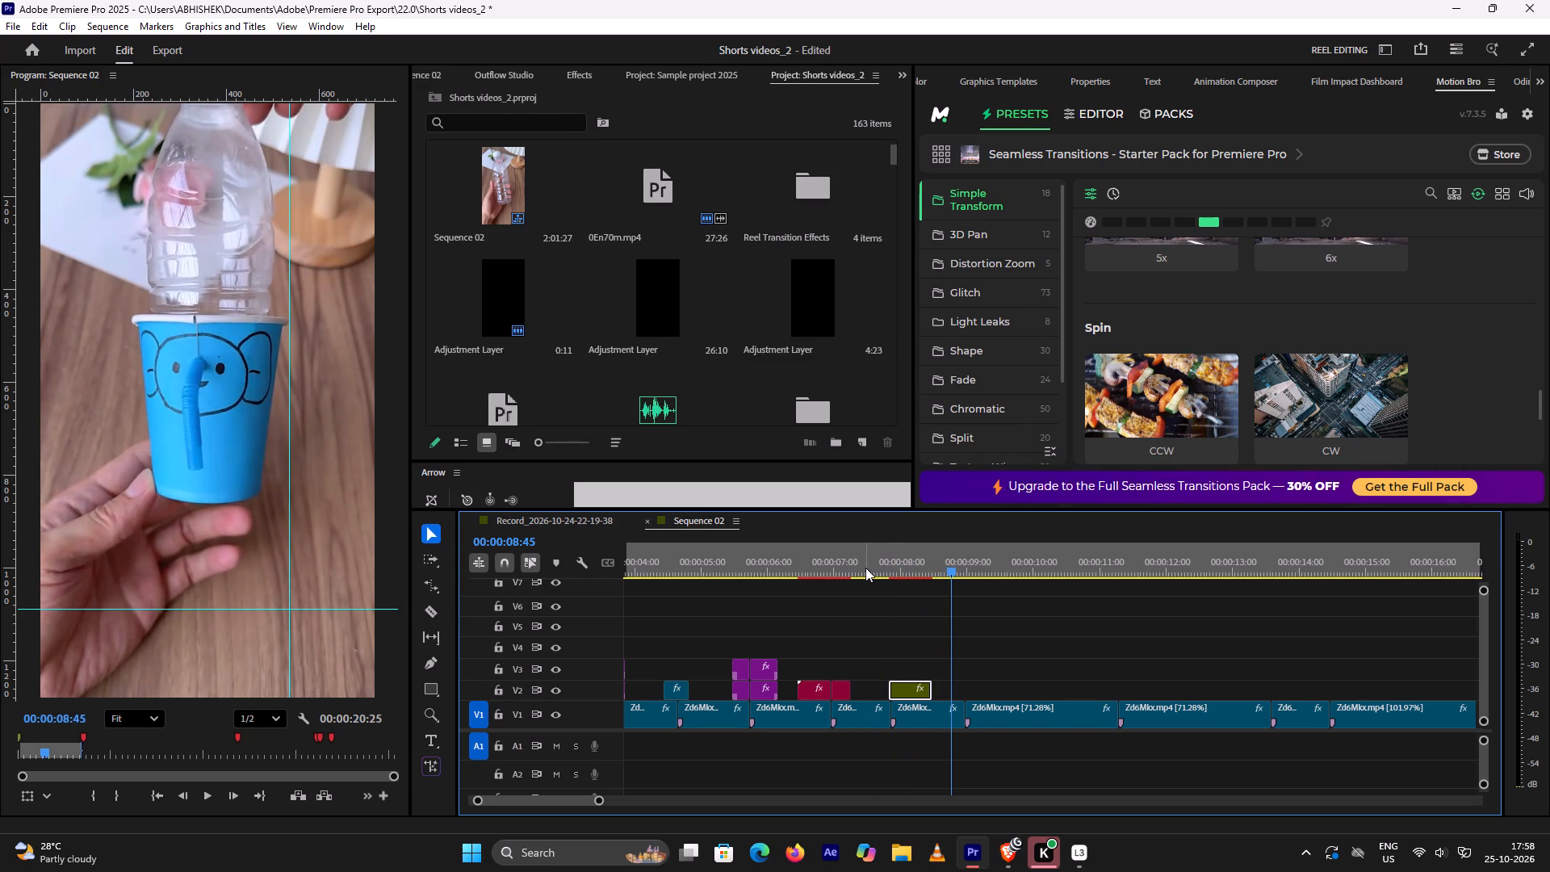
pyautogui.click(870, 568)
pyautogui.press('space')
pyautogui.press('space')
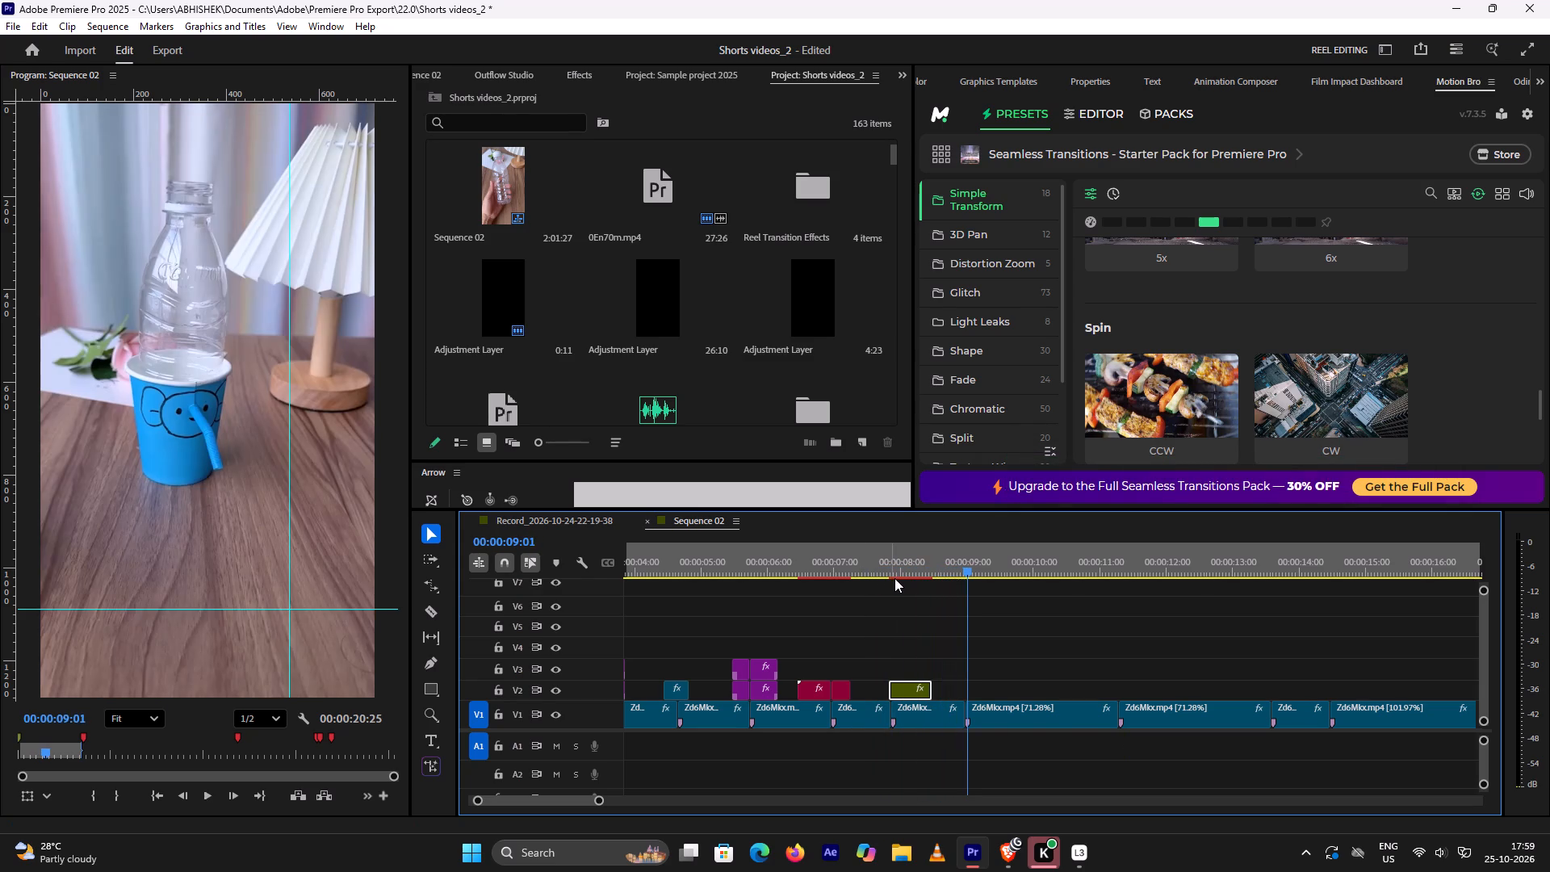
pyautogui.click(891, 578)
pyautogui.moveTo(915, 691); pyautogui.dragTo(907, 688)
# Play back the repositioned shake transition across the 00:00:07:51 cut several times to check its timing.
pyautogui.click(882, 568)
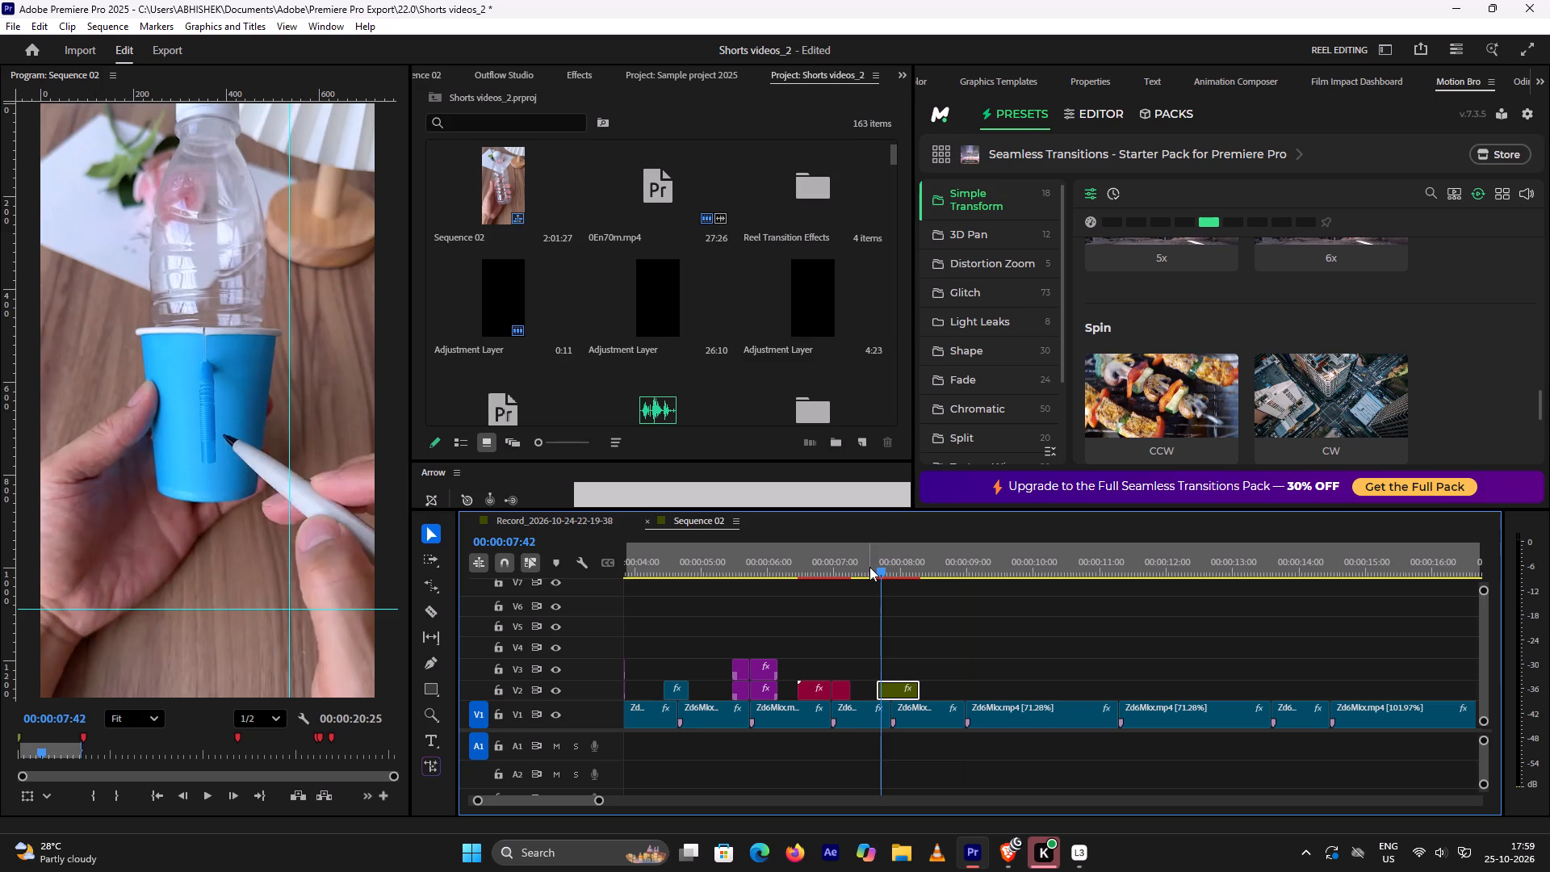
pyautogui.click(869, 567)
pyautogui.press('space')
pyautogui.press('space')
pyautogui.click(869, 567)
pyautogui.press('space')
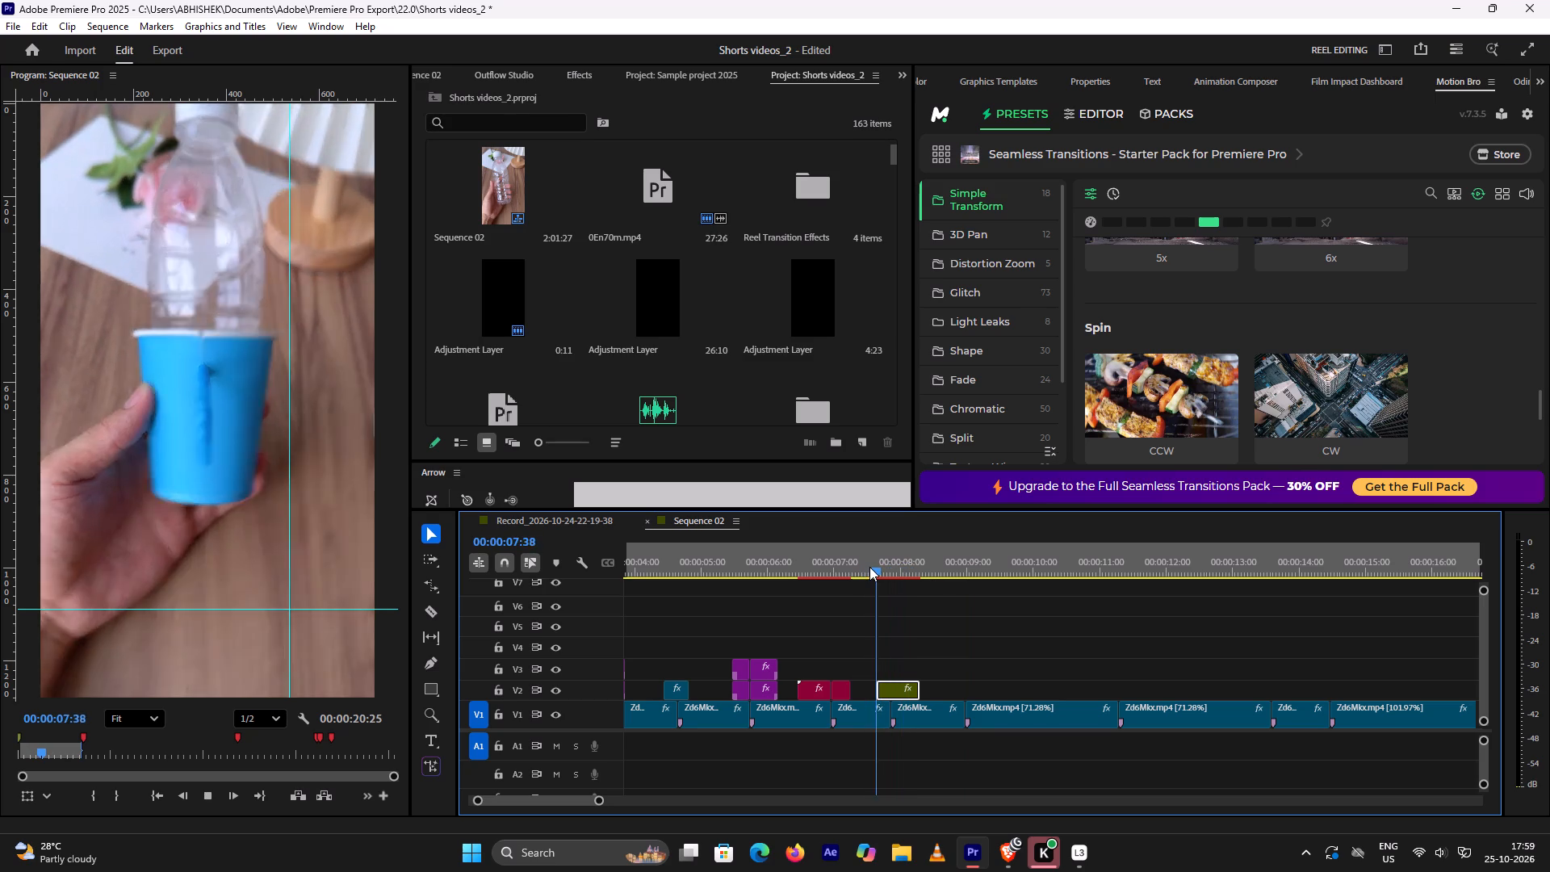
pyautogui.click(869, 567)
pyautogui.press('space')
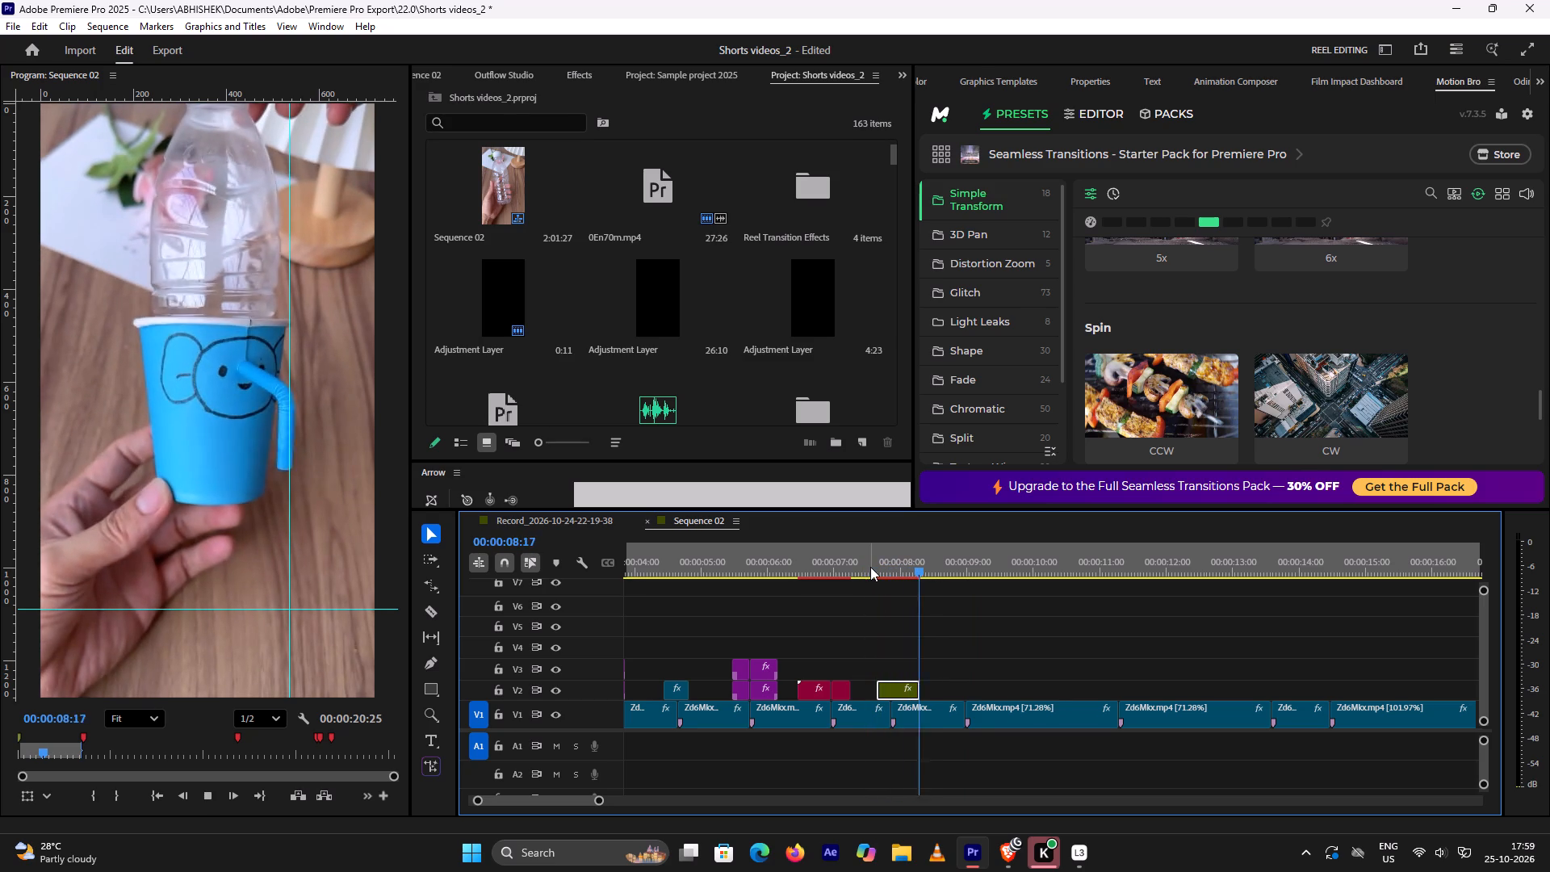
pyautogui.press('space')
# Play through the next Zd6Mkx.mp4 cut at 00:00:09:01 to judge how the scenes meet there.
pyautogui.press('space')
pyautogui.press('space')
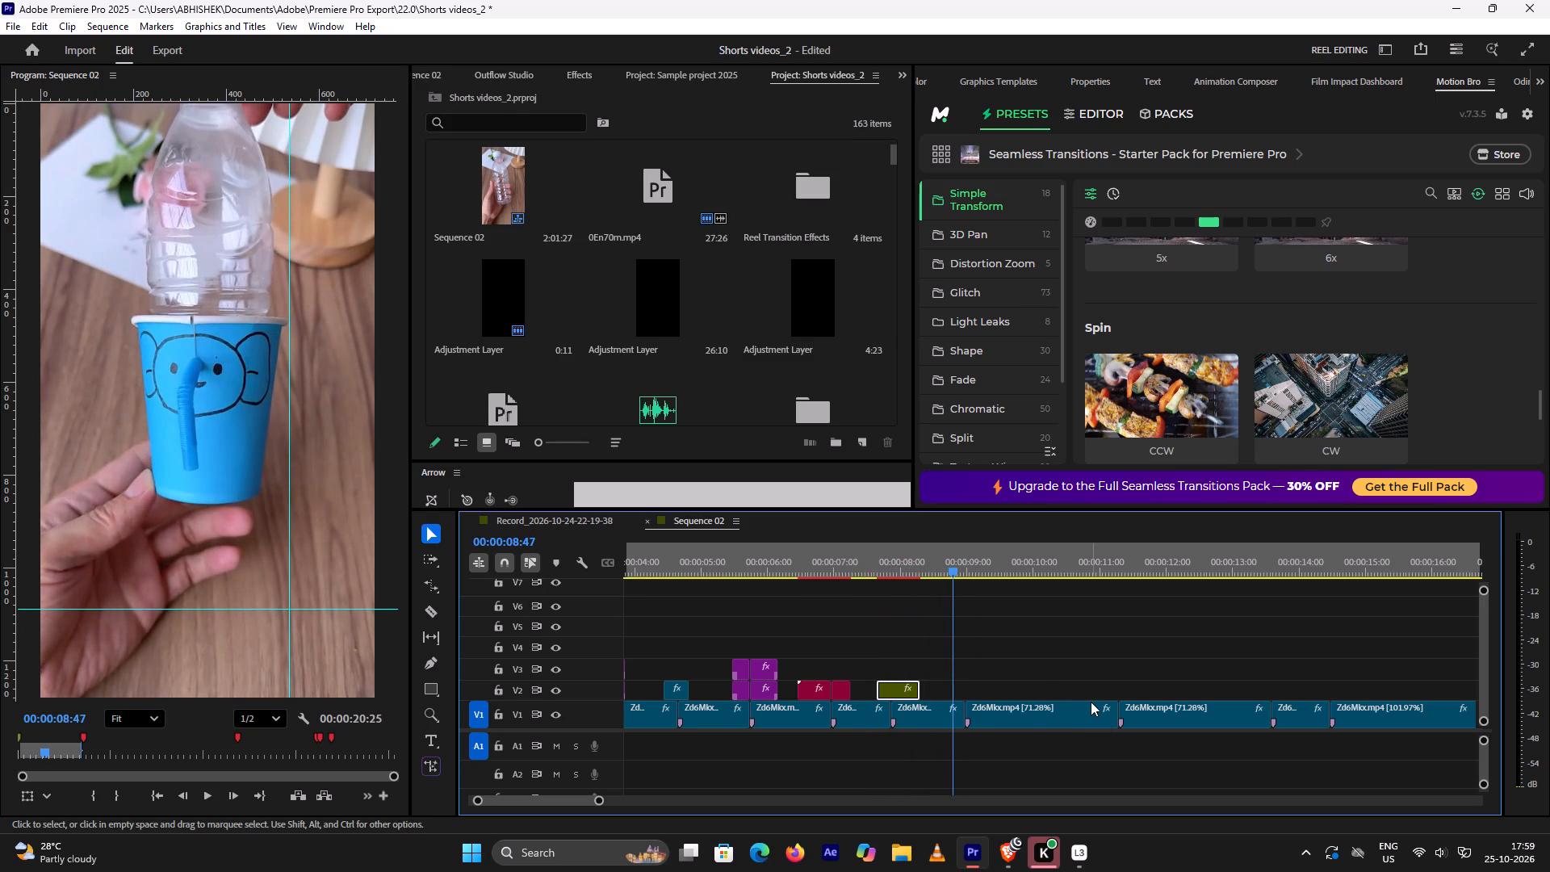
pyautogui.press('space')
pyautogui.press('space')
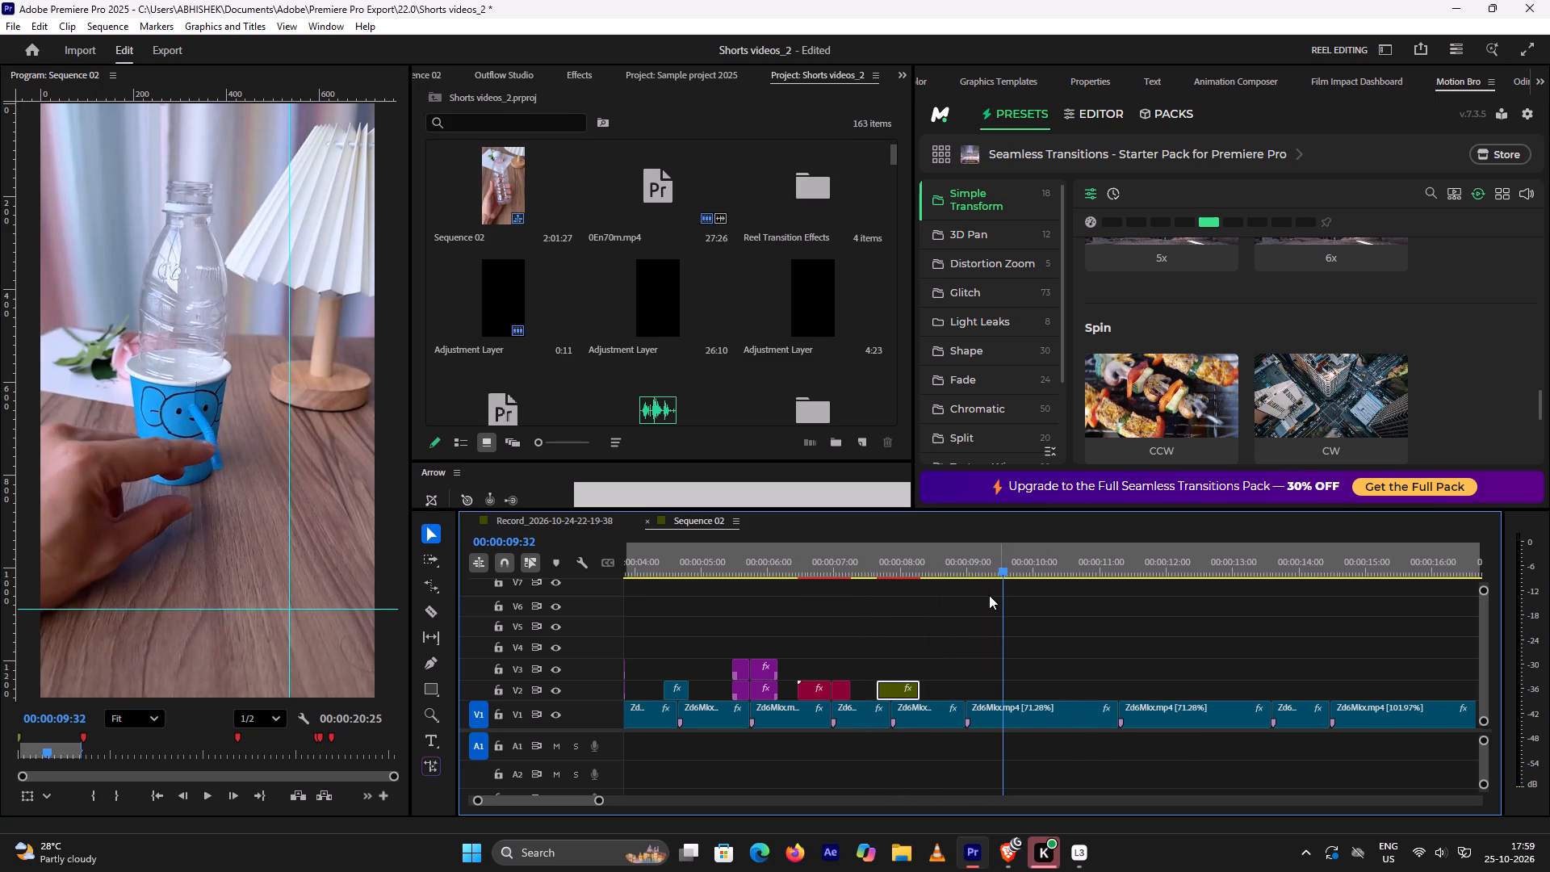
pyautogui.click(974, 568)
pyautogui.click(958, 565)
pyautogui.press('space')
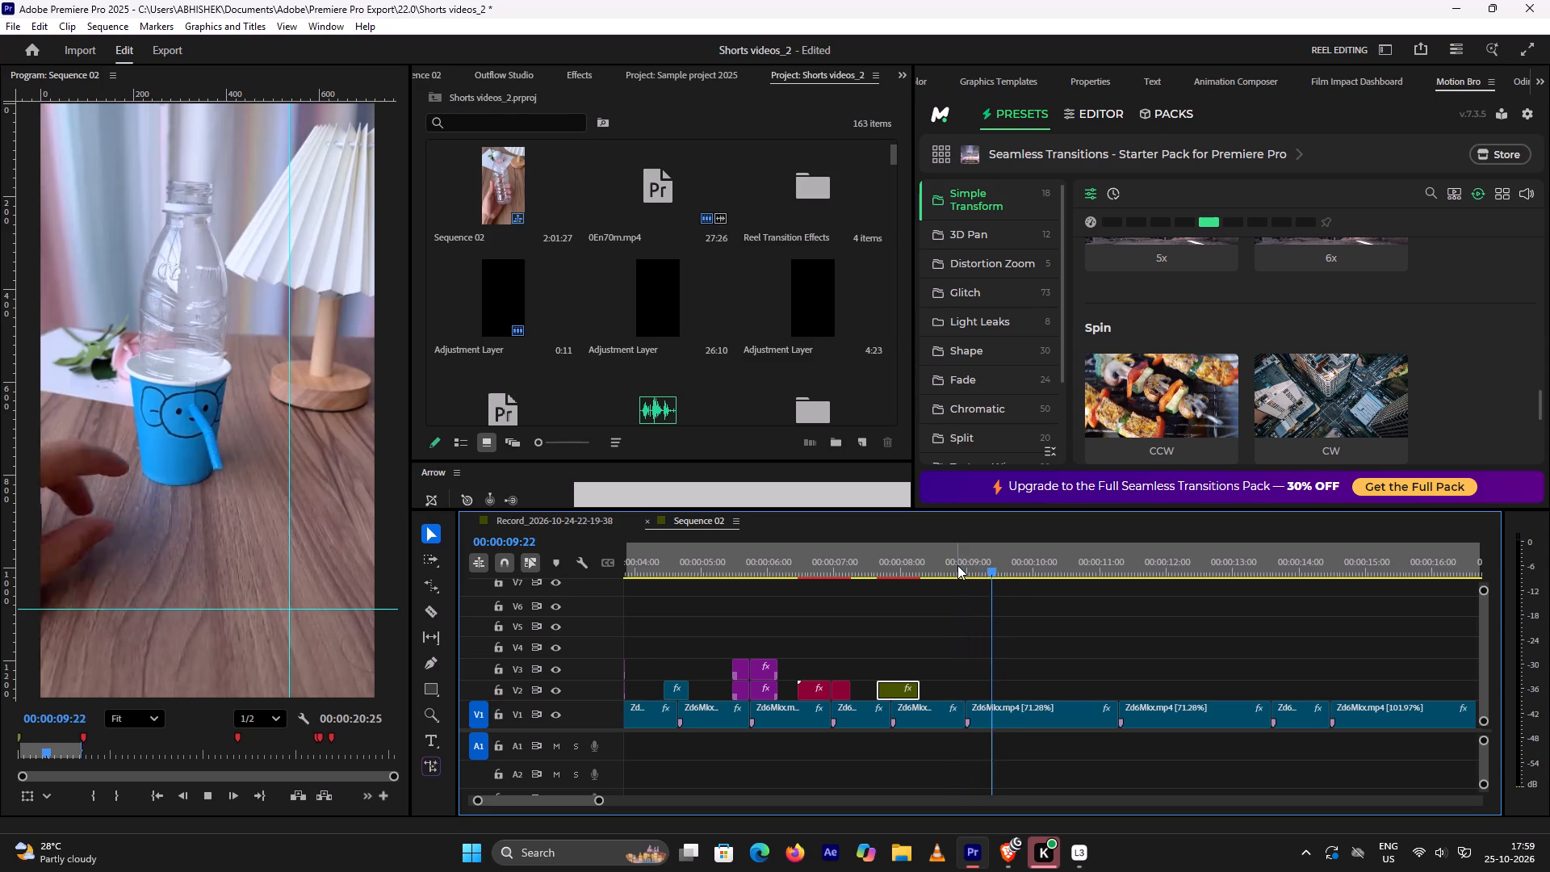
pyautogui.press('space')
# Review the transitions in the previously edited section of Sequence 02, from about 00:00:31 to 00:00:39.
pyautogui.scroll(-6, 1167, 641)
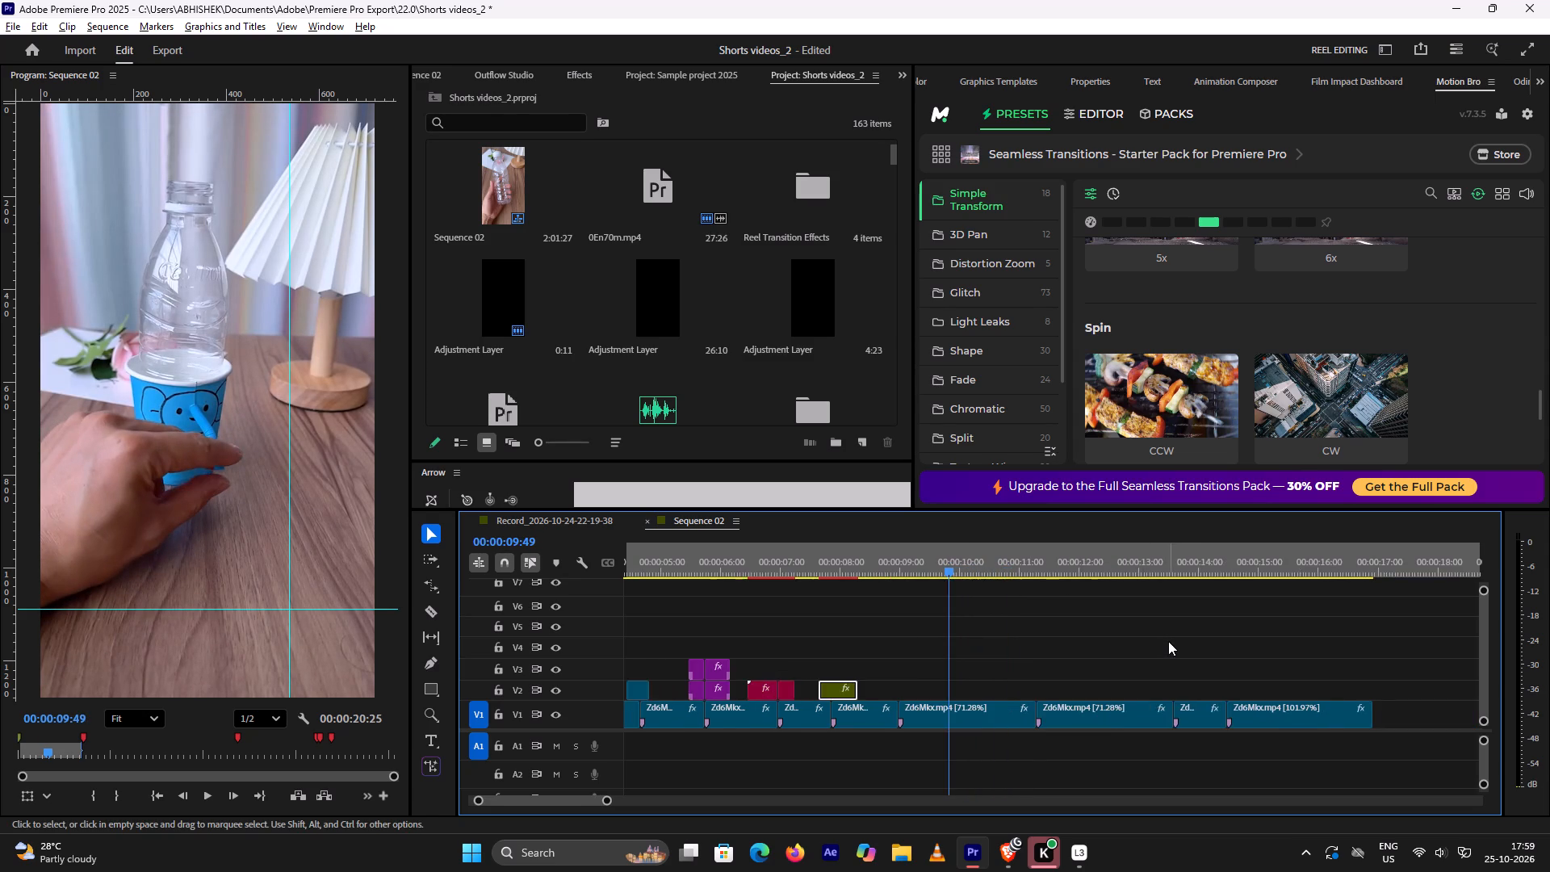
pyautogui.scroll(-11, 1168, 641)
pyautogui.click(1154, 568)
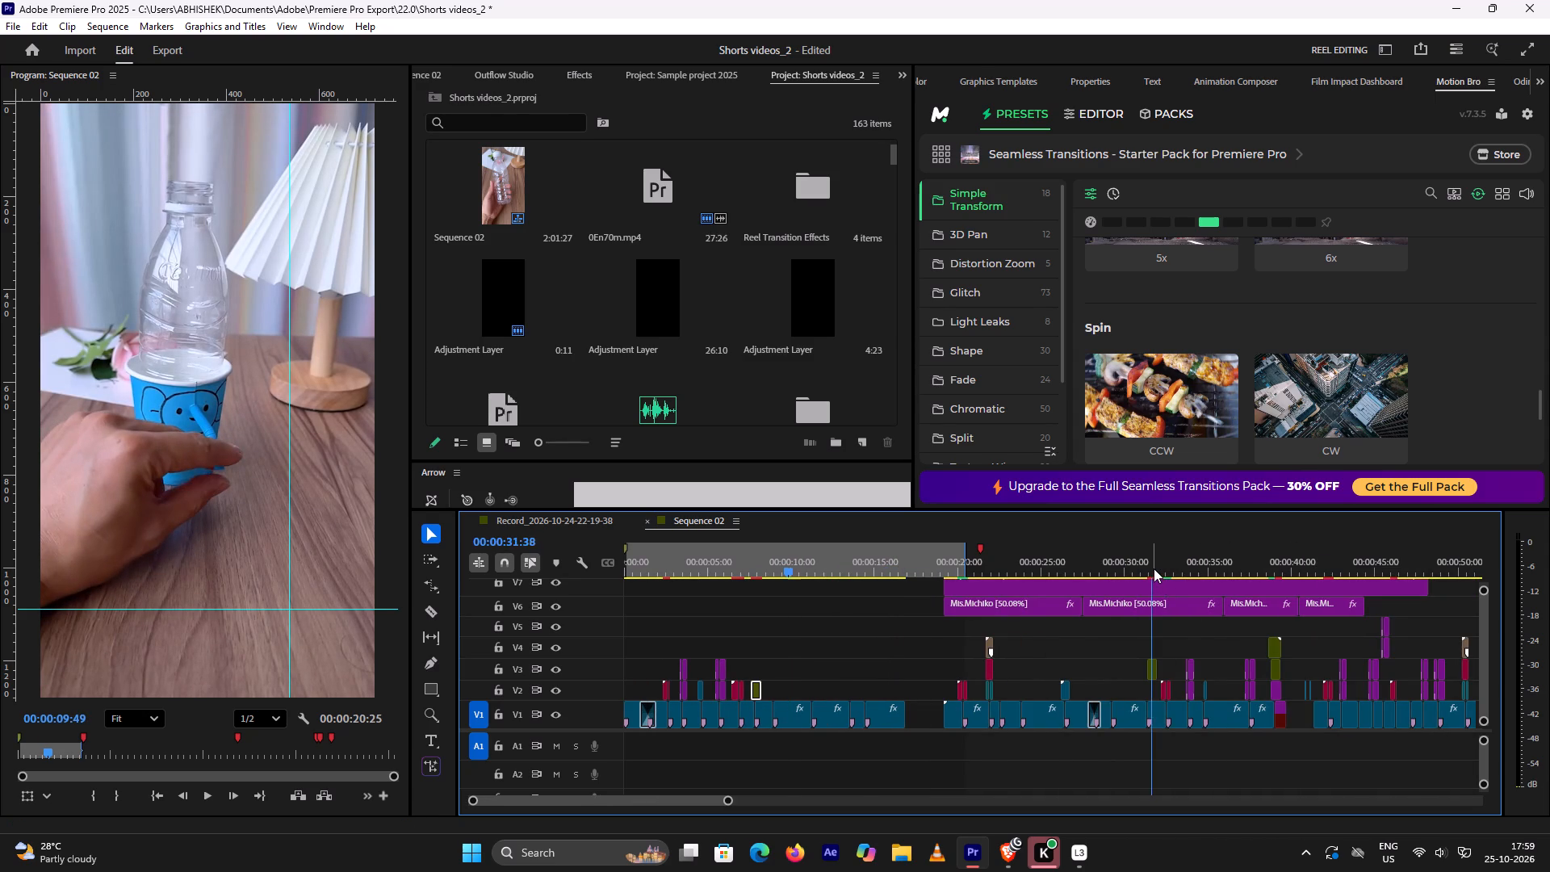
pyautogui.press('space')
pyautogui.press('space')
pyautogui.click(1162, 569)
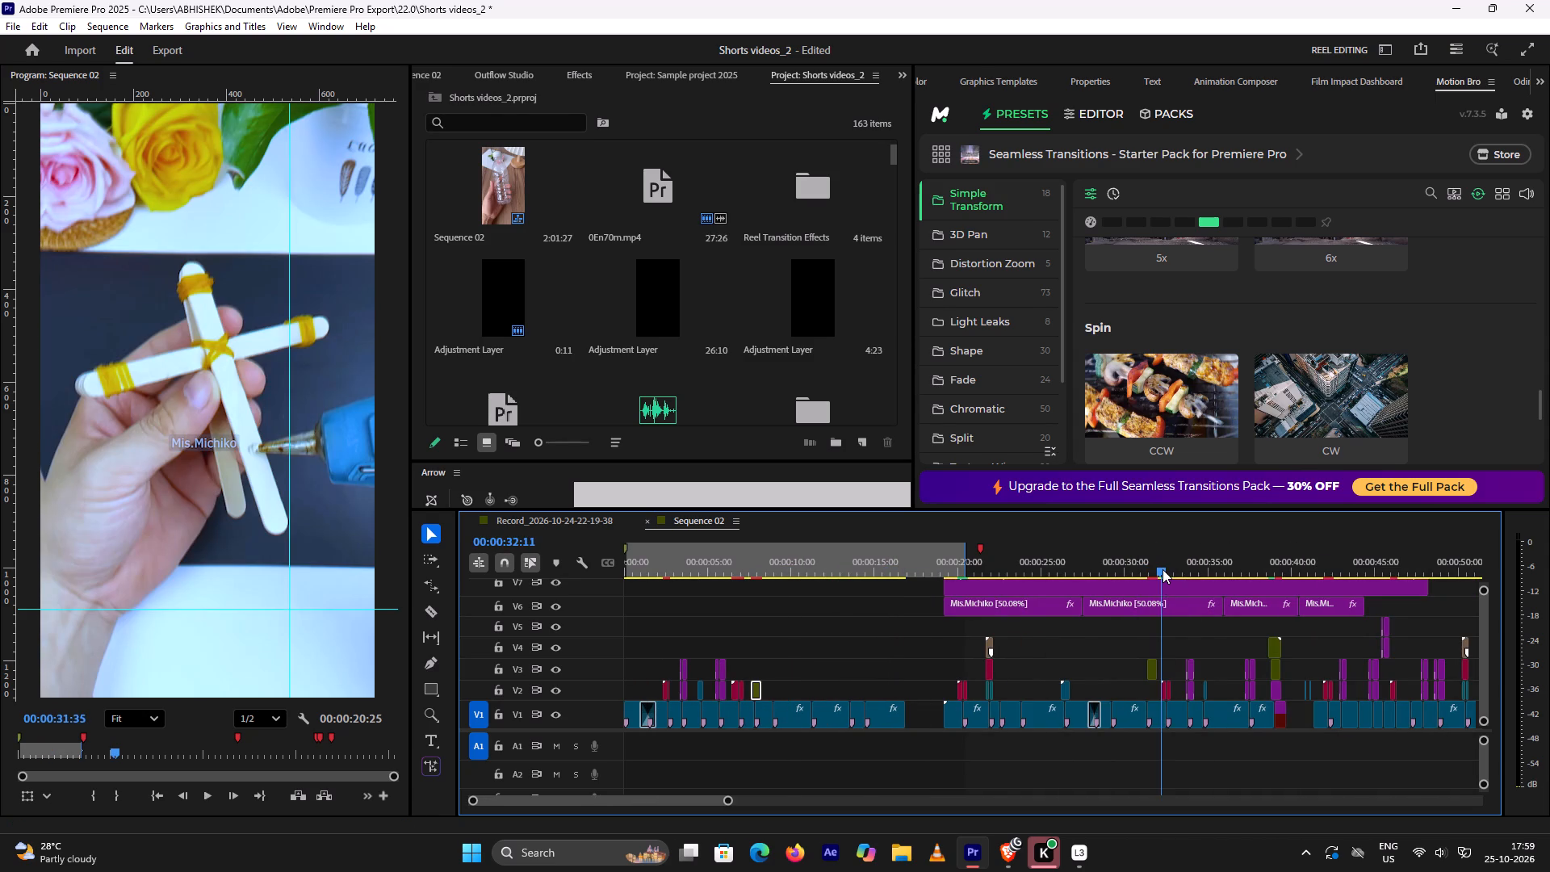
pyautogui.press('space')
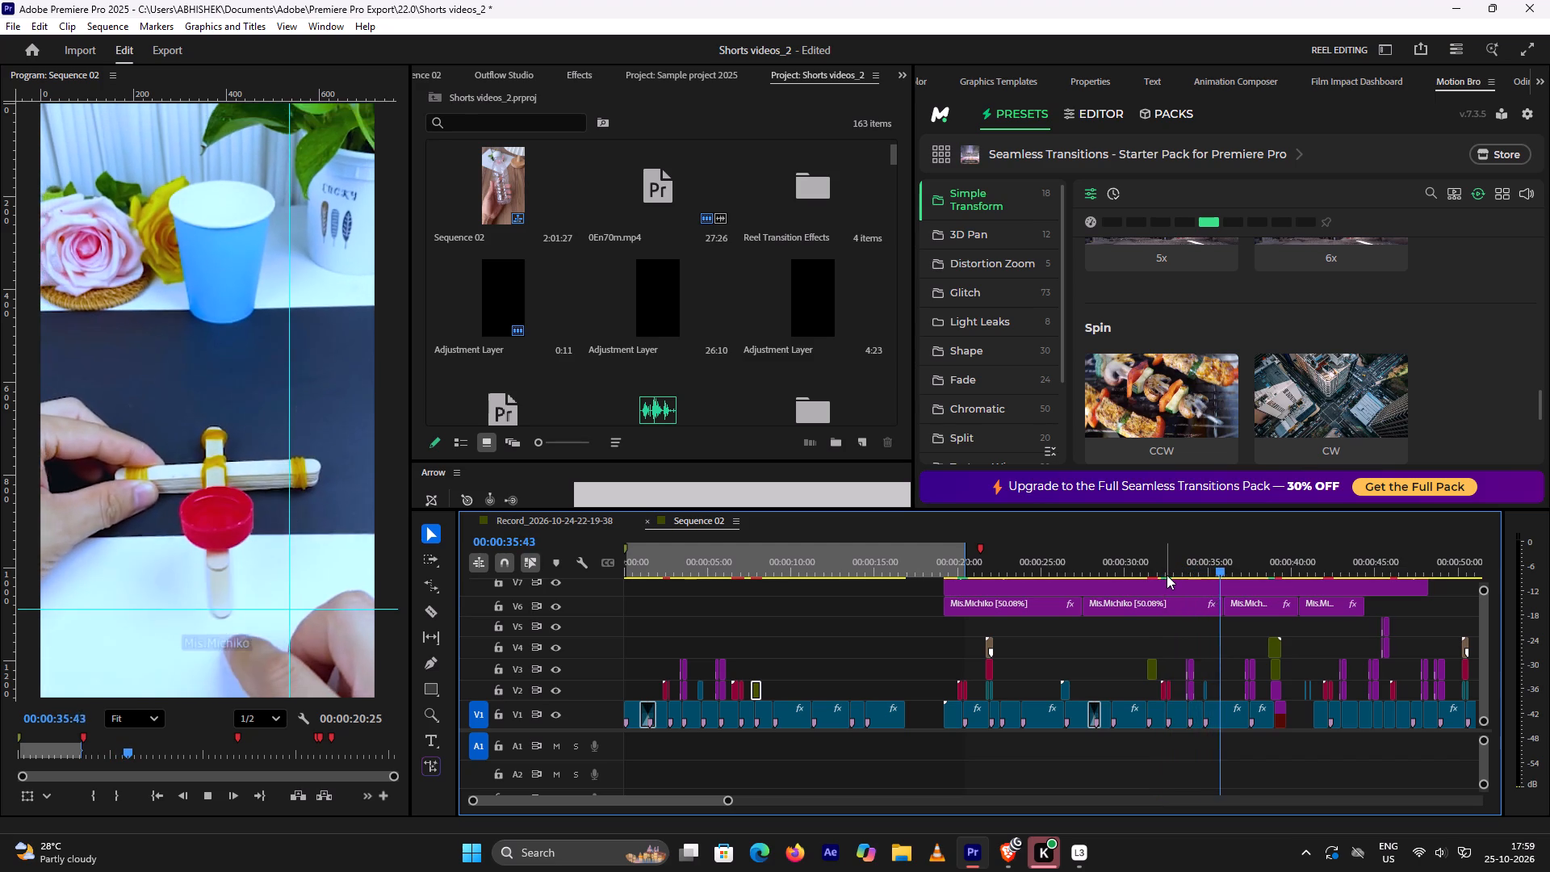
pyautogui.press('space')
pyautogui.press('space')
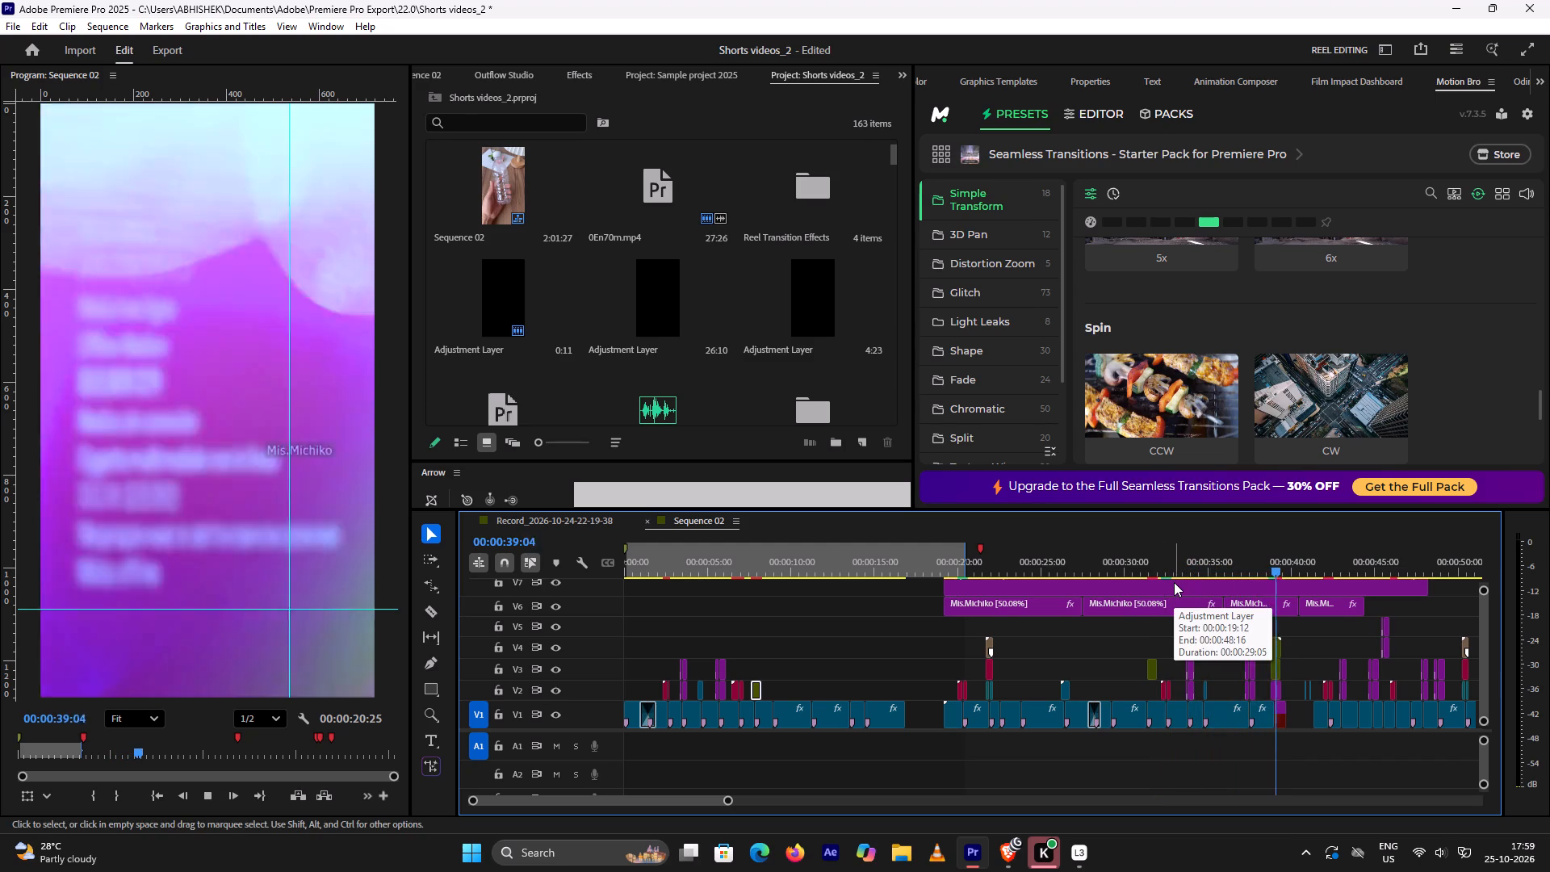
pyautogui.press('space')
# Review the transitions in the later edited sections of Sequence 02, just before 00:00:59:16 and from 00:01:03:22 to 00:01:23:24.
pyautogui.scroll(-5, 1174, 585)
pyautogui.click(1193, 569)
pyautogui.press('space')
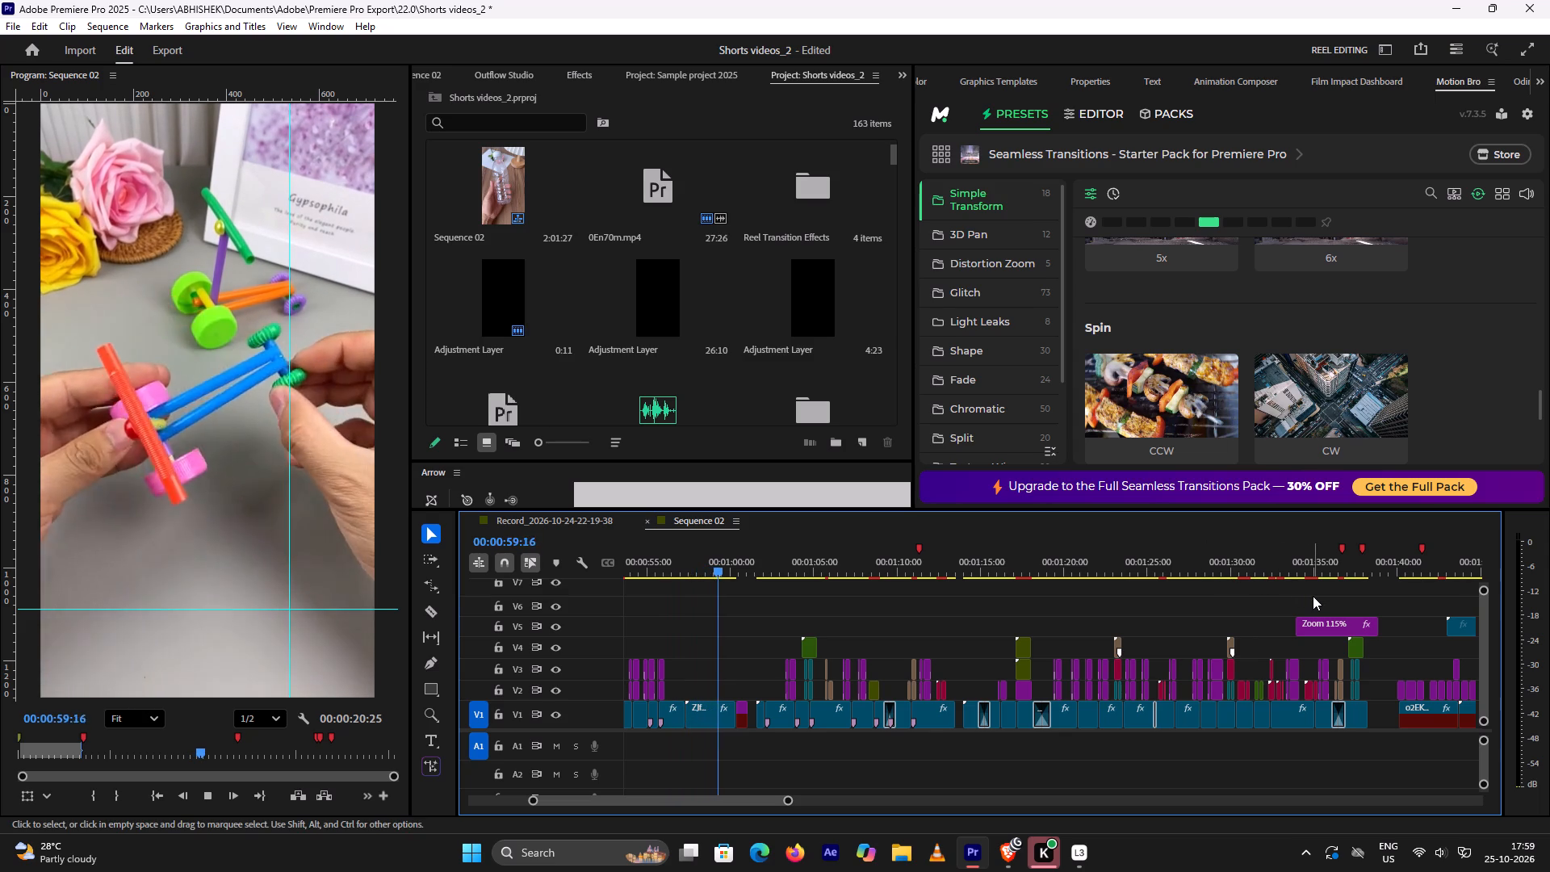
pyautogui.press('space')
pyautogui.click(788, 564)
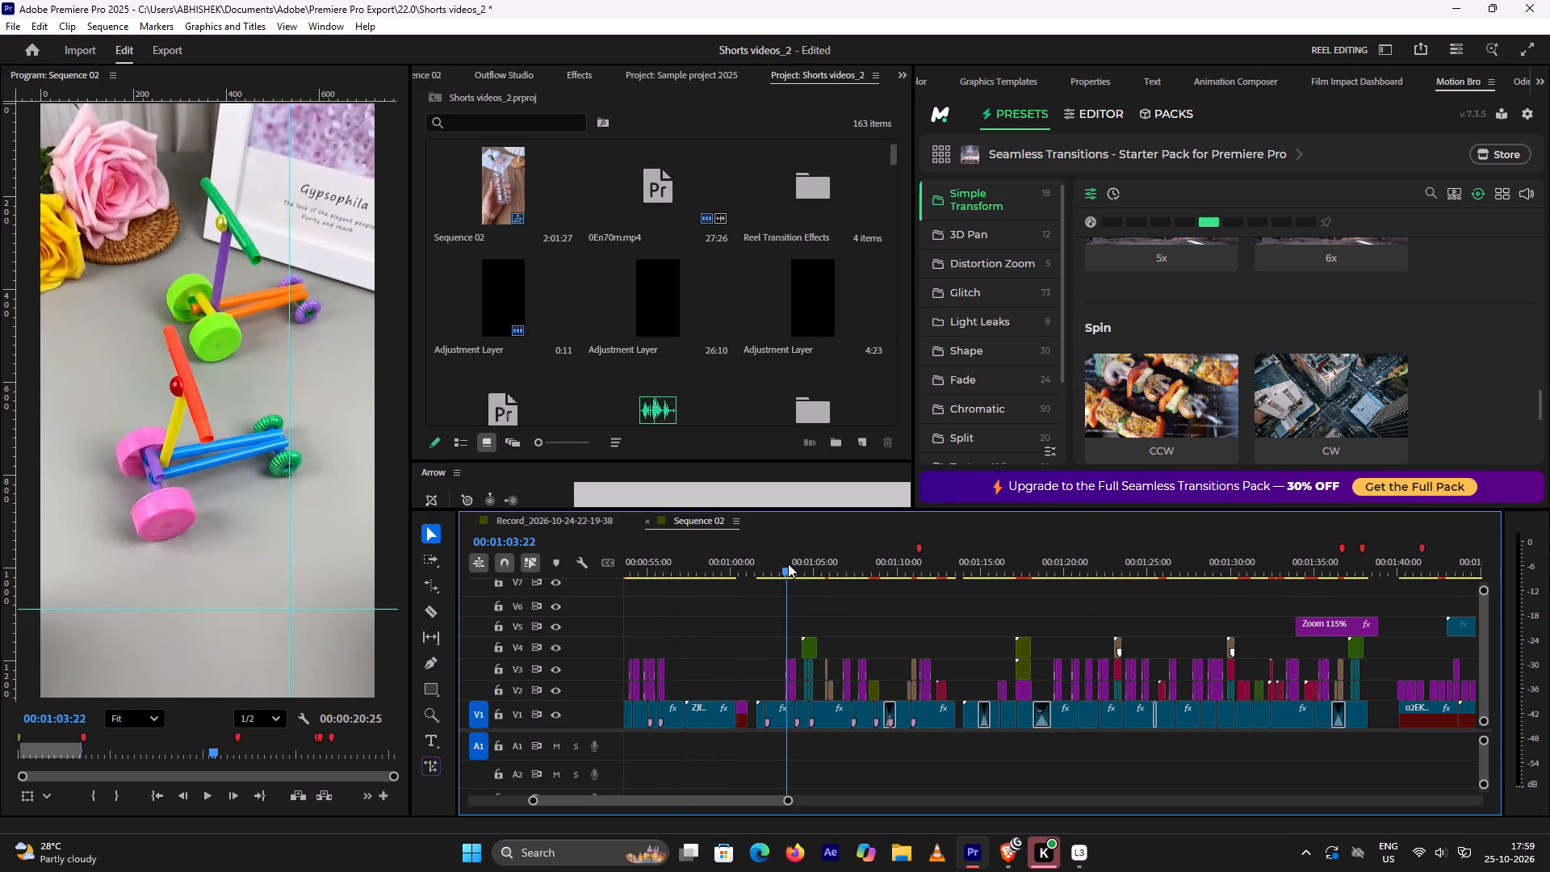
pyautogui.press('space')
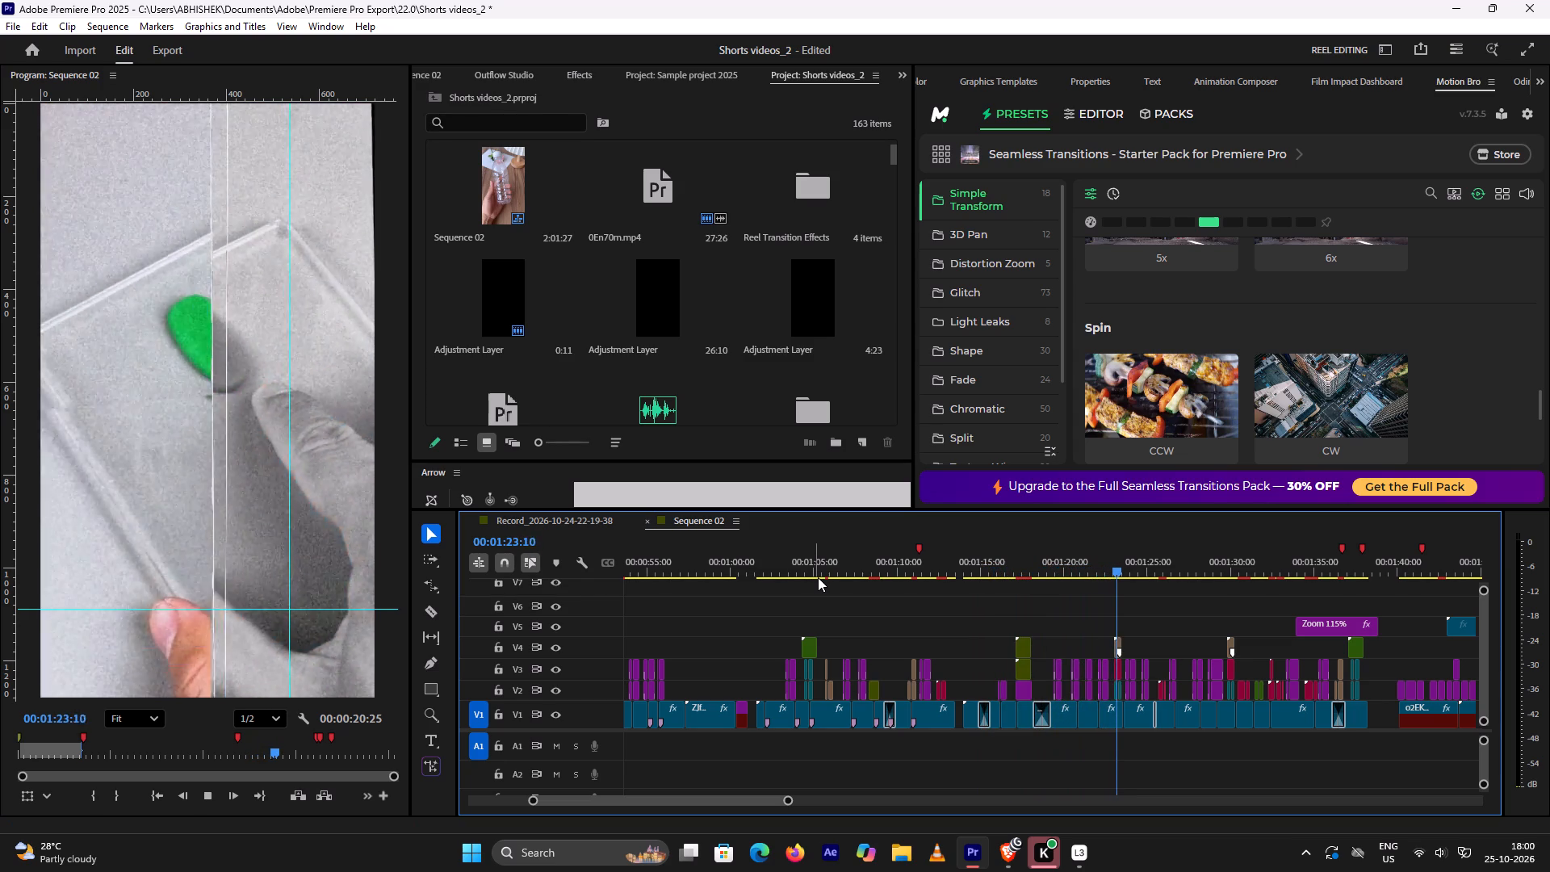
pyautogui.press('space')
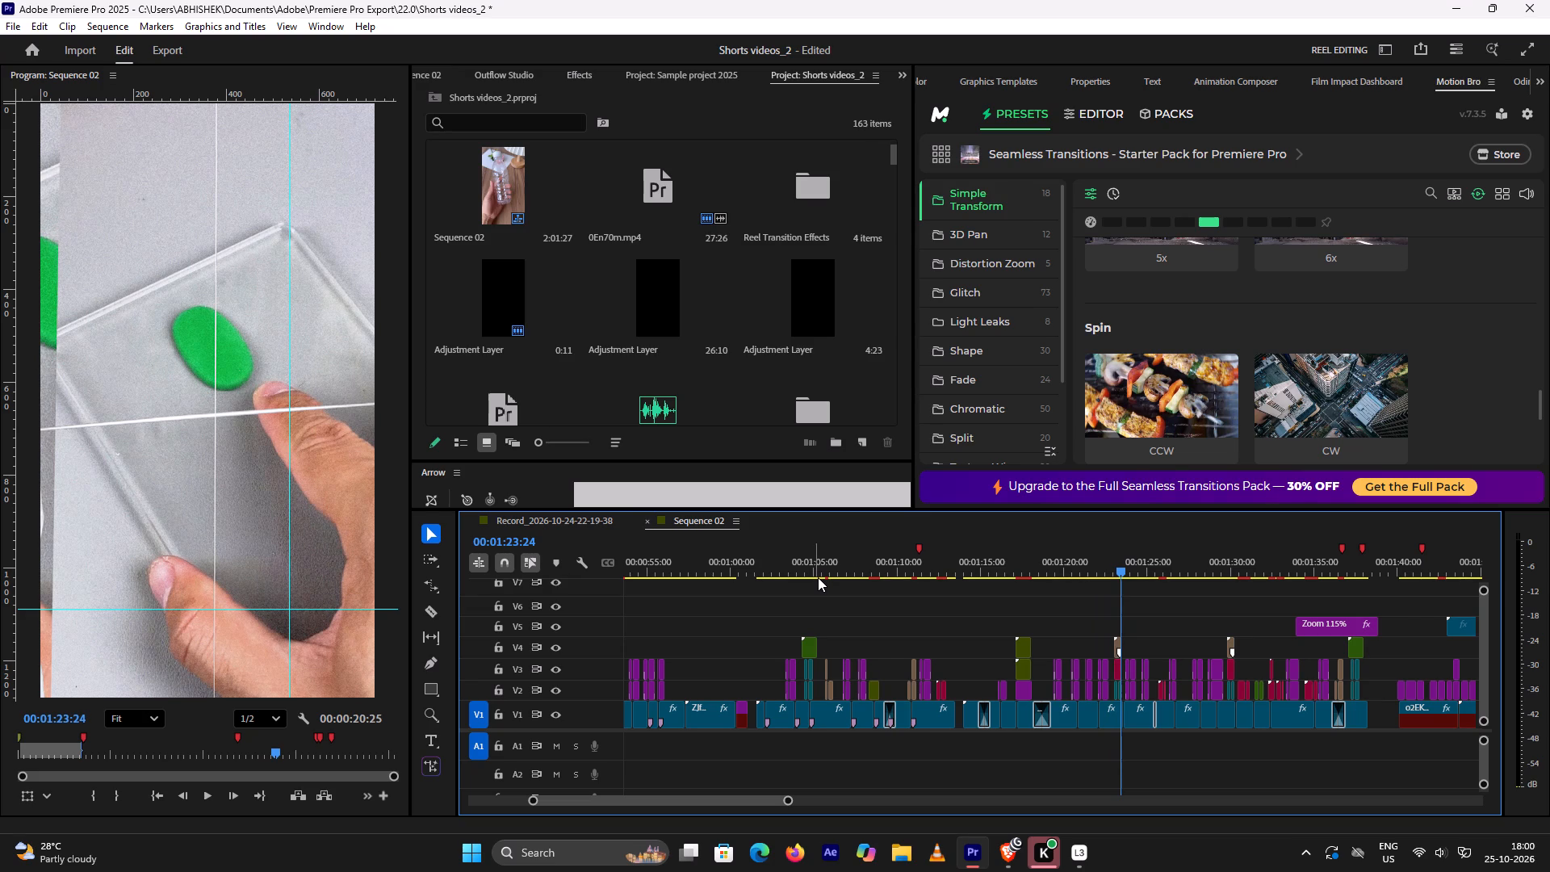
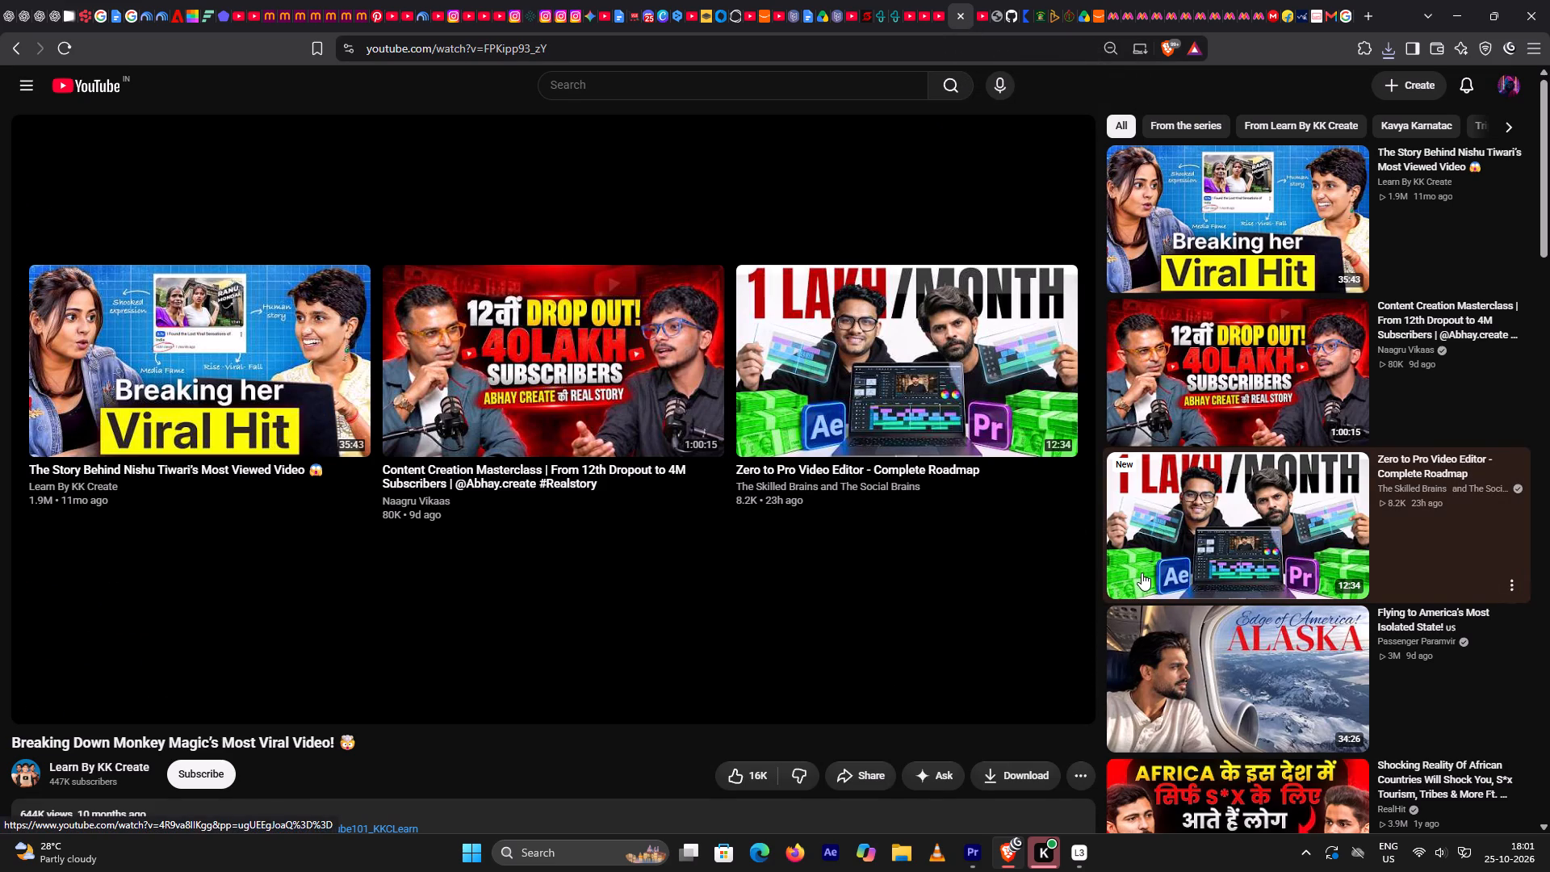
pyautogui.click(1005, 411)
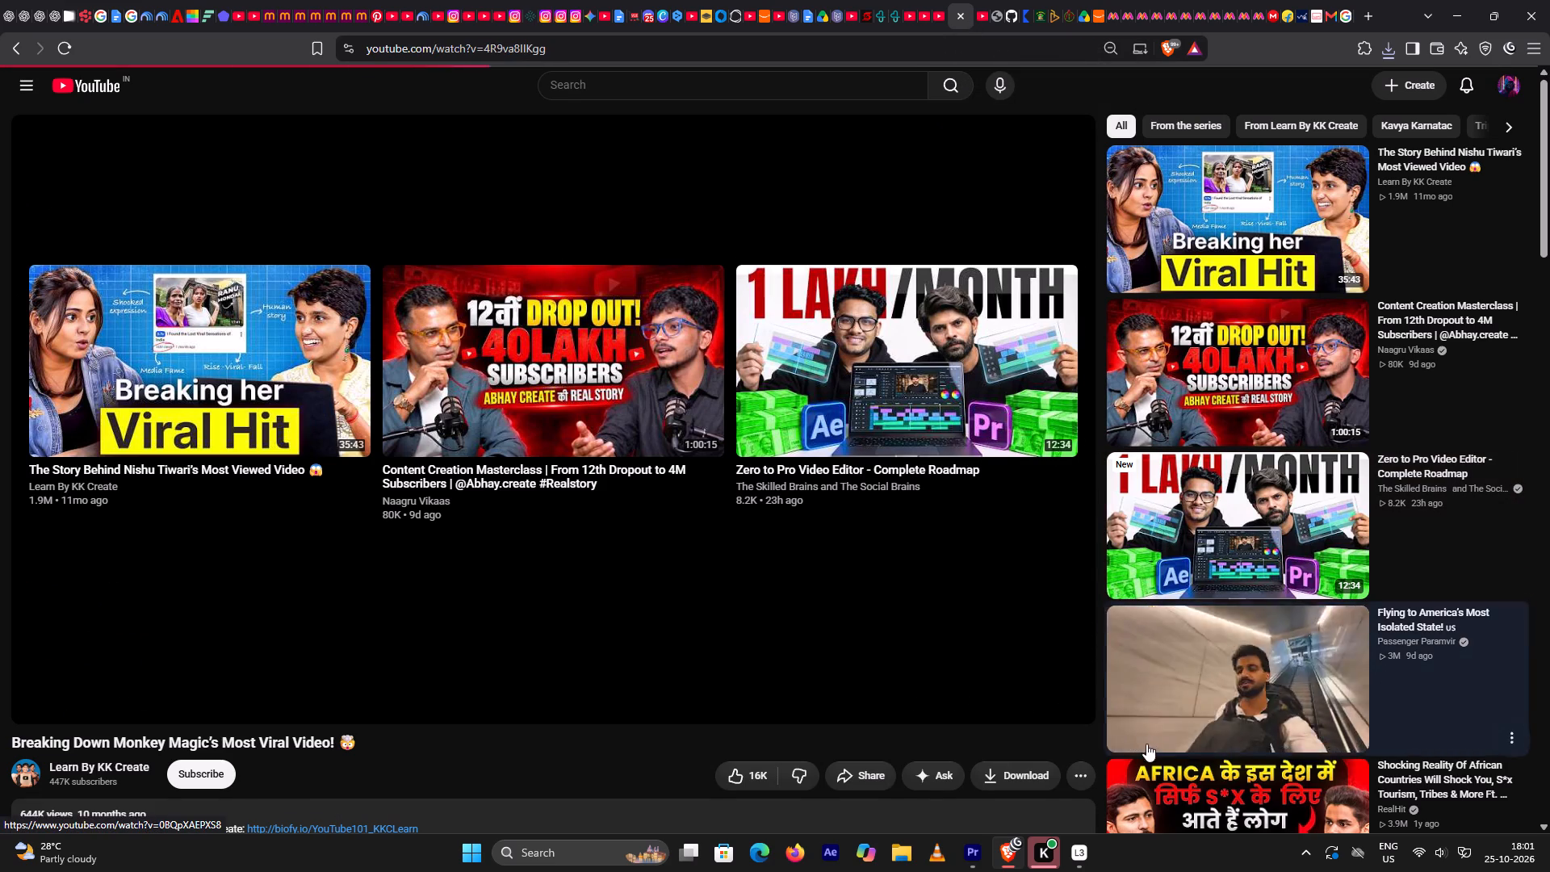
# Switch to Premiere Pro and review the transitions in Sequence 02 from about 00:01:20 to 00:01:34:49 for one to reuse.
pyautogui.click(976, 857)
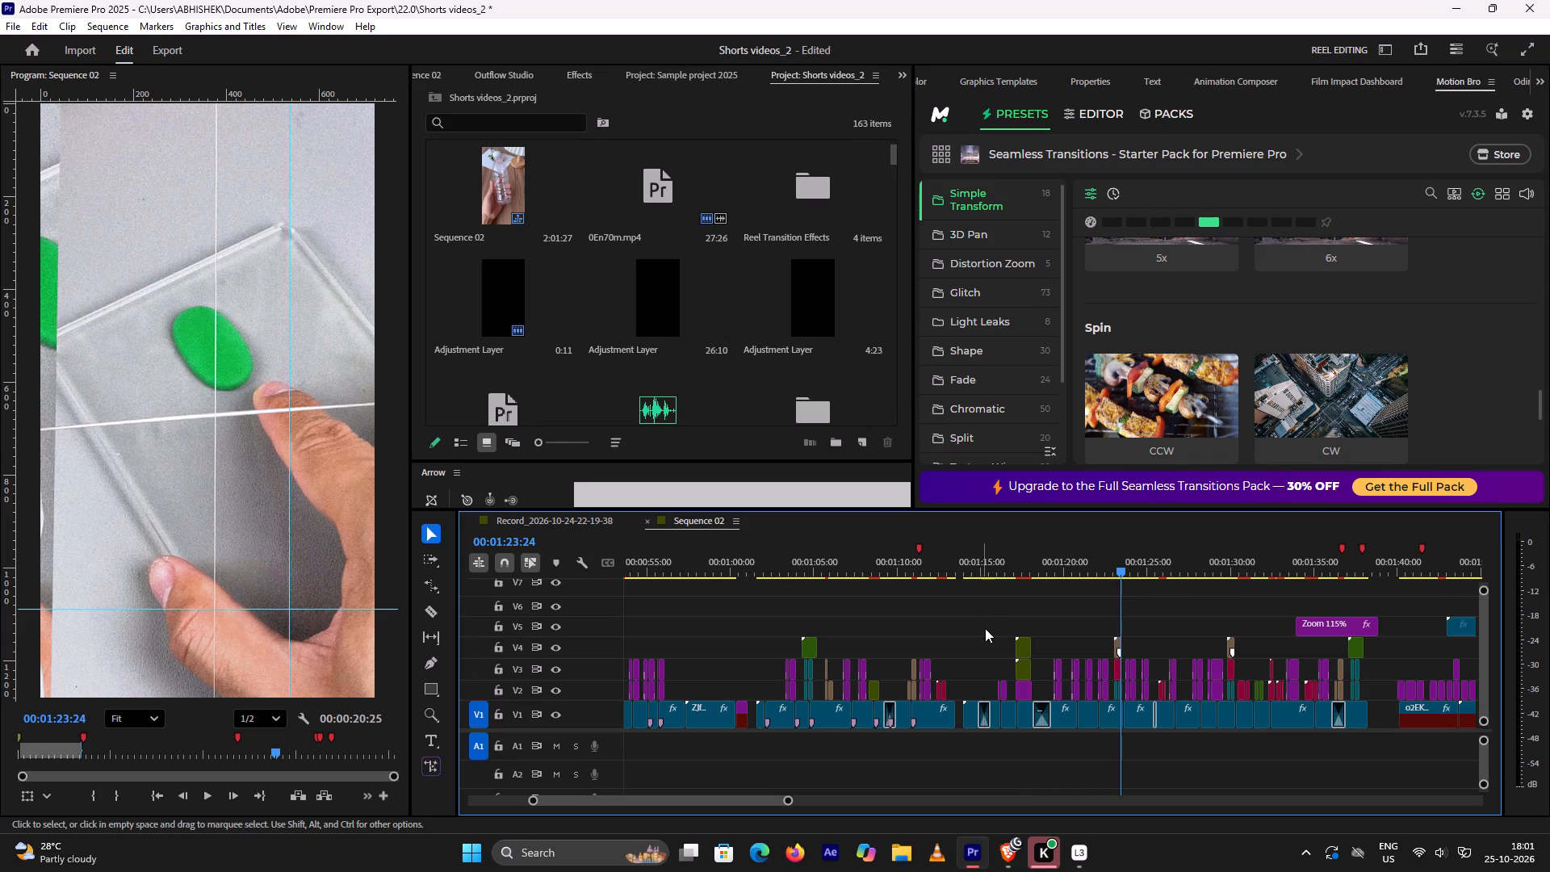
pyautogui.click(1066, 565)
pyautogui.press('space')
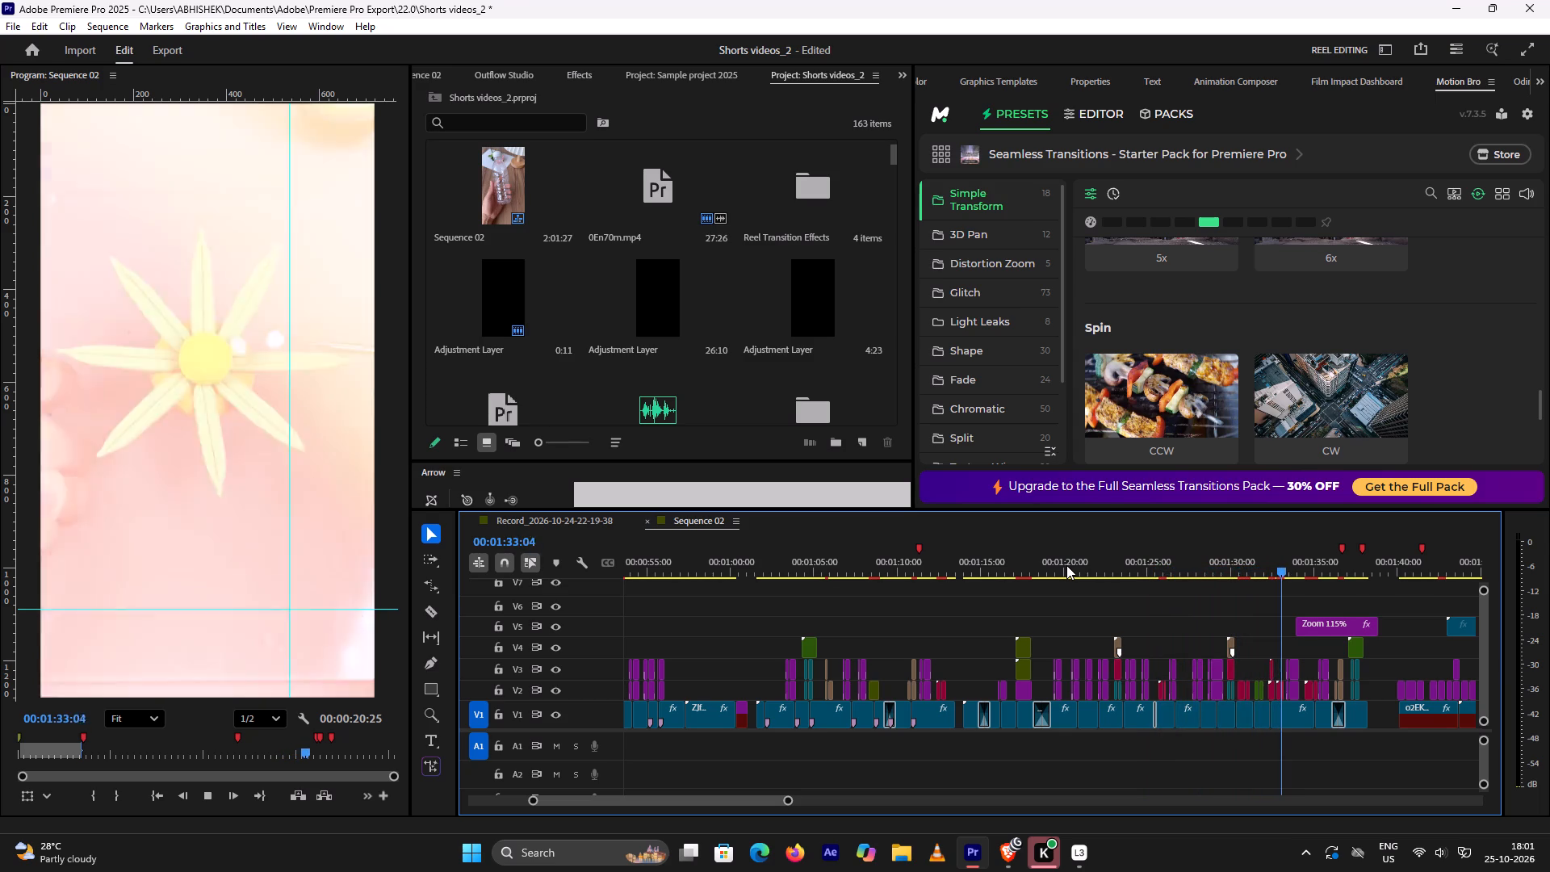
pyautogui.press('space')
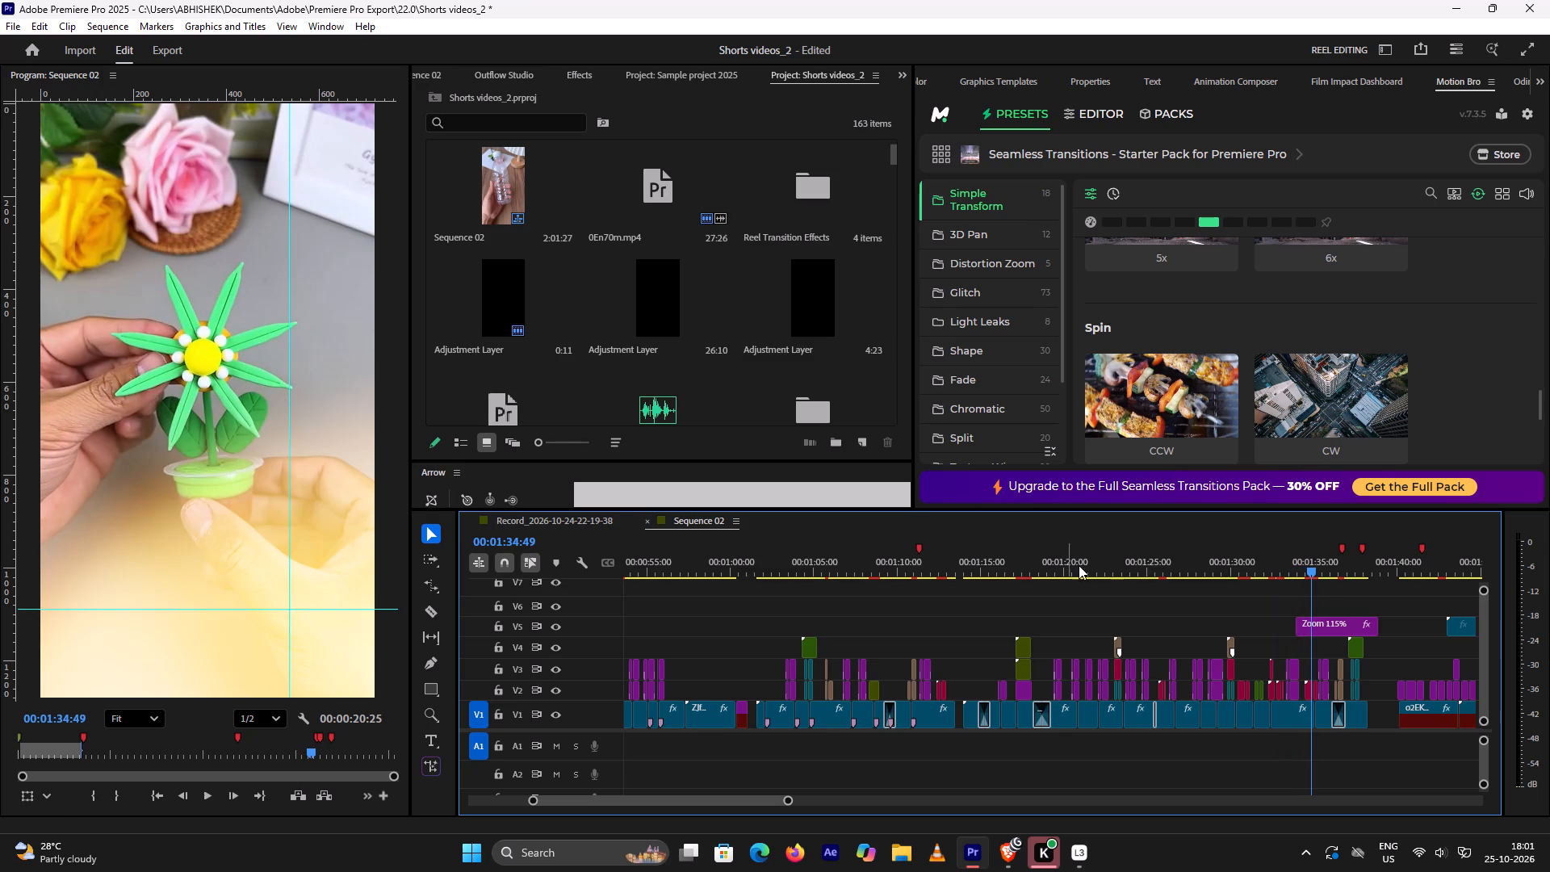
pyautogui.keyDown('alt'); pyautogui.scroll(5, 1307, 598); pyautogui.keyUp('alt')
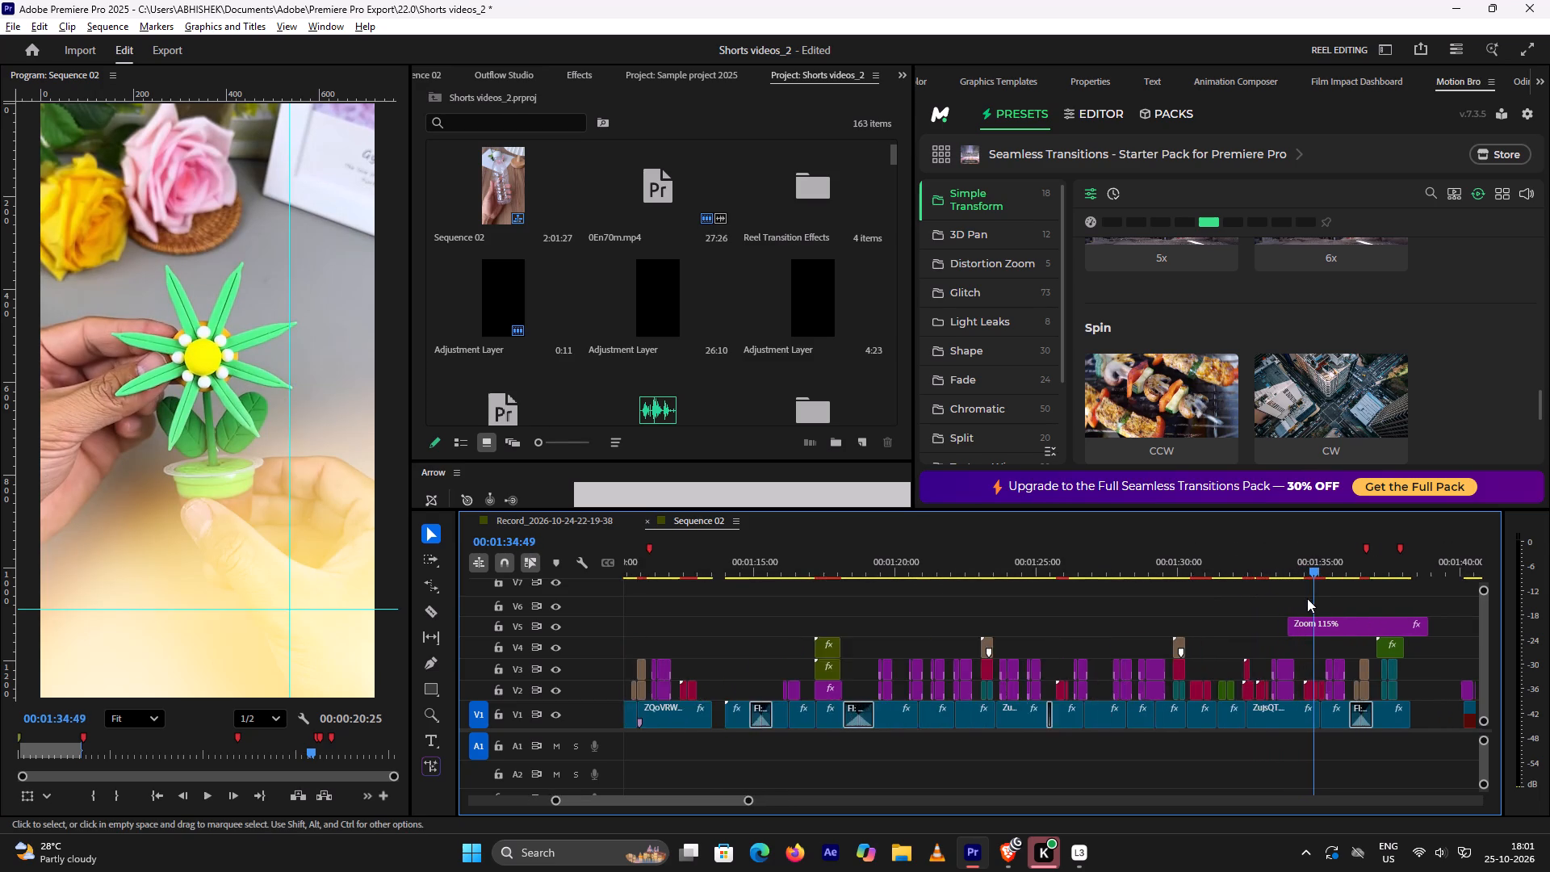
pyautogui.keyDown('alt'); pyautogui.scroll(4, 1307, 598); pyautogui.keyUp('alt')
pyautogui.click(1247, 561)
pyautogui.press('space')
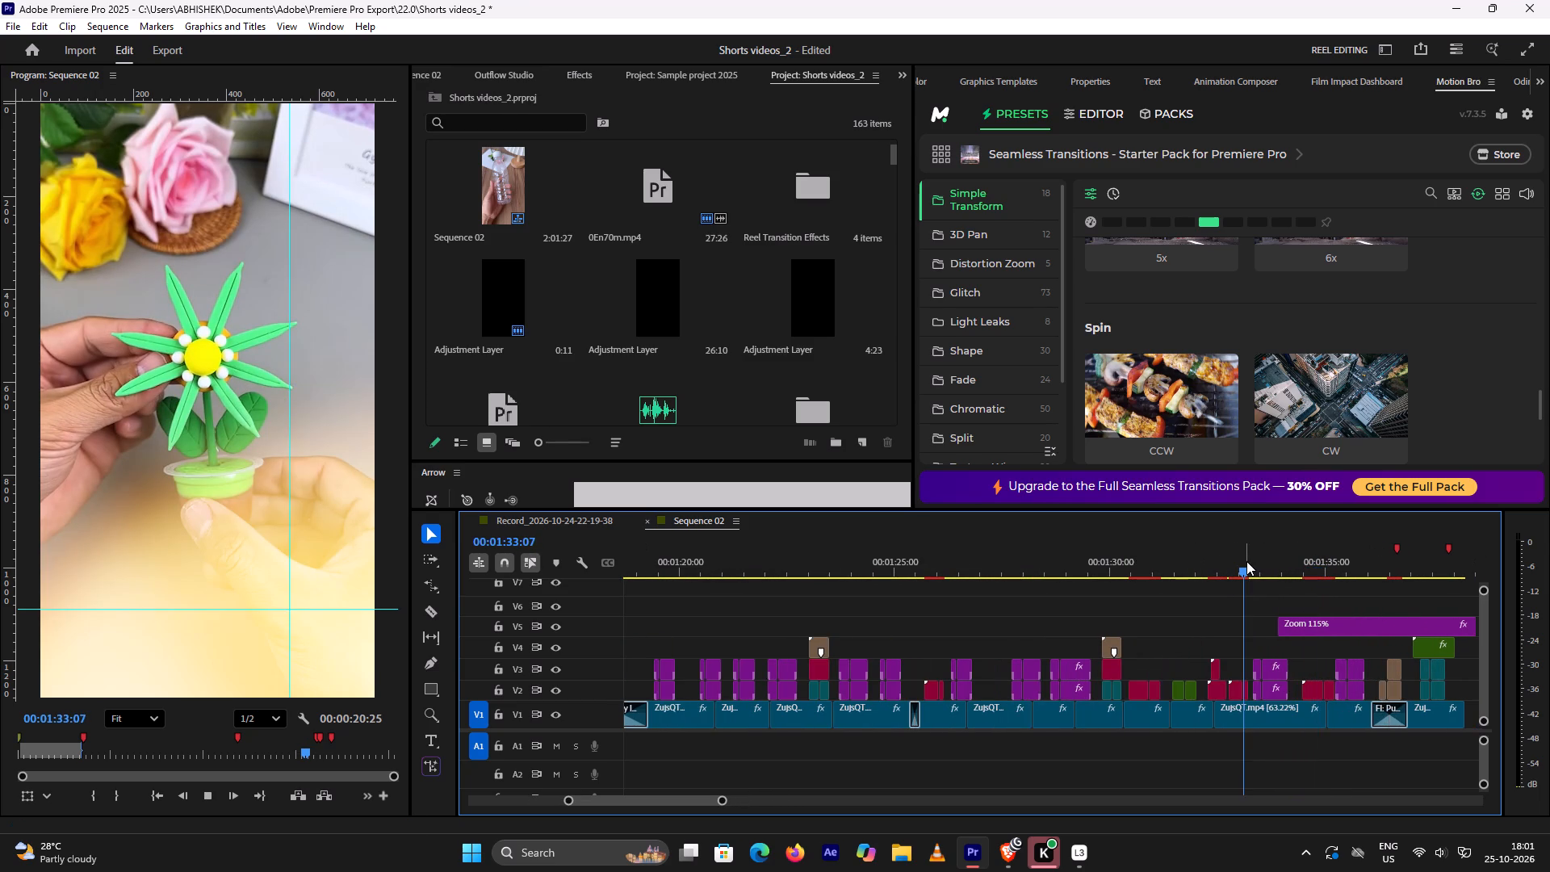
pyautogui.press('space')
# Duplicate the stacked V2 and V3 transition clips ending near 00:01:33:56 to just after the 00:00:09:01 cut, at about 00:00:09:33.
pyautogui.moveTo(1259, 639); pyautogui.dragTo(1273, 685)
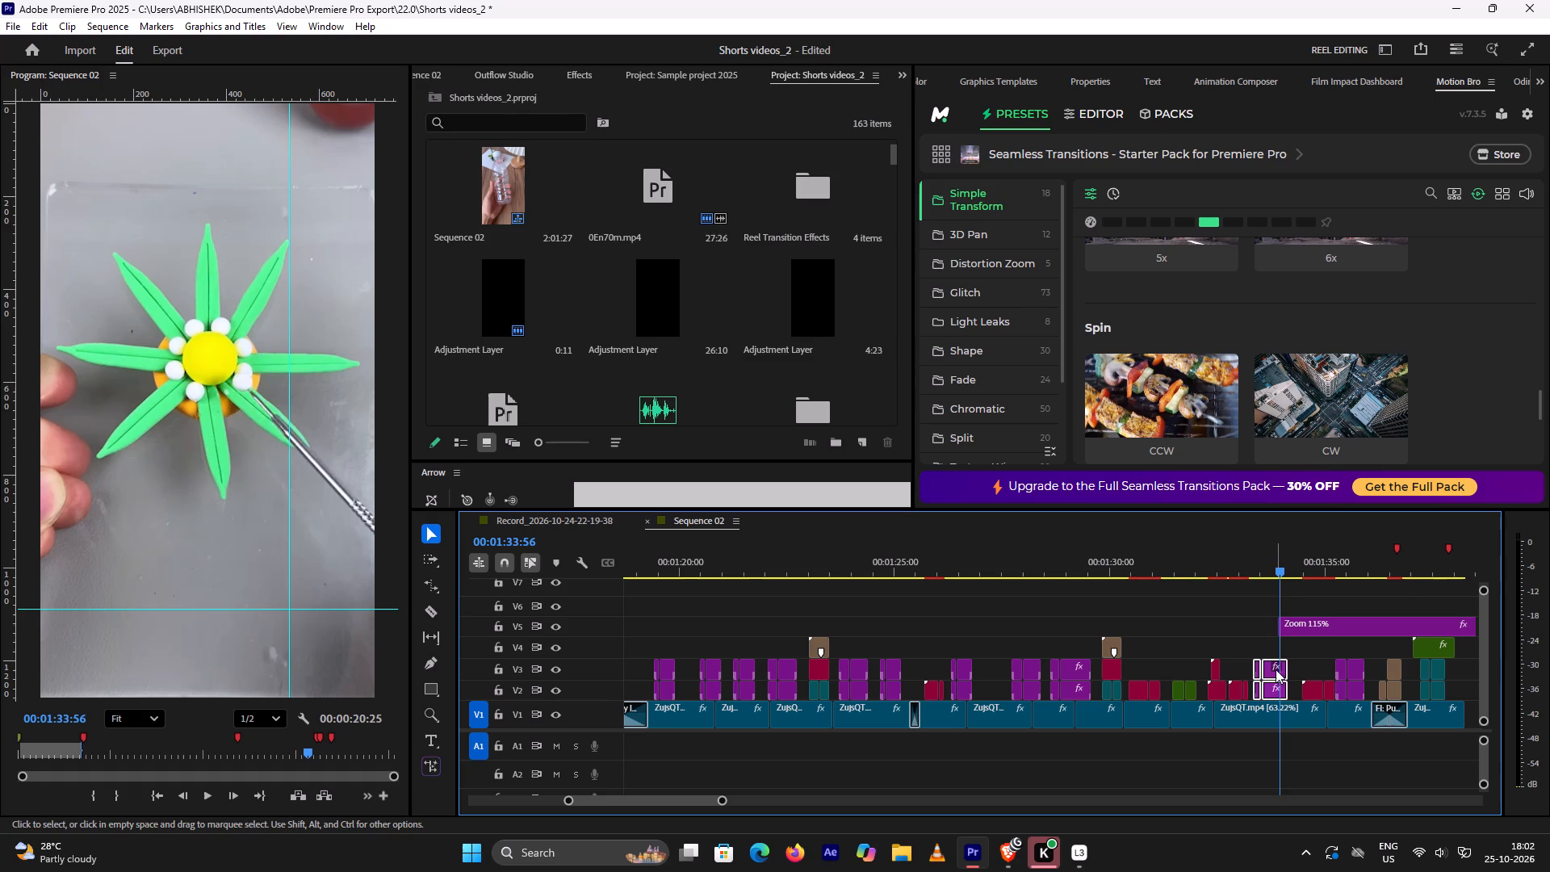
pyautogui.moveTo(1271, 670); pyautogui.dragTo(657, 636)
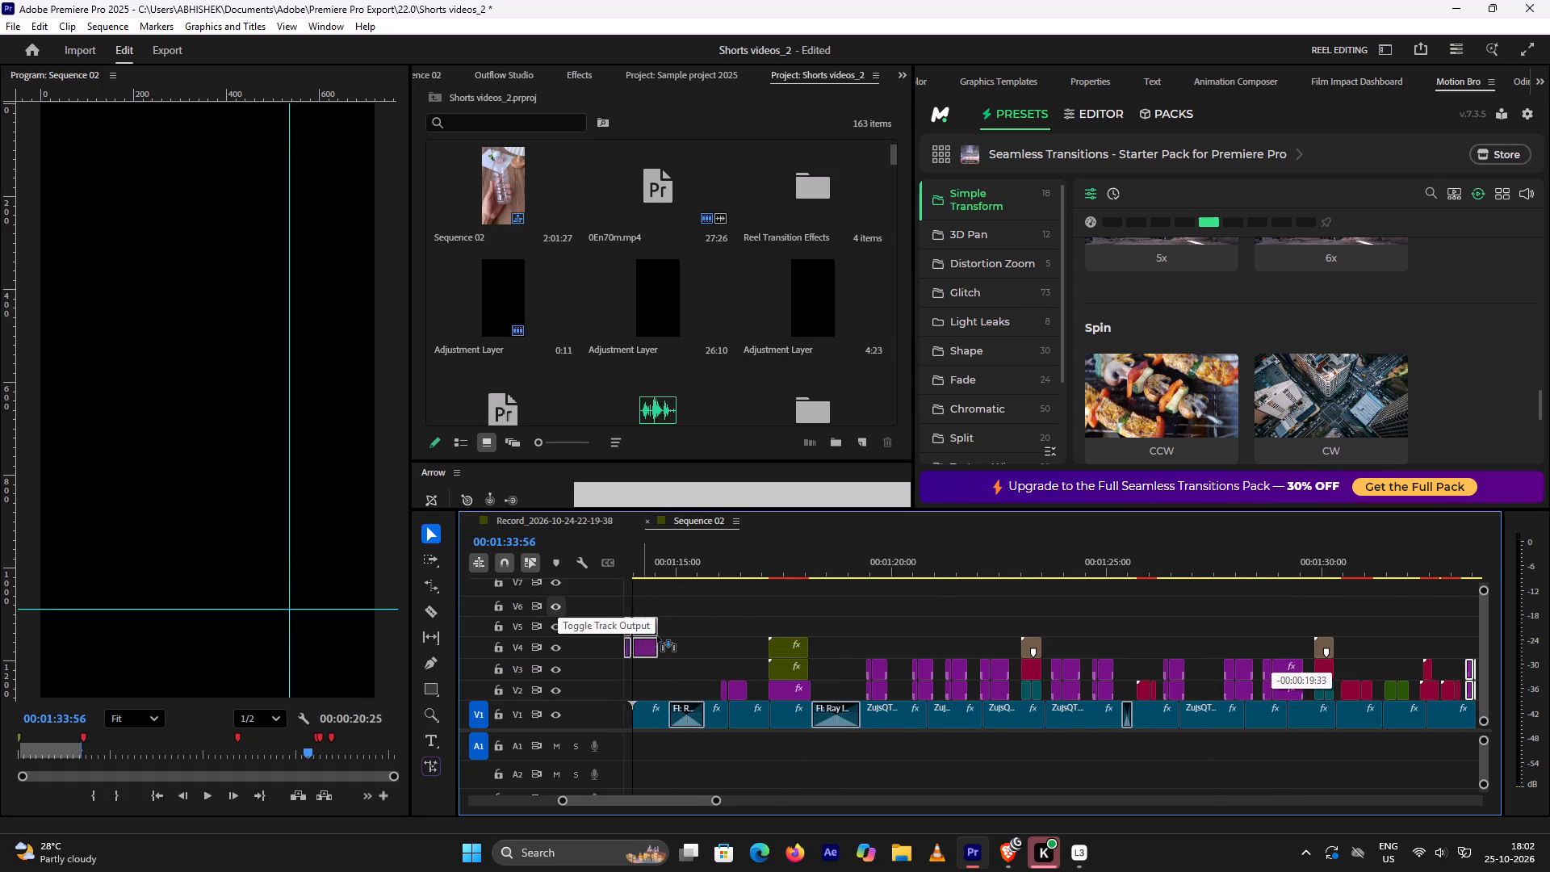
pyautogui.moveTo(657, 636); pyautogui.dragTo(770, 646)
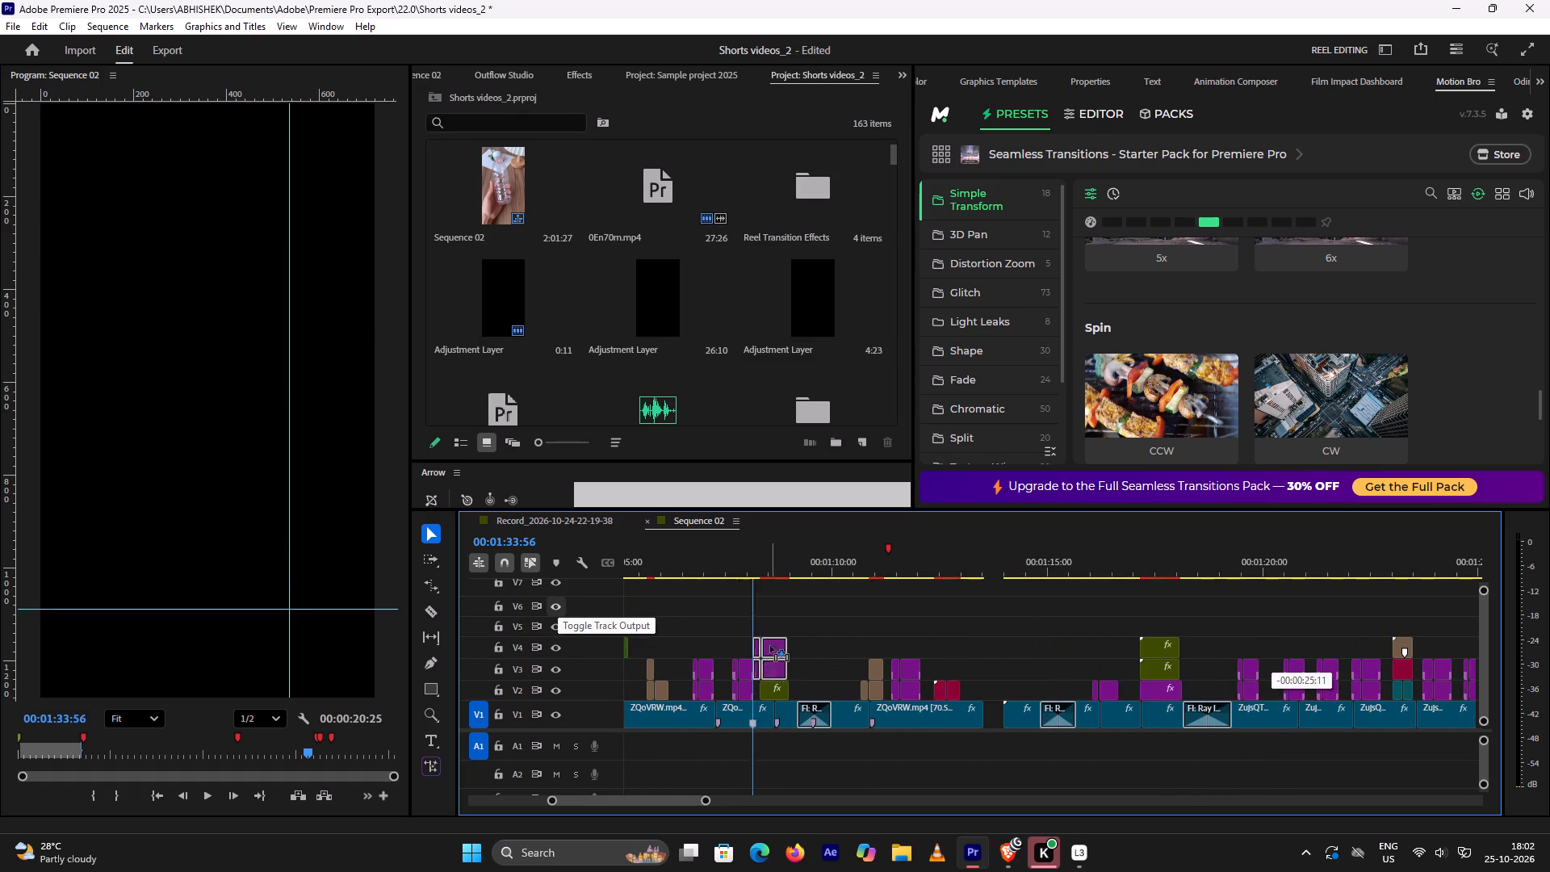
pyautogui.moveTo(770, 646); pyautogui.dragTo(833, 638)
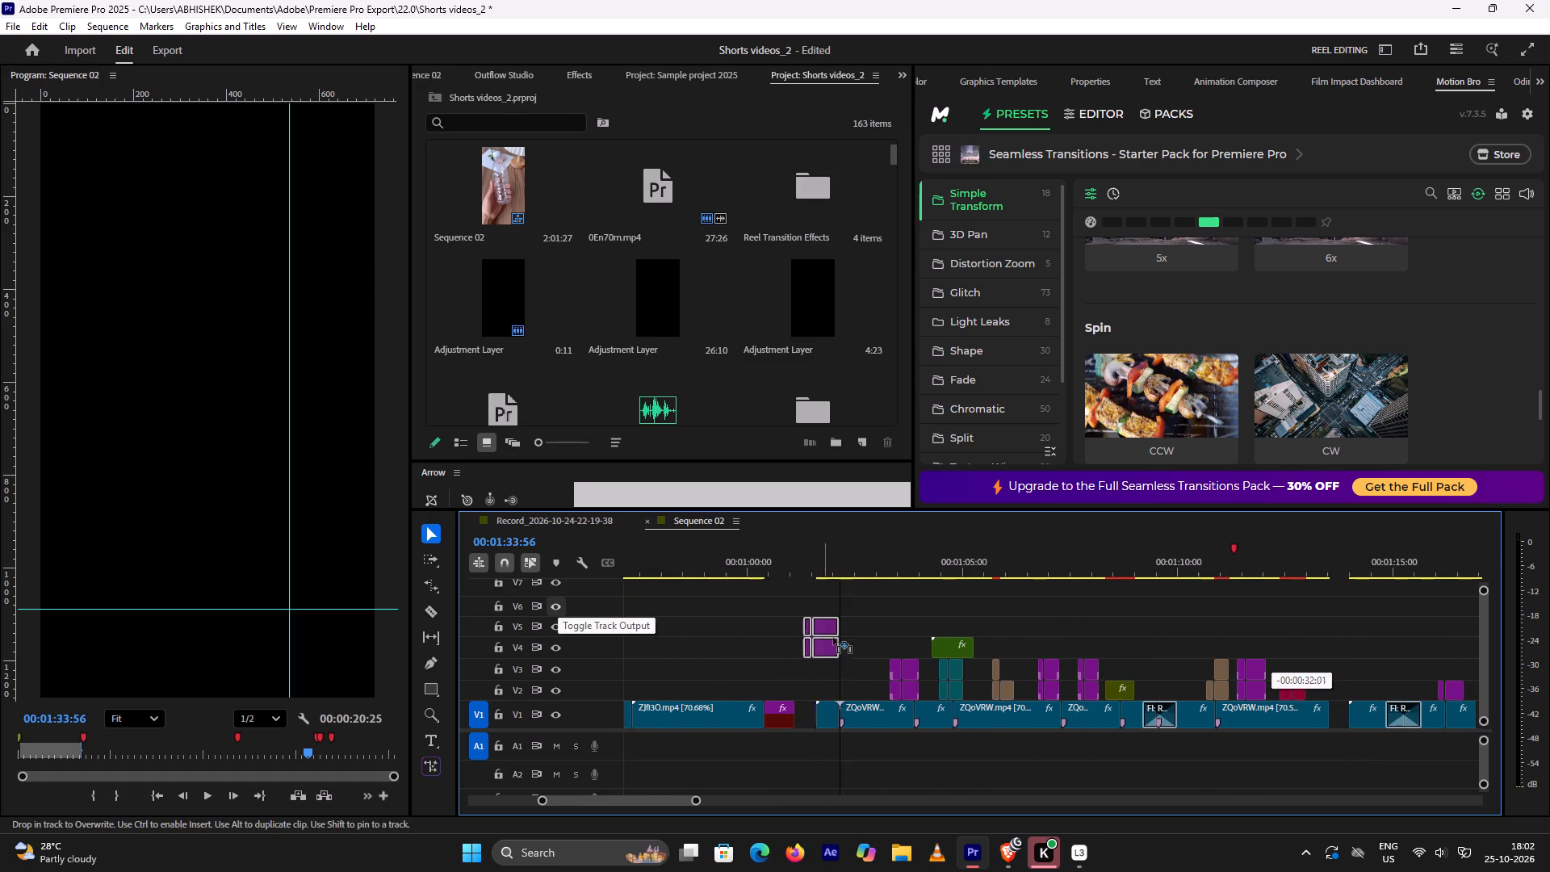
pyautogui.moveTo(833, 638); pyautogui.dragTo(585, 607)
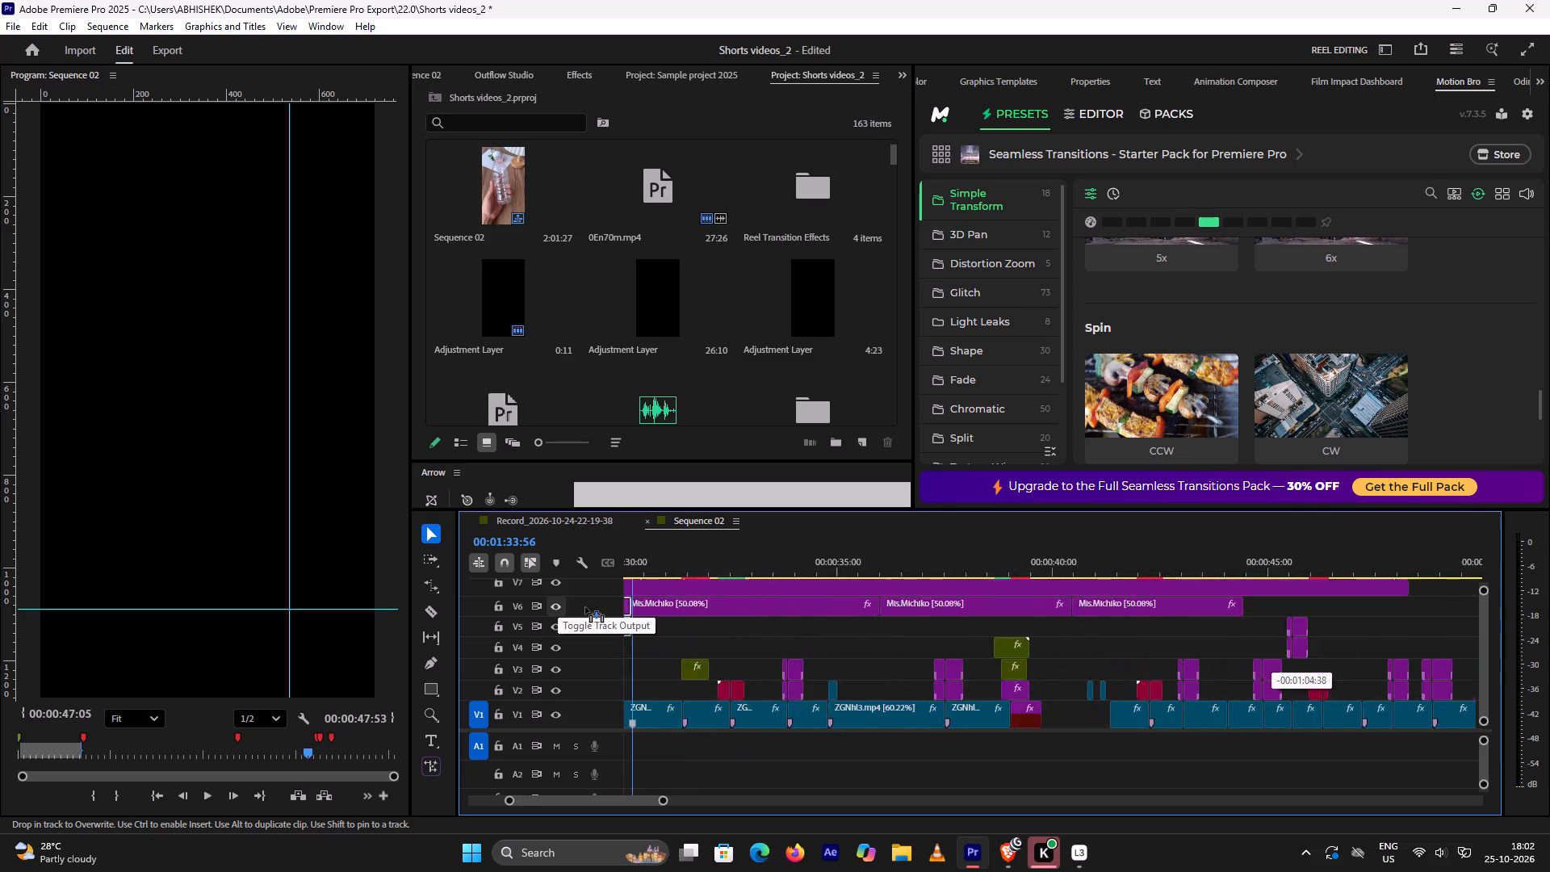
pyautogui.moveTo(585, 607); pyautogui.dragTo(540, 602)
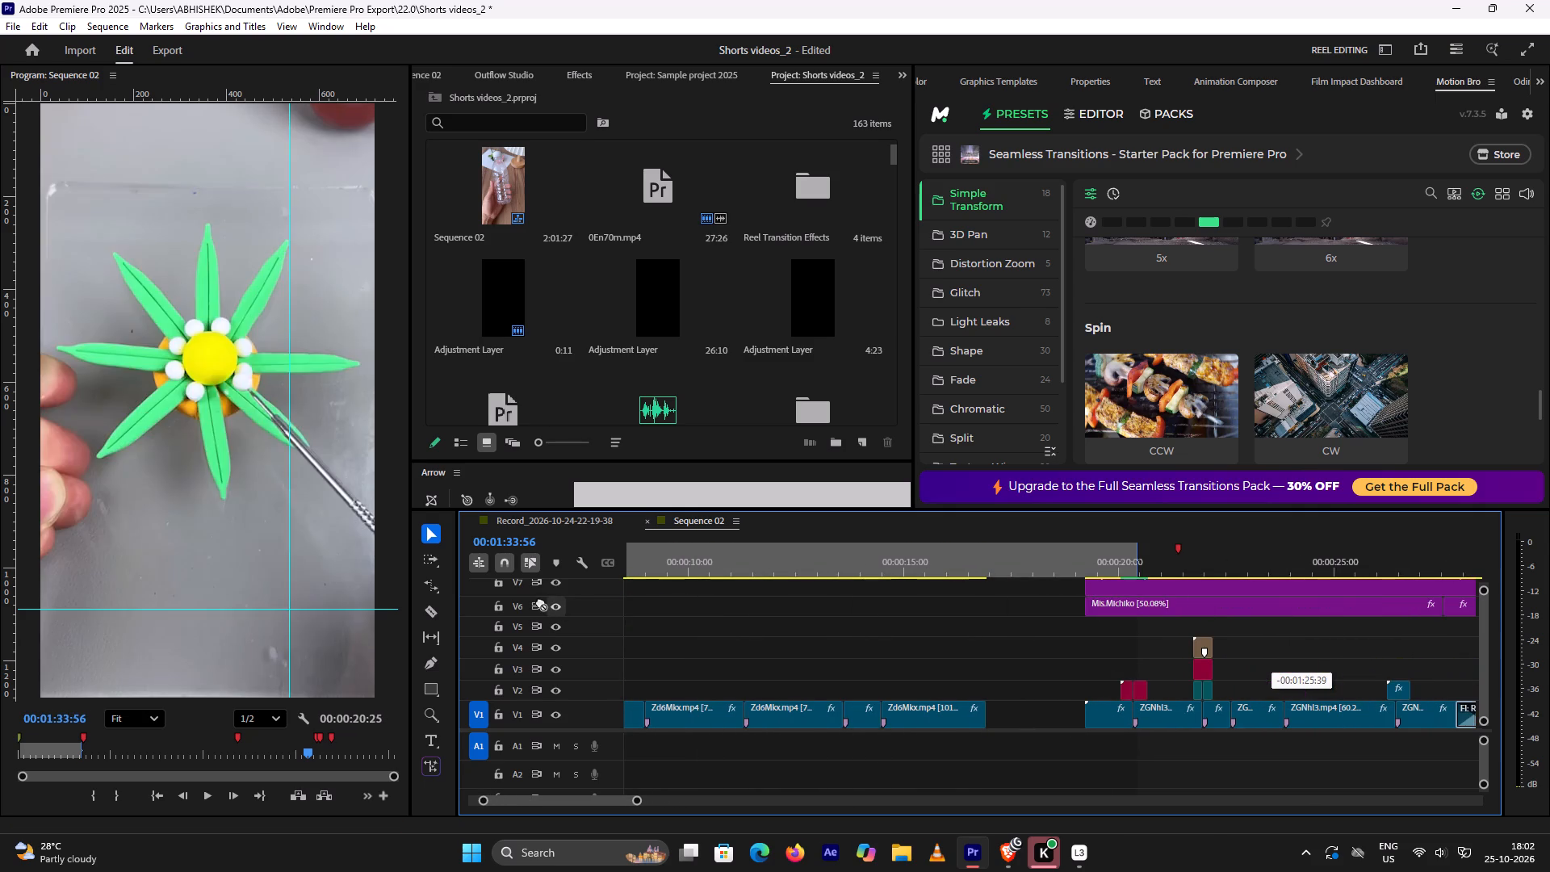
pyautogui.moveTo(540, 602); pyautogui.dragTo(907, 634)
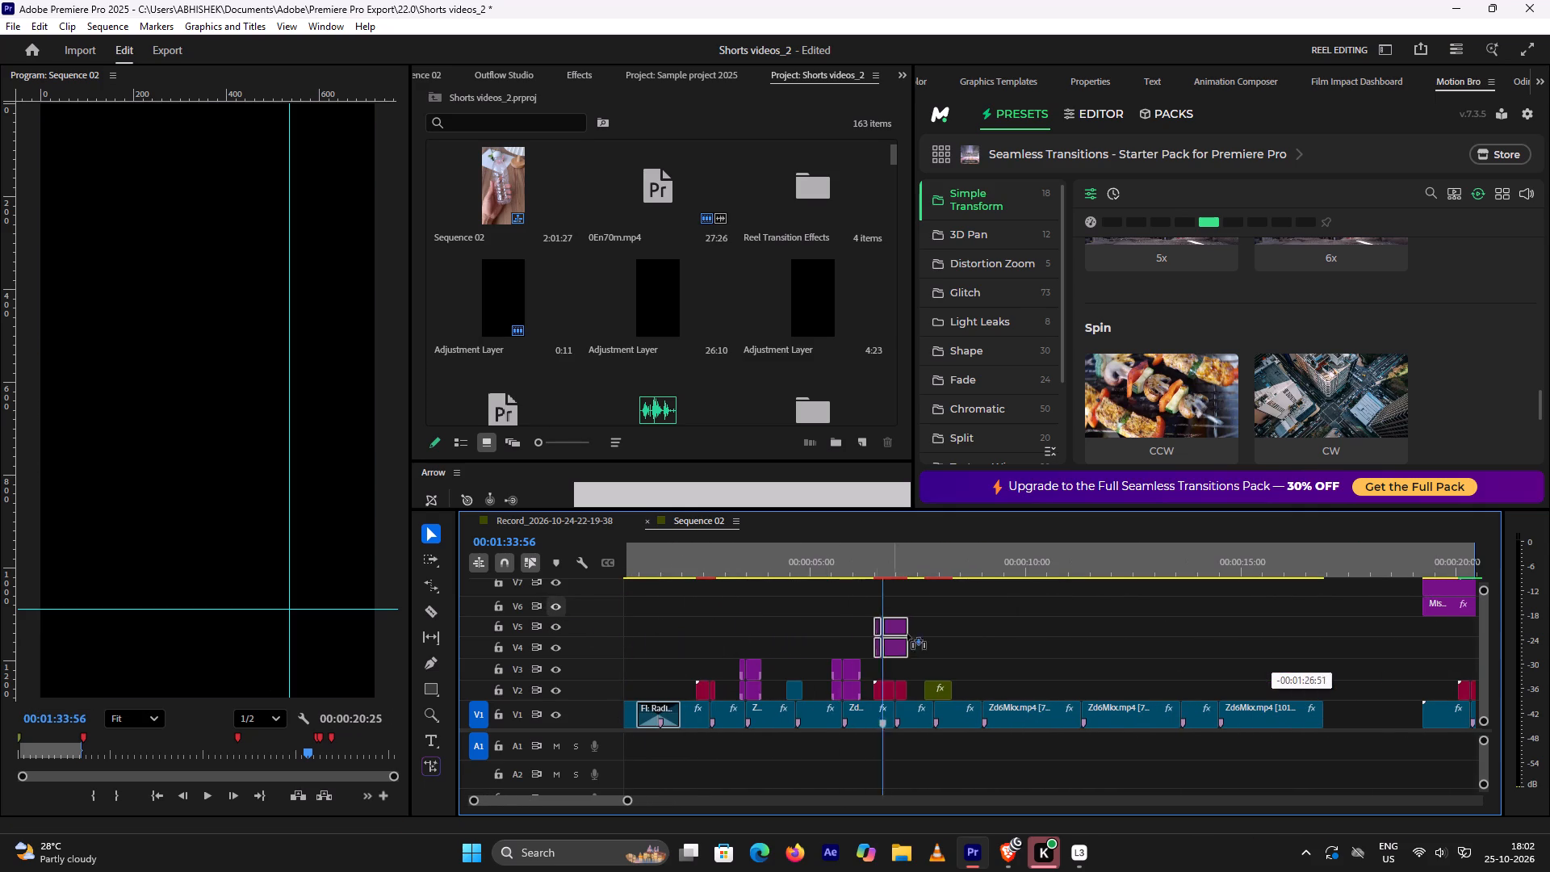
pyautogui.moveTo(907, 634); pyautogui.dragTo(1025, 666)
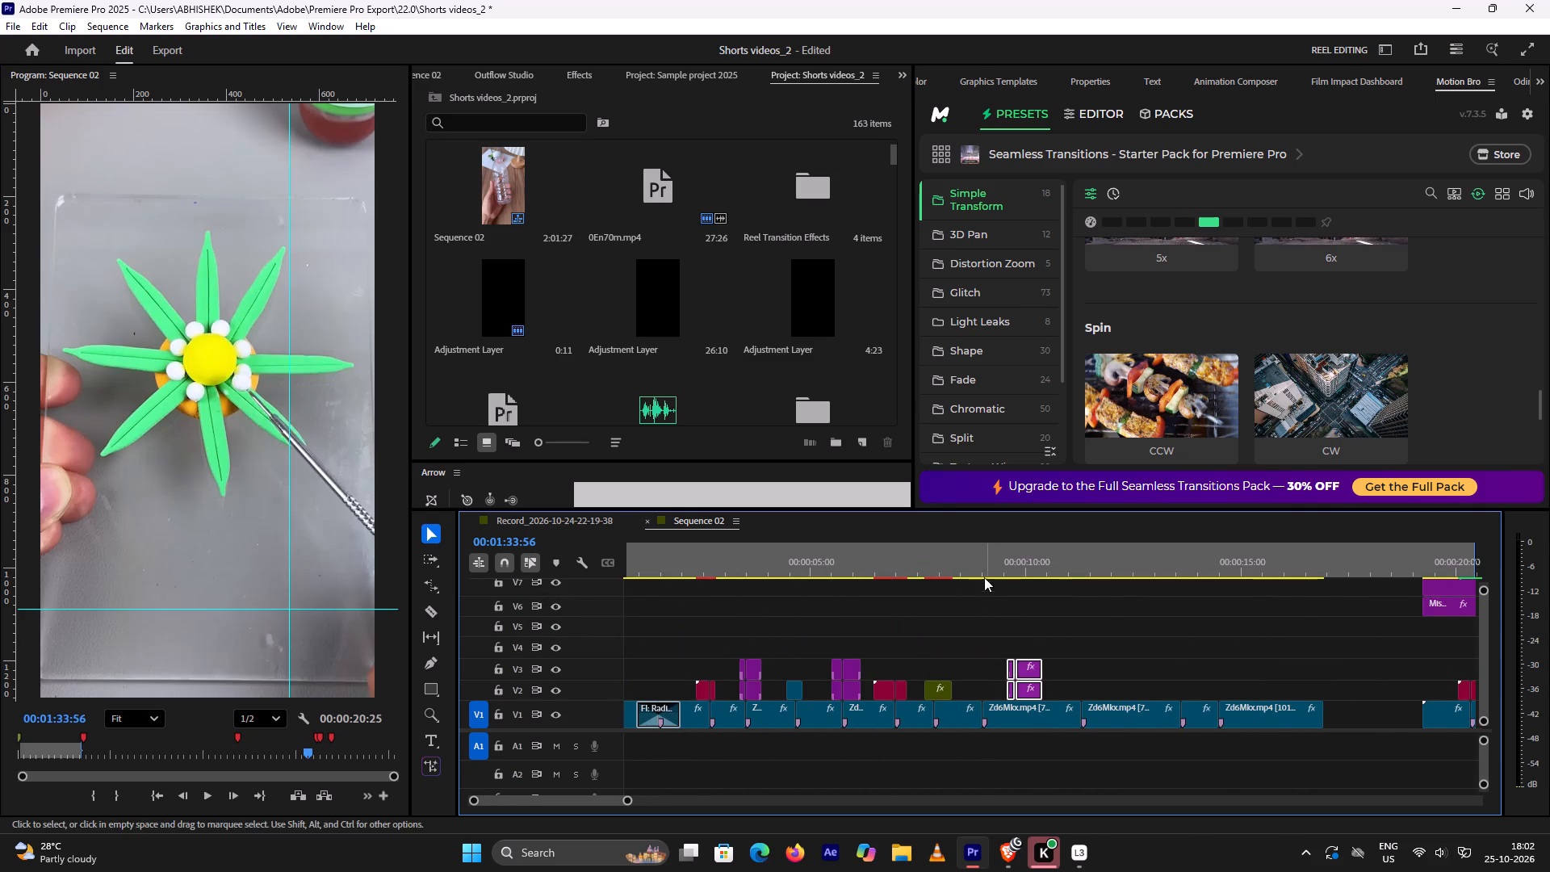
# Move the copied V2 and V3 transition clips earlier so they span the 00:00:09:01 cut between the Zd6Mkx.mp4 scenes.
pyautogui.click(979, 555)
pyautogui.press('space')
pyautogui.press('space')
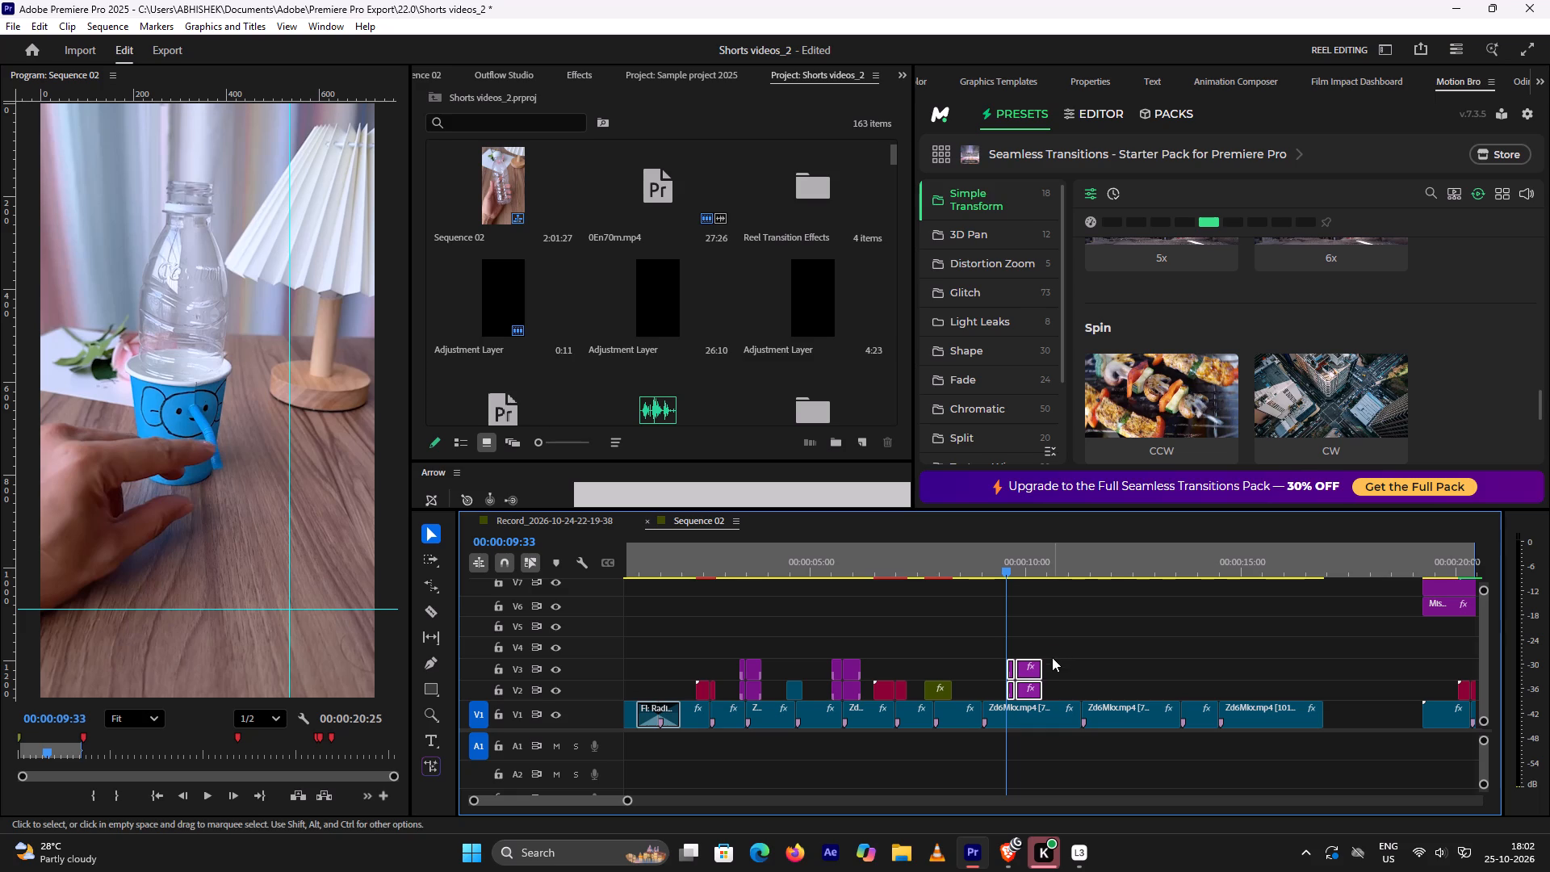
pyautogui.moveTo(1033, 669); pyautogui.dragTo(1015, 675)
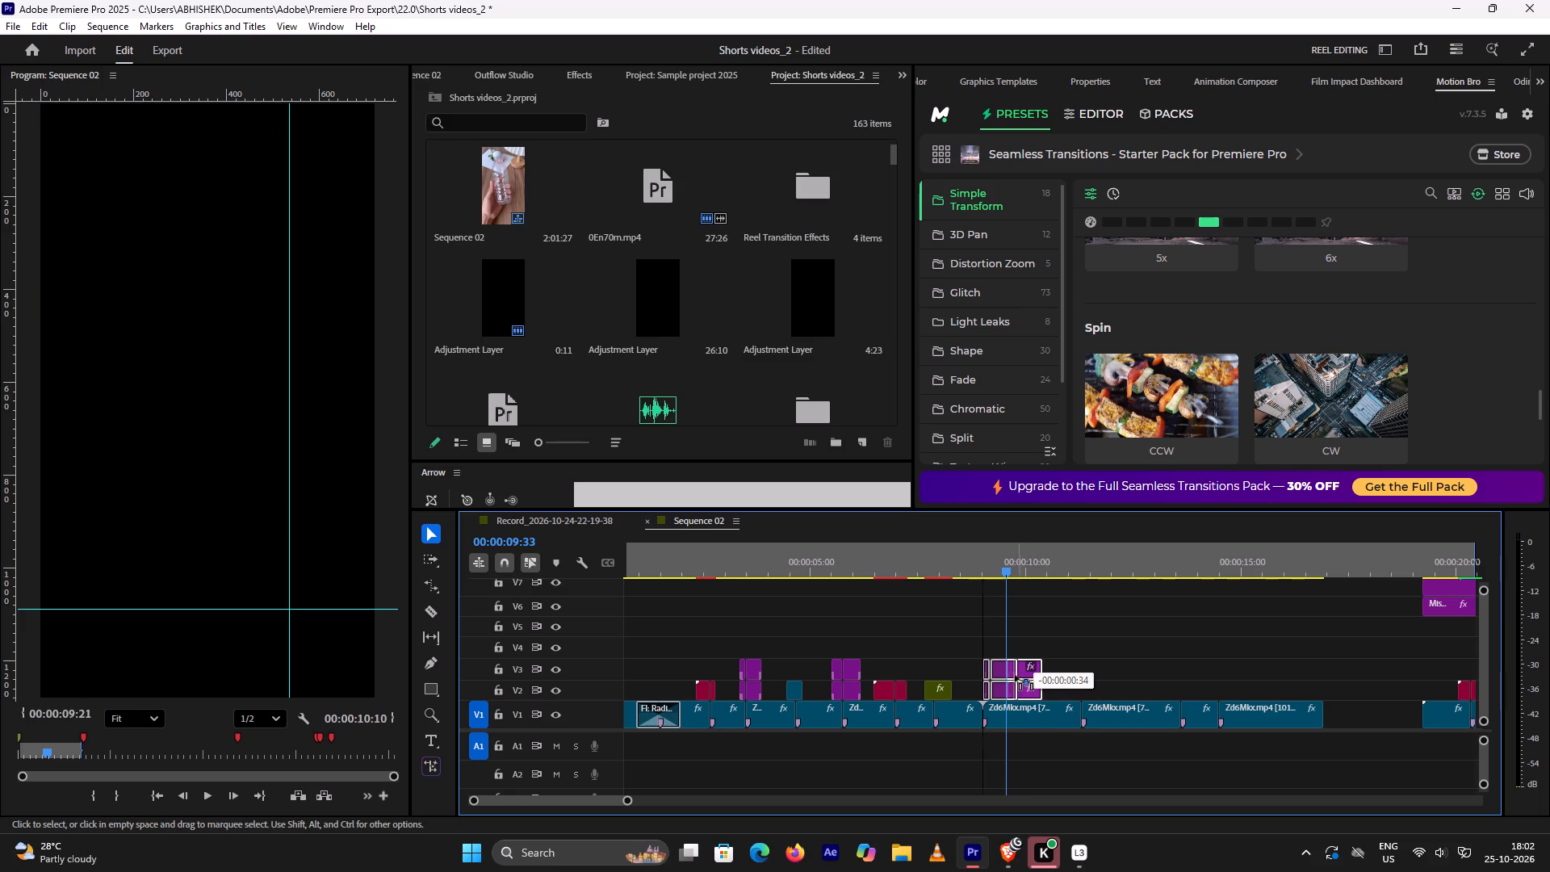
pyautogui.moveTo(1015, 675); pyautogui.dragTo(1003, 674)
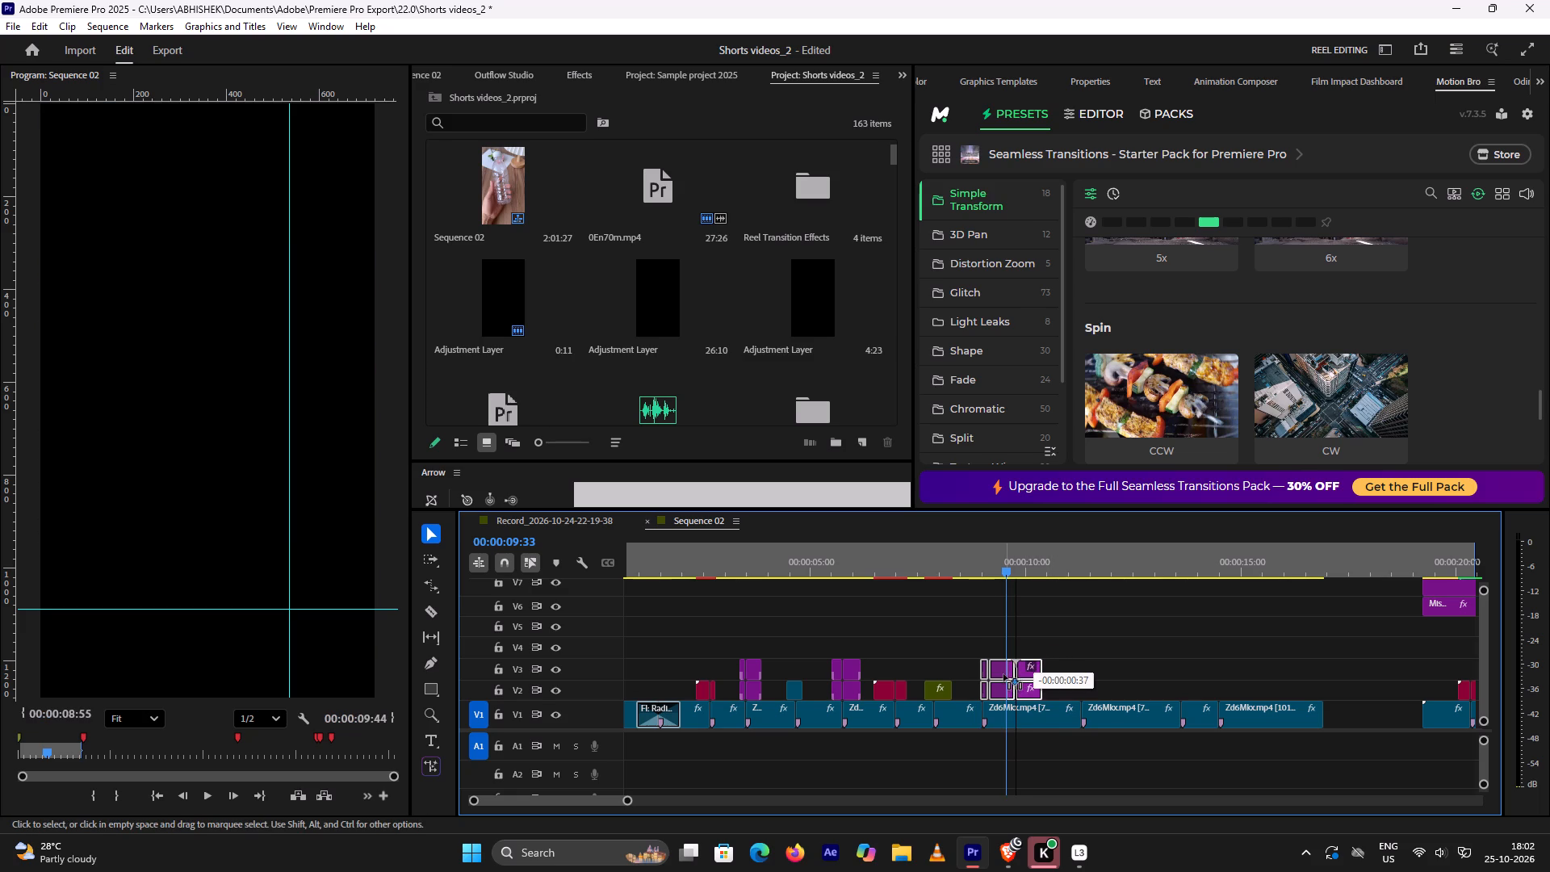
pyautogui.moveTo(1003, 674); pyautogui.dragTo(1001, 674)
# Play back the repositioned transition across the 00:00:09:01 cut twice to check its timing.
pyautogui.click(965, 568)
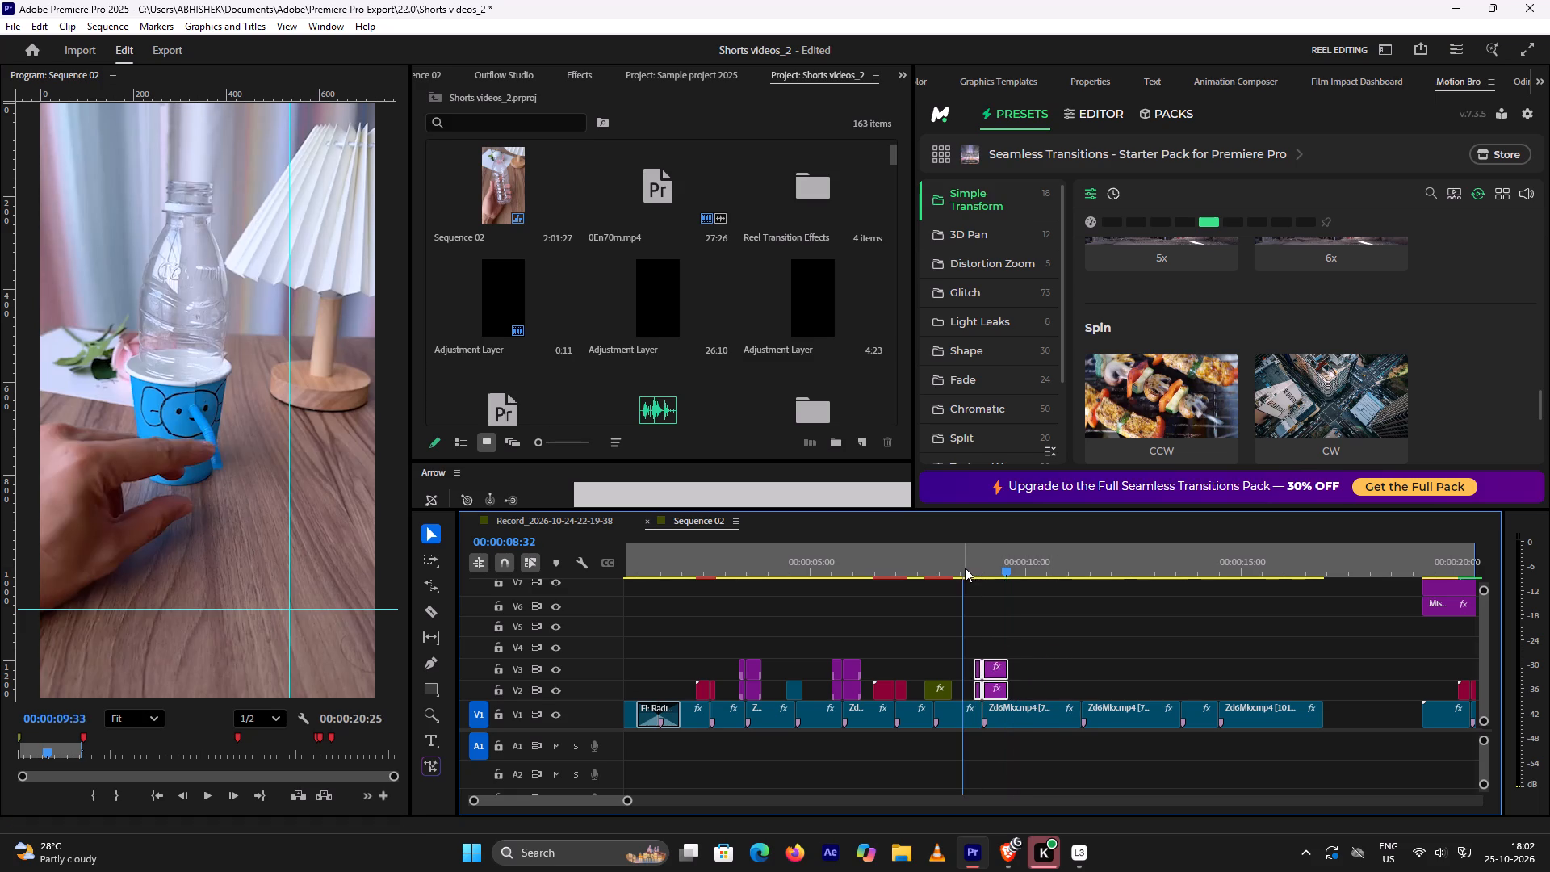
pyautogui.press('space')
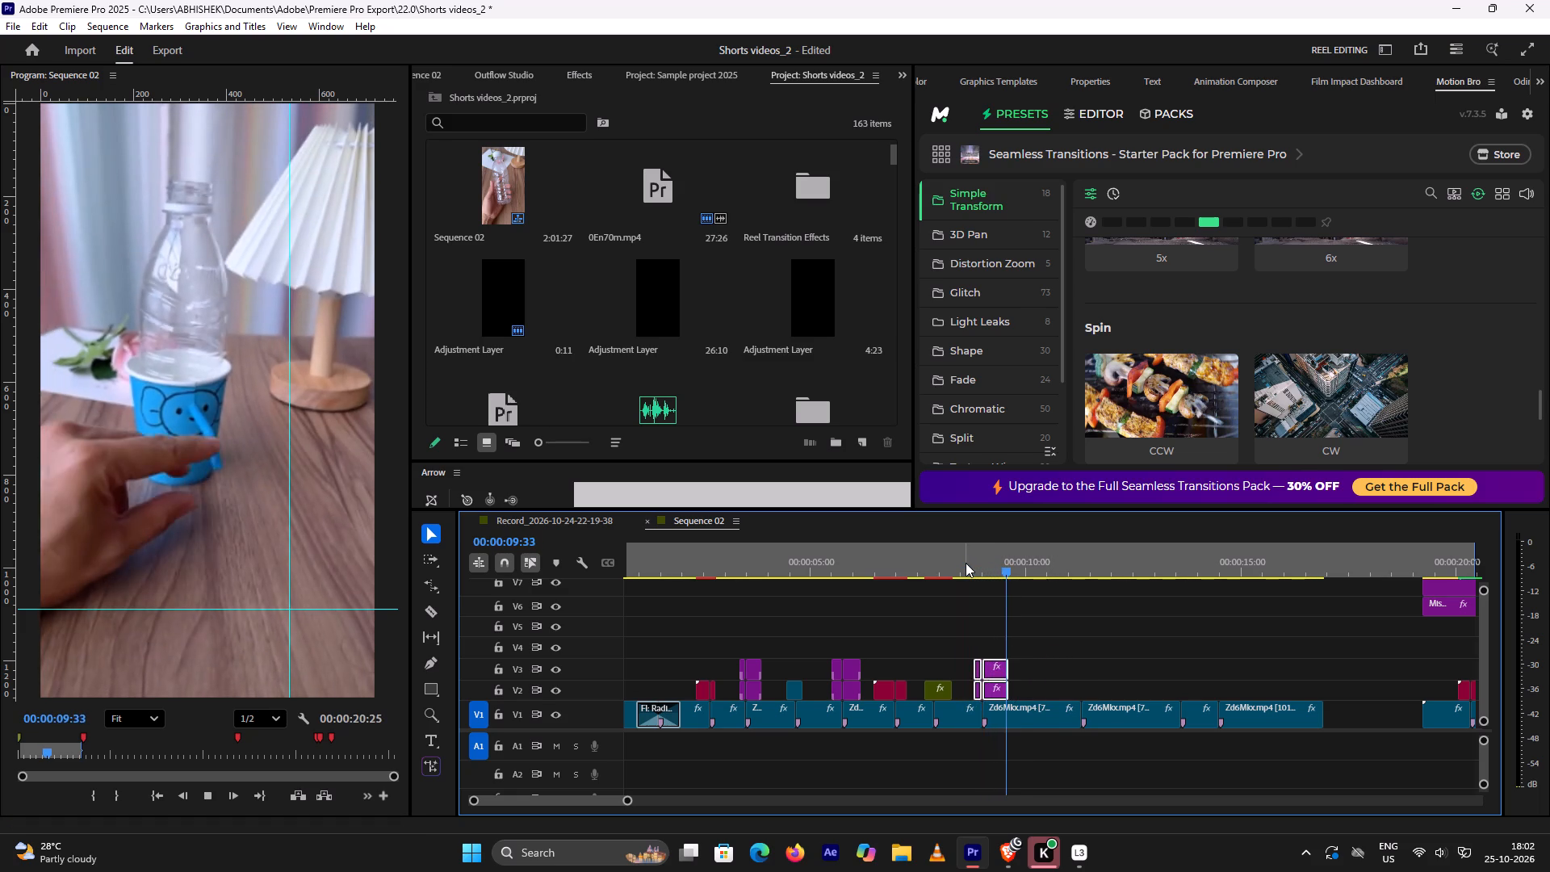
pyautogui.press('space')
pyautogui.click(966, 563)
pyautogui.press('space')
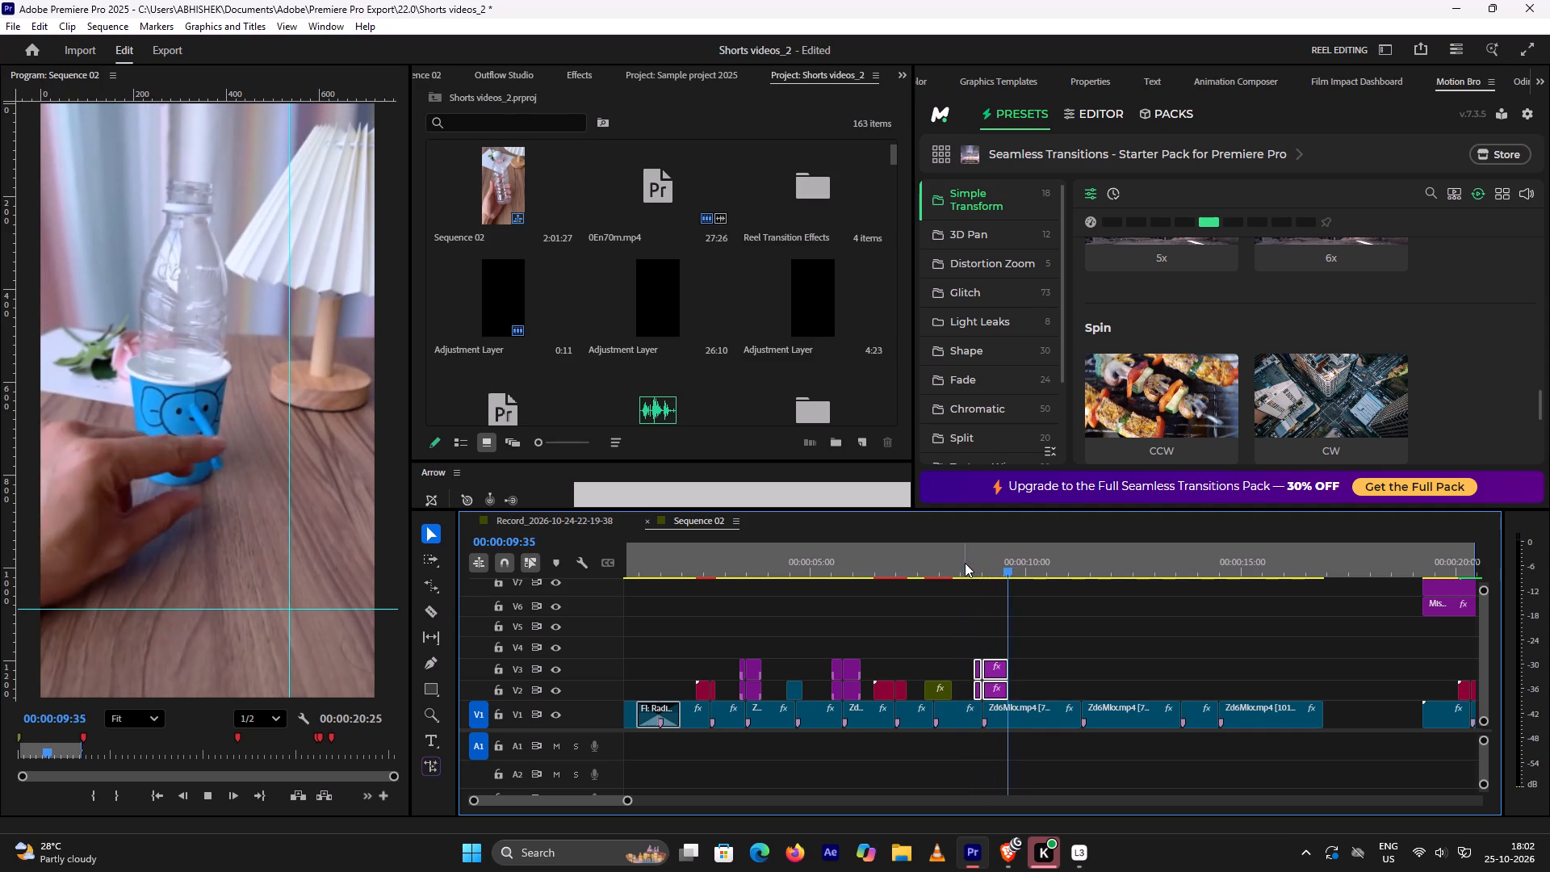
pyautogui.press('space')
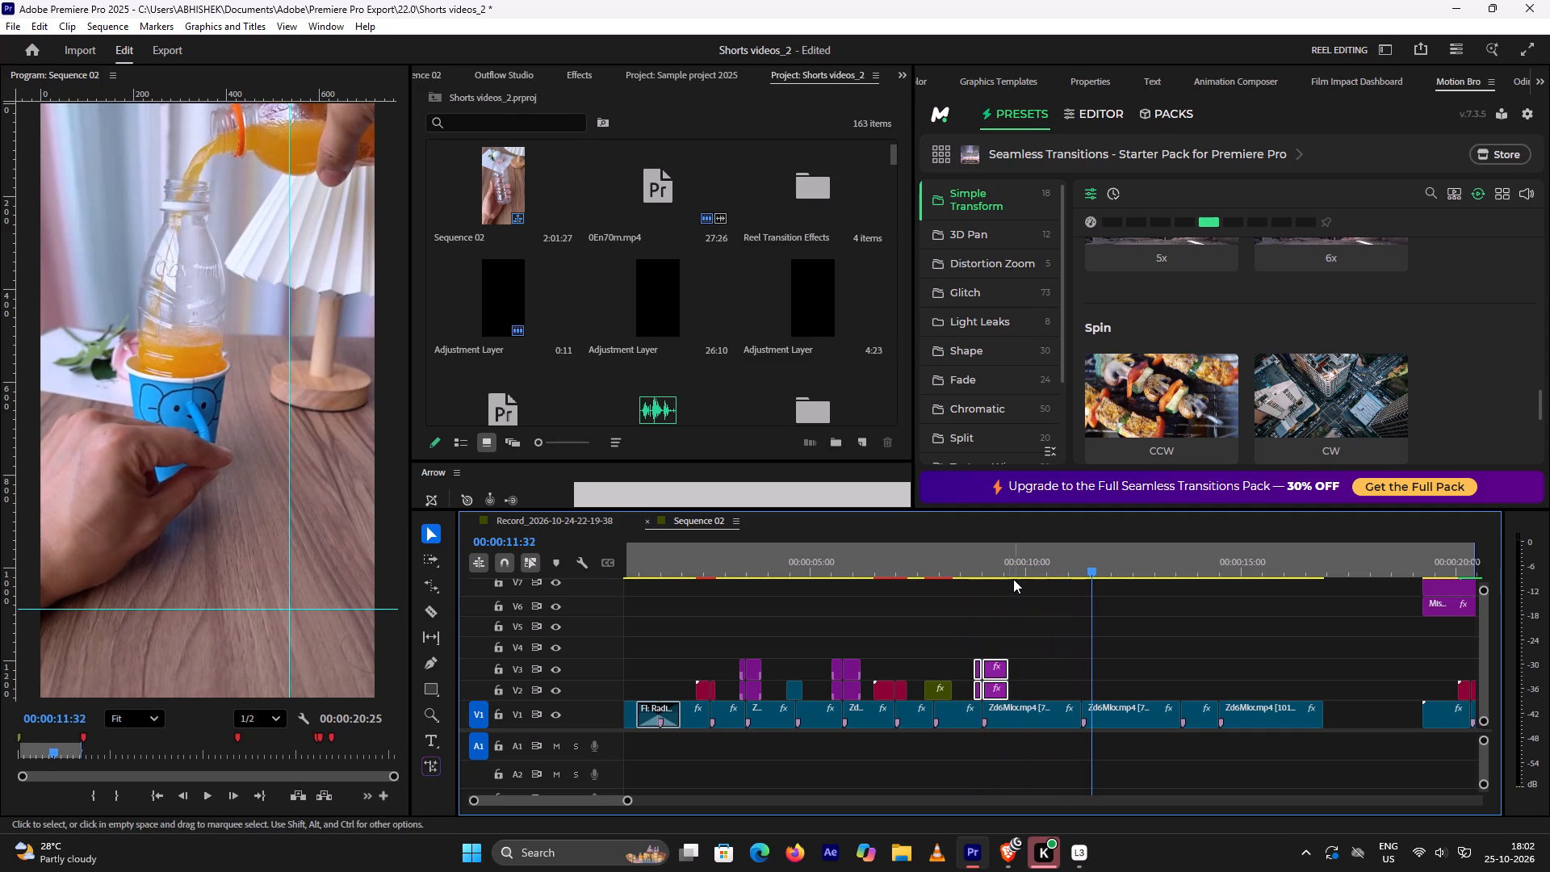
# Play through the following Zd6Mkx.mp4 scenes from about 00:00:10:25 to 00:00:14:48 to judge which cut needs a transition.
pyautogui.click(1046, 562)
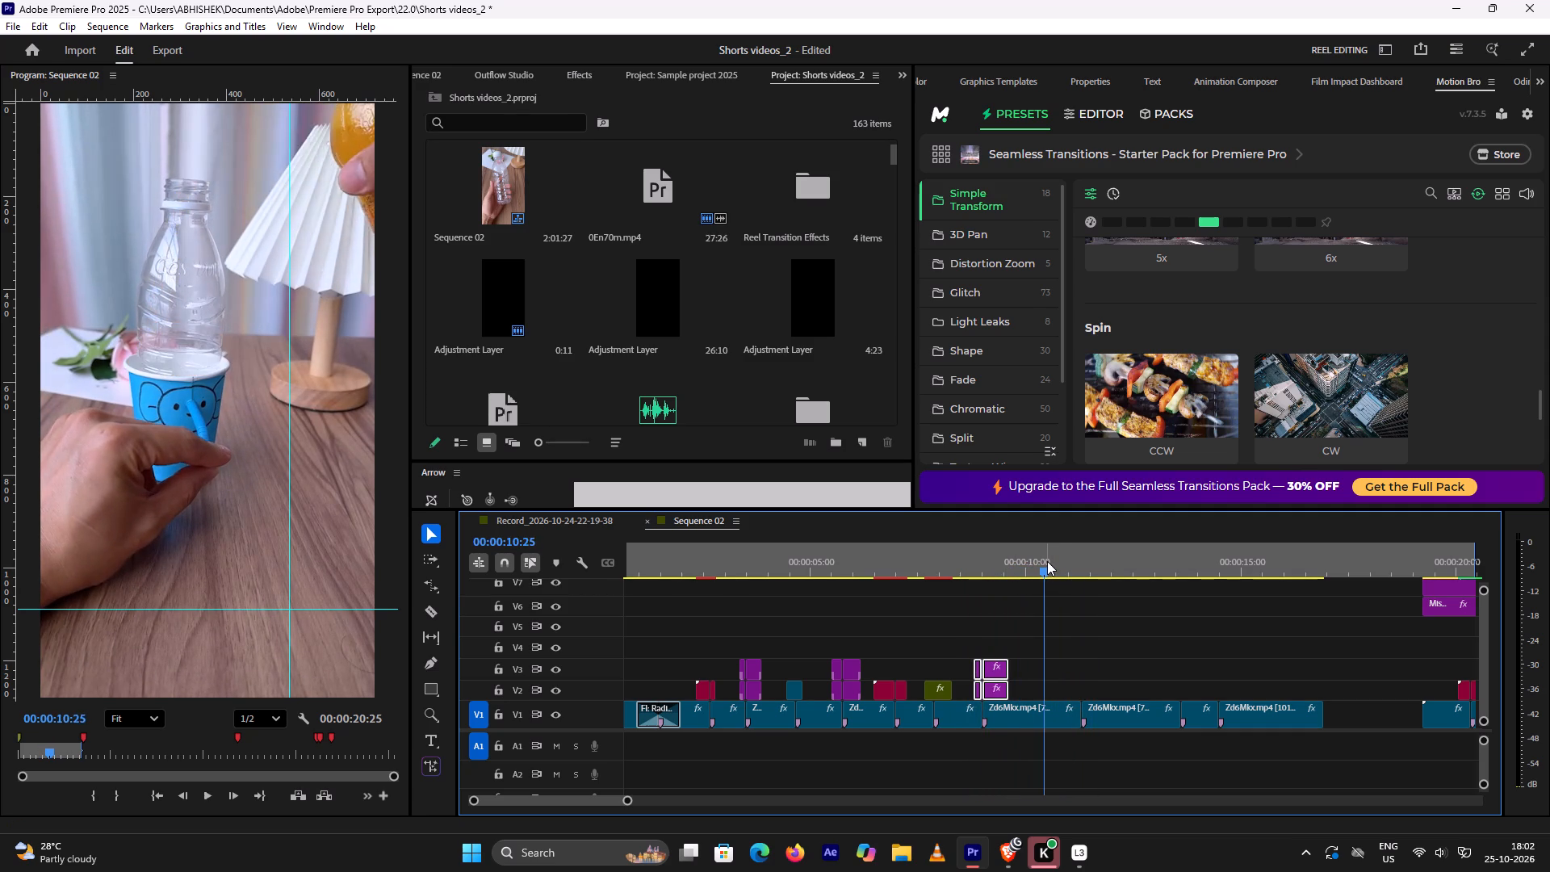
pyautogui.press('space')
pyautogui.press('space')
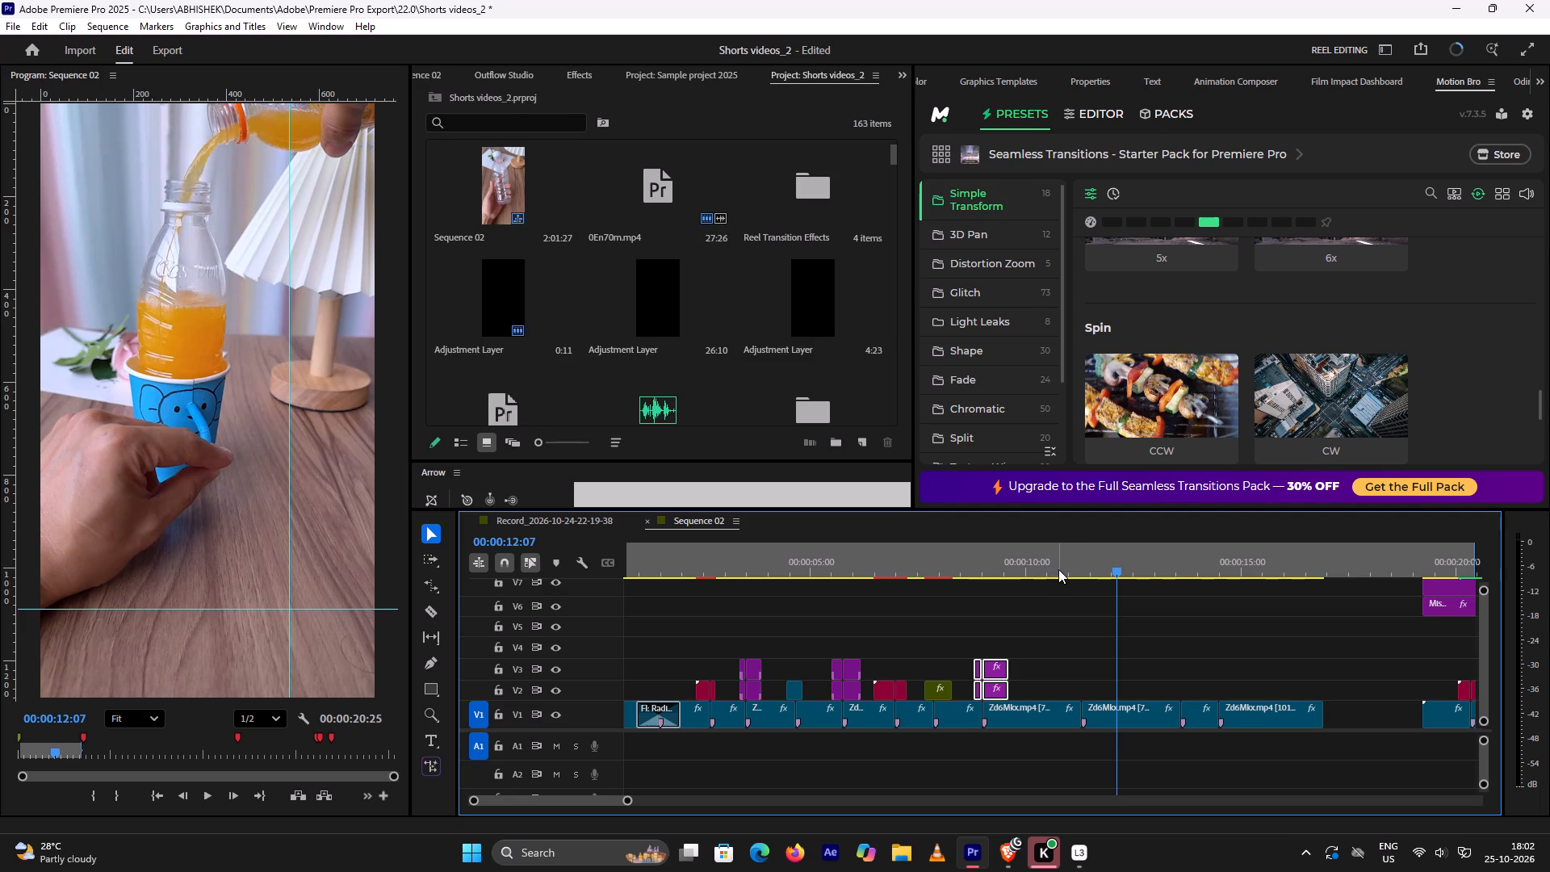
pyautogui.press('space')
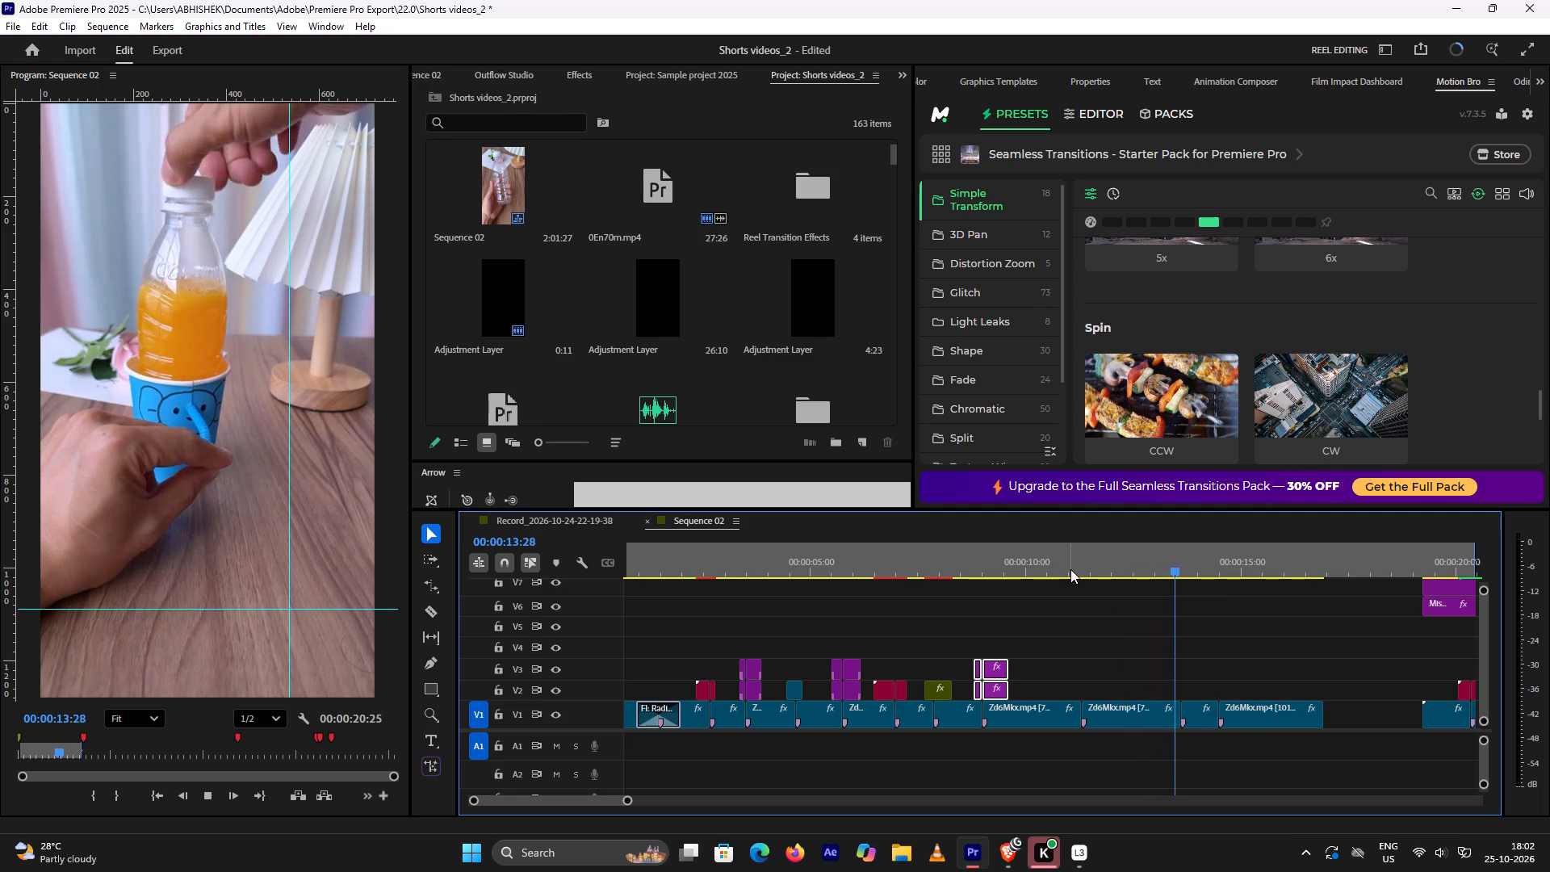
pyautogui.press('space')
pyautogui.press('space')
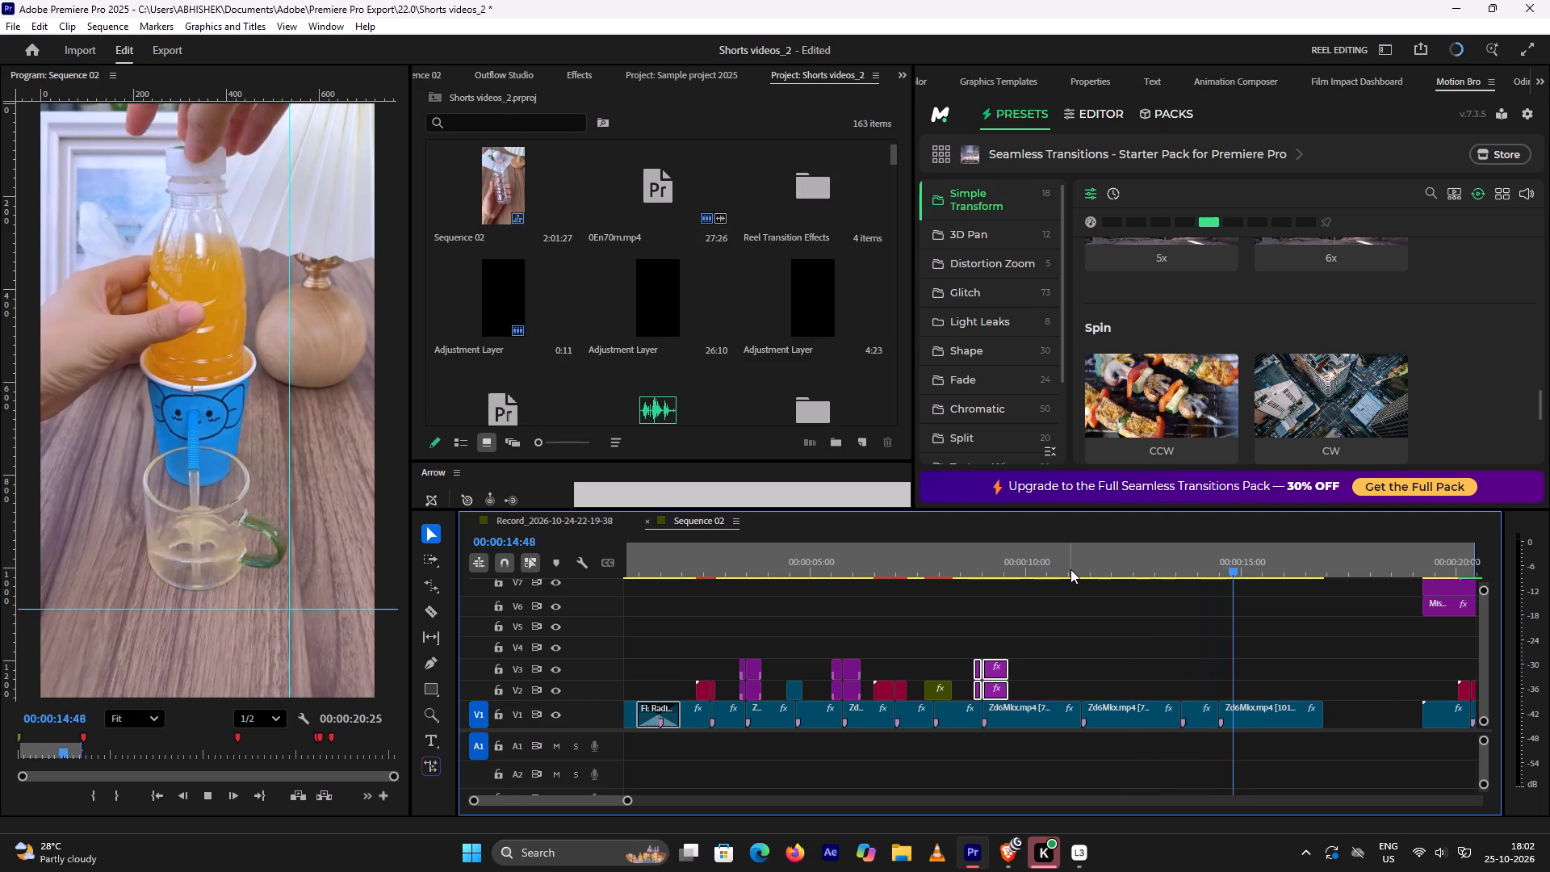
pyautogui.press('space')
pyautogui.click(1070, 564)
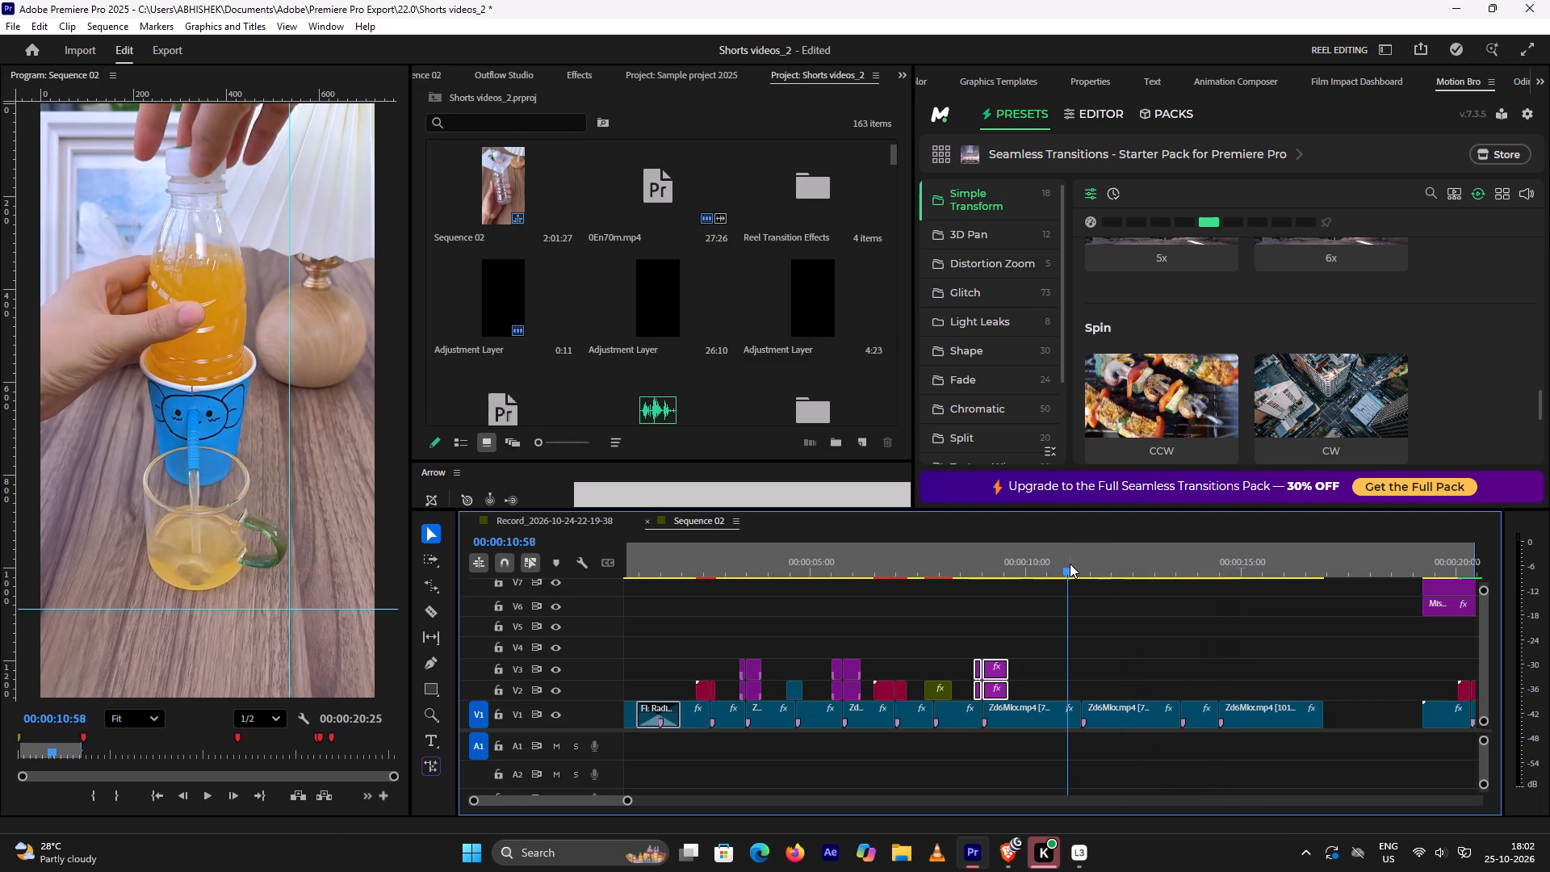
pyautogui.press('space')
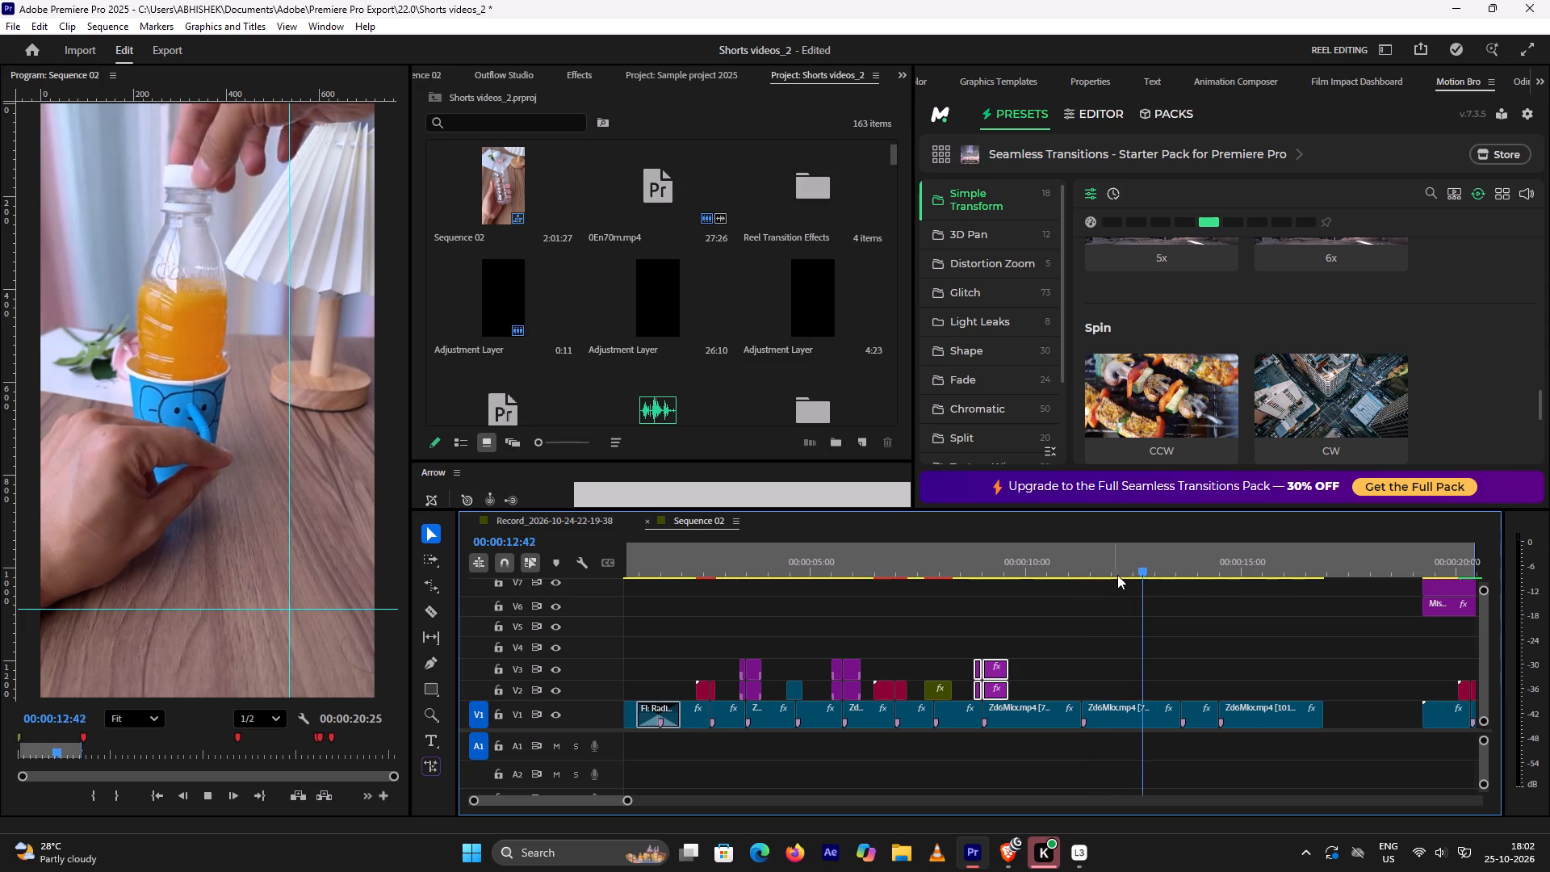
pyautogui.press('space')
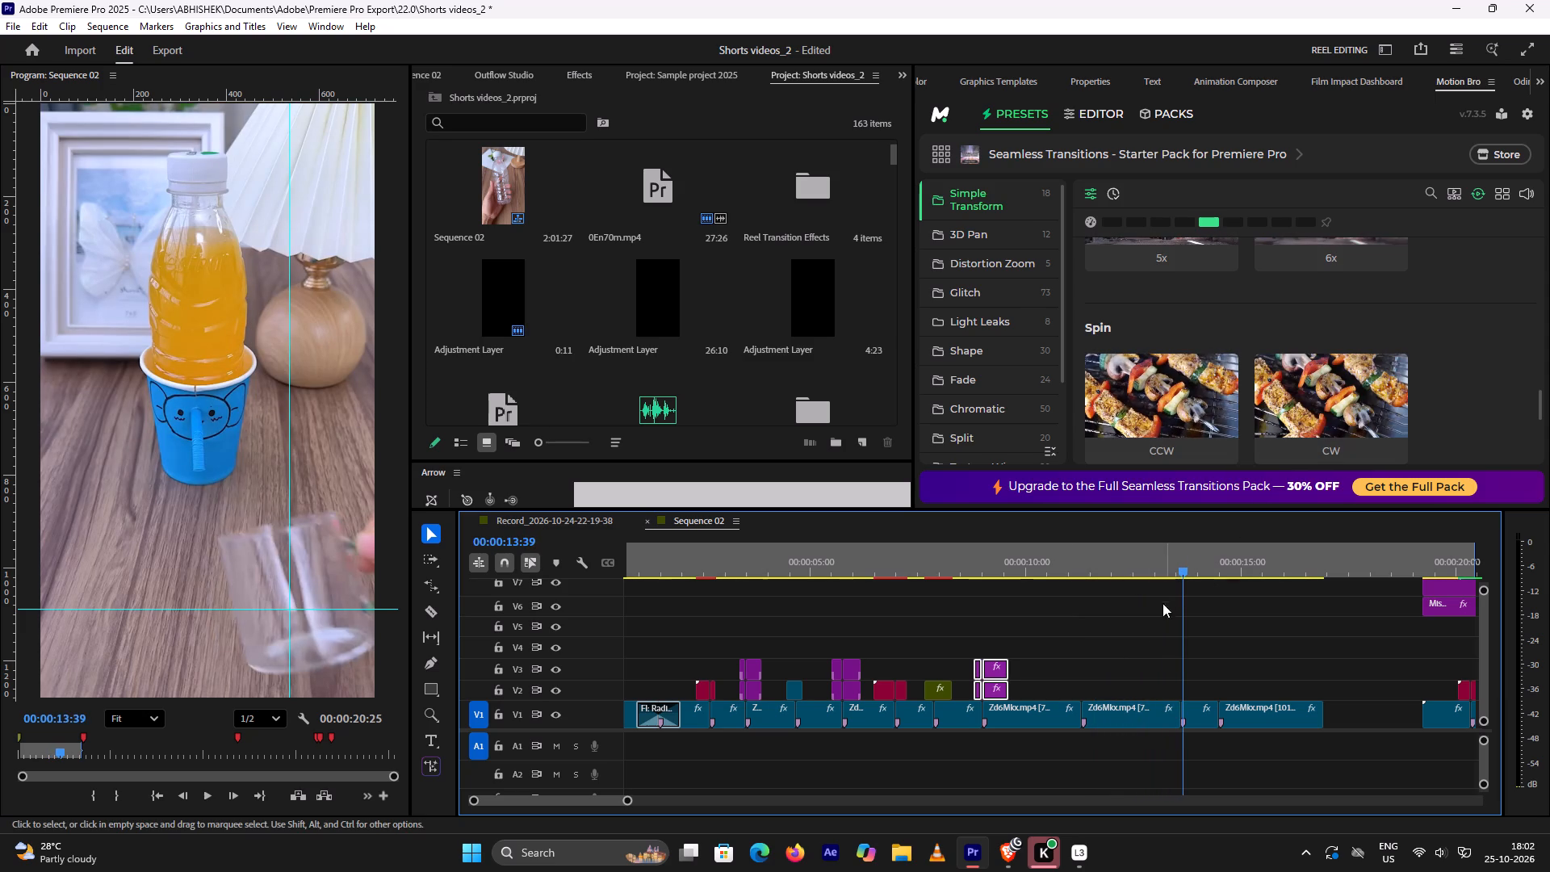
# Apply the Motion Bro Spin CW transition between the two Zd6Mkx.mp4 clips that meet at 00:00:13:39.
pyautogui.moveTo(1148, 655); pyautogui.dragTo(1204, 730)
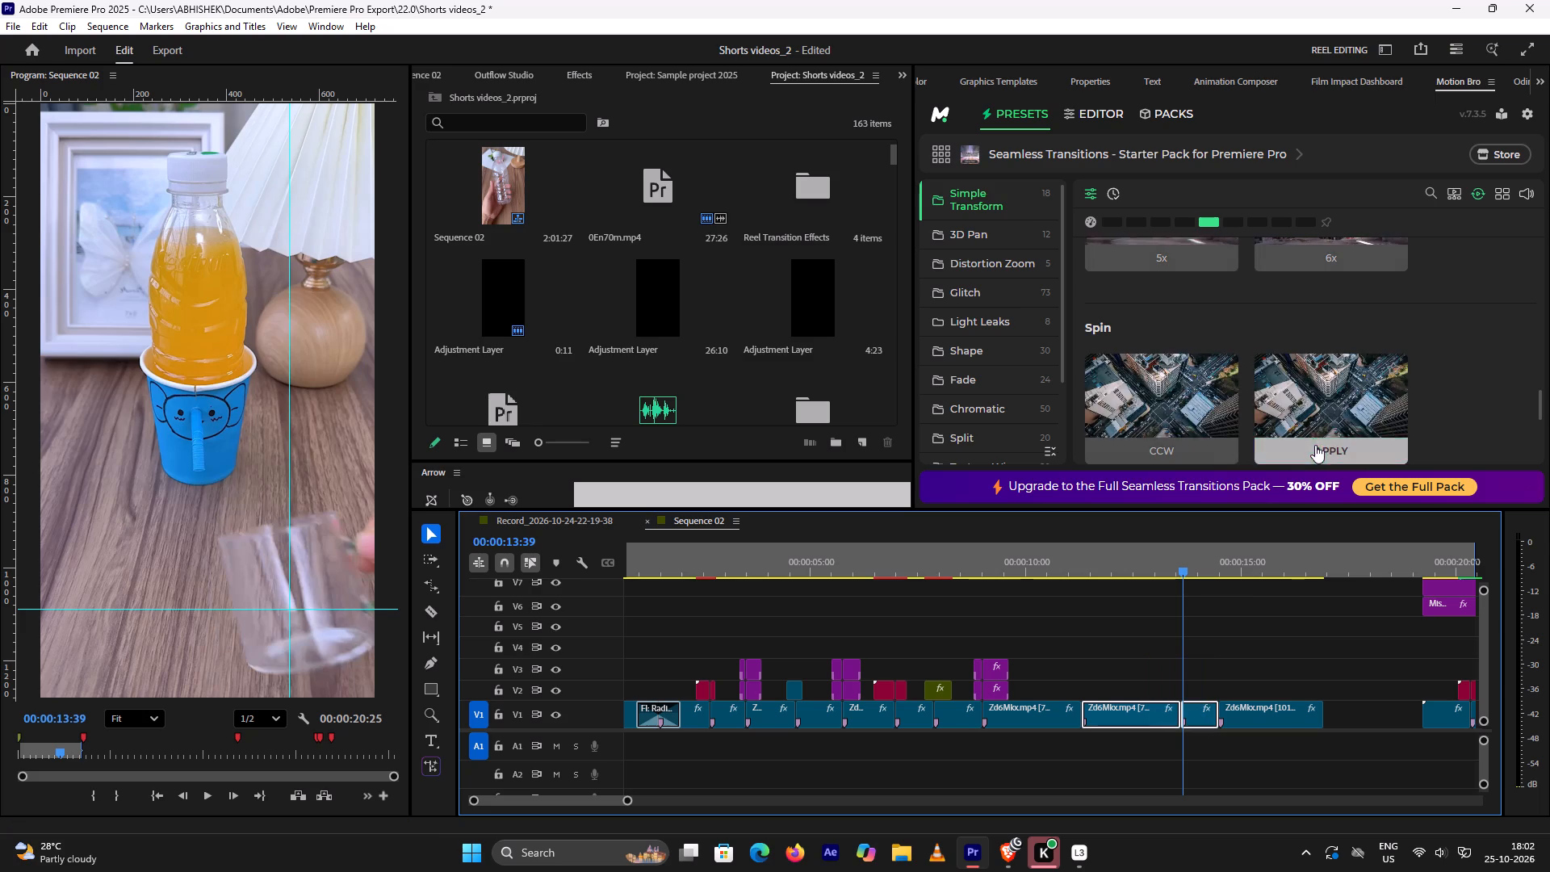
pyautogui.click(1316, 446)
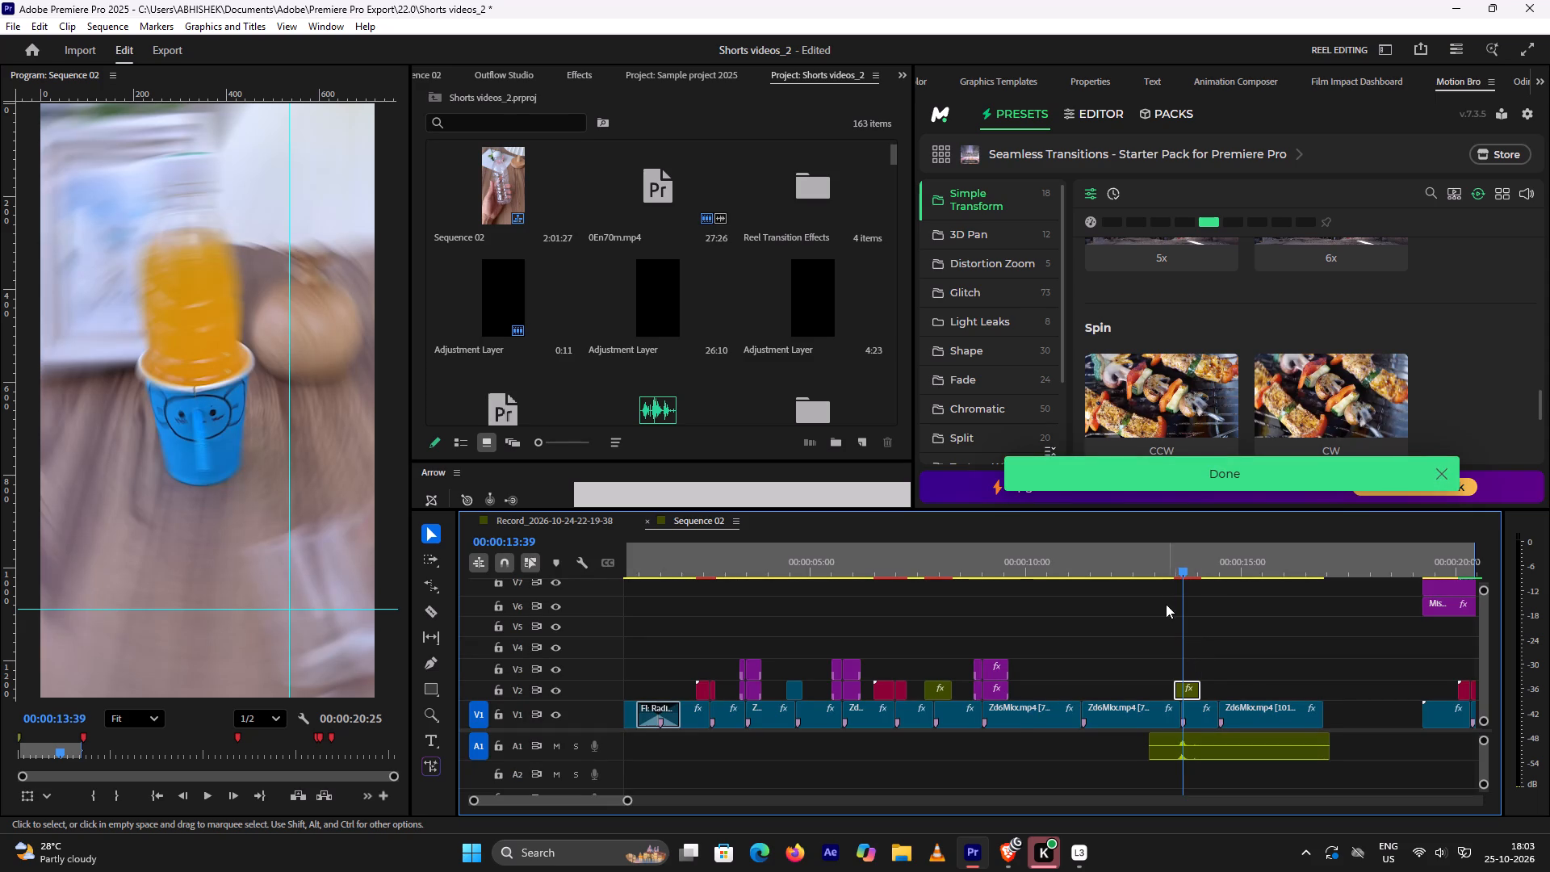
# Play back the Spin CW transition at the 00:00:13:39 cut repeatedly to check its look and timing.
pyautogui.click(1161, 570)
pyautogui.press('space')
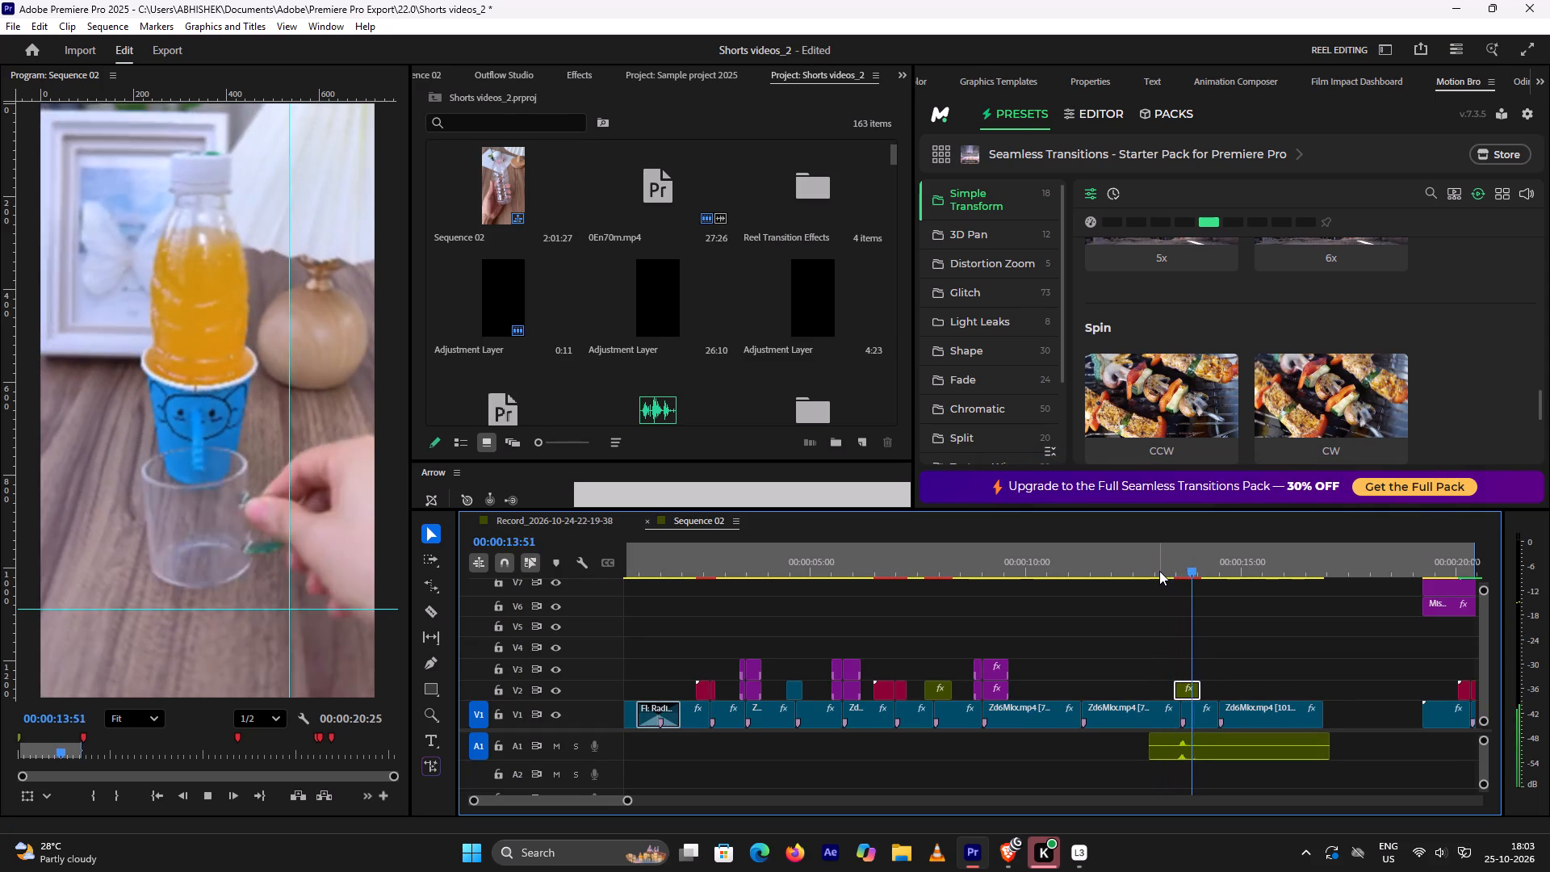
pyautogui.click(1158, 572)
pyautogui.press('space')
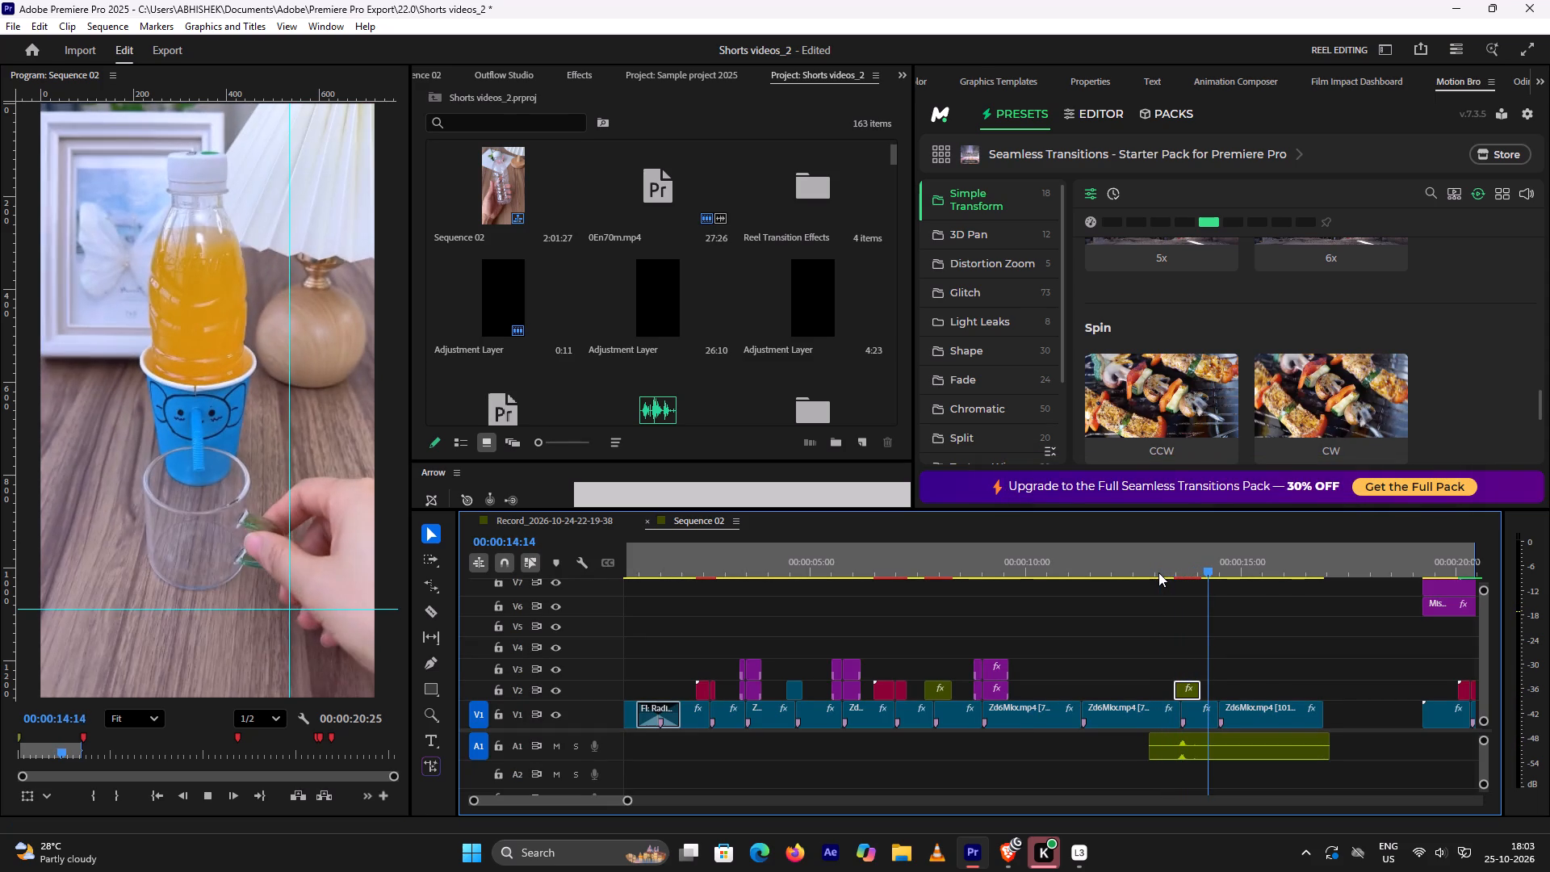
pyautogui.press('space')
pyautogui.click(1142, 567)
pyautogui.press('space')
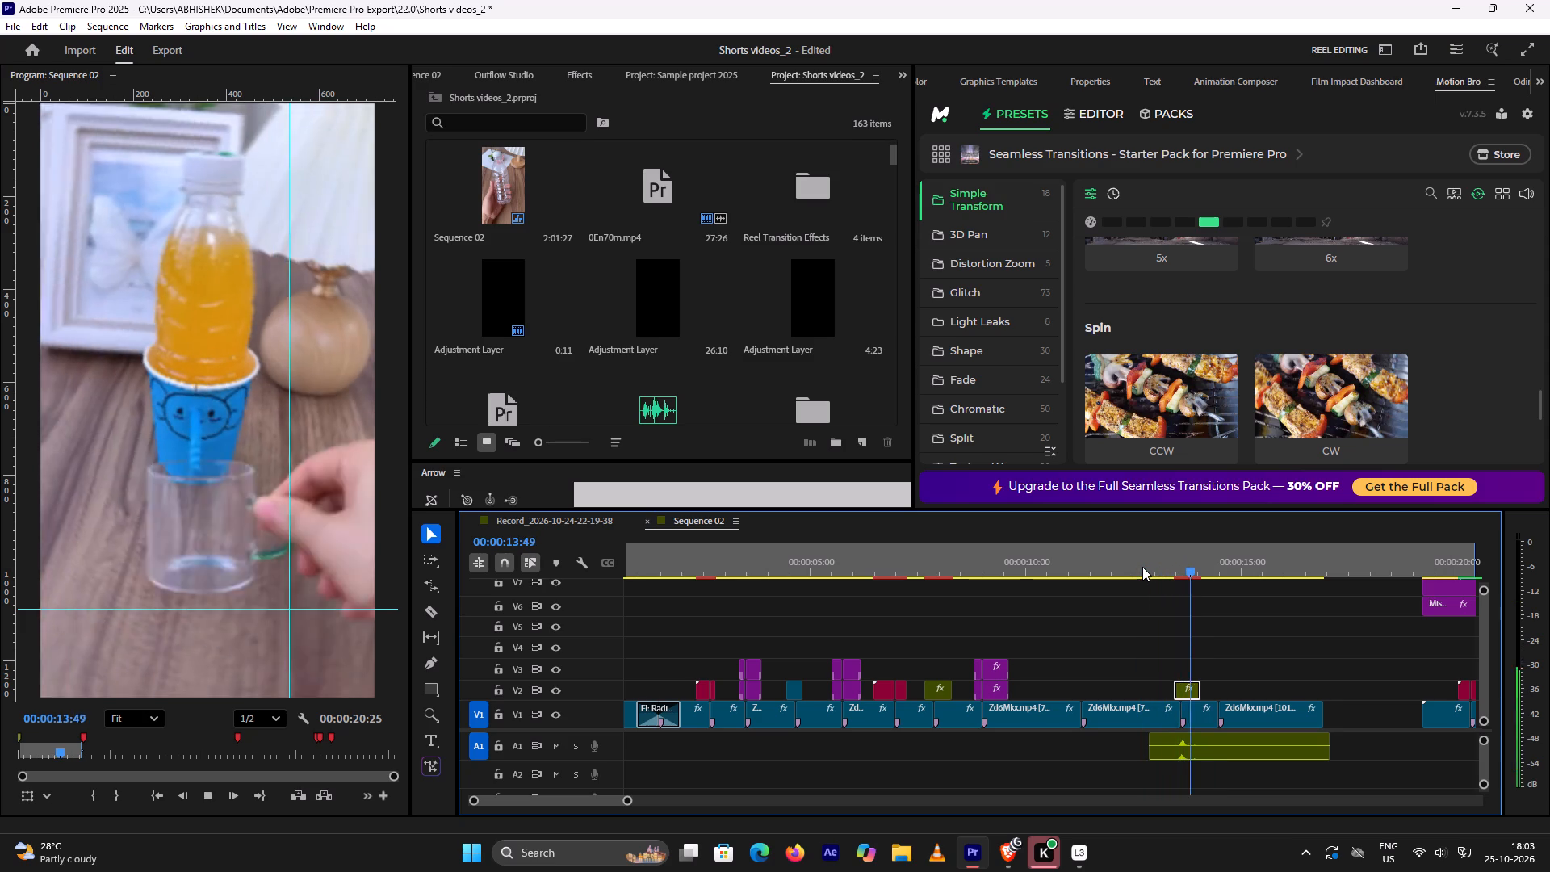
pyautogui.press('space')
pyautogui.click(1142, 567)
pyautogui.press('space')
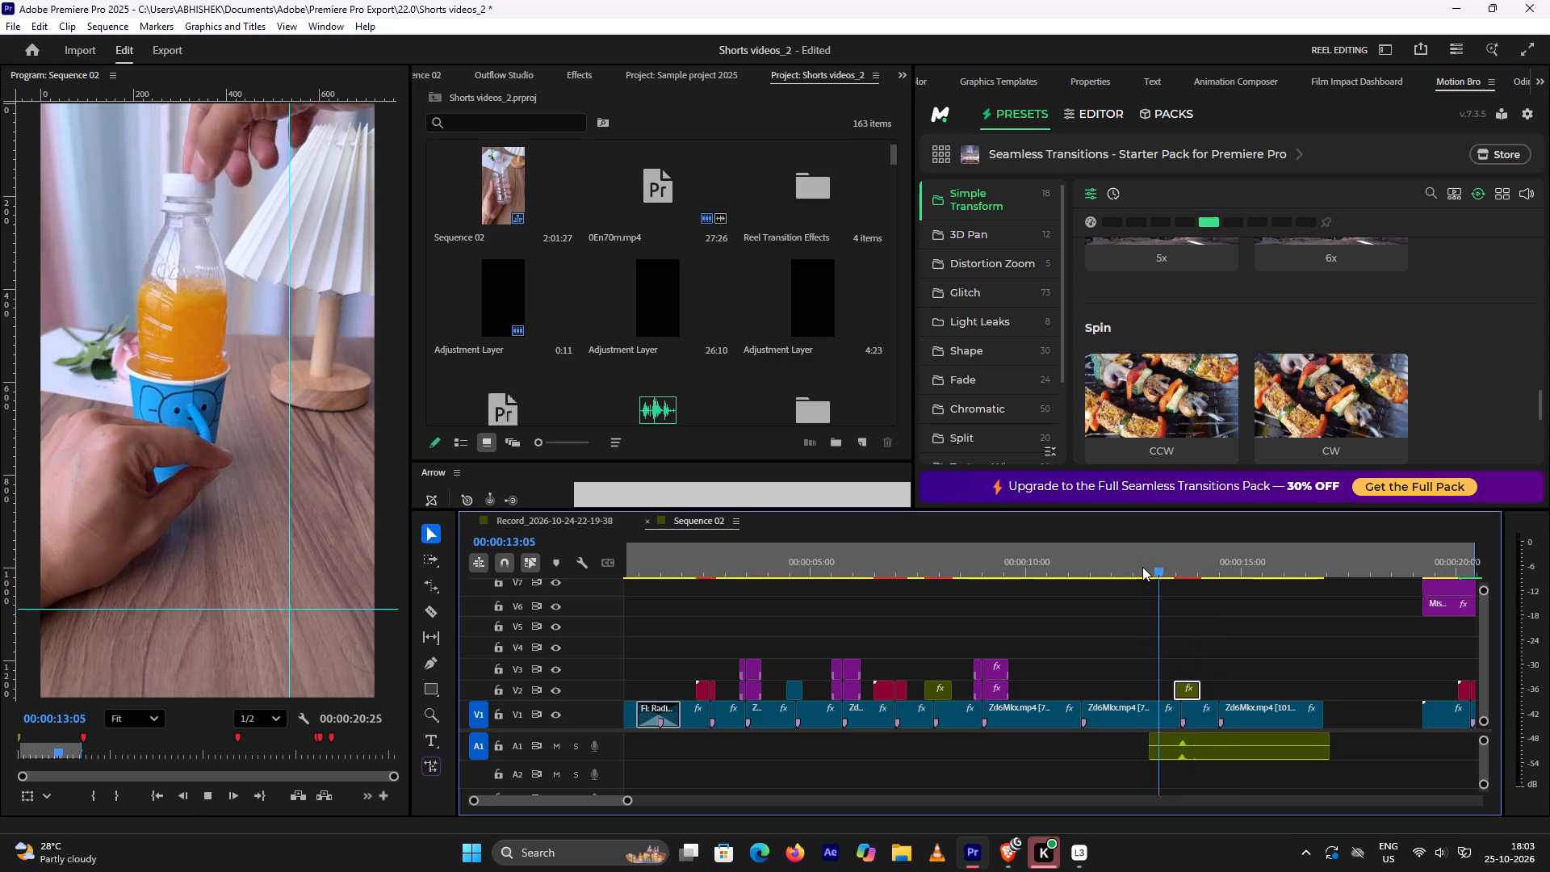
pyautogui.press('space')
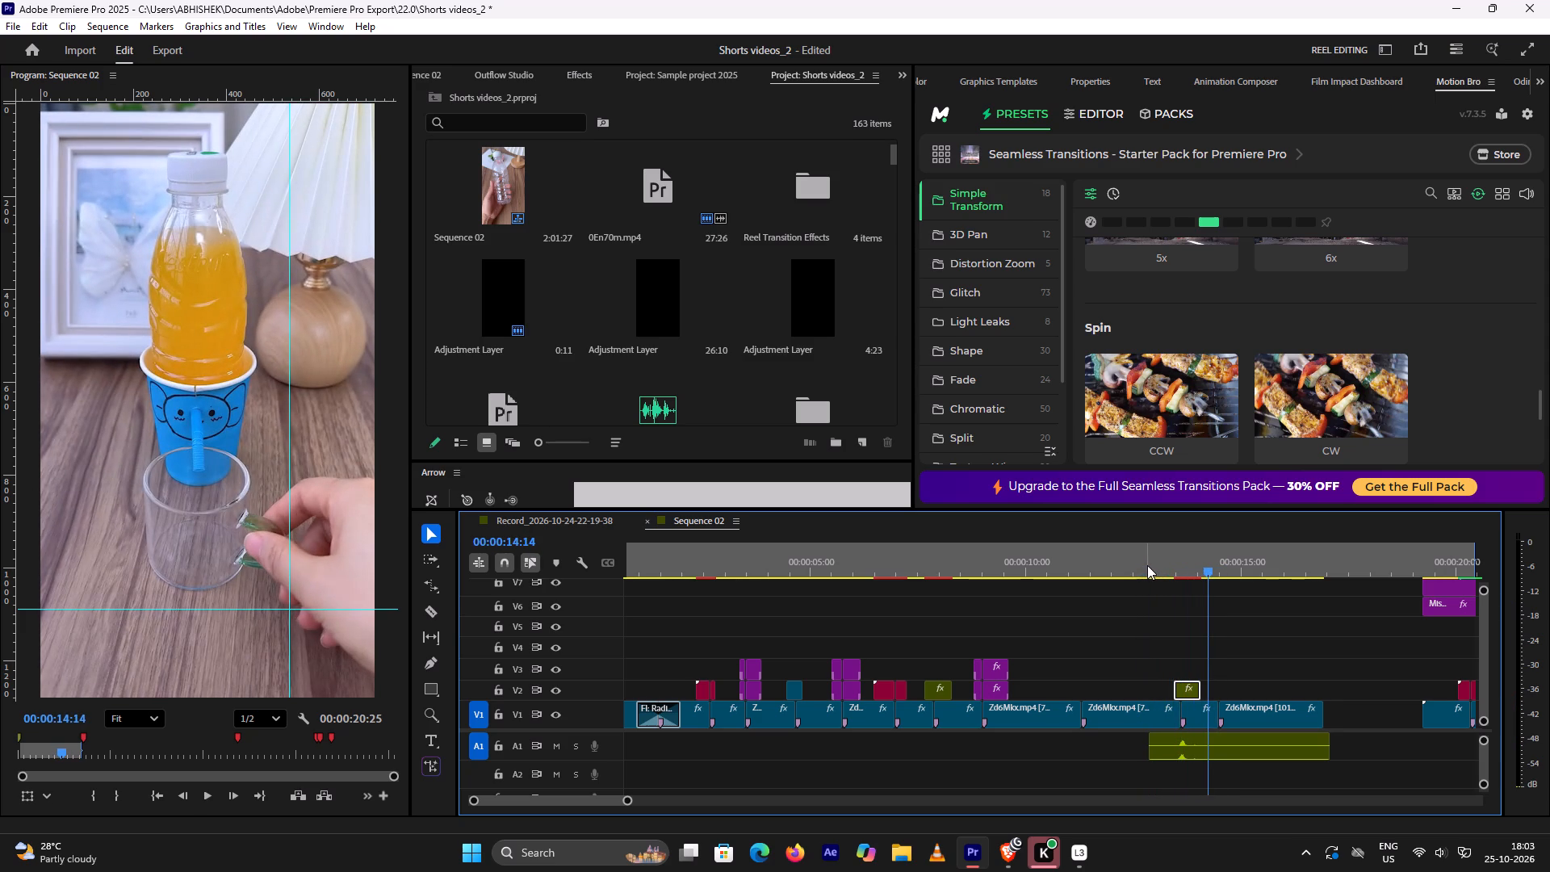
pyautogui.click(1133, 565)
pyautogui.press('space')
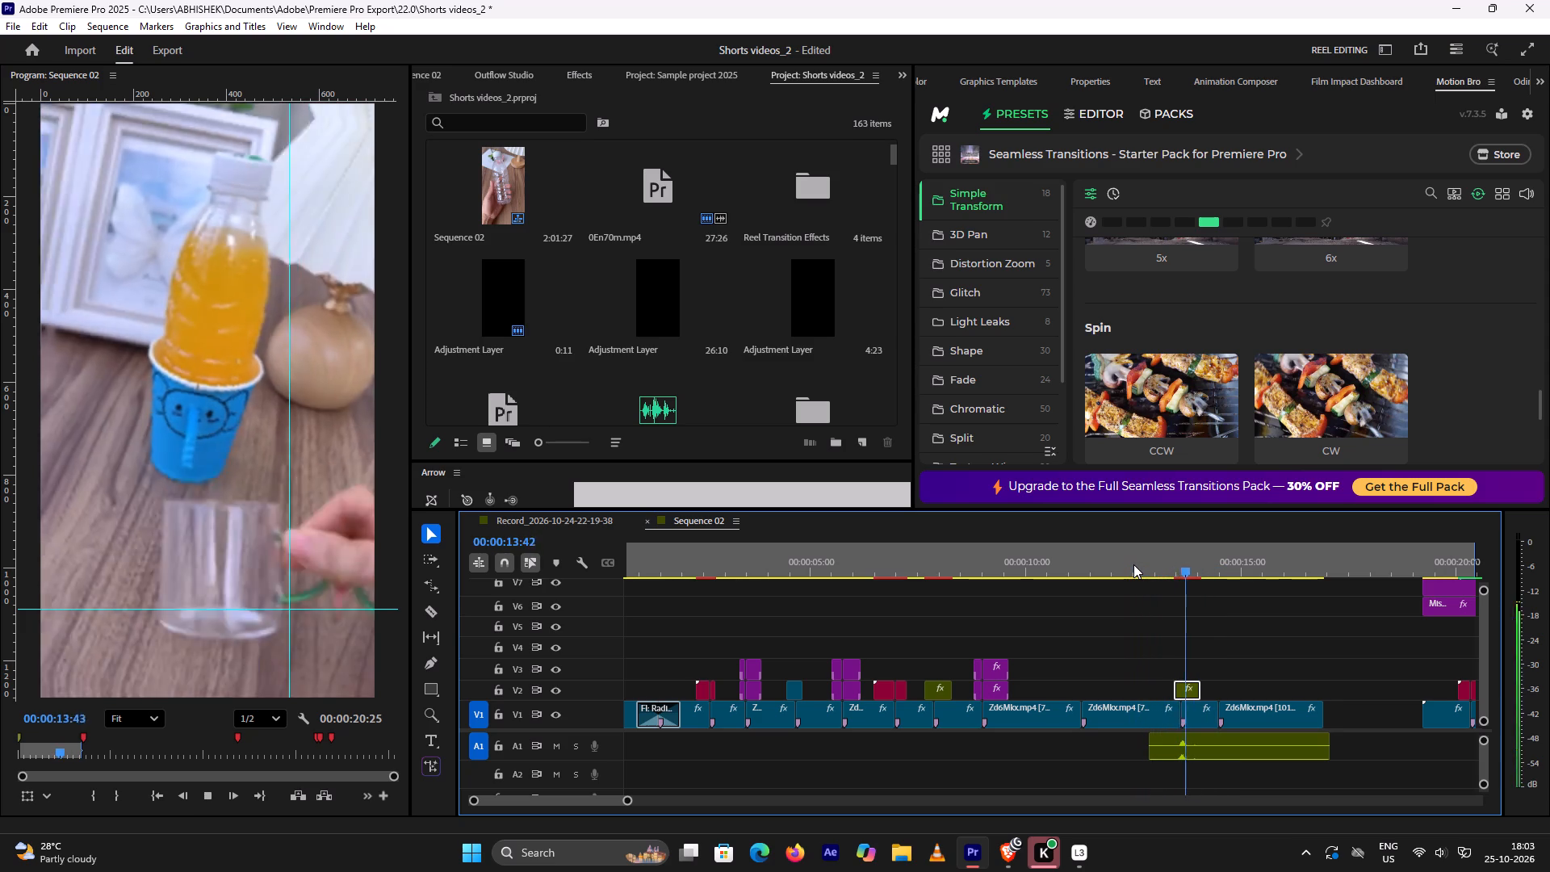
pyautogui.press('space')
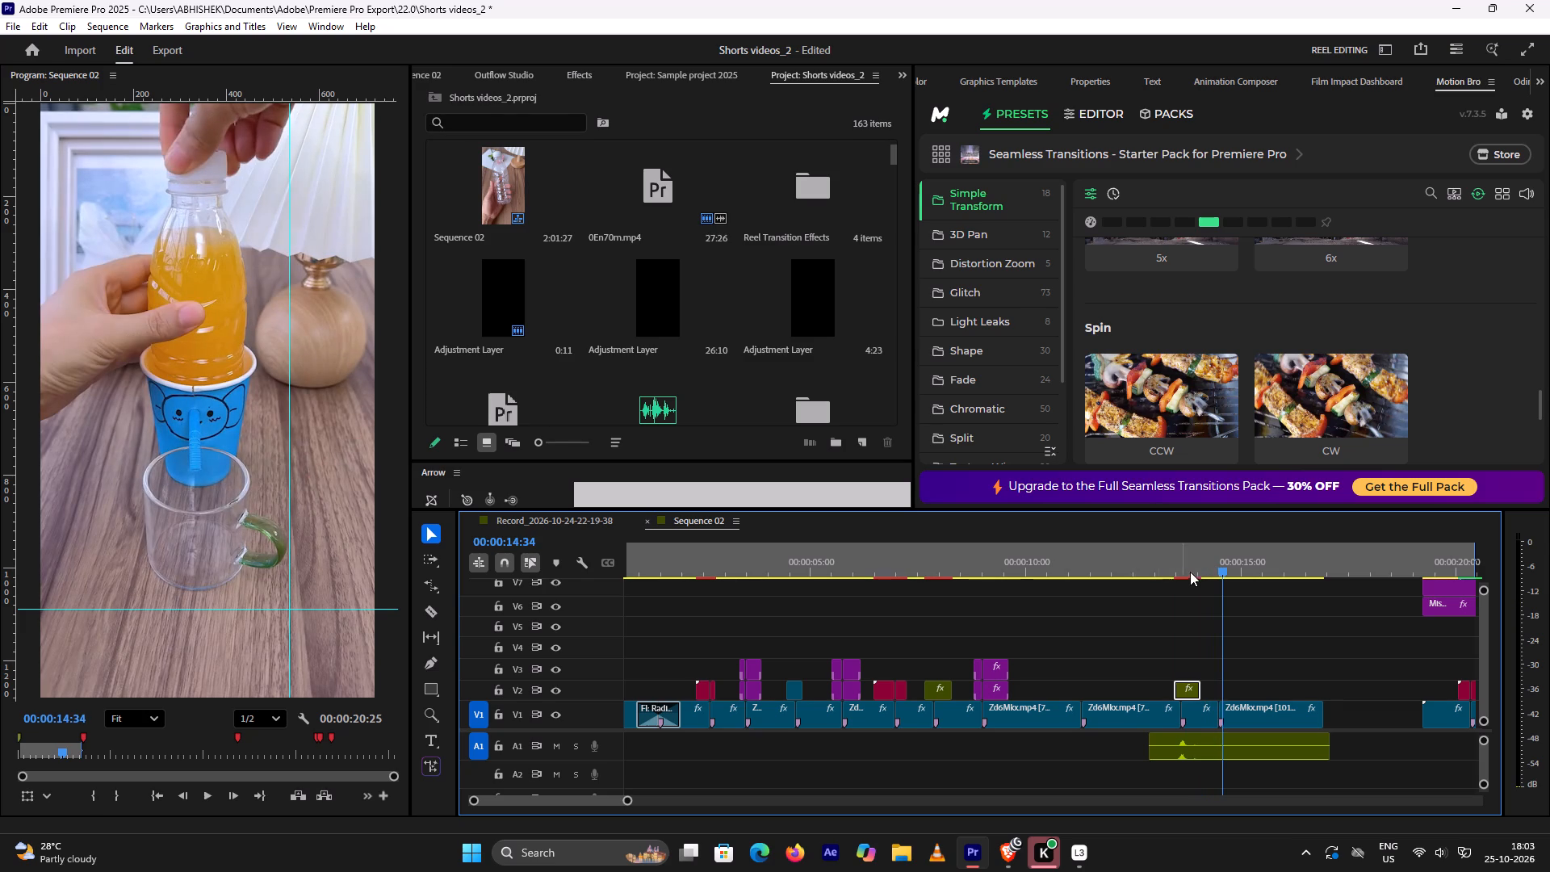
# Scrub the Zd6Mkx.mp4 scenes between about 00:00:10:07 and 00:00:16:36 to examine the cuts around the Spin CW transition.
pyautogui.moveTo(1217, 568); pyautogui.dragTo(1220, 575)
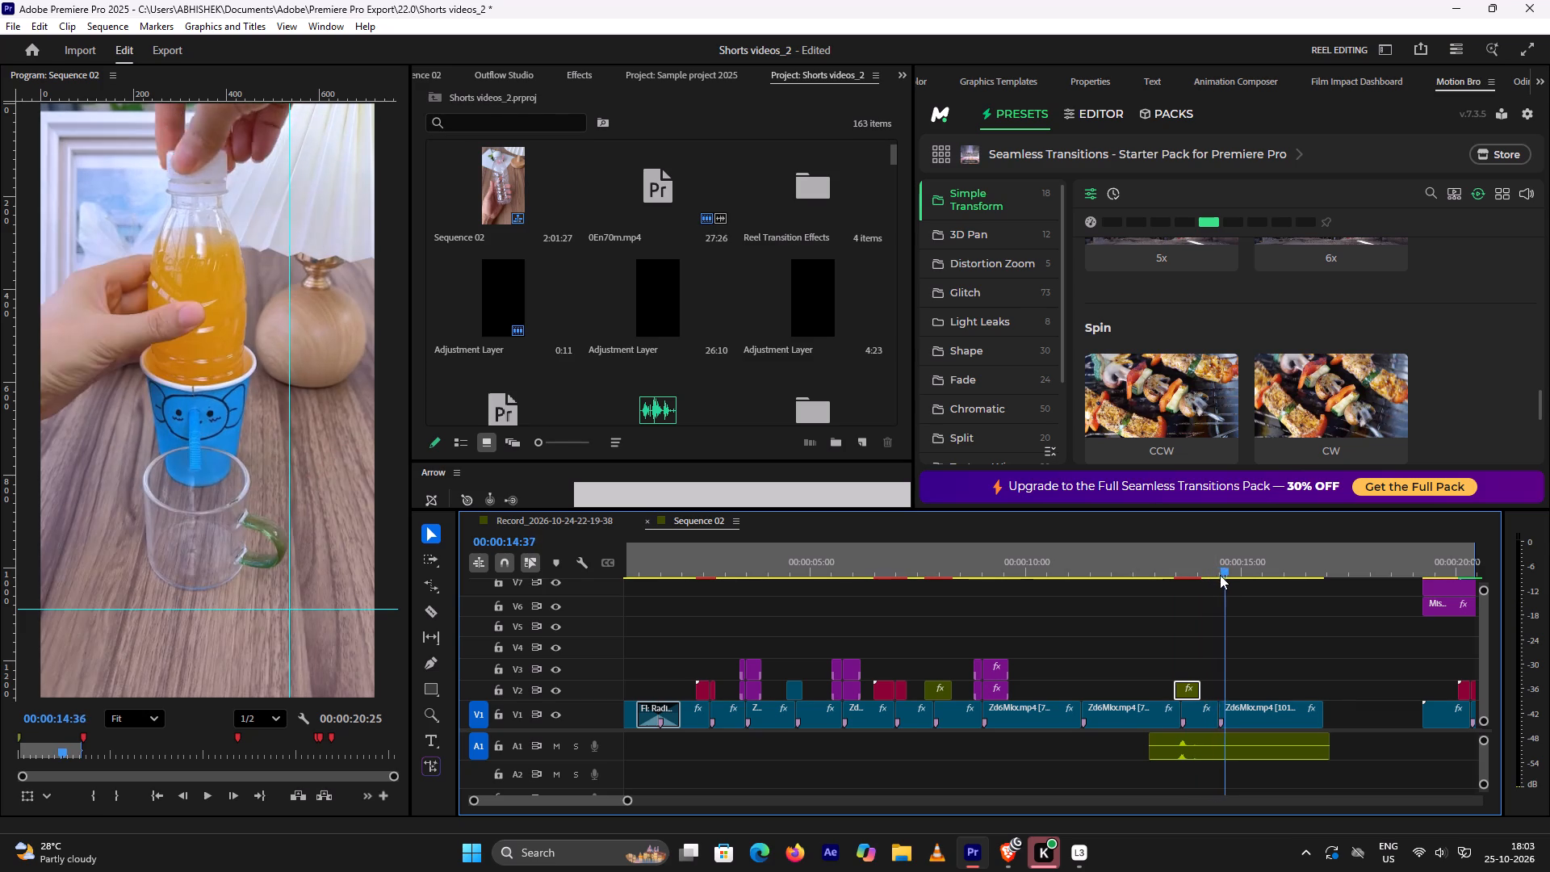
pyautogui.moveTo(1220, 575); pyautogui.dragTo(1176, 590)
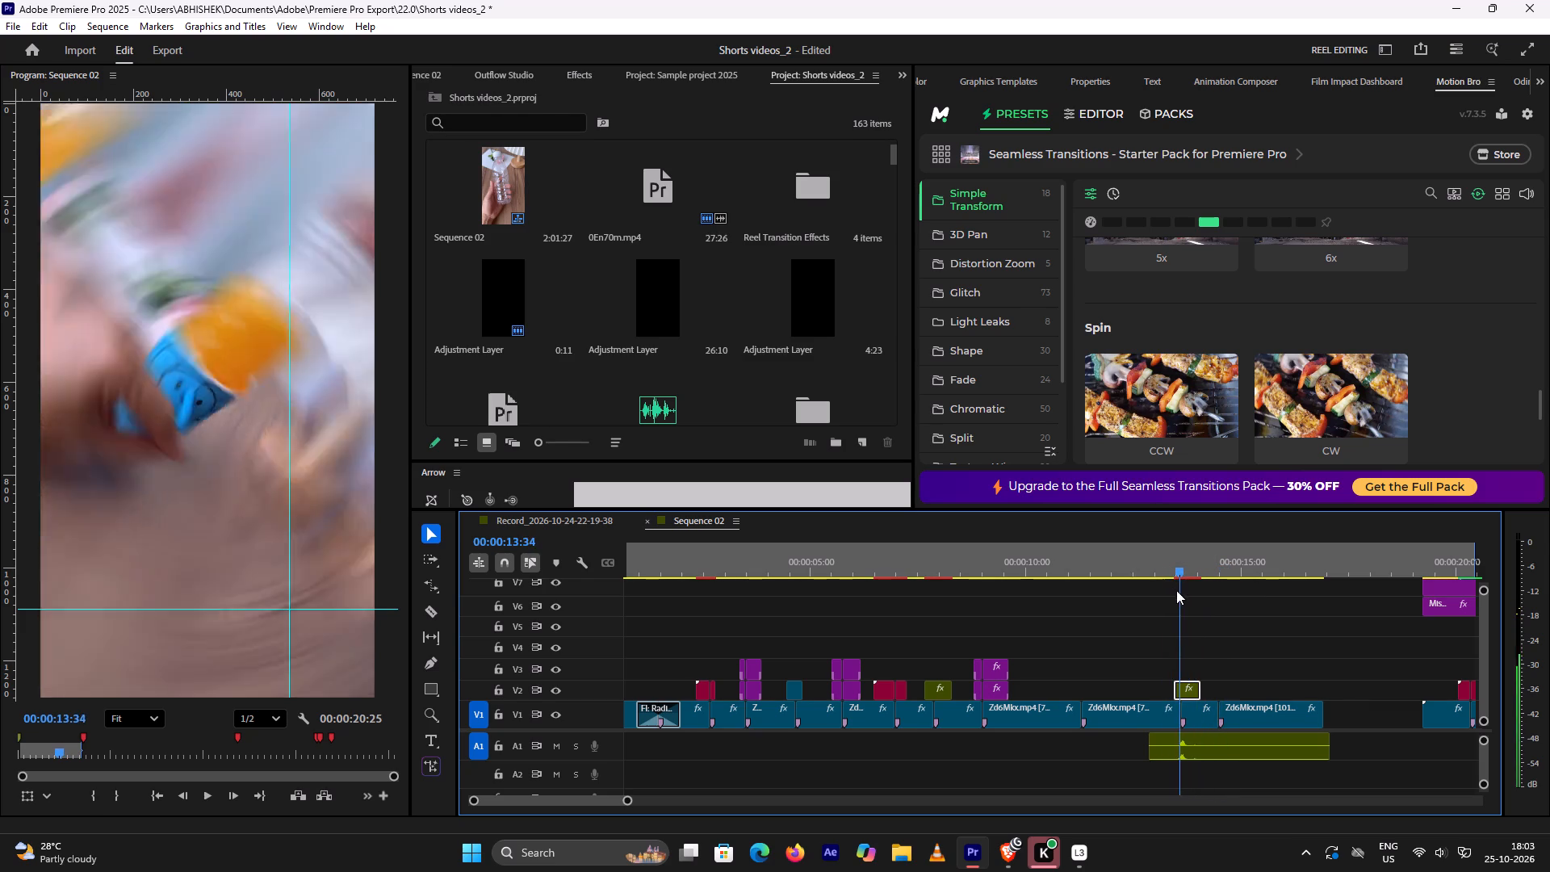
pyautogui.moveTo(1176, 590); pyautogui.dragTo(1150, 592)
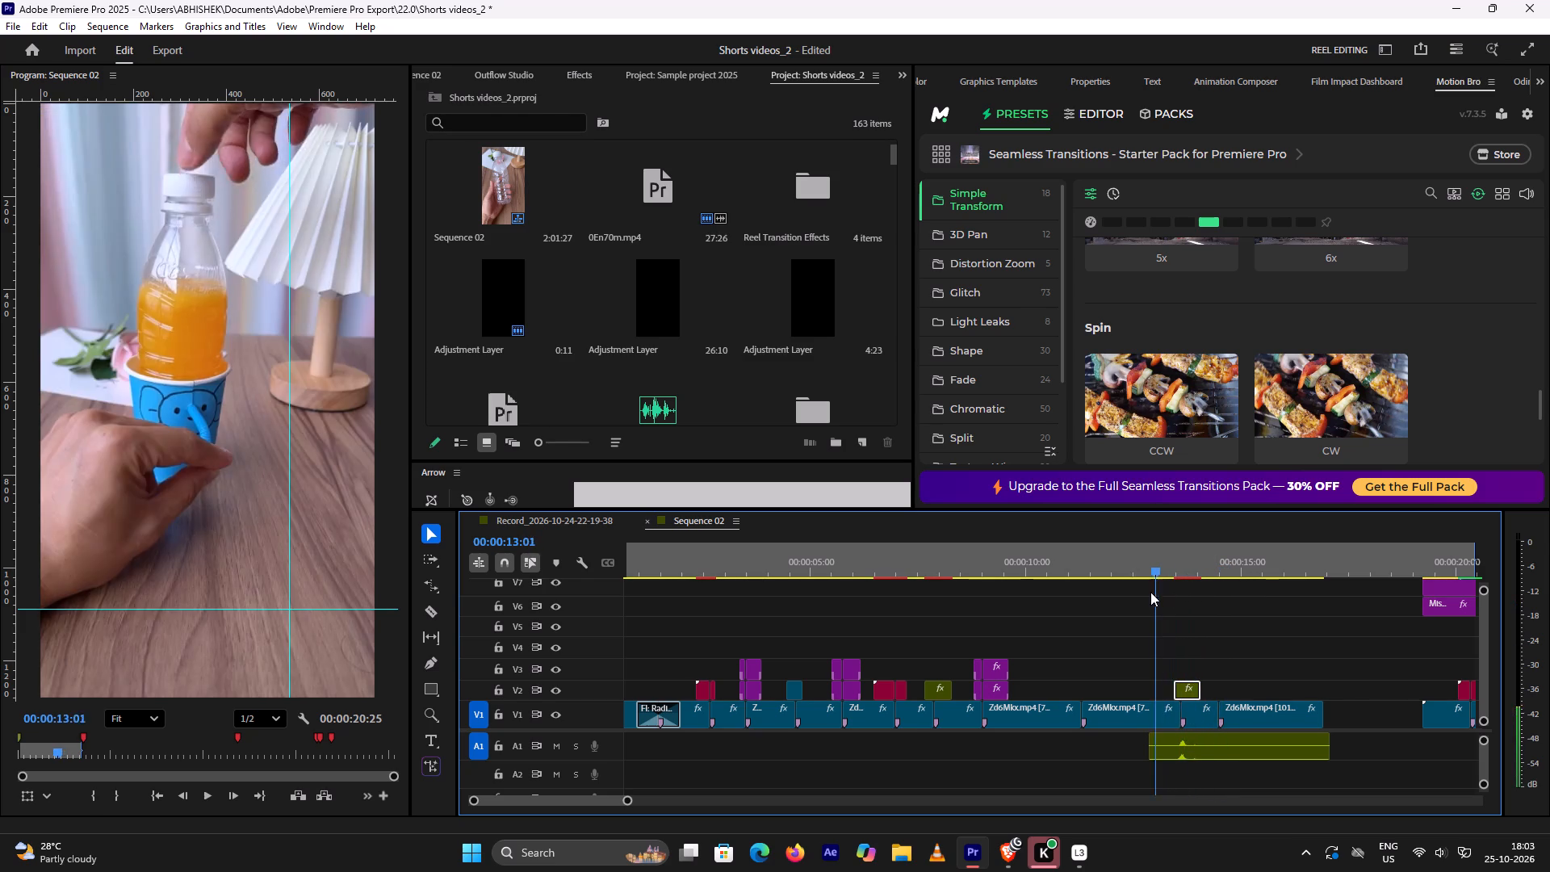
pyautogui.moveTo(1150, 592); pyautogui.dragTo(1225, 594)
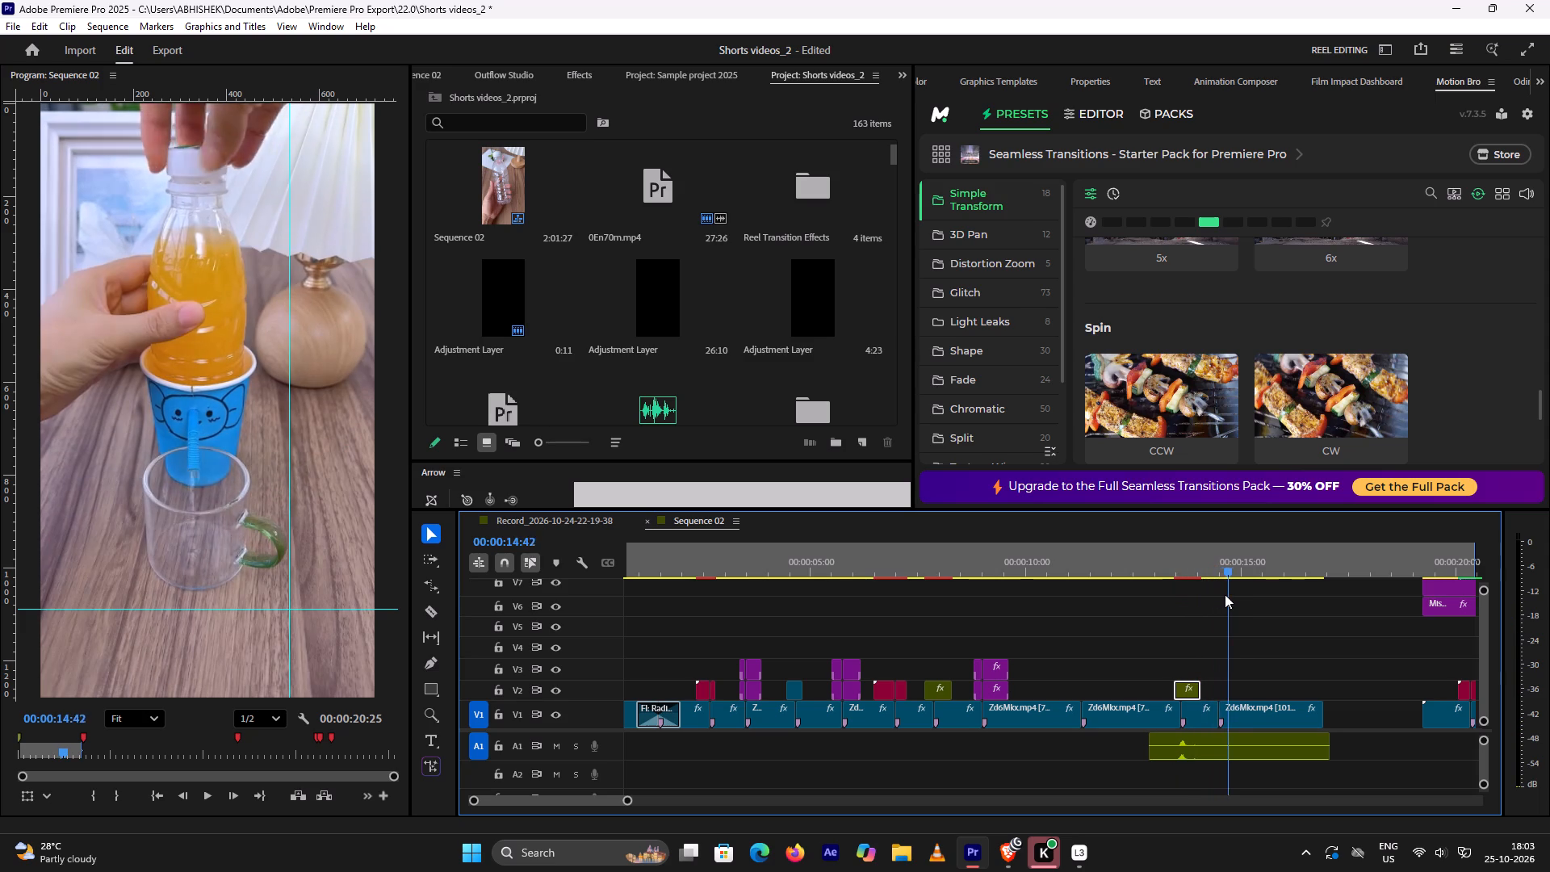
pyautogui.moveTo(1225, 594); pyautogui.dragTo(1308, 602)
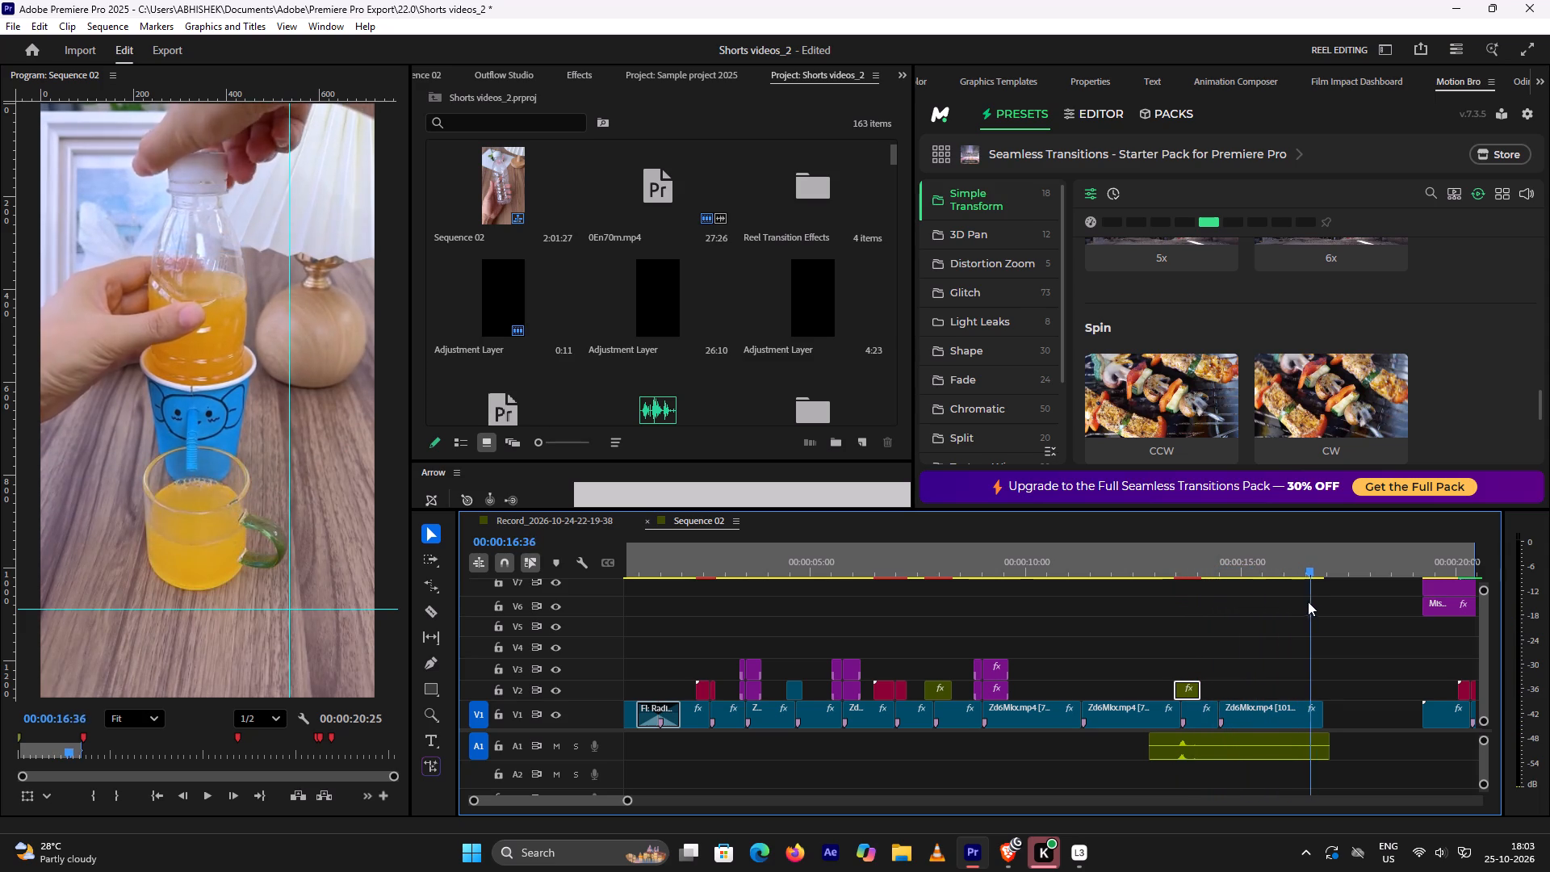
pyautogui.moveTo(1308, 602); pyautogui.dragTo(1065, 598)
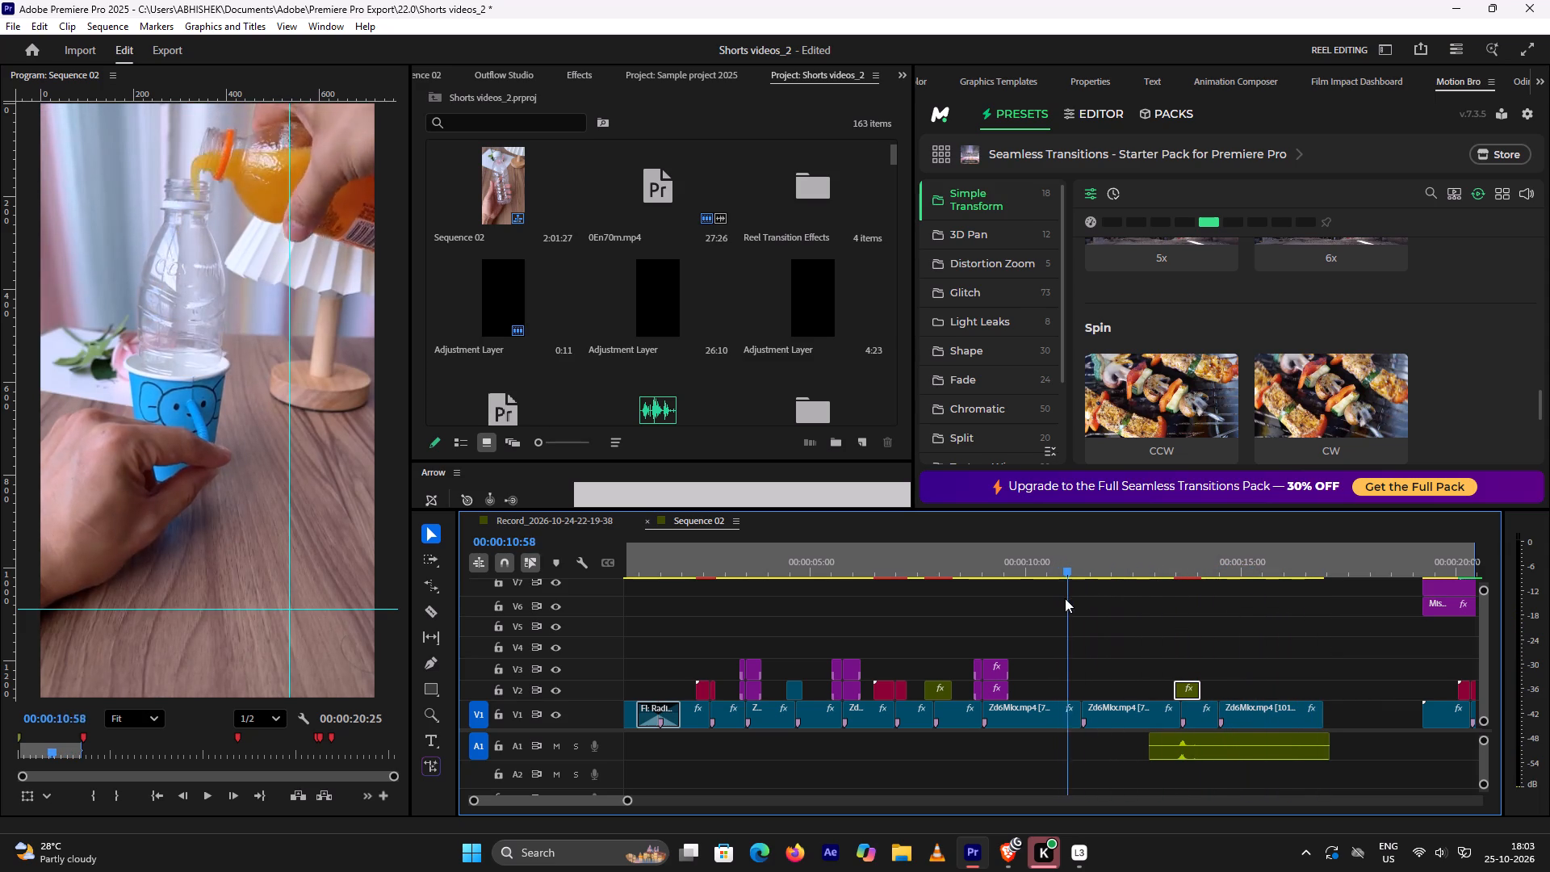
pyautogui.moveTo(1065, 598); pyautogui.dragTo(1017, 610)
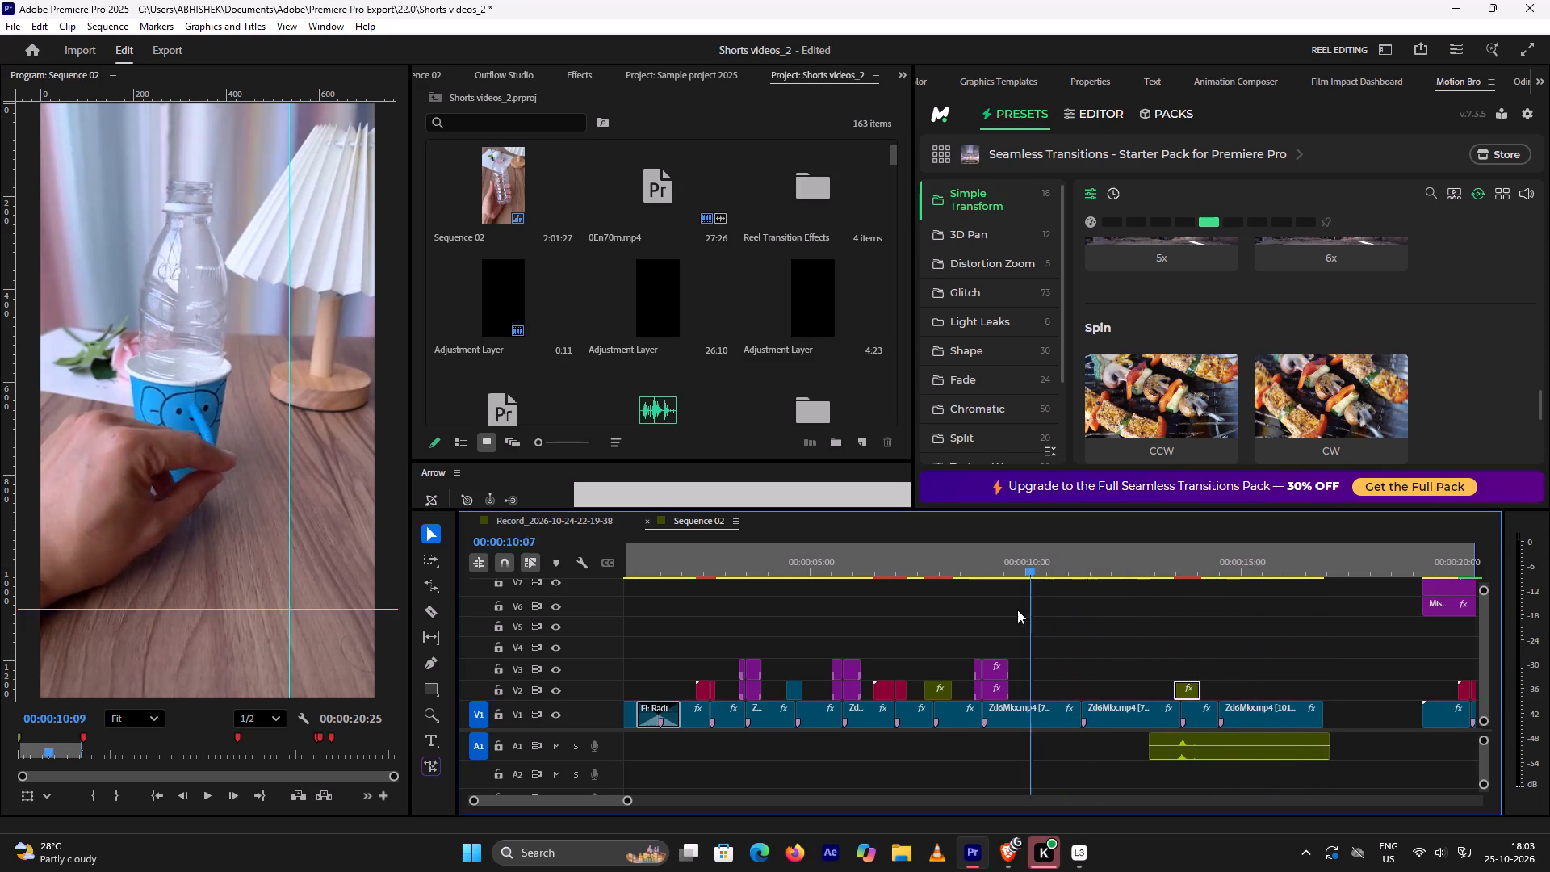
# Play Sequence 02 from its beginning to about 00:00:14:09, and recheck the scenes after the 00:00:09:01 transition.
pyautogui.moveTo(1017, 610); pyautogui.dragTo(533, 587)
pyautogui.press('space')
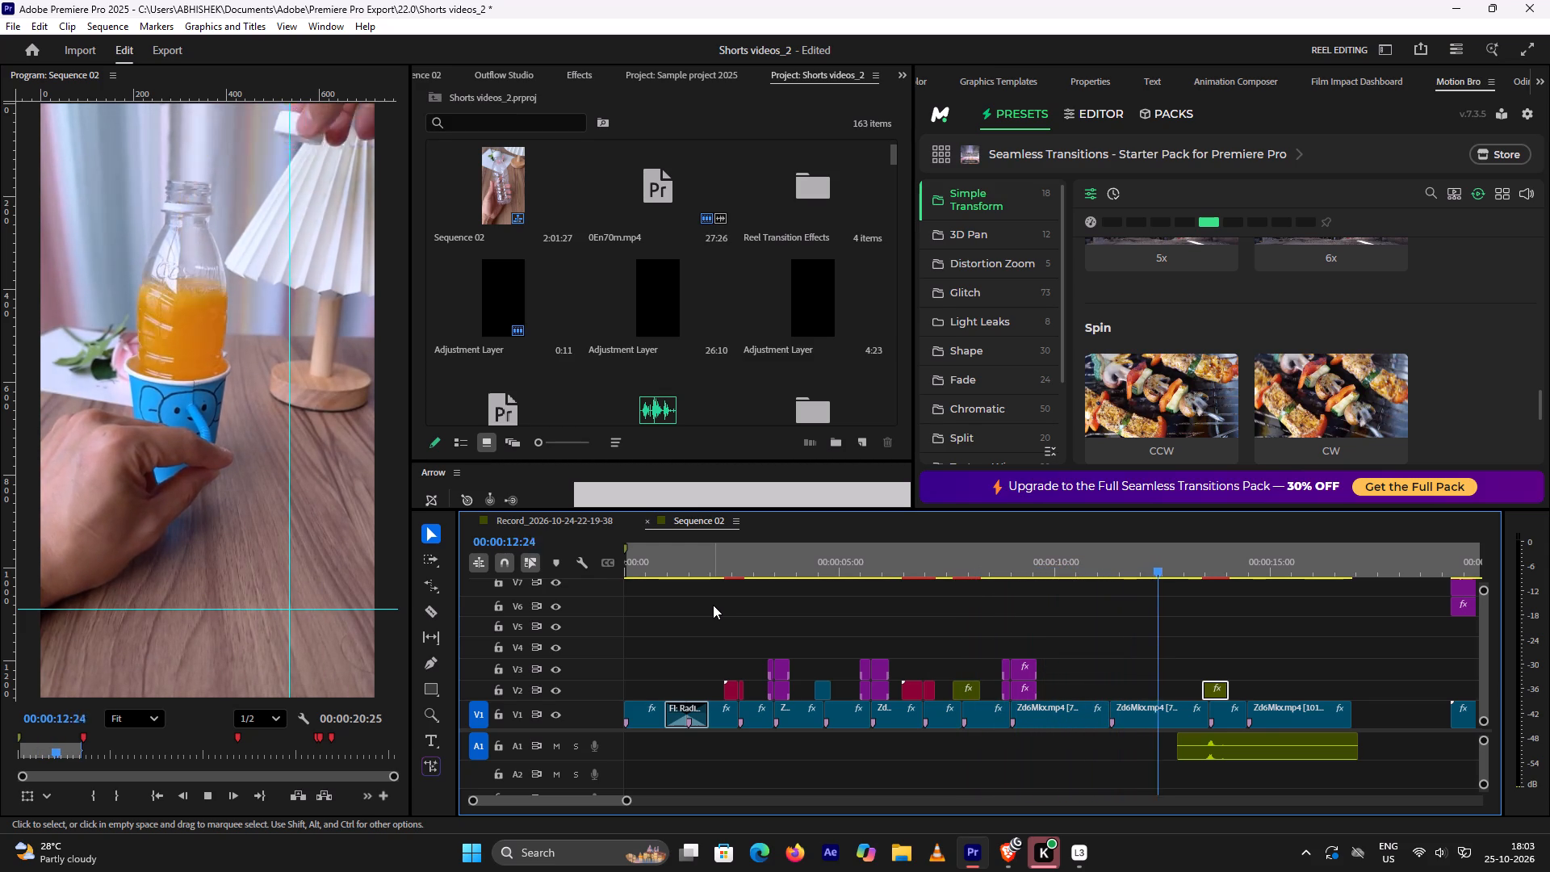
pyautogui.press('space')
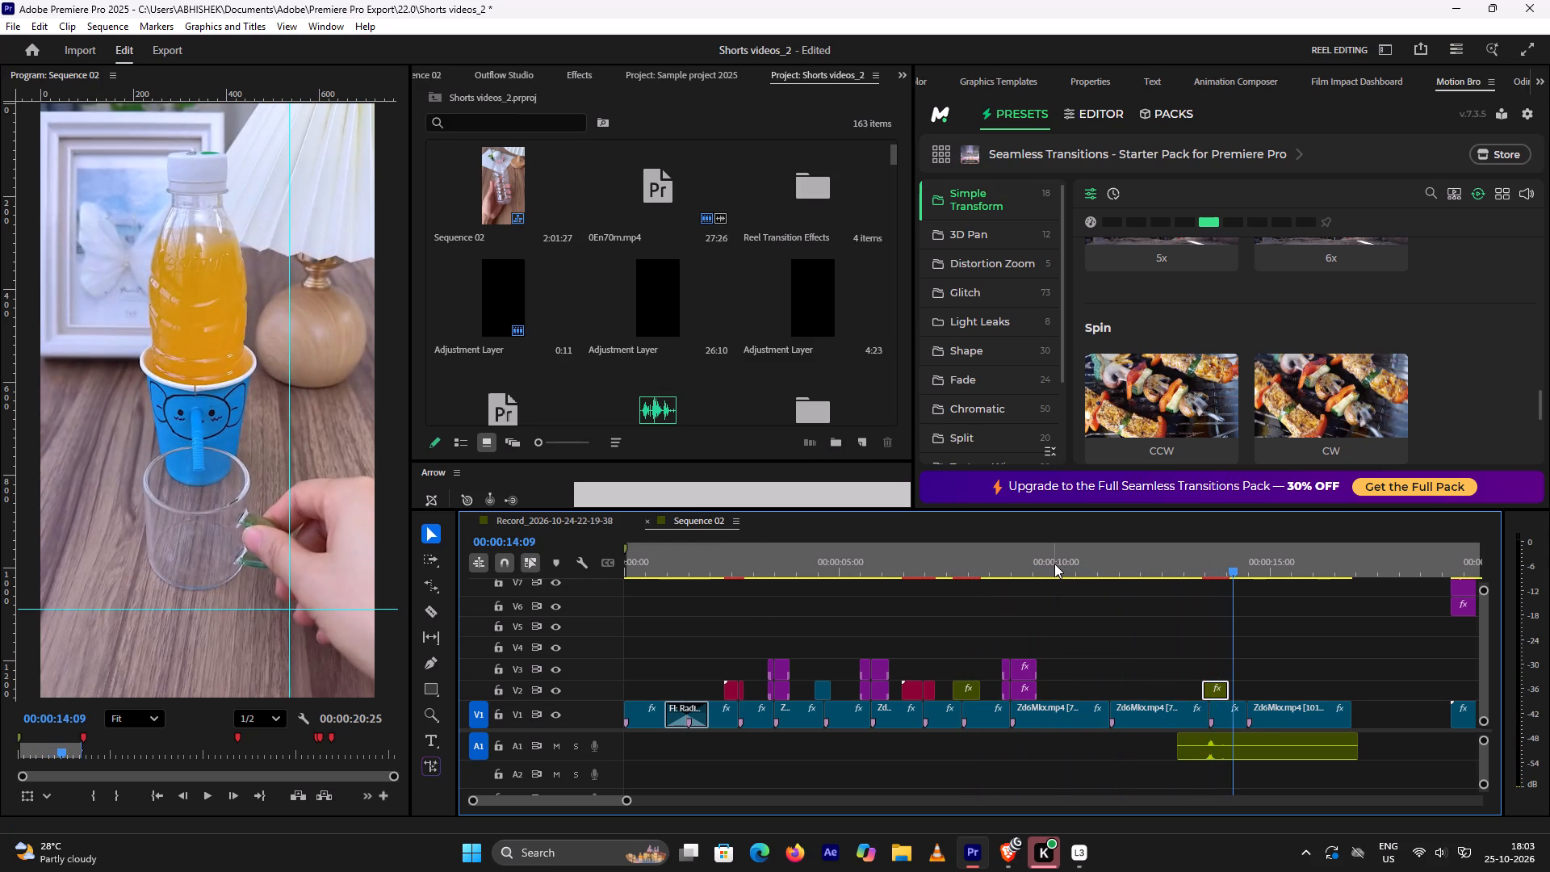
pyautogui.click(1029, 562)
pyautogui.press('space')
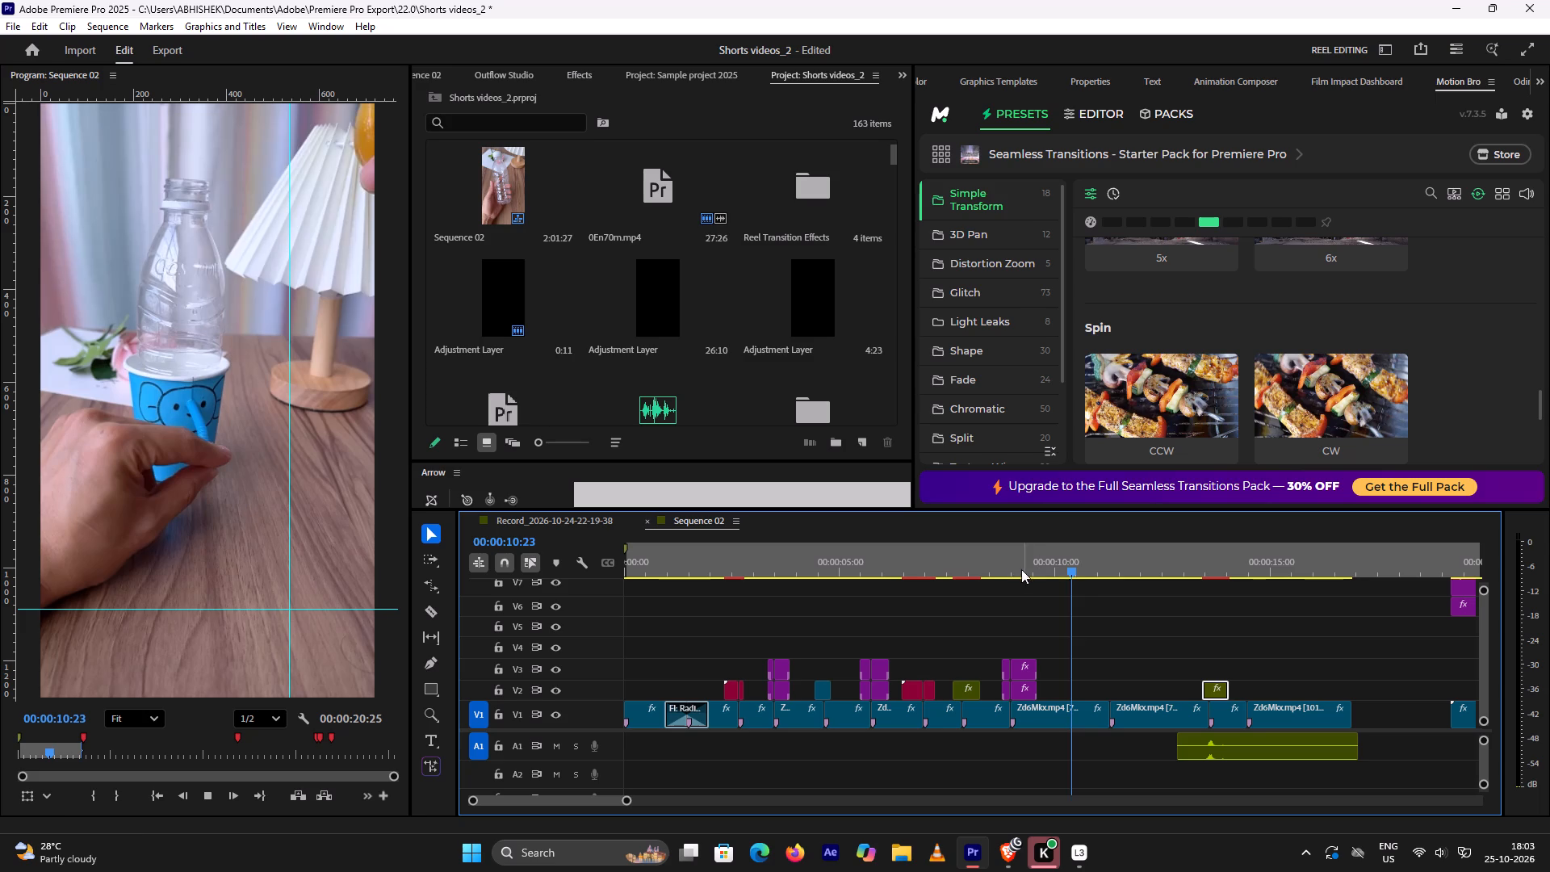
pyautogui.press('space')
# Copy the short blue V2 transition clip just before 00:00:05:00 onto V2, centred over the Zd6Mkx.mp4 cut shortly after 00:00:11:00.
pyautogui.click(811, 569)
pyautogui.press('space')
pyautogui.press('space')
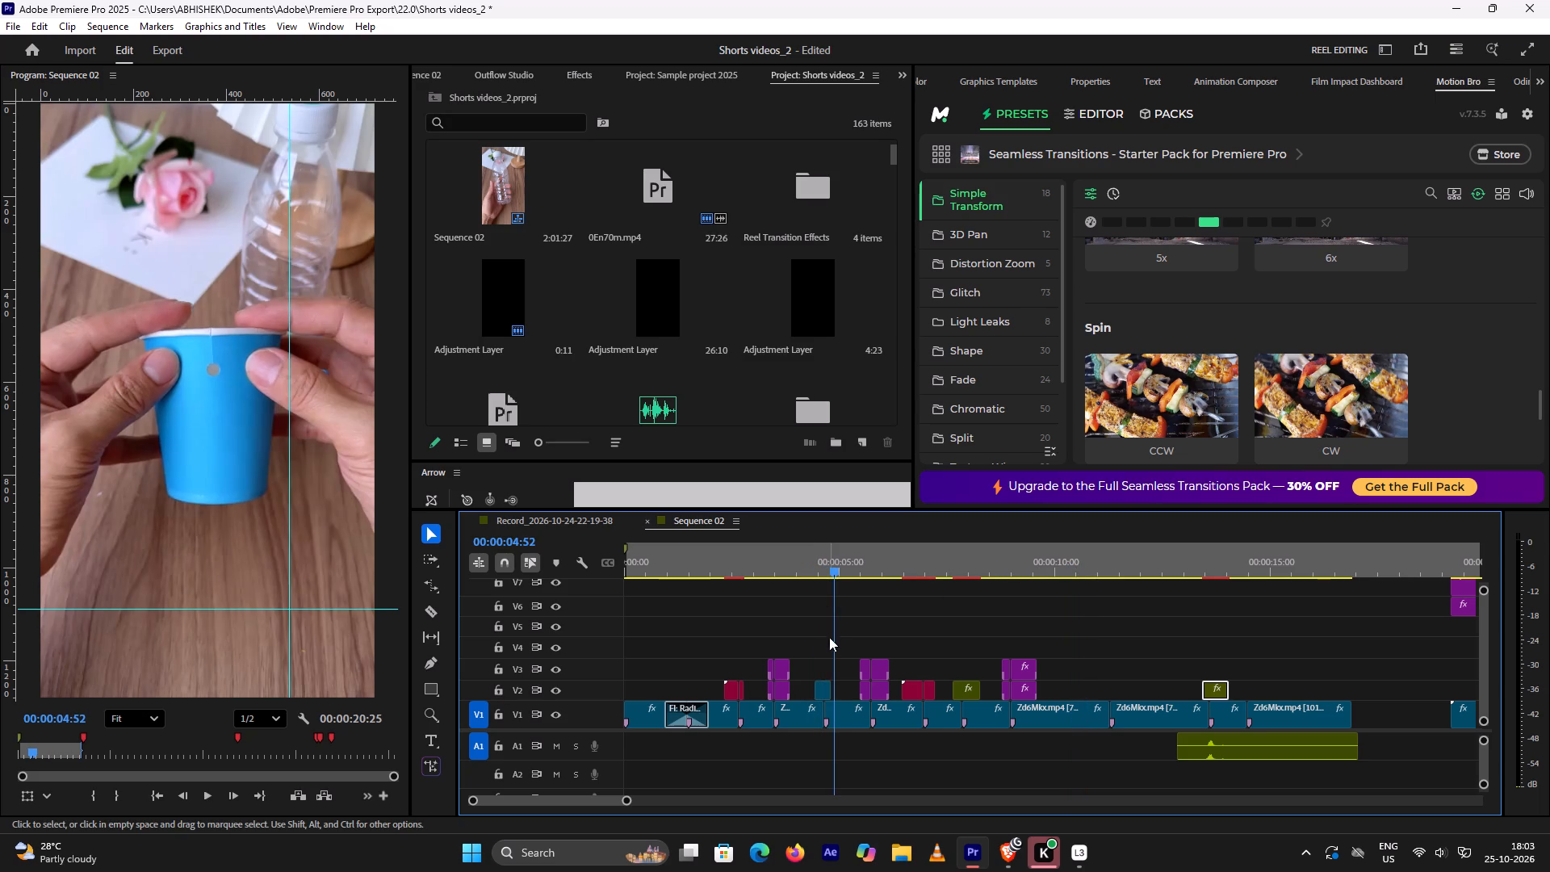
pyautogui.click(823, 694)
pyautogui.keyDown('alt'); pyautogui.moveTo(823, 694); pyautogui.dragTo(1059, 614); pyautogui.keyUp('alt')
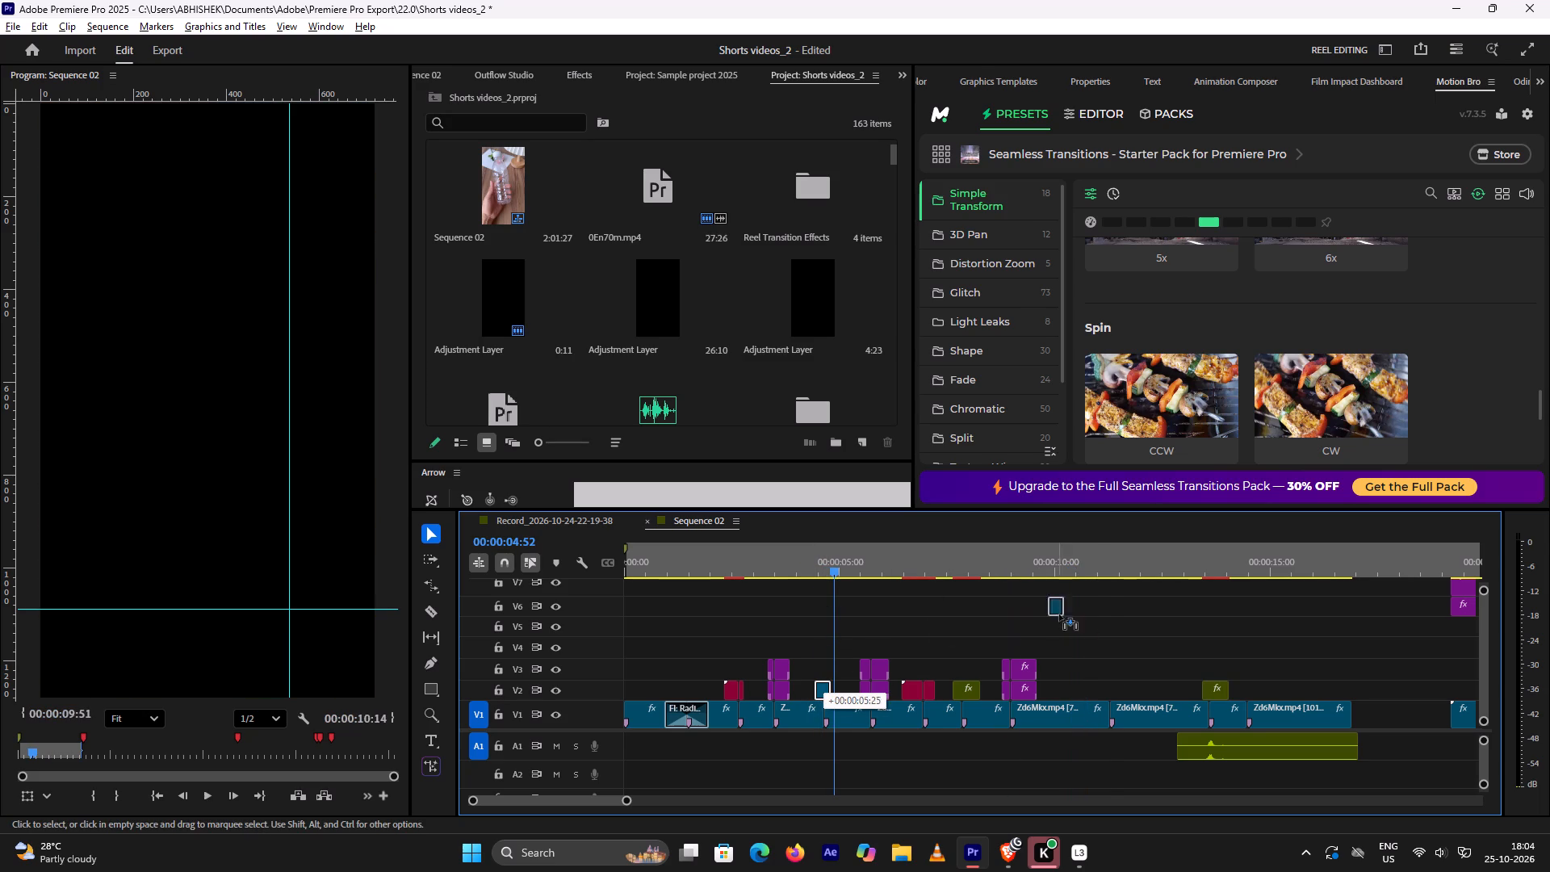
pyautogui.keyDown('alt'); pyautogui.moveTo(1059, 614); pyautogui.dragTo(1111, 684); pyautogui.keyUp('alt')
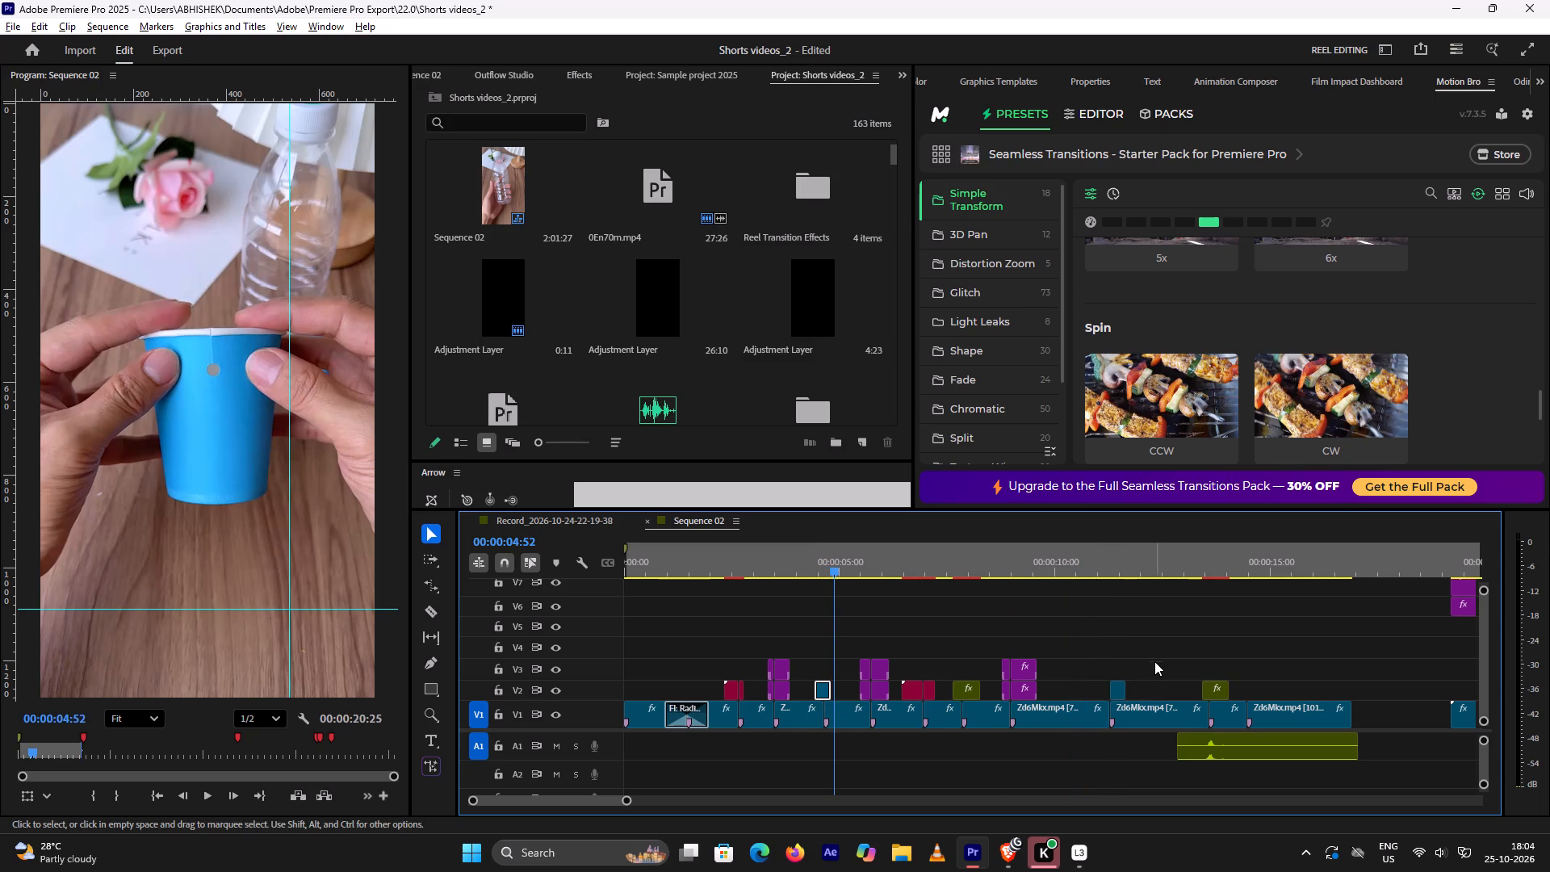
pyautogui.keyDown('alt'); pyautogui.scroll(4, 1121, 642); pyautogui.keyUp('alt')
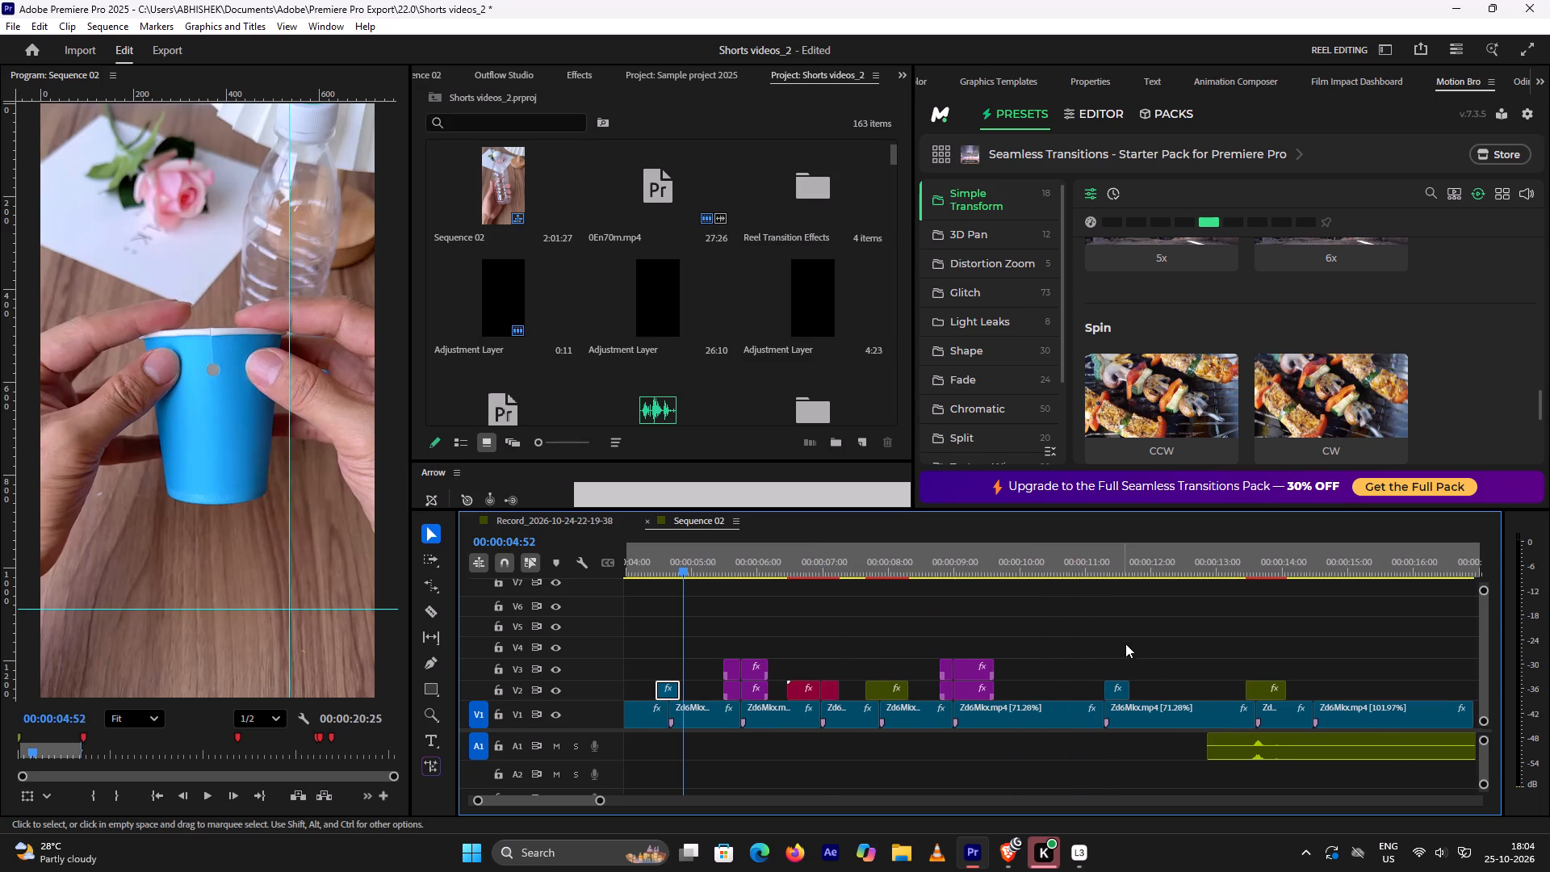
pyautogui.moveTo(1116, 689); pyautogui.dragTo(1104, 690)
# Play back the copied transition across the cut shortly after 00:00:11:00 several times to check its timing.
pyautogui.click(1068, 562)
pyautogui.press('space')
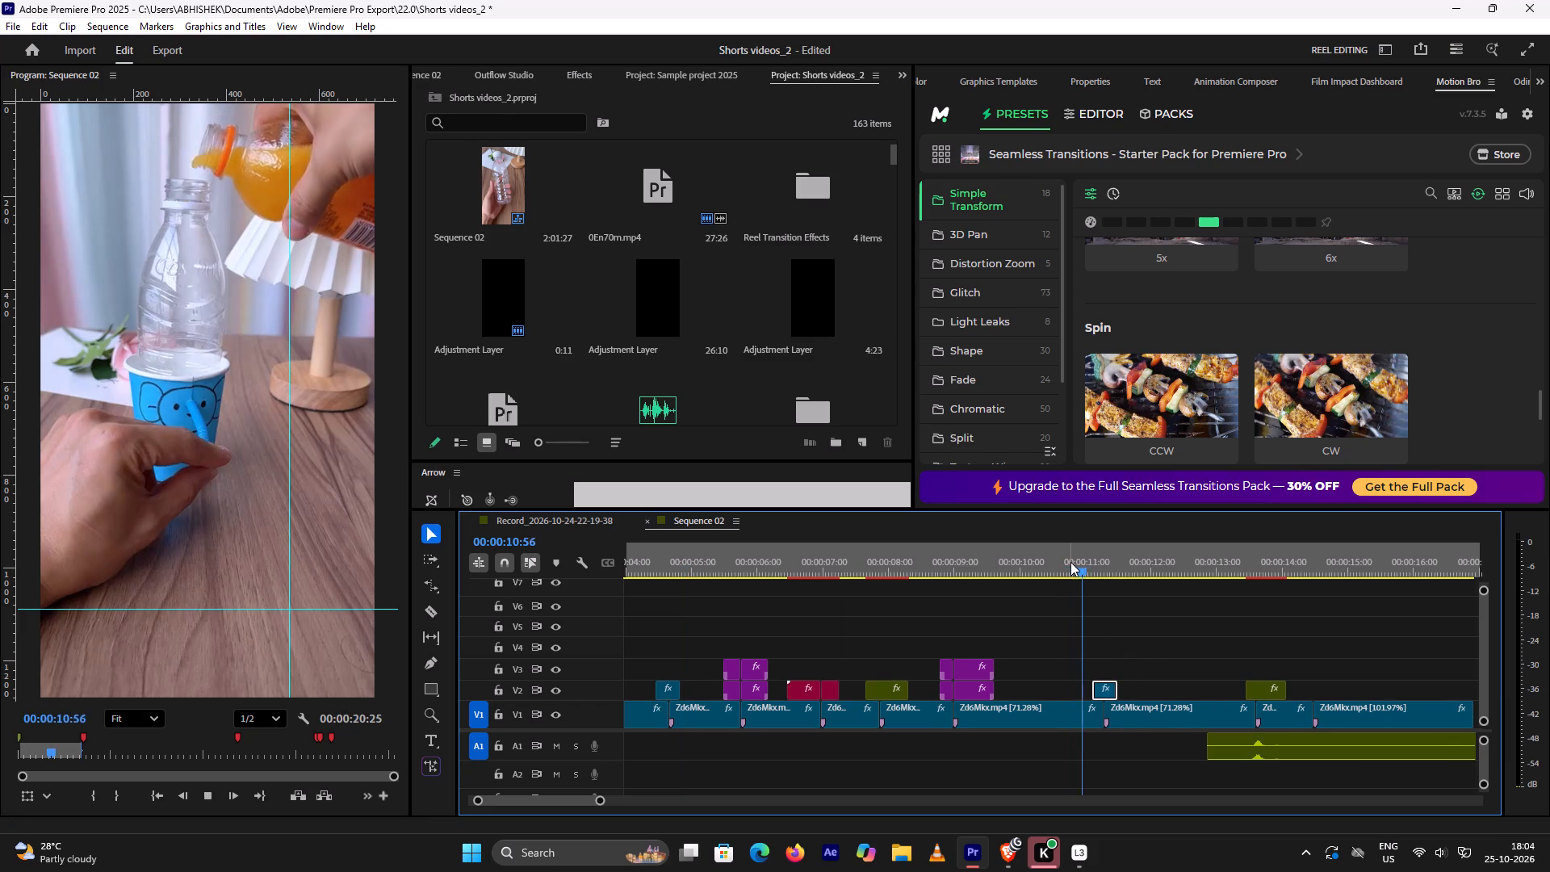
pyautogui.press('space')
pyautogui.click(1071, 562)
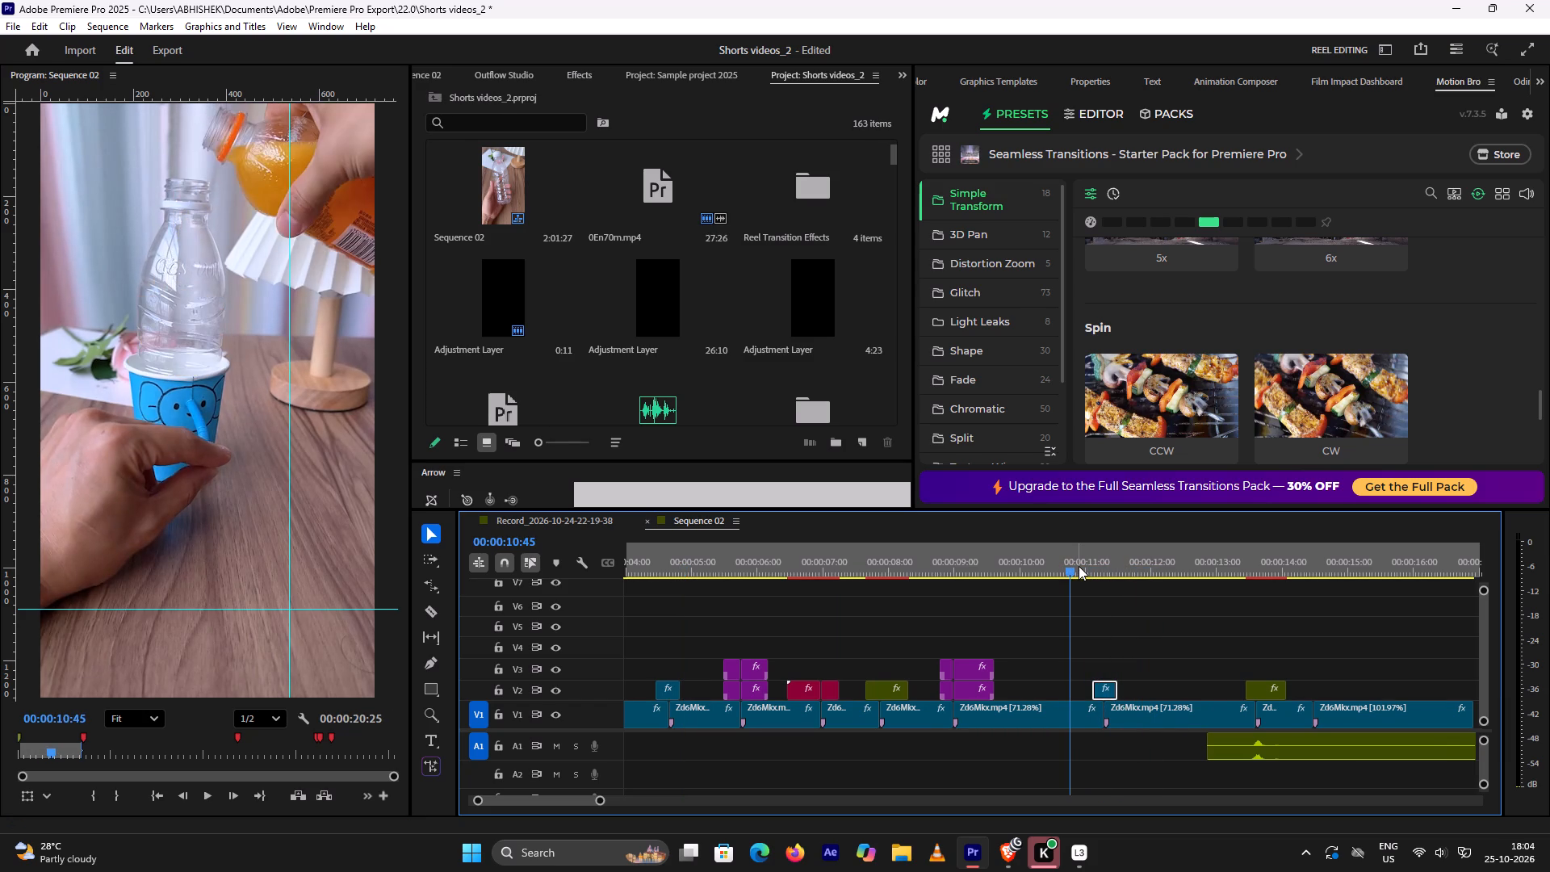
pyautogui.press('space')
pyautogui.press('space')
pyautogui.click(1079, 567)
pyautogui.press('space')
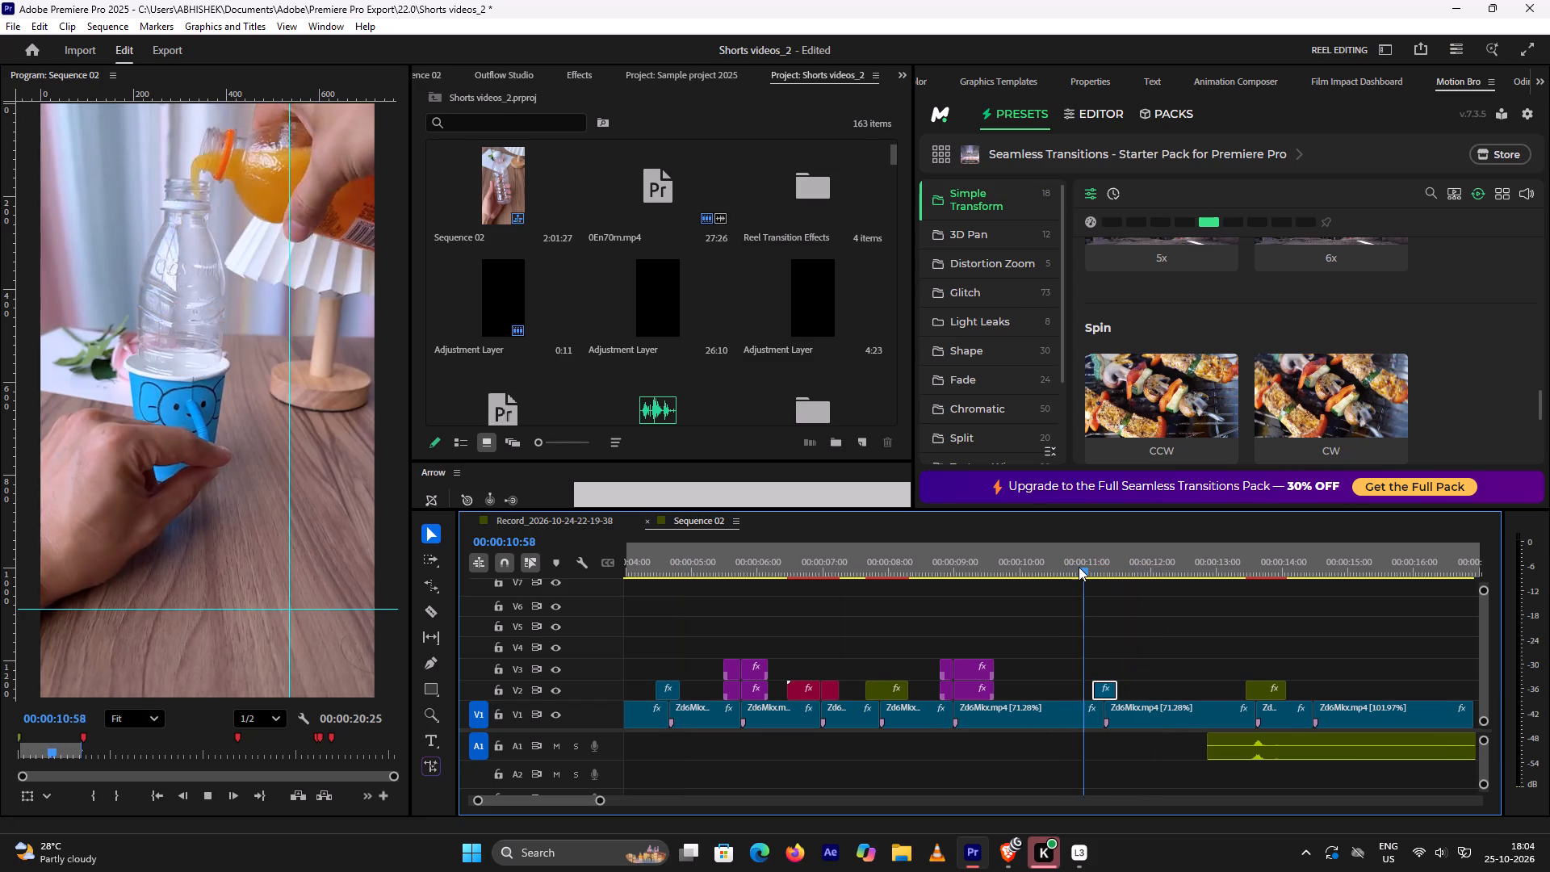
pyautogui.press('space')
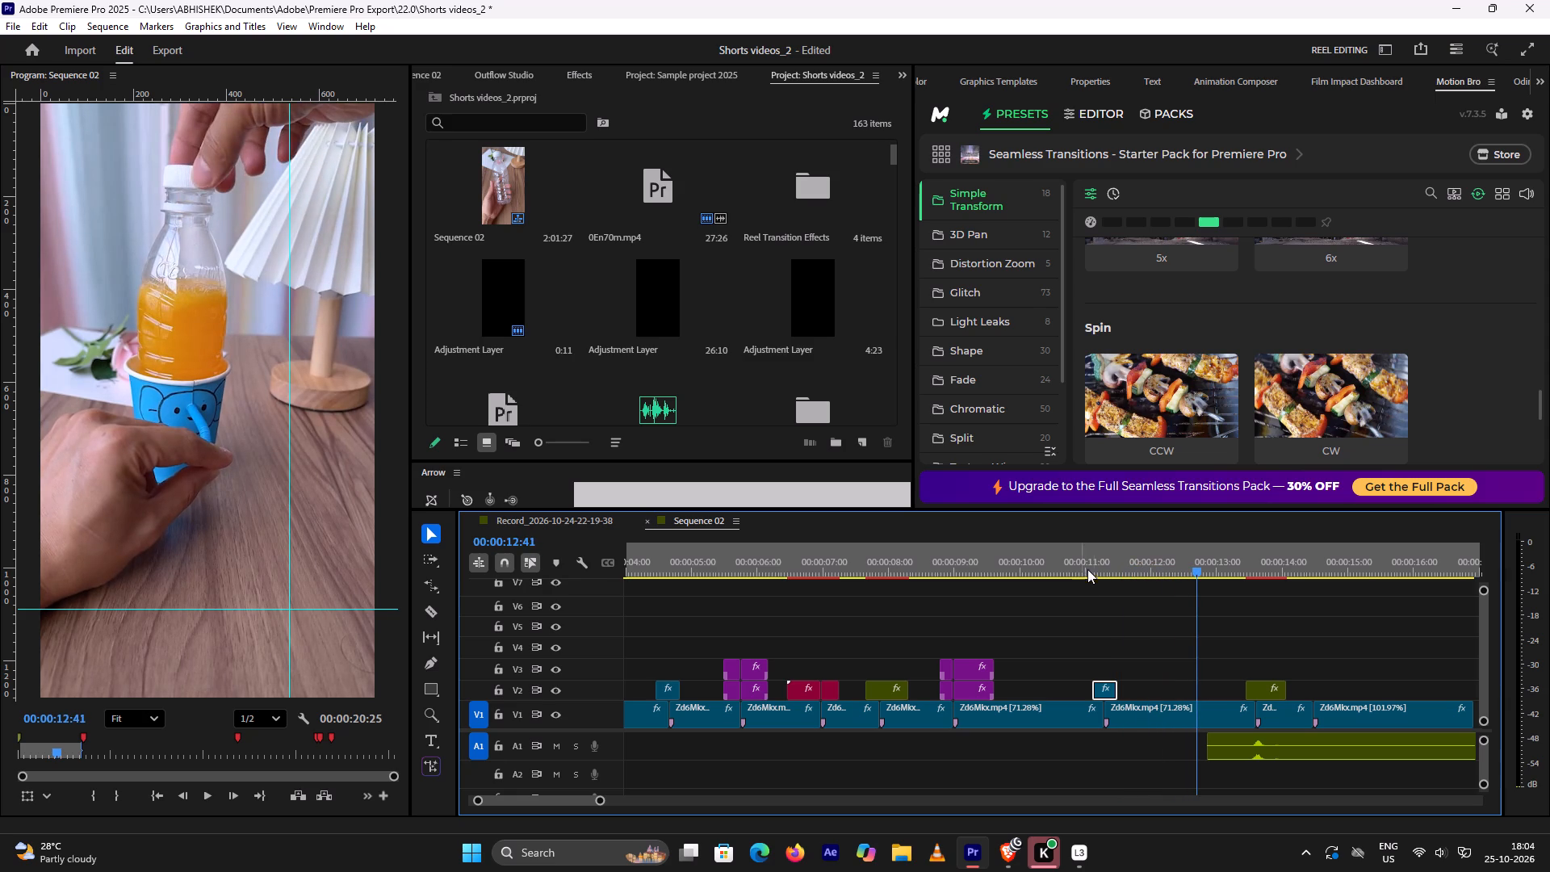
pyautogui.press('space')
pyautogui.press('space')
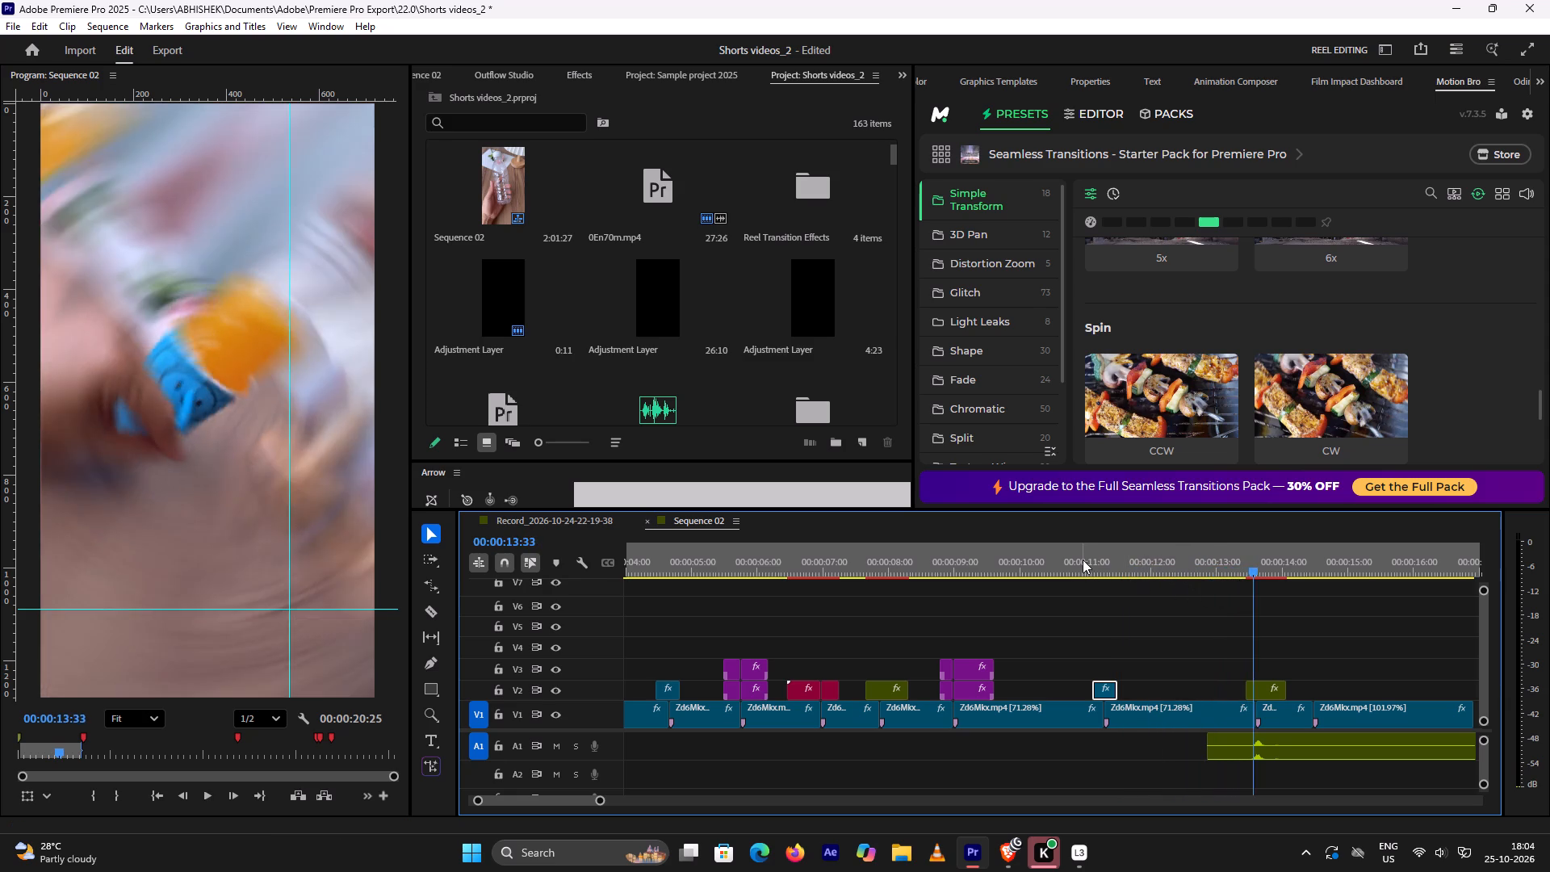
pyautogui.click(1083, 560)
pyautogui.press('space')
pyautogui.press('space')
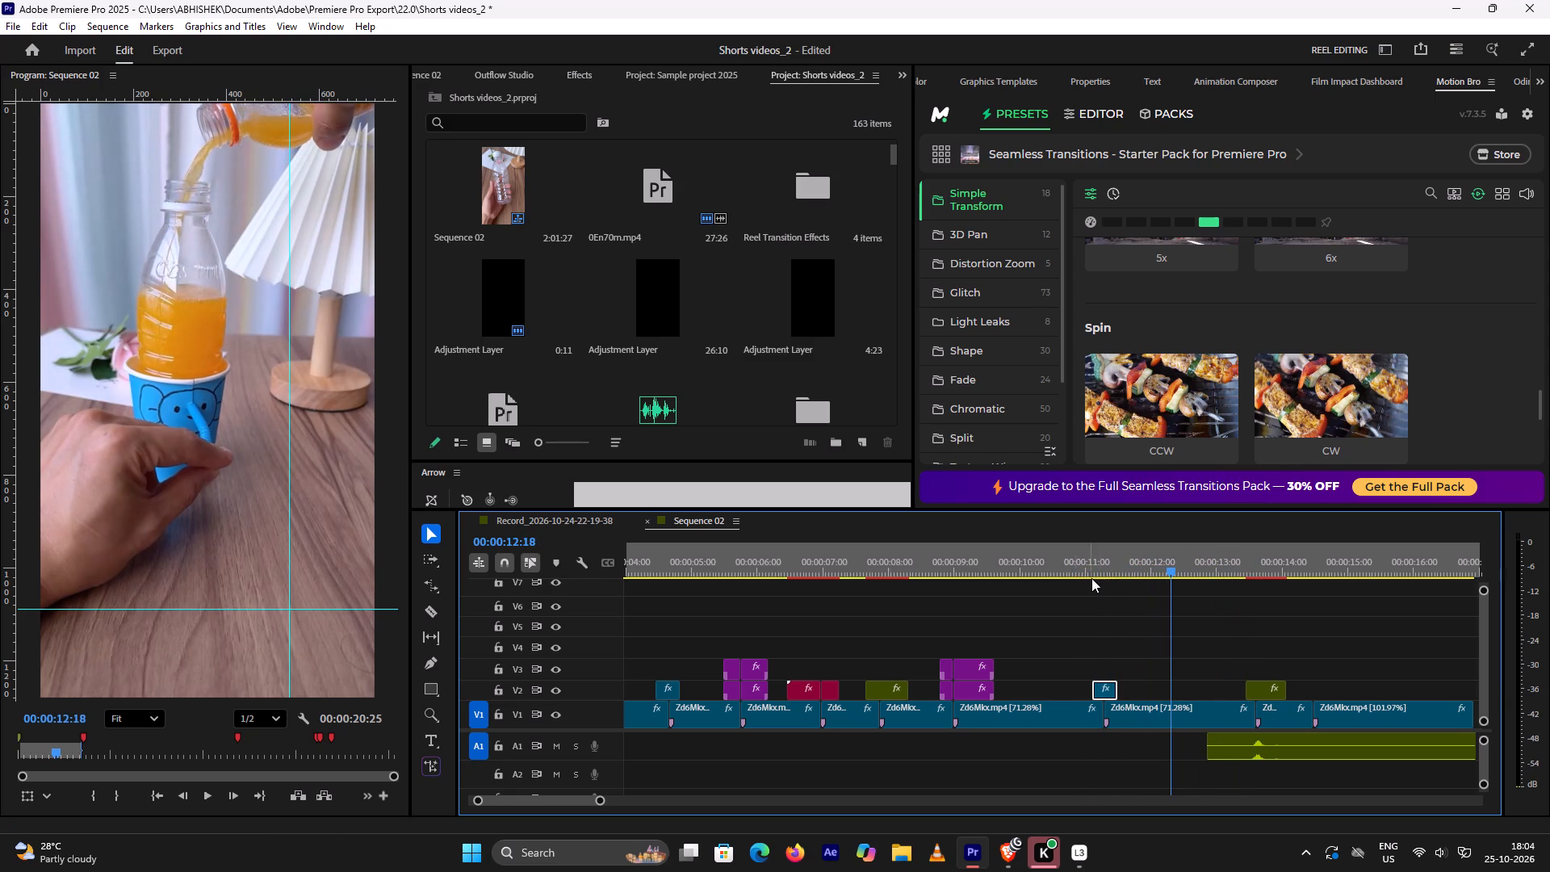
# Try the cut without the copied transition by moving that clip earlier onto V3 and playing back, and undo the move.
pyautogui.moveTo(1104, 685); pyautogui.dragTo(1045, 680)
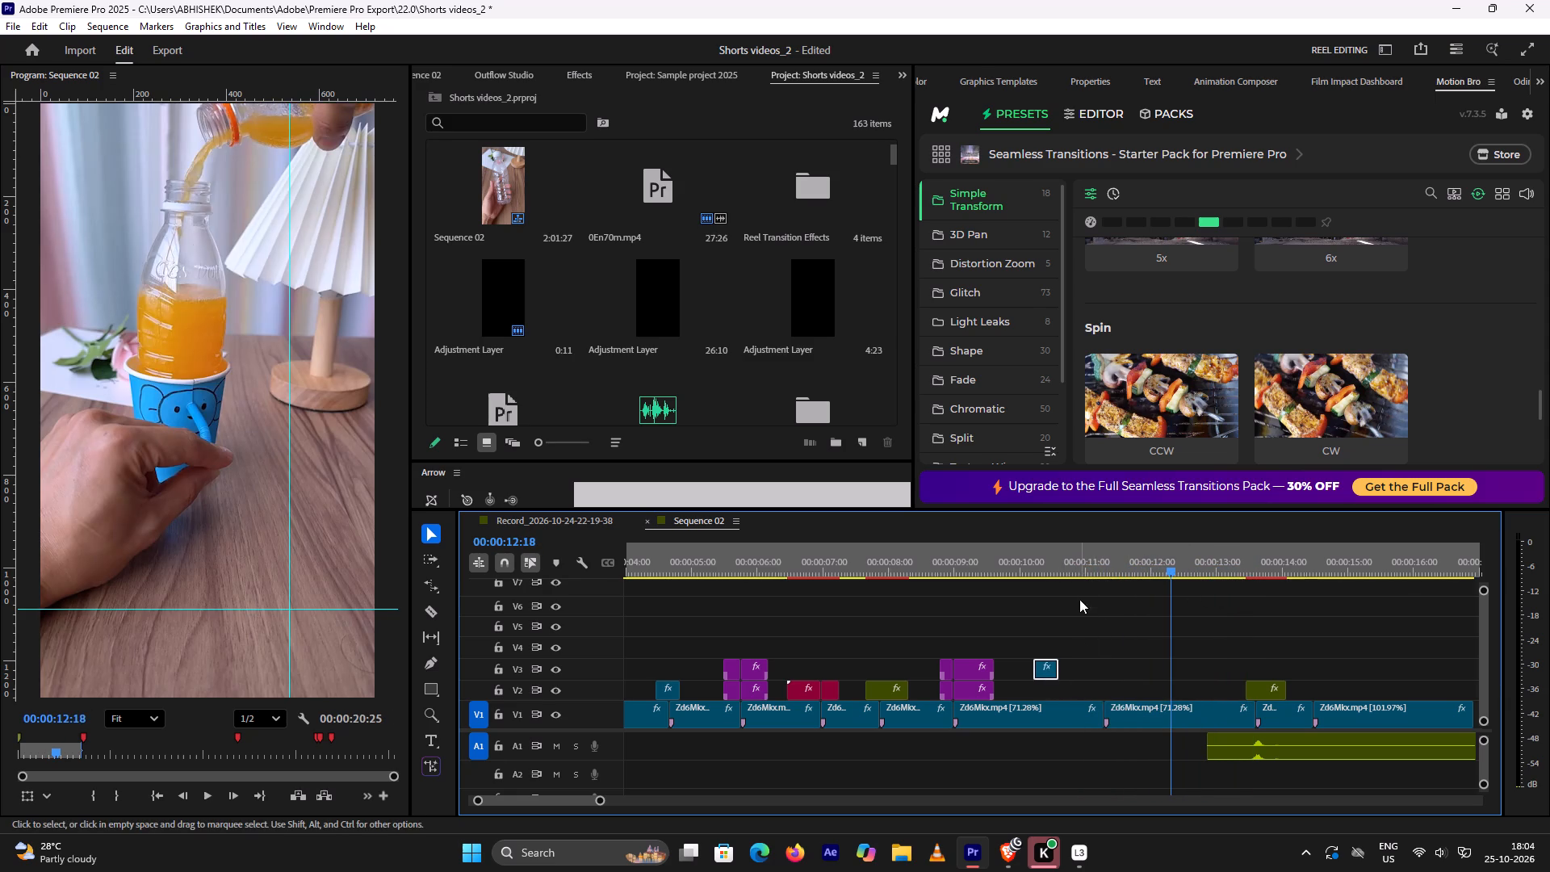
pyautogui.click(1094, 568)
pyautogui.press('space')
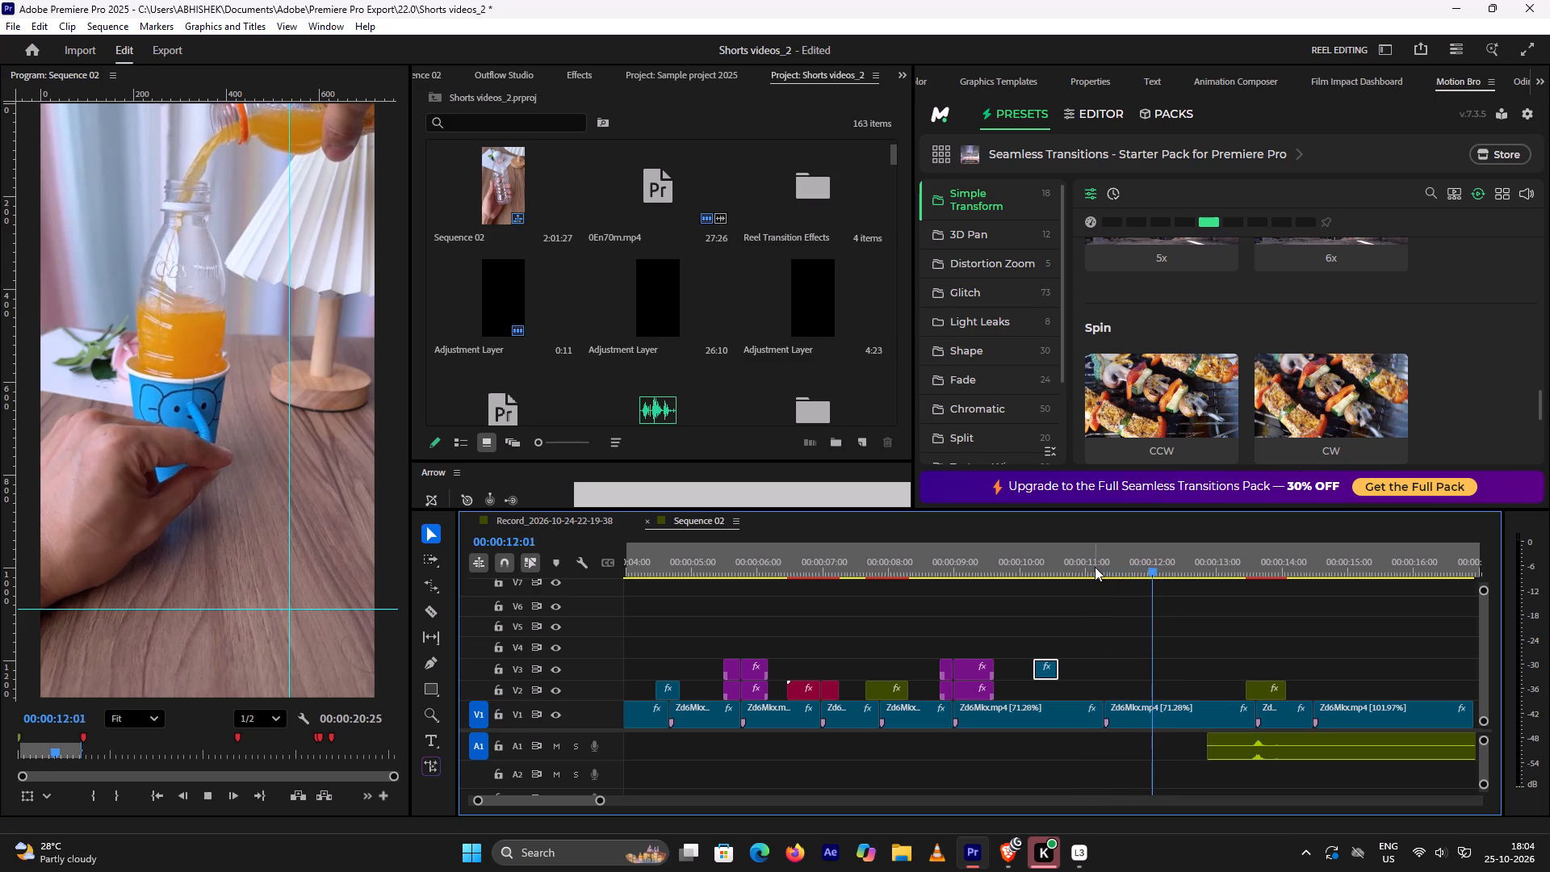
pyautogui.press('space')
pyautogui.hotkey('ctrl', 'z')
# Play from about 00:00:11:06 through the Spin CW transition to about 00:00:14:09 to check how the cuts flow.
pyautogui.click(1094, 572)
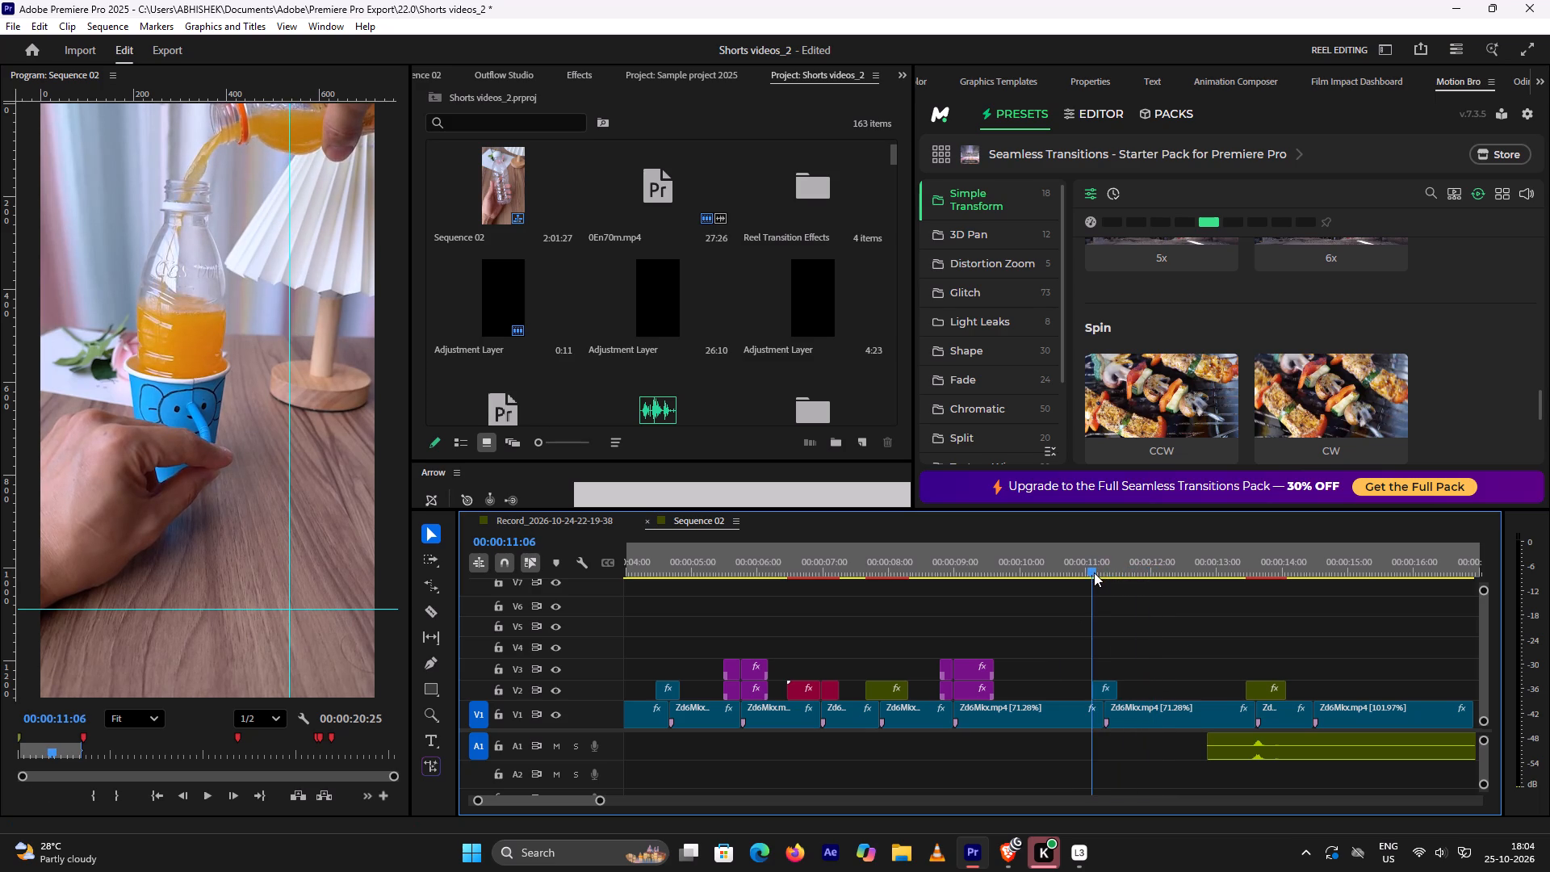
pyautogui.press('space')
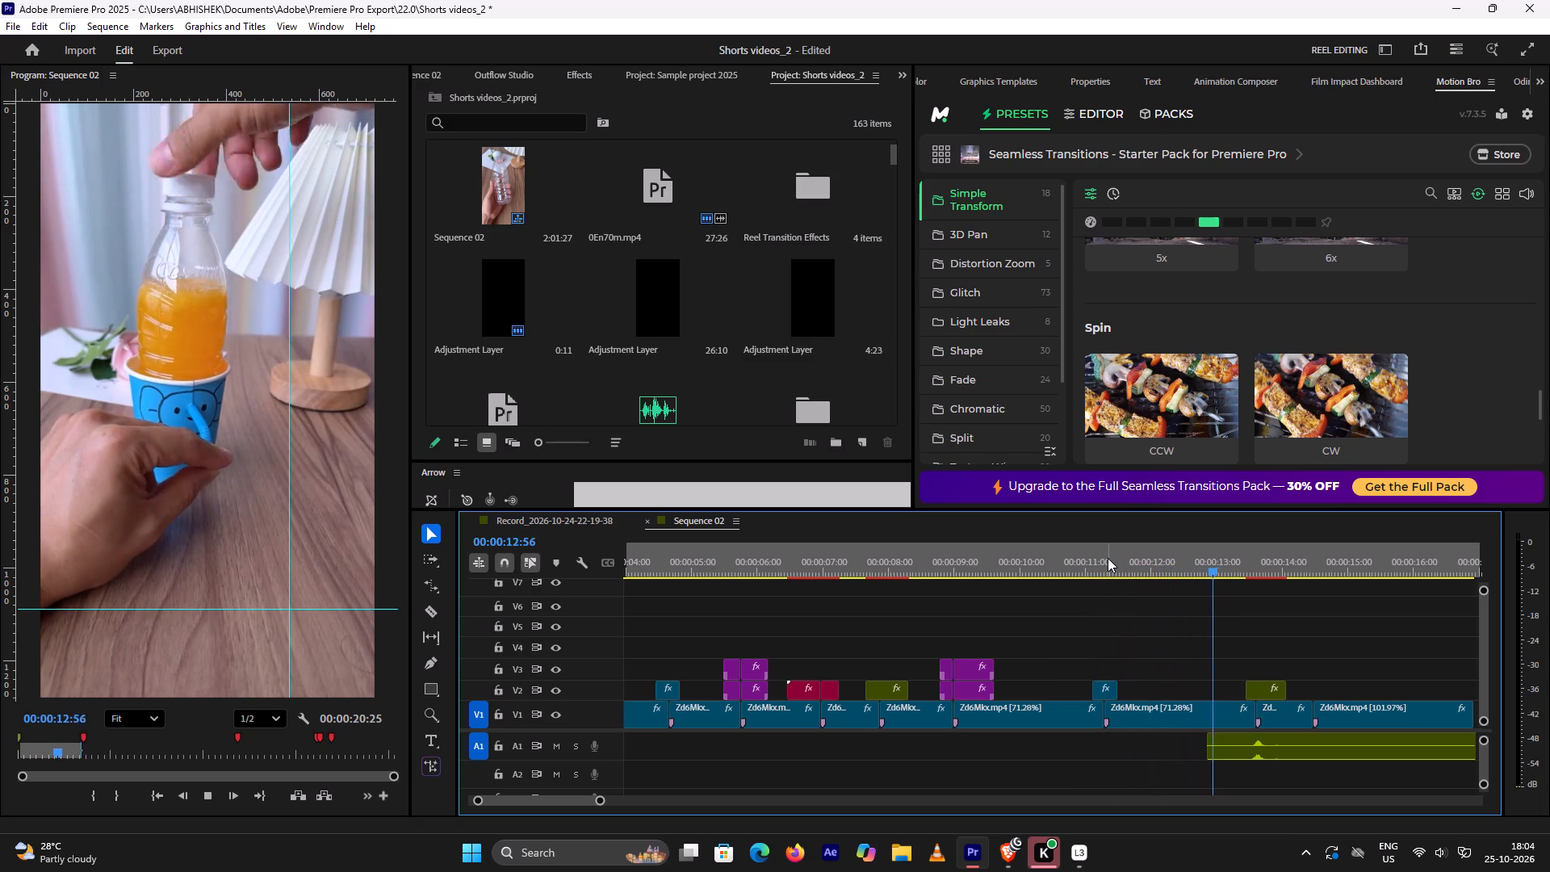
pyautogui.press('space')
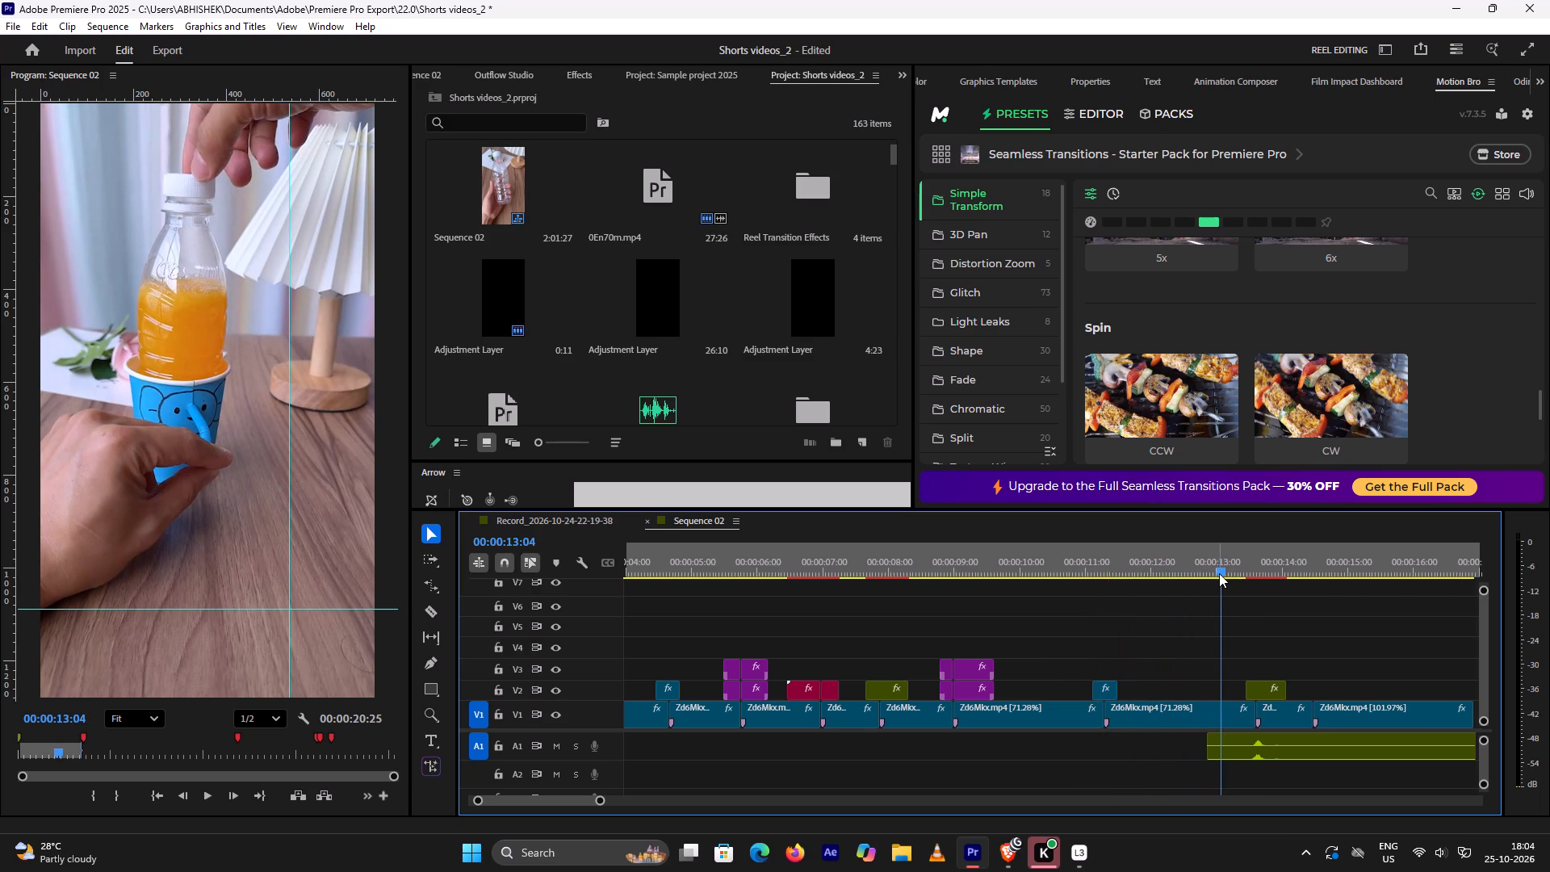
pyautogui.press('space')
pyautogui.press('space')
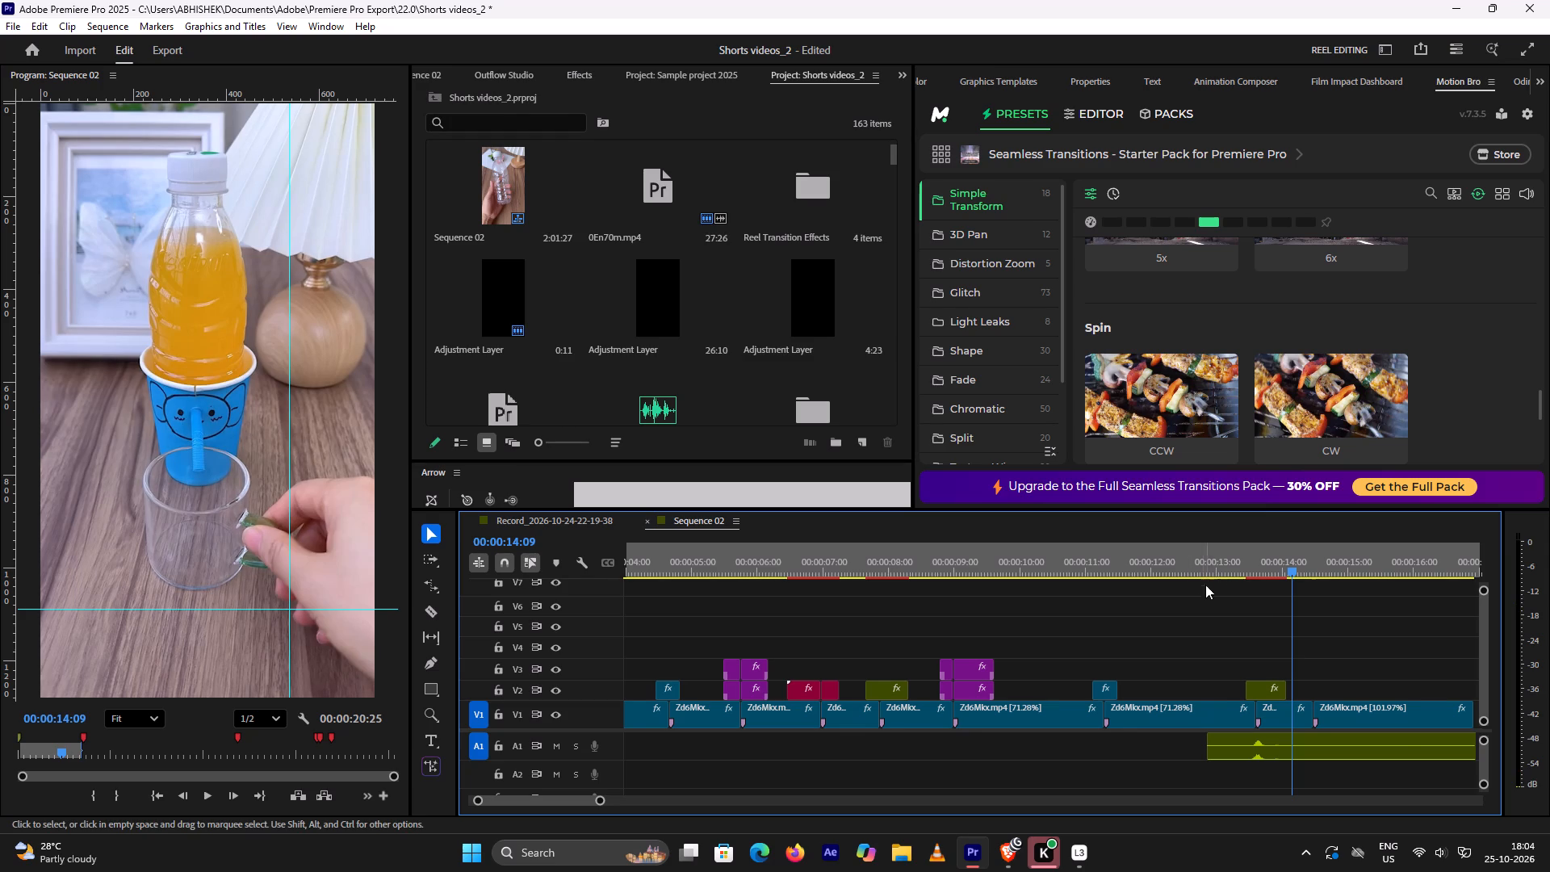
# Play back the short red V2 transition near 00:00:02:30, from about 00:00:02:10 to 00:00:03:09, to judge its look for reuse.
pyautogui.scroll(6, 1079, 614)
pyautogui.keyDown('alt'); pyautogui.scroll(-4, 1178, 622); pyautogui.keyUp('alt')
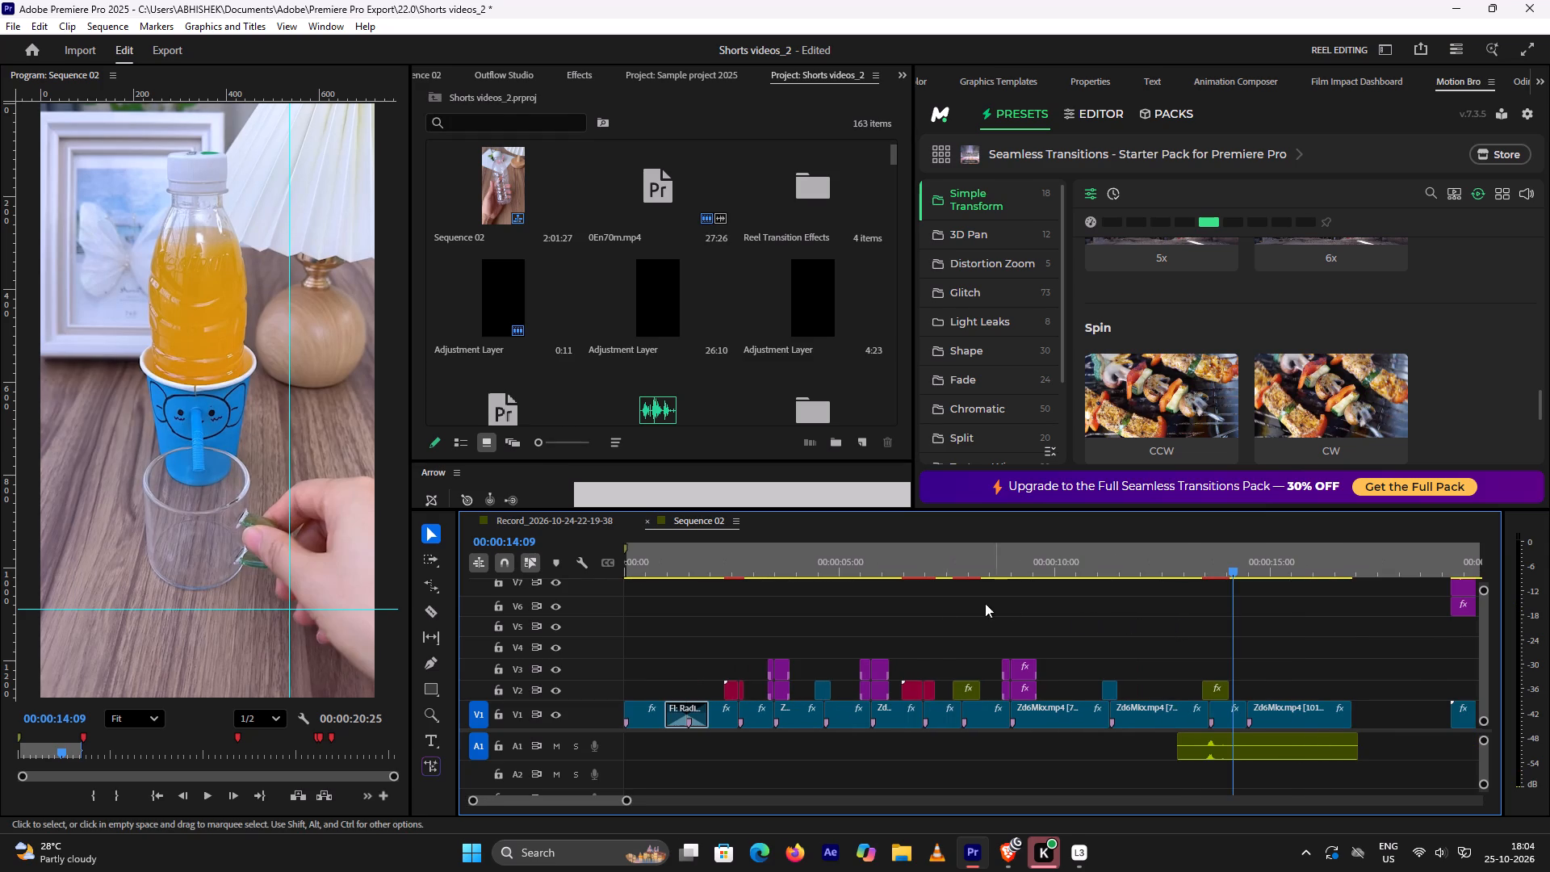
pyautogui.scroll(4, 944, 603)
pyautogui.click(713, 568)
pyautogui.press('space')
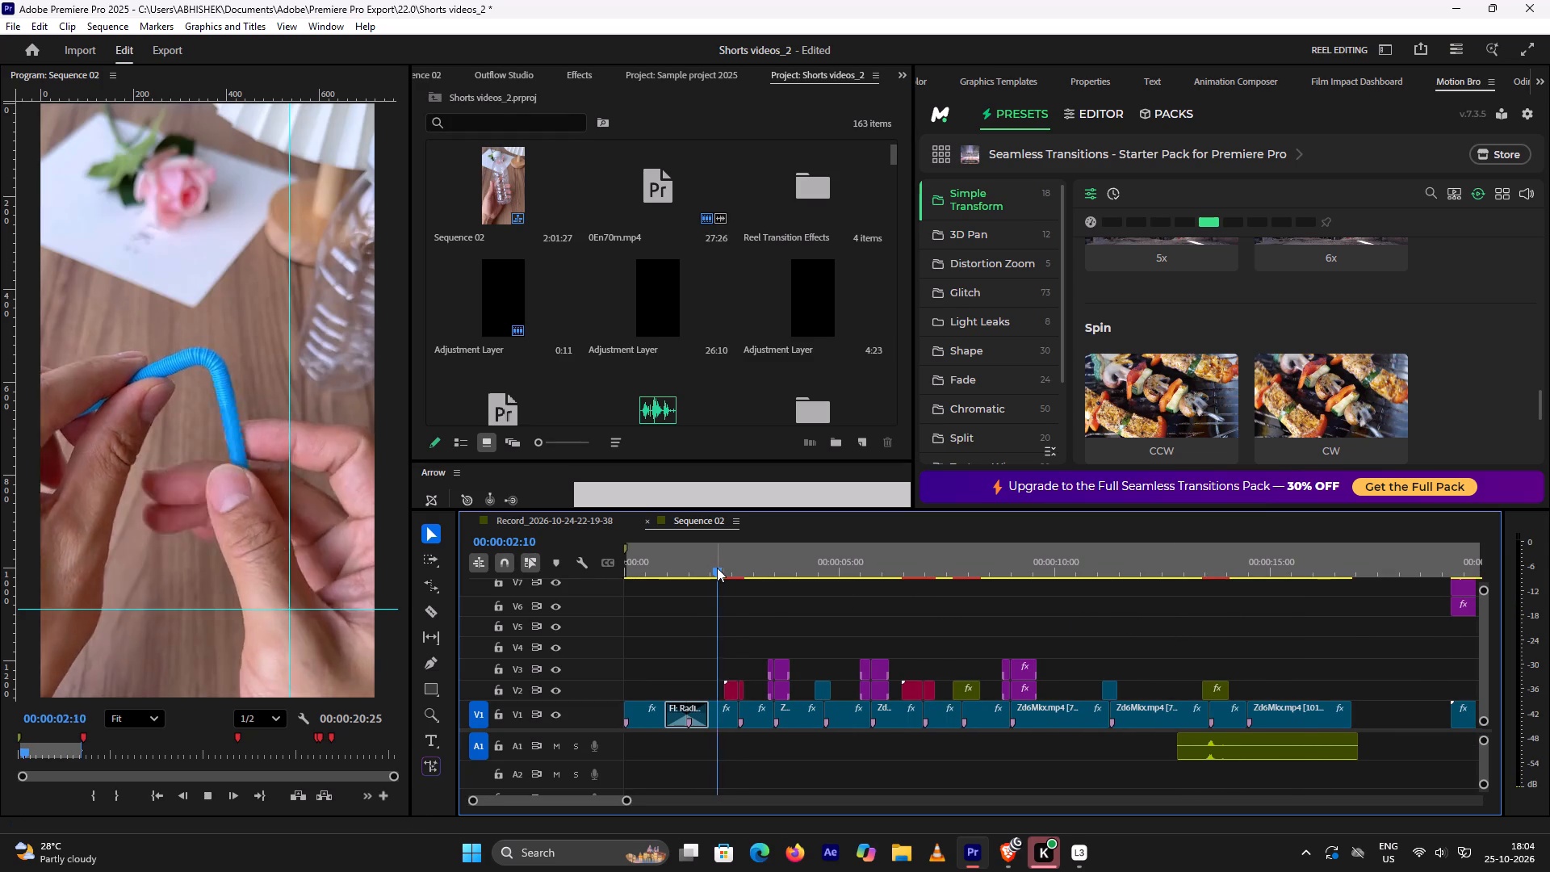
pyautogui.press('space')
pyautogui.press('space')
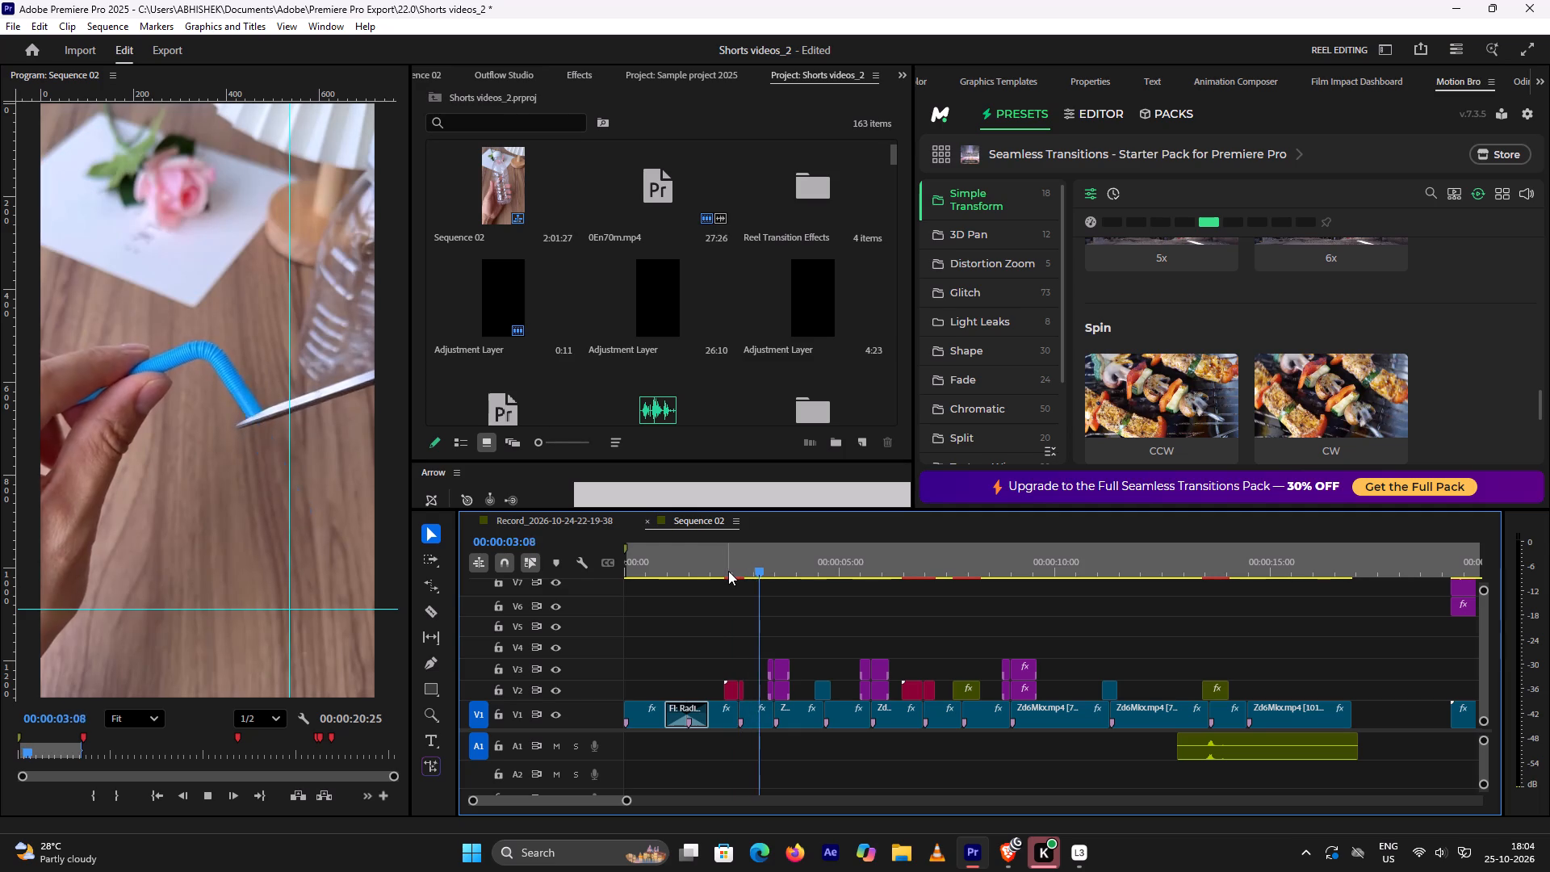
pyautogui.press('space')
pyautogui.click(728, 571)
pyautogui.press('space')
pyautogui.press('space')
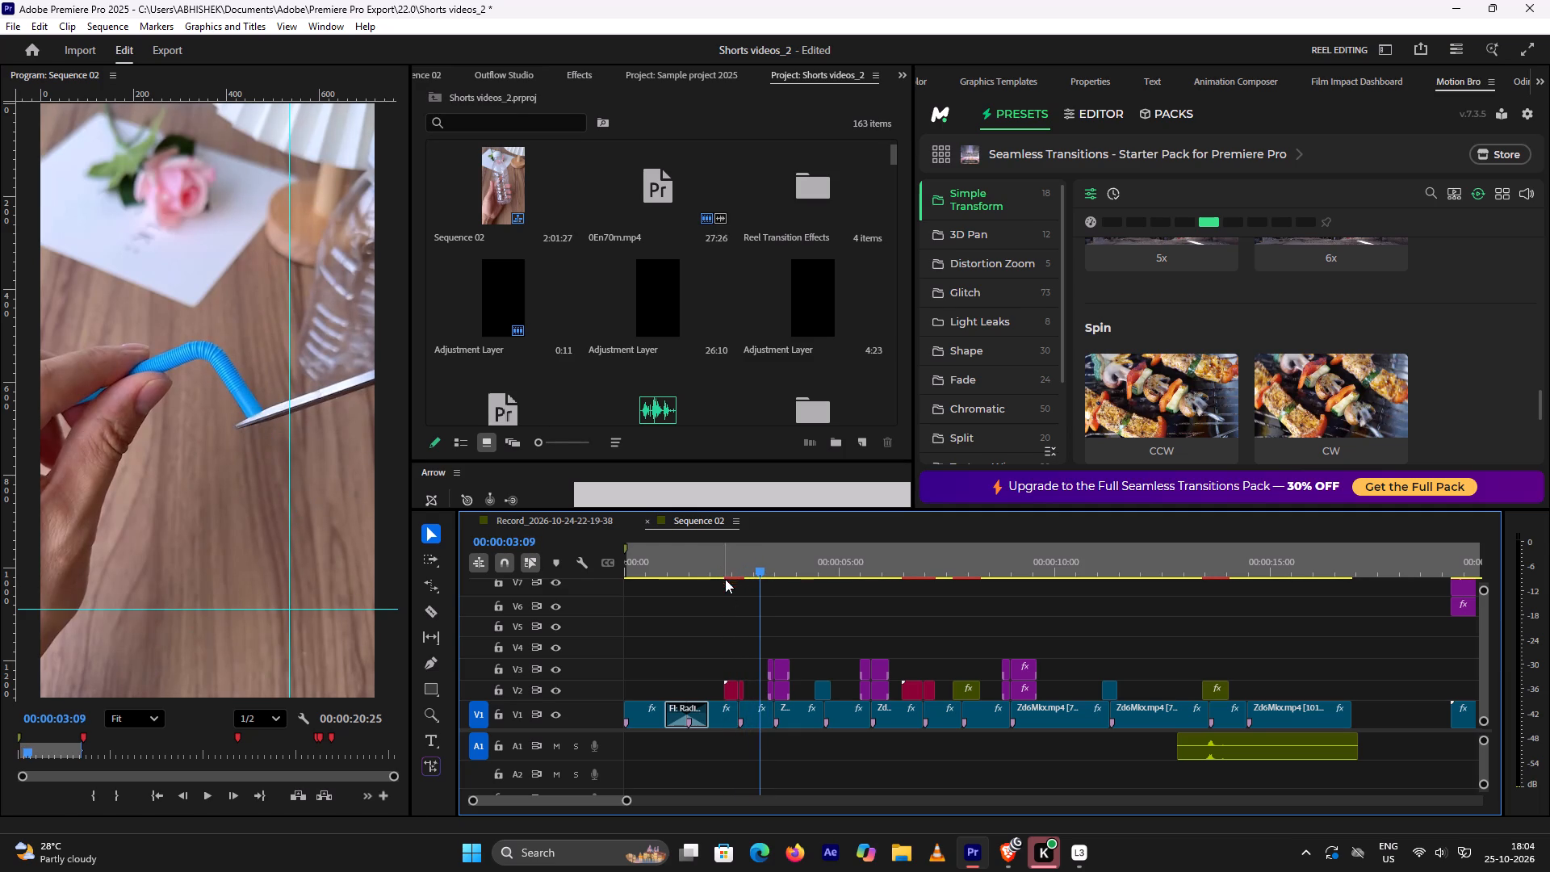
# Copy the short red V2 transition clip near 00:00:02:30 onto V3 at about 00:00:12:00.
pyautogui.moveTo(721, 652); pyautogui.dragTo(743, 686)
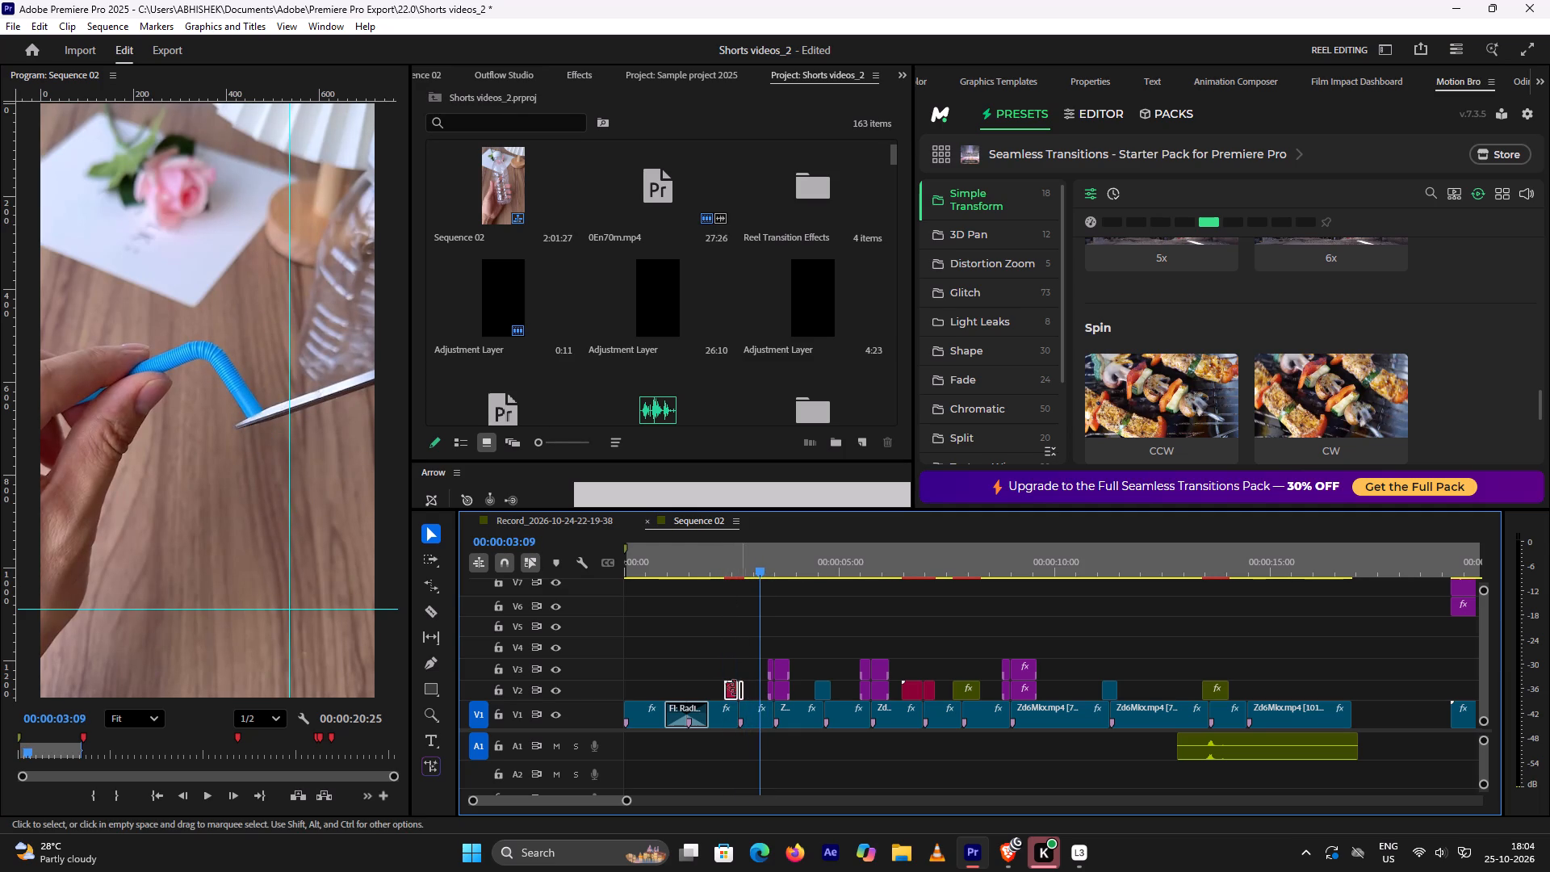
pyautogui.keyDown('alt'); pyautogui.moveTo(731, 689); pyautogui.dragTo(815, 627); pyautogui.keyUp('alt')
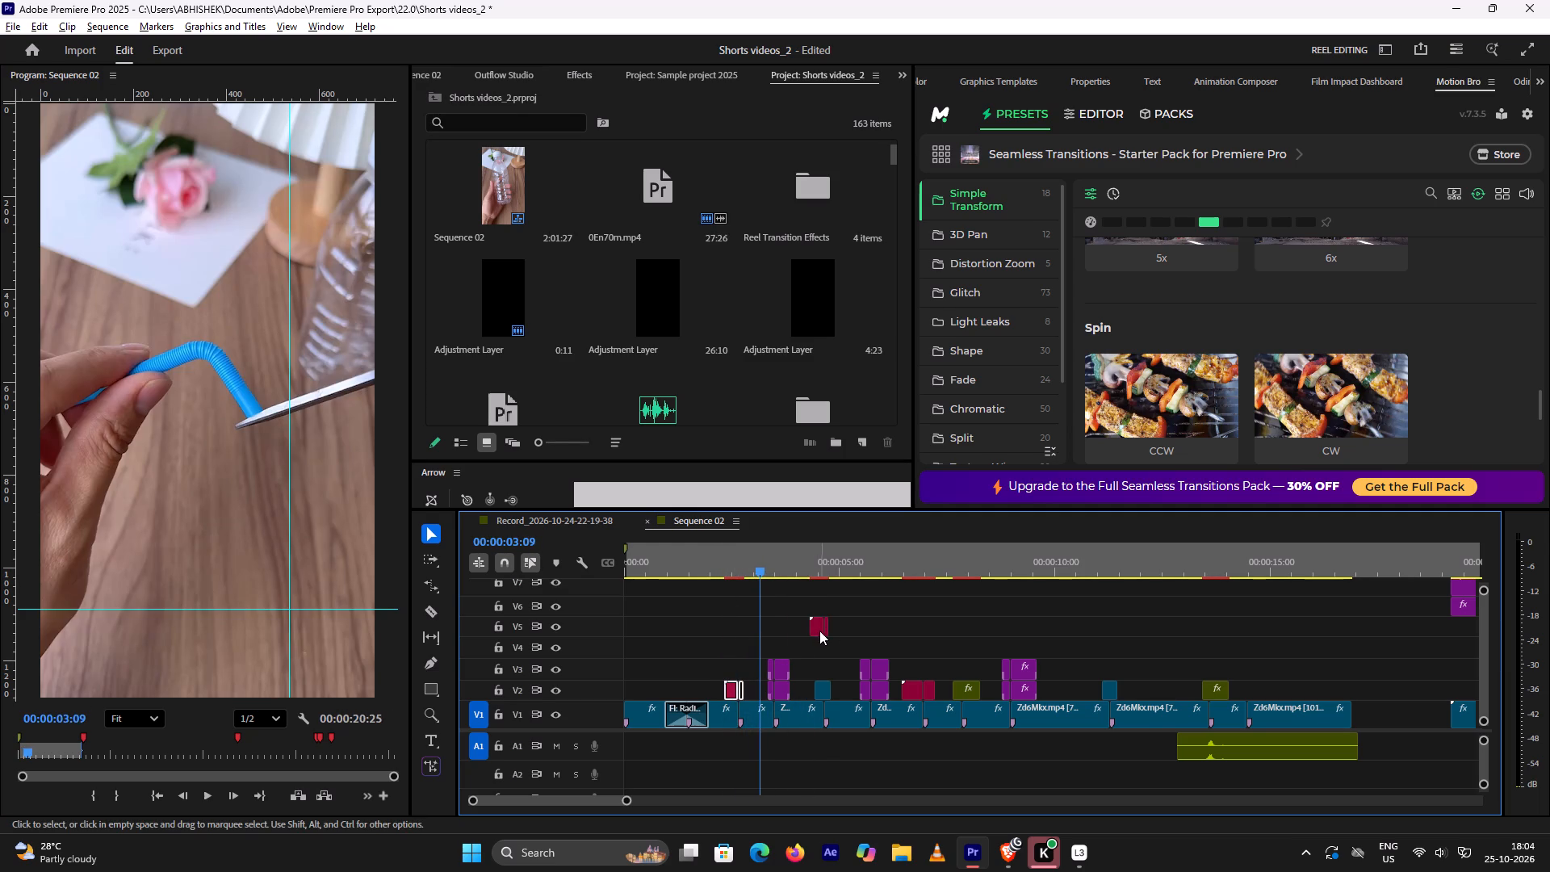
pyautogui.moveTo(794, 623); pyautogui.dragTo(832, 635)
pyautogui.moveTo(817, 629); pyautogui.dragTo(819, 629)
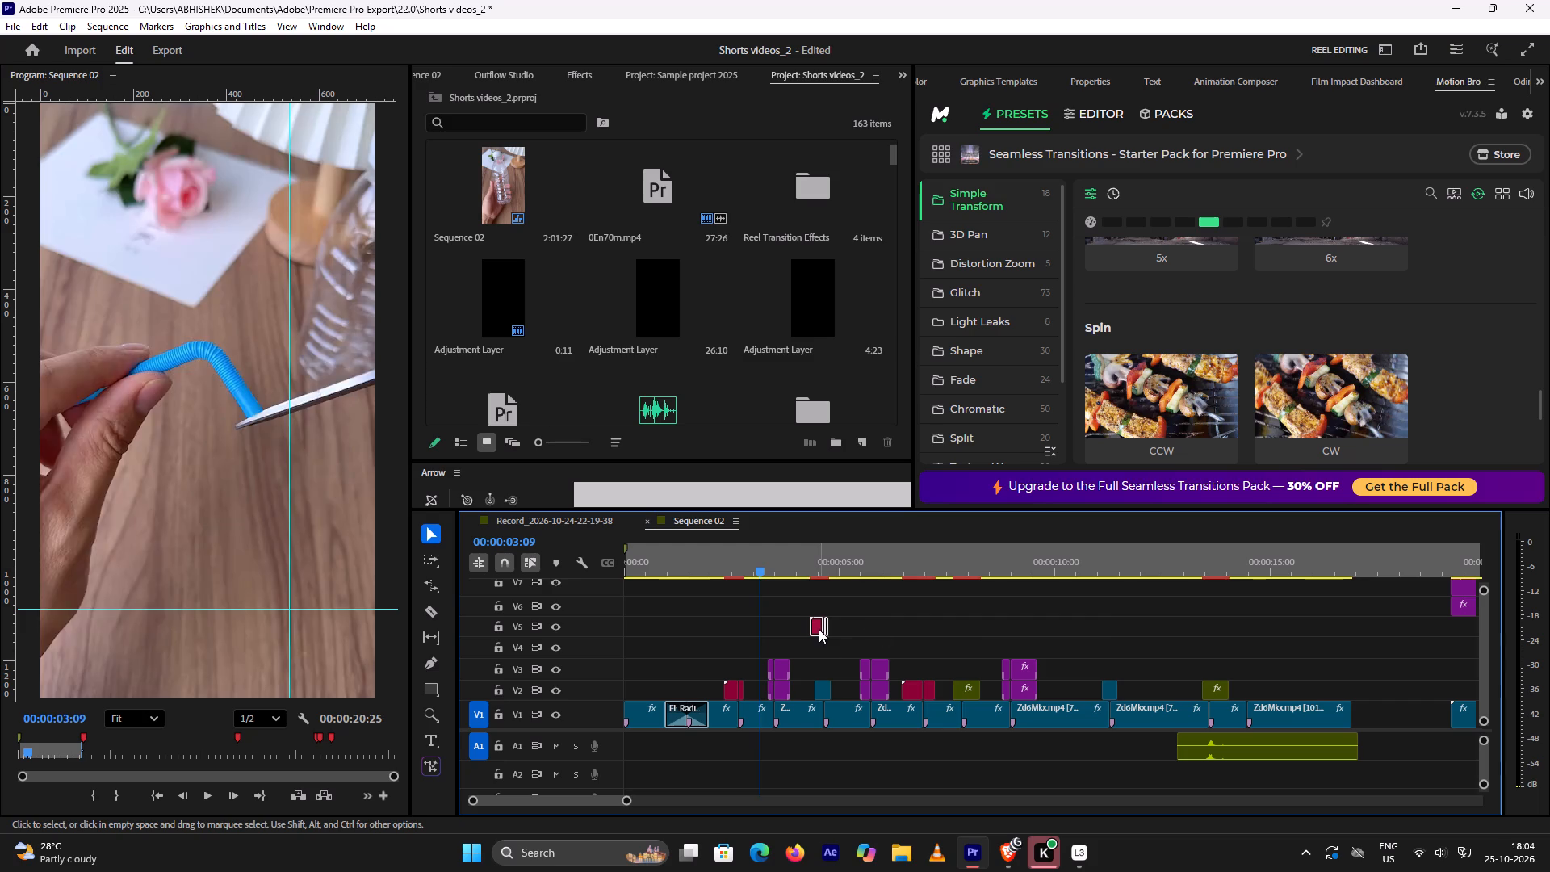
pyautogui.moveTo(819, 629); pyautogui.dragTo(1137, 662)
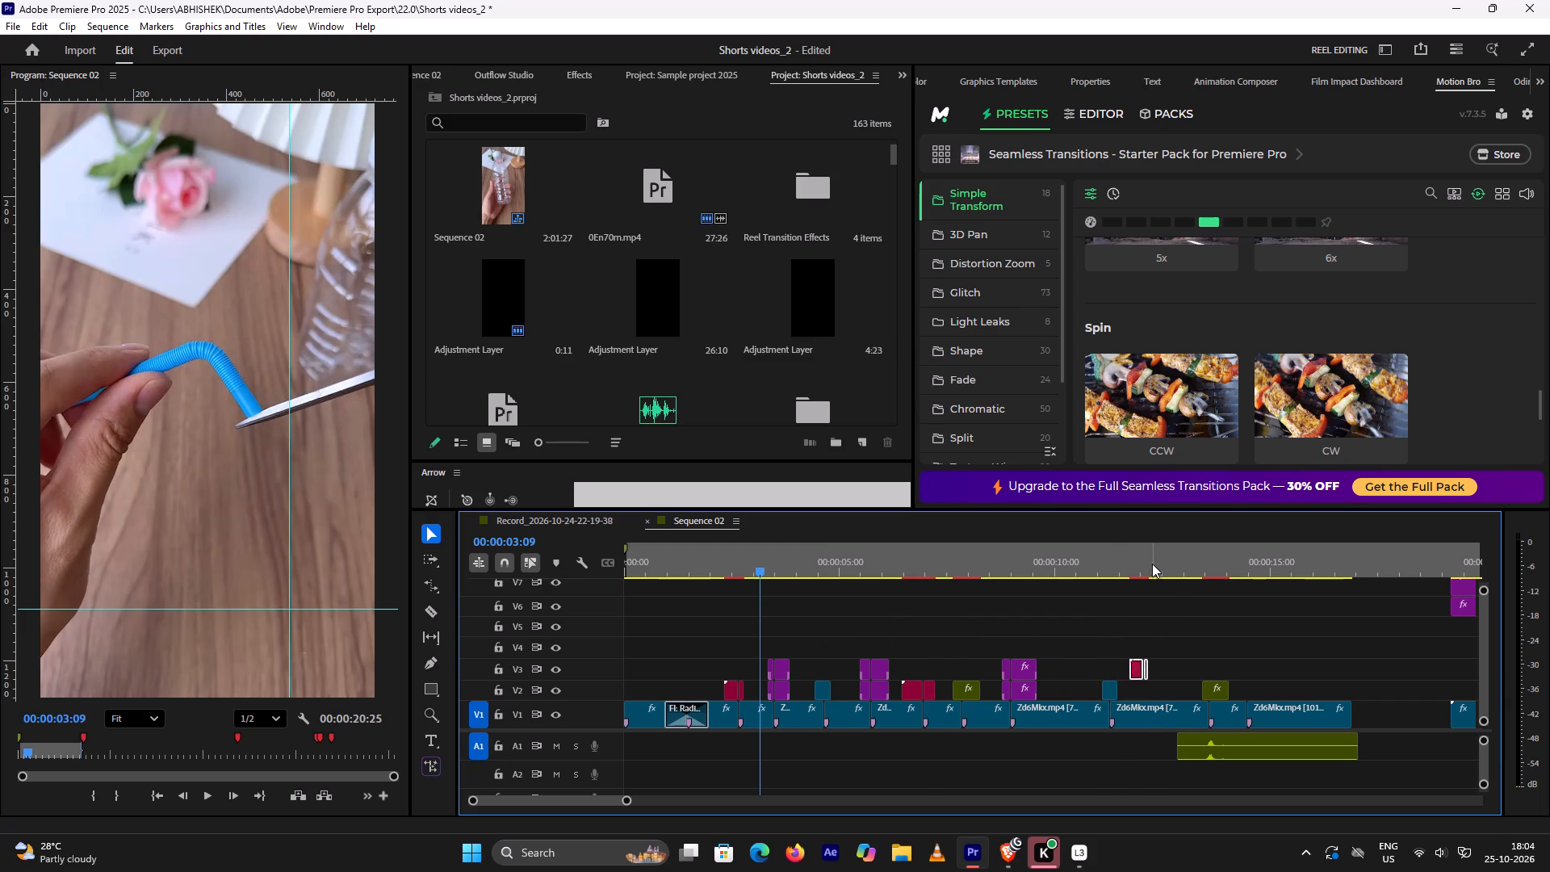
pyautogui.click(1151, 563)
pyautogui.press('space')
pyautogui.press('space')
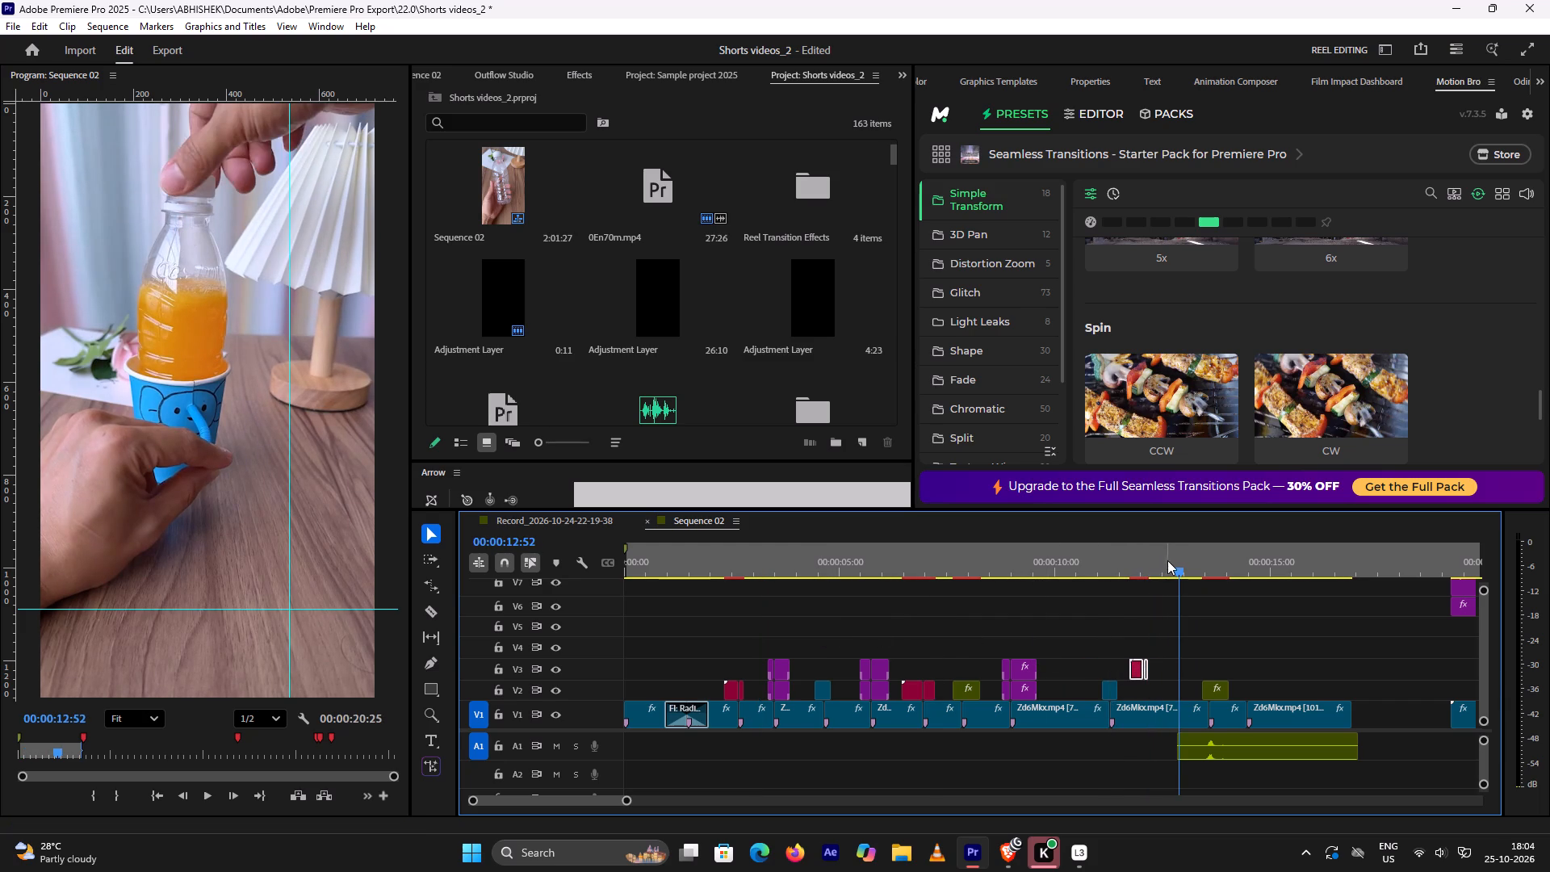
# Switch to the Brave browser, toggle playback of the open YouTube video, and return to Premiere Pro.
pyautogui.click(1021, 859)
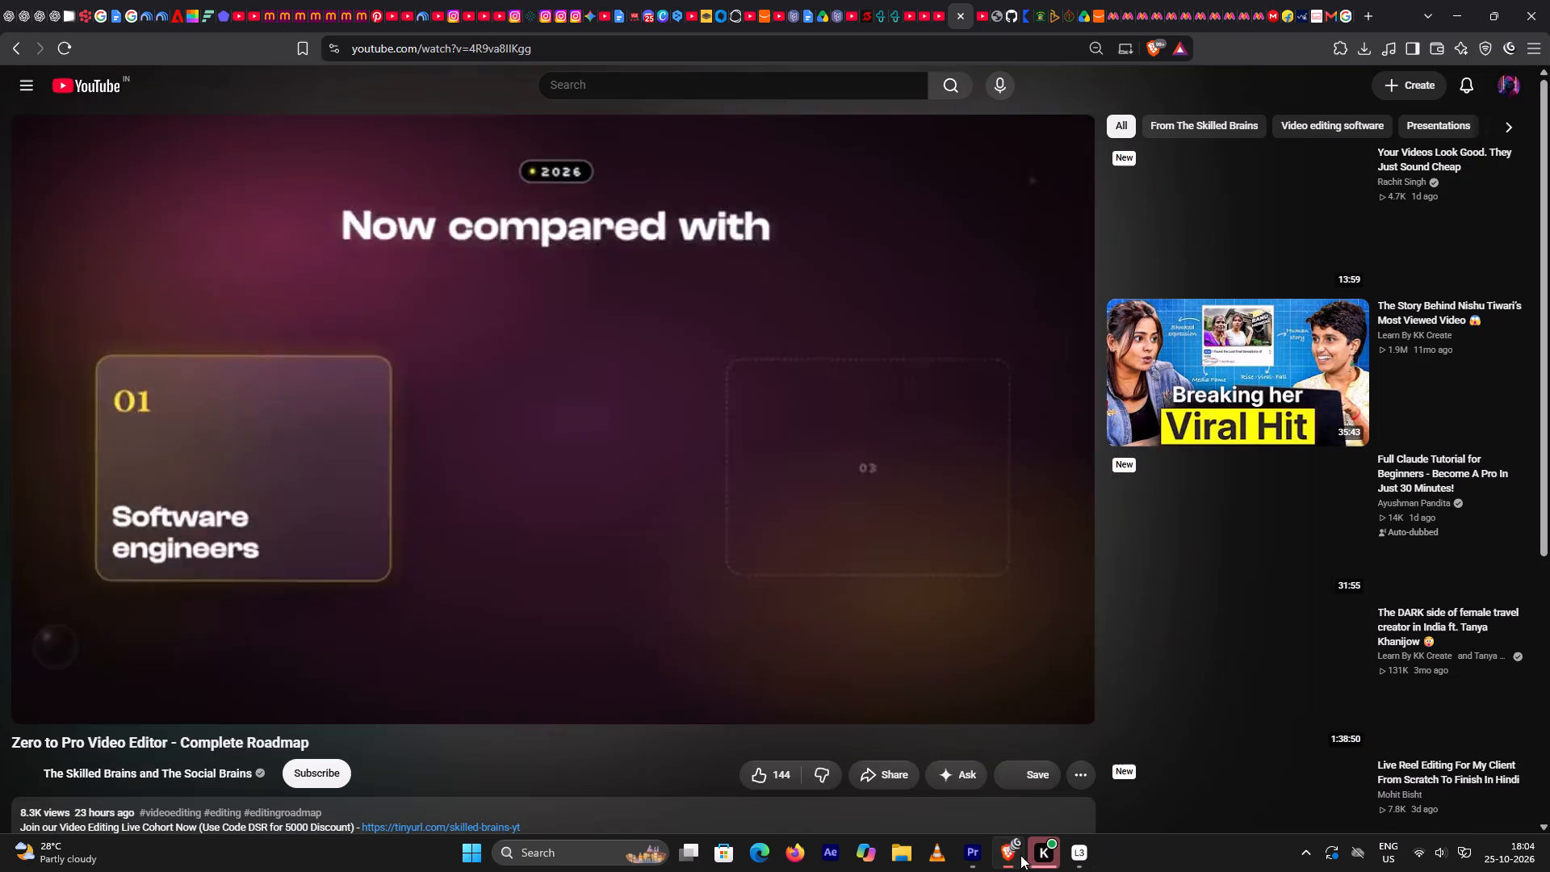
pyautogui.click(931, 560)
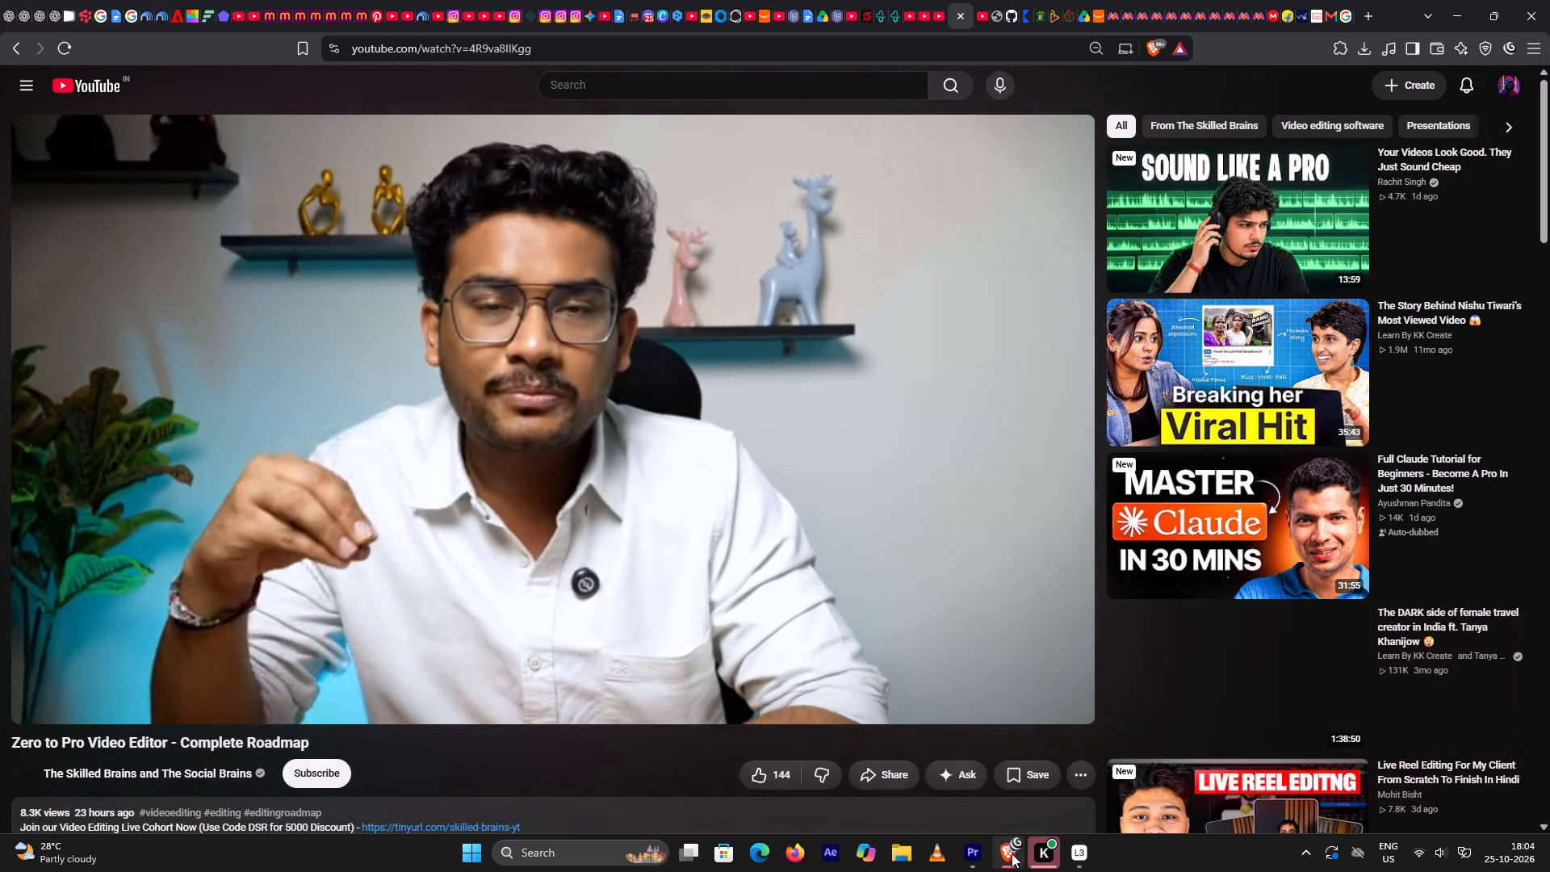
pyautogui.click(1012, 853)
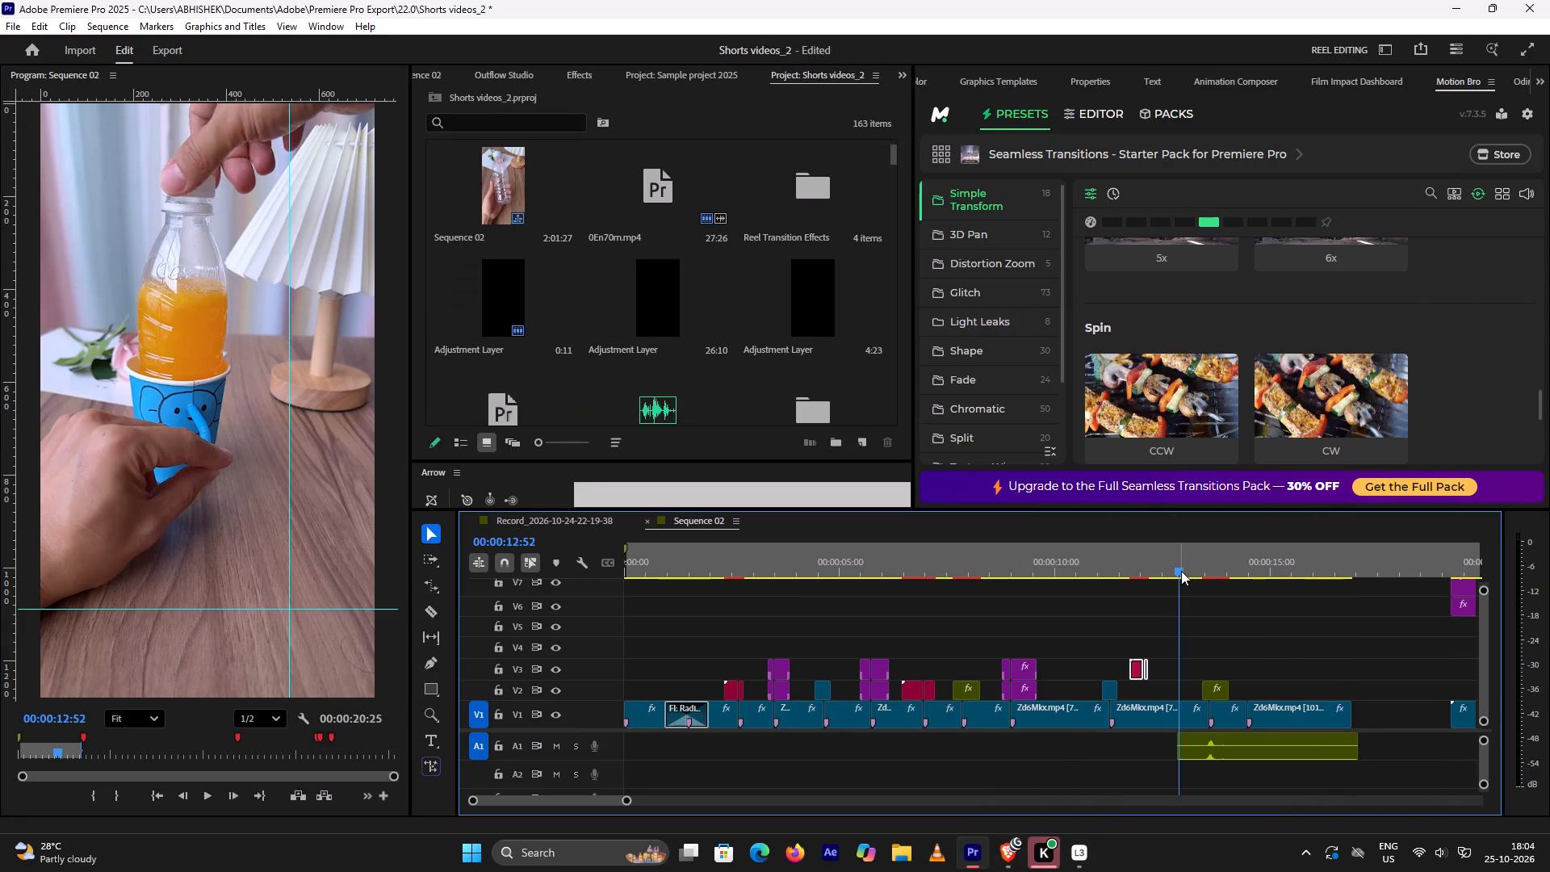
# Move the copied red transition down to V2 over the jump from pouring to capping the bottle at 00:00:12:25.
pyautogui.moveTo(1180, 571); pyautogui.dragTo(1163, 588)
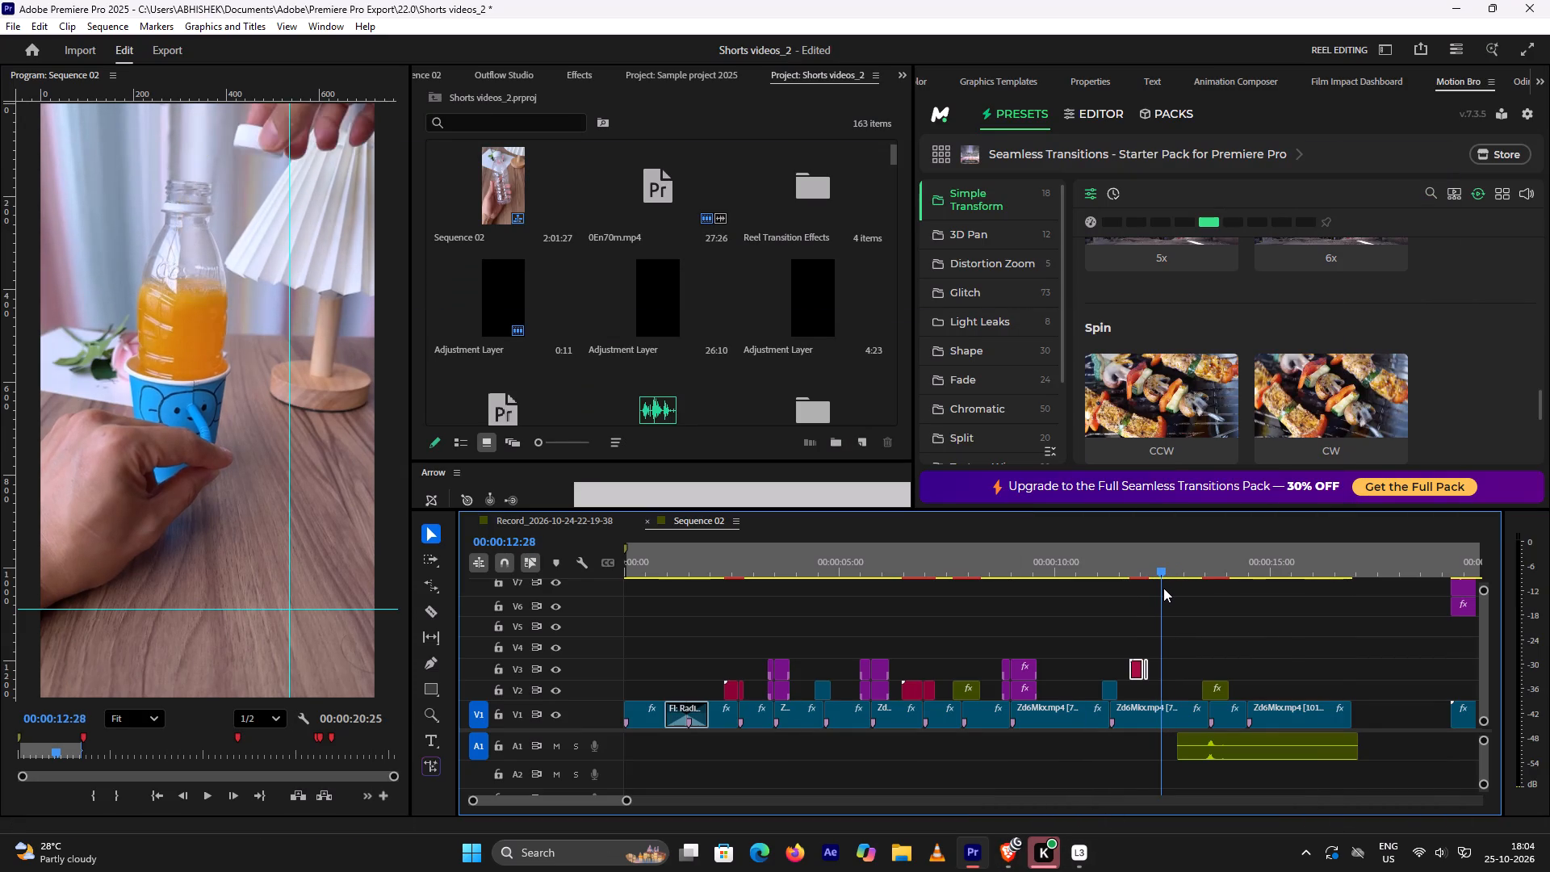
pyautogui.moveTo(1163, 588); pyautogui.dragTo(1161, 590)
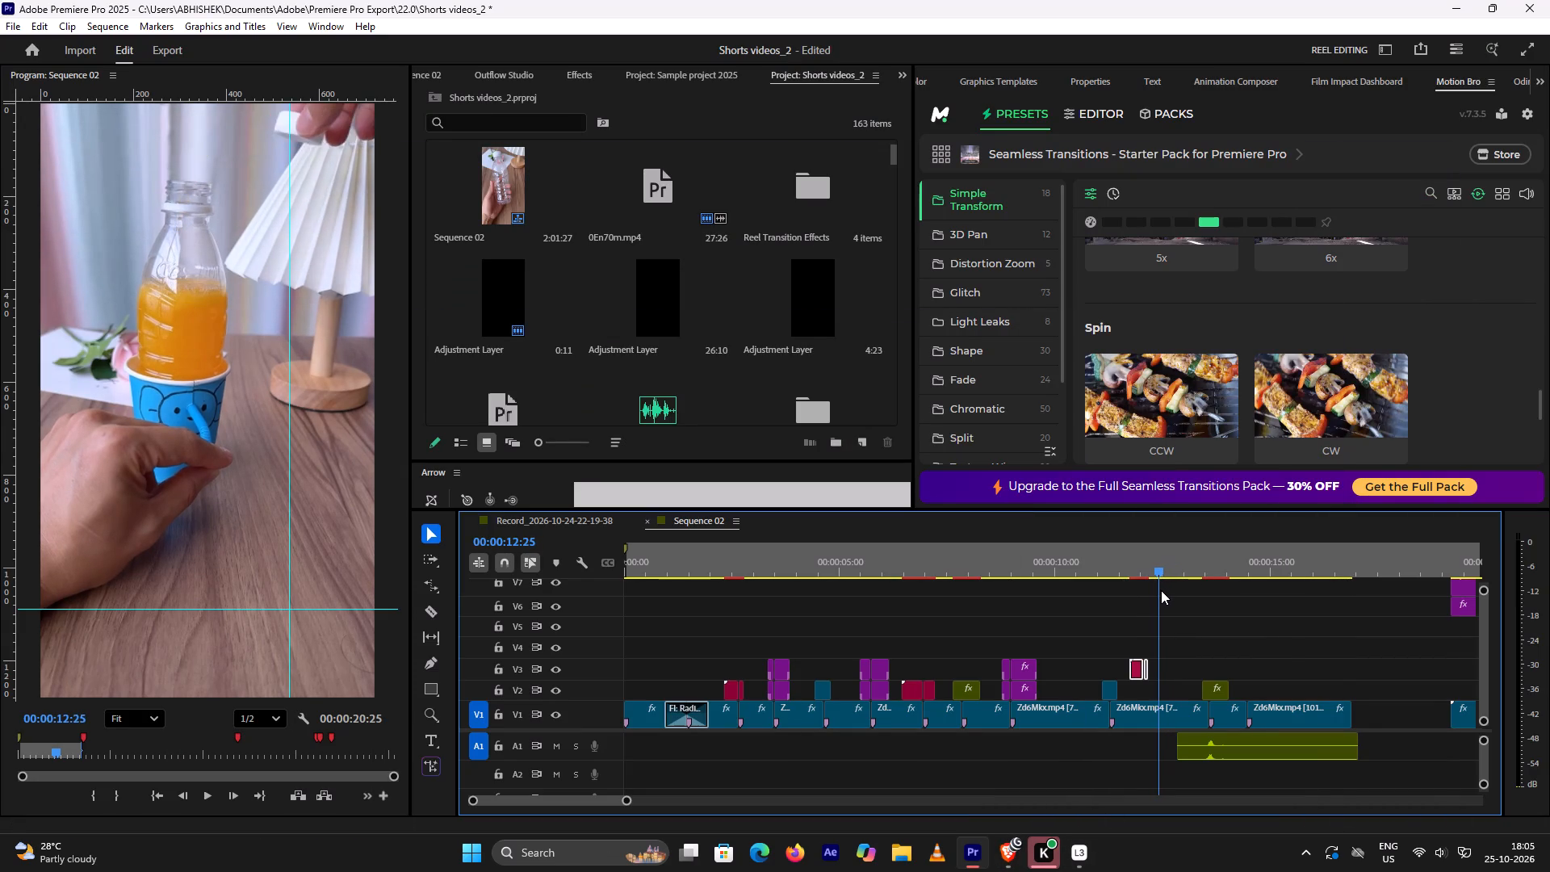
pyautogui.moveTo(1161, 590); pyautogui.dragTo(1160, 591)
pyautogui.press('Right')
pyautogui.press('Left')
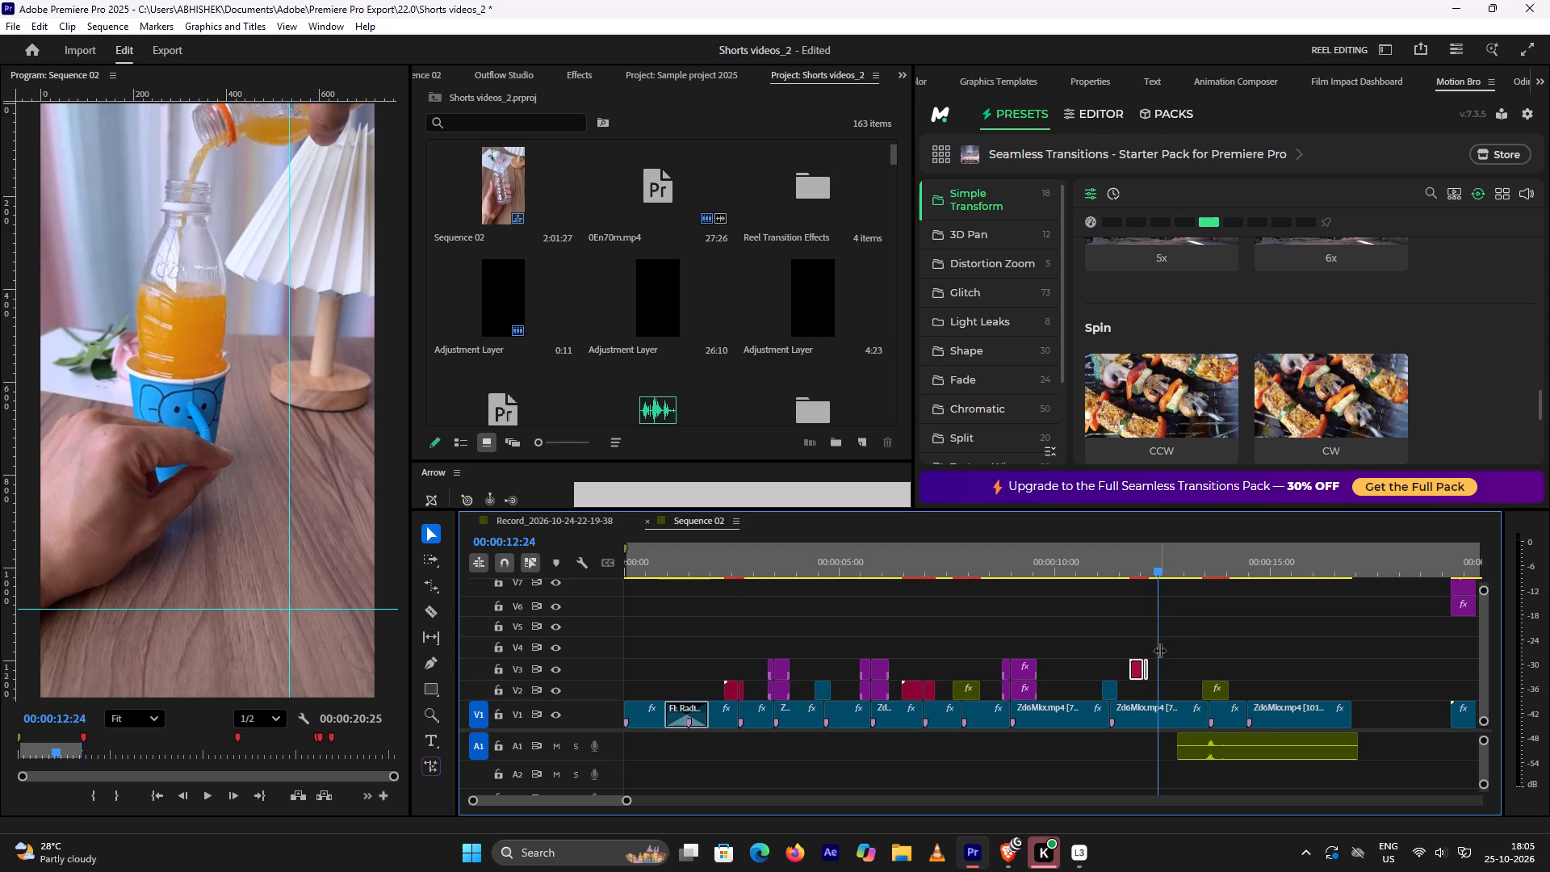
pyautogui.press('Right')
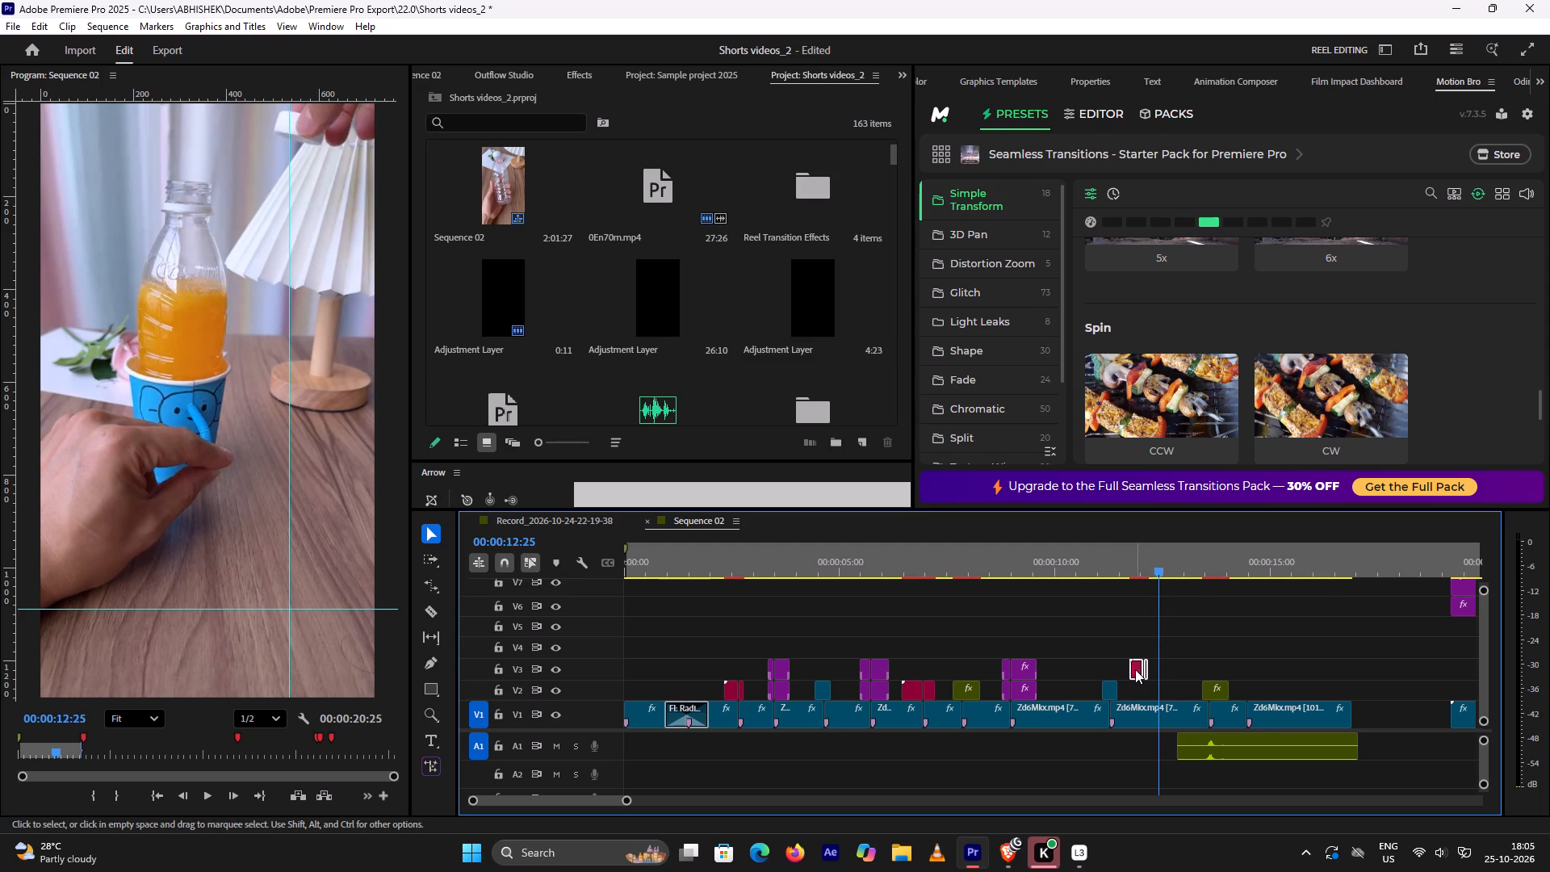
pyautogui.moveTo(1135, 669); pyautogui.dragTo(1150, 690)
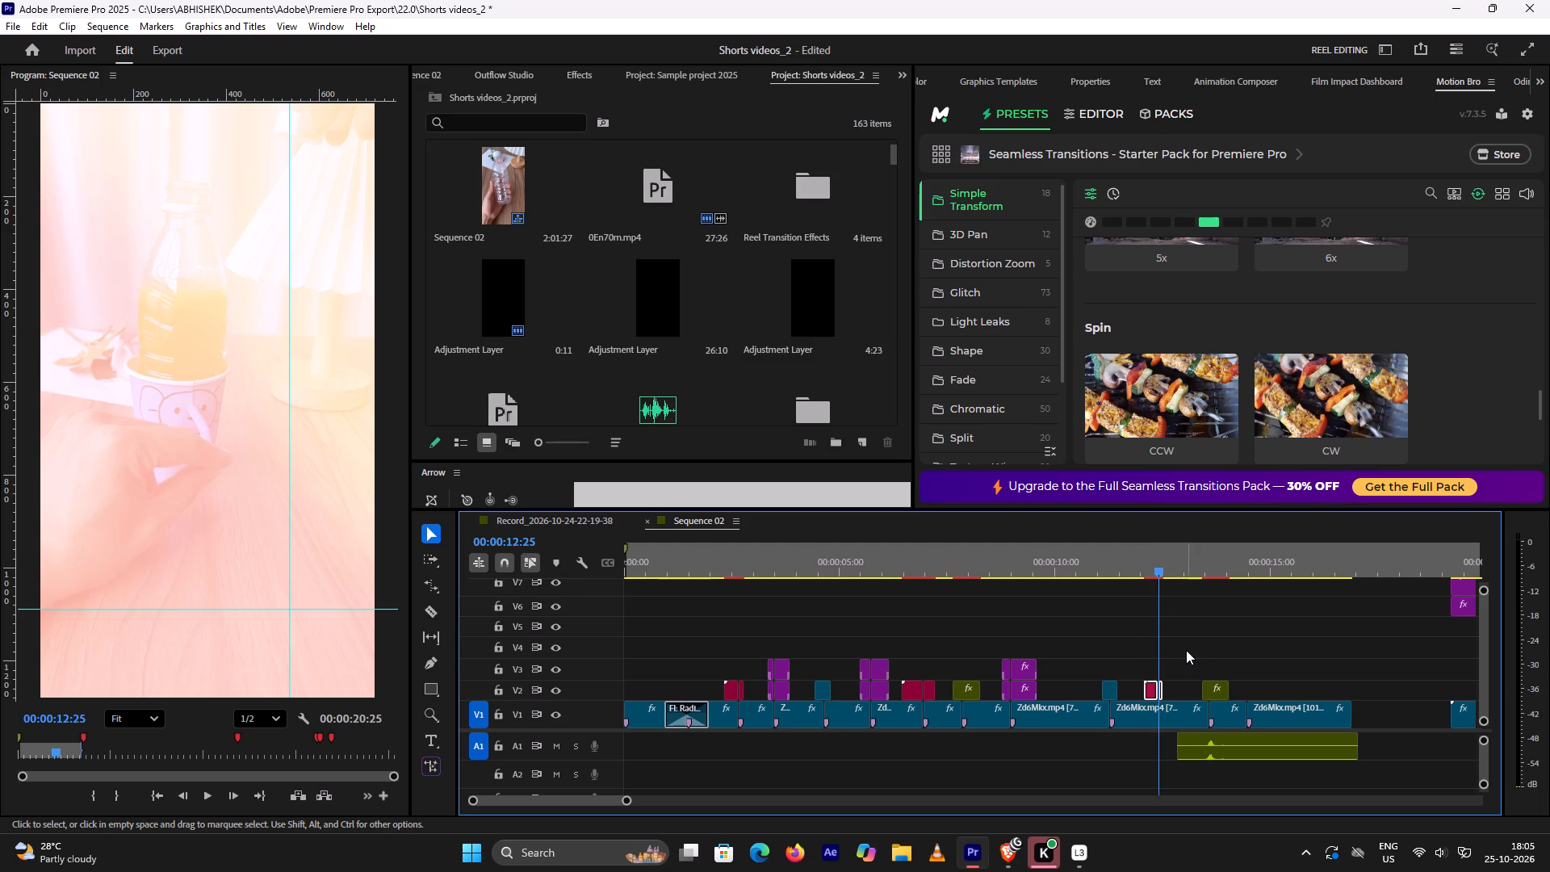
# Play repeatedly from about 00:00:11:53 across the copied red transition to check its timing.
pyautogui.click(1139, 569)
pyautogui.press('space')
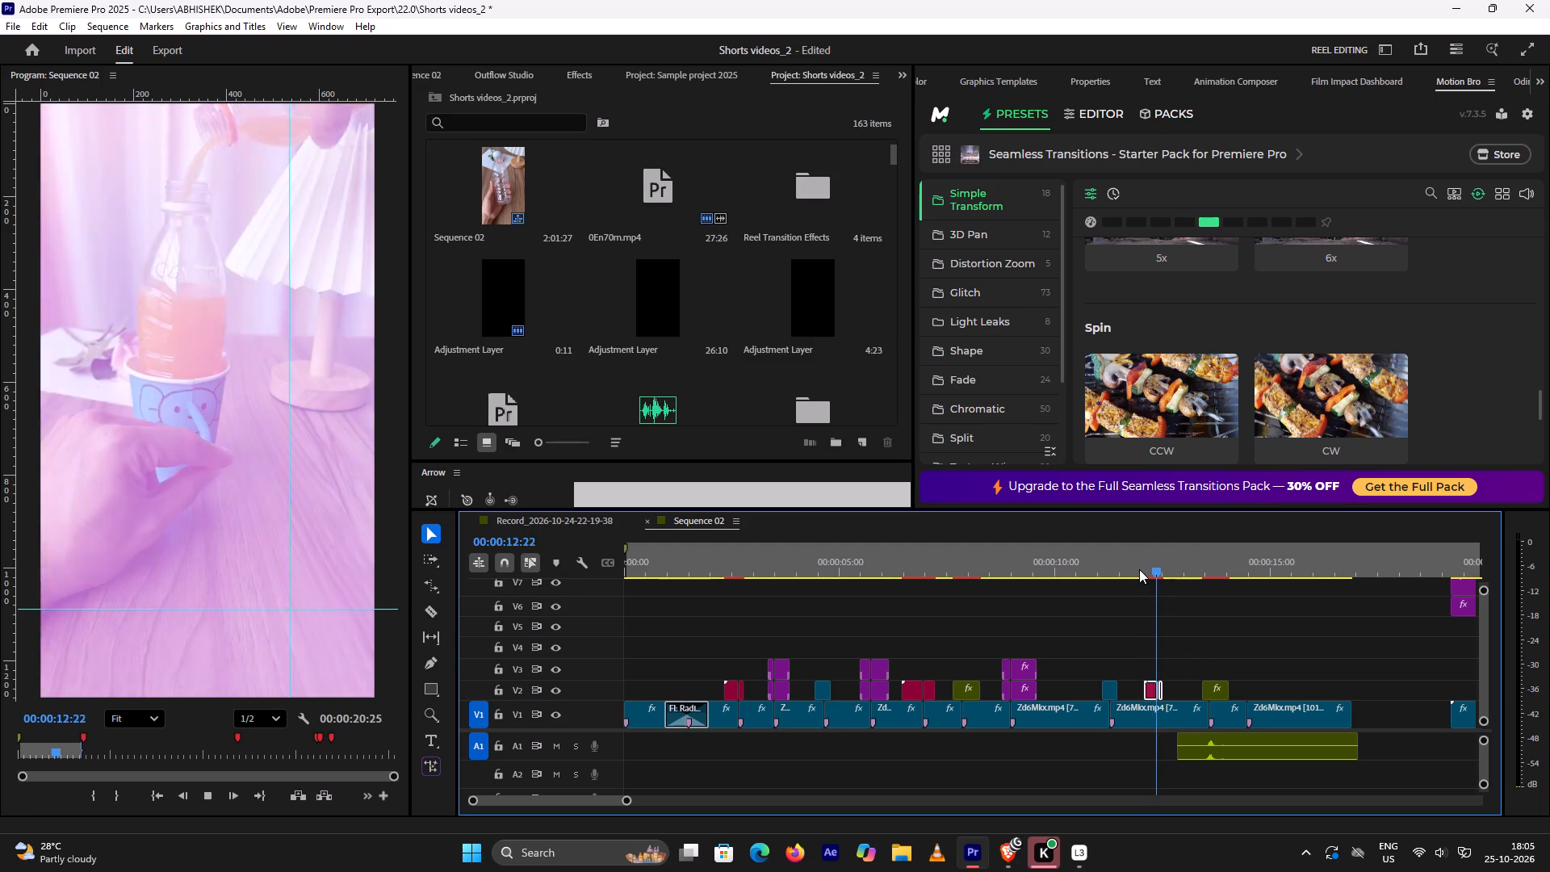
pyautogui.click(1139, 569)
pyautogui.press('space')
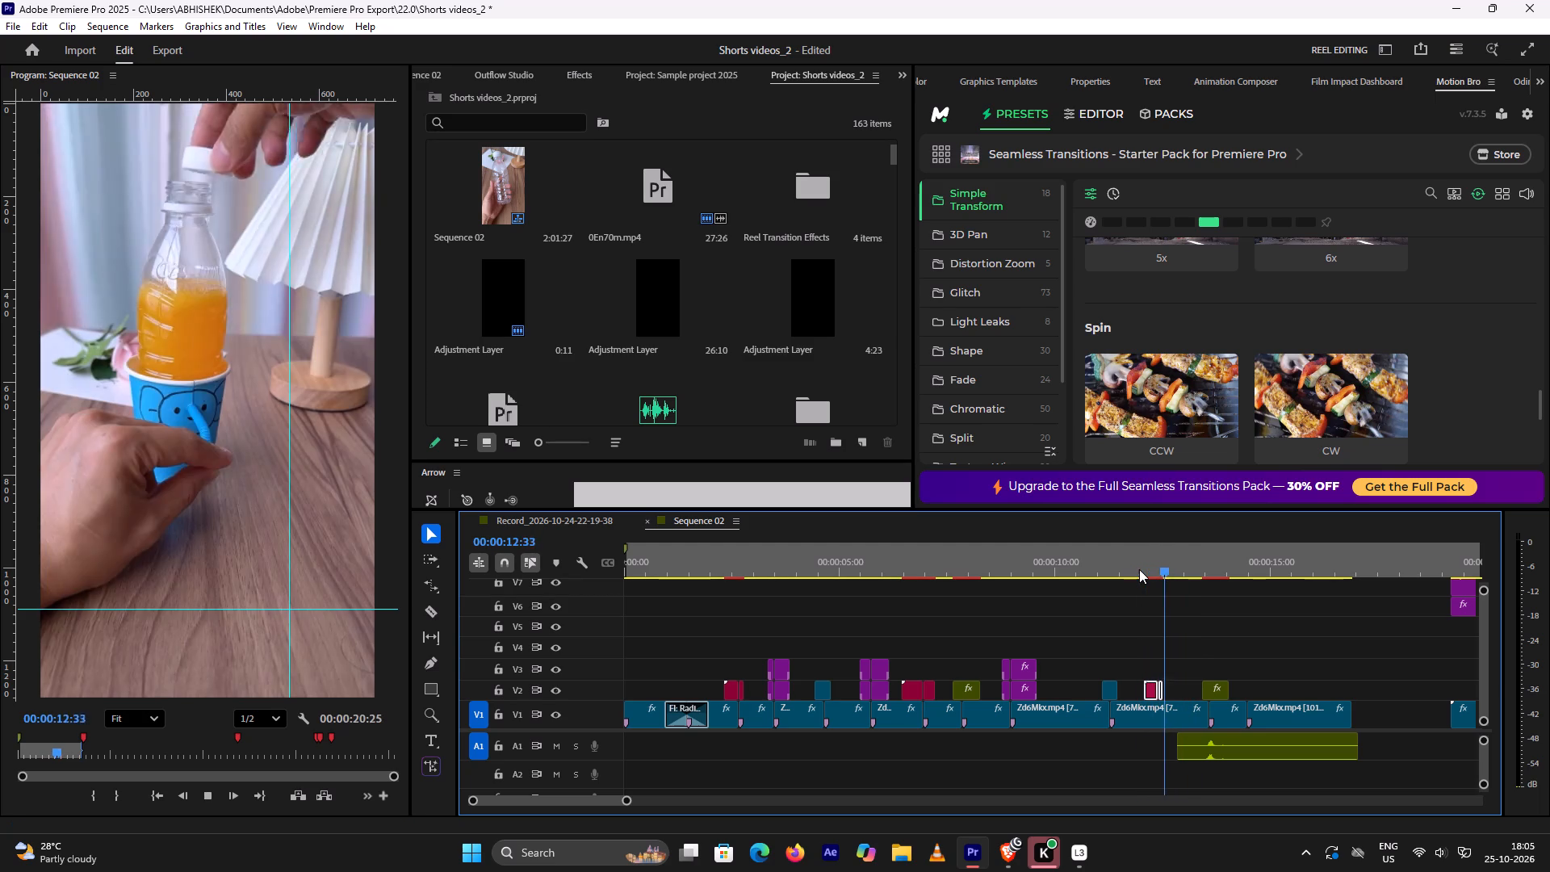
pyautogui.click(1139, 569)
pyautogui.press('space')
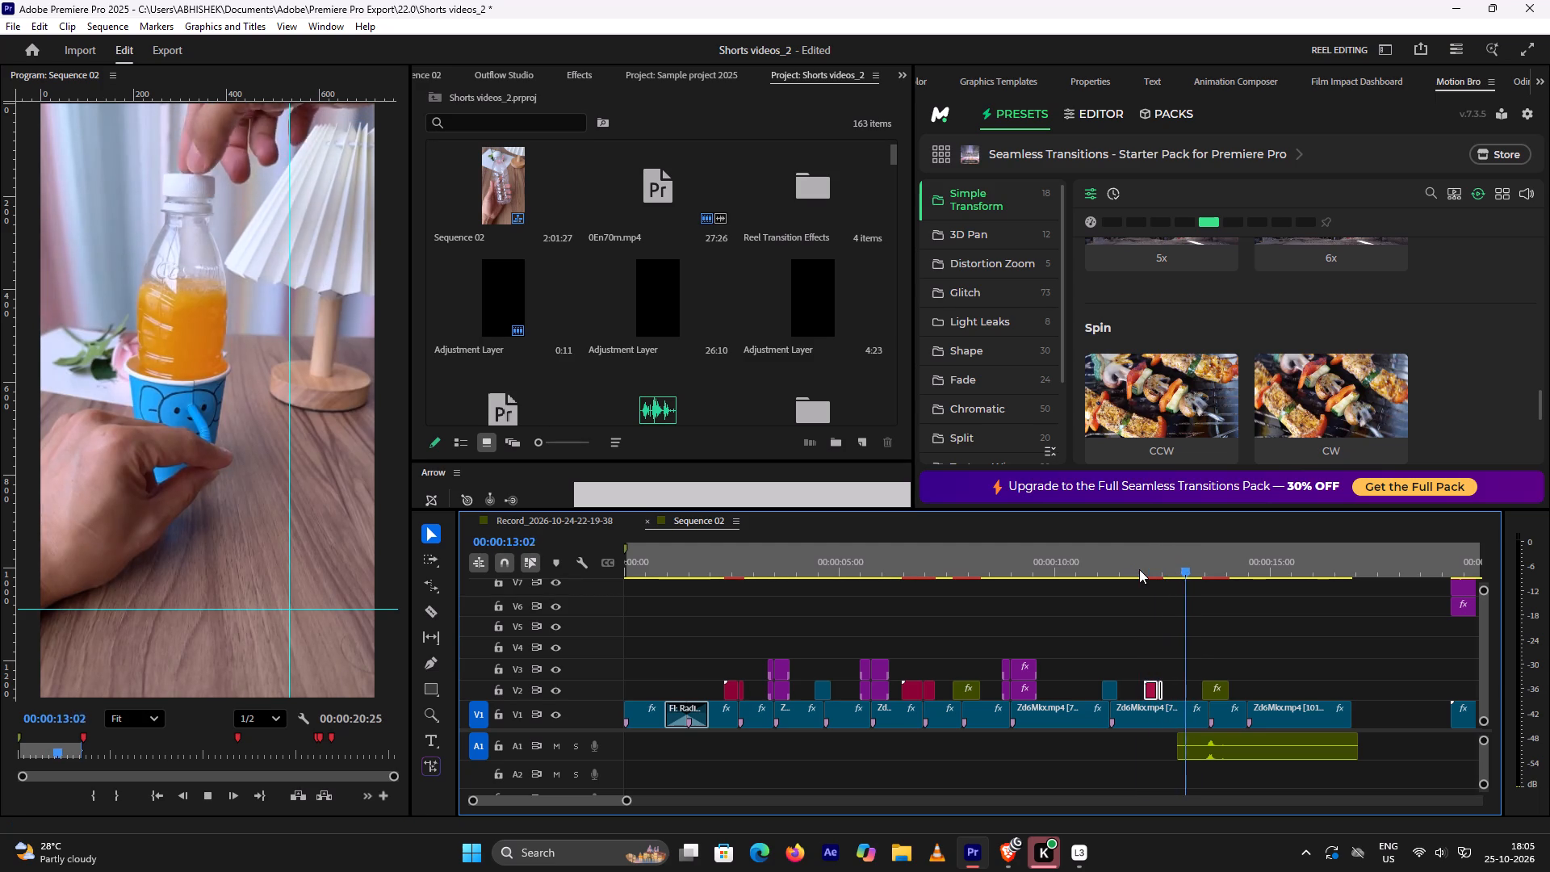
pyautogui.press('space')
pyautogui.click(1139, 569)
pyautogui.press('space')
pyautogui.click(1139, 569)
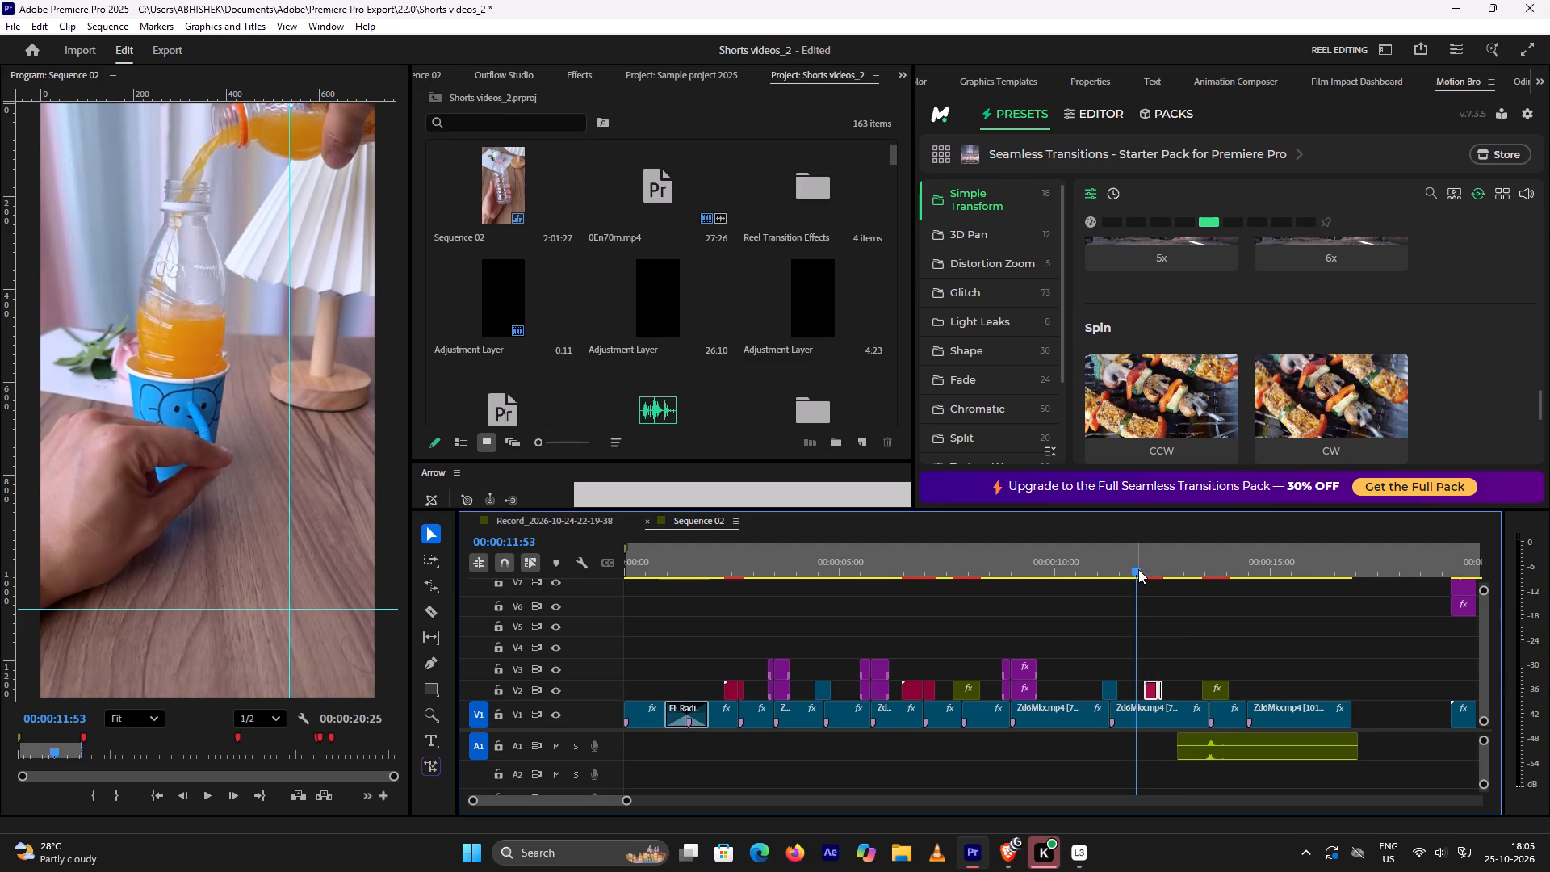
pyautogui.press('space')
pyautogui.press('space')
pyautogui.press('space')
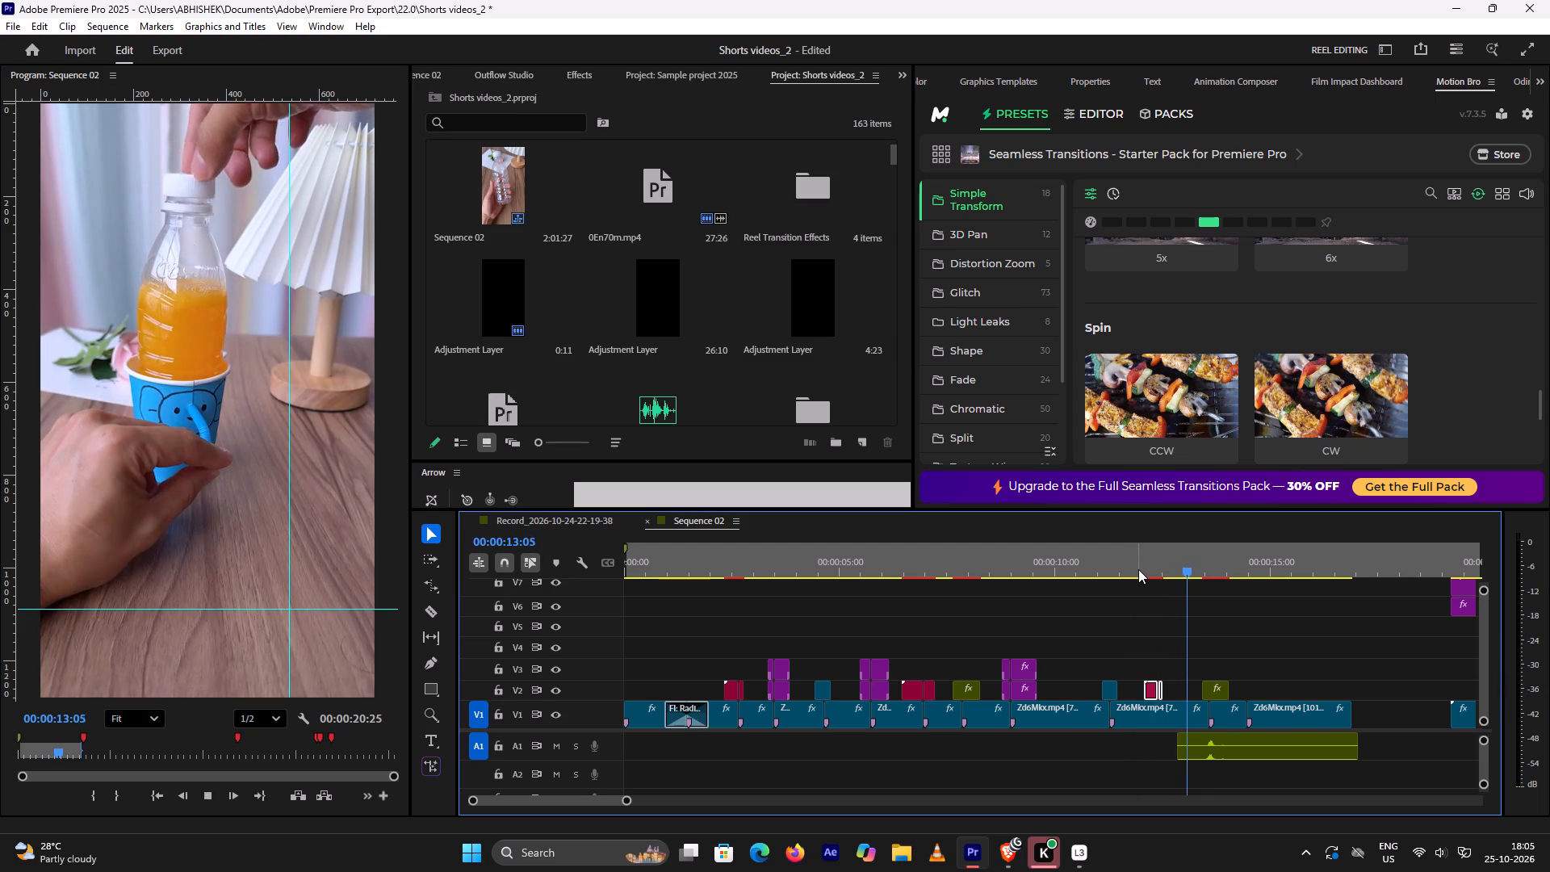
pyautogui.press('space')
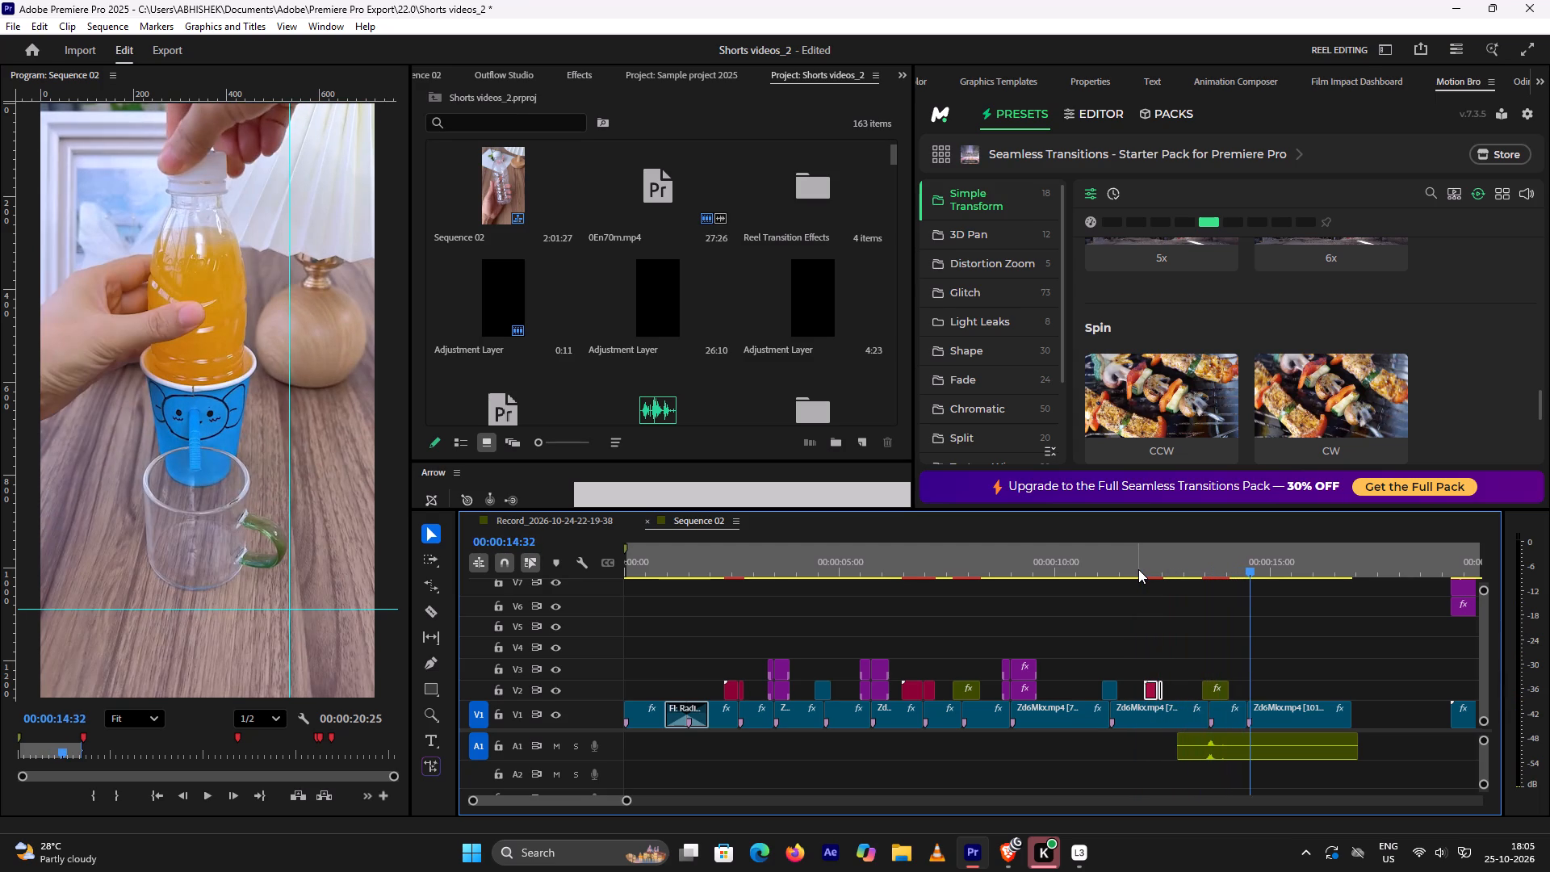
# Replay the juice filling the glass mug, from about 00:00:14:16 to 00:00:15:11, to judge where a transition fits.
pyautogui.press('space')
pyautogui.press('space')
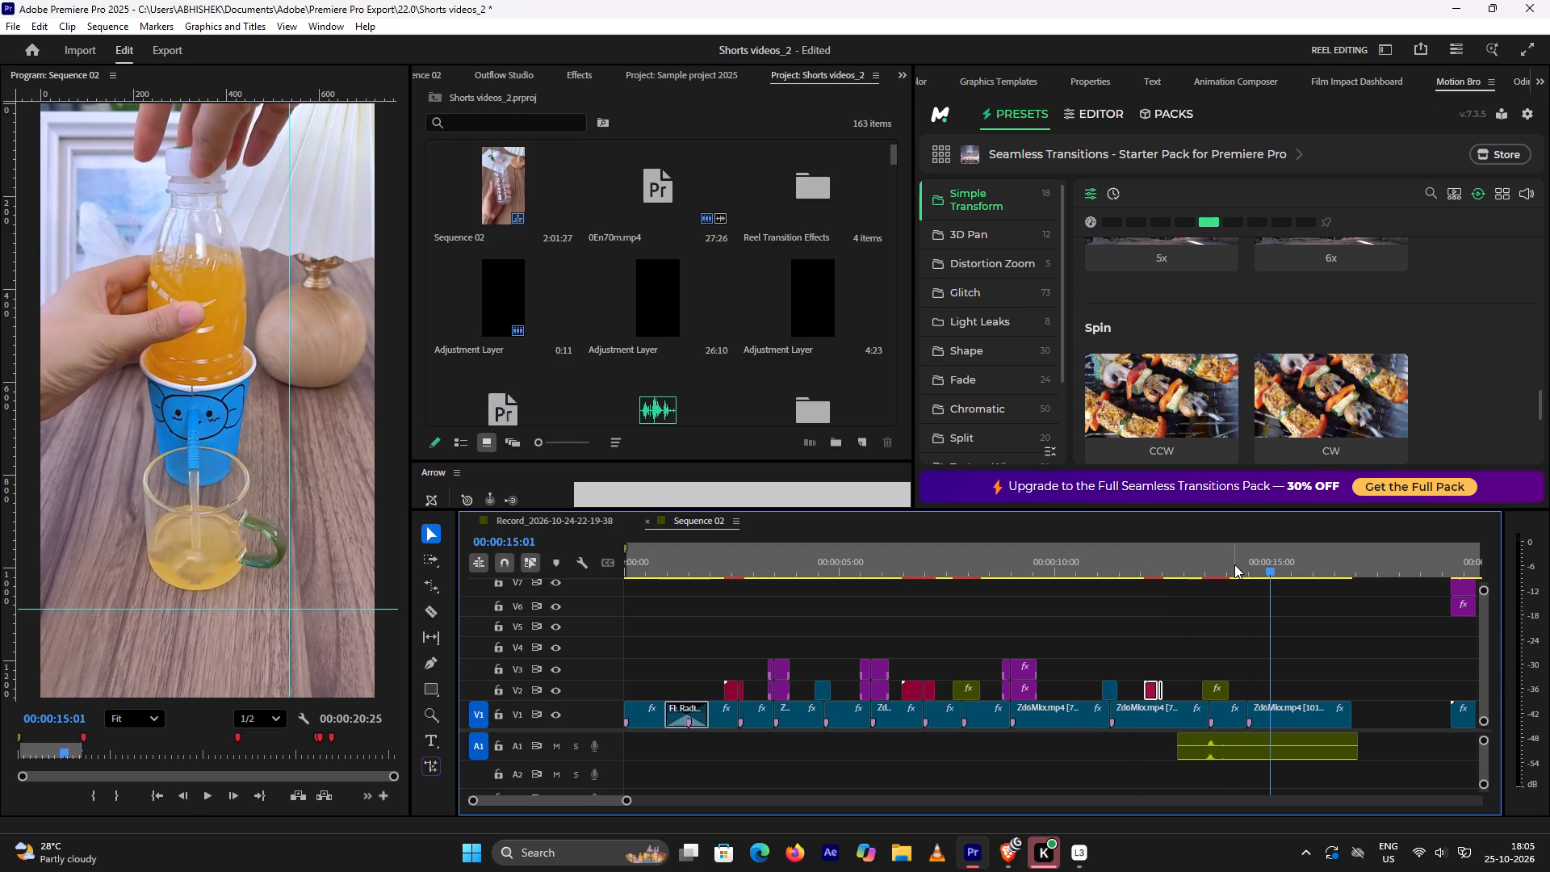
pyautogui.click(1234, 565)
pyautogui.press('space')
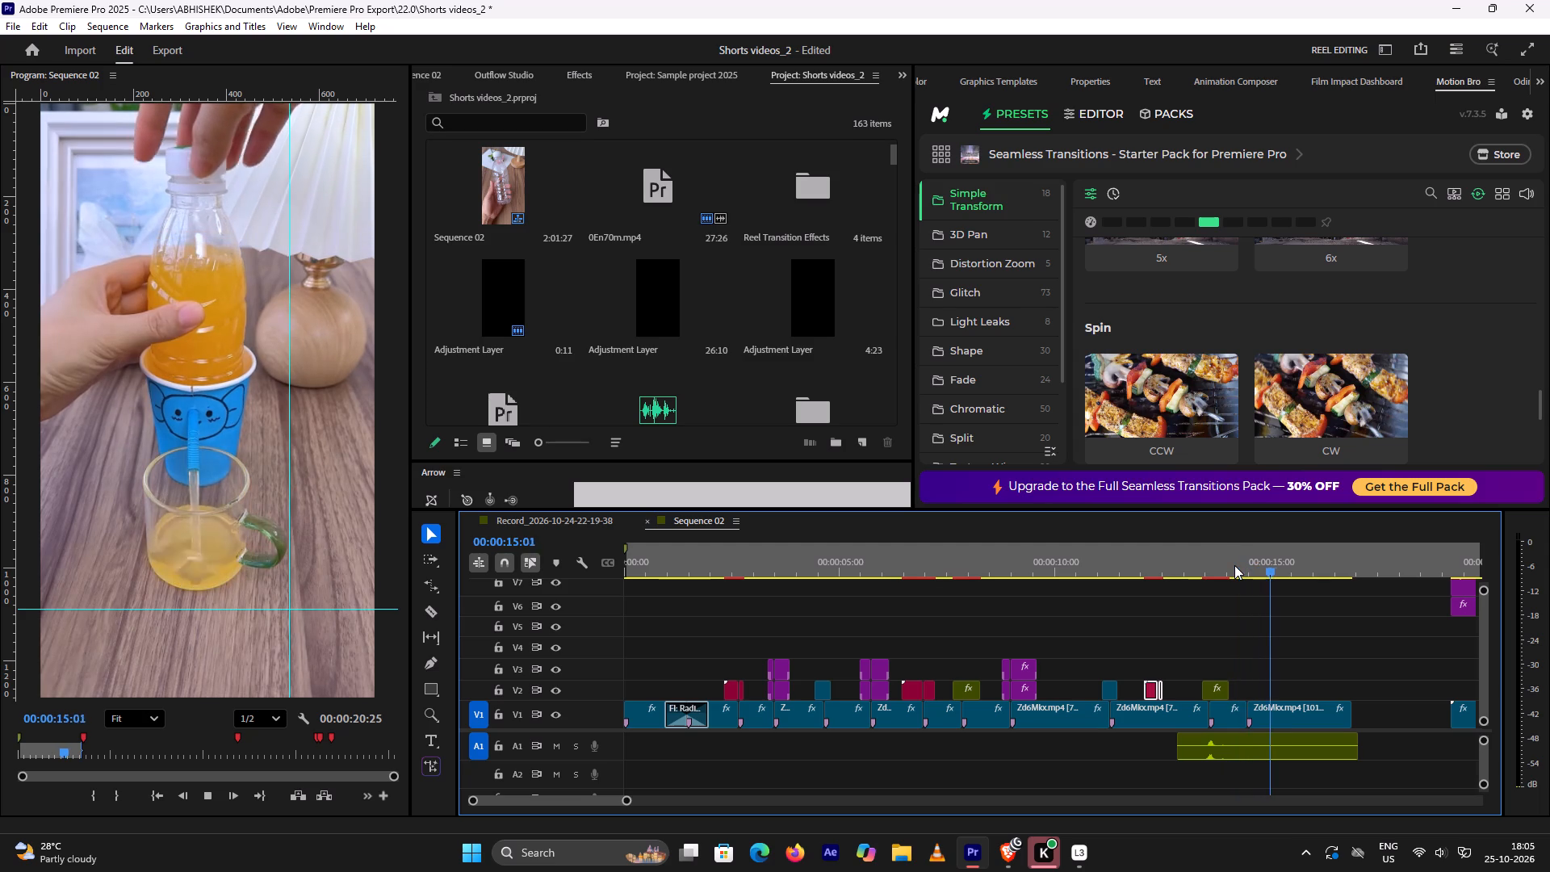
pyautogui.press('space')
pyautogui.click(1240, 568)
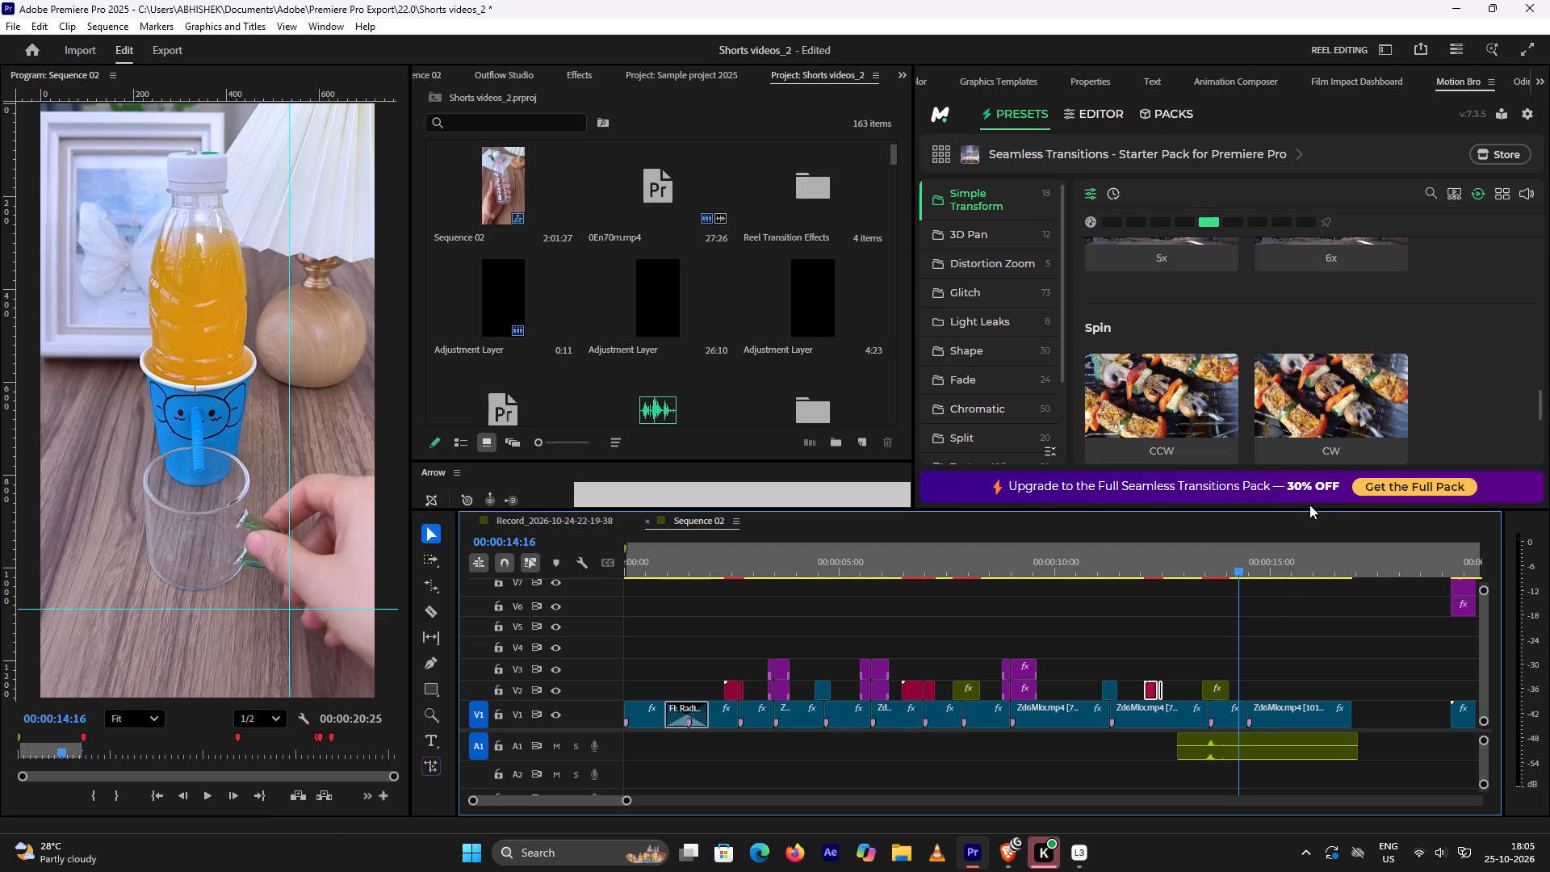
pyautogui.press('space')
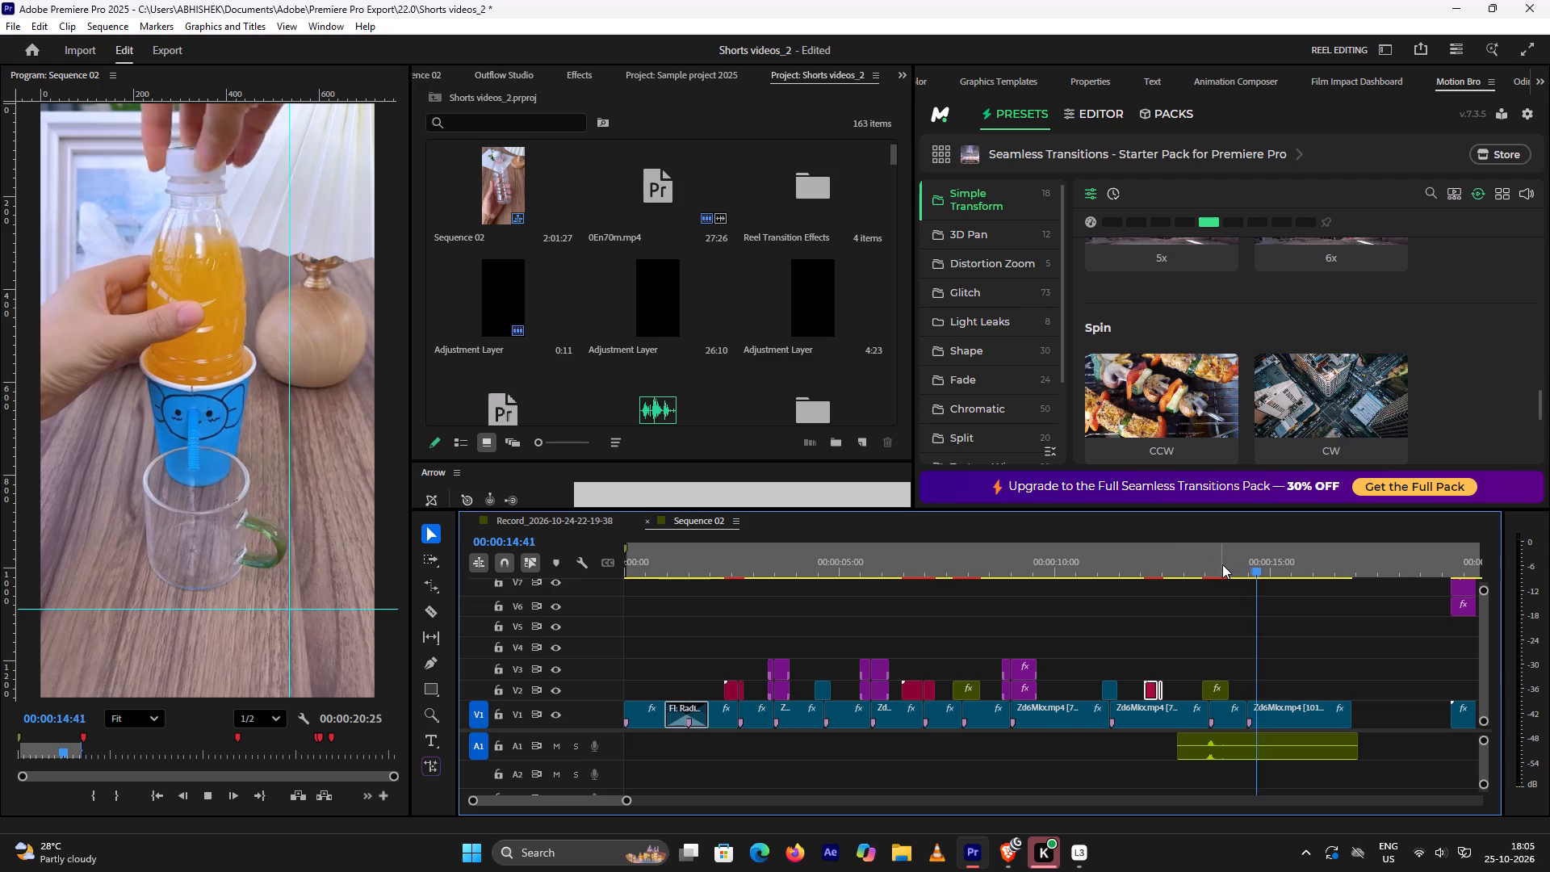
pyautogui.press('space')
# Copy the stack of three transition clips on V2 to V4 near 00:00:39:00 onto the same tracks at about 00:00:16:00.
pyautogui.keyDown('alt'); pyautogui.scroll(-4, 1319, 627); pyautogui.keyUp('alt')
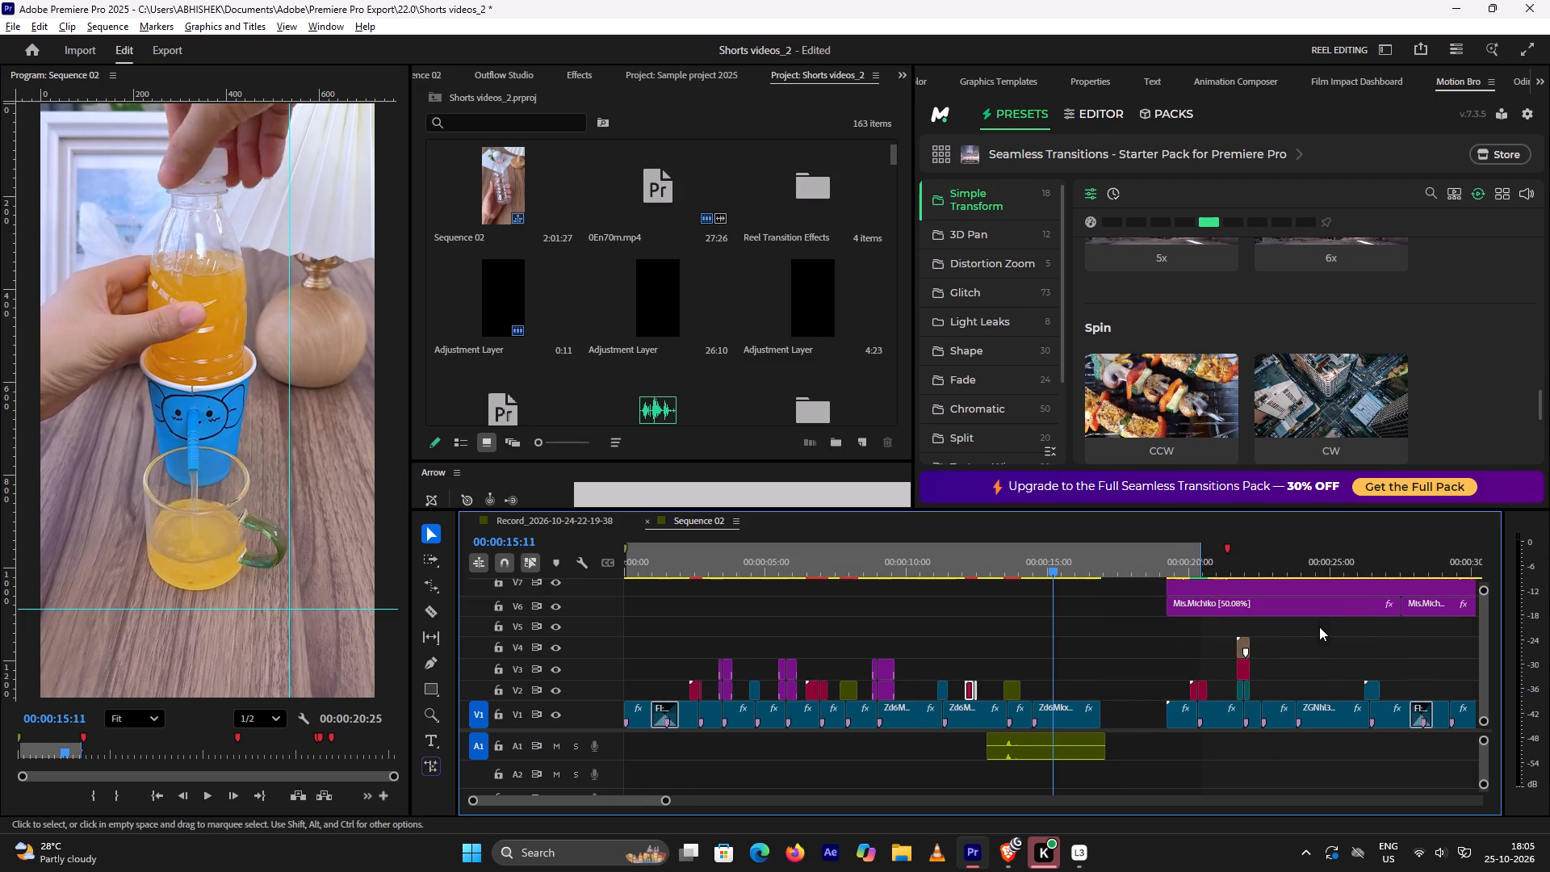
pyautogui.scroll(-9, 1284, 644)
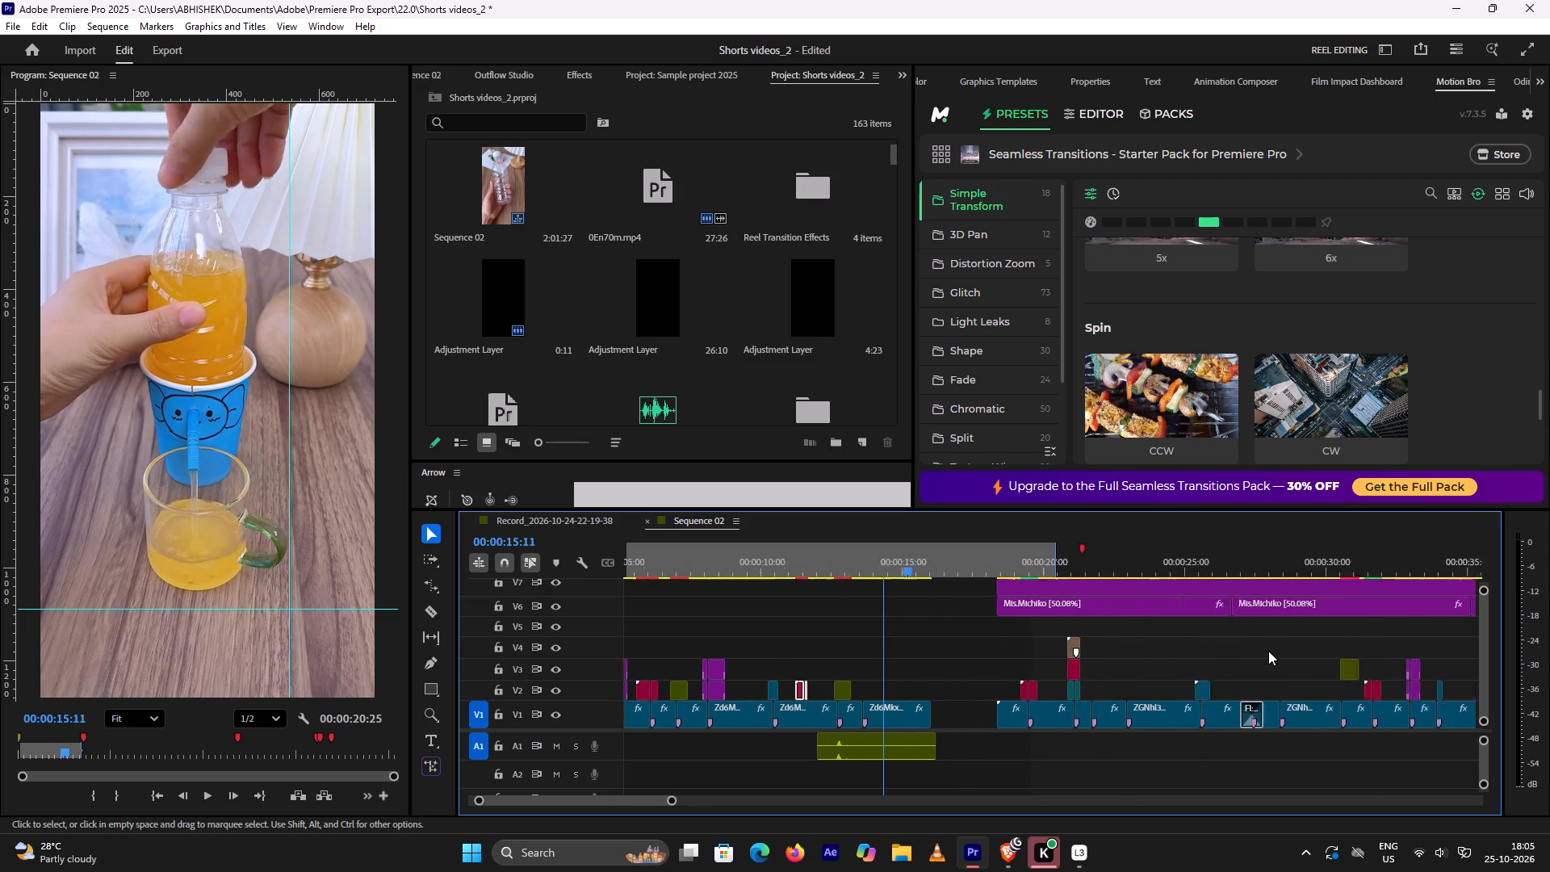
pyautogui.scroll(-12, 1268, 651)
pyautogui.moveTo(1256, 643); pyautogui.dragTo(1217, 690)
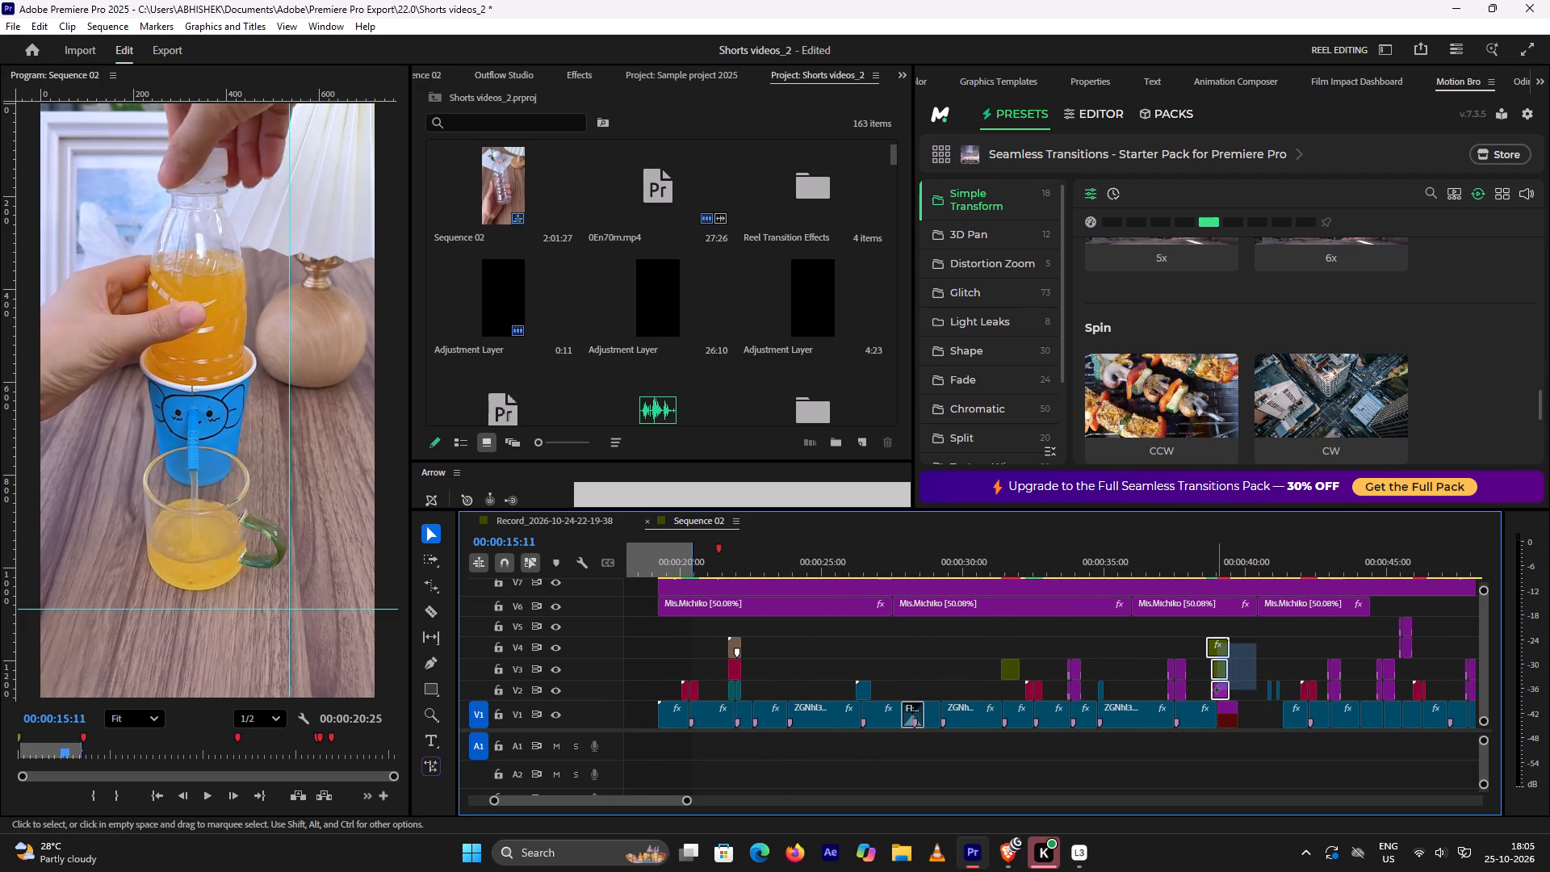
pyautogui.moveTo(1217, 690); pyautogui.dragTo(1217, 690)
pyautogui.moveTo(1217, 648); pyautogui.dragTo(881, 640)
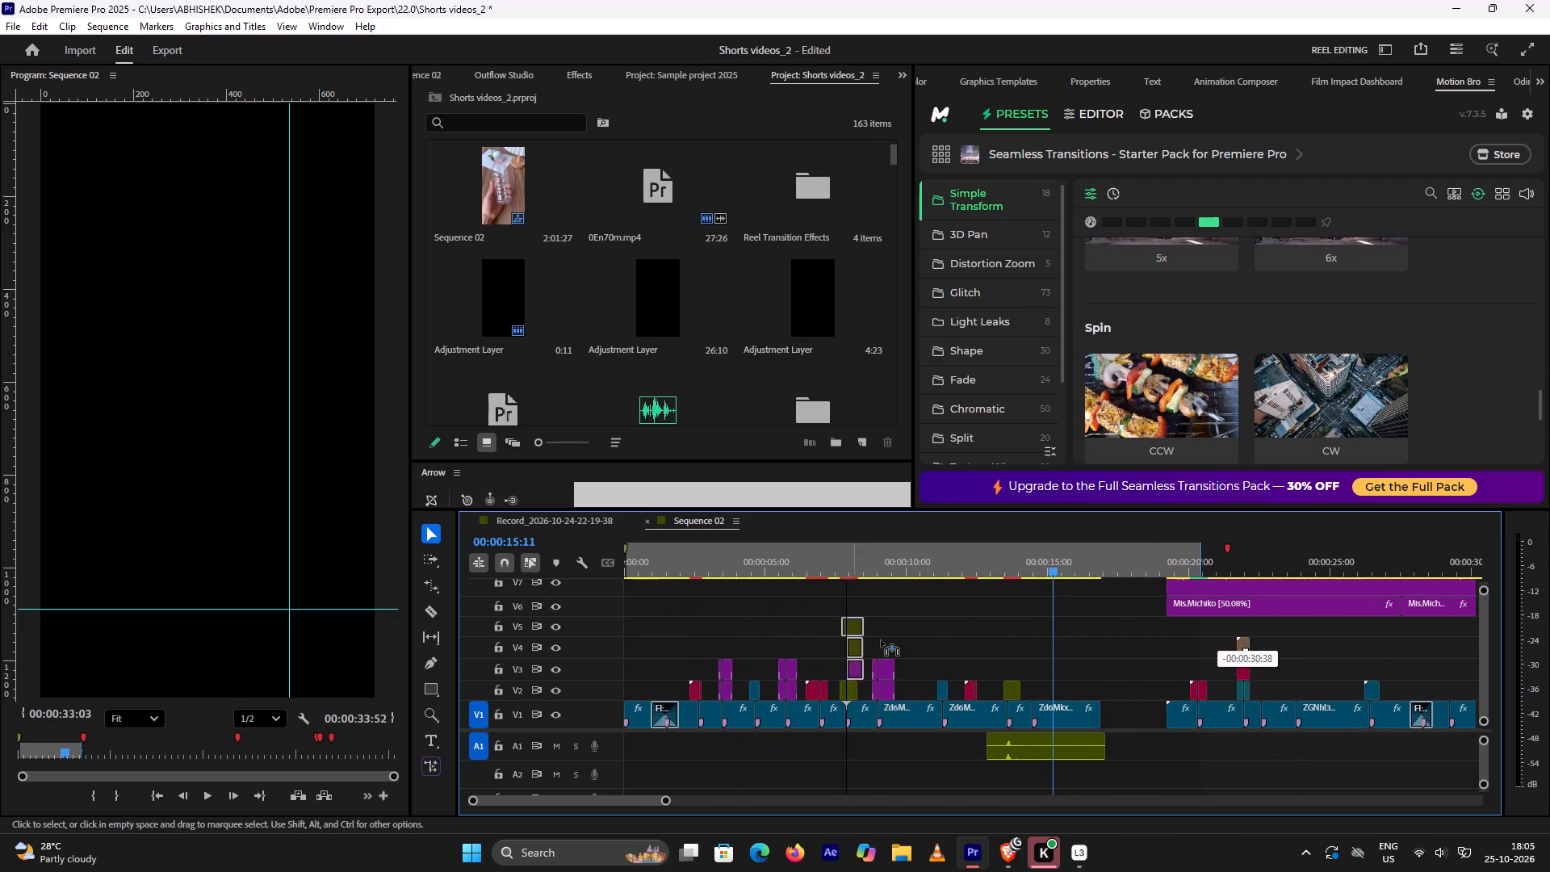
pyautogui.moveTo(881, 640); pyautogui.dragTo(1074, 656)
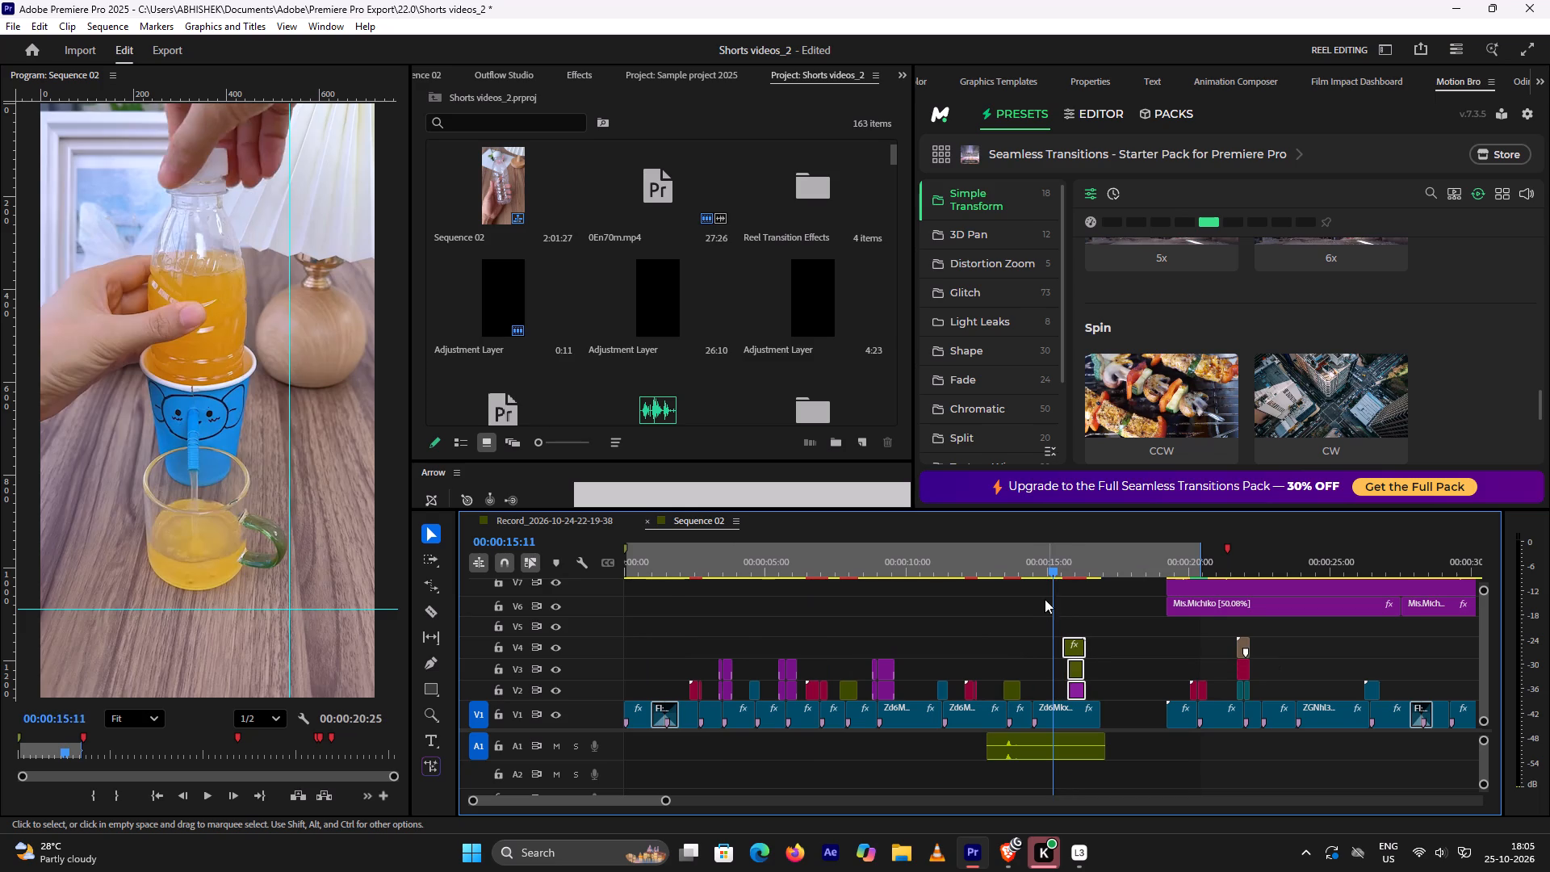
# Replay the edit up to about 00:00:15:37, including a pass from about 00:00:02:00 to 00:00:13:36, to check the transitions' flow.
pyautogui.click(1020, 567)
pyautogui.press('space')
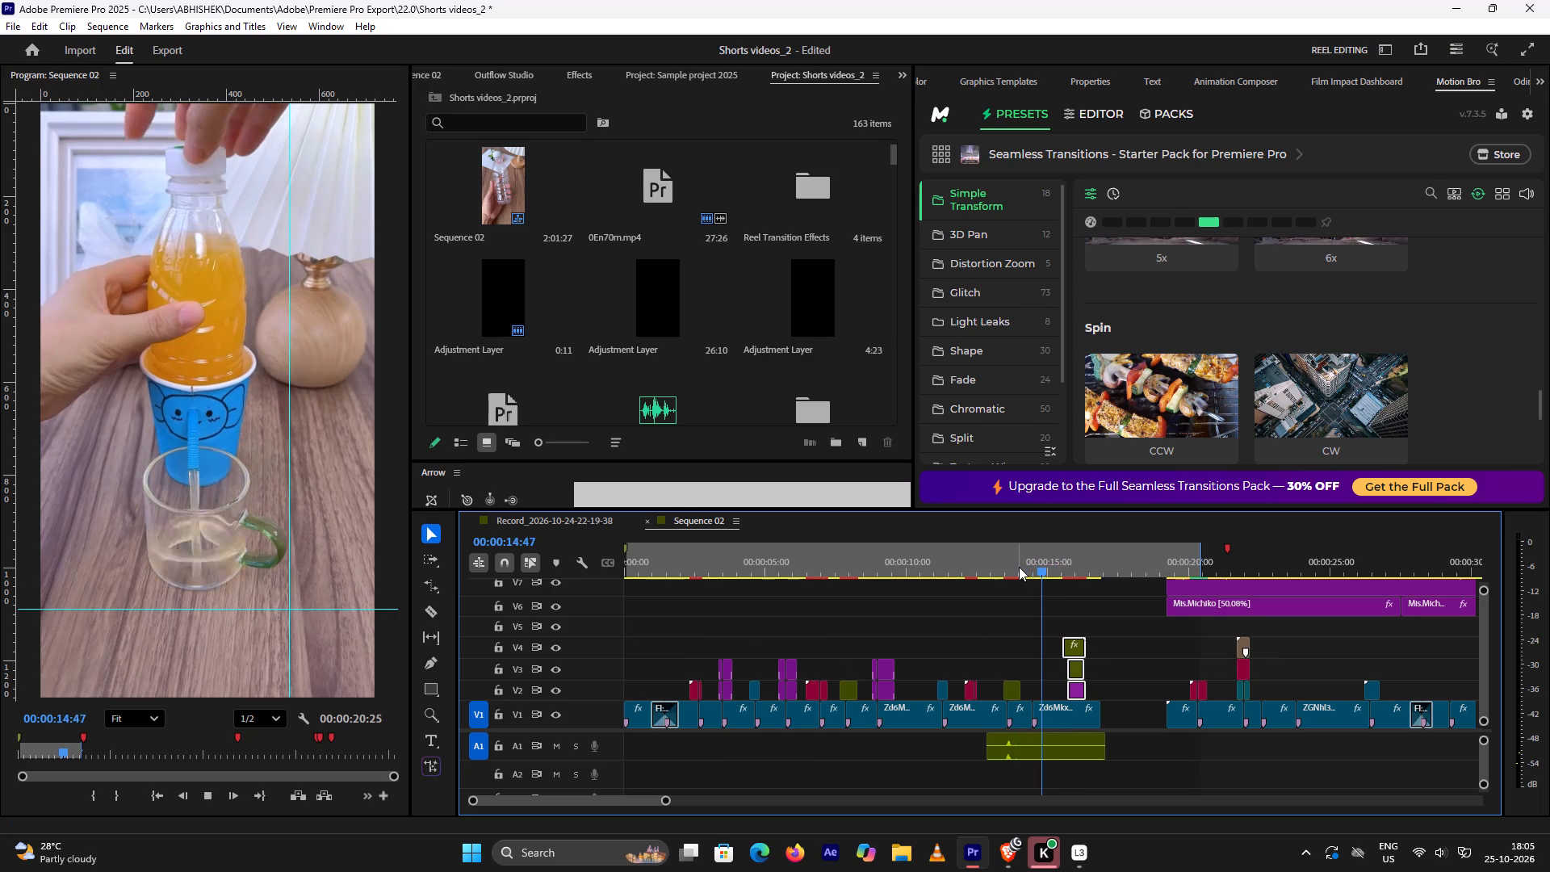
pyautogui.press('space')
pyautogui.click(1002, 556)
pyautogui.press('space')
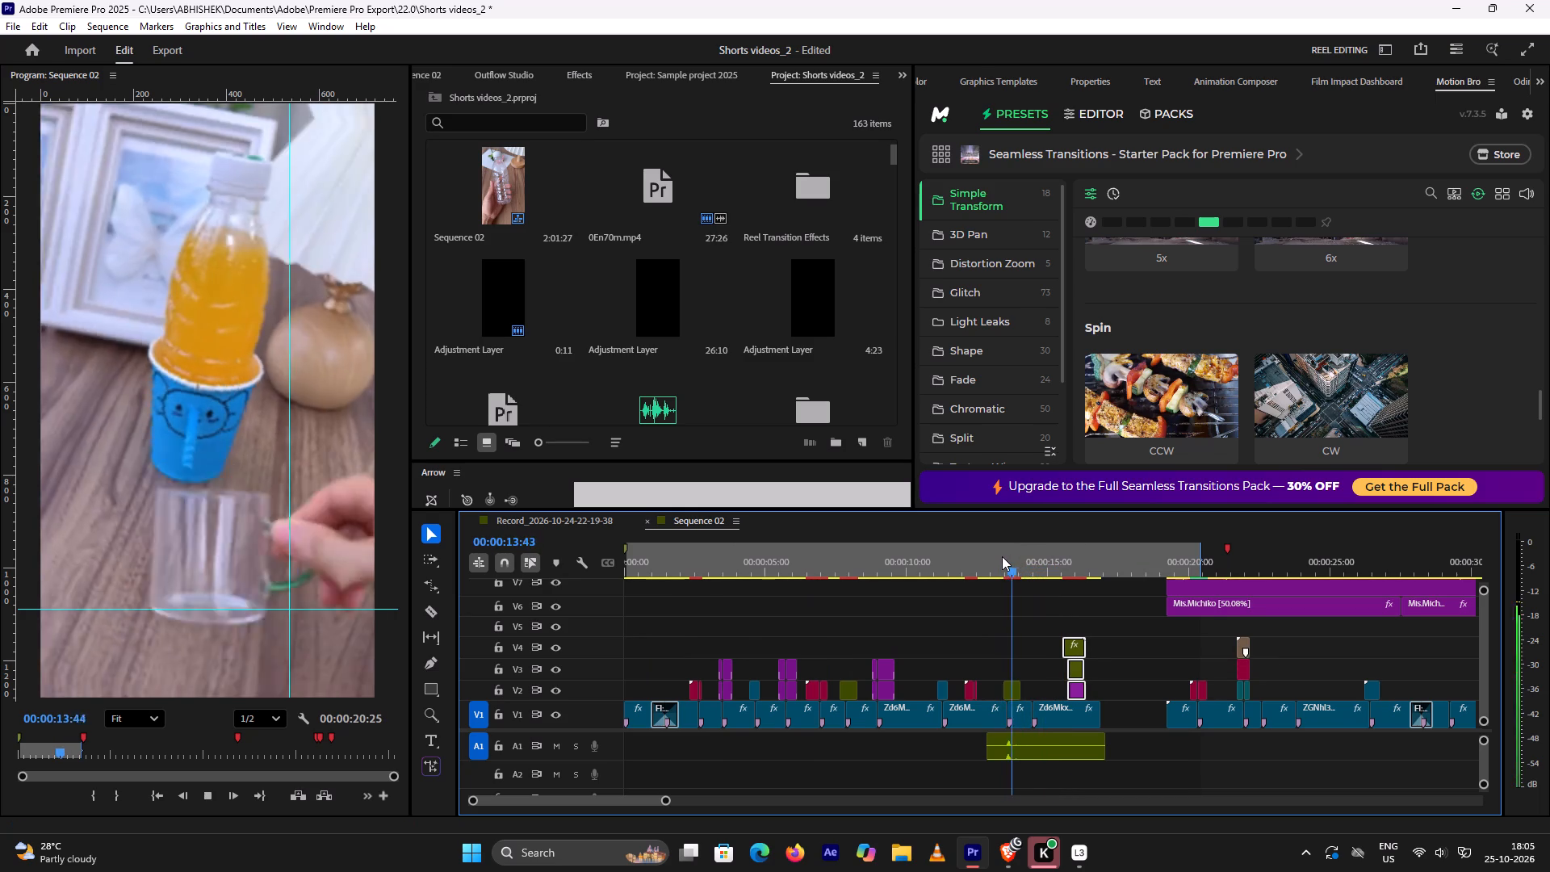
pyautogui.press('space')
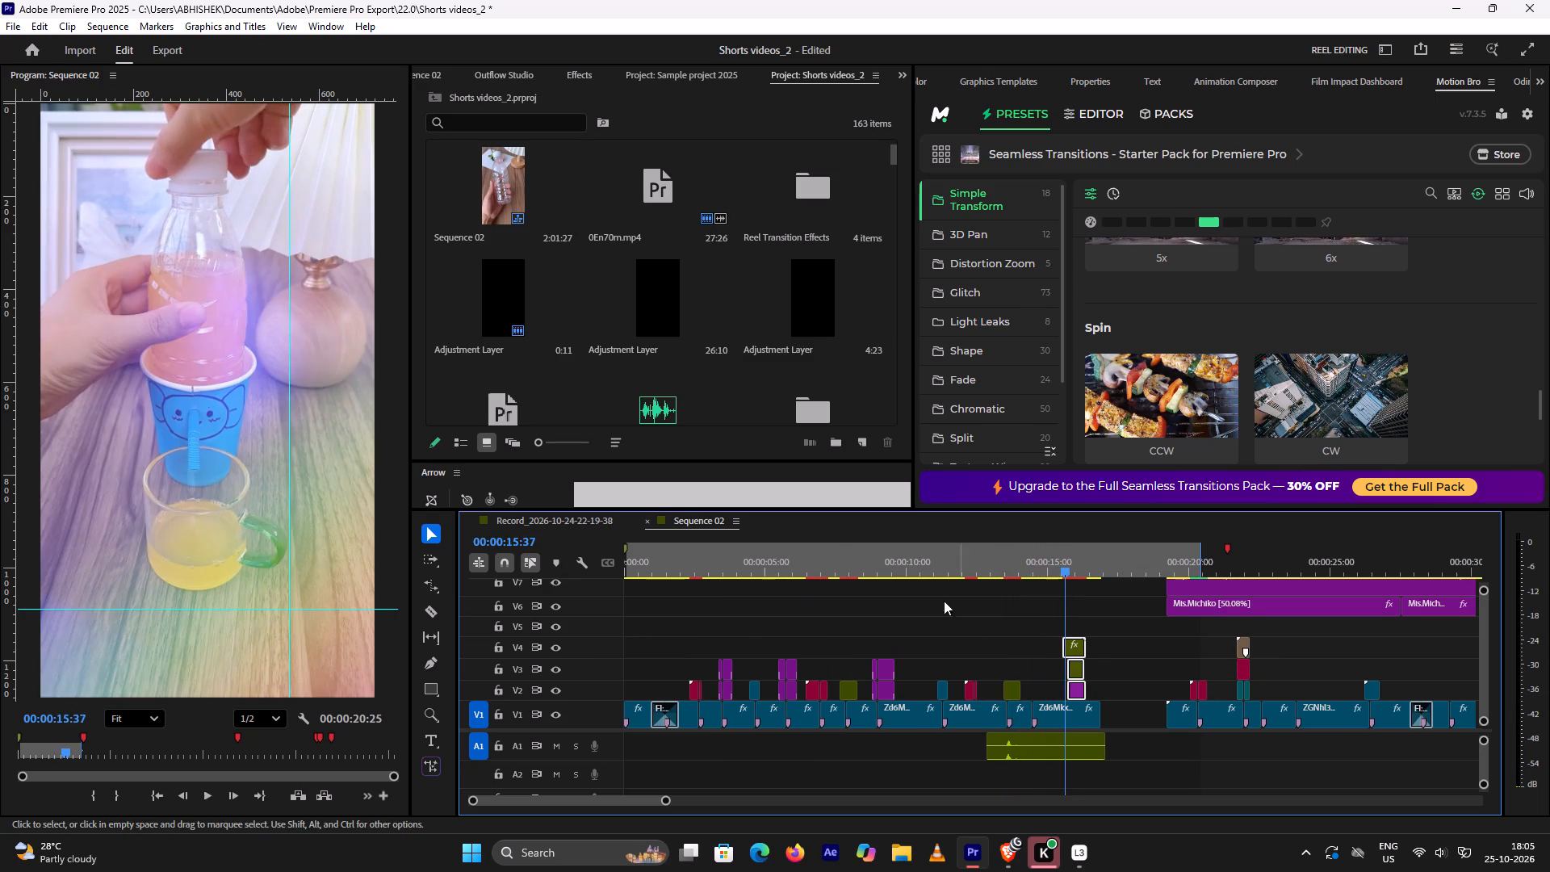
pyautogui.scroll(4, 756, 587)
pyautogui.click(683, 567)
pyautogui.press('space')
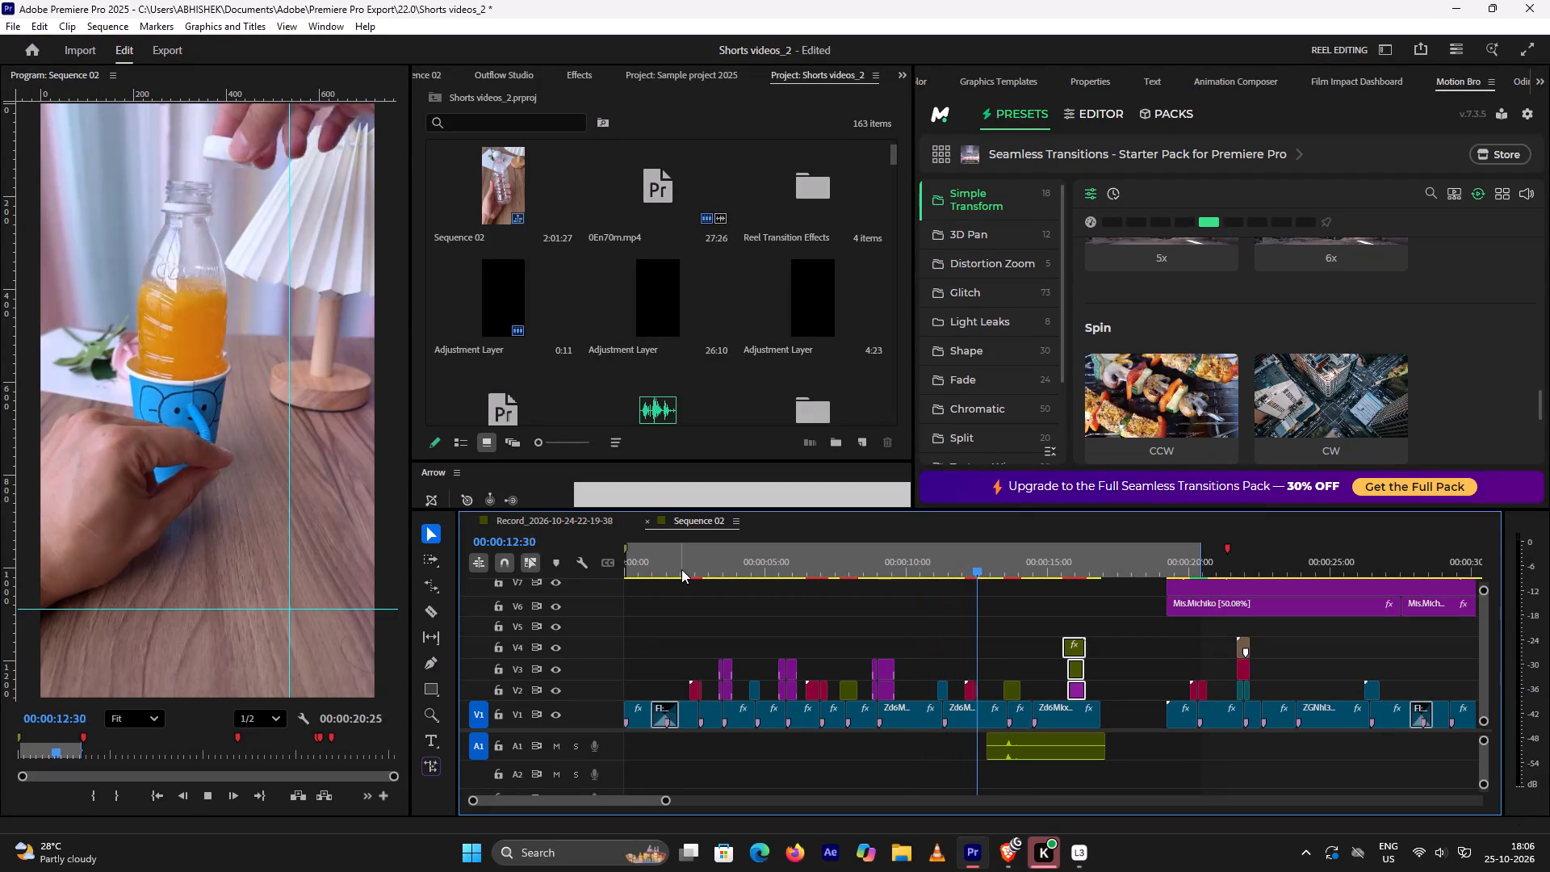
pyautogui.press('space')
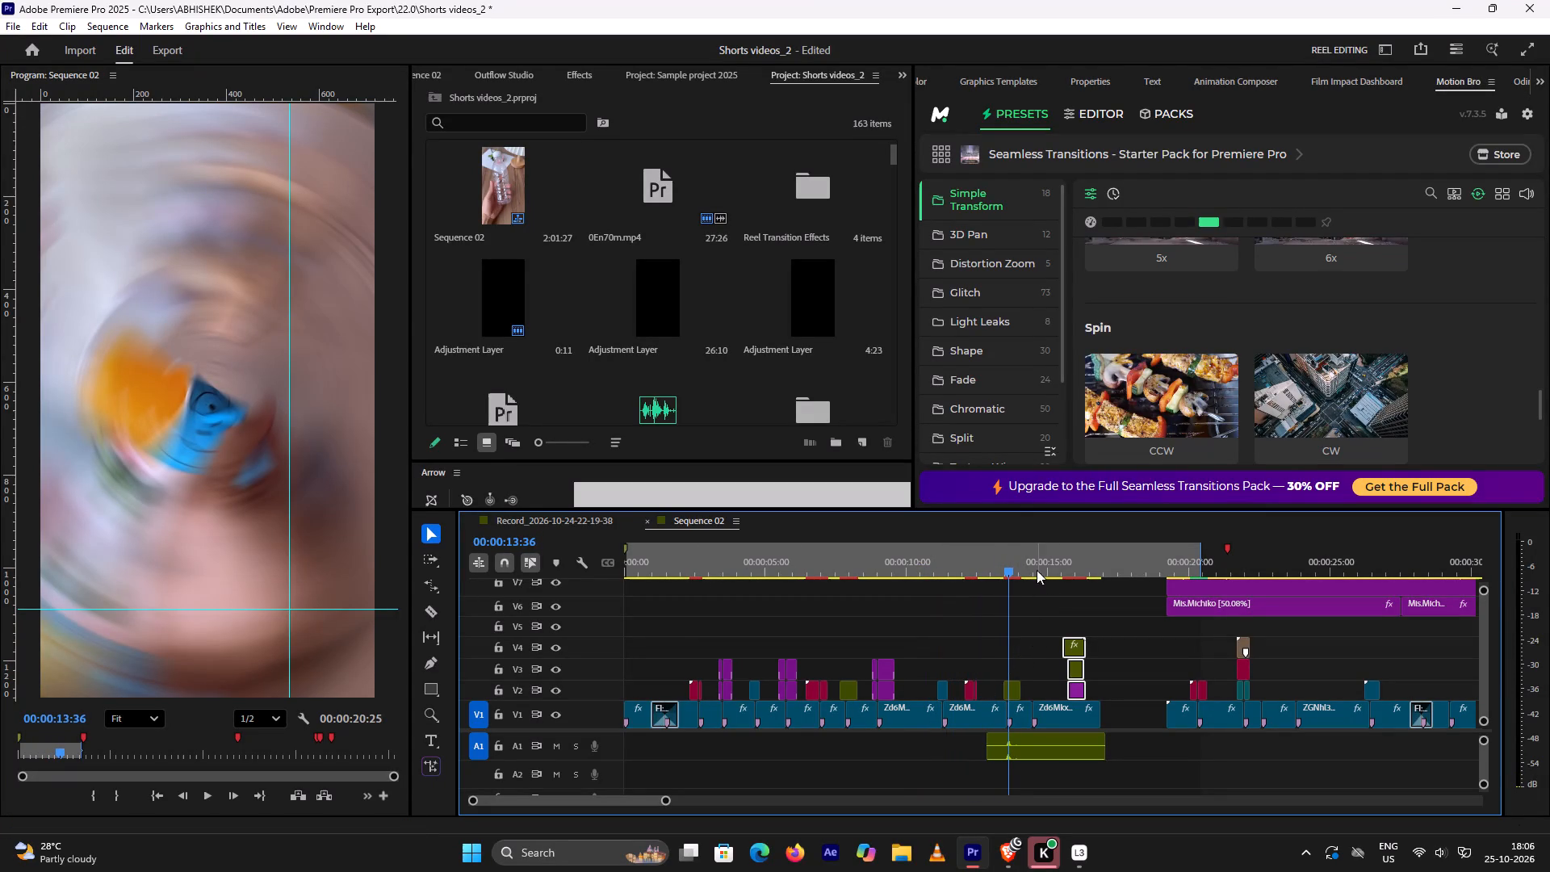
# Replay around 00:00:12:02 to 00:00:13:17 and delete the red transition on V2 over the jump from pouring to capping.
pyautogui.click(997, 571)
pyautogui.press('space')
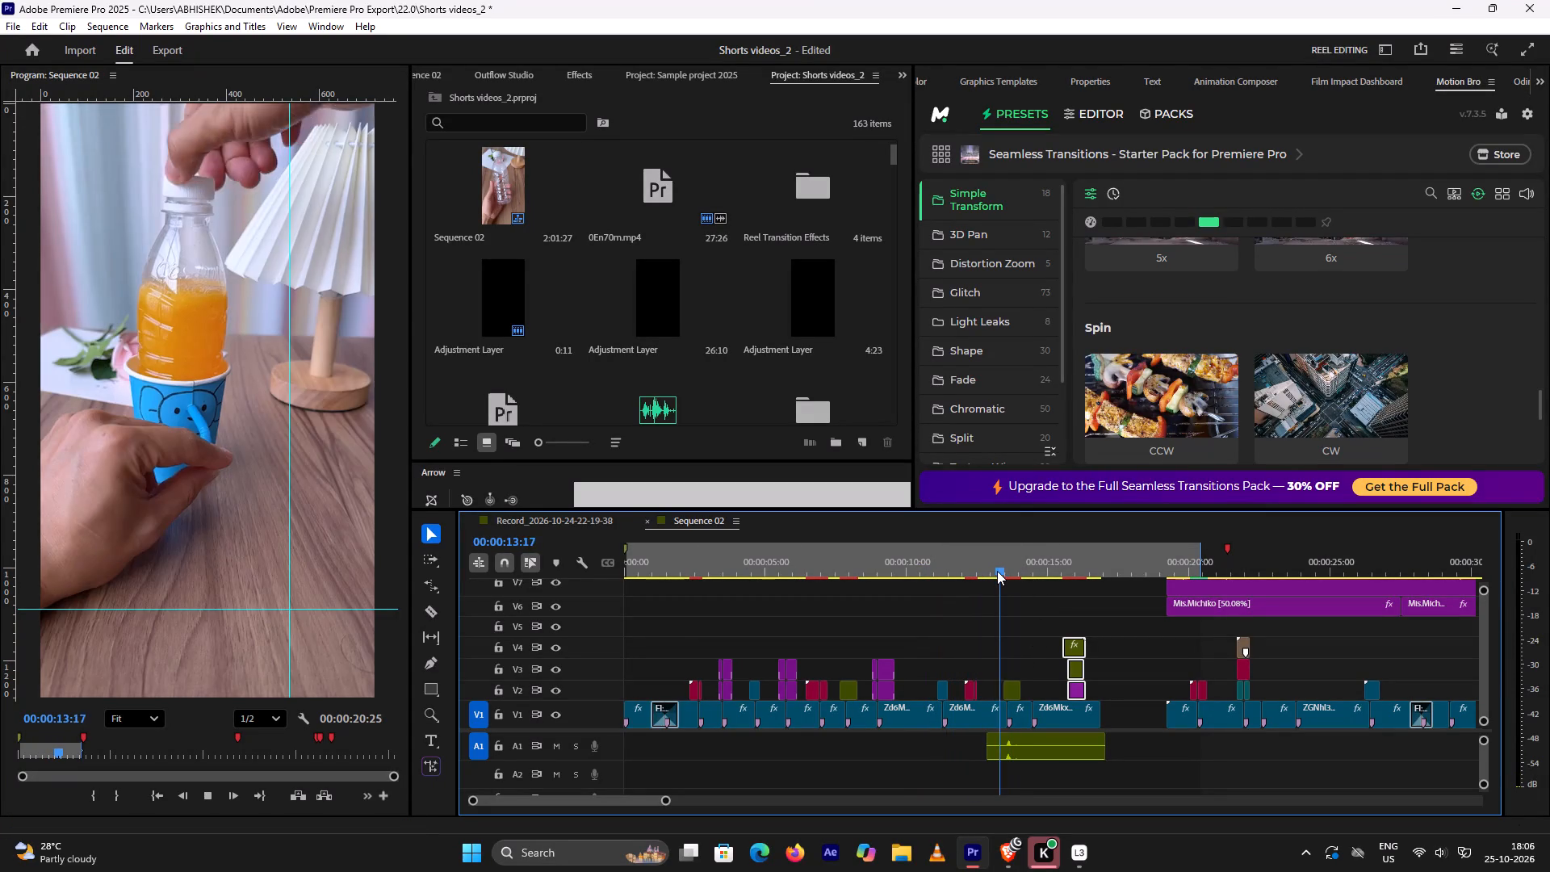
pyautogui.press('space')
pyautogui.click(967, 567)
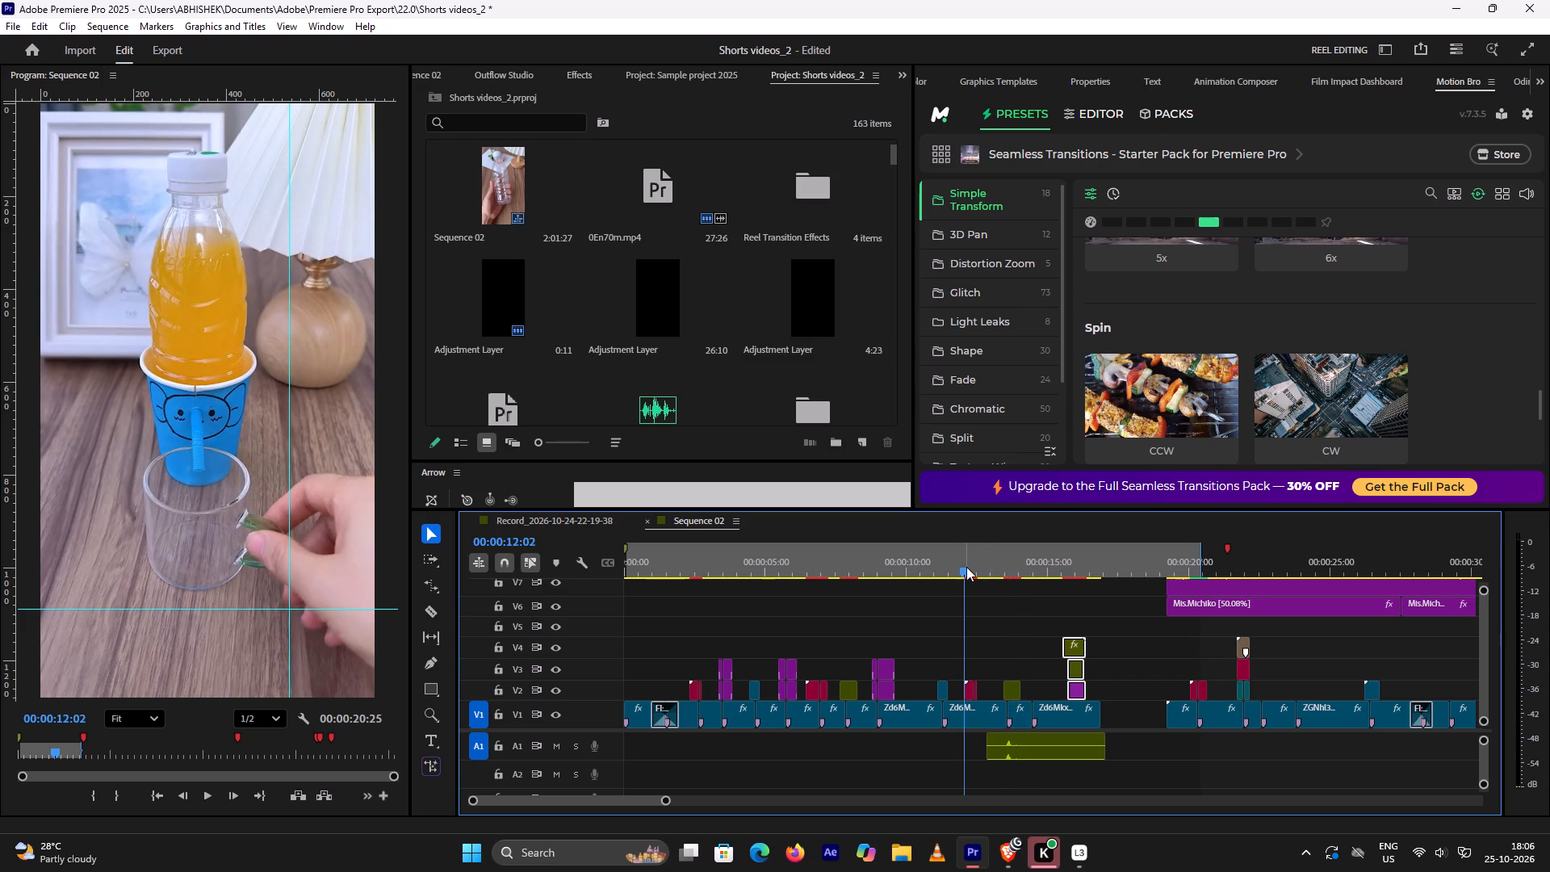
pyautogui.press('space')
pyautogui.press('space')
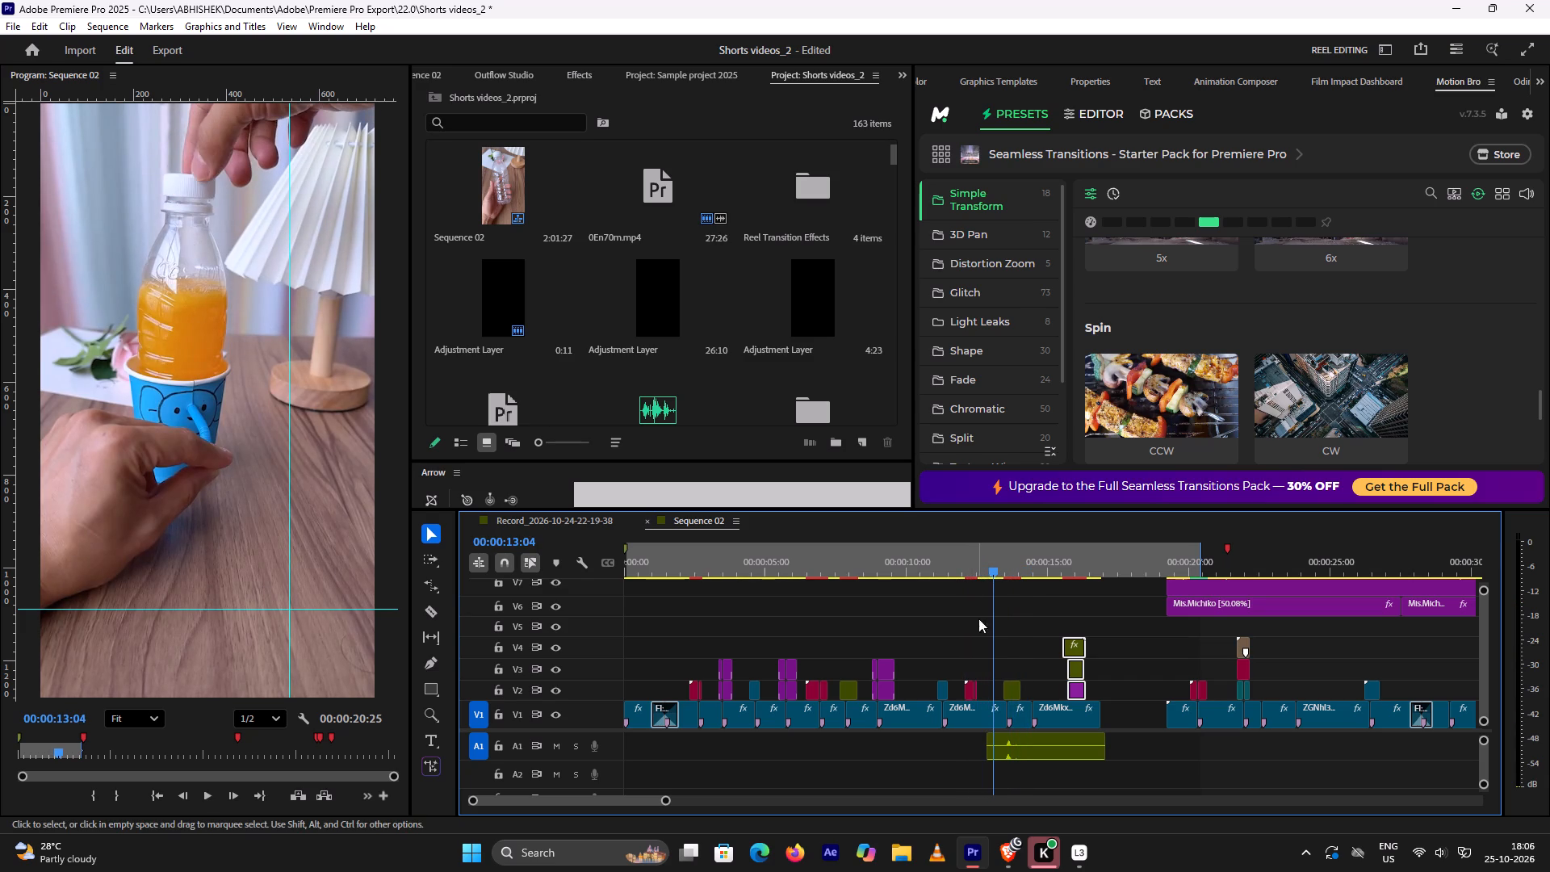
pyautogui.moveTo(968, 661); pyautogui.dragTo(974, 689)
pyautogui.press('Delete')
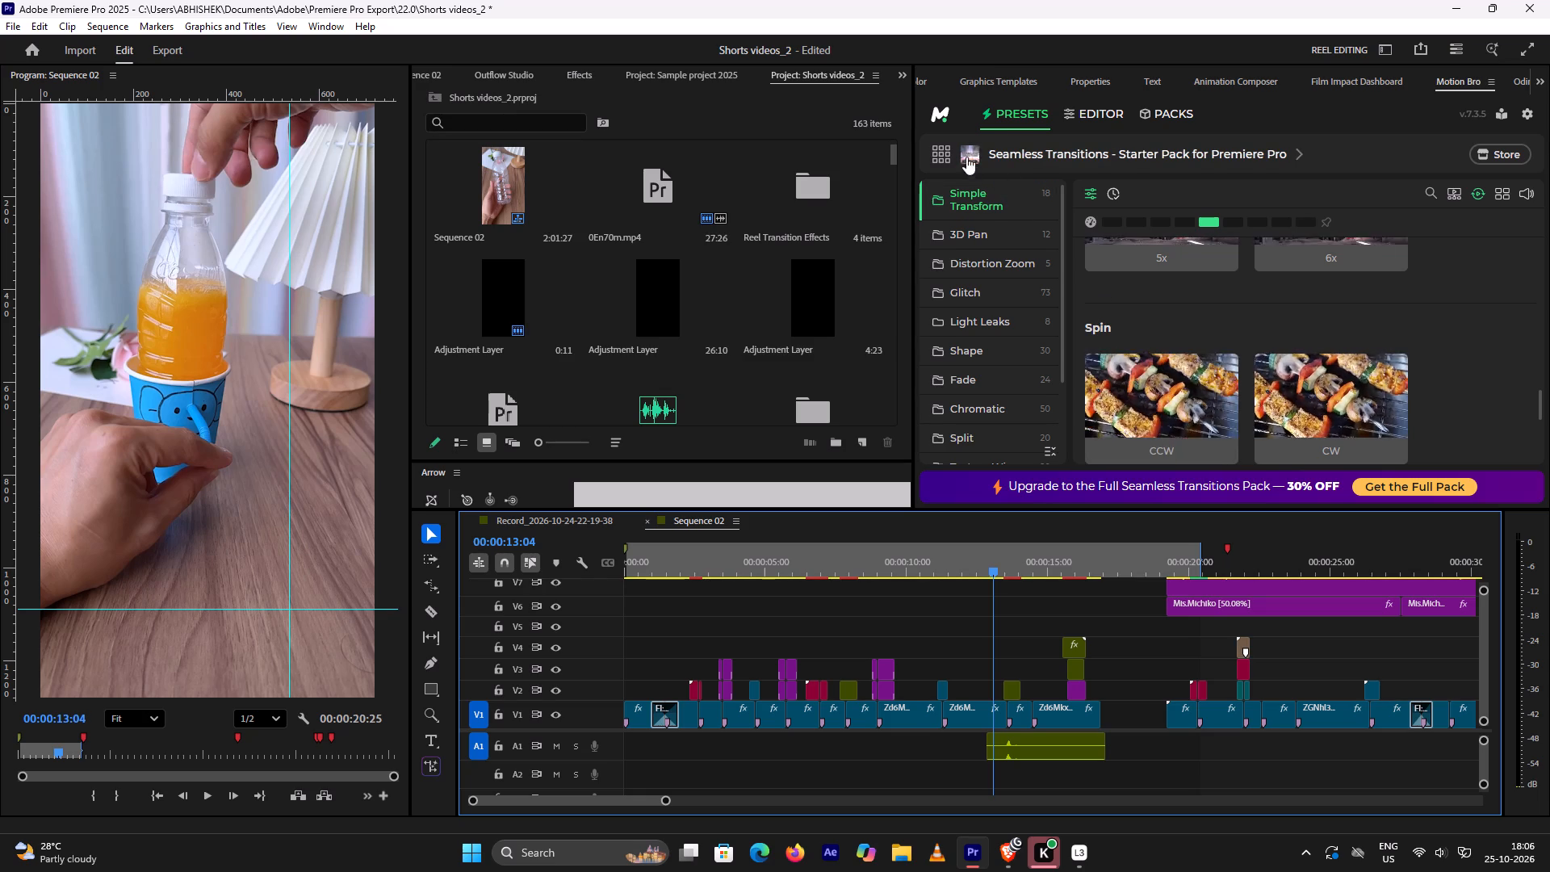
# Browse the Animation Composer transitions, from the zooms through the light leaks to the circle shapes.
pyautogui.click(1222, 88)
pyautogui.scroll(-4, 1249, 296)
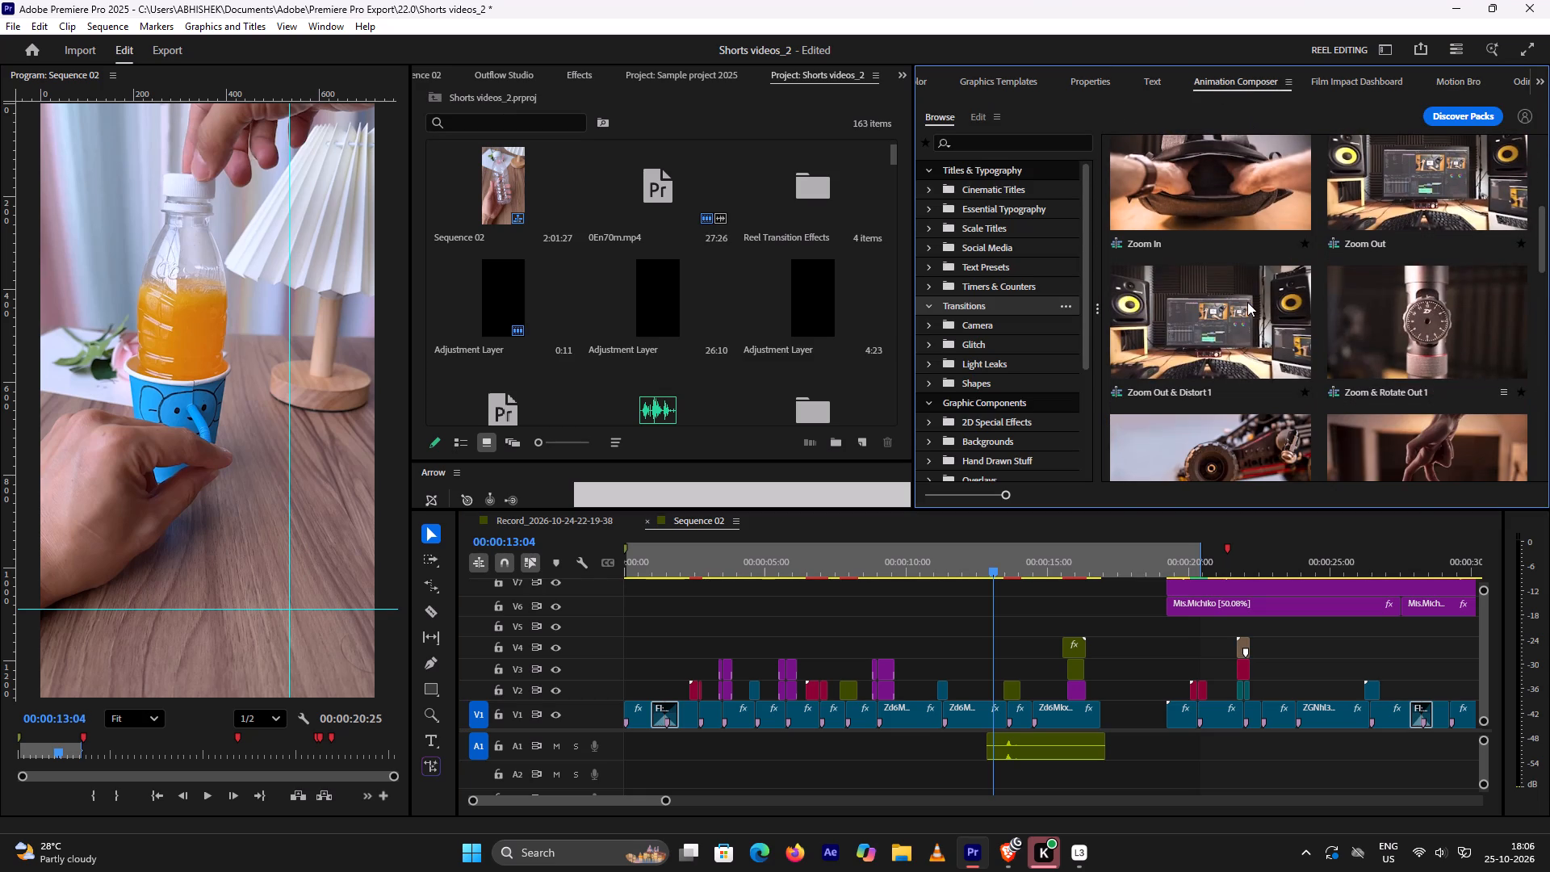
pyautogui.scroll(-5, 1247, 302)
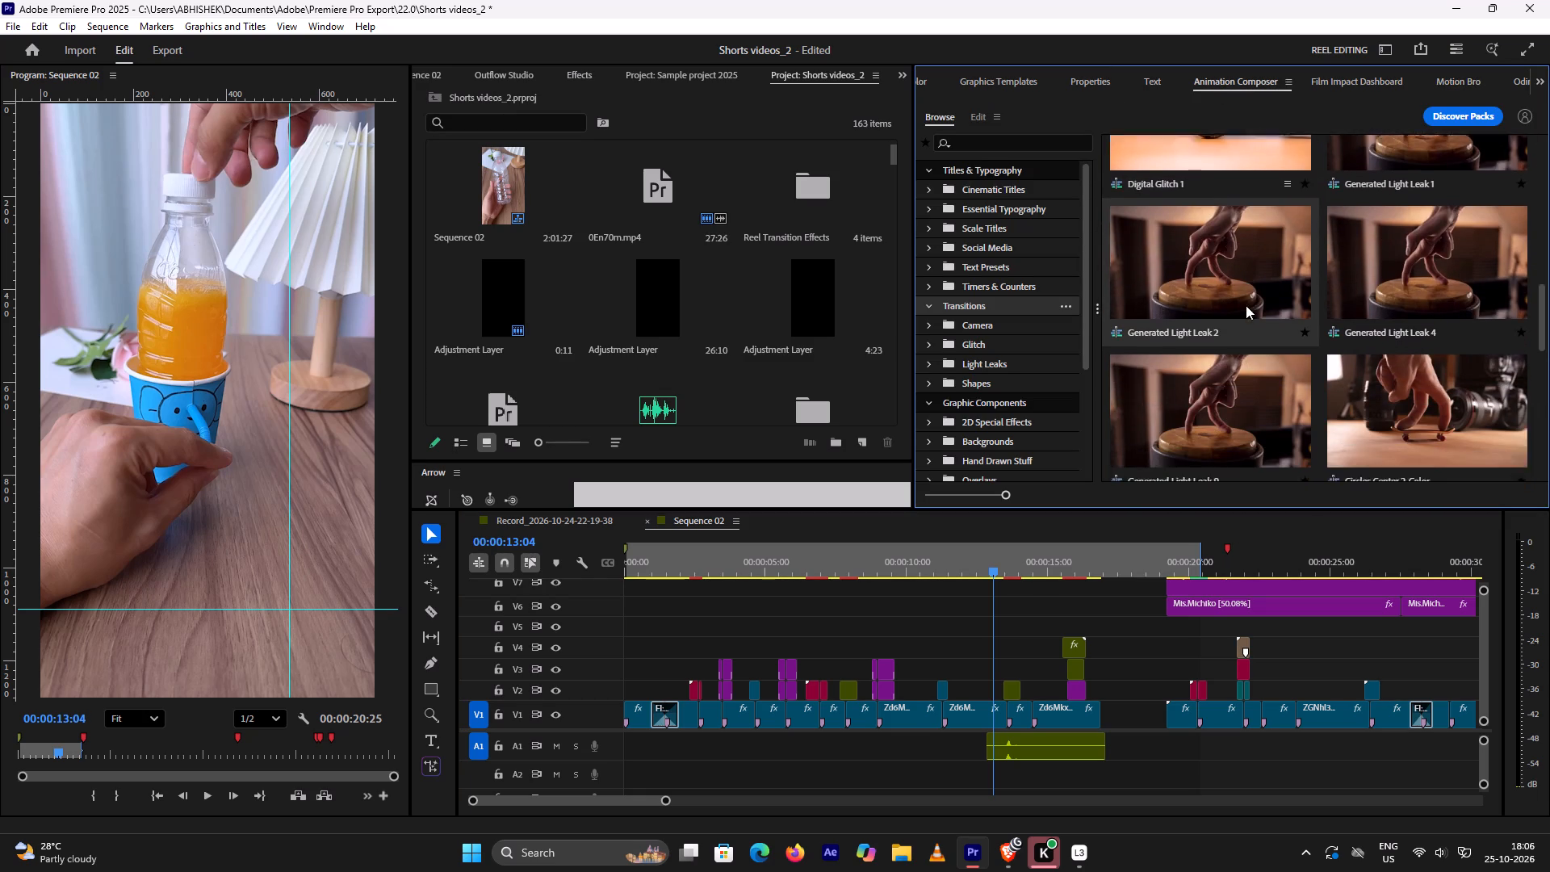
pyautogui.scroll(-1, 1243, 311)
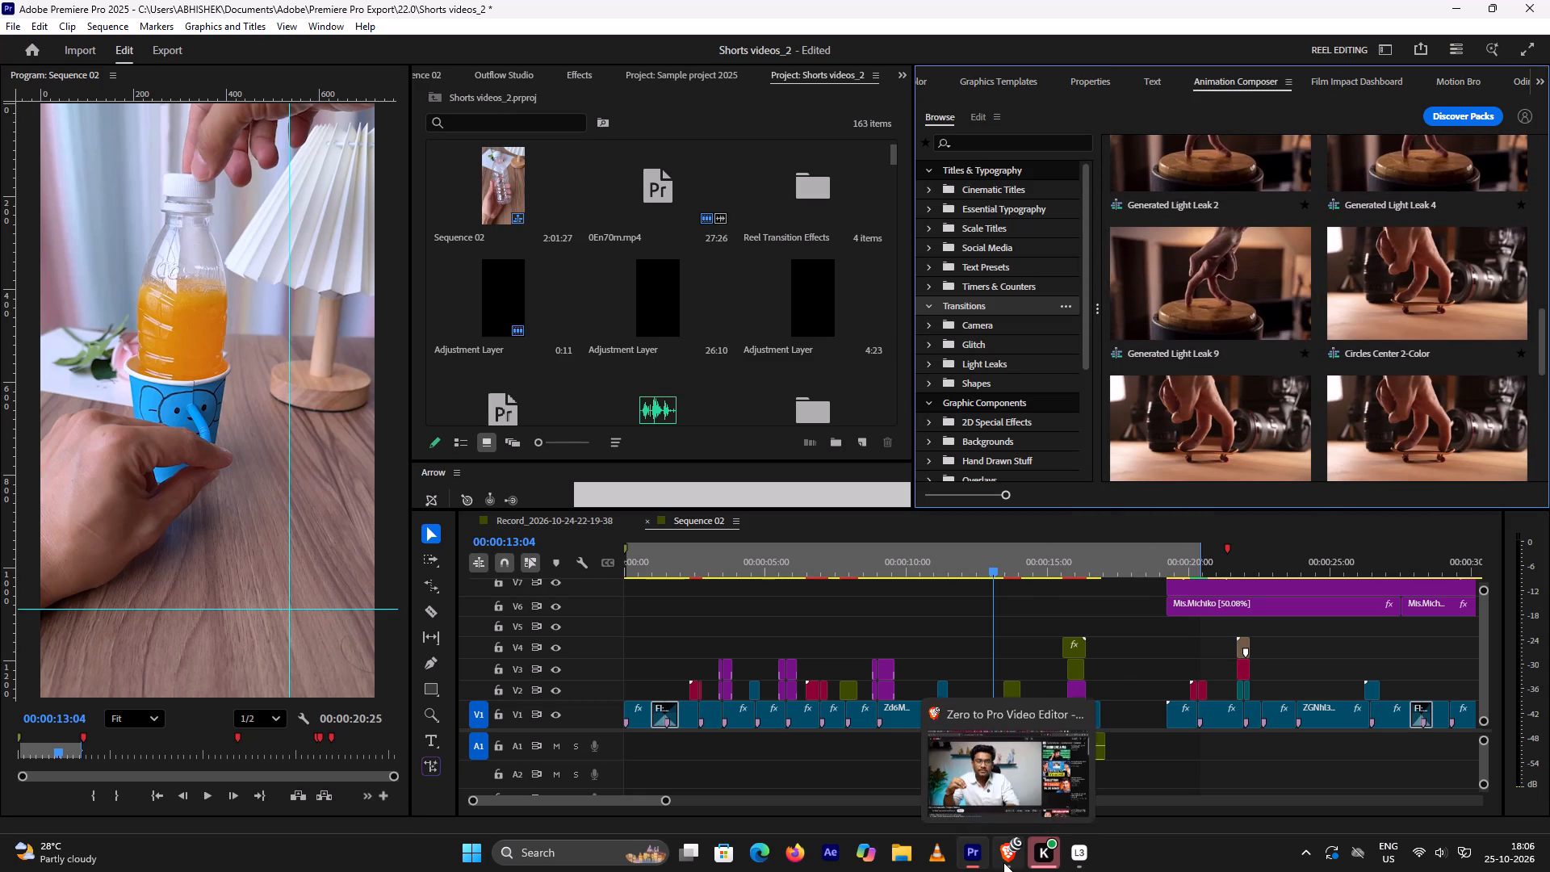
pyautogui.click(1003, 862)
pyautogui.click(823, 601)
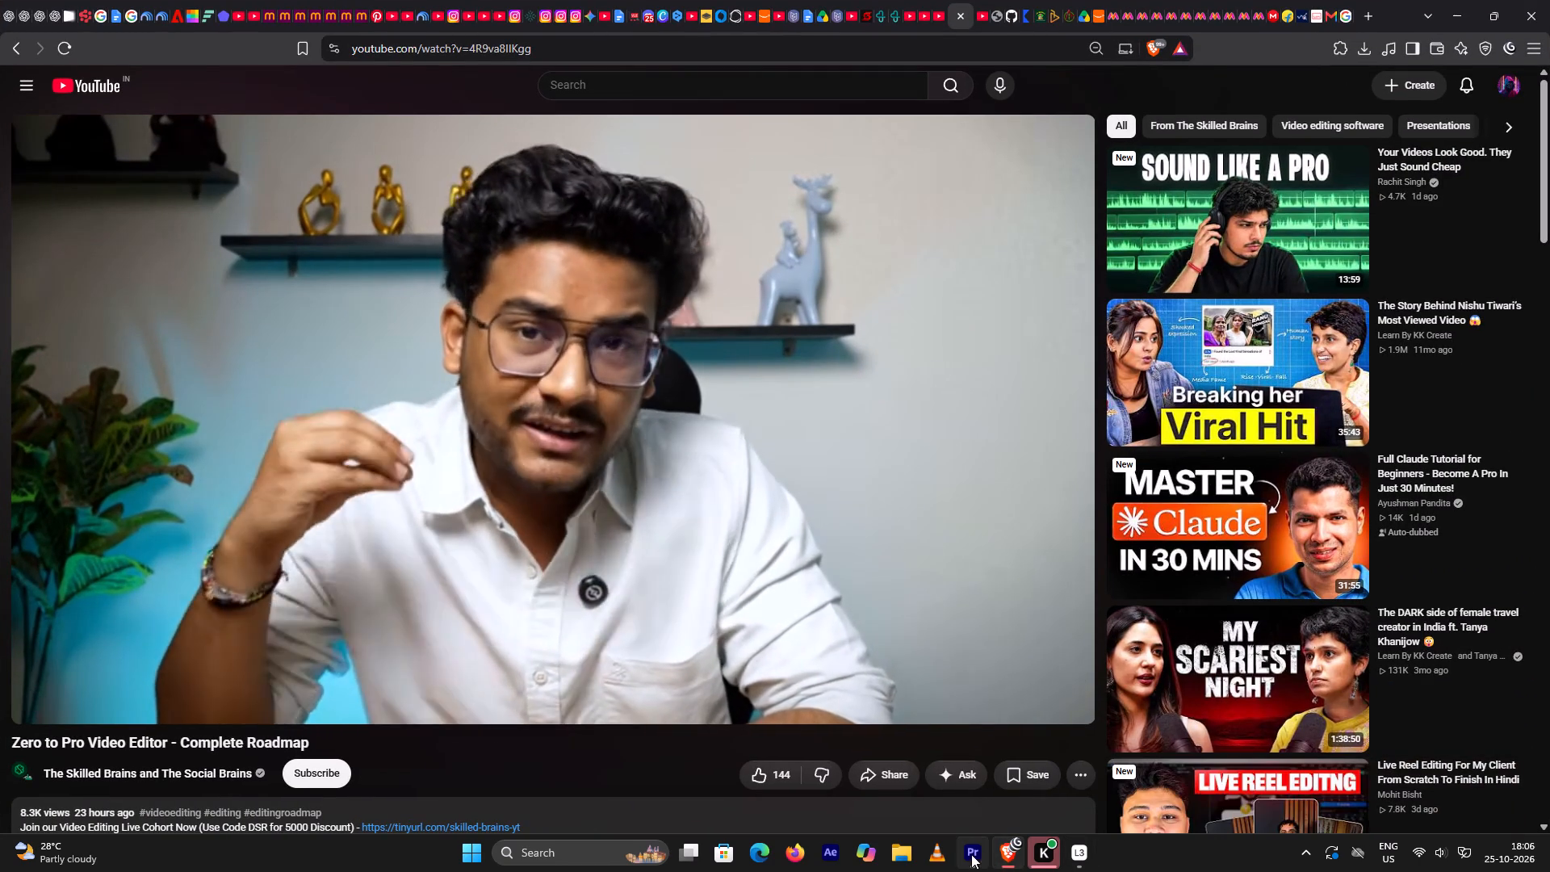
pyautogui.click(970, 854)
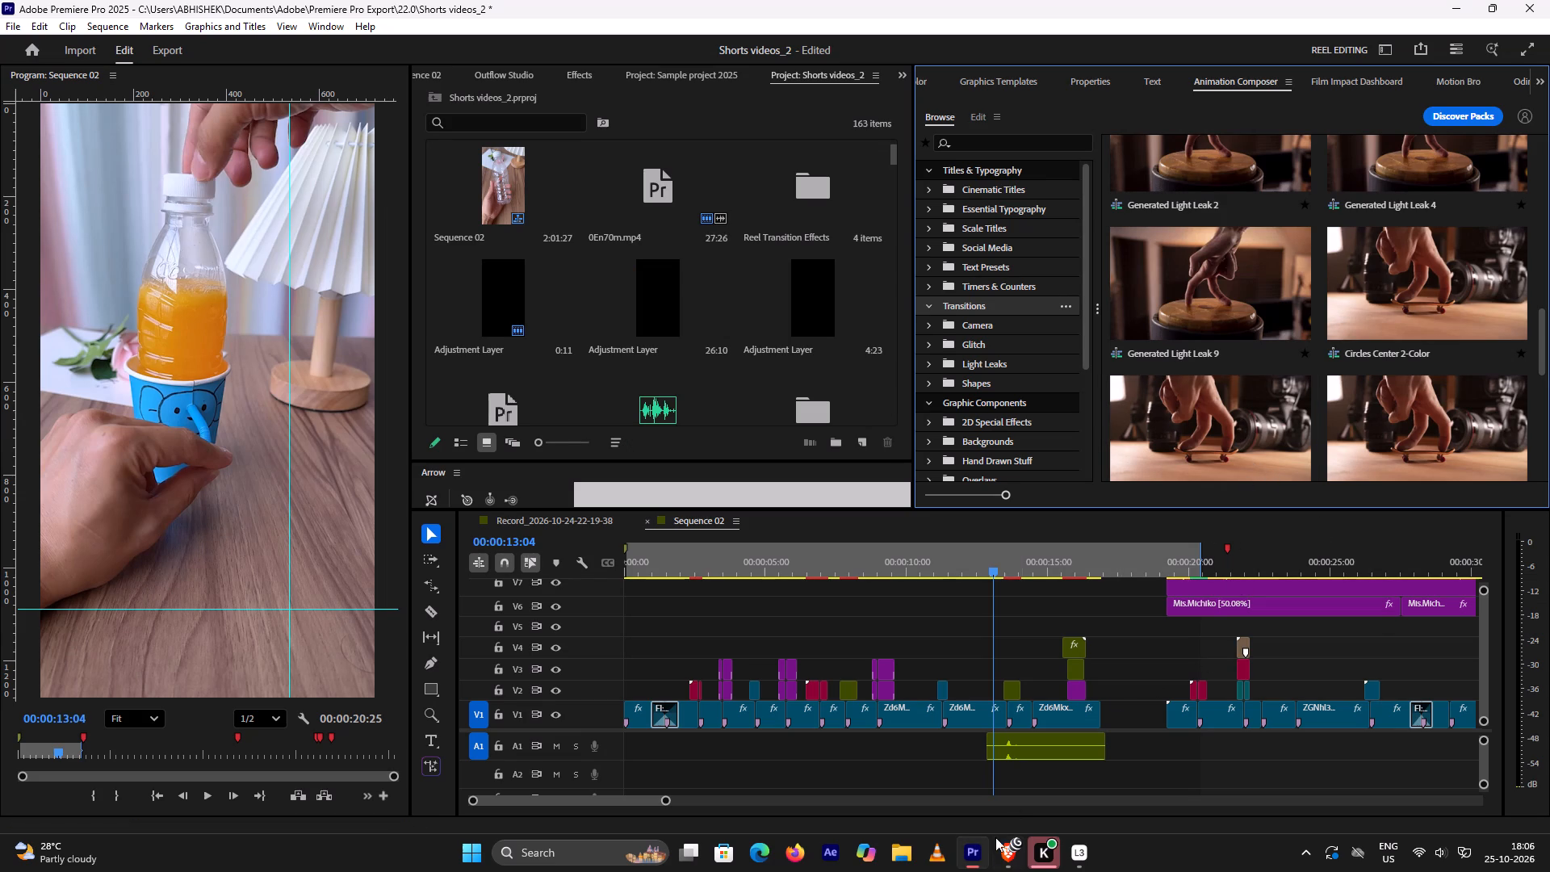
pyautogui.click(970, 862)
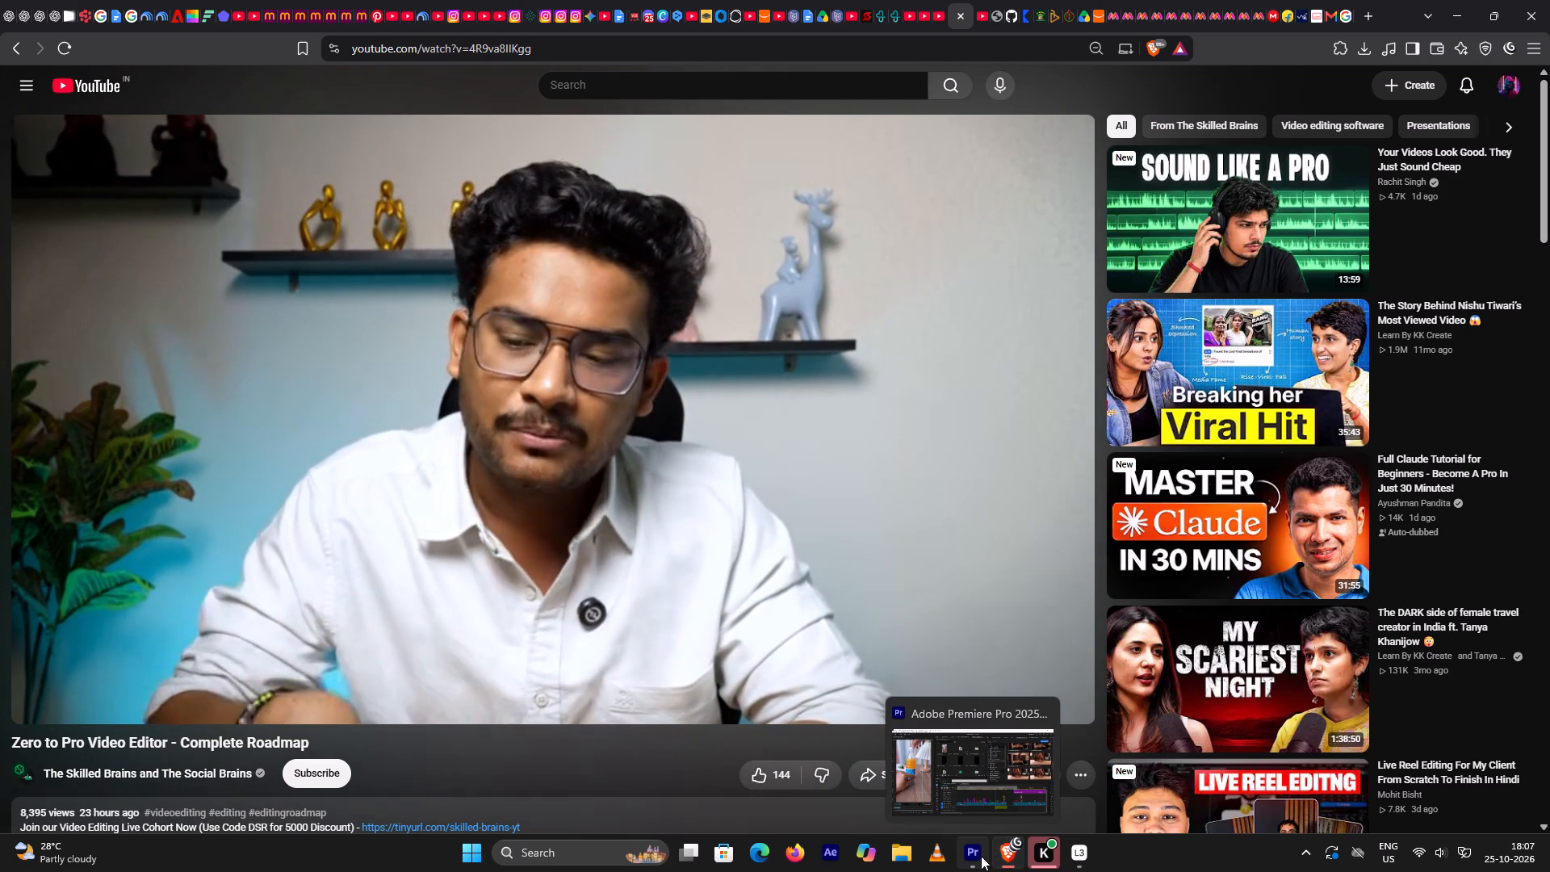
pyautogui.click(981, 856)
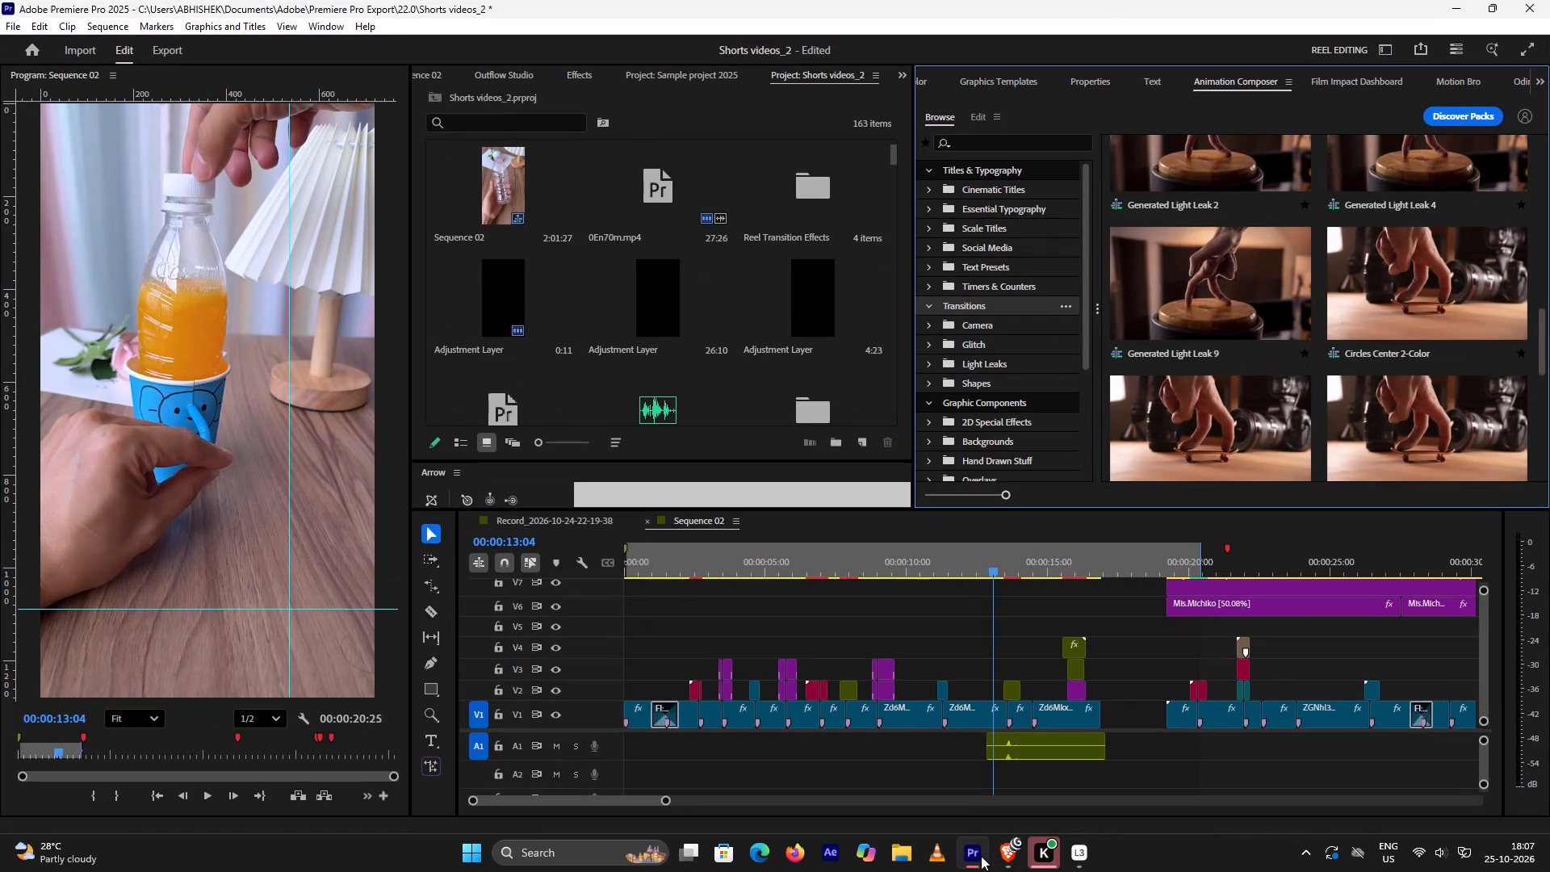
# Replay between about 00:00:10:46 and 00:00:14:13 to check the jump from pouring to capping without the red transition.
pyautogui.press('space')
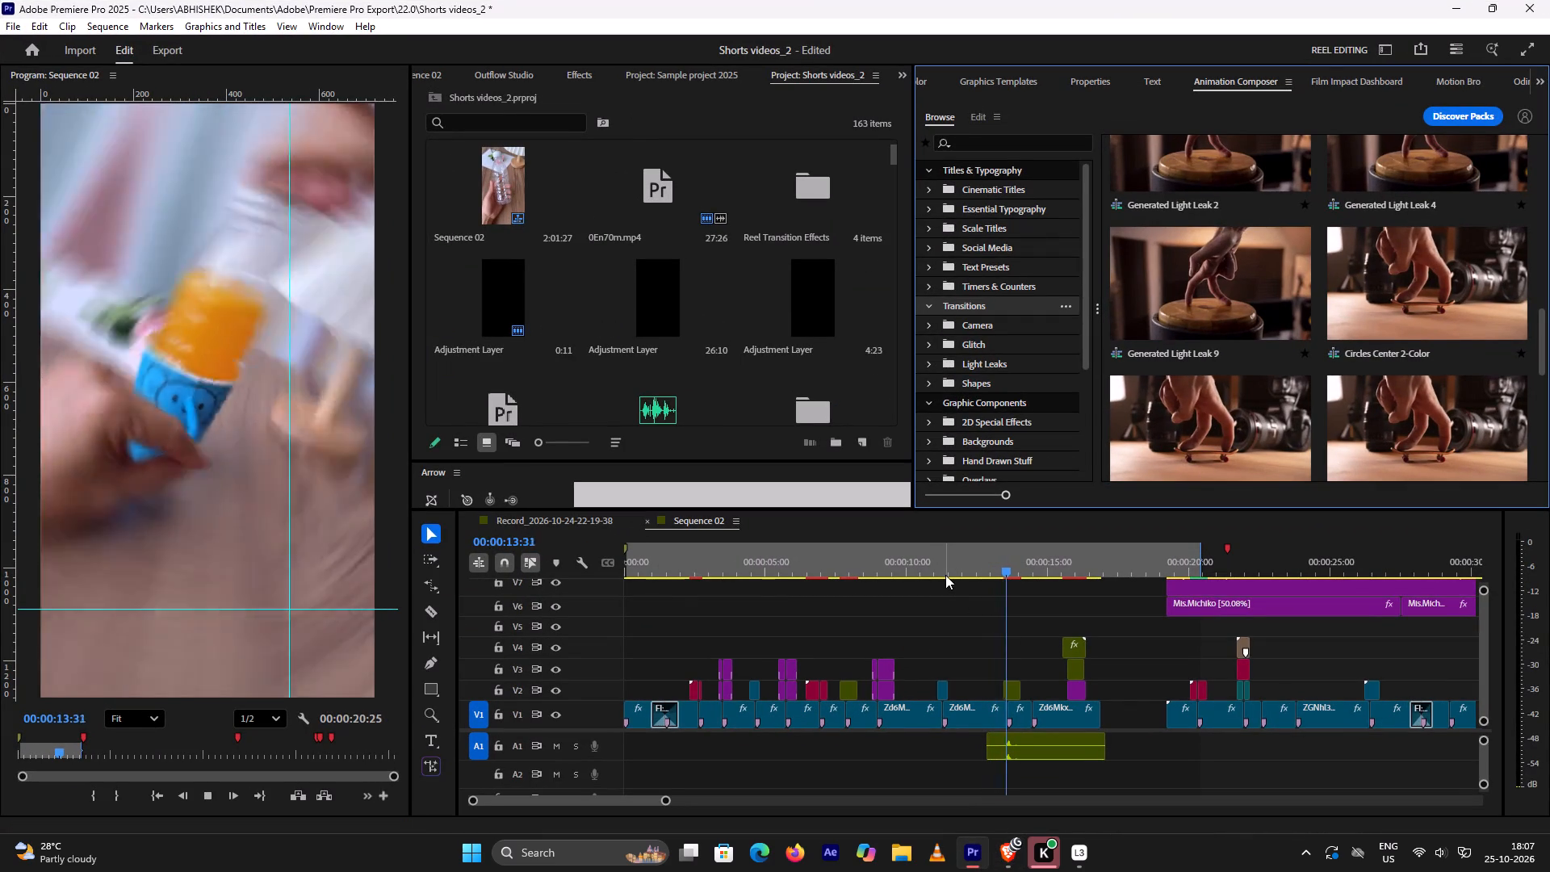
pyautogui.press('space')
pyautogui.click(954, 566)
pyautogui.press('space')
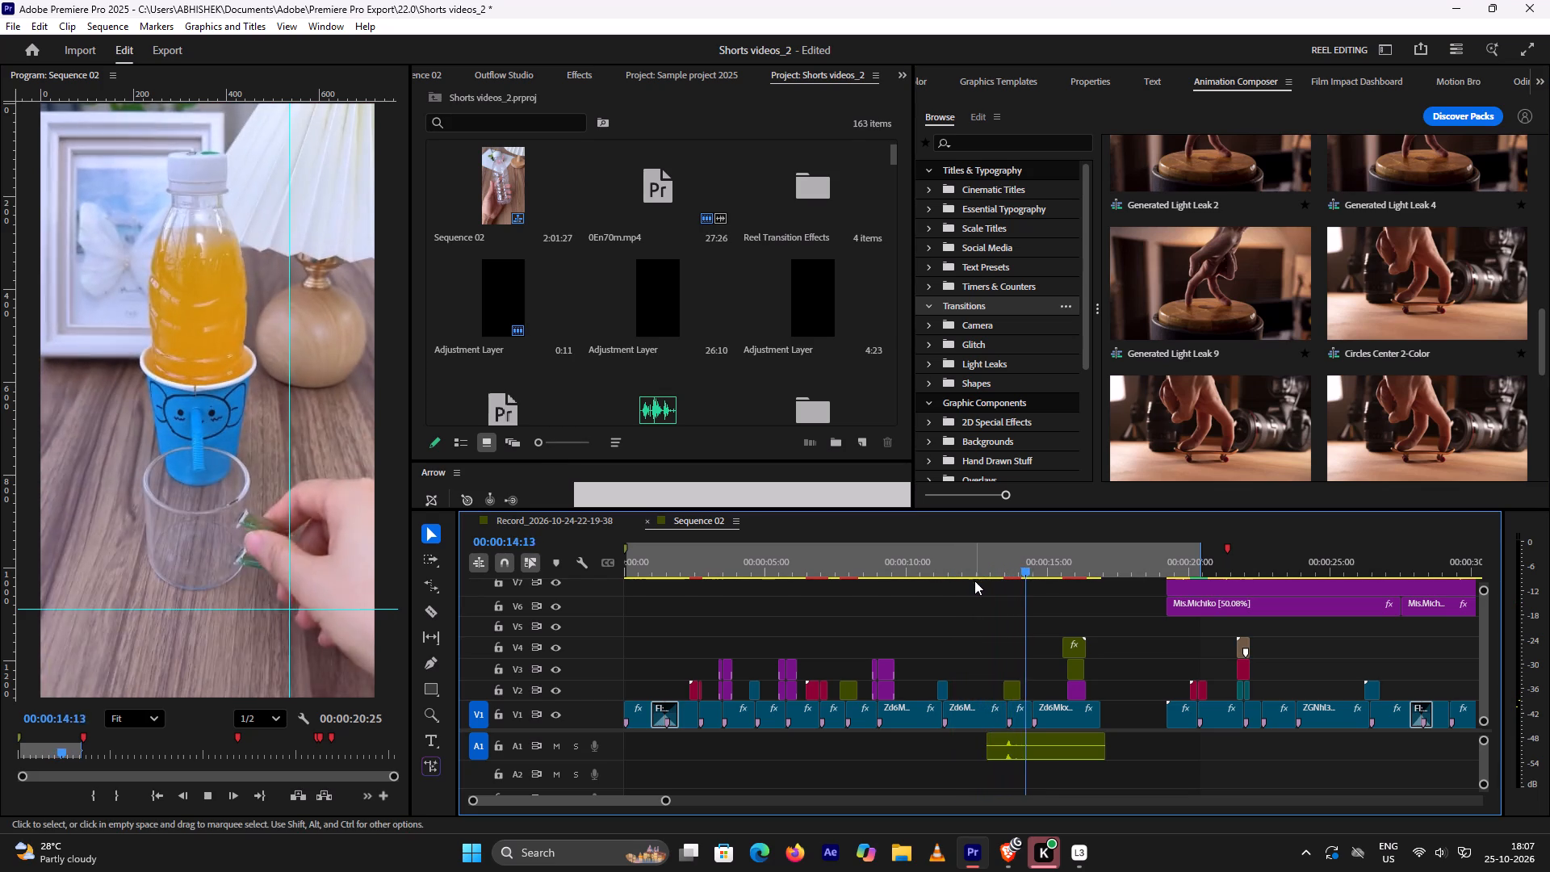
pyautogui.press('space')
pyautogui.click(930, 549)
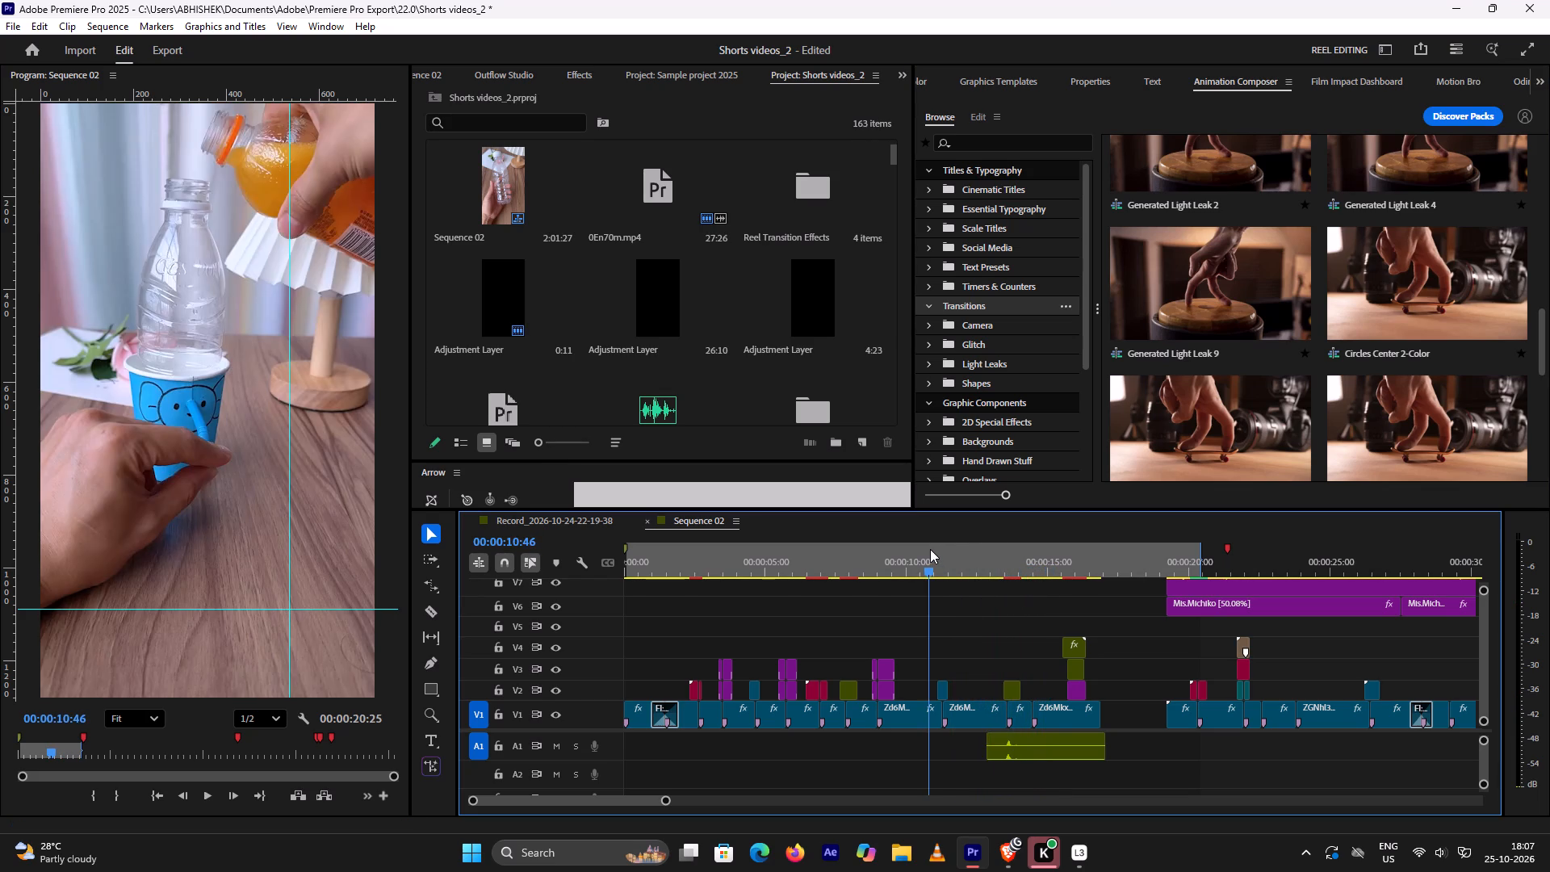
pyautogui.press('space')
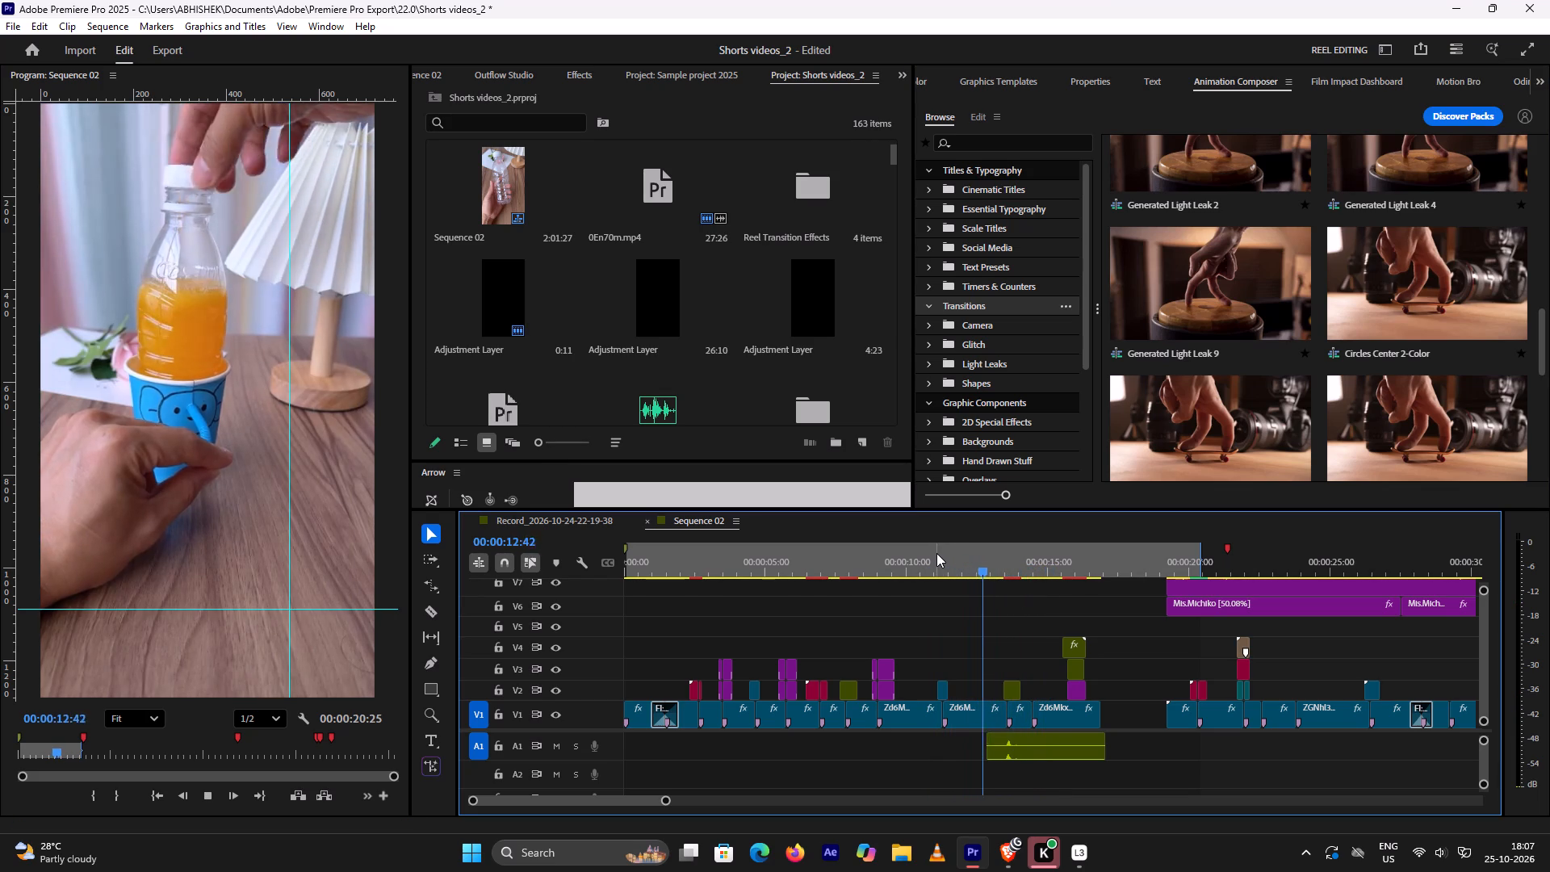
pyautogui.press('space')
pyautogui.click(934, 556)
pyautogui.press('space')
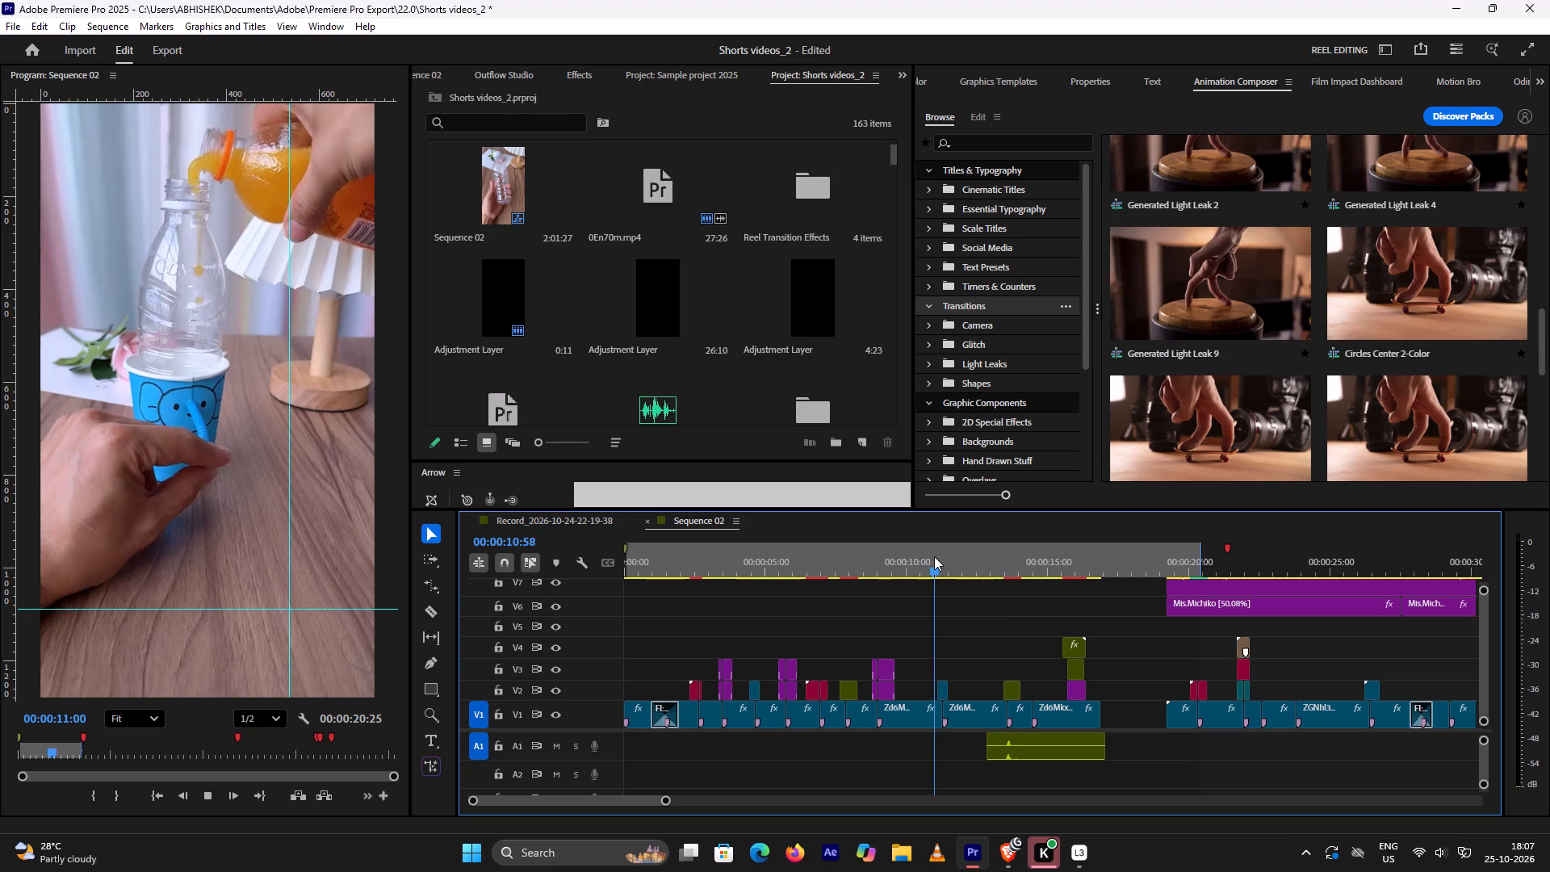
pyautogui.press('space')
# Replay the earlier part of the edit, from about one second to 00:00:10:44, to review its cuts and transitions.
pyautogui.scroll(4, 667, 591)
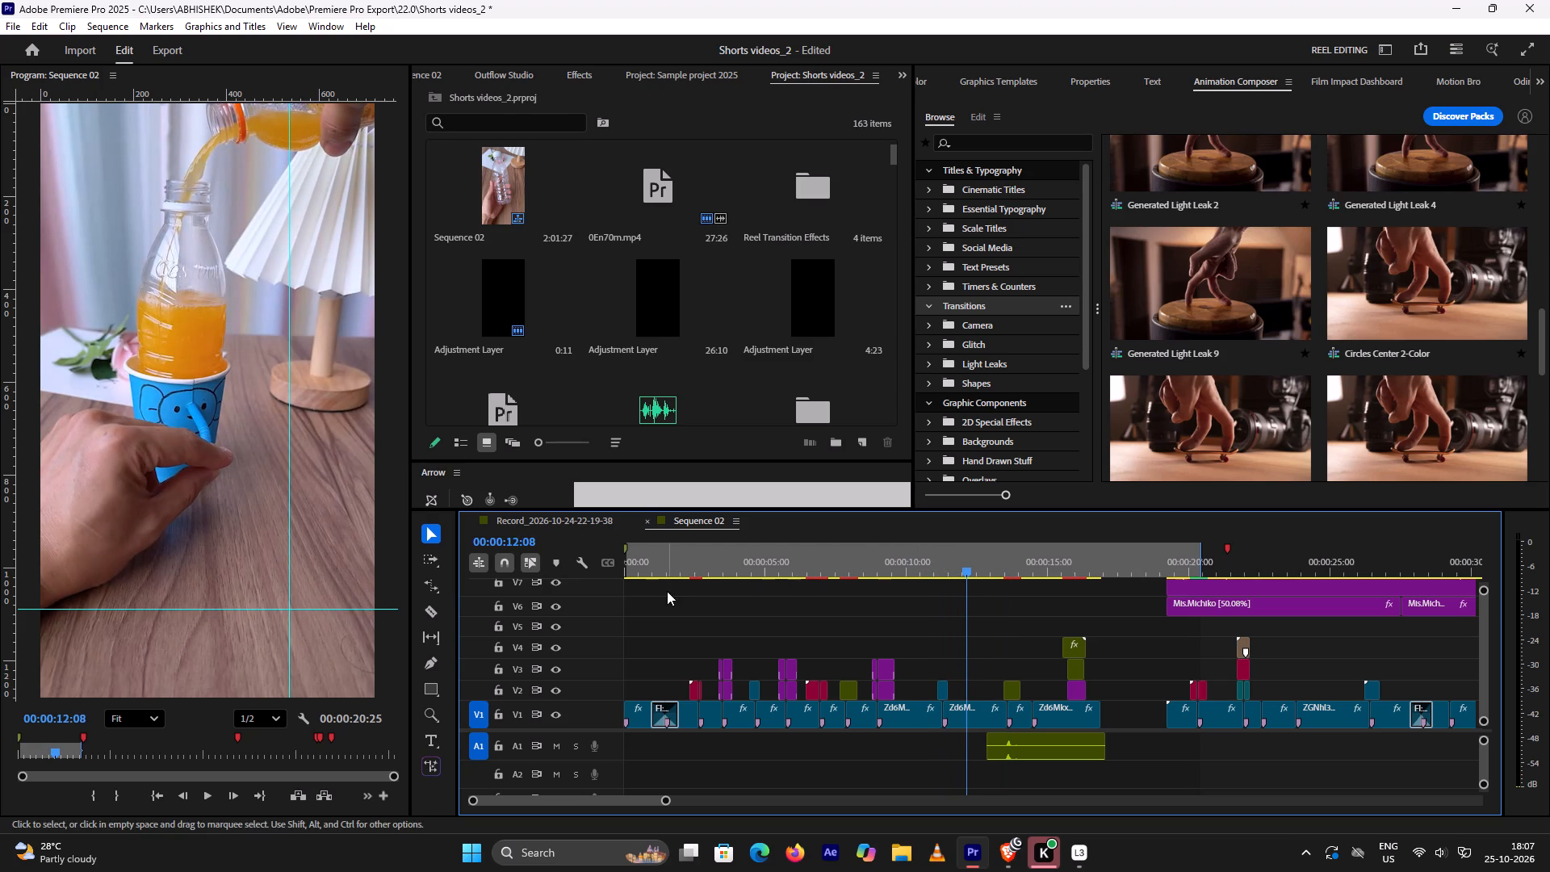
pyautogui.click(662, 567)
pyautogui.press('space')
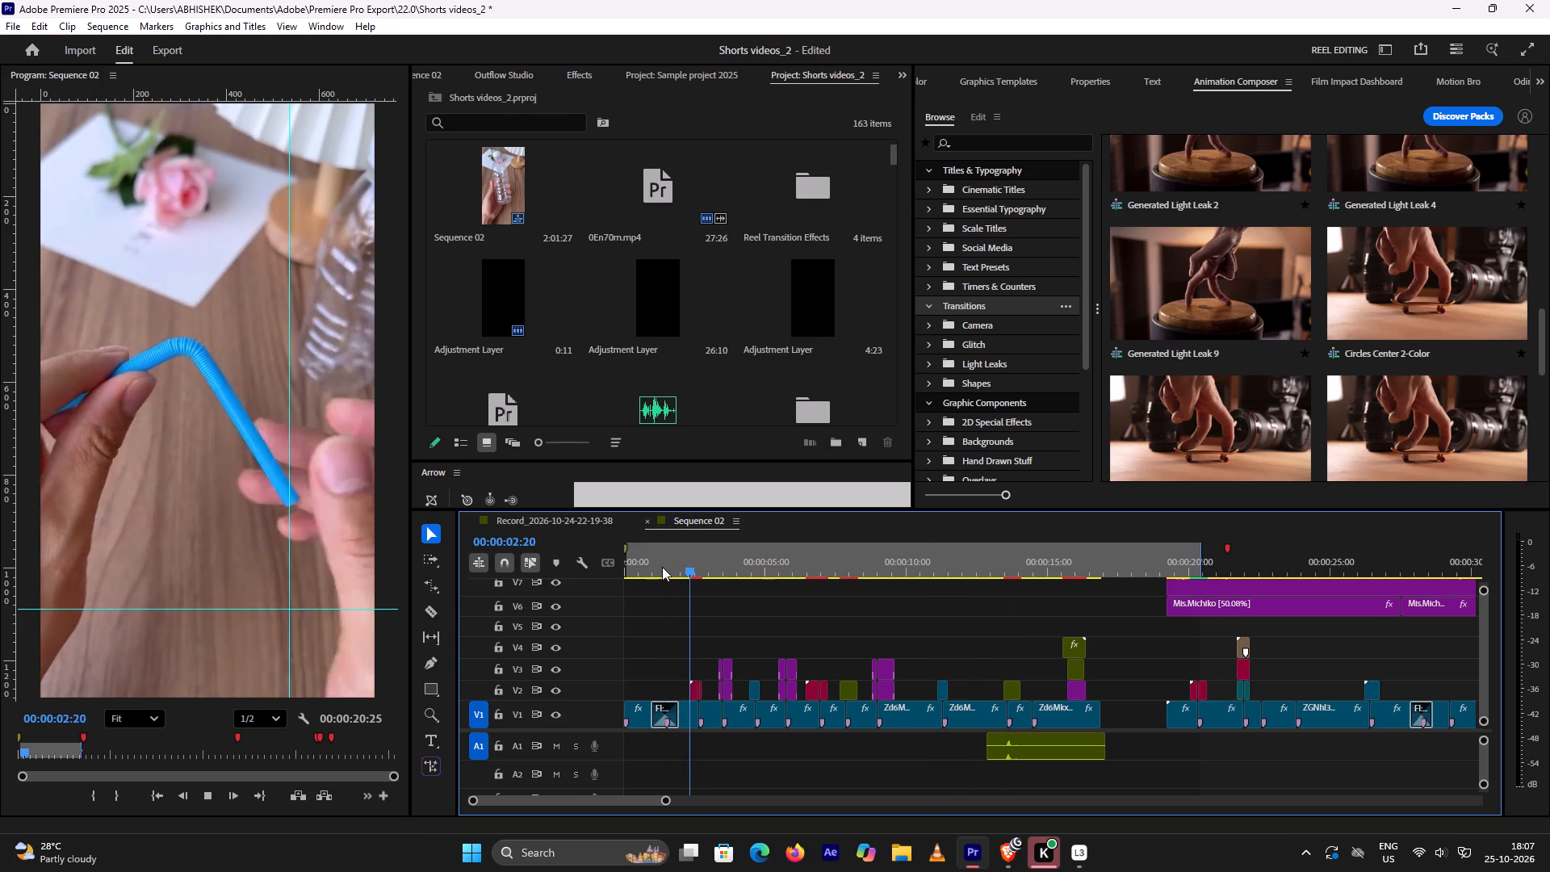
pyautogui.press('space')
pyautogui.press('space')
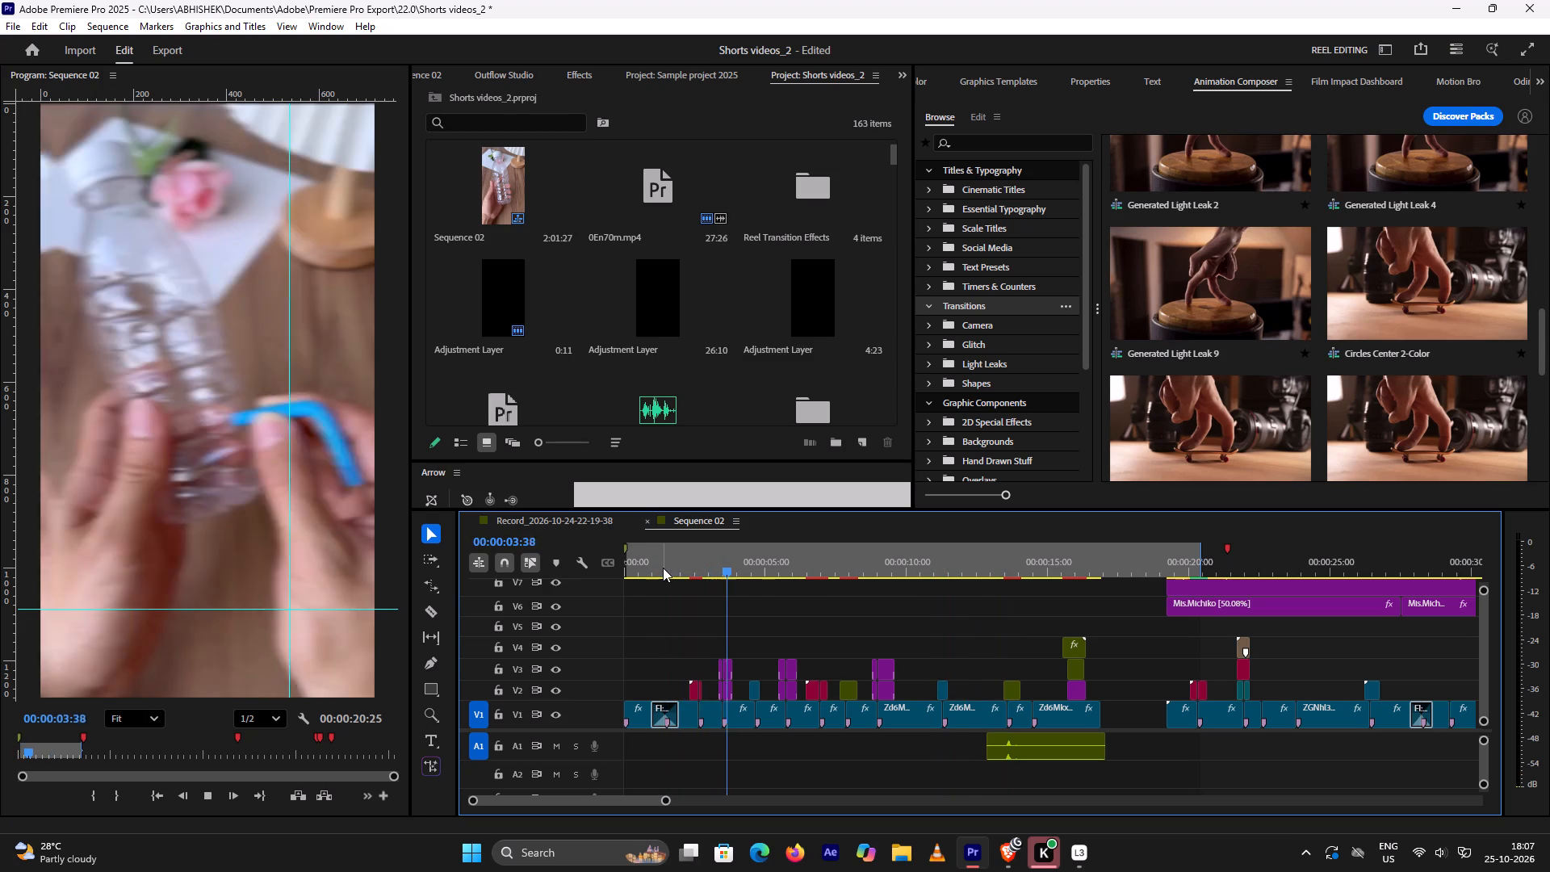
pyautogui.press('space')
pyautogui.press('space')
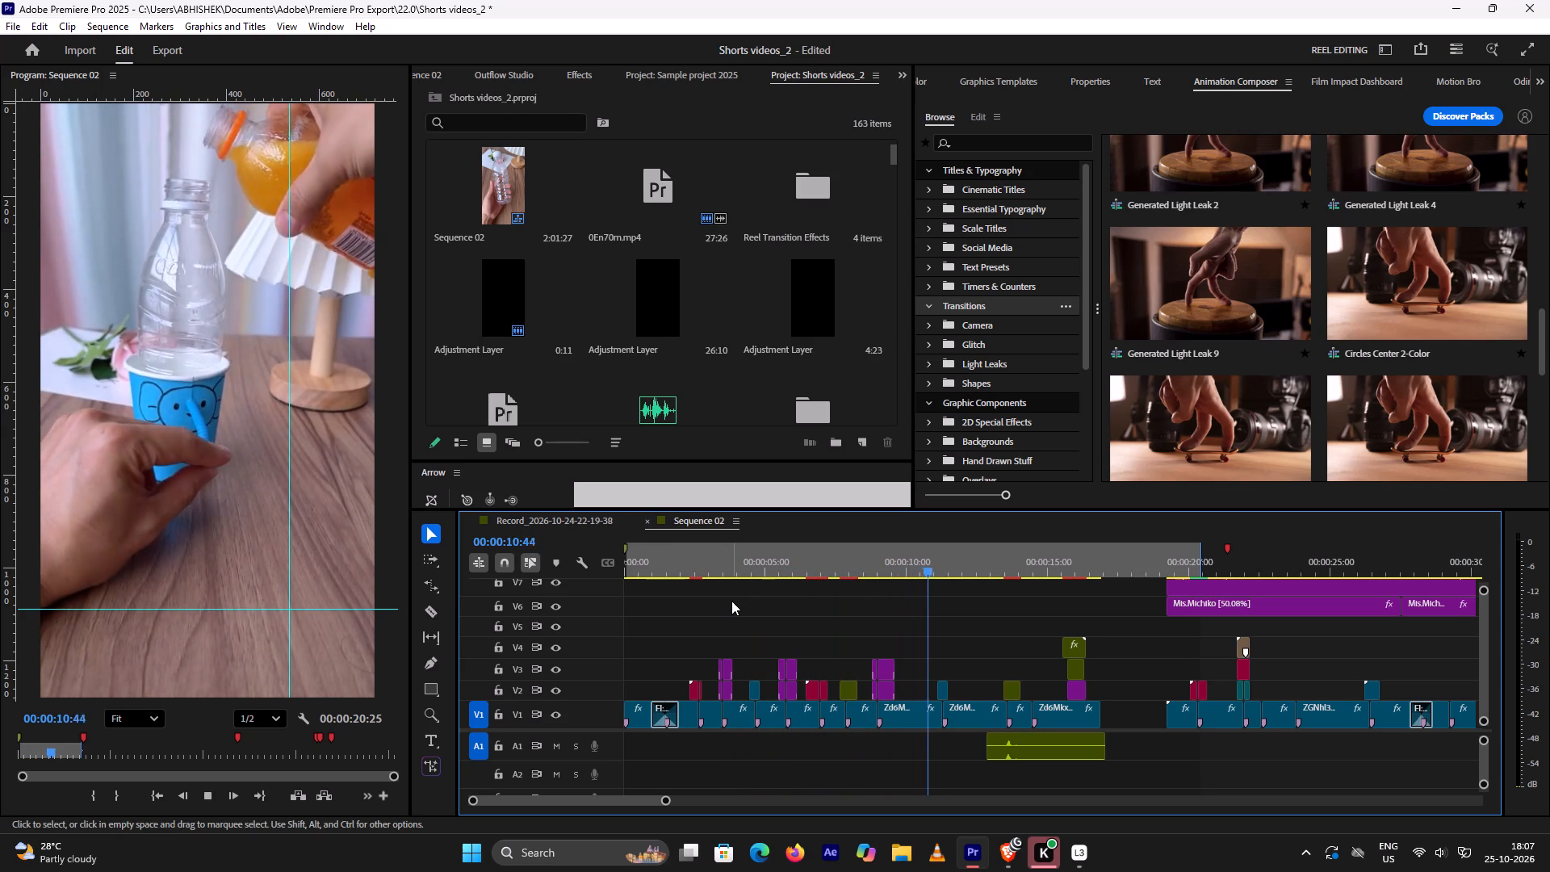
pyautogui.press('space')
# Replay repeatedly between about 00:00:10:19 and 00:00:15:14 to judge the cuts from pouring through capping to filling the mug.
pyautogui.click(917, 552)
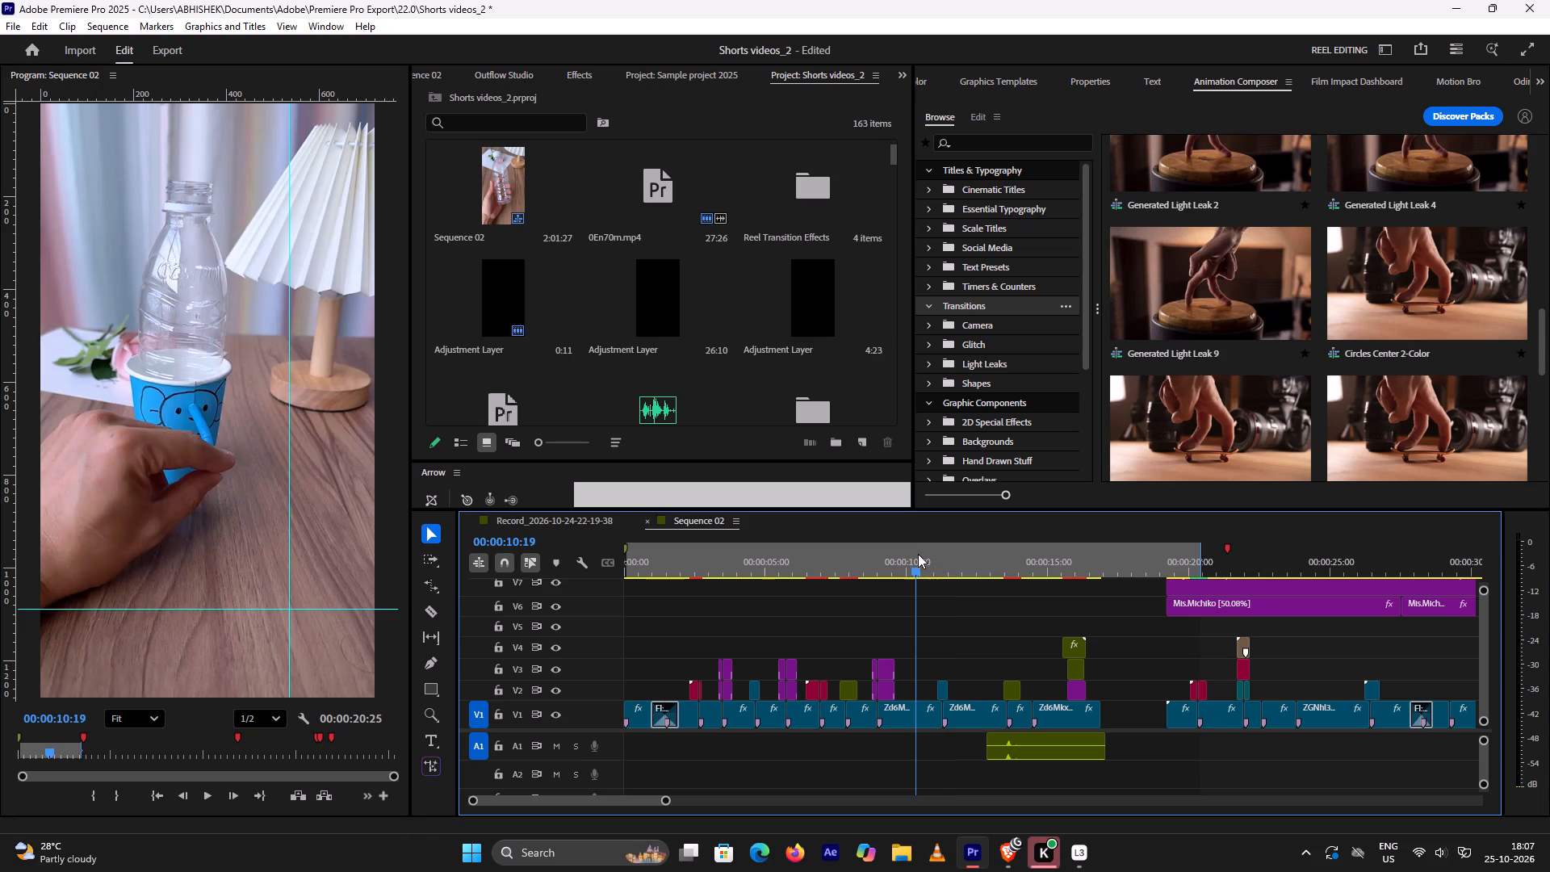
pyautogui.press('space')
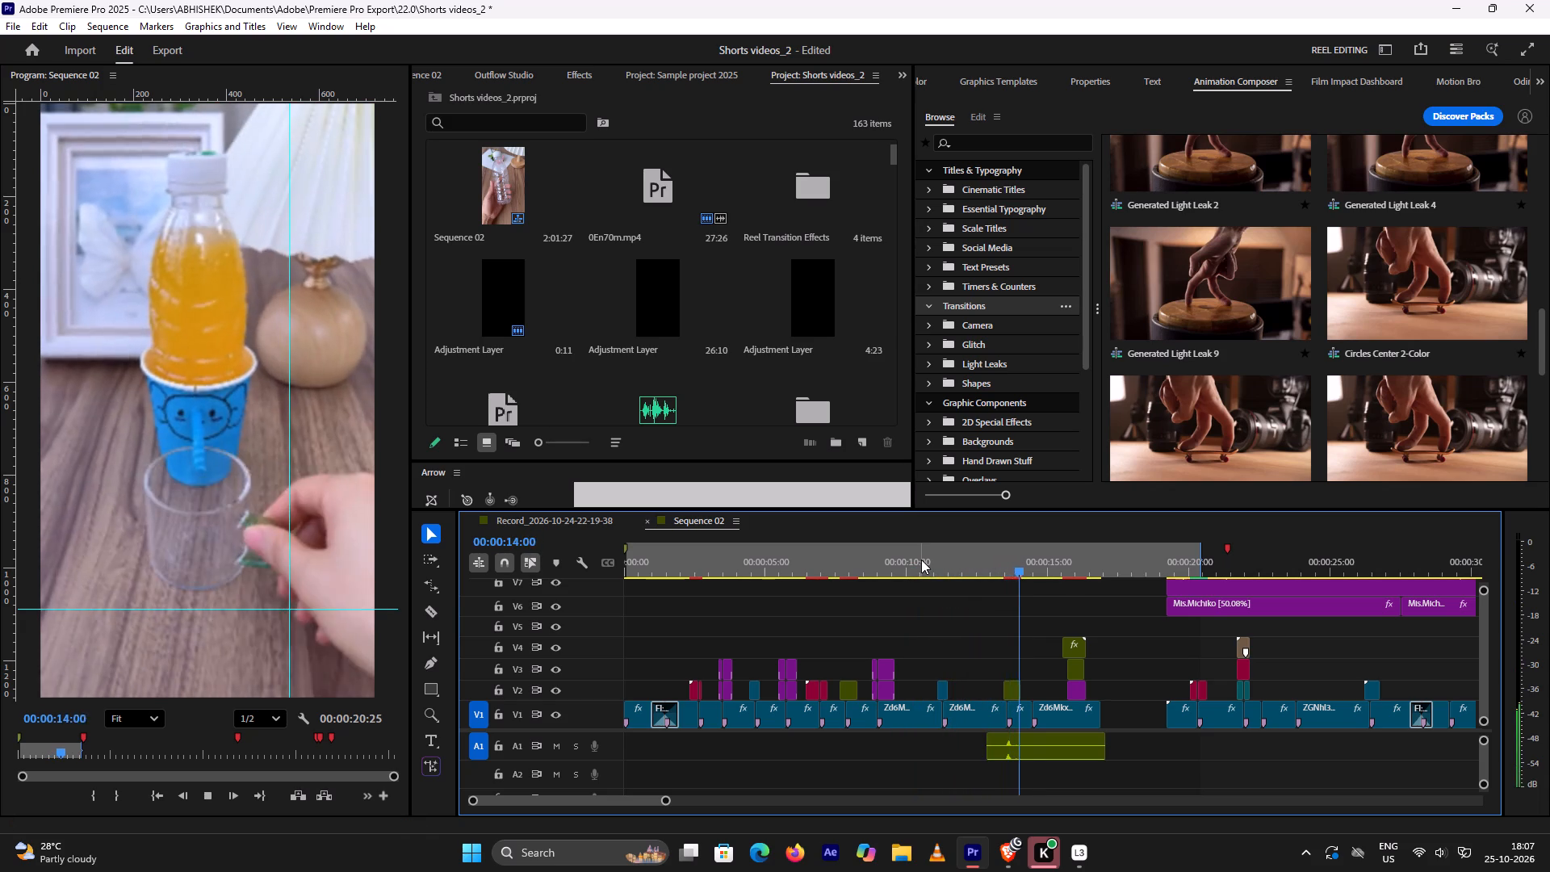
pyautogui.press('space')
pyautogui.press('space')
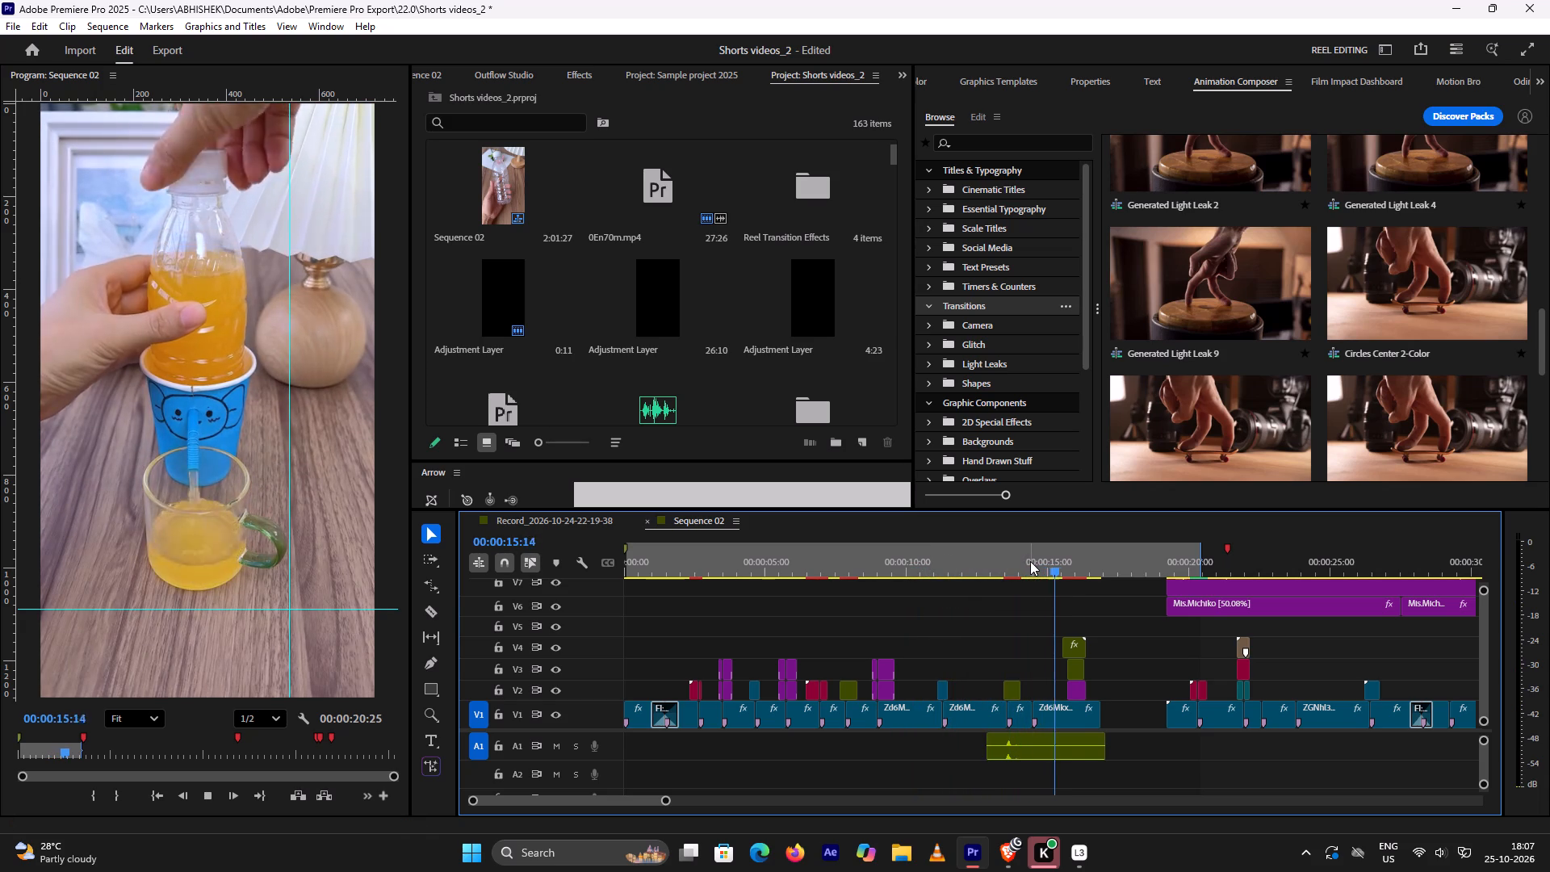
pyautogui.press('space')
pyautogui.click(932, 559)
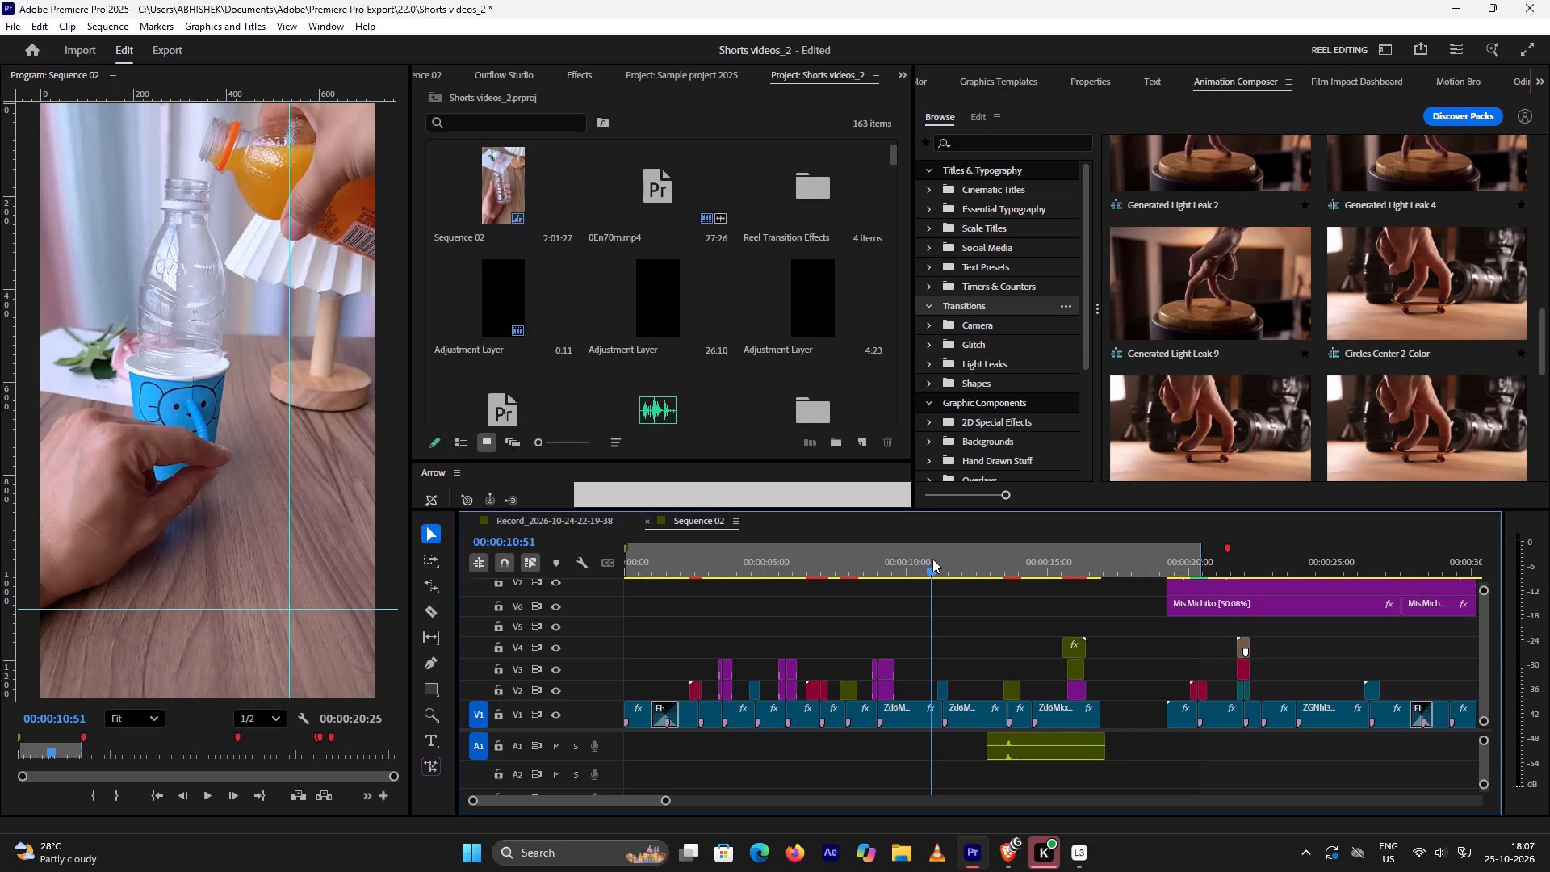
pyautogui.press('space')
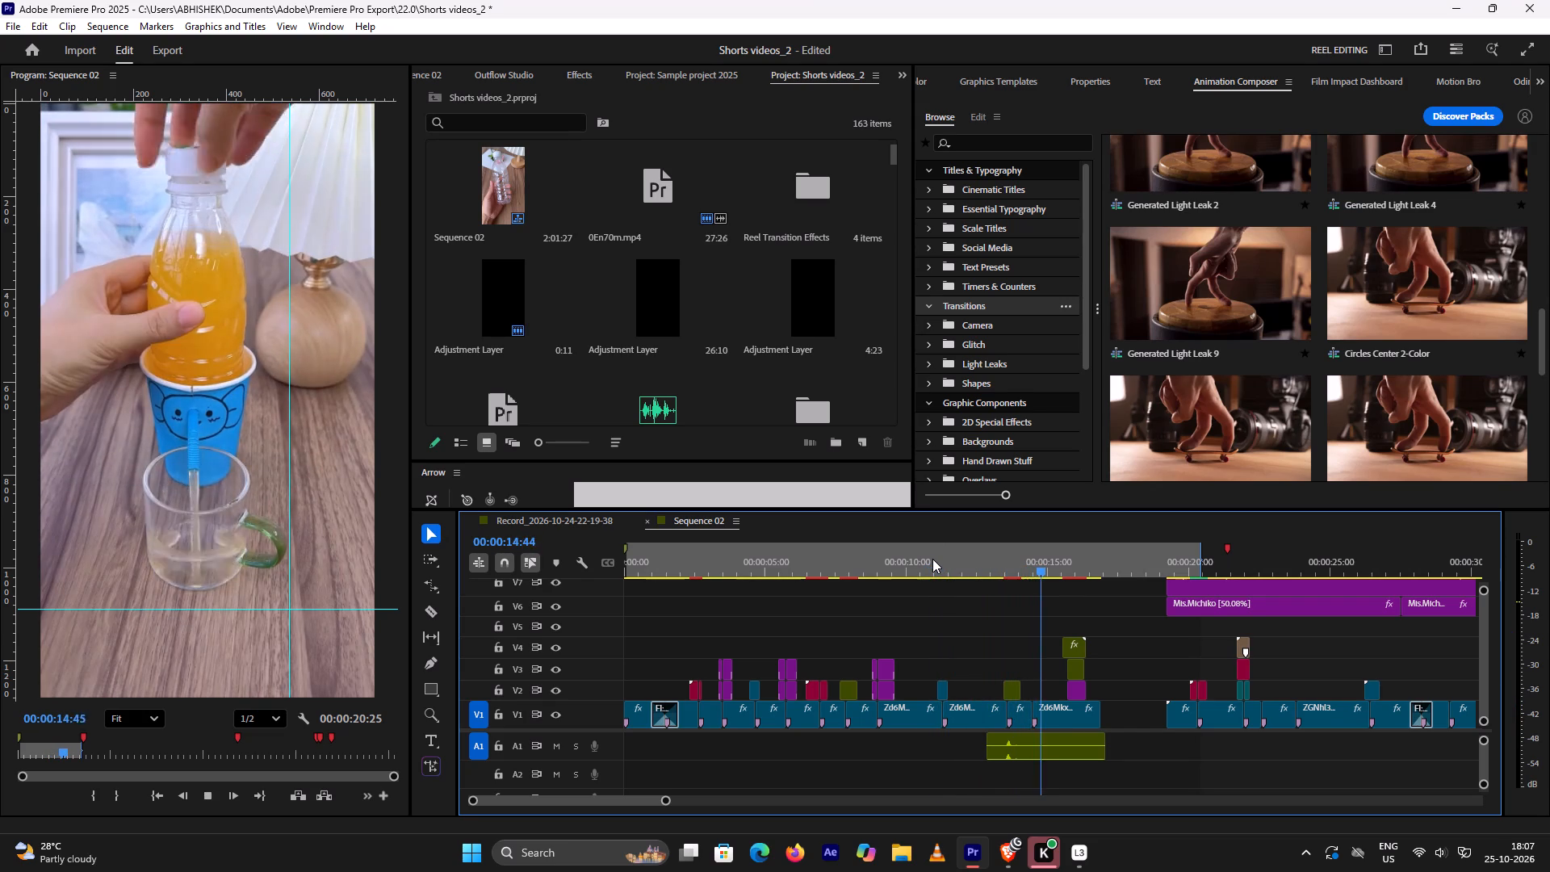
pyautogui.press('space')
pyautogui.click(1012, 568)
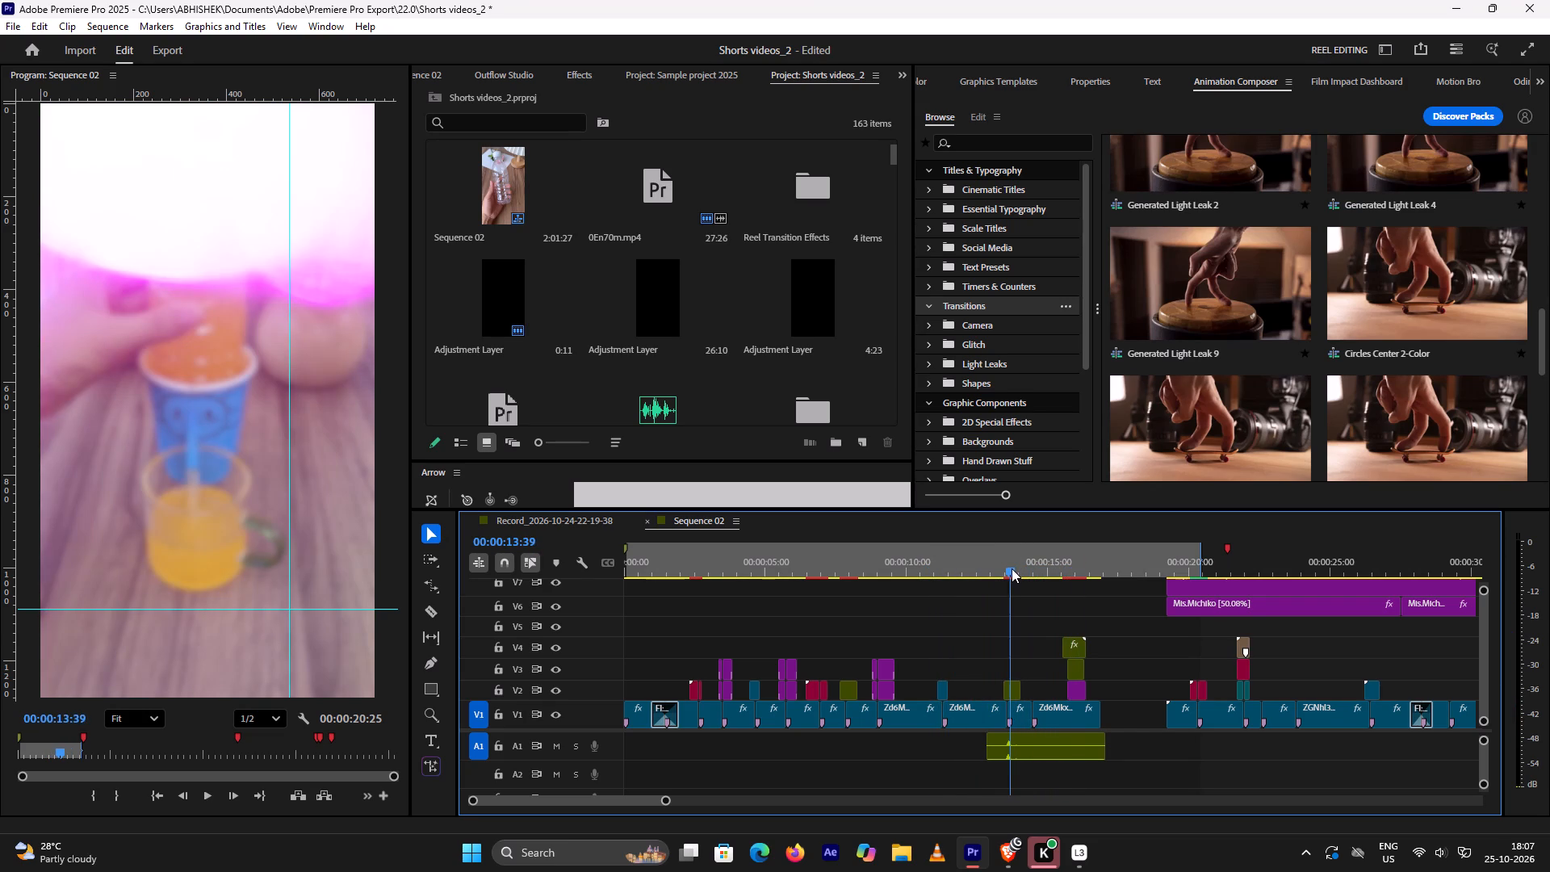
pyautogui.press('space')
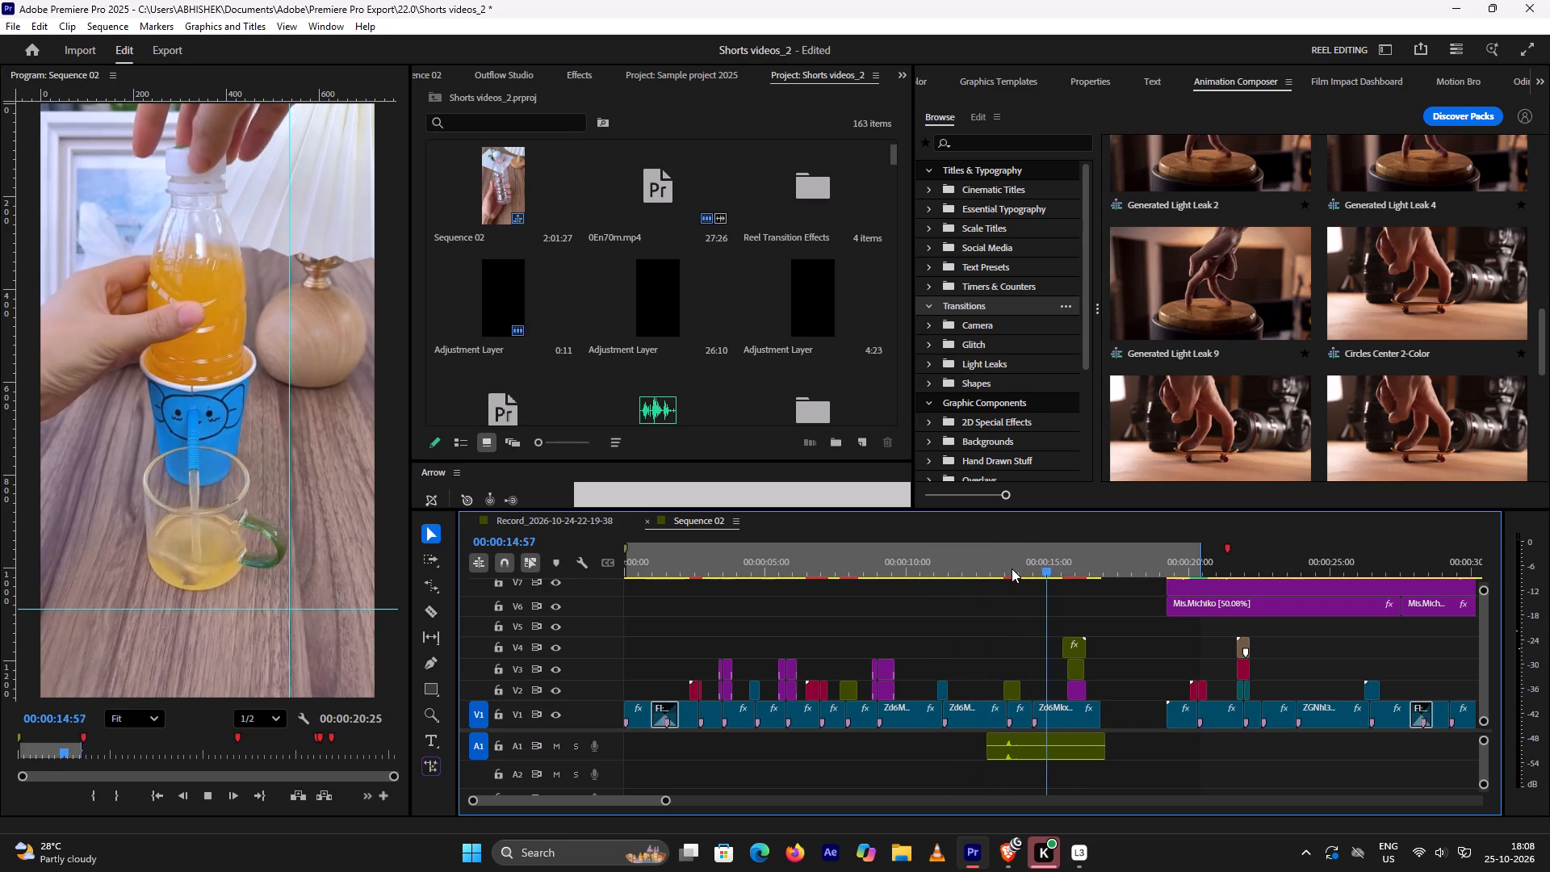
pyautogui.press('space')
# Browse back through the Animation Composer transitions, from the text and liquid ones up to Fade to Black and Pan.
pyautogui.scroll(-4, 1233, 382)
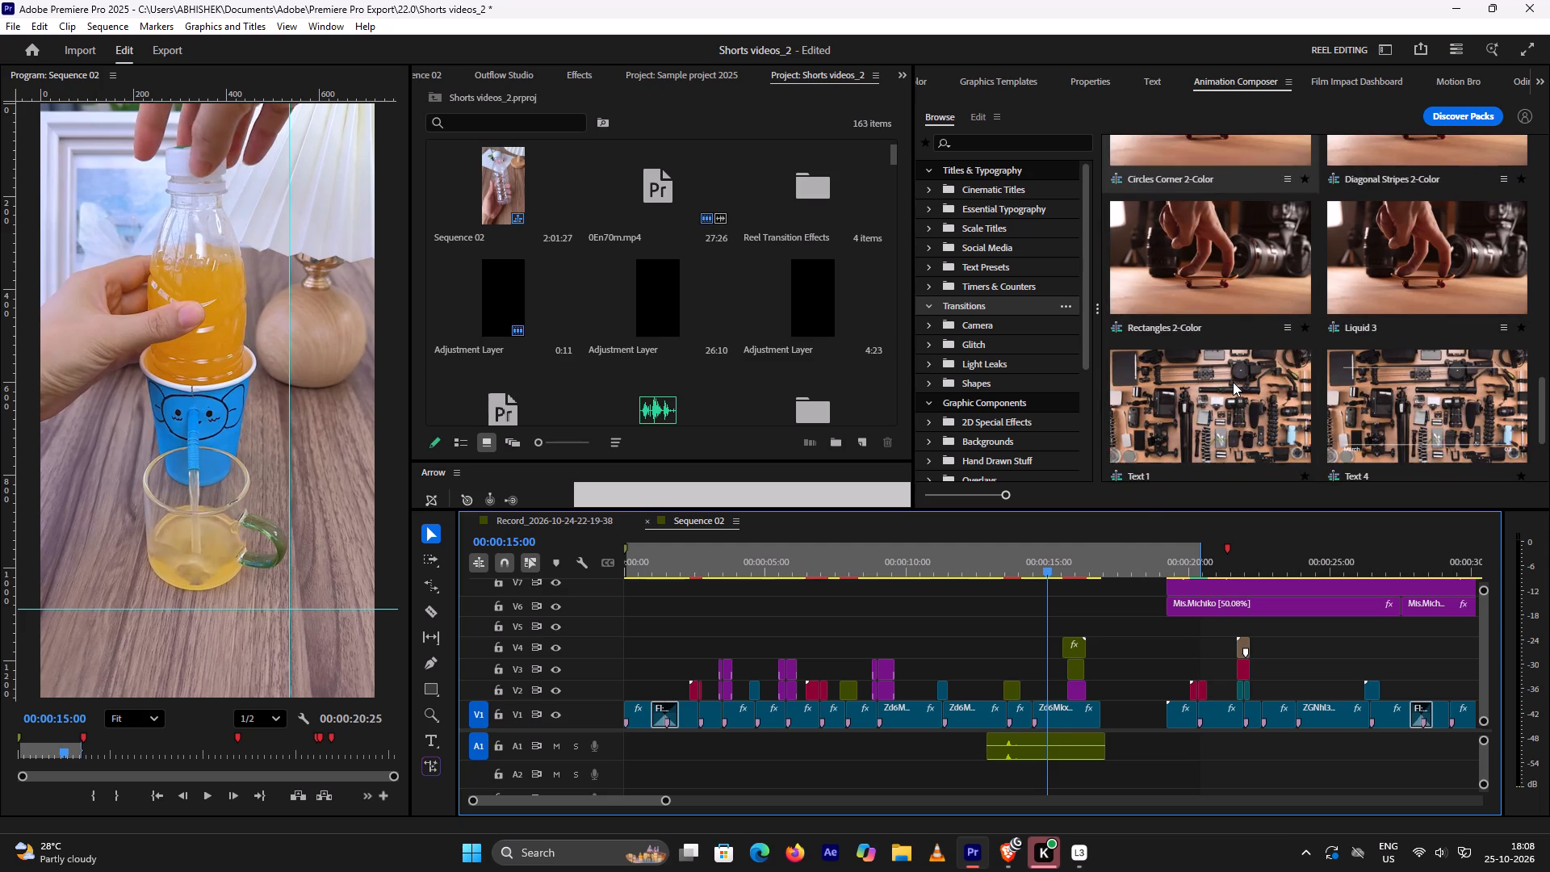
pyautogui.click(1227, 382)
pyautogui.scroll(10, 1226, 377)
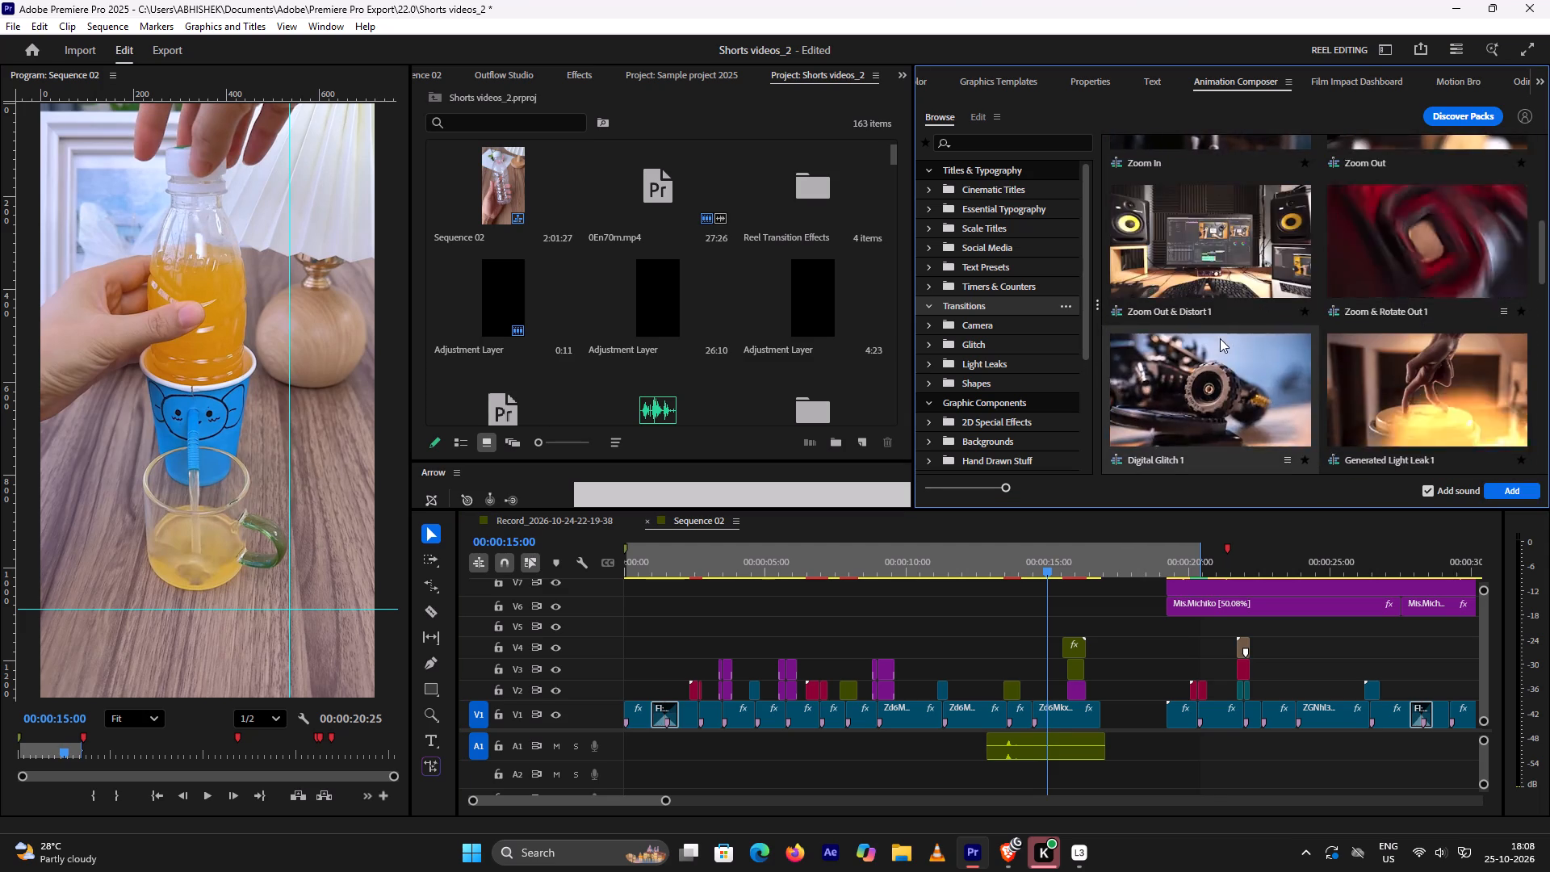
pyautogui.scroll(4, 1220, 338)
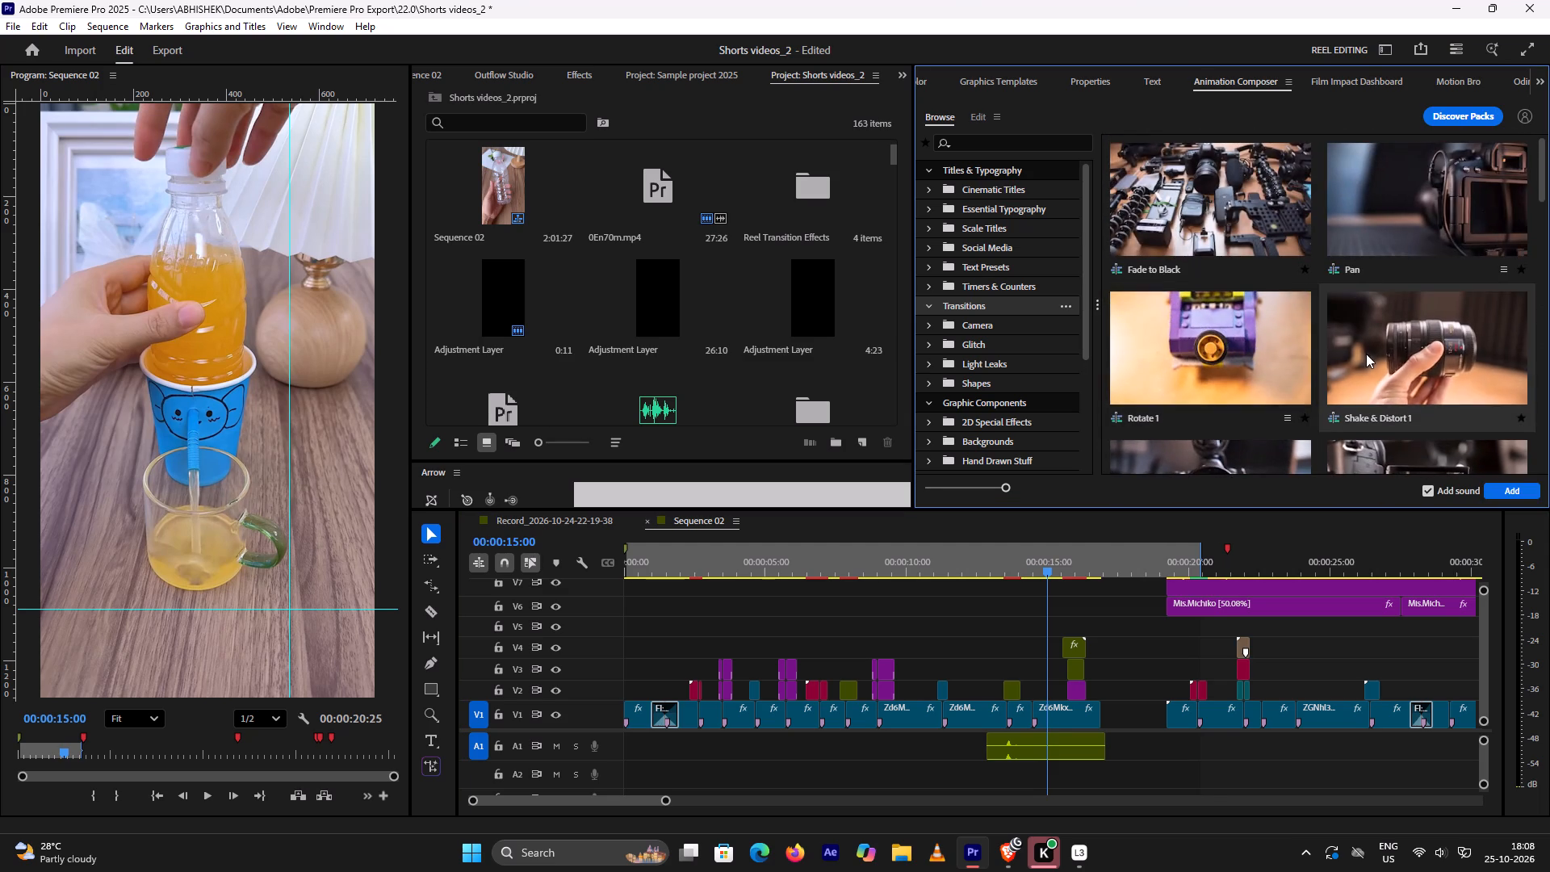
# Duplicate the purple two-track transition from around 5.5 seconds onto the cut at about 14.5 seconds, and play back the result.
pyautogui.click(874, 564)
pyautogui.press('space')
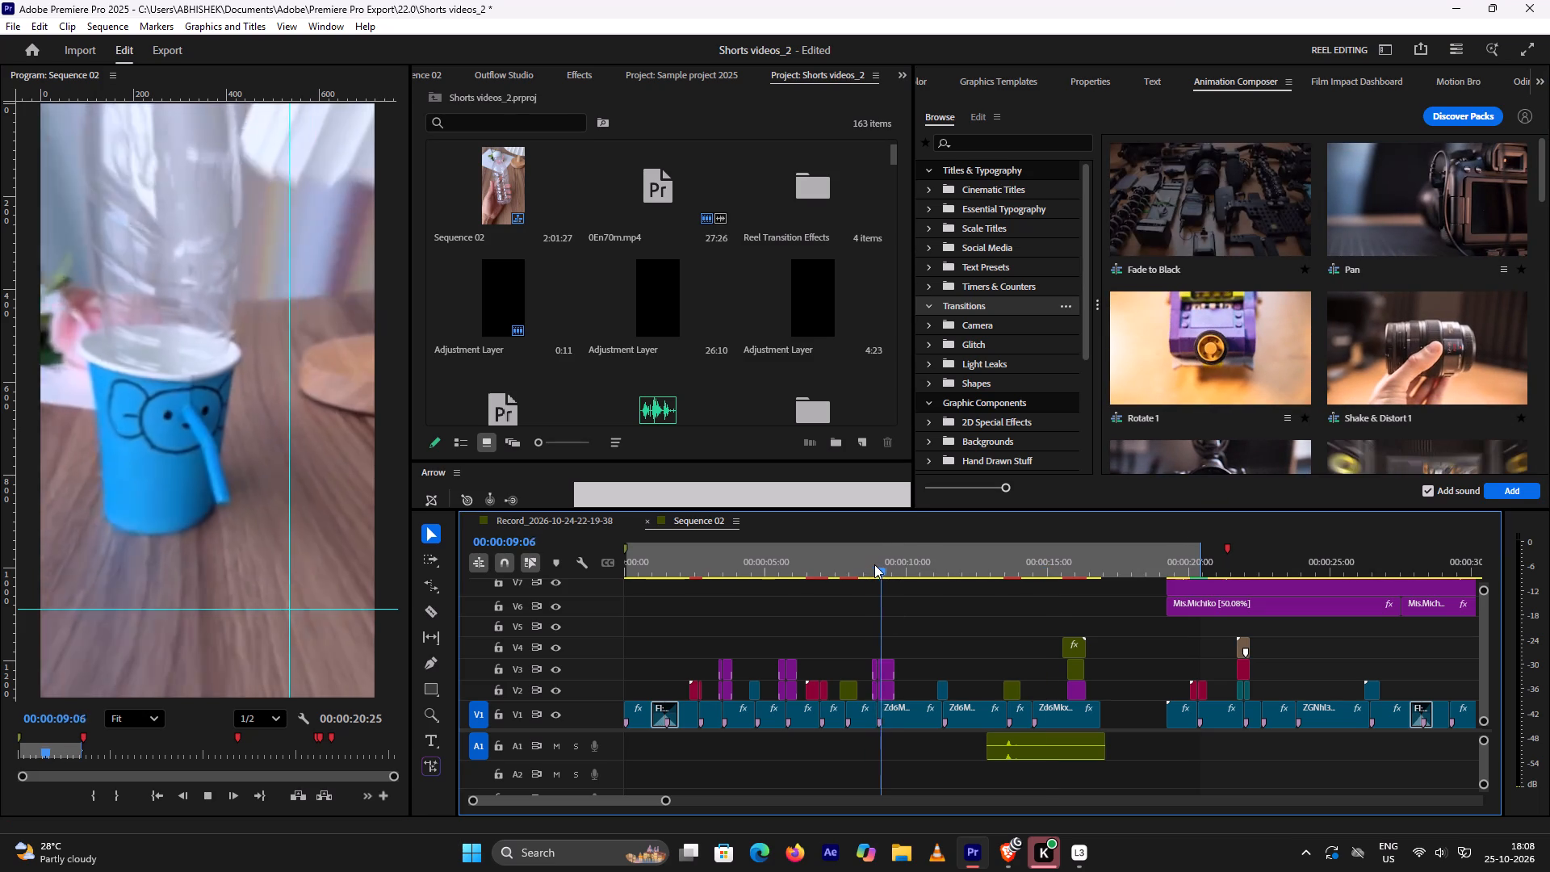
pyautogui.press('space')
pyautogui.click(772, 553)
pyautogui.press('space')
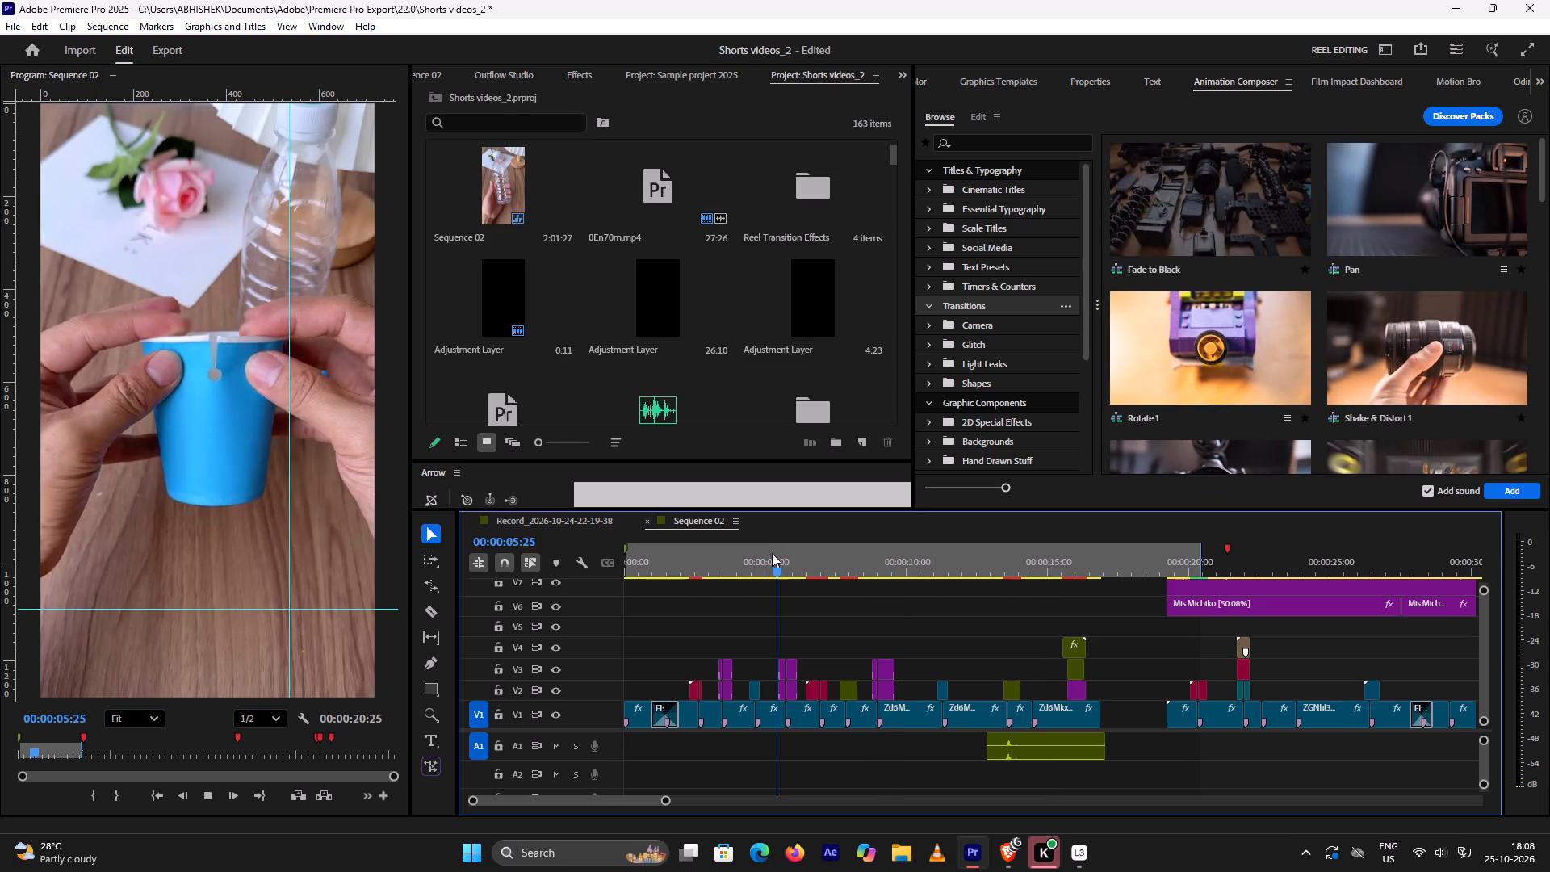
pyautogui.press('space')
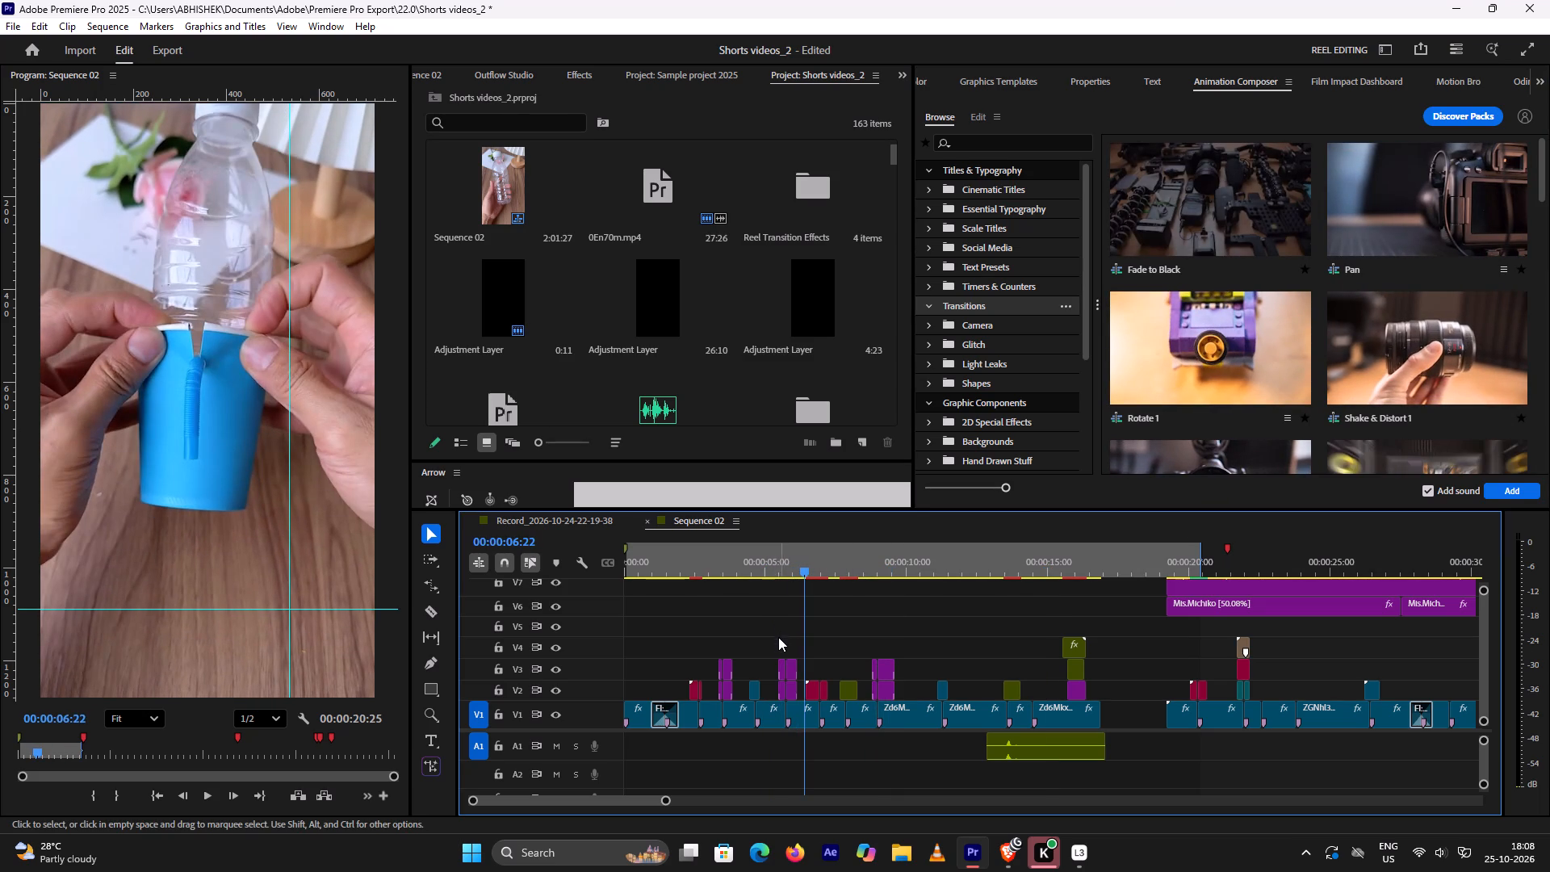
pyautogui.keyDown('alt'); pyautogui.moveTo(777, 640); pyautogui.dragTo(794, 690); pyautogui.keyUp('alt')
pyautogui.keyDown('alt'); pyautogui.moveTo(794, 690); pyautogui.dragTo(794, 690); pyautogui.keyUp('alt')
pyautogui.keyDown('alt'); pyautogui.moveTo(792, 669); pyautogui.dragTo(1024, 662); pyautogui.keyUp('alt')
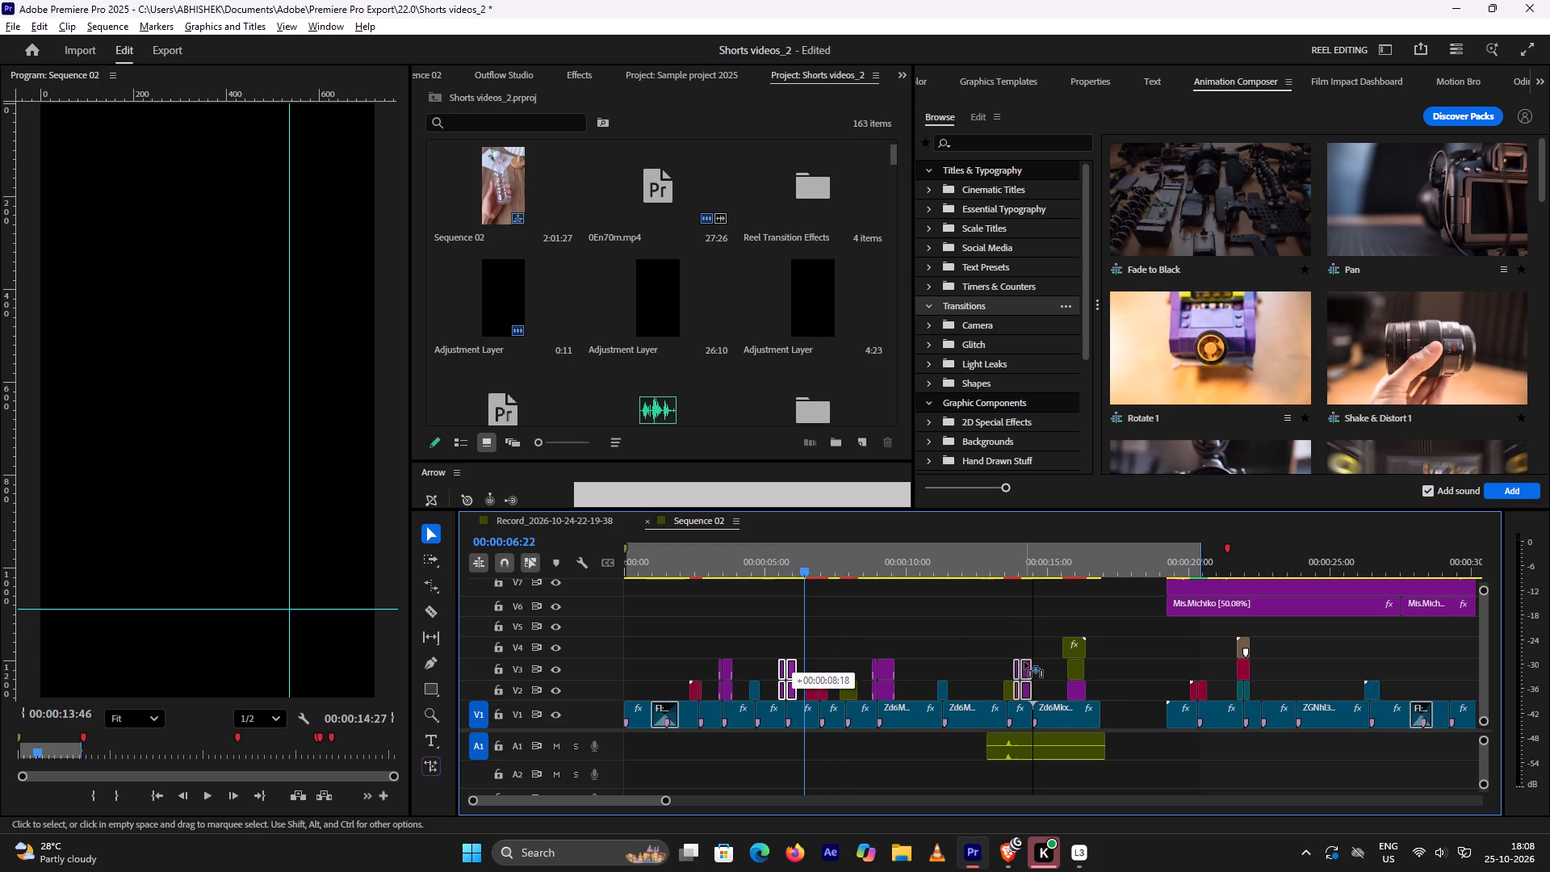
pyautogui.keyDown('alt'); pyautogui.moveTo(1024, 662); pyautogui.dragTo(1039, 669); pyautogui.keyUp('alt')
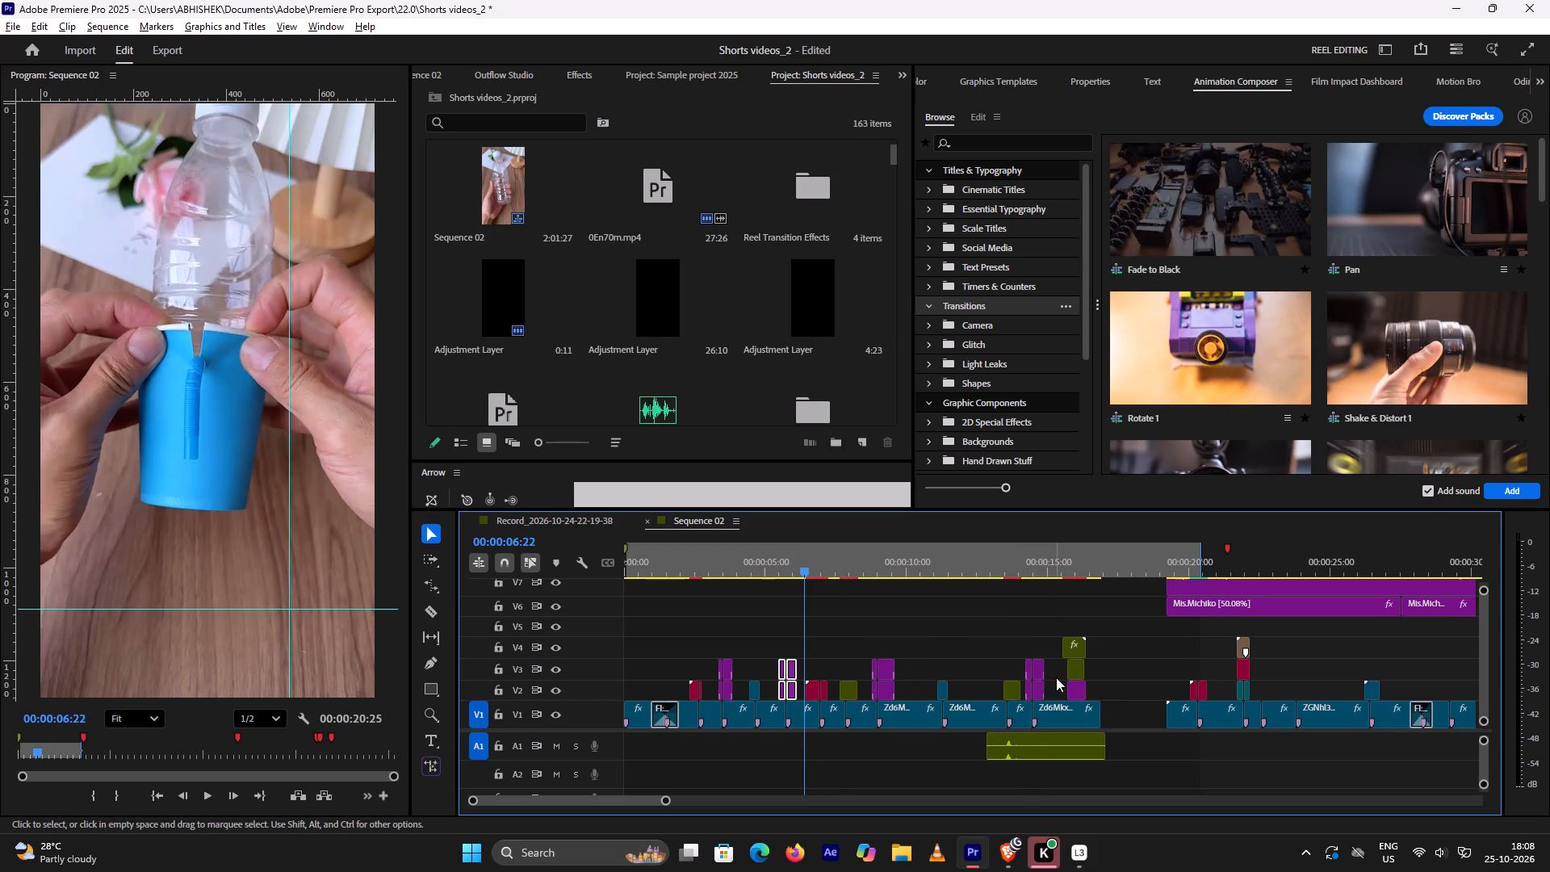
pyautogui.click(1000, 566)
pyautogui.press('space')
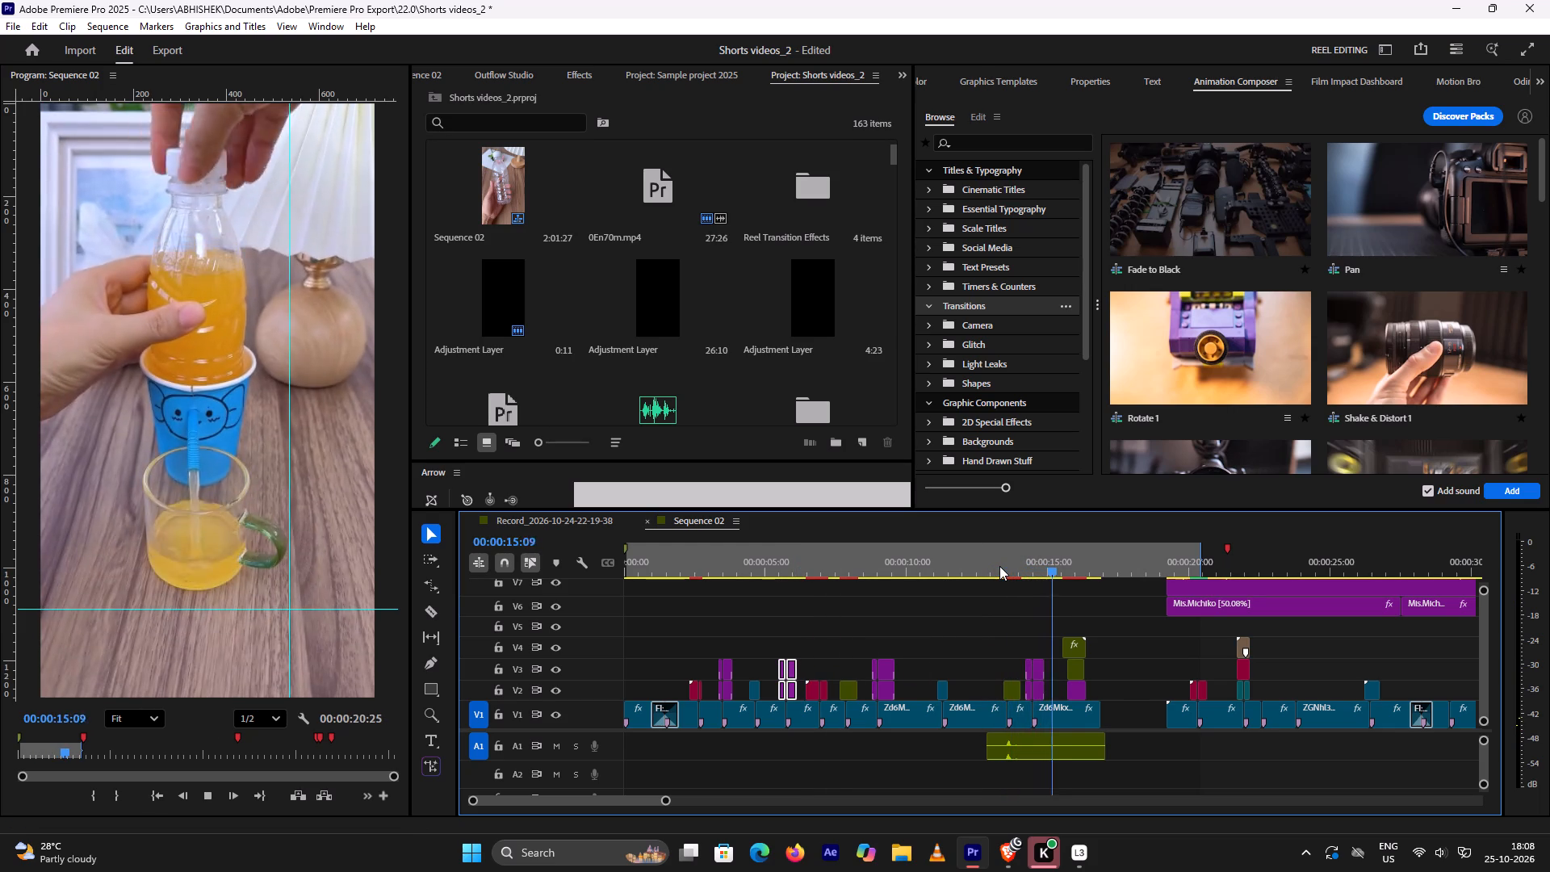
pyautogui.press('space')
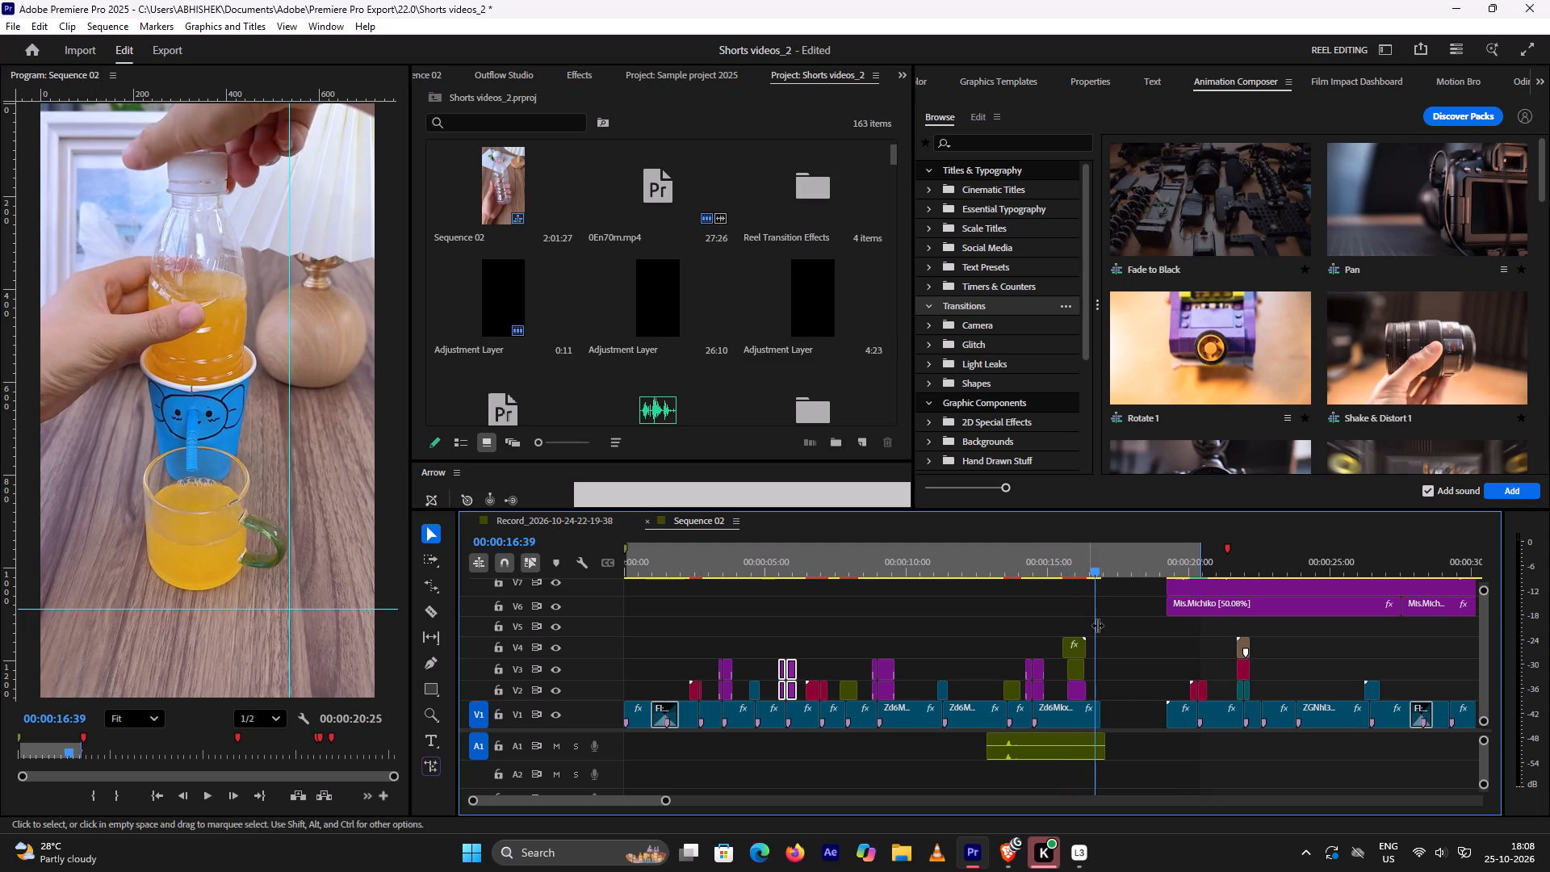
# Move the stacked light-leak transition on V2 to V4 so it straddles the end of the last Zd6Mkx.mp4 clip.
pyautogui.keyDown('alt'); pyautogui.scroll(5, 1127, 677); pyautogui.keyUp('alt')
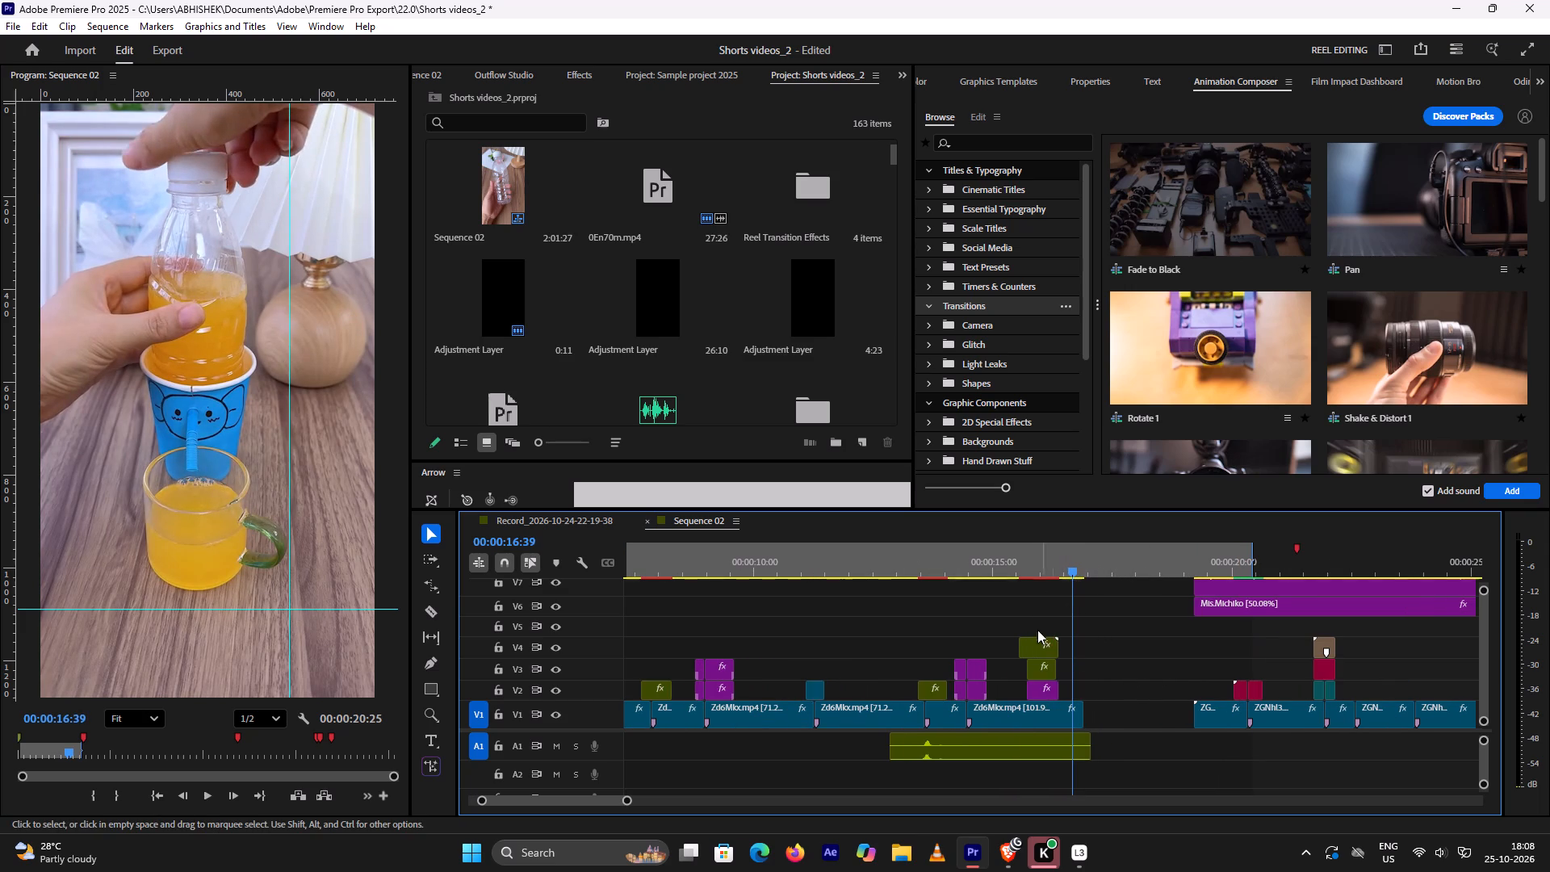
pyautogui.moveTo(1030, 614); pyautogui.dragTo(1053, 691)
pyautogui.moveTo(1044, 648); pyautogui.dragTo(1070, 652)
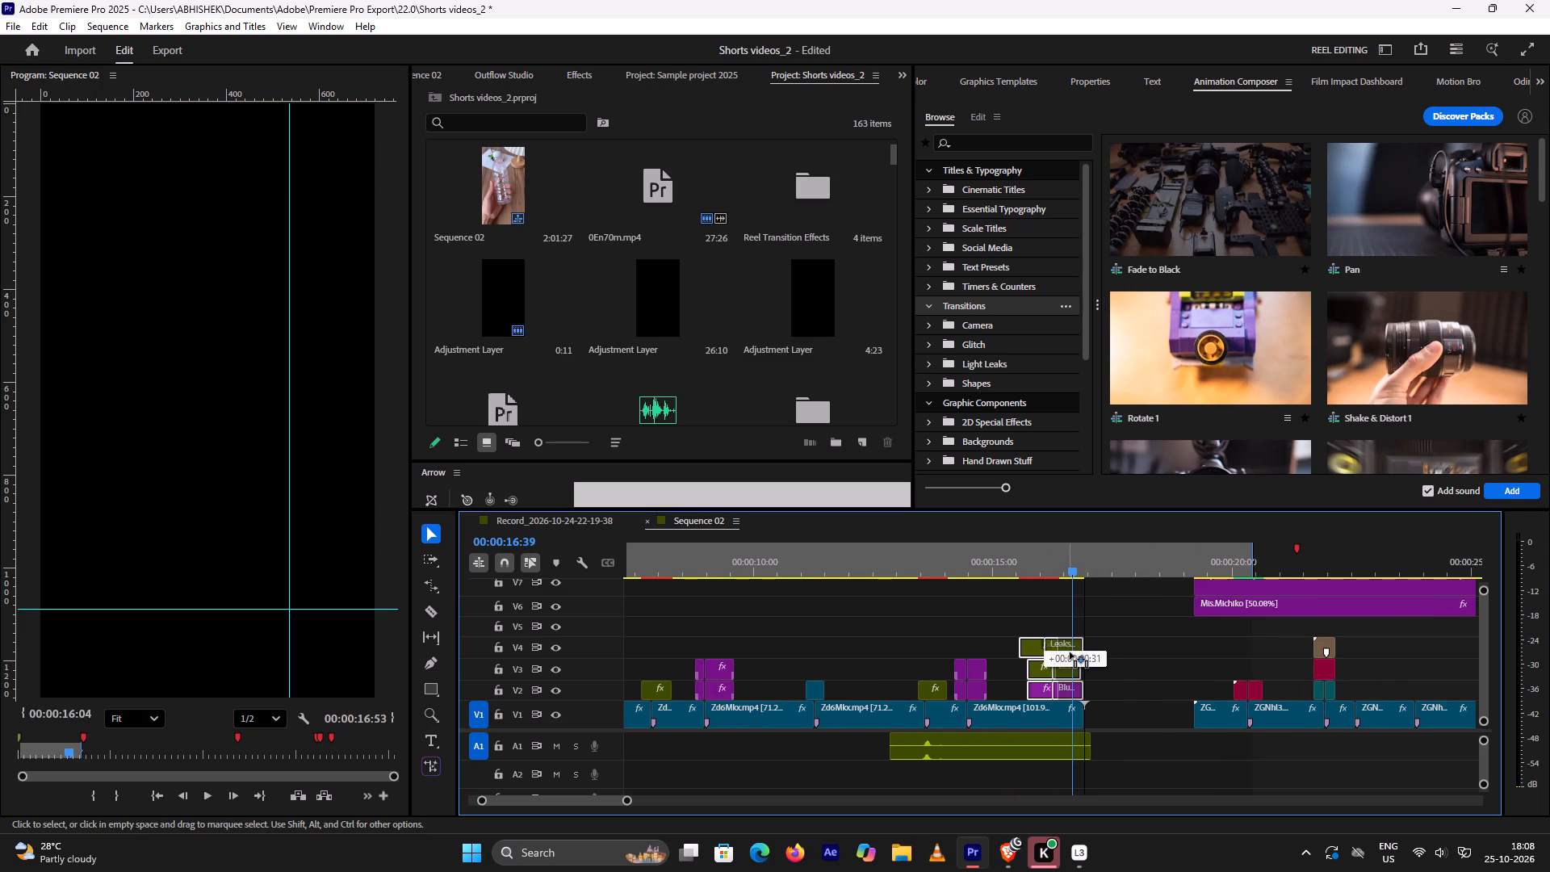
pyautogui.moveTo(1070, 652); pyautogui.dragTo(1084, 658)
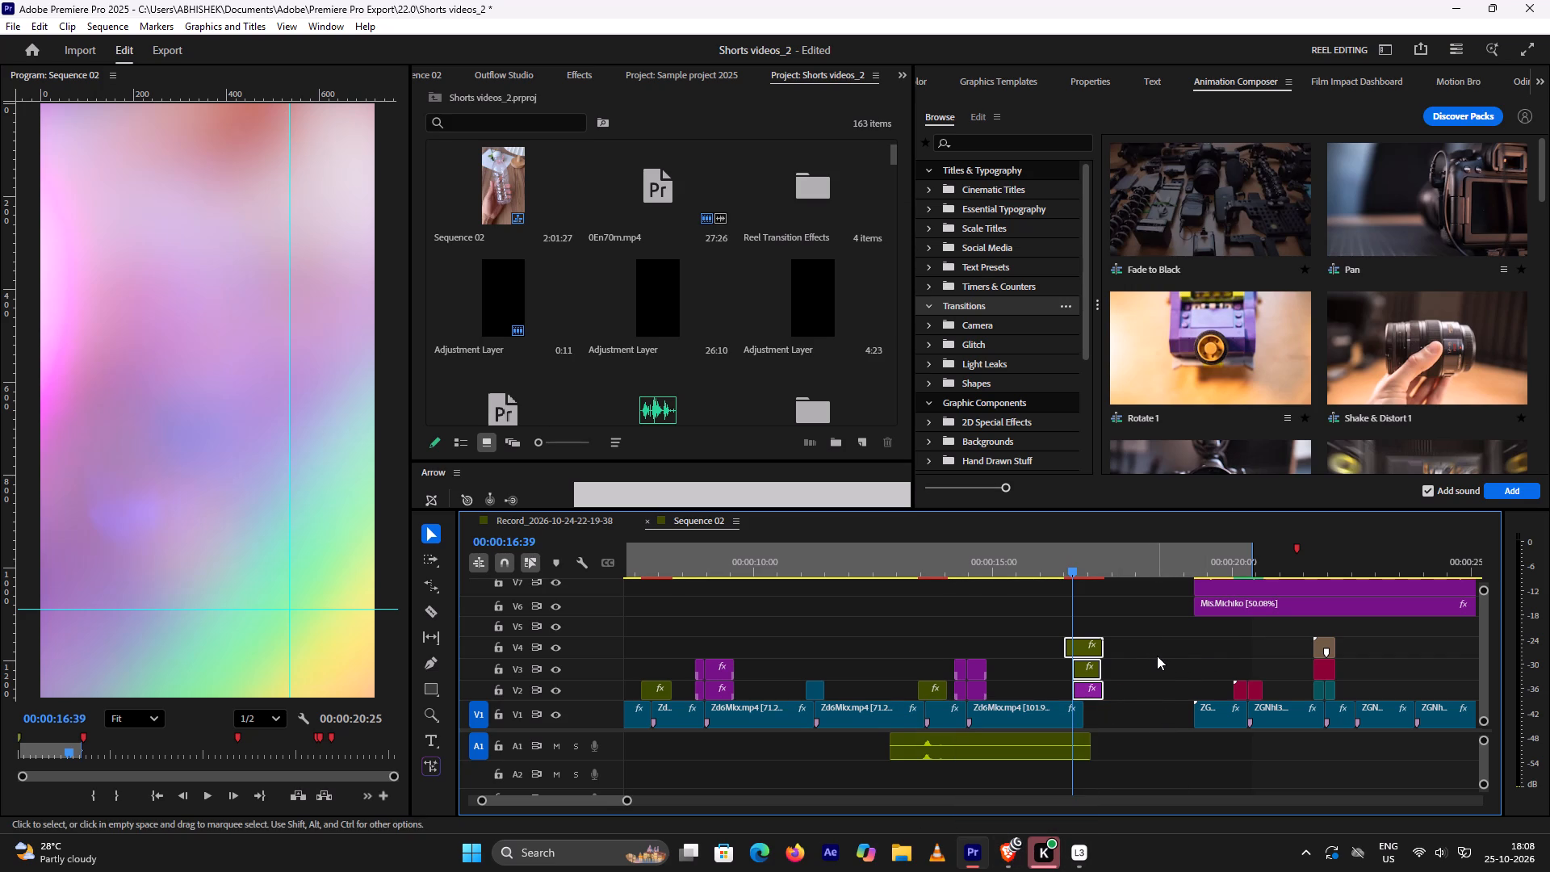
# Shift all clips after the gap, on every track, about 4.9 seconds further along the timeline.
pyautogui.press('a')
pyautogui.moveTo(1157, 656); pyautogui.dragTo(1391, 661)
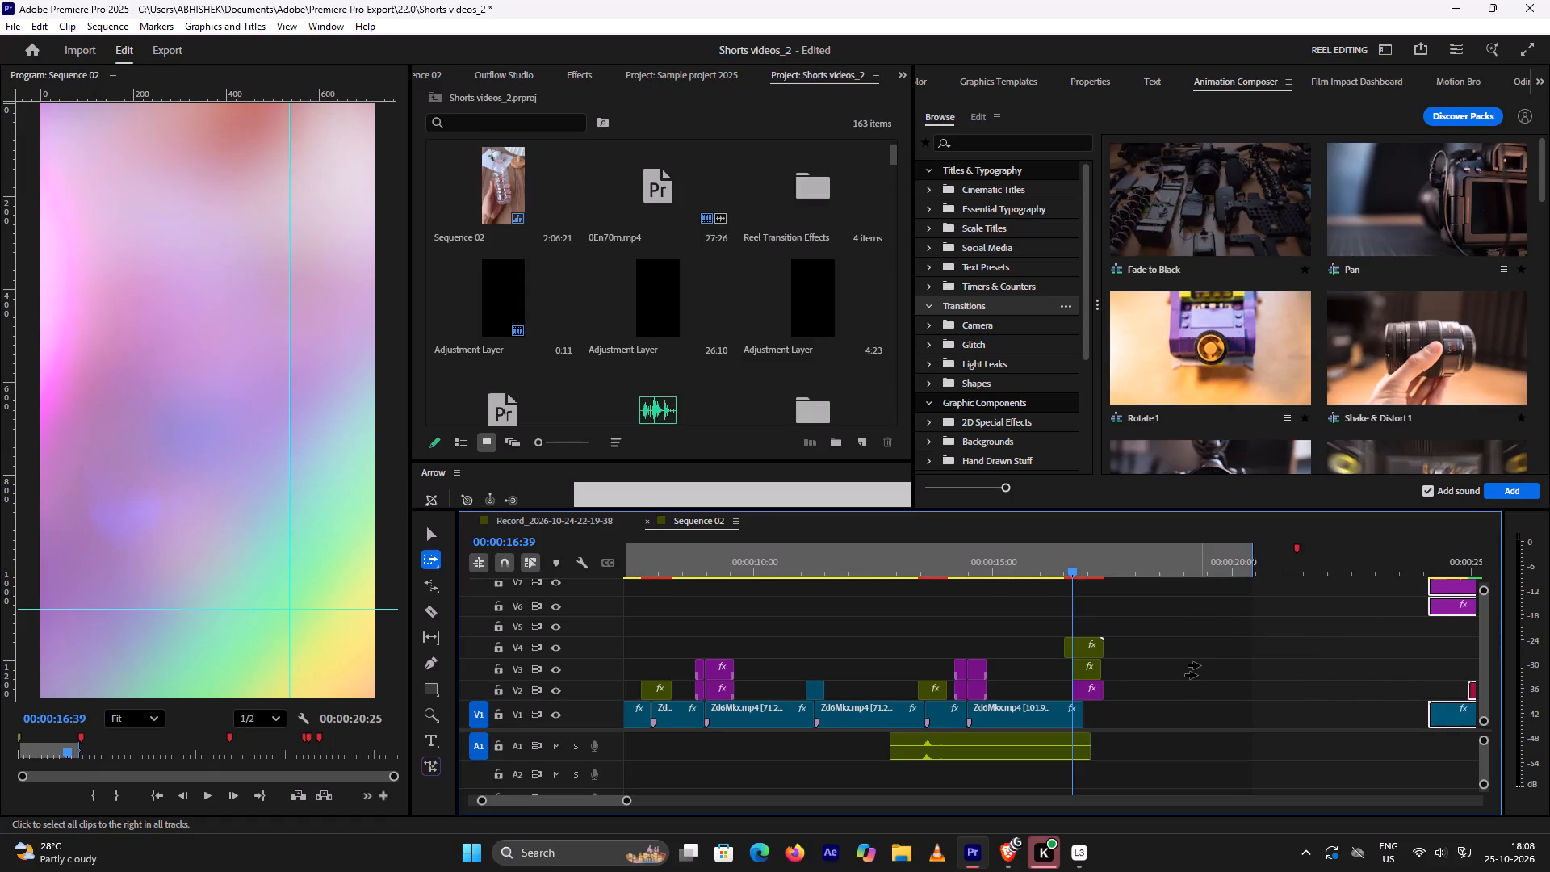
pyautogui.press('v')
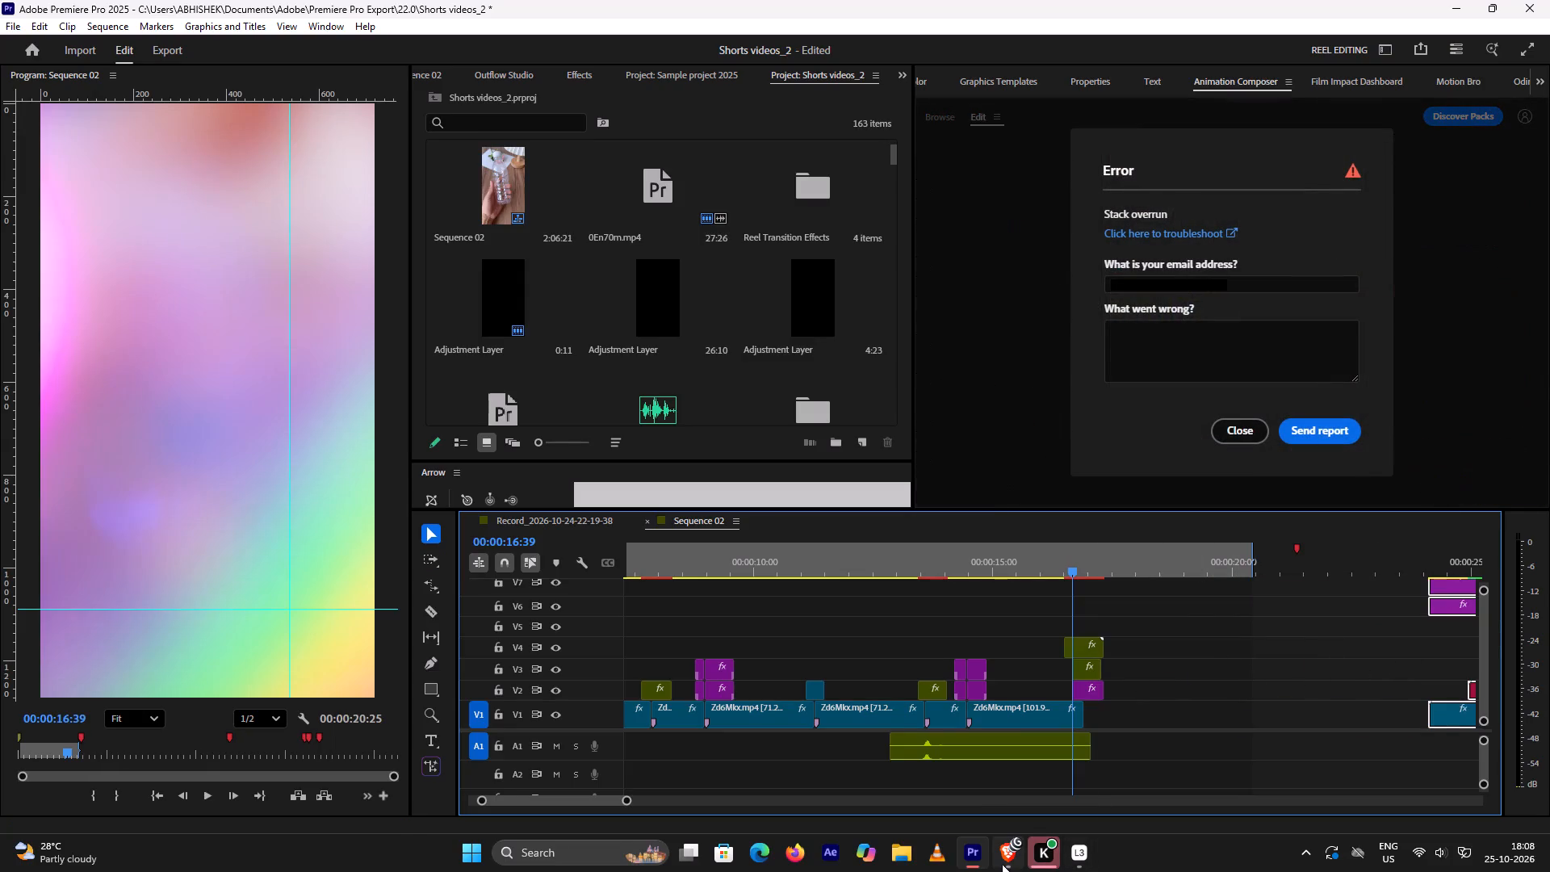
# Import the DIY Elephant Juice Dispenser and DIY Orange Juice Dispenser images from the Downloads folder into the project.
pyautogui.click(902, 858)
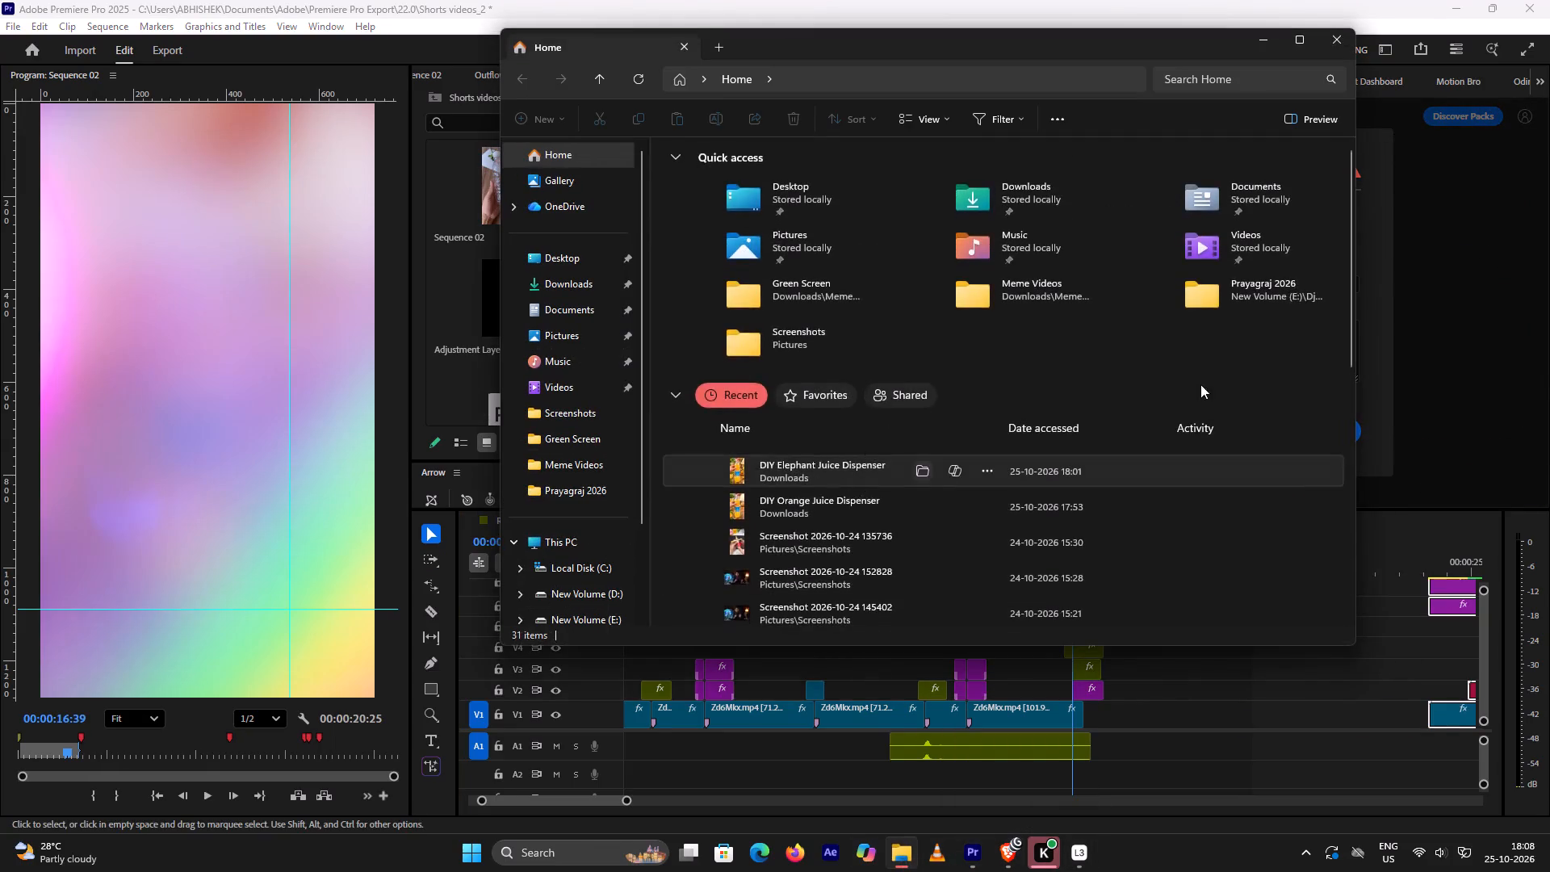
pyautogui.click(1263, 37)
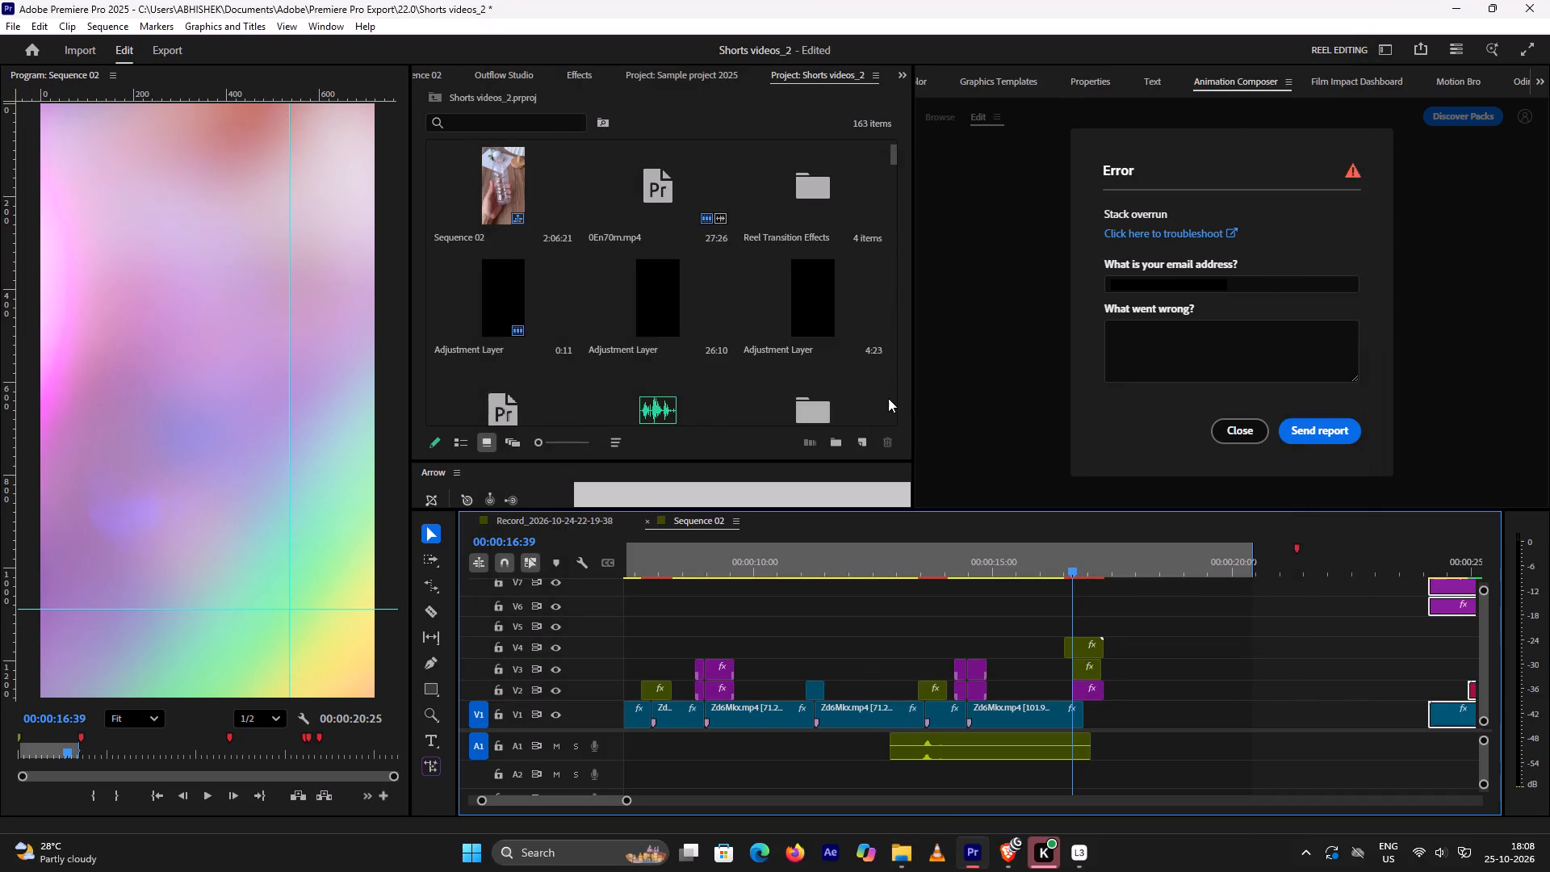
pyautogui.scroll(-20, 880, 392)
pyautogui.scroll(-19, 880, 392)
pyautogui.moveTo(896, 356); pyautogui.dragTo(906, 438)
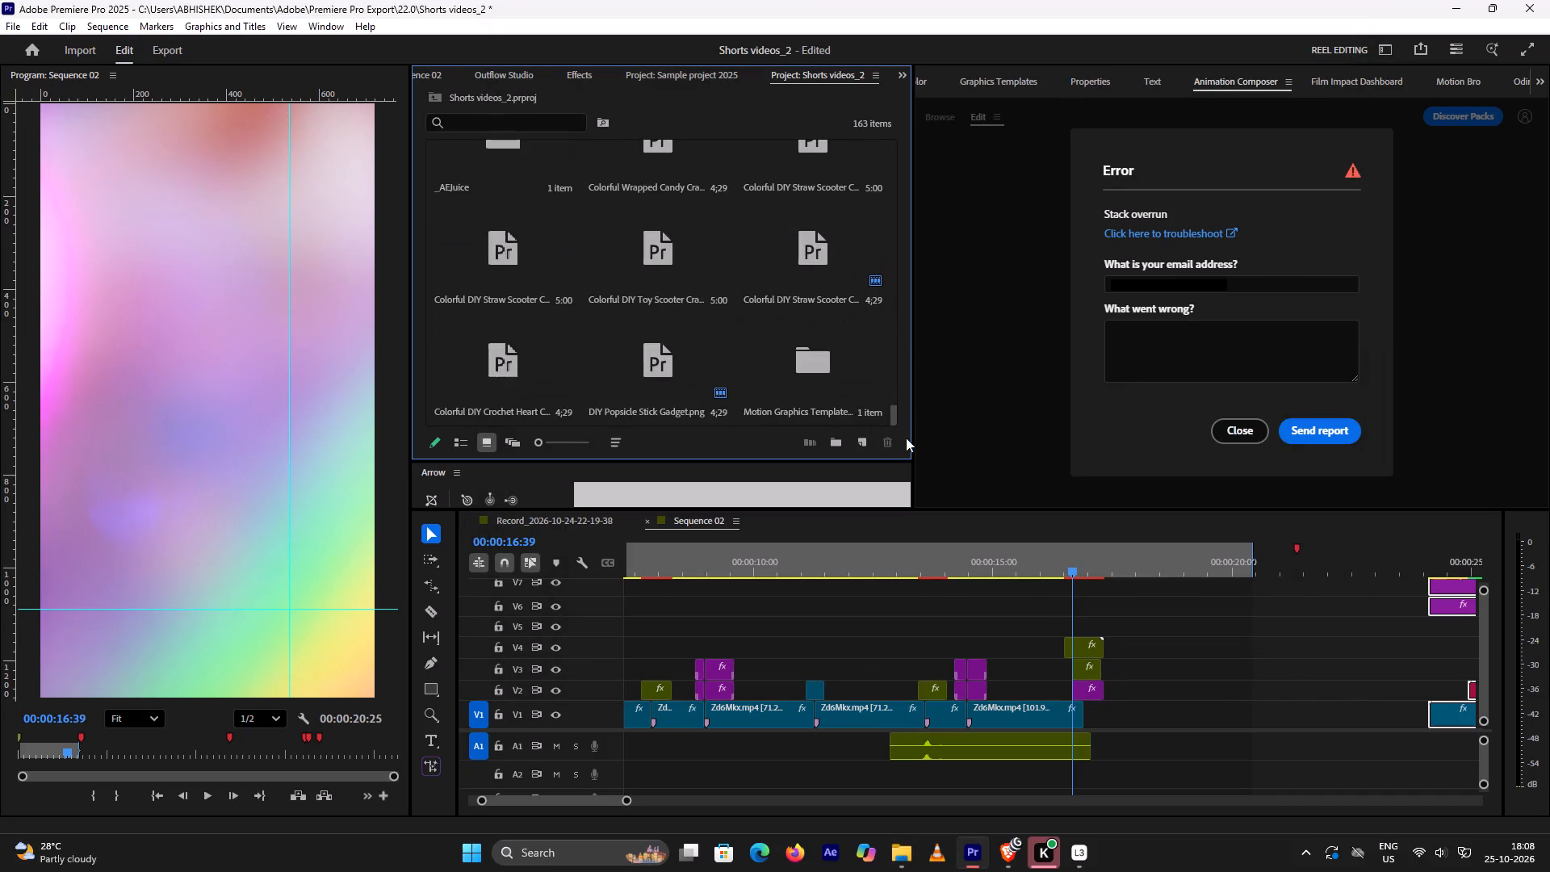
pyautogui.moveTo(906, 438); pyautogui.dragTo(907, 438)
pyautogui.doubleClick(828, 419)
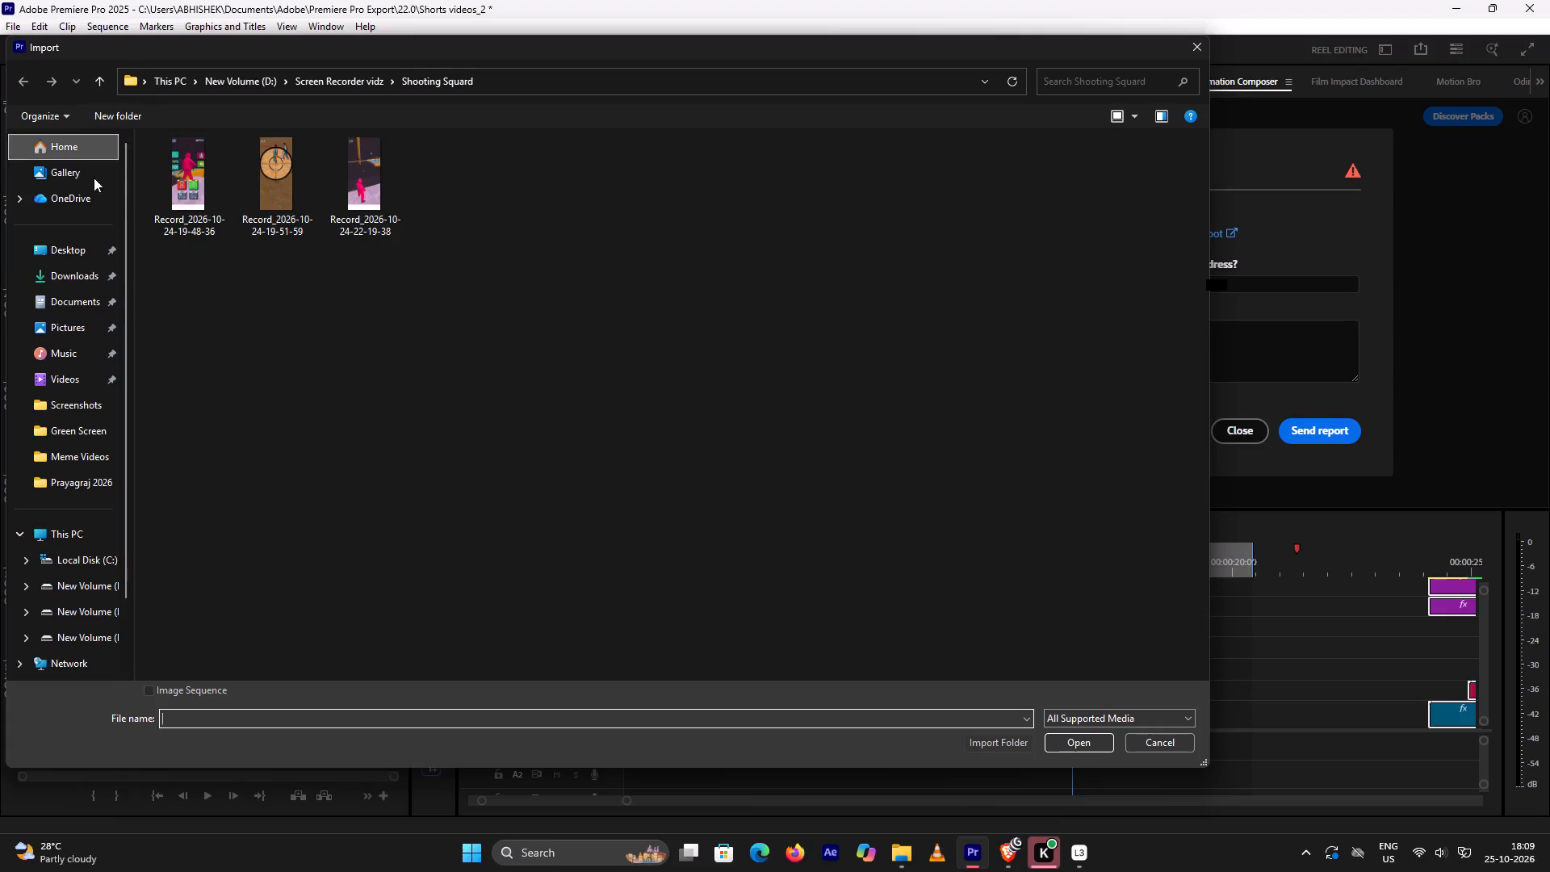
pyautogui.click(65, 303)
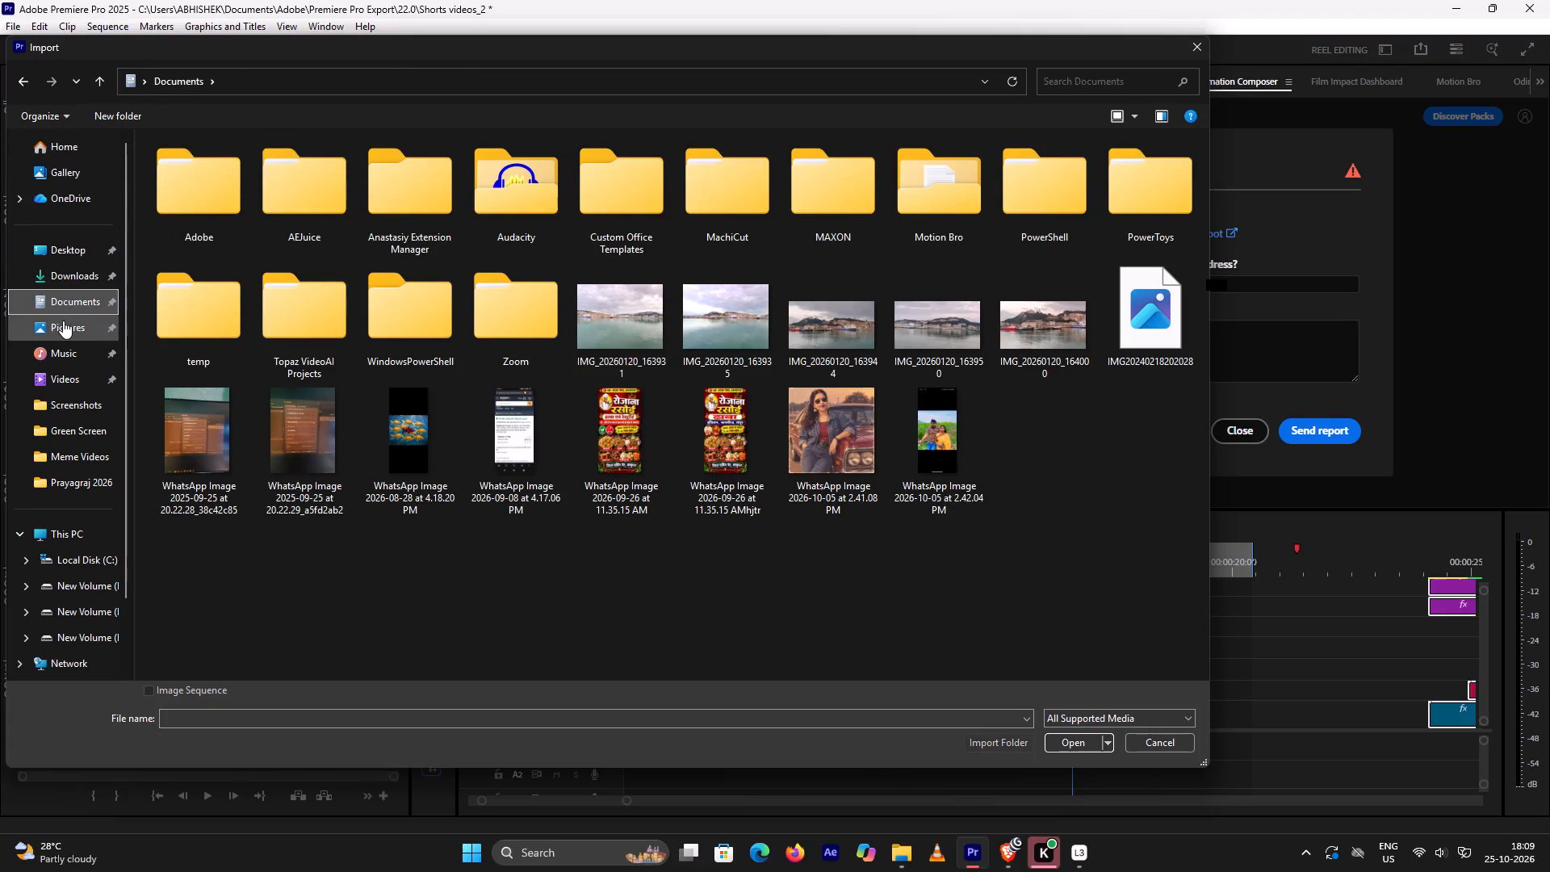
pyautogui.click(63, 321)
pyautogui.click(60, 277)
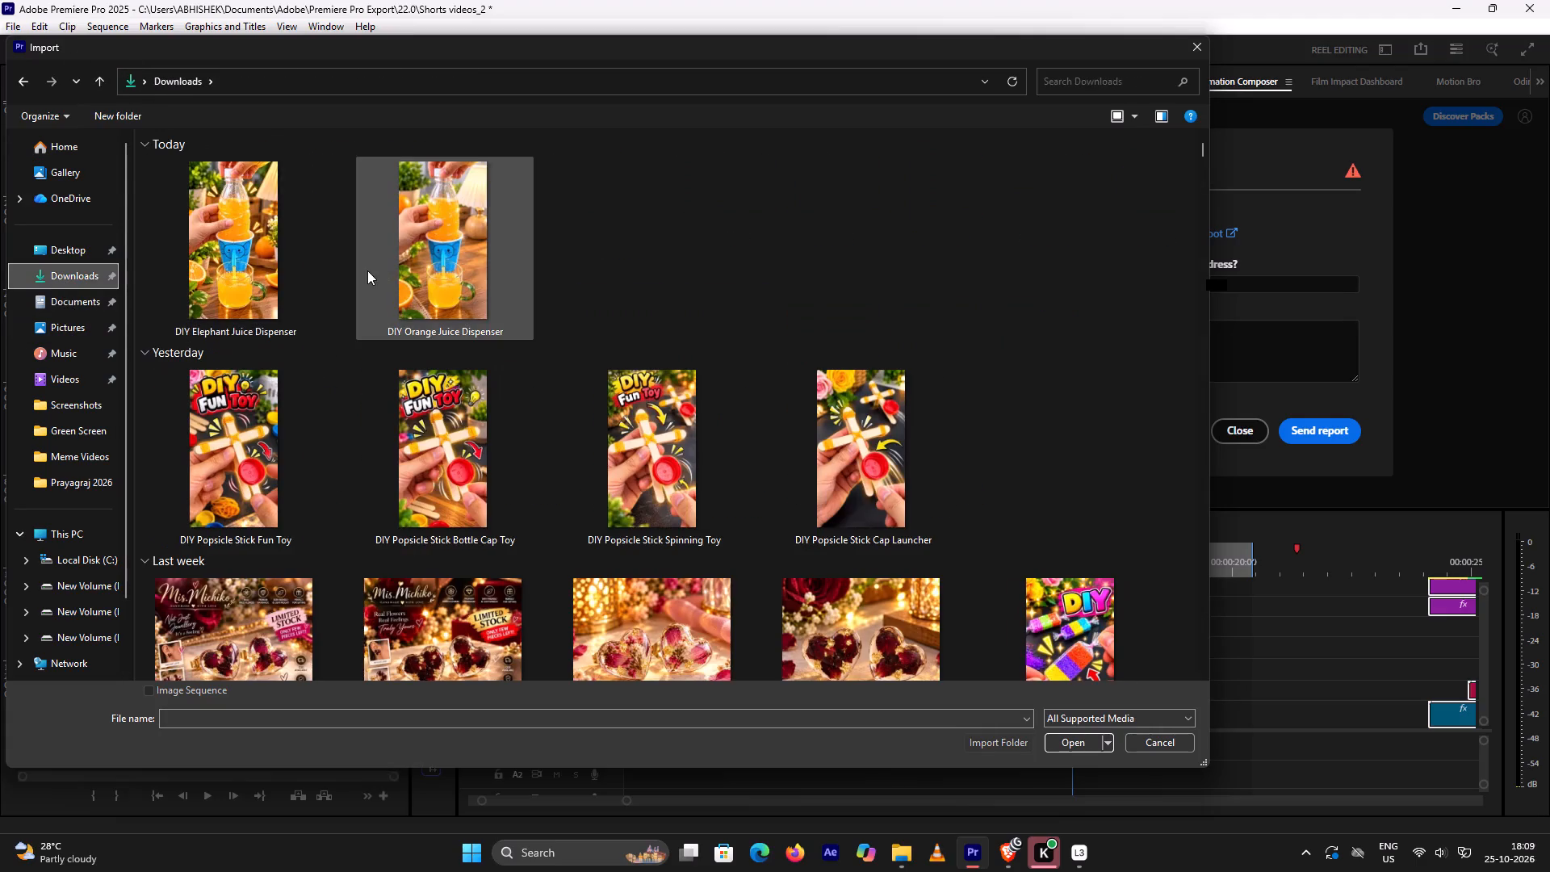
pyautogui.click(389, 271)
pyautogui.keyDown('ctrl'); pyautogui.click(238, 262); pyautogui.keyUp('ctrl')
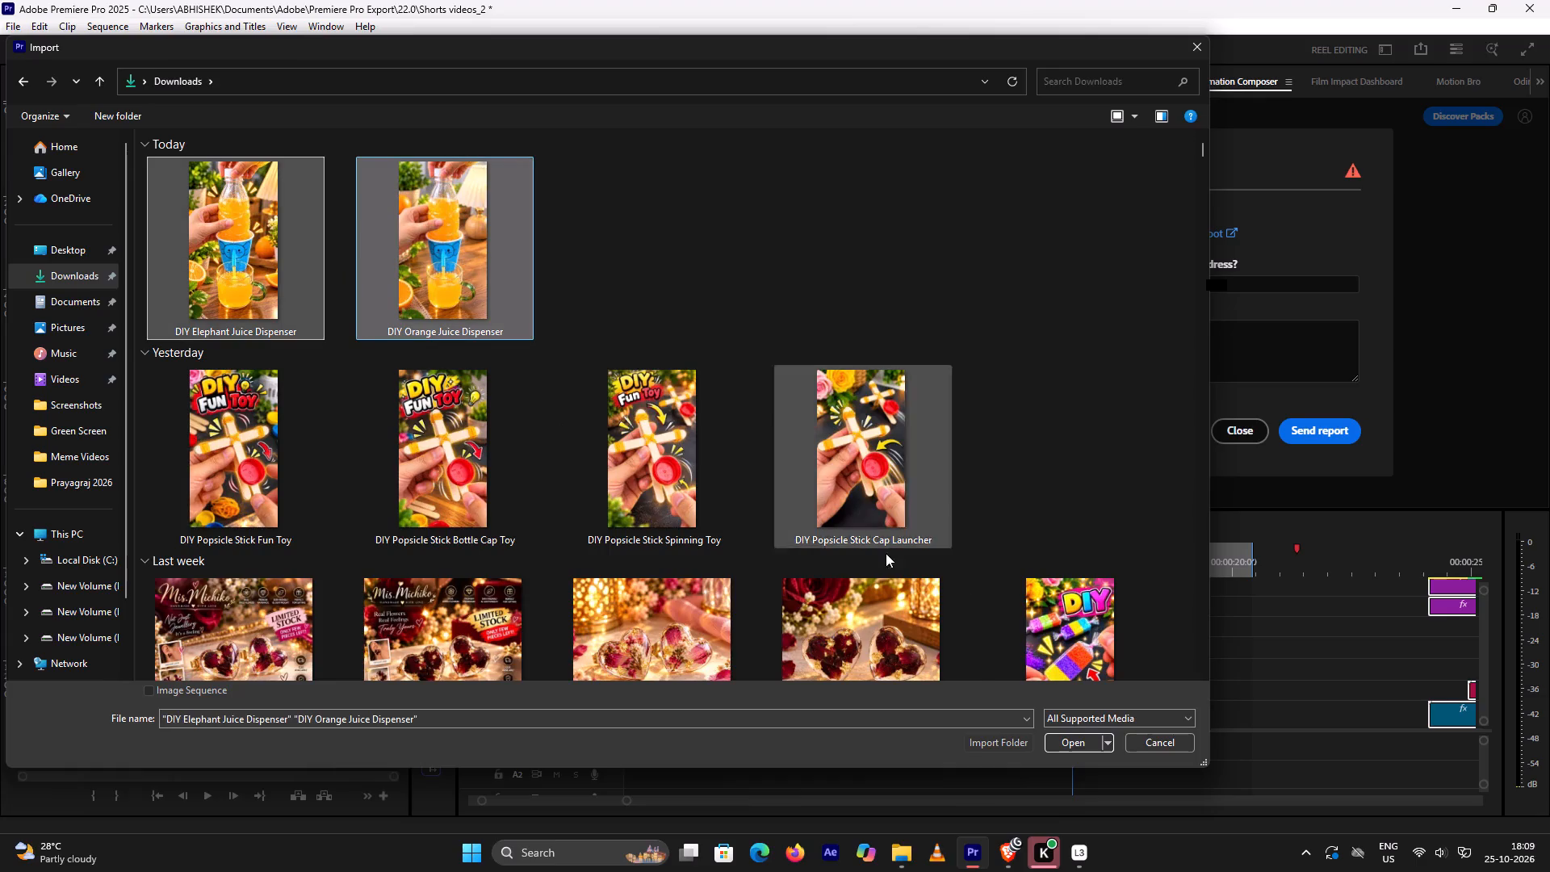
pyautogui.click(1079, 742)
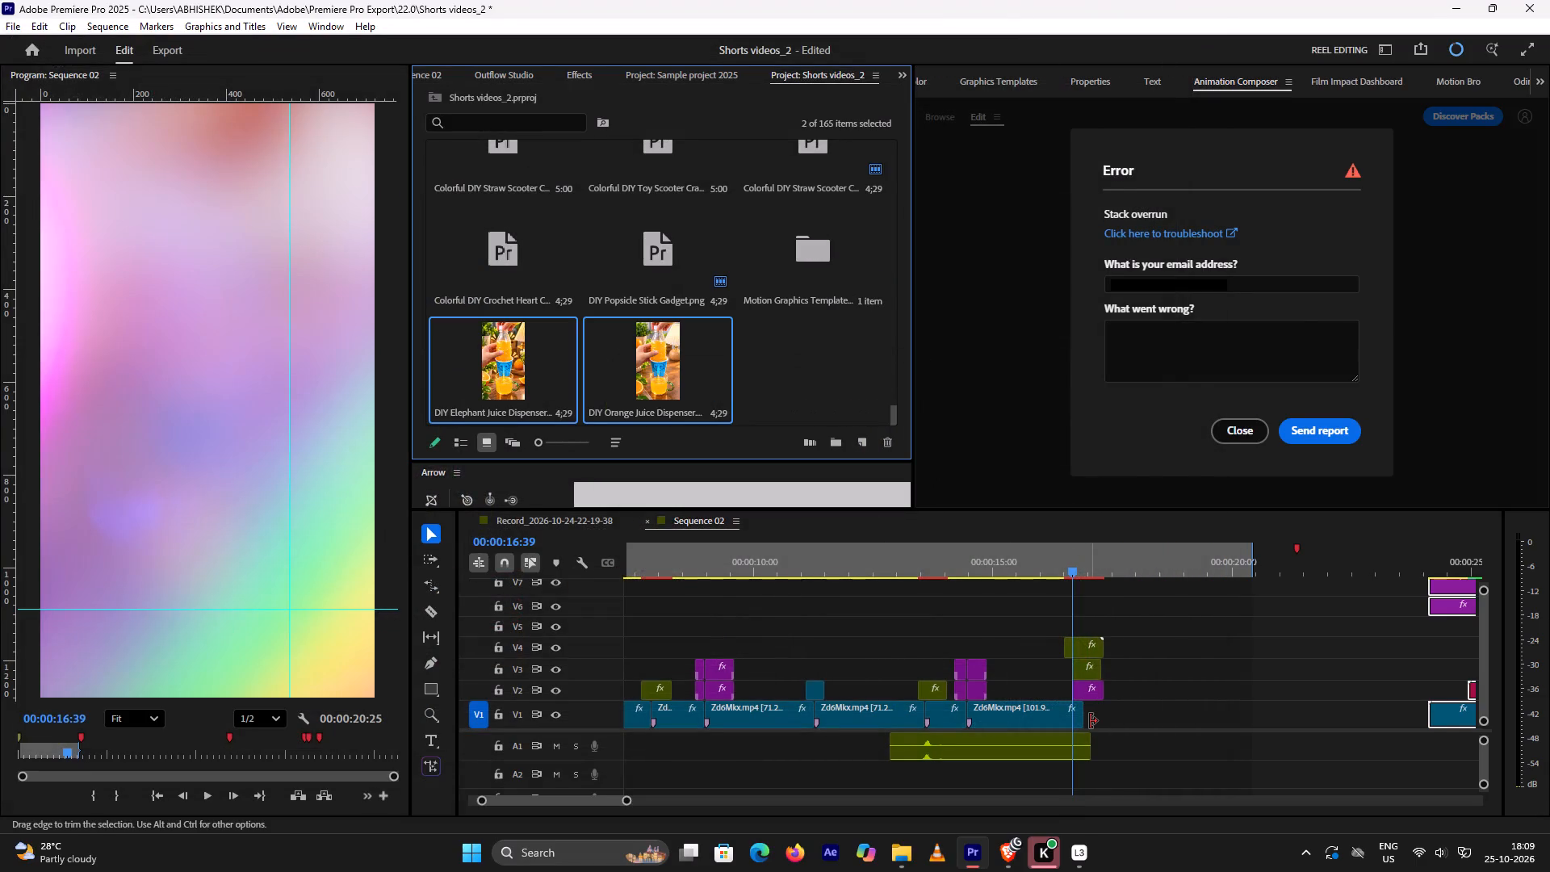
# Compare the elephant and orange juice dispenser images in the Source Monitor, viewing each one enlarged.
pyautogui.doubleClick(643, 368)
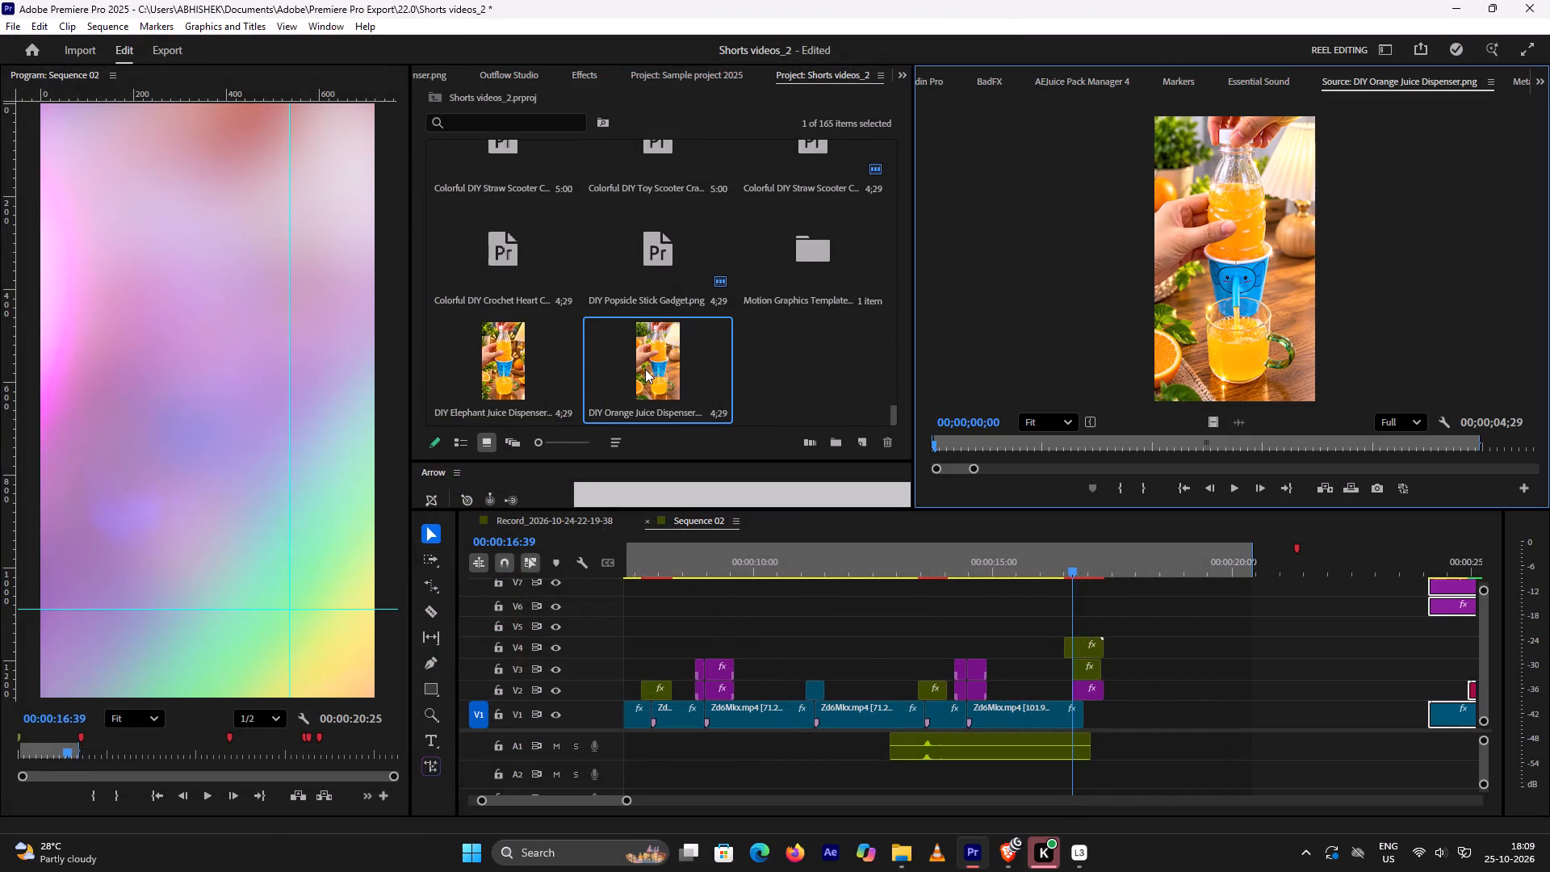
pyautogui.doubleClick(545, 359)
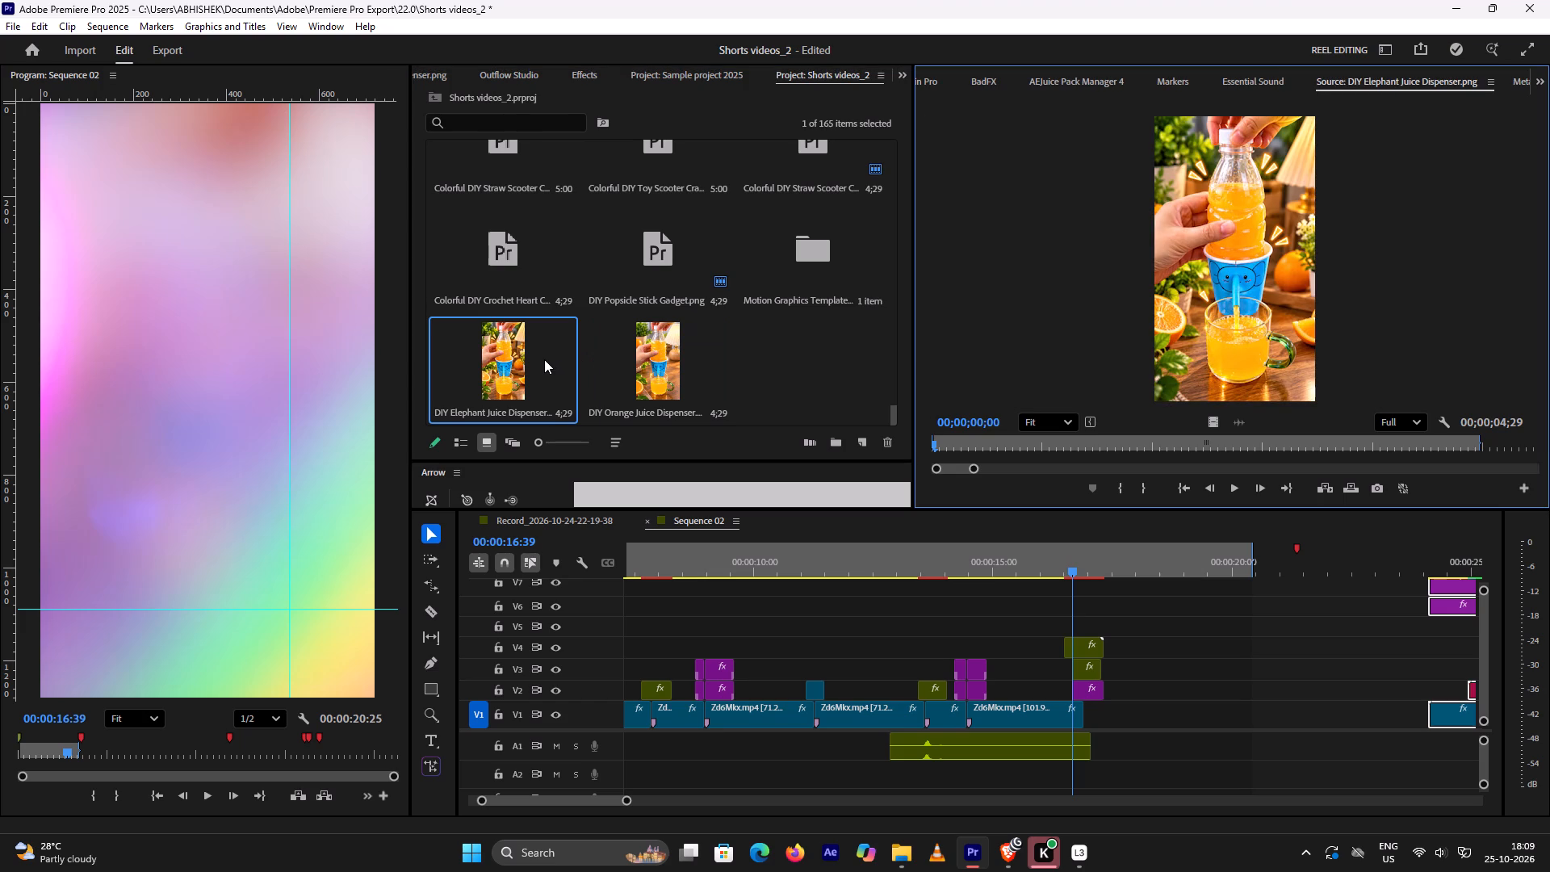
pyautogui.doubleClick(597, 355)
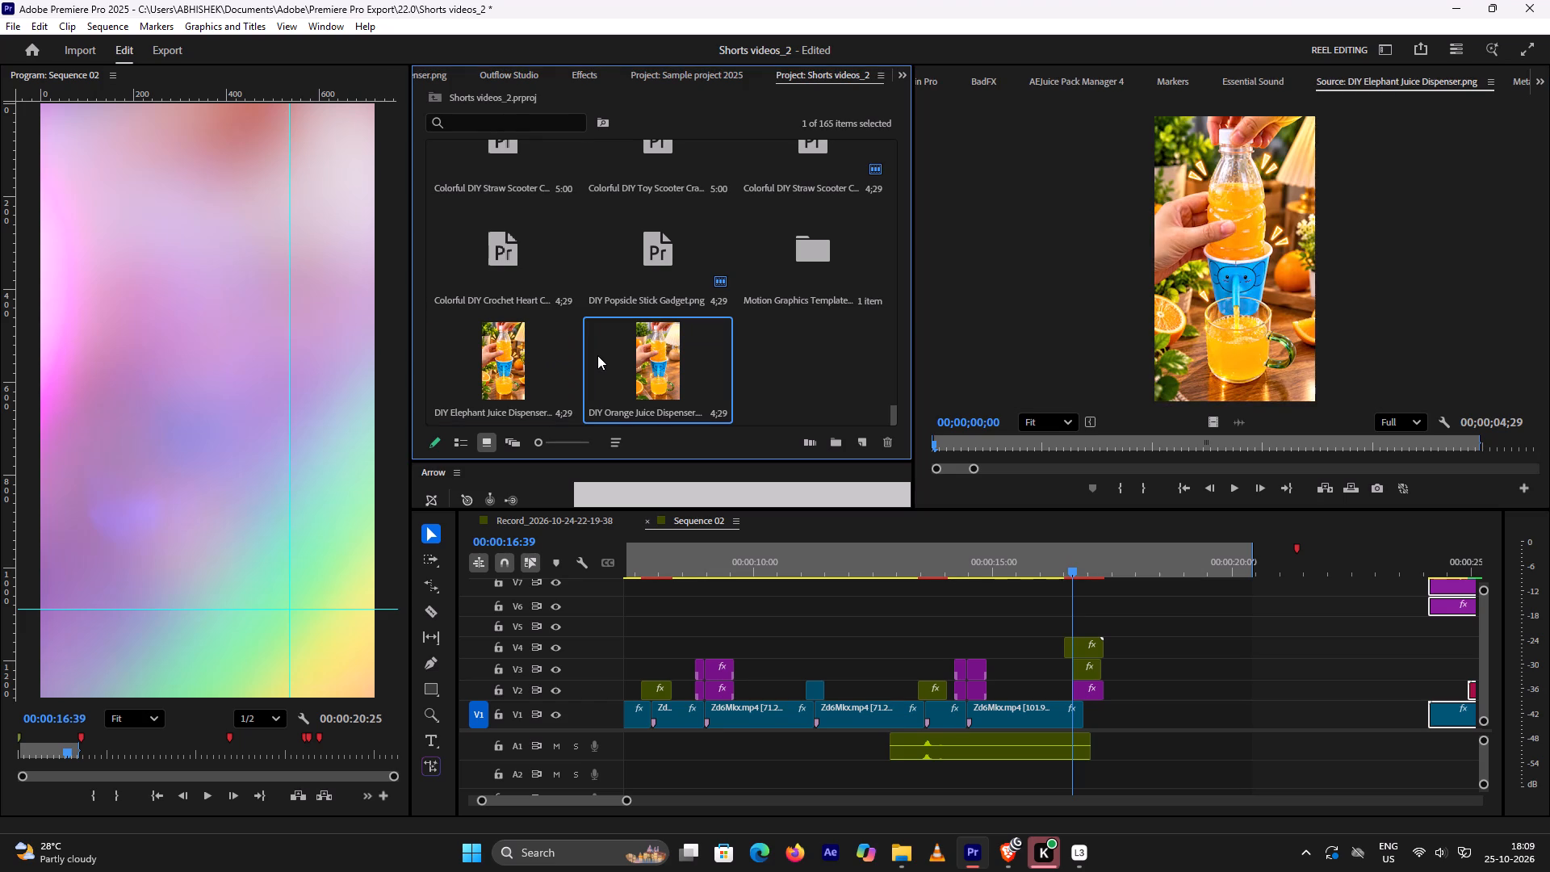
pyautogui.click(527, 352)
pyautogui.click(527, 352)
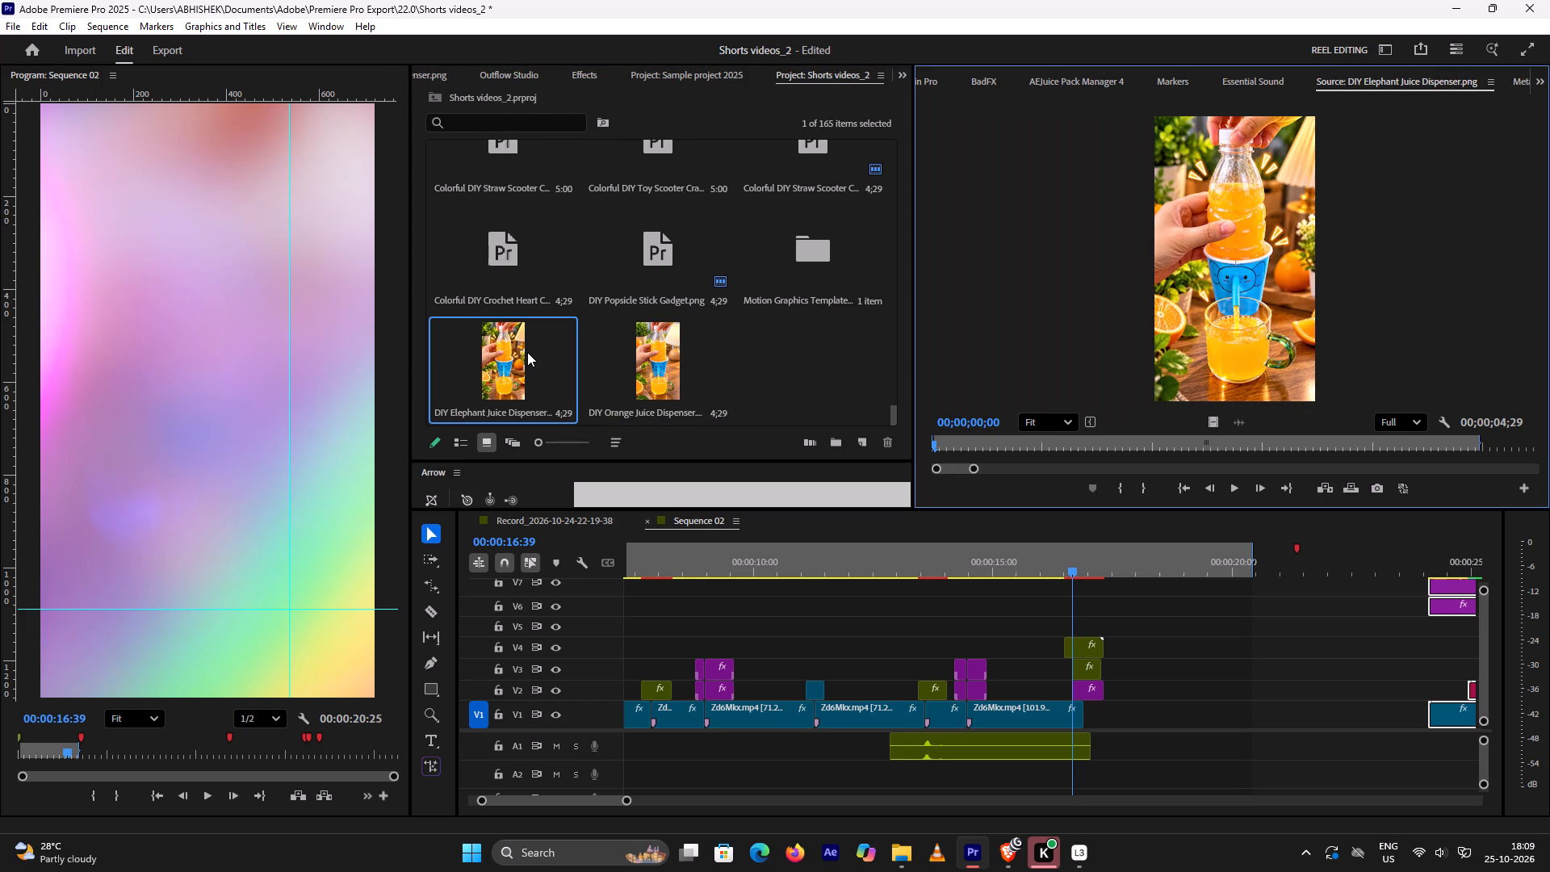
pyautogui.doubleClick(611, 364)
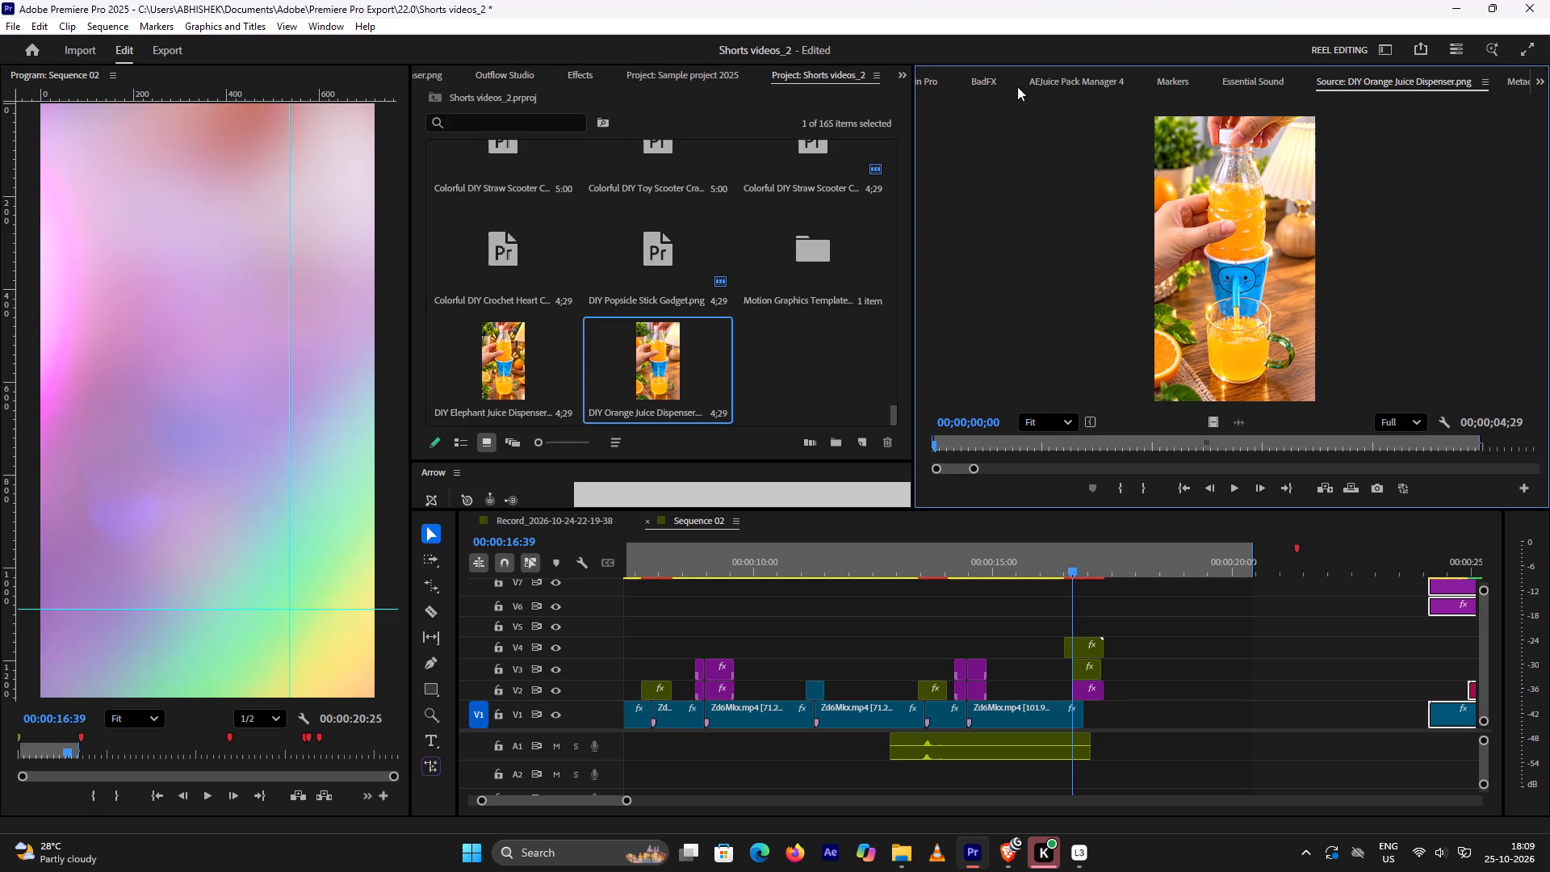
pyautogui.doubleClick(1347, 76)
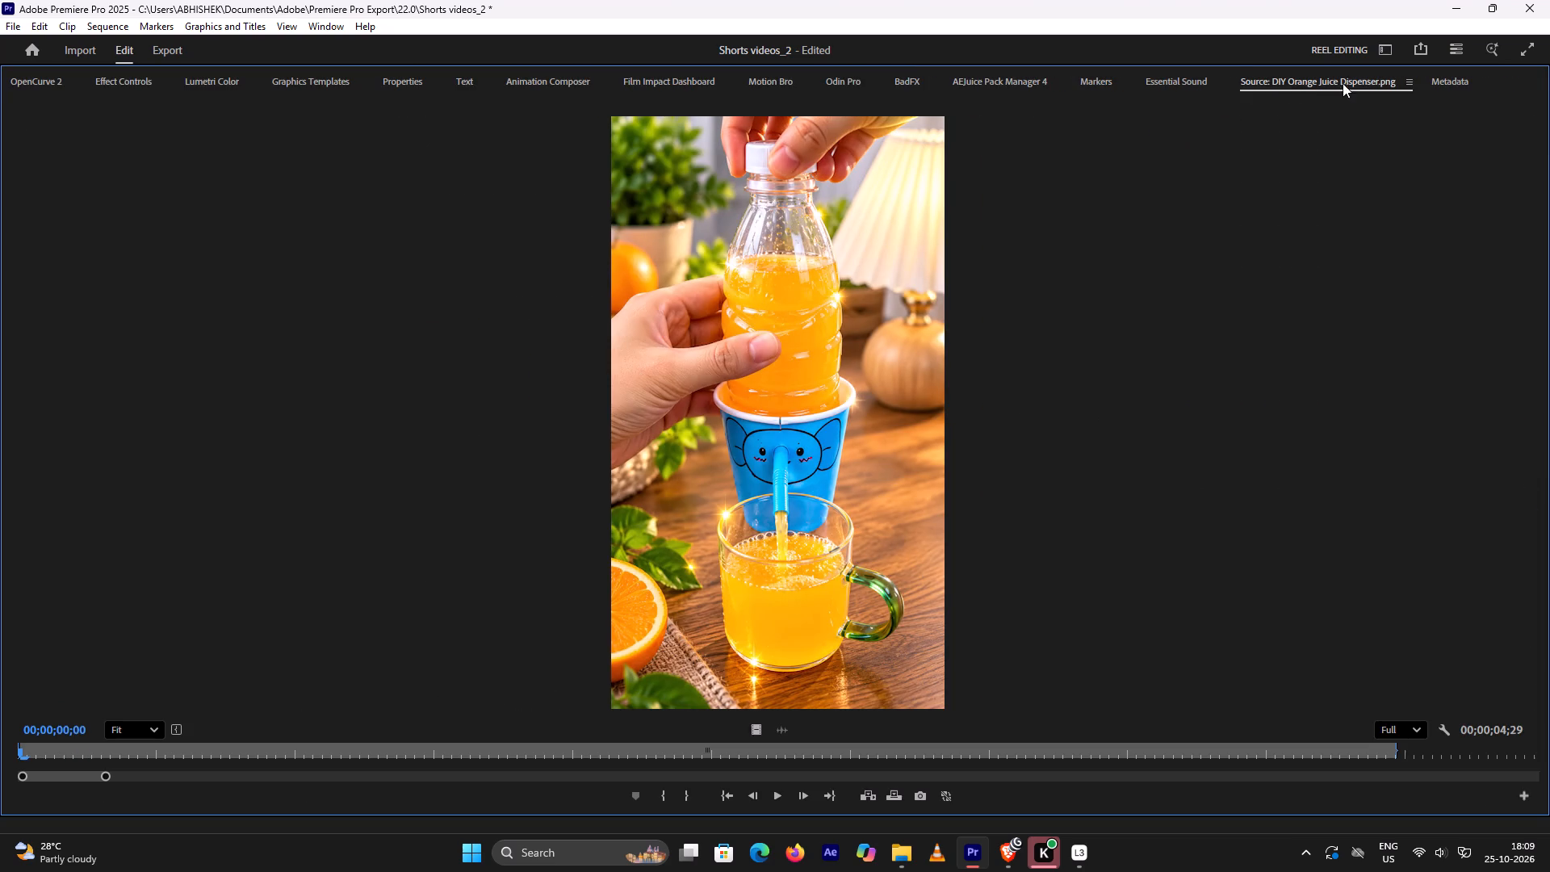
pyautogui.press('Left')
pyautogui.press('Right')
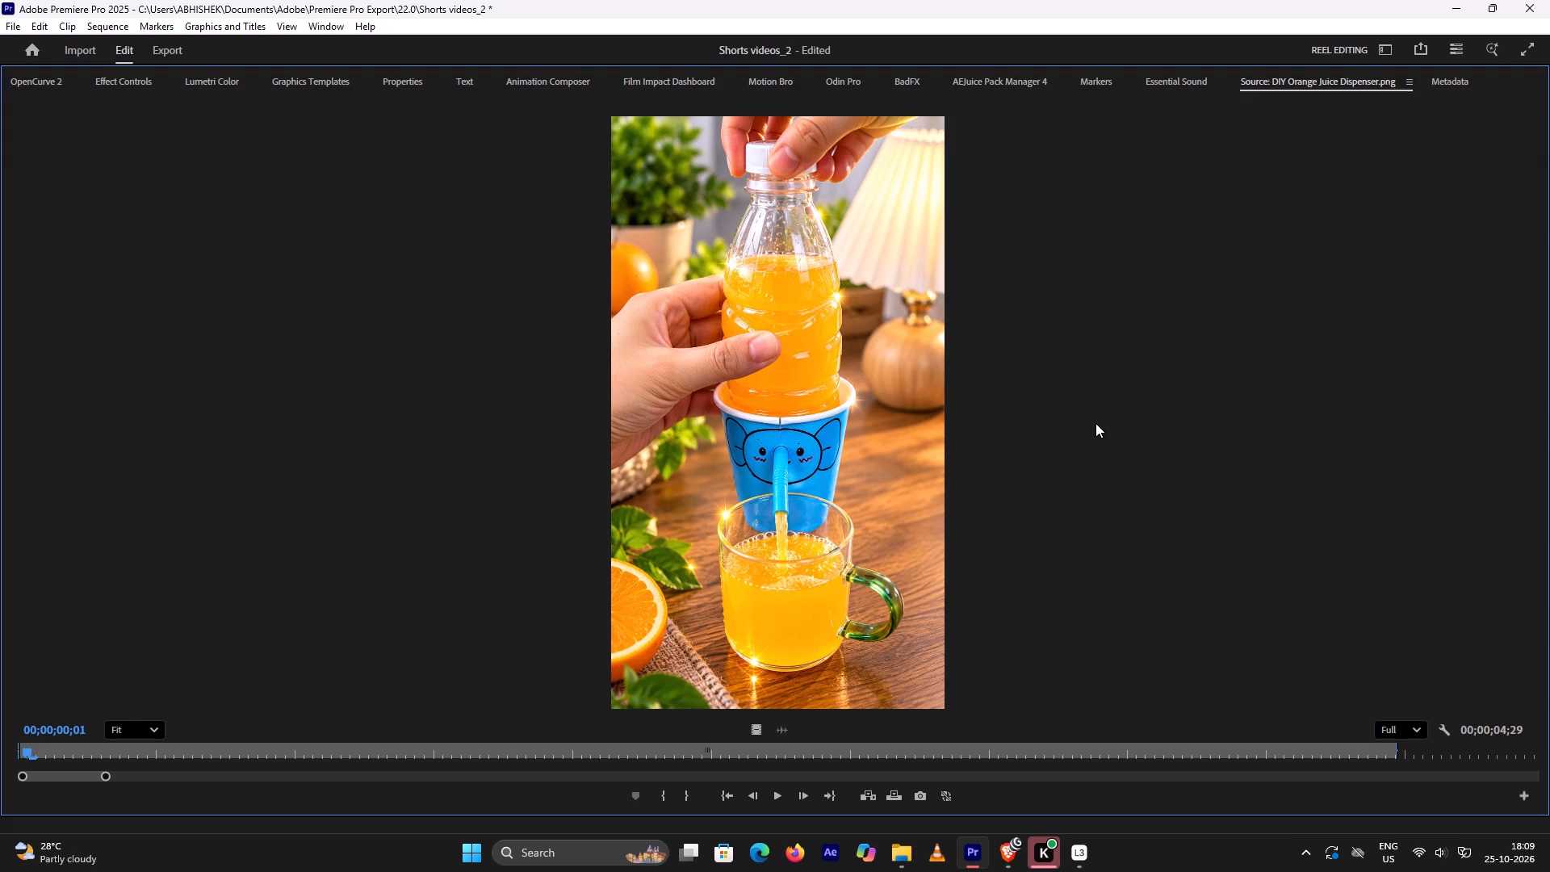
pyautogui.click(1316, 93)
pyautogui.doubleClick(1317, 86)
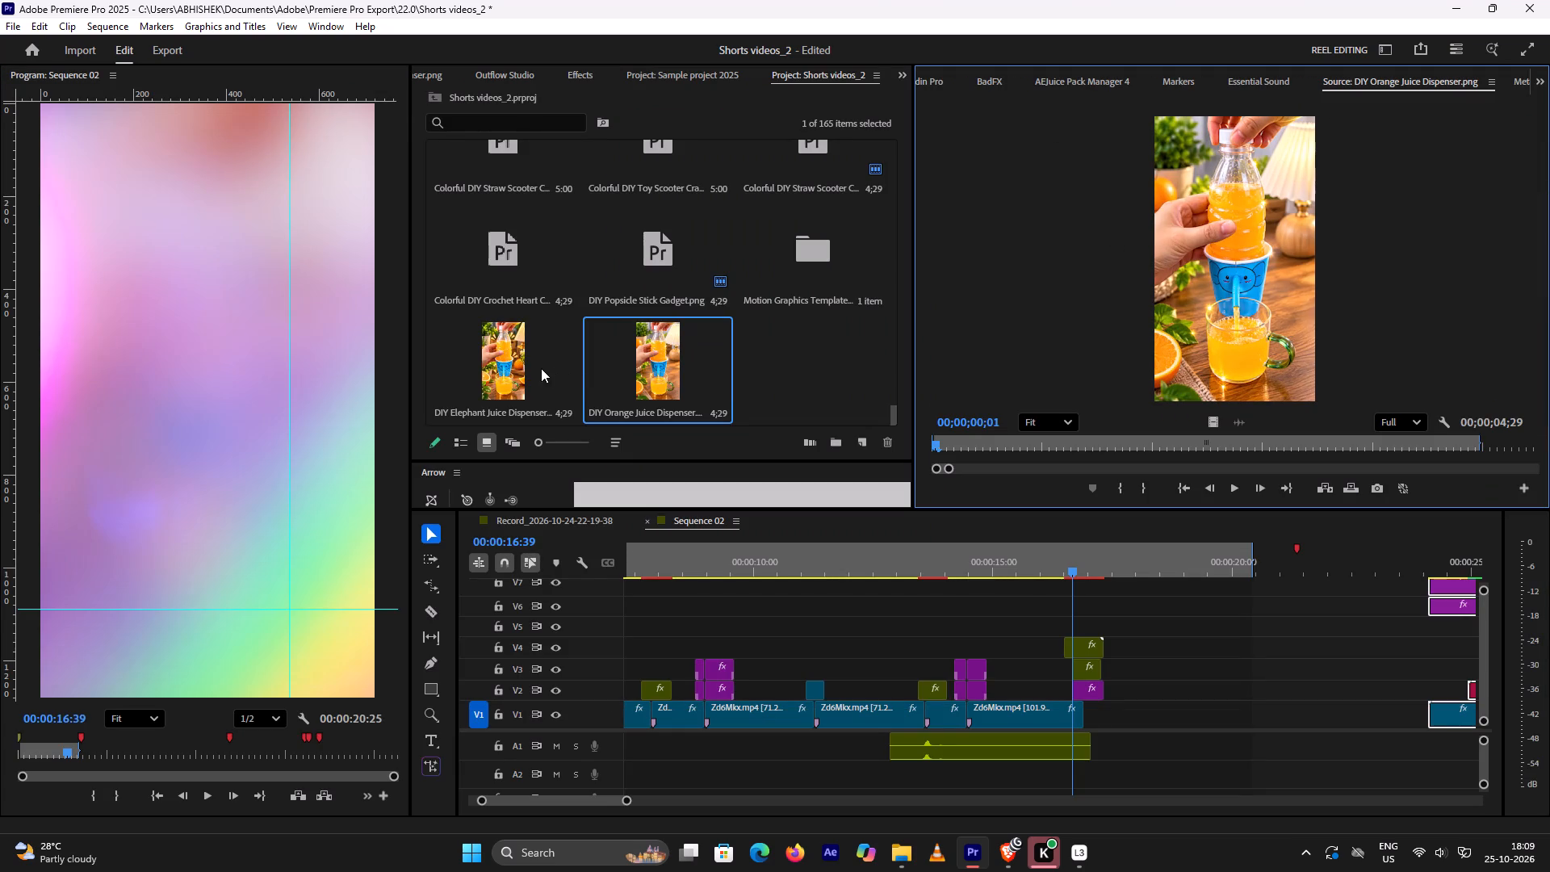
pyautogui.doubleClick(528, 364)
pyautogui.doubleClick(1375, 77)
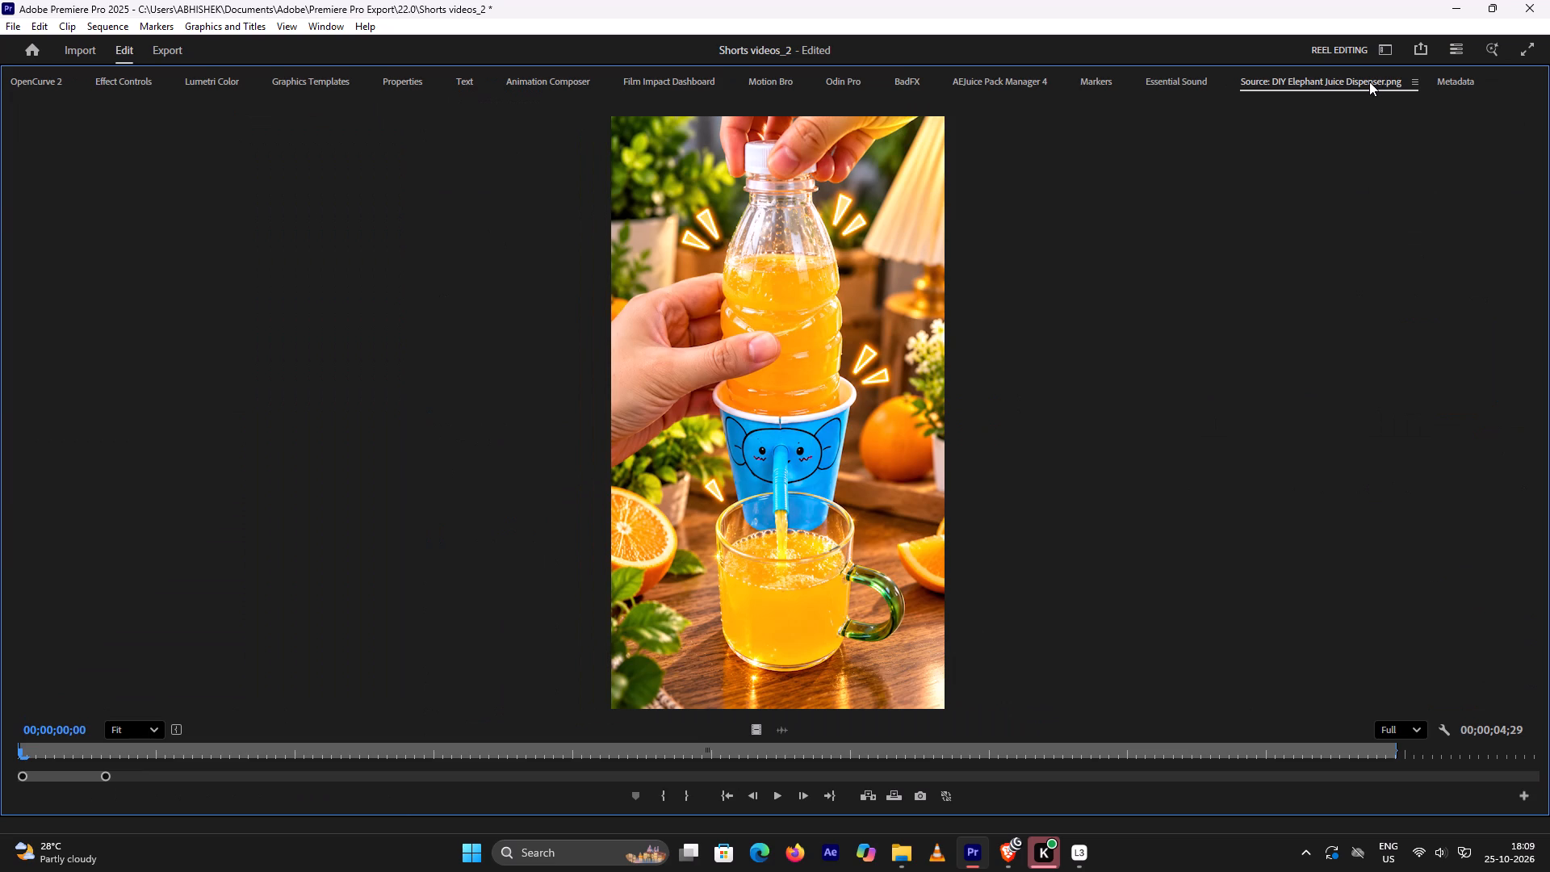
pyautogui.press('`')
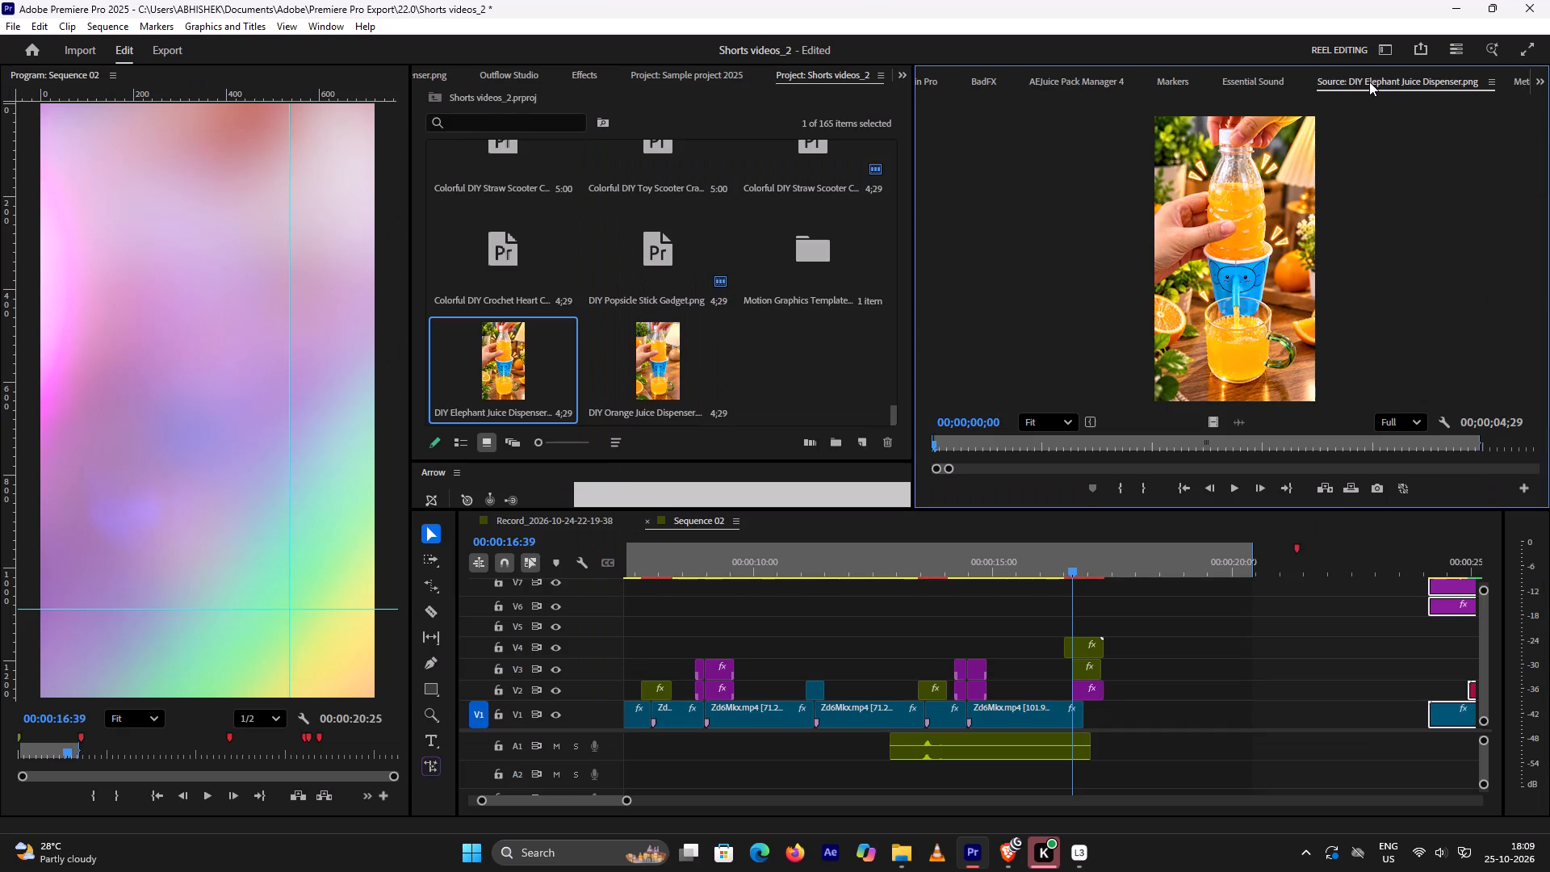
# Examine the DIY Orange Juice Dispenser image enlarged in the Source Monitor.
pyautogui.click(659, 368)
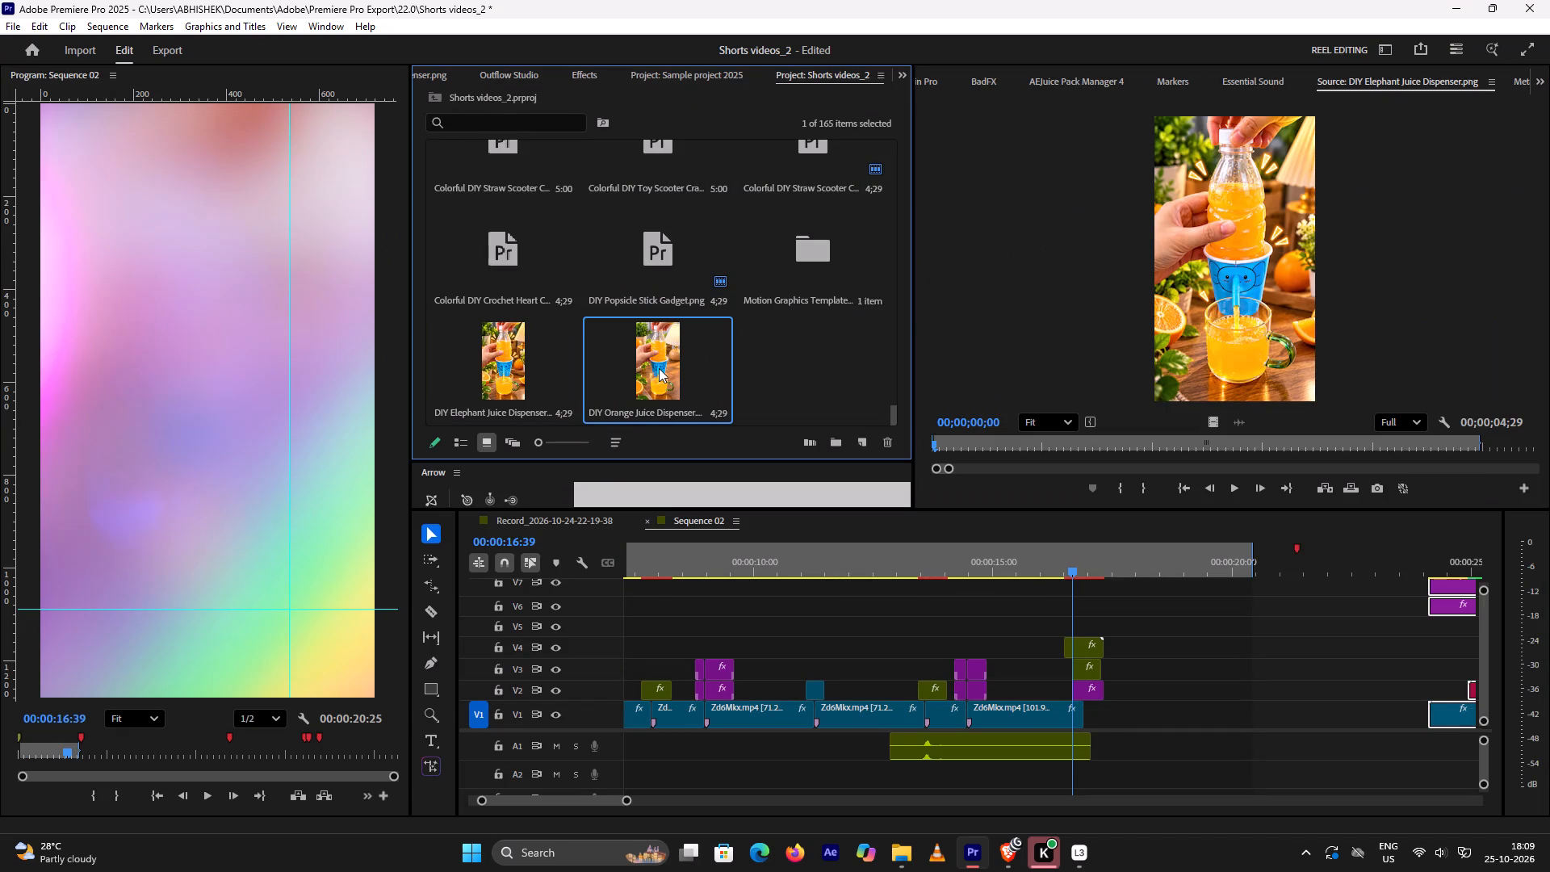
pyautogui.doubleClick(659, 368)
pyautogui.press('`')
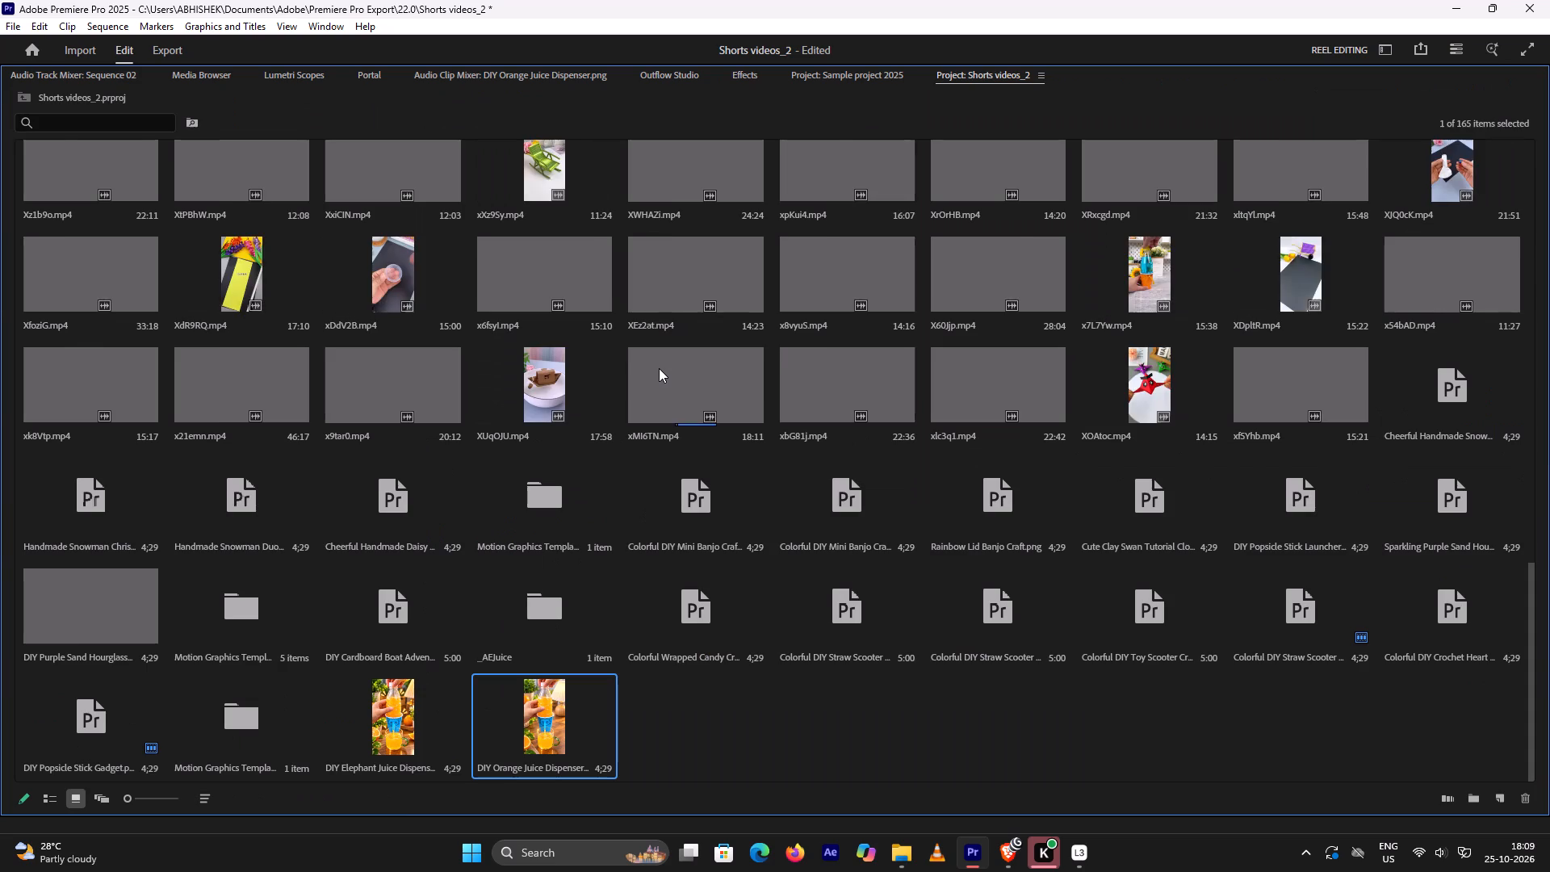
pyautogui.press('`')
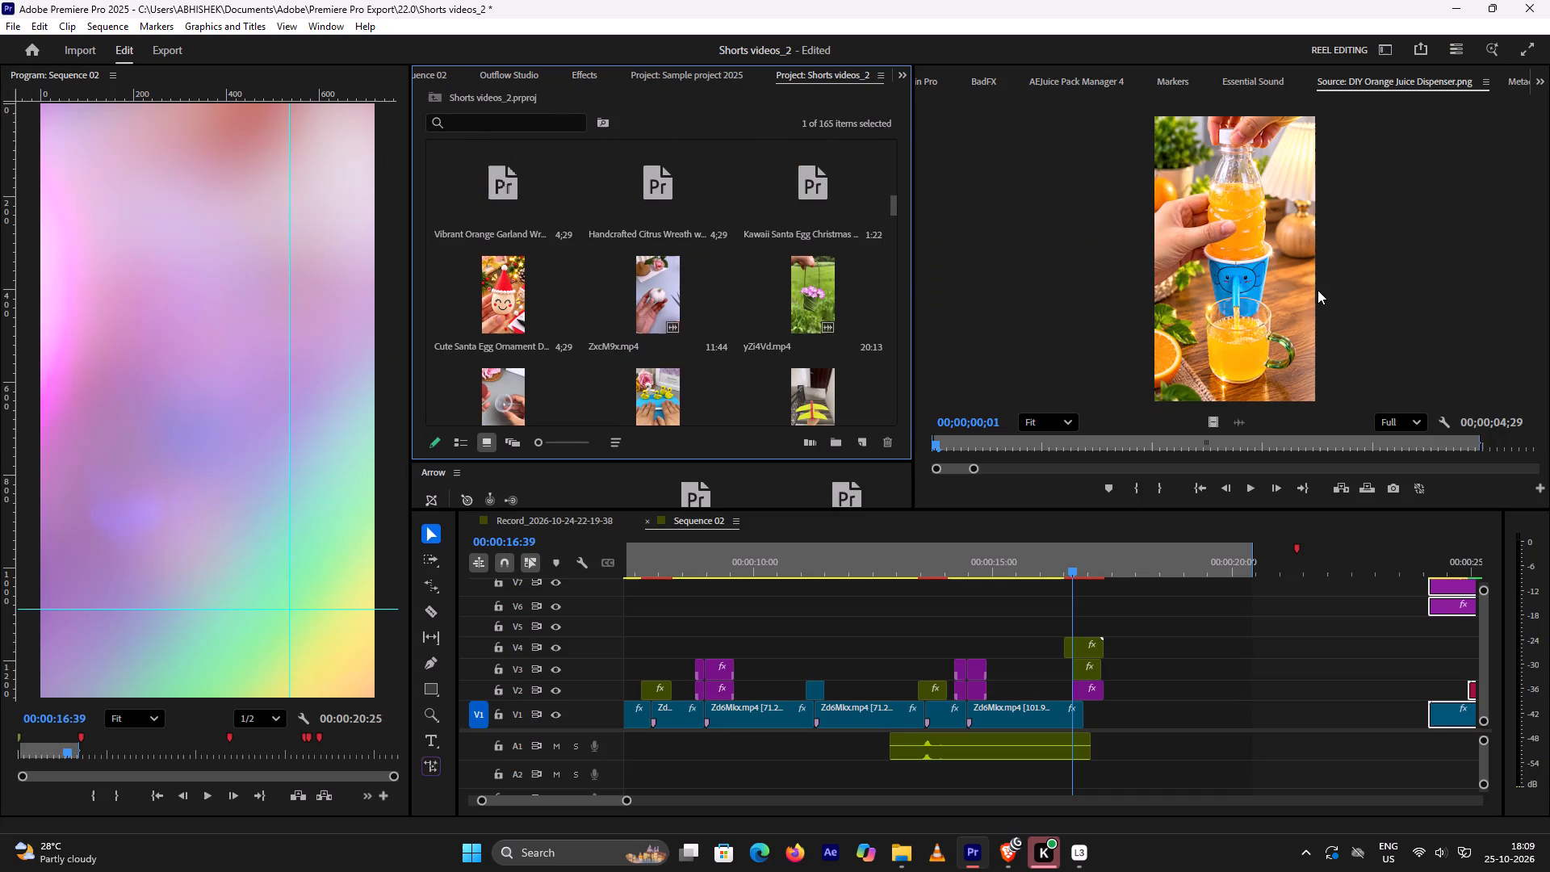
pyautogui.click(1287, 283)
pyautogui.press('`')
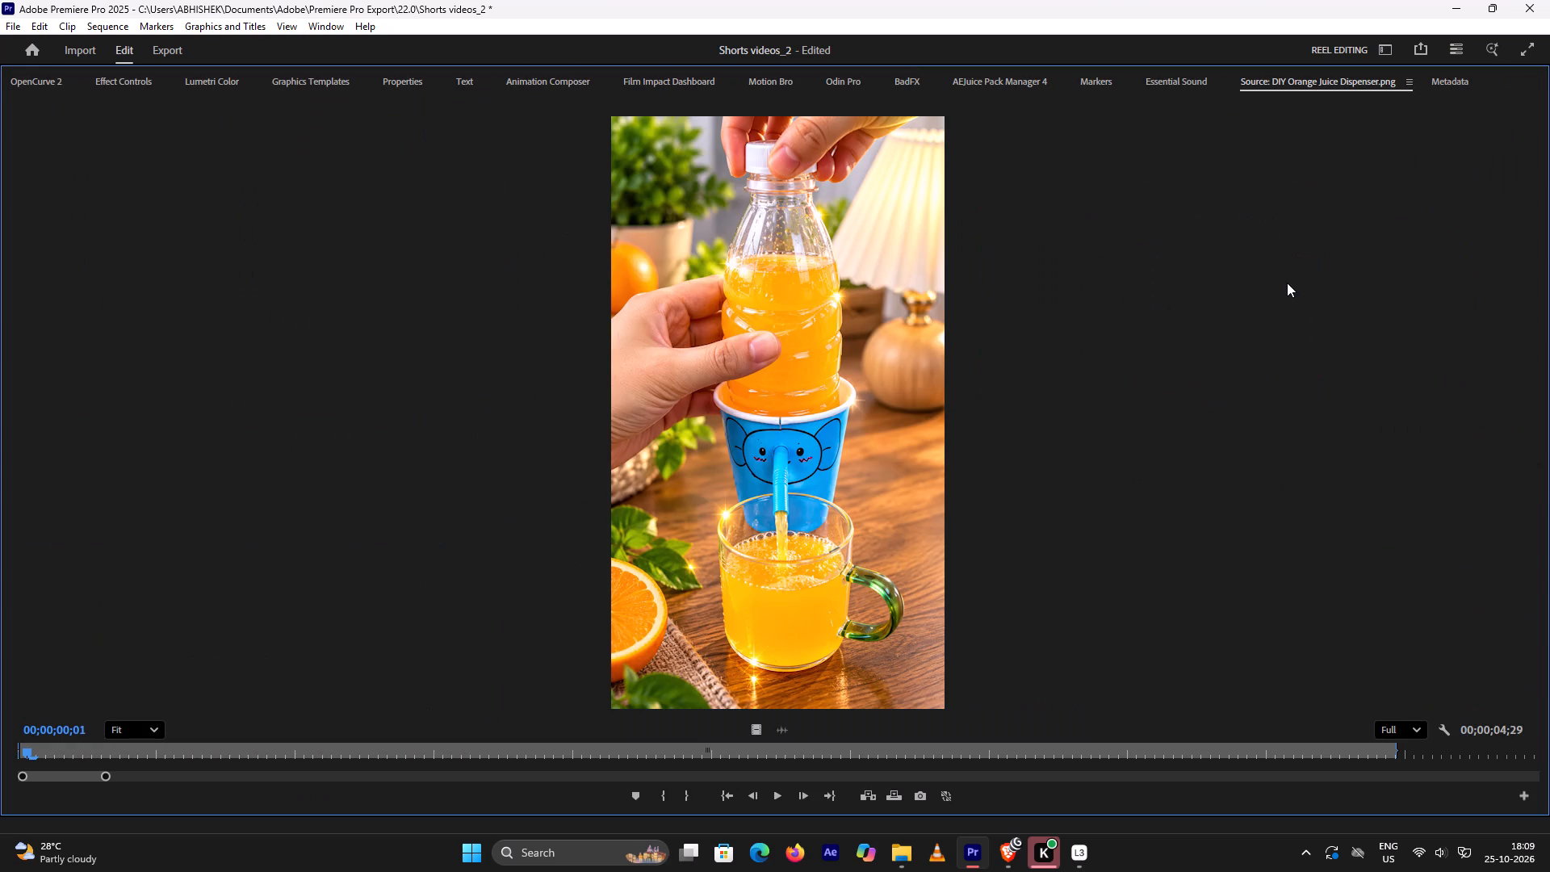
pyautogui.press('`')
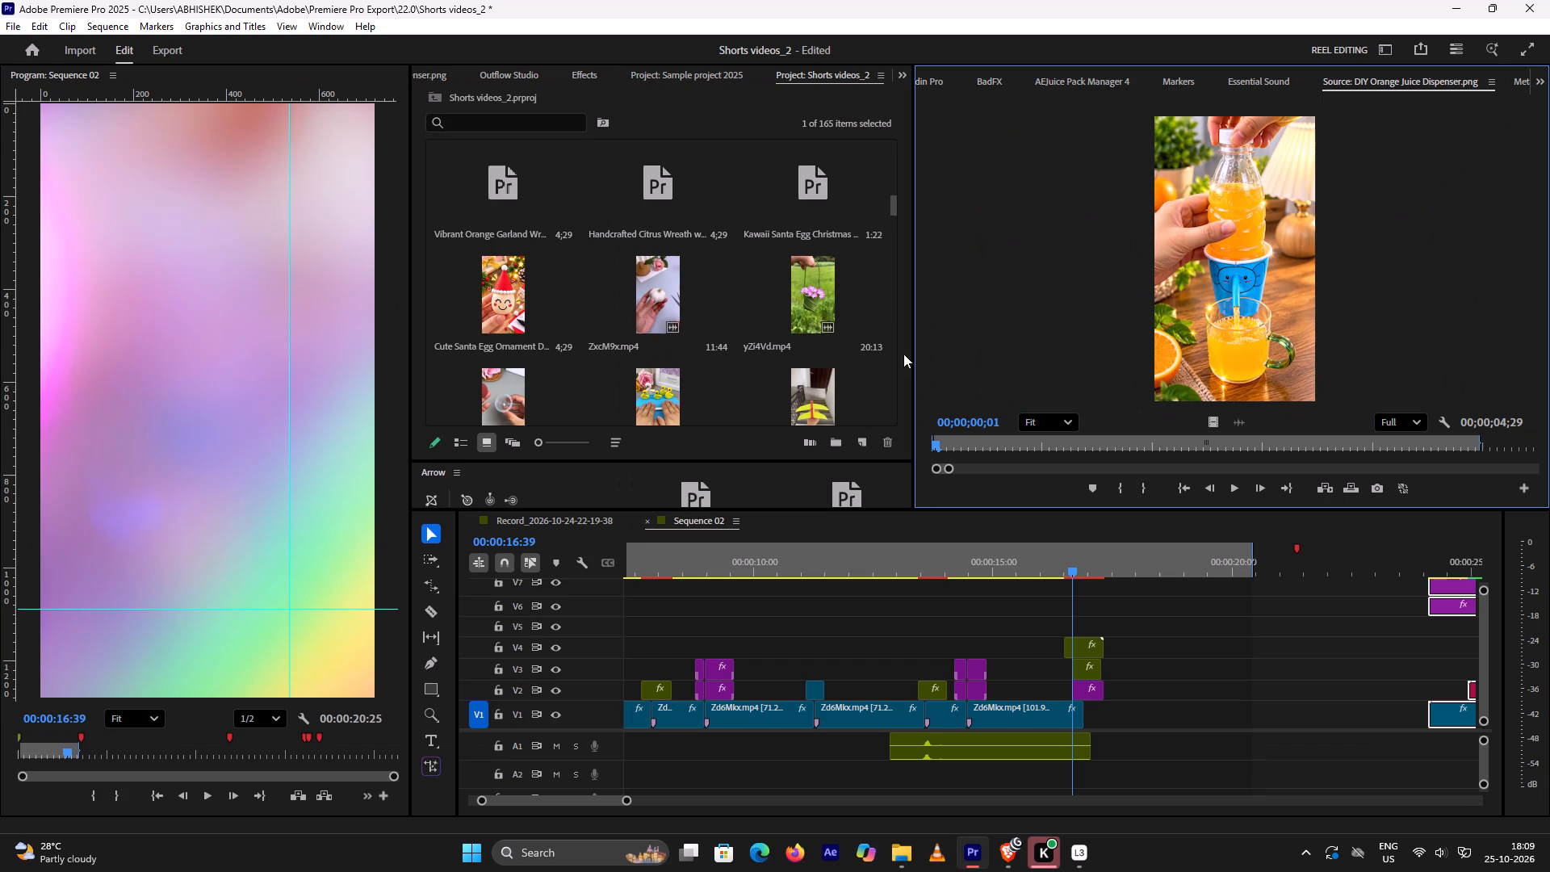
# Place DIY Elephant Juice Dispenser.png on V1 directly after the last Zd6Mkx.mp4 clip, under the transition stack.
pyautogui.scroll(-6, 895, 337)
pyautogui.scroll(-11, 910, 422)
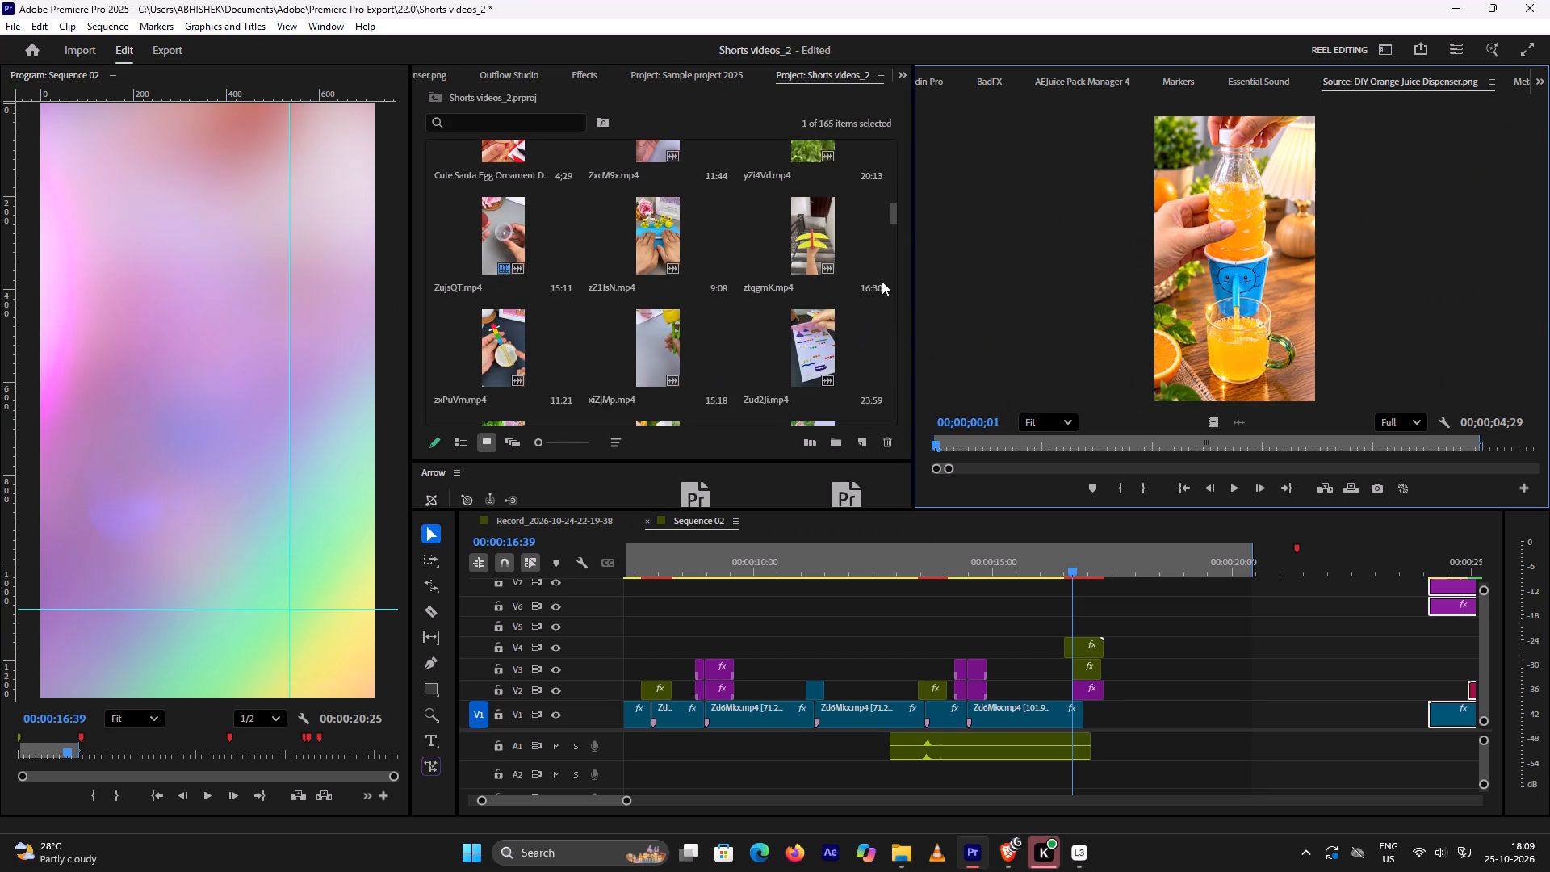
pyautogui.moveTo(890, 220); pyautogui.dragTo(875, 447)
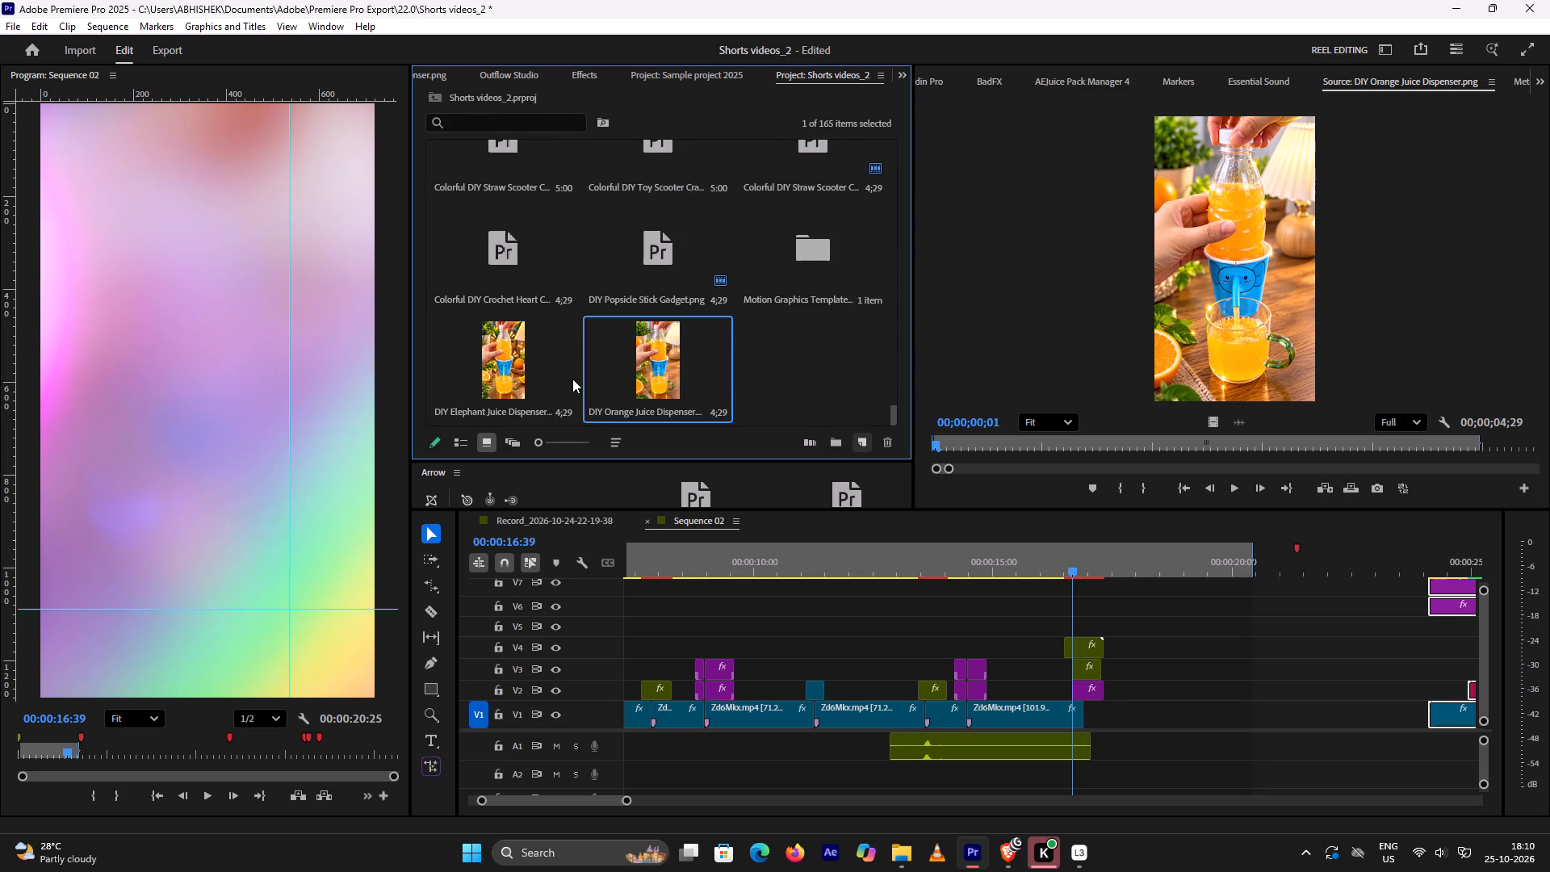
pyautogui.click(565, 375)
pyautogui.click(551, 364)
pyautogui.doubleClick(494, 357)
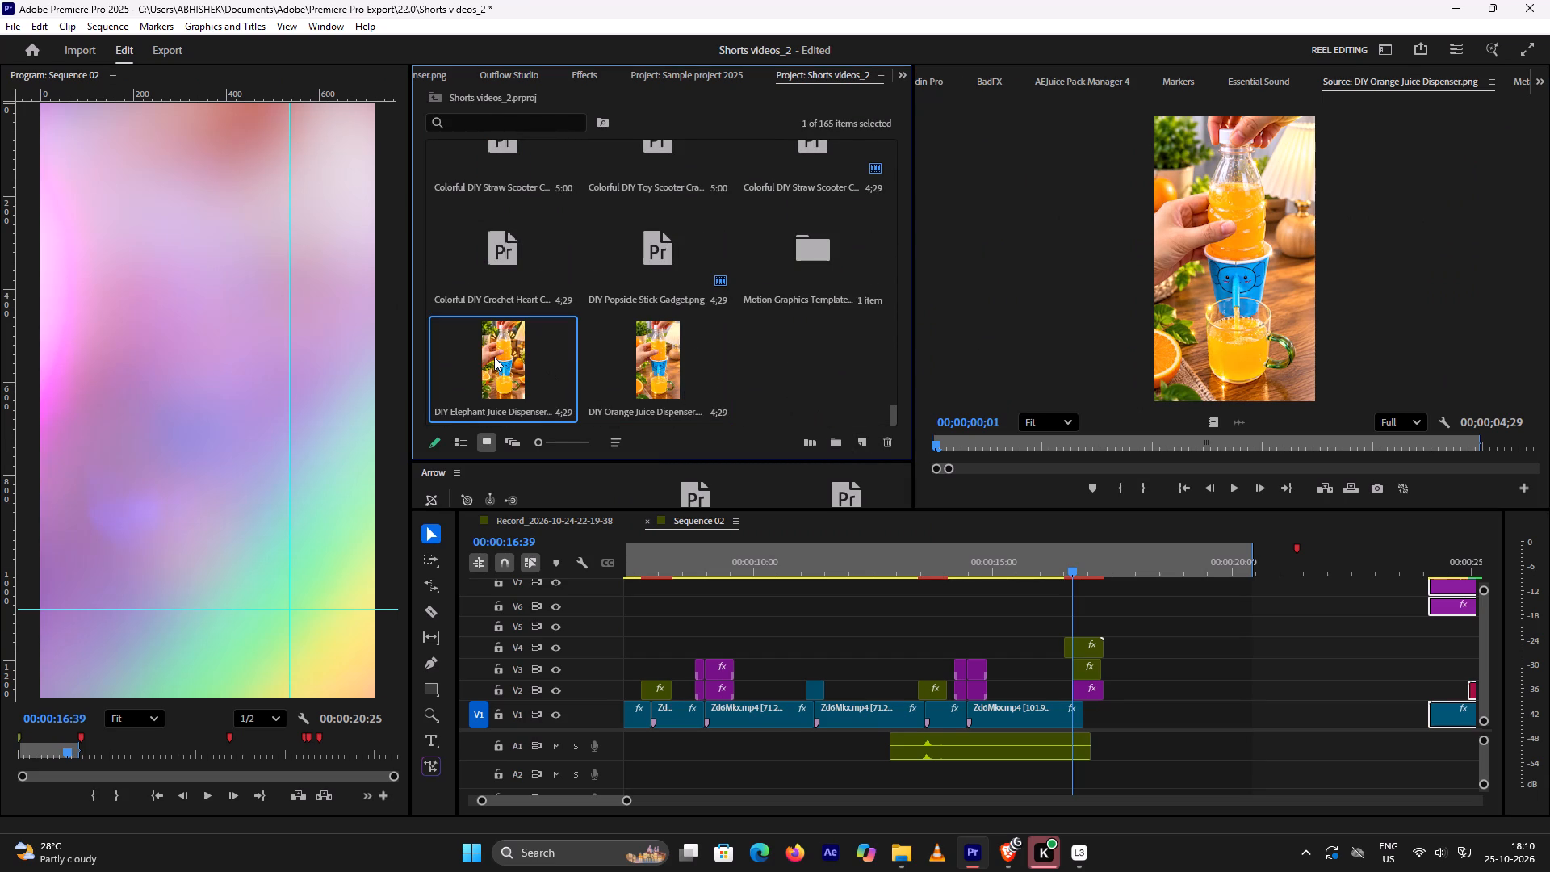
pyautogui.moveTo(494, 357); pyautogui.dragTo(1096, 690)
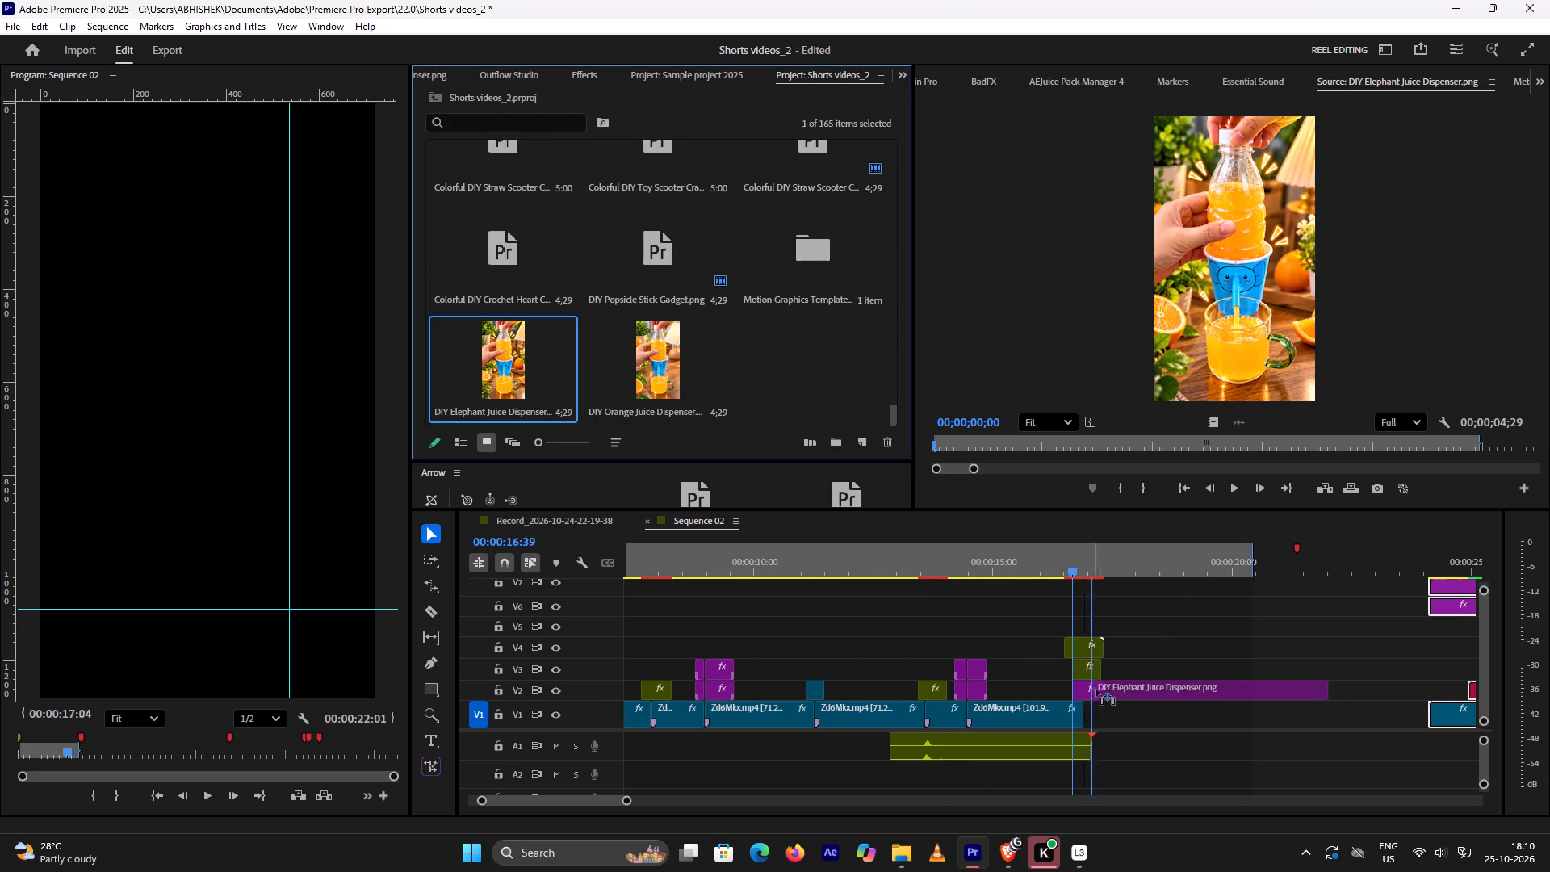
pyautogui.moveTo(1096, 690); pyautogui.dragTo(1087, 716)
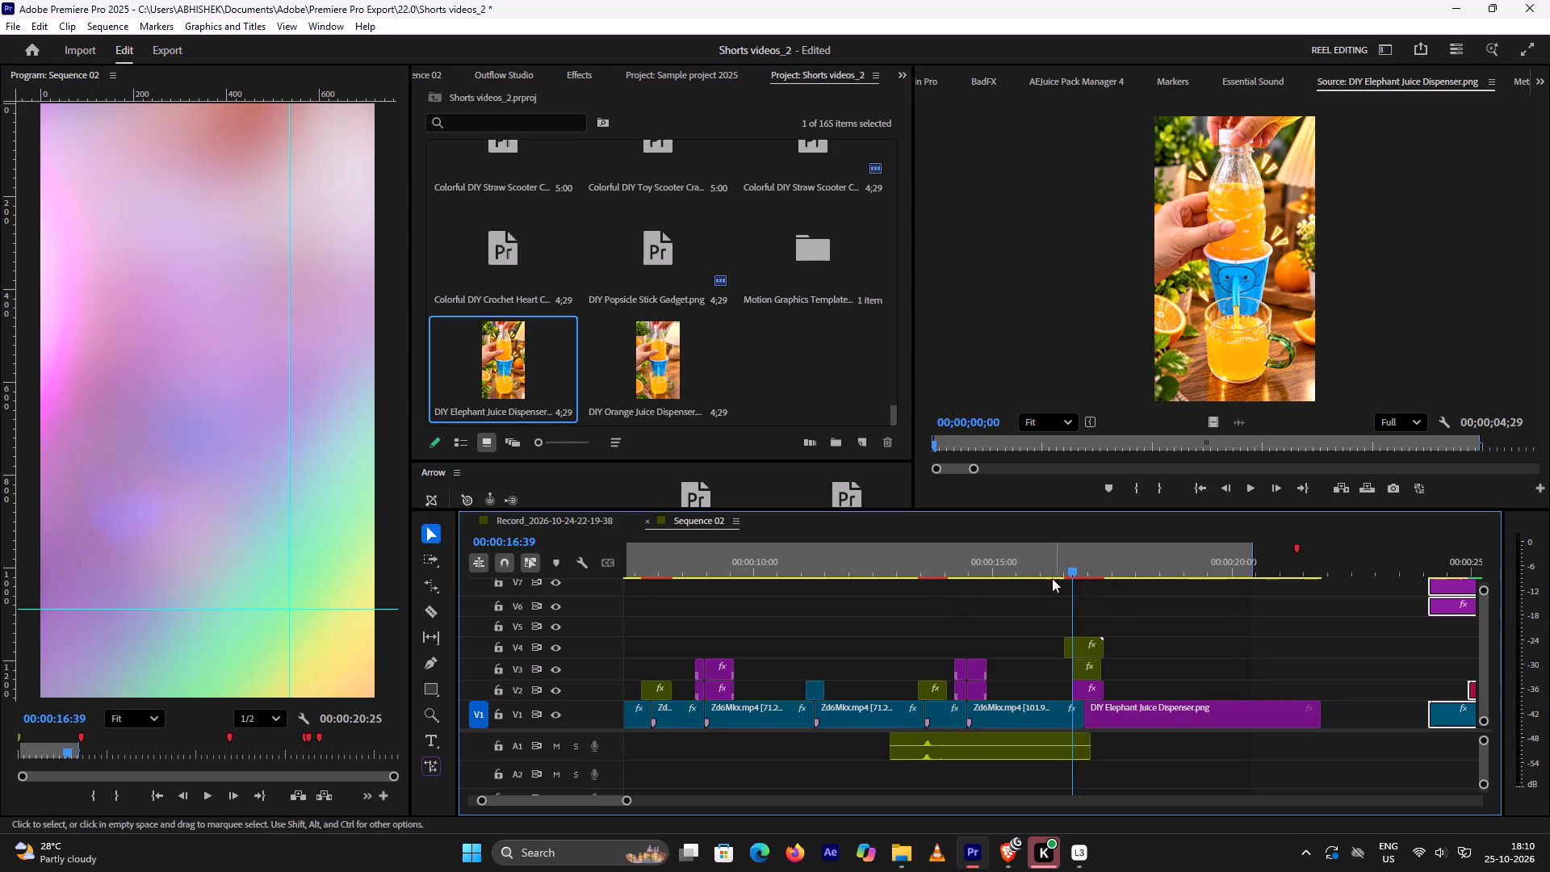
# Set the elephant juice dispenser image's scale to 78 and play it back across the transition.
pyautogui.click(1052, 566)
pyautogui.press('space')
pyautogui.press('space')
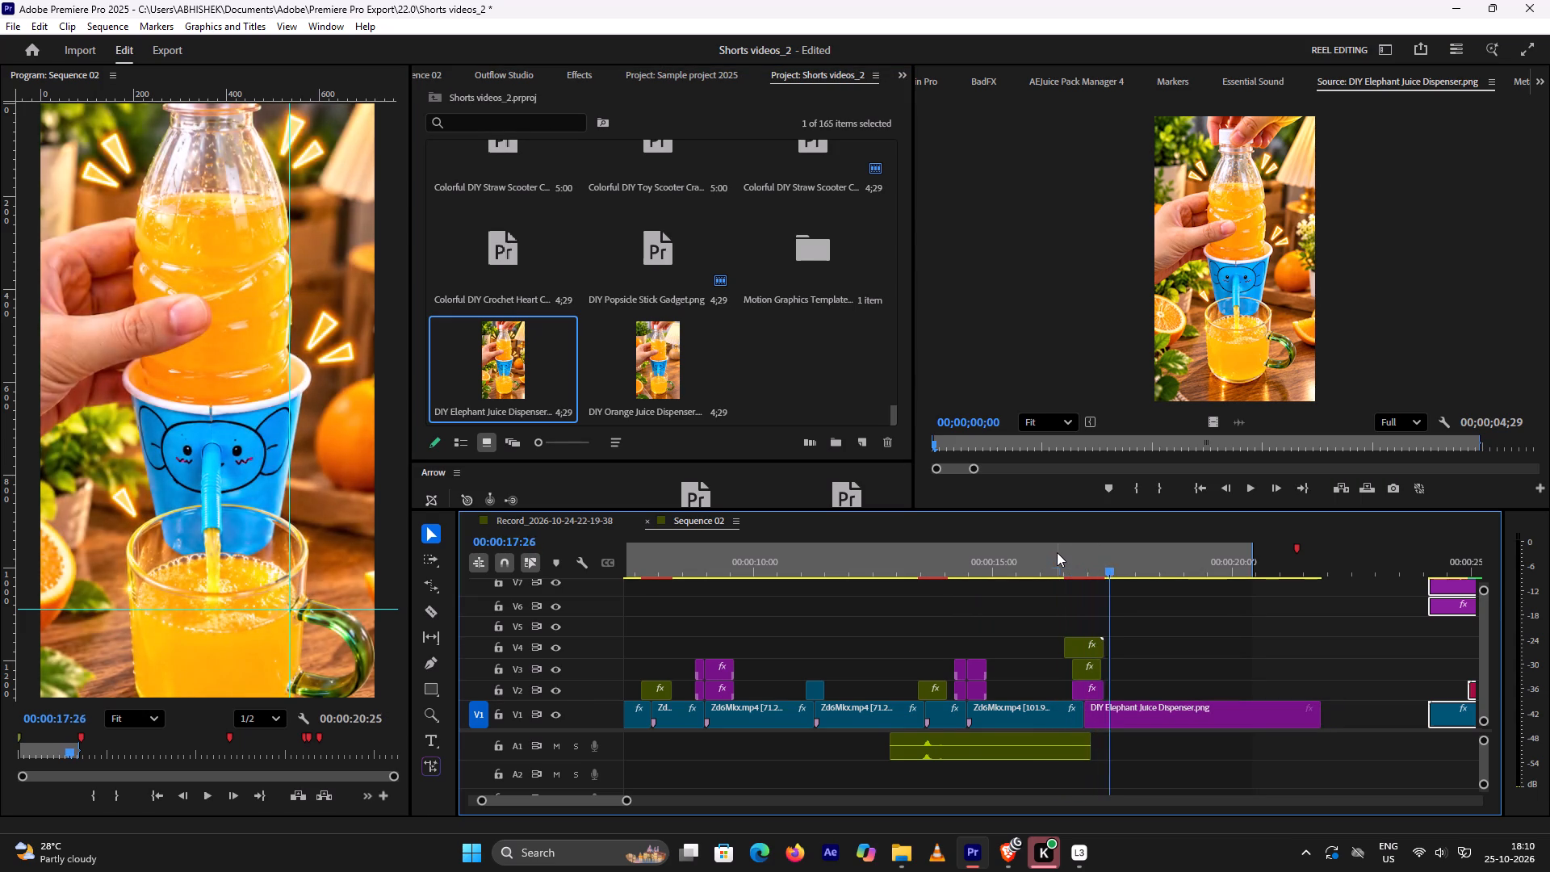
pyautogui.click(1057, 552)
pyautogui.doubleClick(1184, 714)
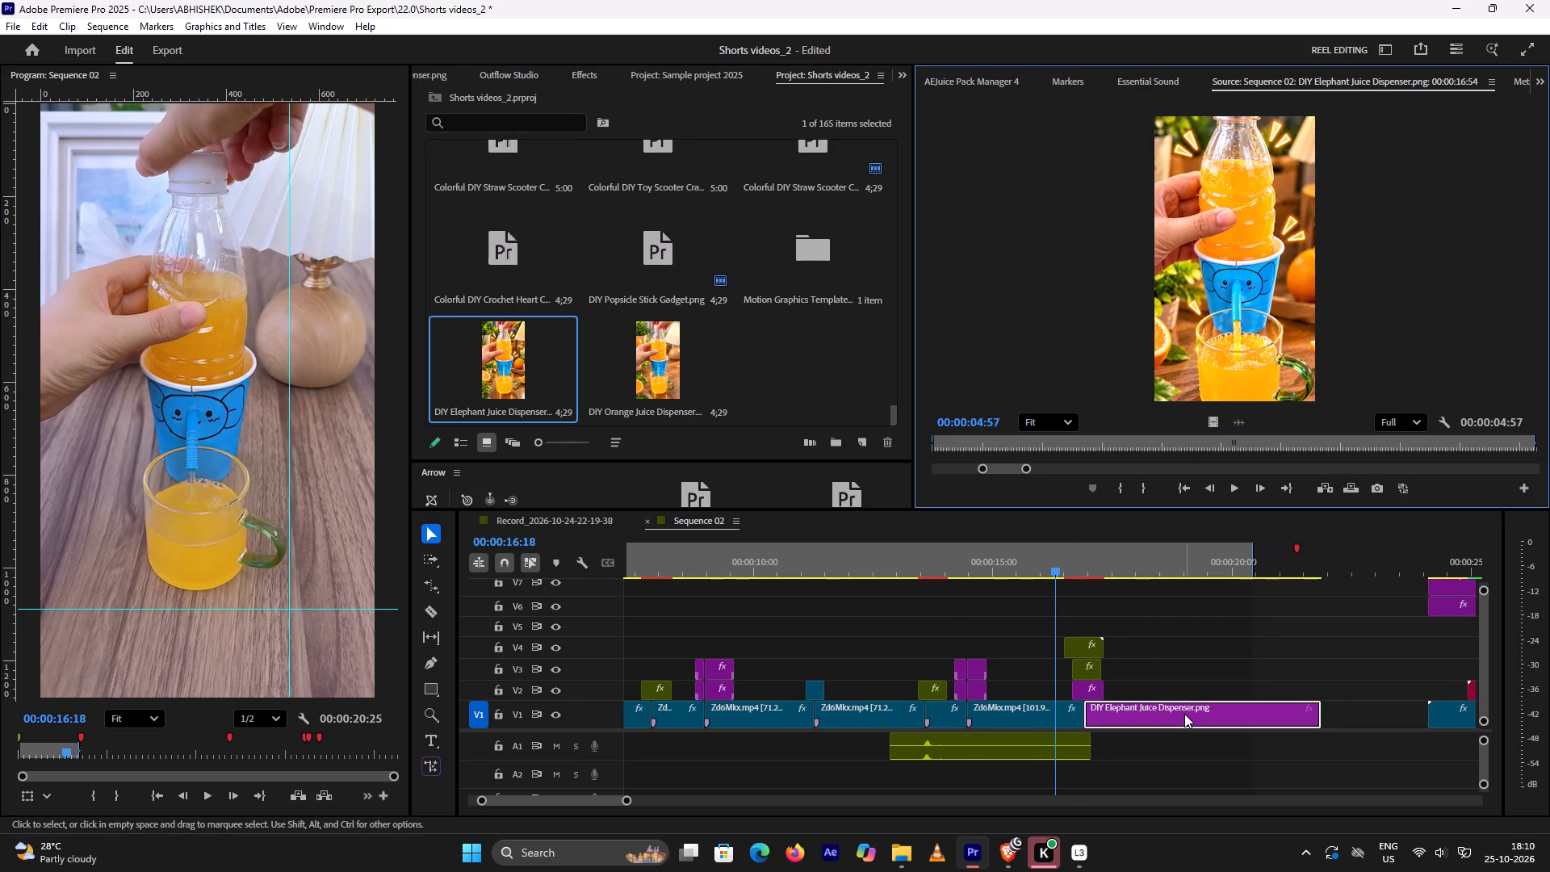
pyautogui.press('e')
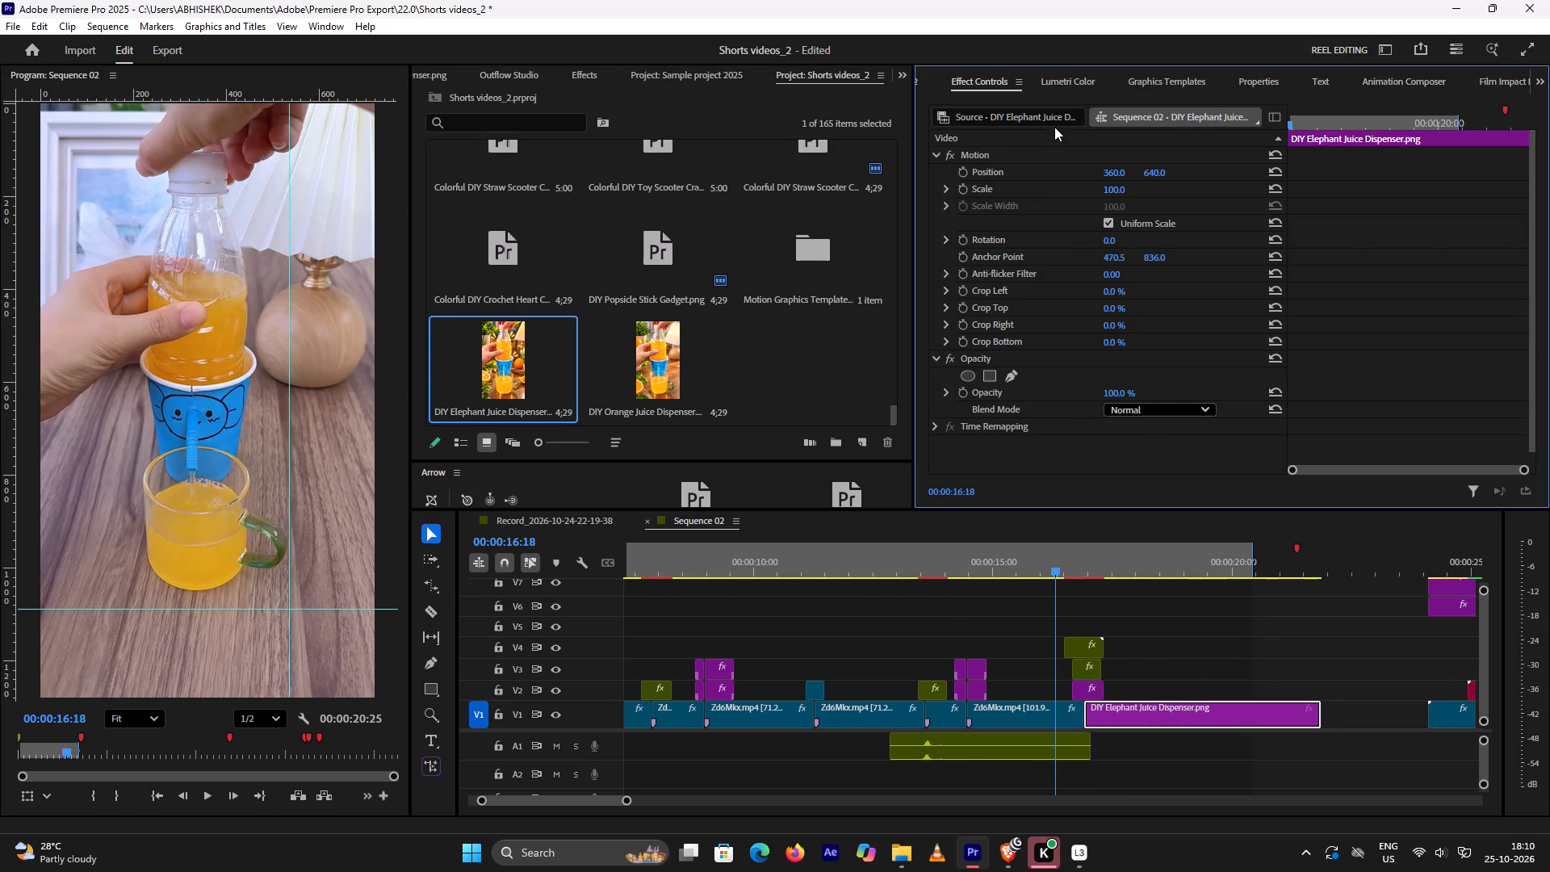
pyautogui.click(1116, 190)
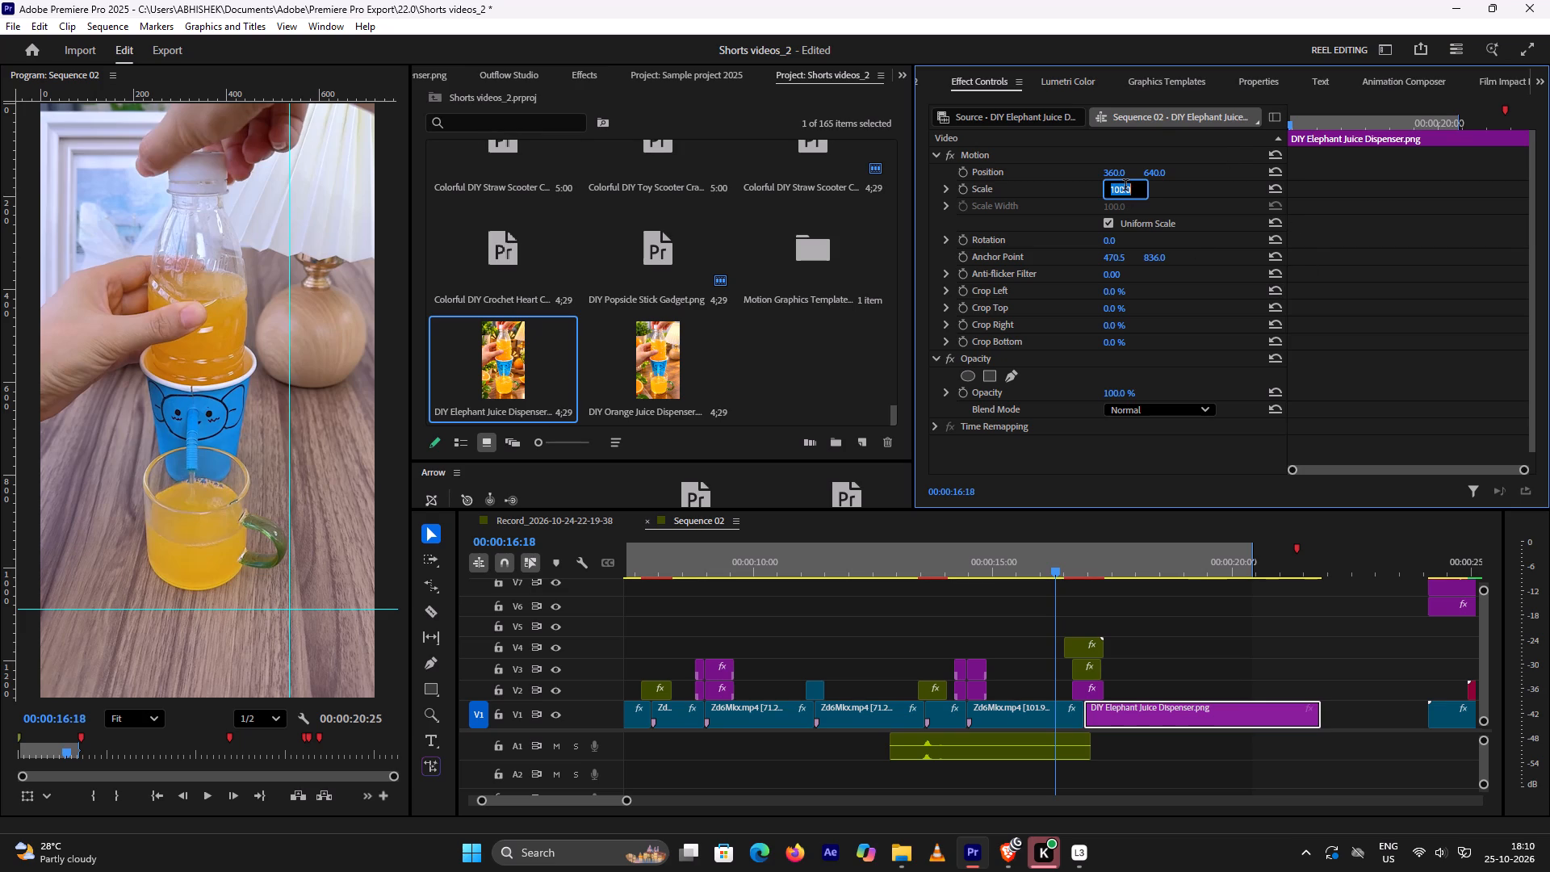
pyautogui.write('78')
pyautogui.press('Return')
pyautogui.press('space')
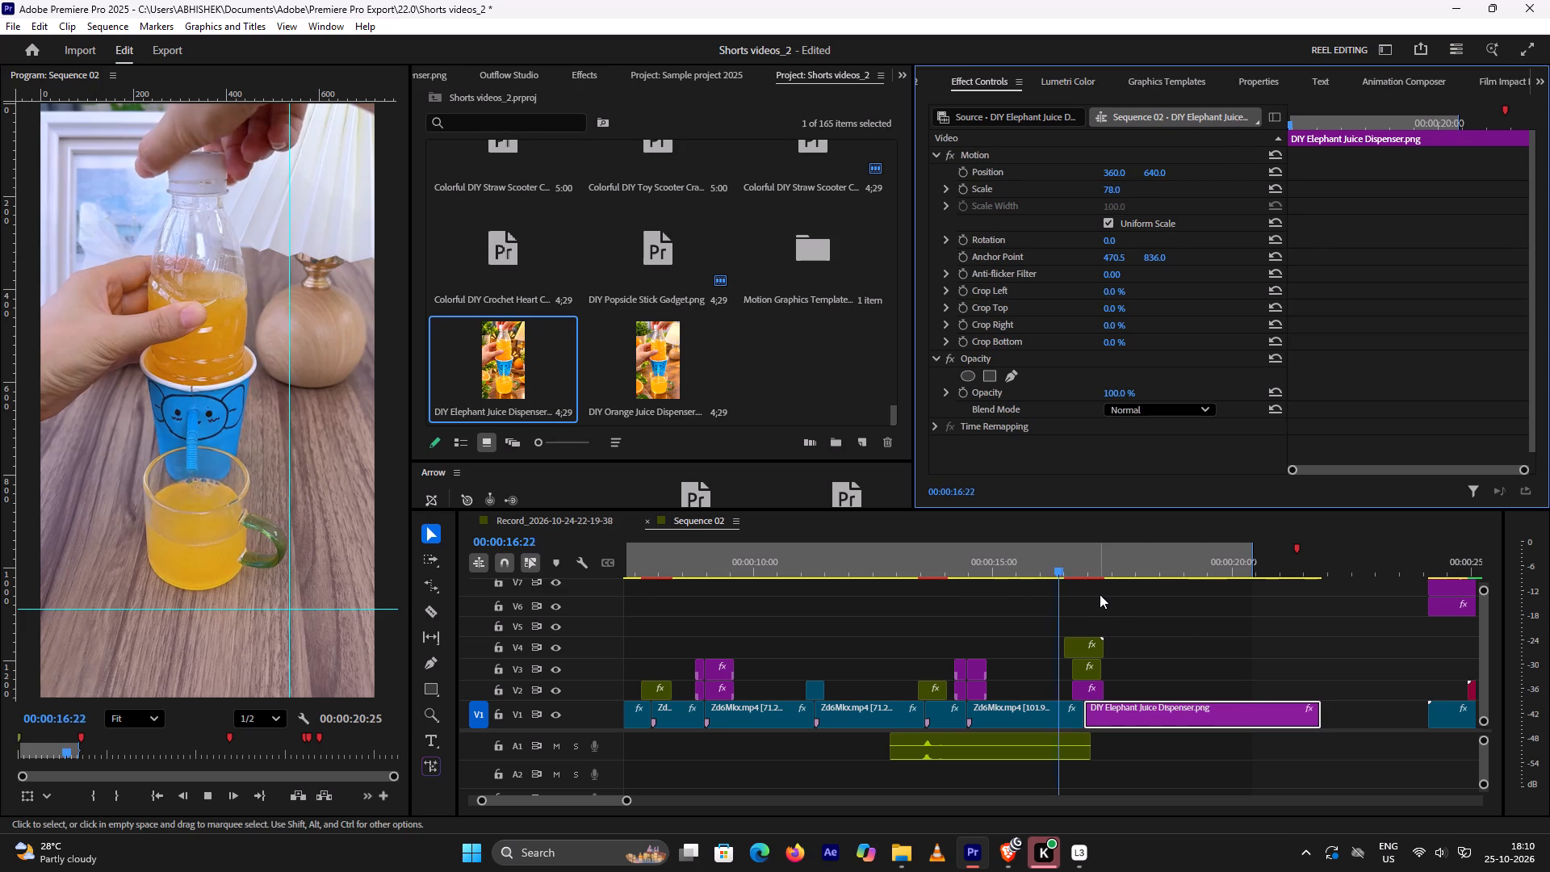
pyautogui.press('space')
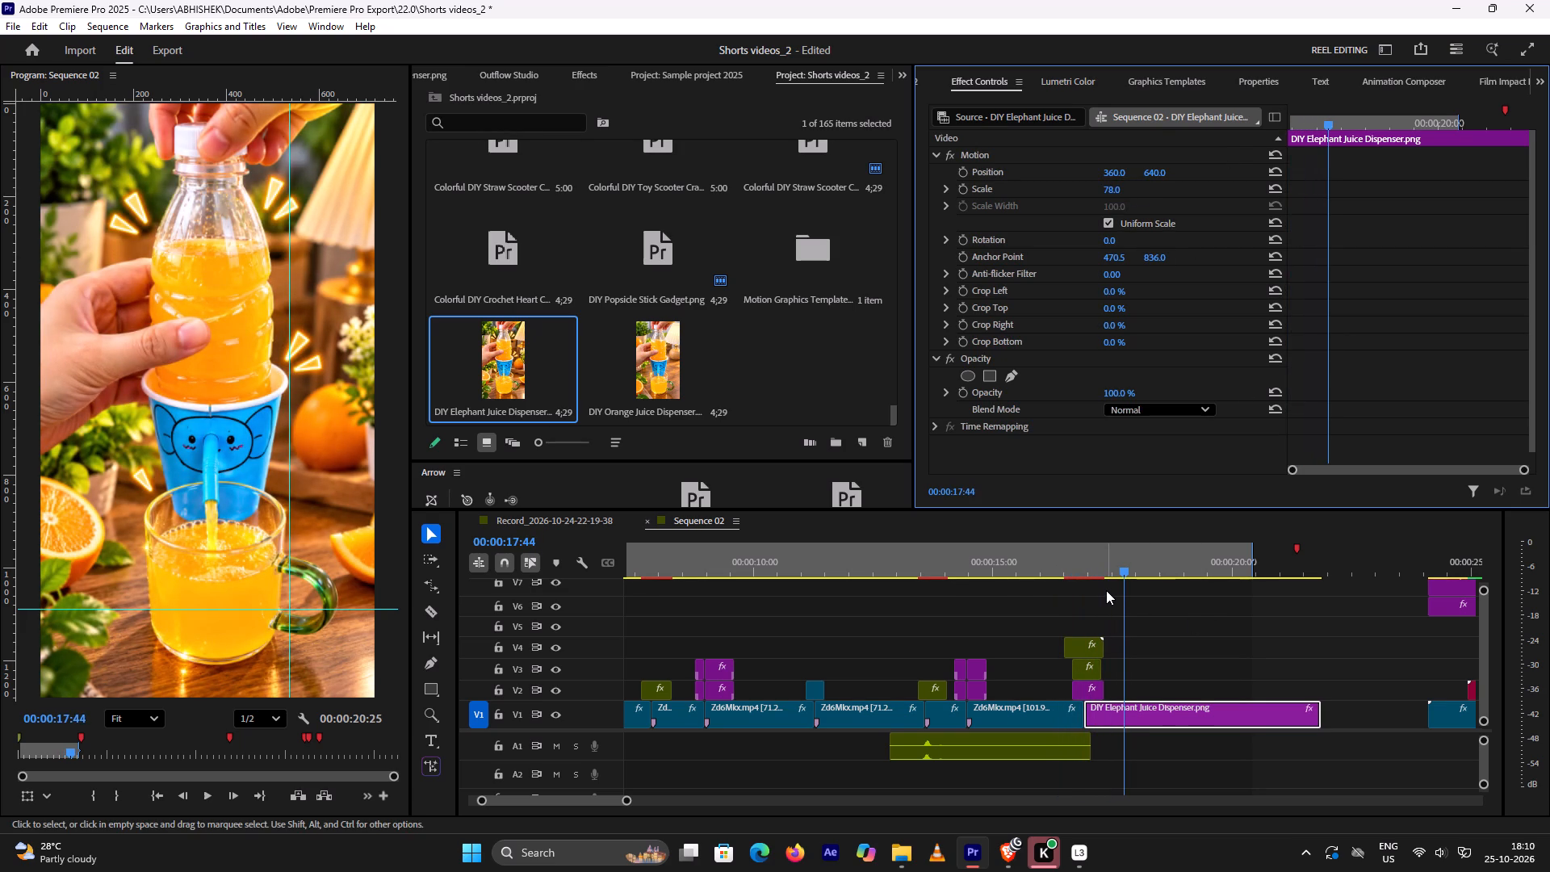
# Shorten the elephant juice dispenser image on V1 to roughly half a second, ending just past the transition stack.
pyautogui.moveTo(1317, 718); pyautogui.dragTo(1190, 717)
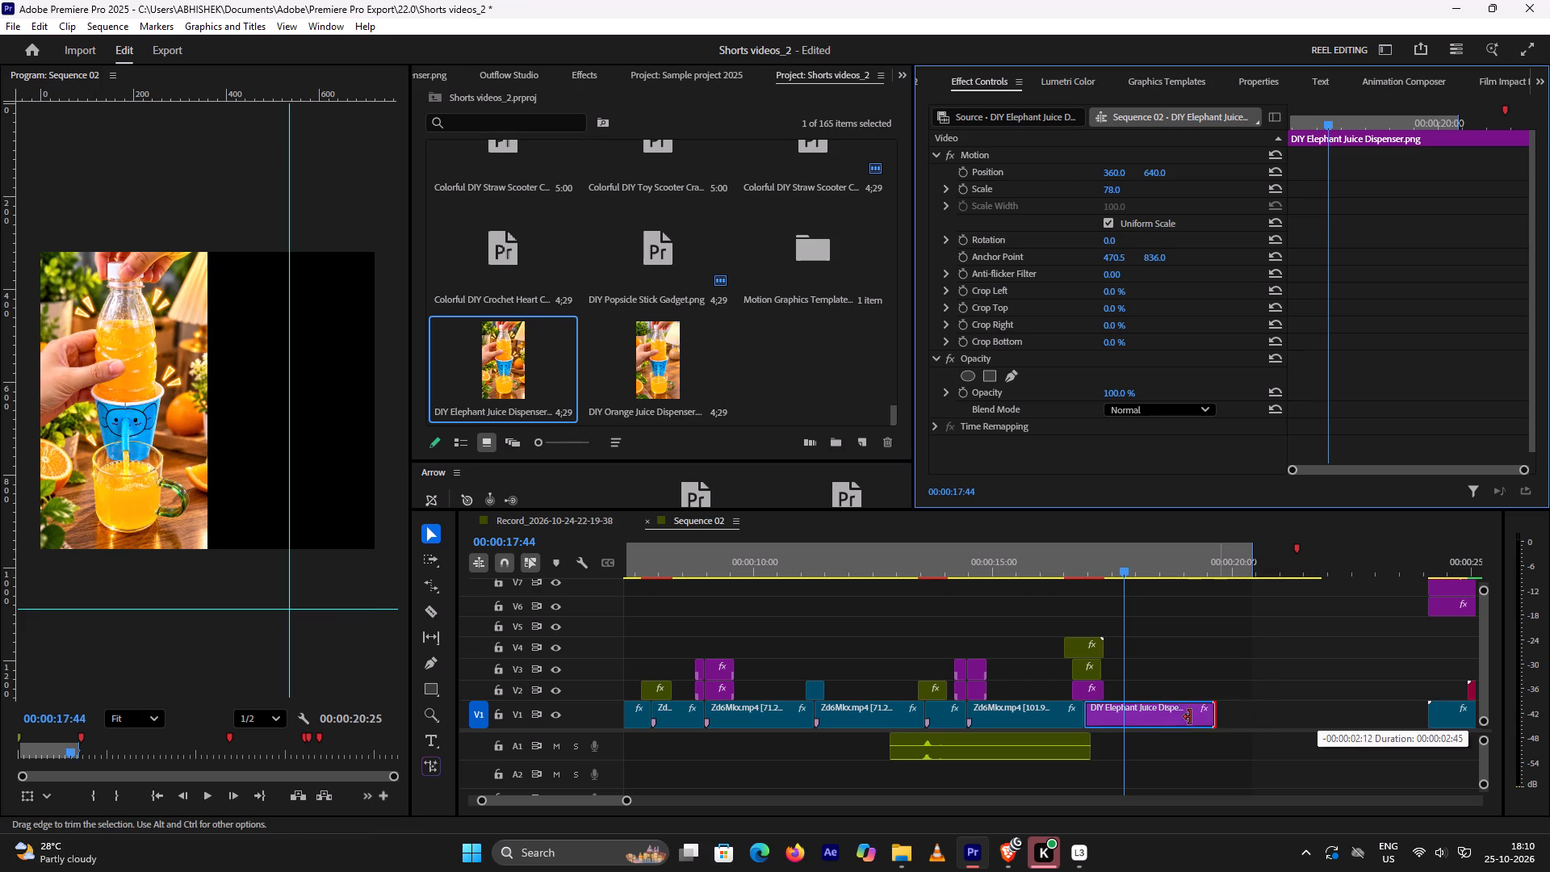
pyautogui.moveTo(1190, 717); pyautogui.dragTo(1108, 729)
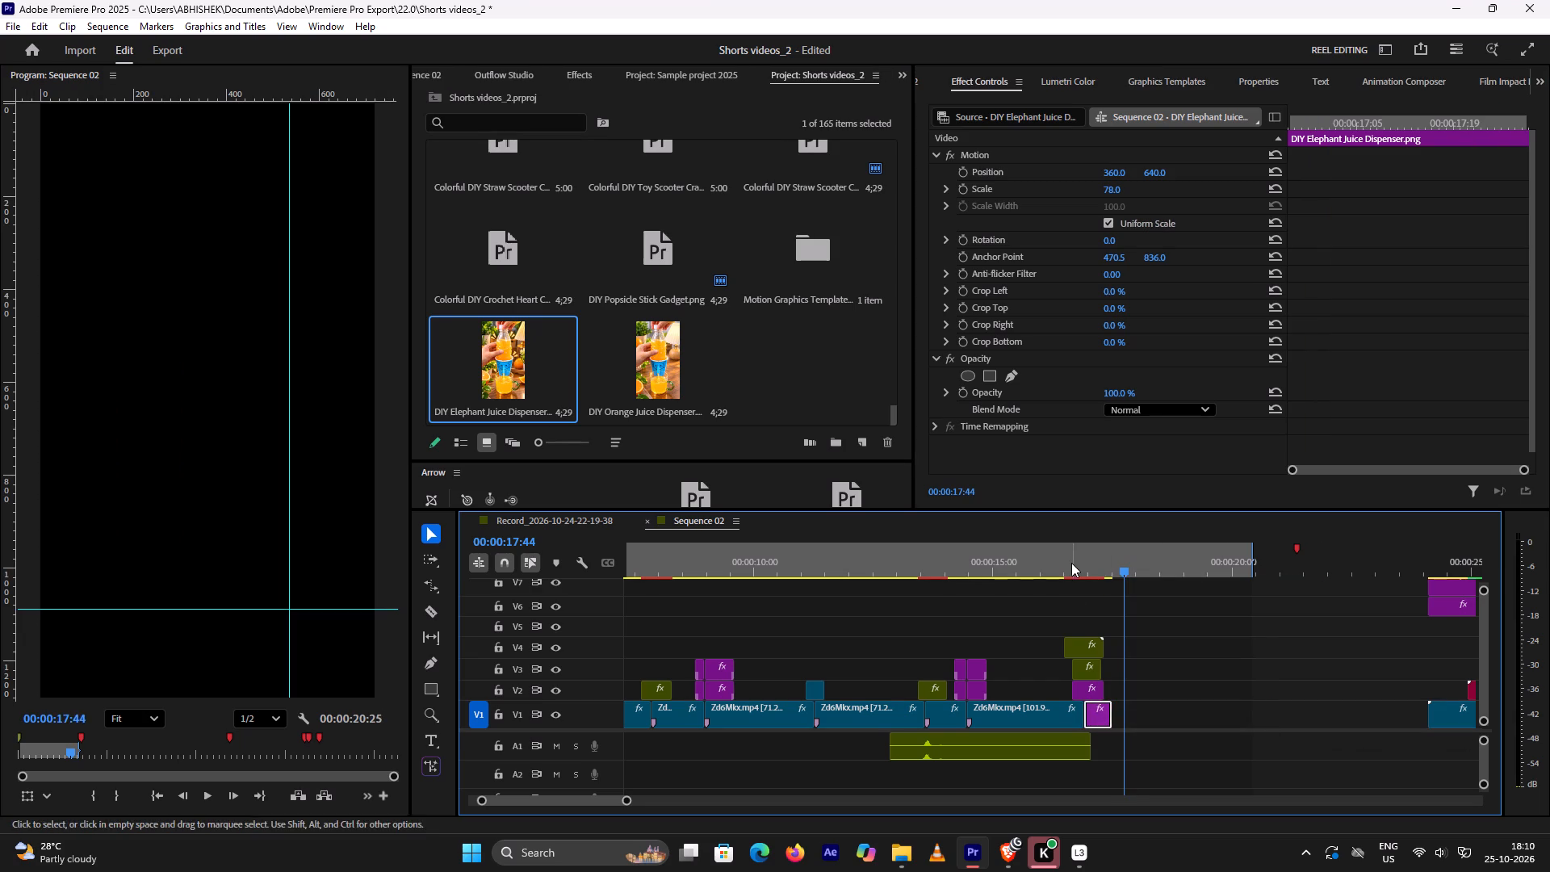
pyautogui.click(1071, 558)
pyautogui.press('space')
pyautogui.press('space')
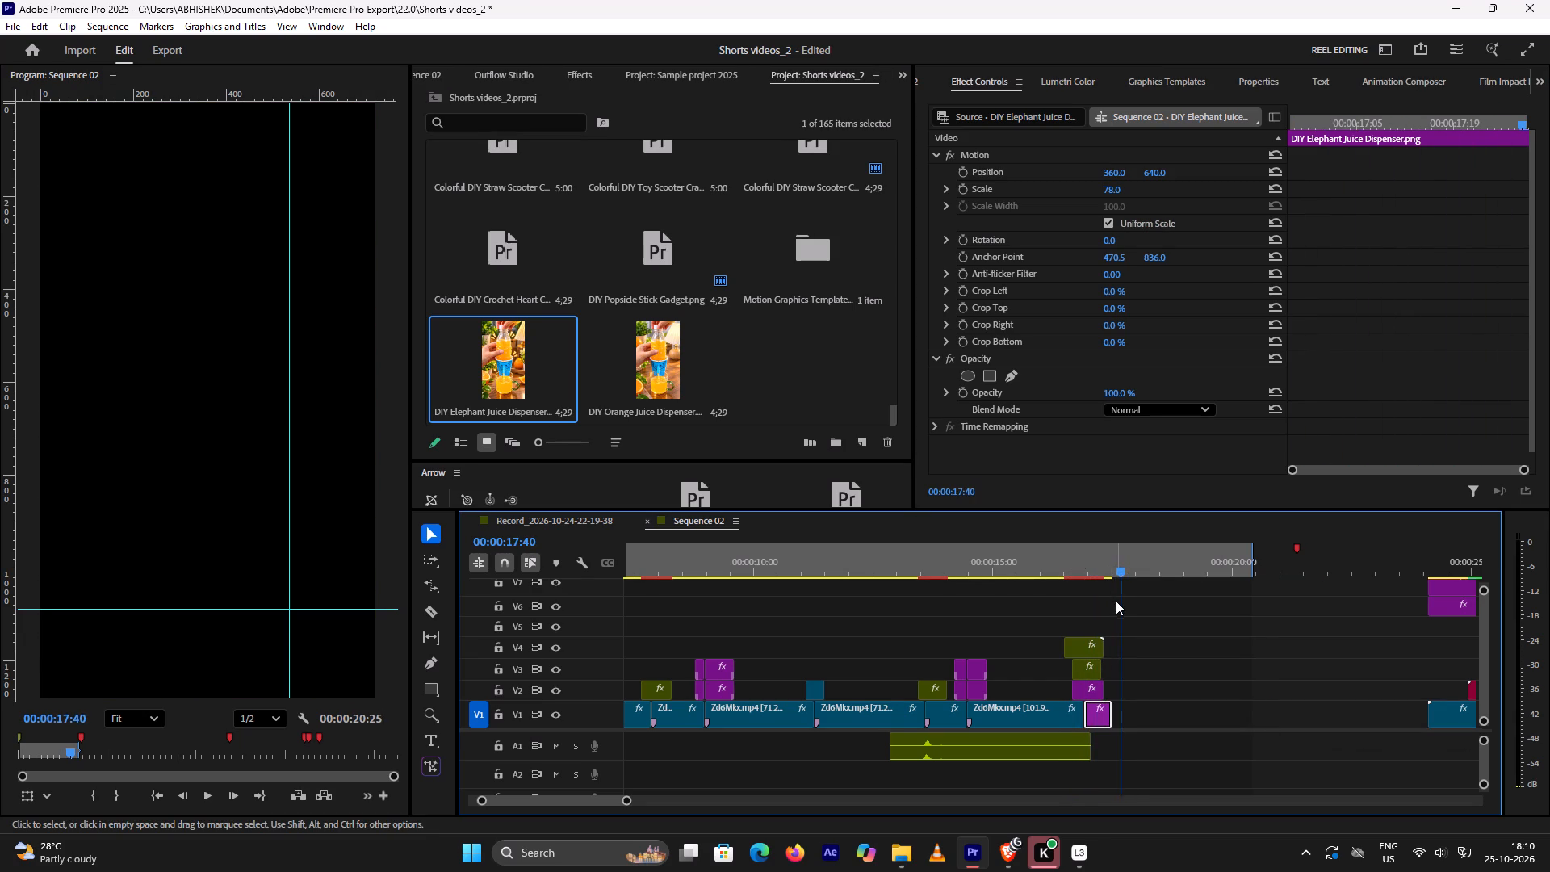
# Step frame by frame through the light-leak transition and trim the elephant image's end to 00:00:17:24.
pyautogui.press('Up')
pyautogui.press('Up')
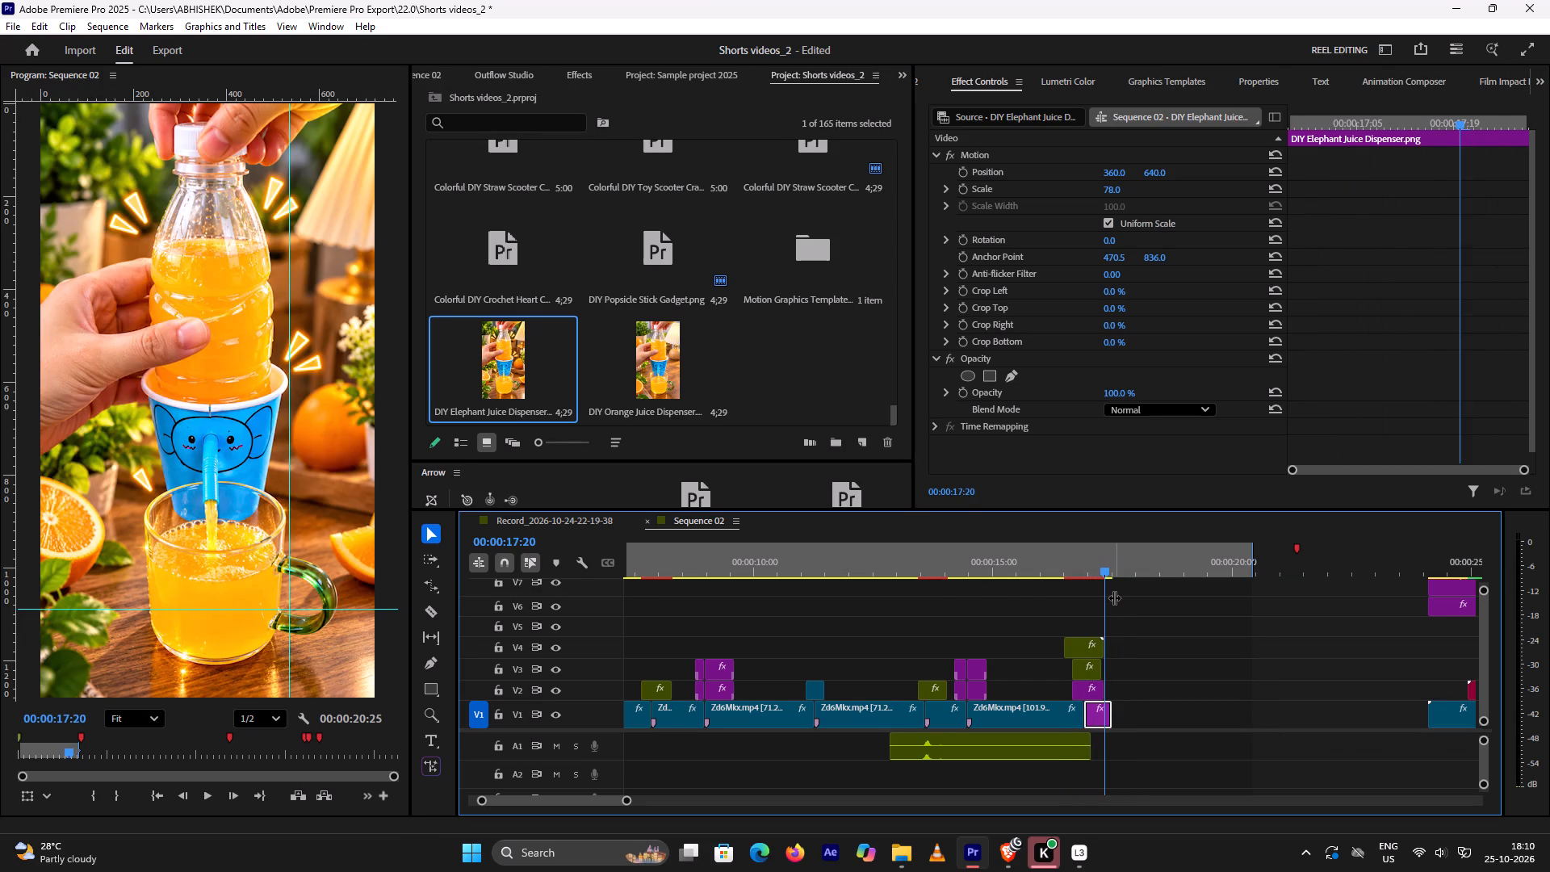
pyautogui.press('Left')
pyautogui.press('Left')
pyautogui.press('Left')
pyautogui.press('Left')
pyautogui.press('Left')
pyautogui.press('Left')
pyautogui.press('Left')
pyautogui.press('Left')
pyautogui.press('Left')
pyautogui.press('Left')
pyautogui.press('Left')
pyautogui.press('Left')
pyautogui.press('Left')
pyautogui.press('Left')
pyautogui.press('Left')
pyautogui.press('Left')
pyautogui.press('Left')
pyautogui.press('Left')
pyautogui.press('Left')
pyautogui.press('Left')
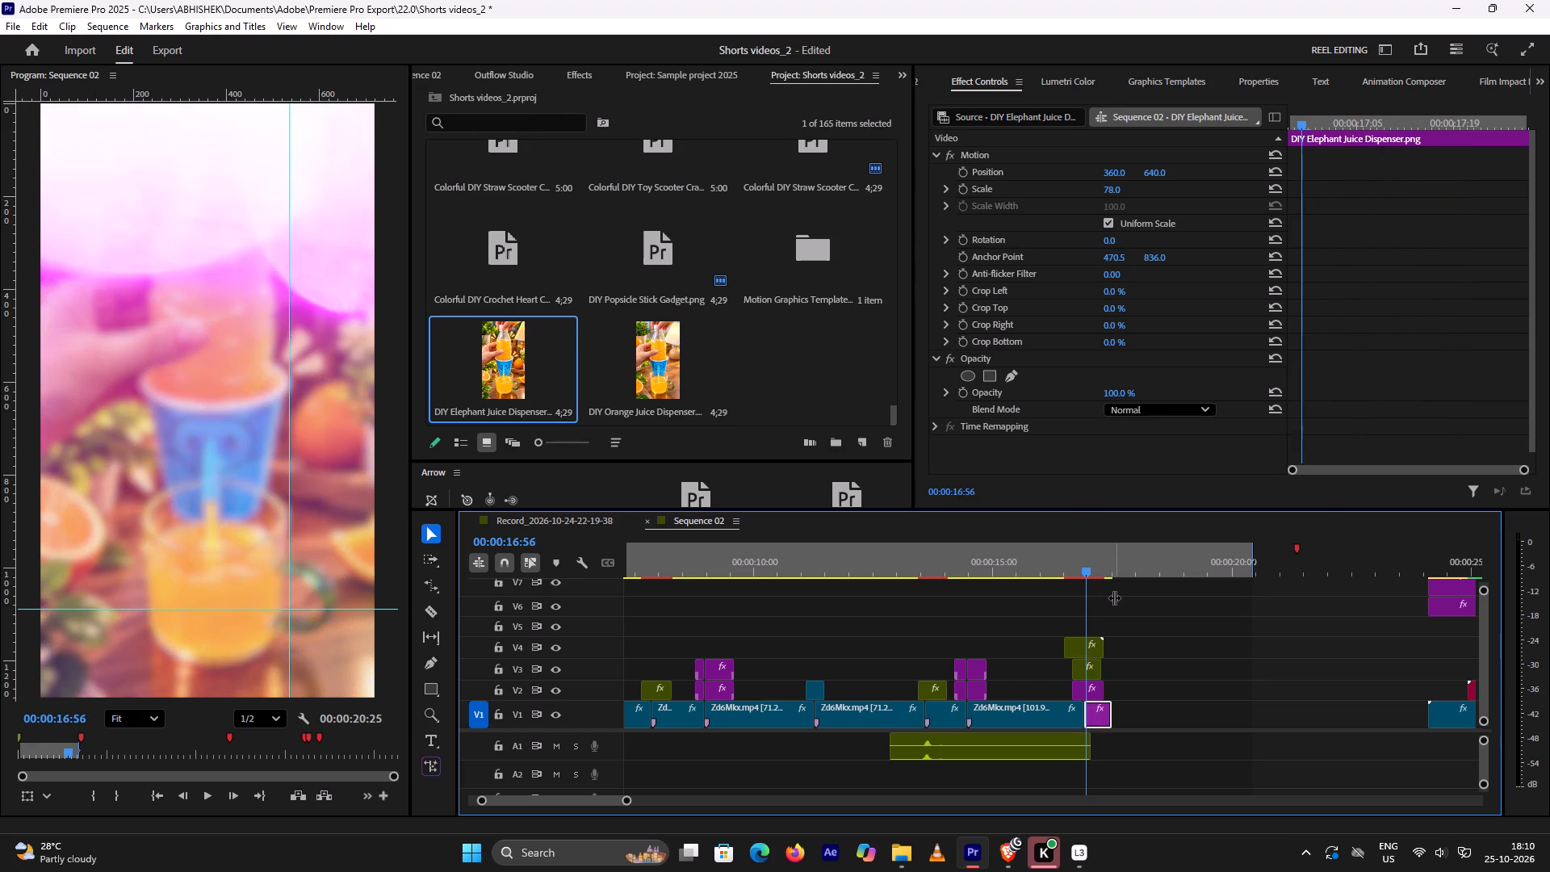
pyautogui.press('Right')
pyautogui.press('Right')
pyautogui.press('Right')
pyautogui.press('Right')
pyautogui.press('Right')
pyautogui.press('Right')
pyautogui.press('Right')
pyautogui.press('Right')
pyautogui.press('Right')
pyautogui.press('Right')
pyautogui.press('Right')
pyautogui.press('Right')
pyautogui.press('Right')
pyautogui.press('Right')
pyautogui.press('Right')
pyautogui.press('Right')
pyautogui.press('Right')
pyautogui.press('Right')
pyautogui.press('Right')
pyautogui.press('Right')
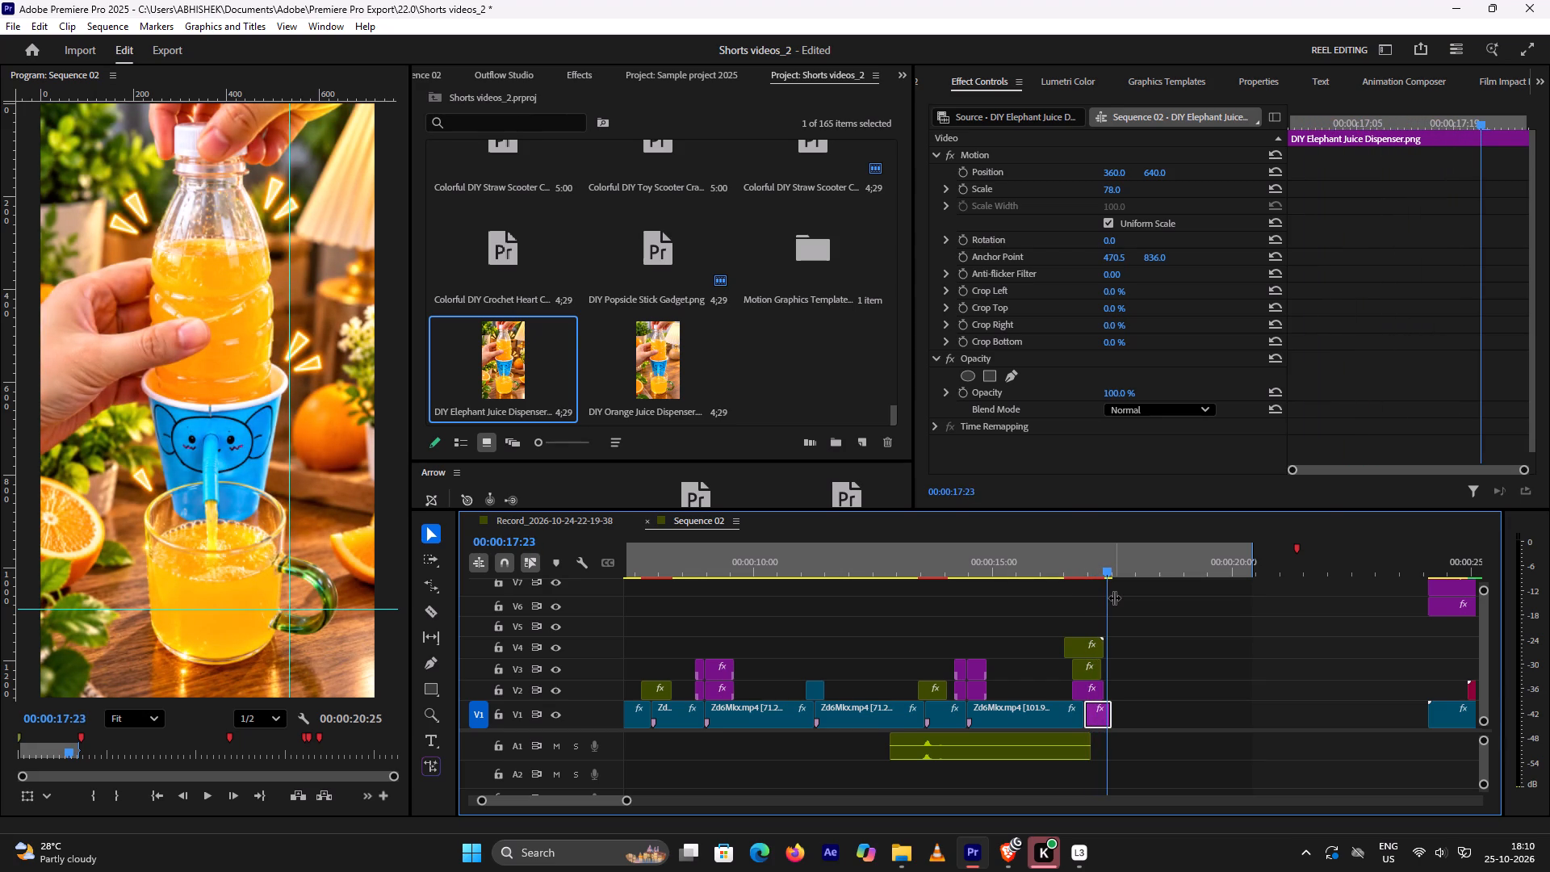
pyautogui.press('Left')
pyautogui.press('Left')
pyautogui.press('Left')
pyautogui.press('Left')
pyautogui.press('Left')
pyautogui.press('Left')
pyautogui.press('Left')
pyautogui.press('Left')
pyautogui.press('Left')
pyautogui.press('Left')
pyautogui.press('Left')
pyautogui.press('Left')
pyautogui.press('Left')
pyautogui.press('Left')
pyautogui.press('Left')
pyautogui.press('Left')
pyautogui.press('Left')
pyautogui.press('Left')
pyautogui.press('Right')
pyautogui.press('Right')
pyautogui.press('Right')
pyautogui.press('Right')
pyautogui.press('Right')
pyautogui.press('Right')
pyautogui.press('Right')
pyautogui.press('Right')
pyautogui.press('Right')
pyautogui.press('Right')
pyautogui.press('Right')
pyautogui.press('Right')
pyautogui.press('Right')
pyautogui.press('Right')
pyautogui.press('Right')
pyautogui.press('Right')
pyautogui.press('Right')
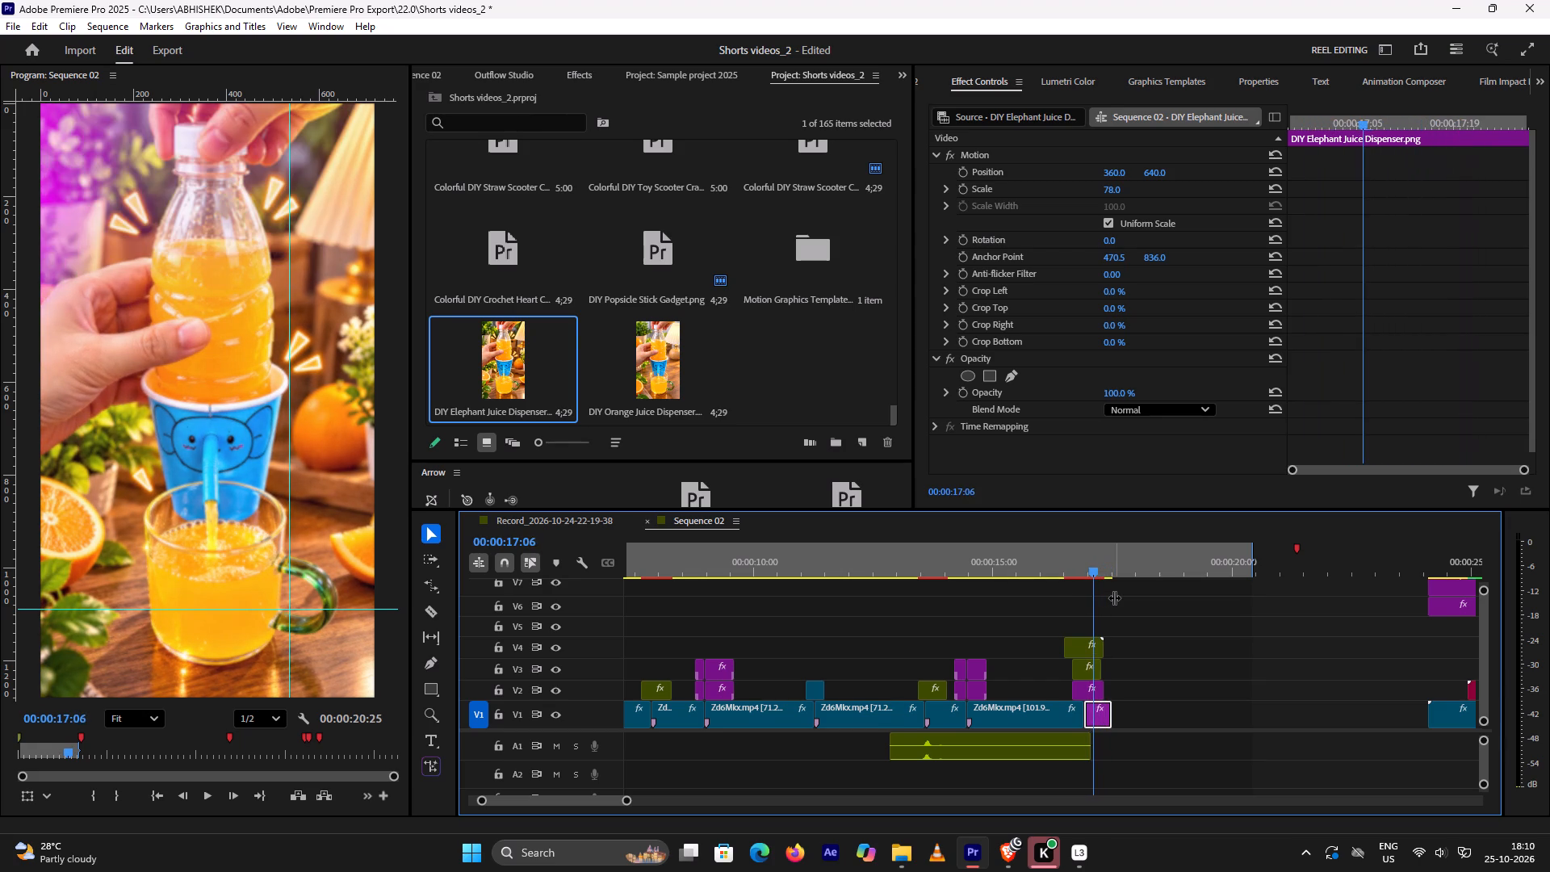
pyautogui.press('Right')
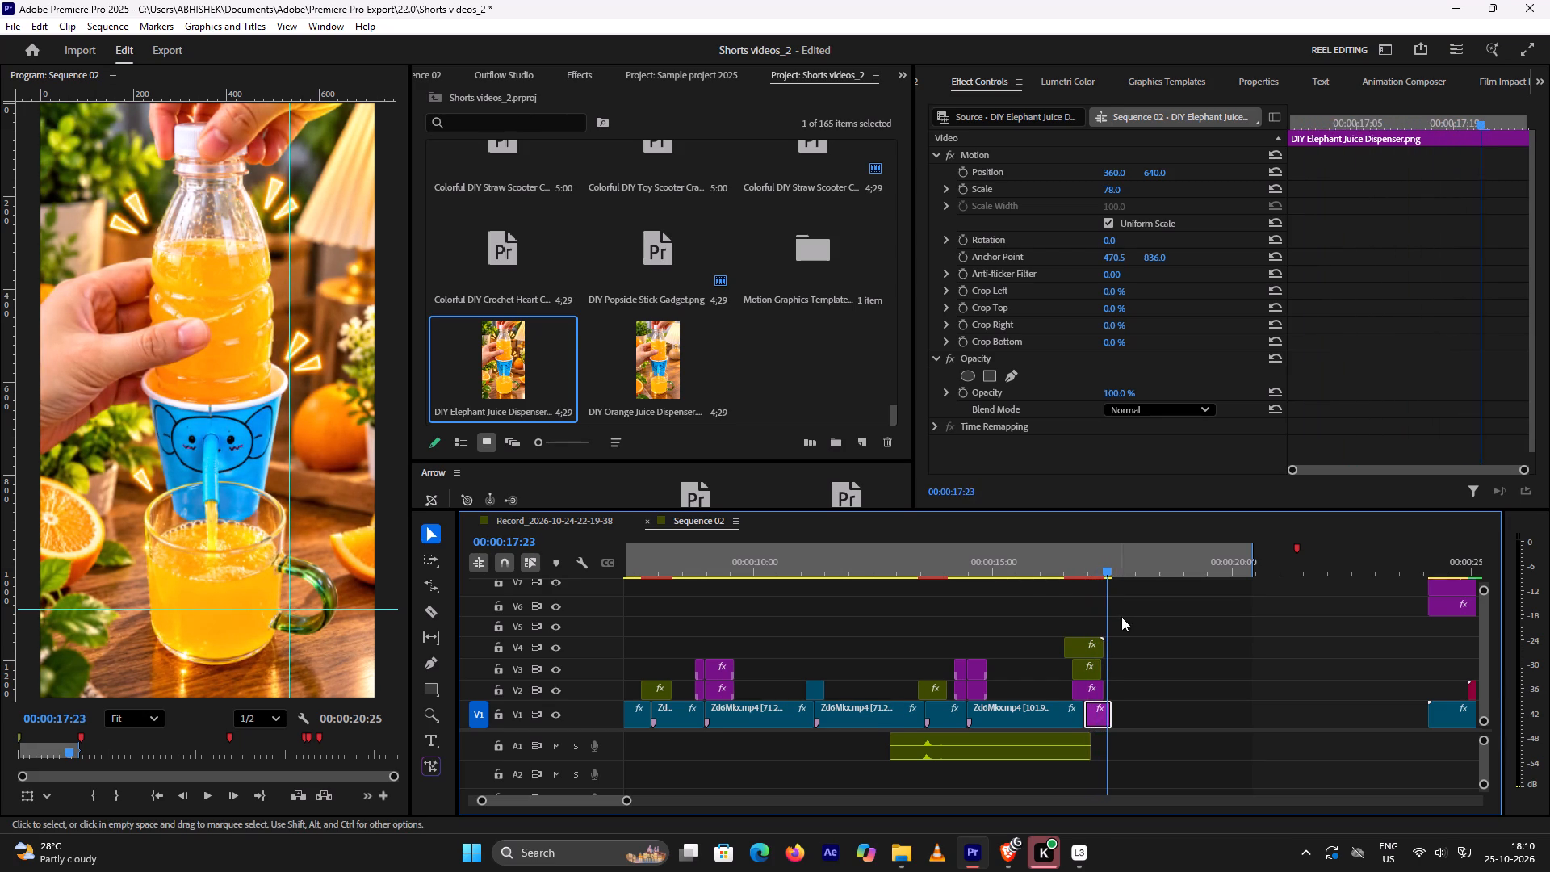
pyautogui.press('Right')
pyautogui.click(1109, 721)
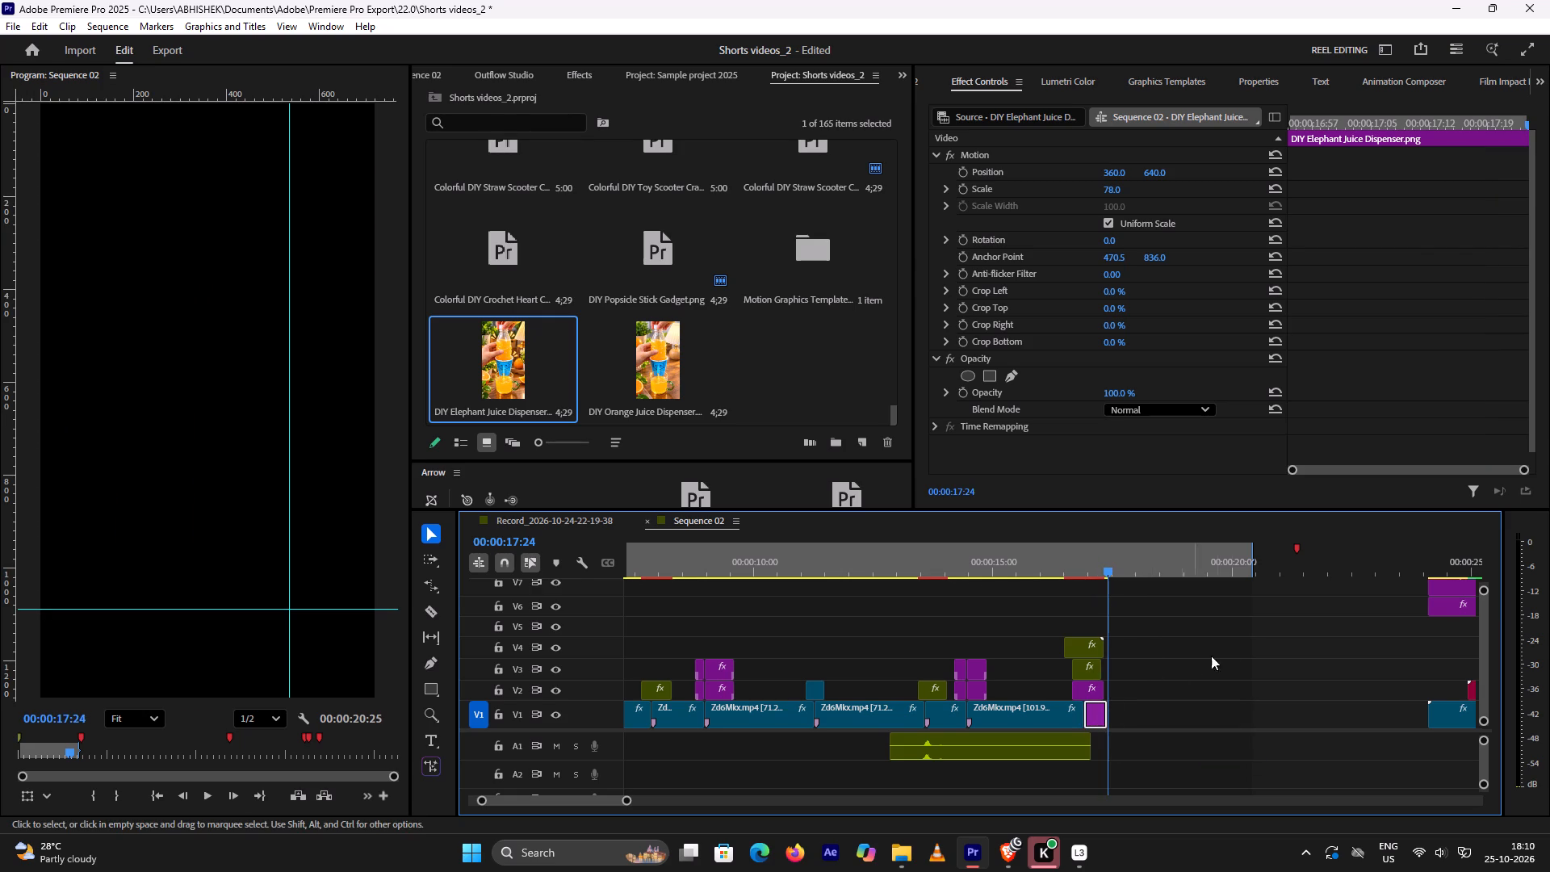
# Move the Mis.Michiko text clips on V6 and the long clip on V7 to the start of Sequence 02.
pyautogui.keyDown('alt'); pyautogui.scroll(-11, 1198, 645); pyautogui.keyUp('alt')
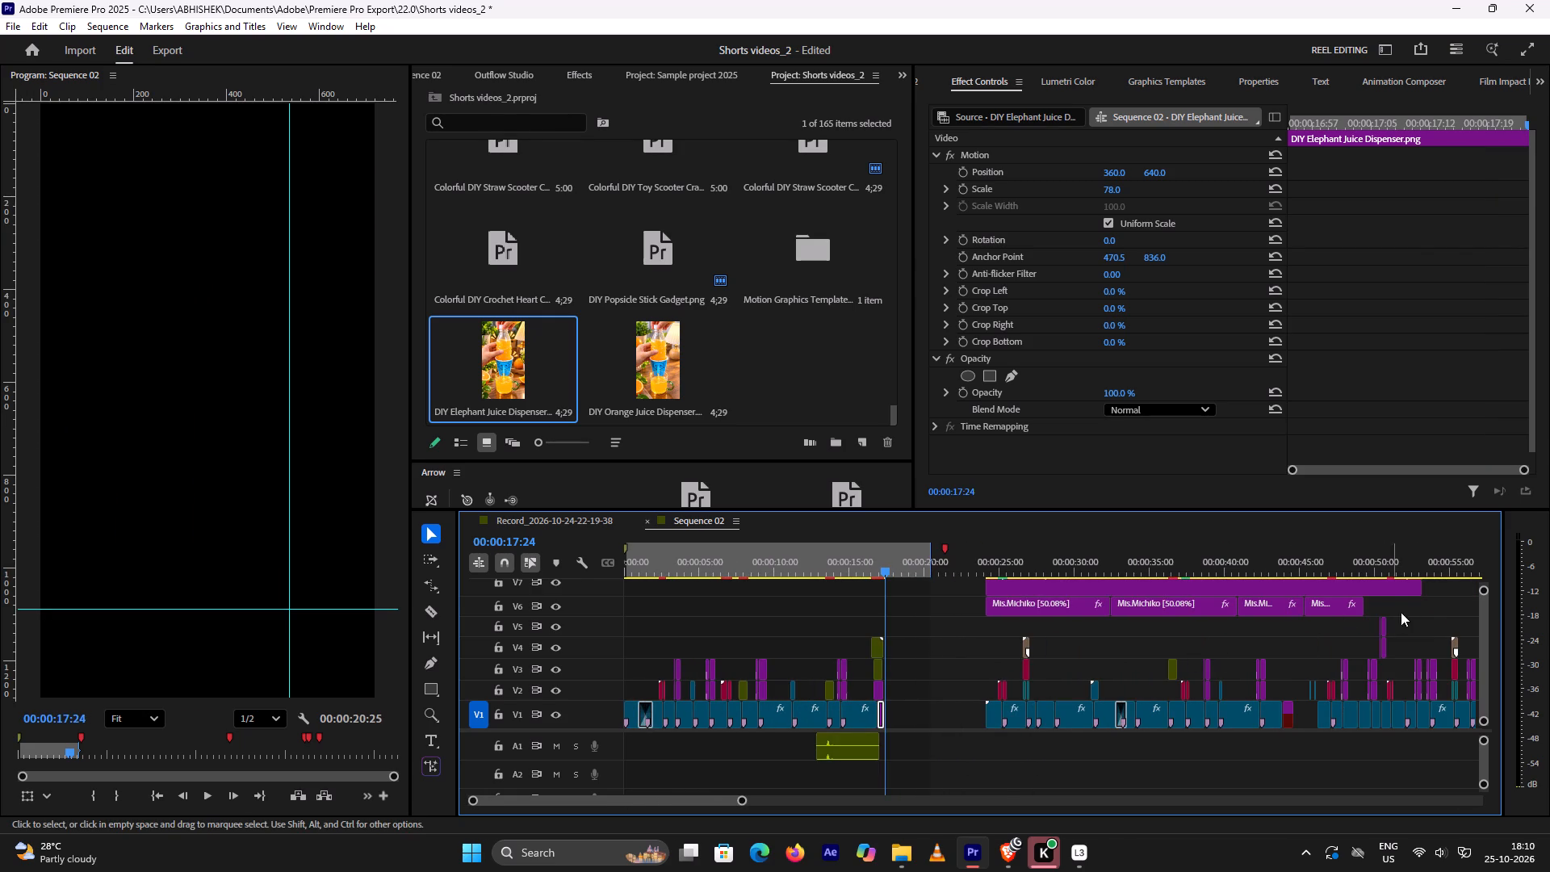
pyautogui.moveTo(1426, 612); pyautogui.dragTo(1032, 594)
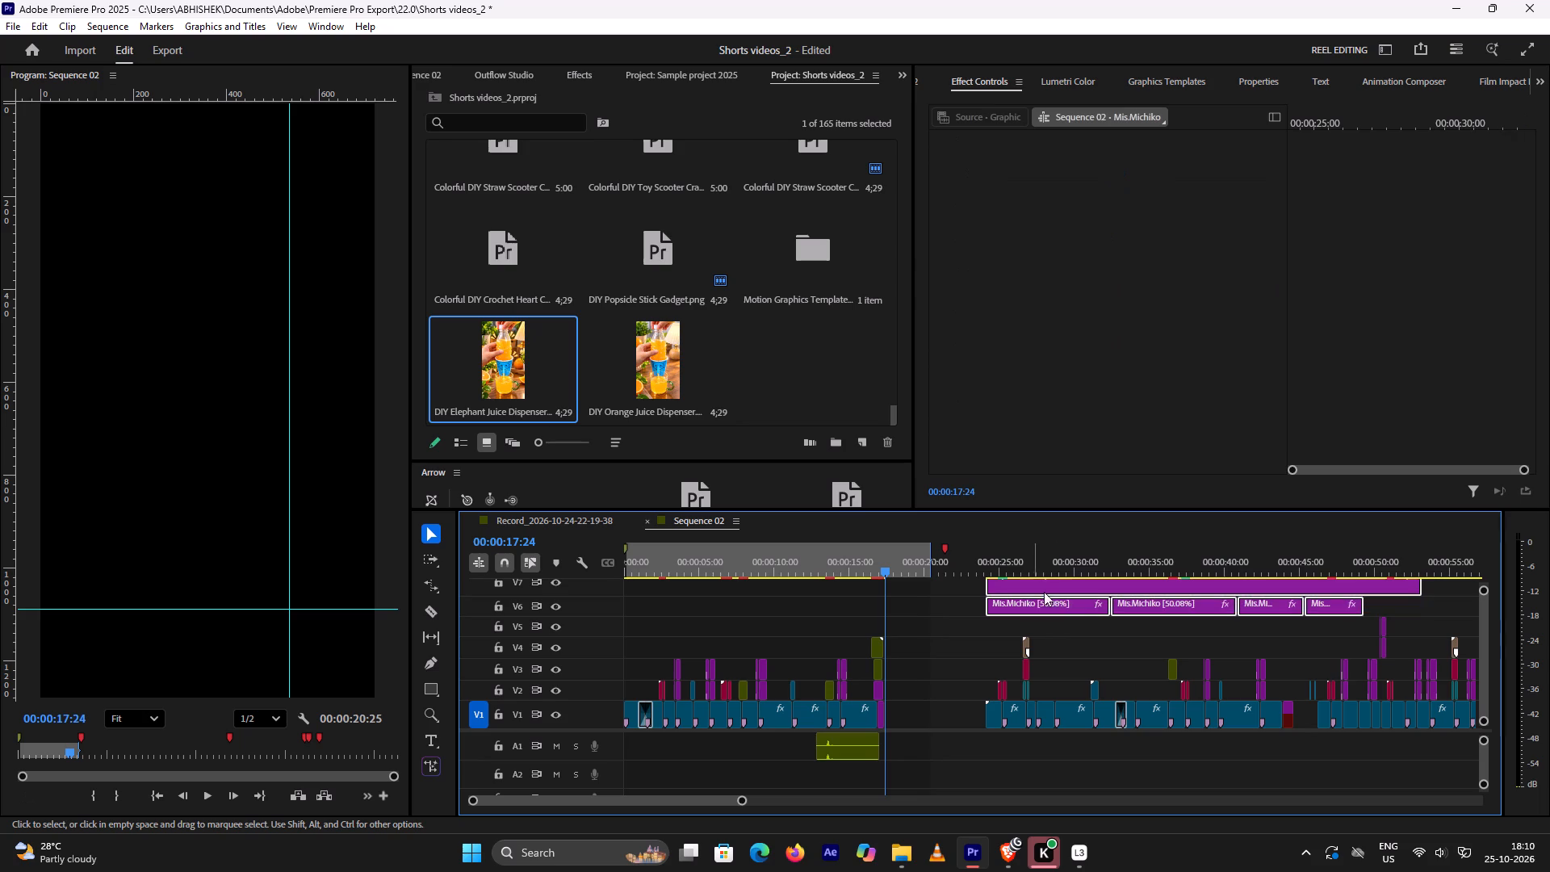
pyautogui.moveTo(1085, 586); pyautogui.dragTo(568, 581)
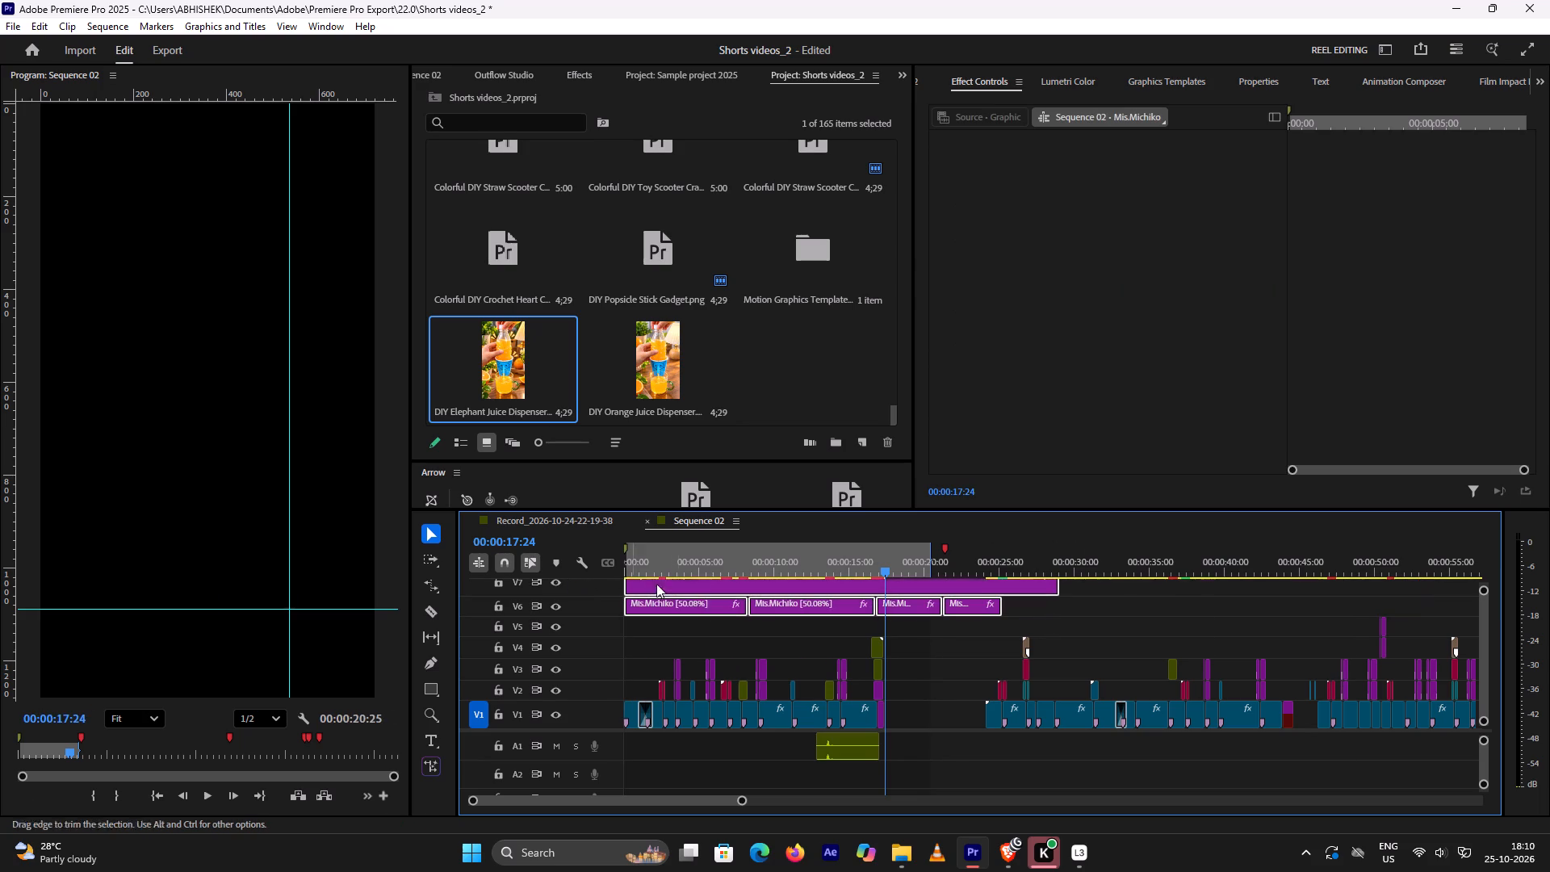
# Play Sequence 02 from 00:00:00:00 through its ending to review the pacing, transitions and Mis.Michiko watermark.
pyautogui.scroll(5, 953, 641)
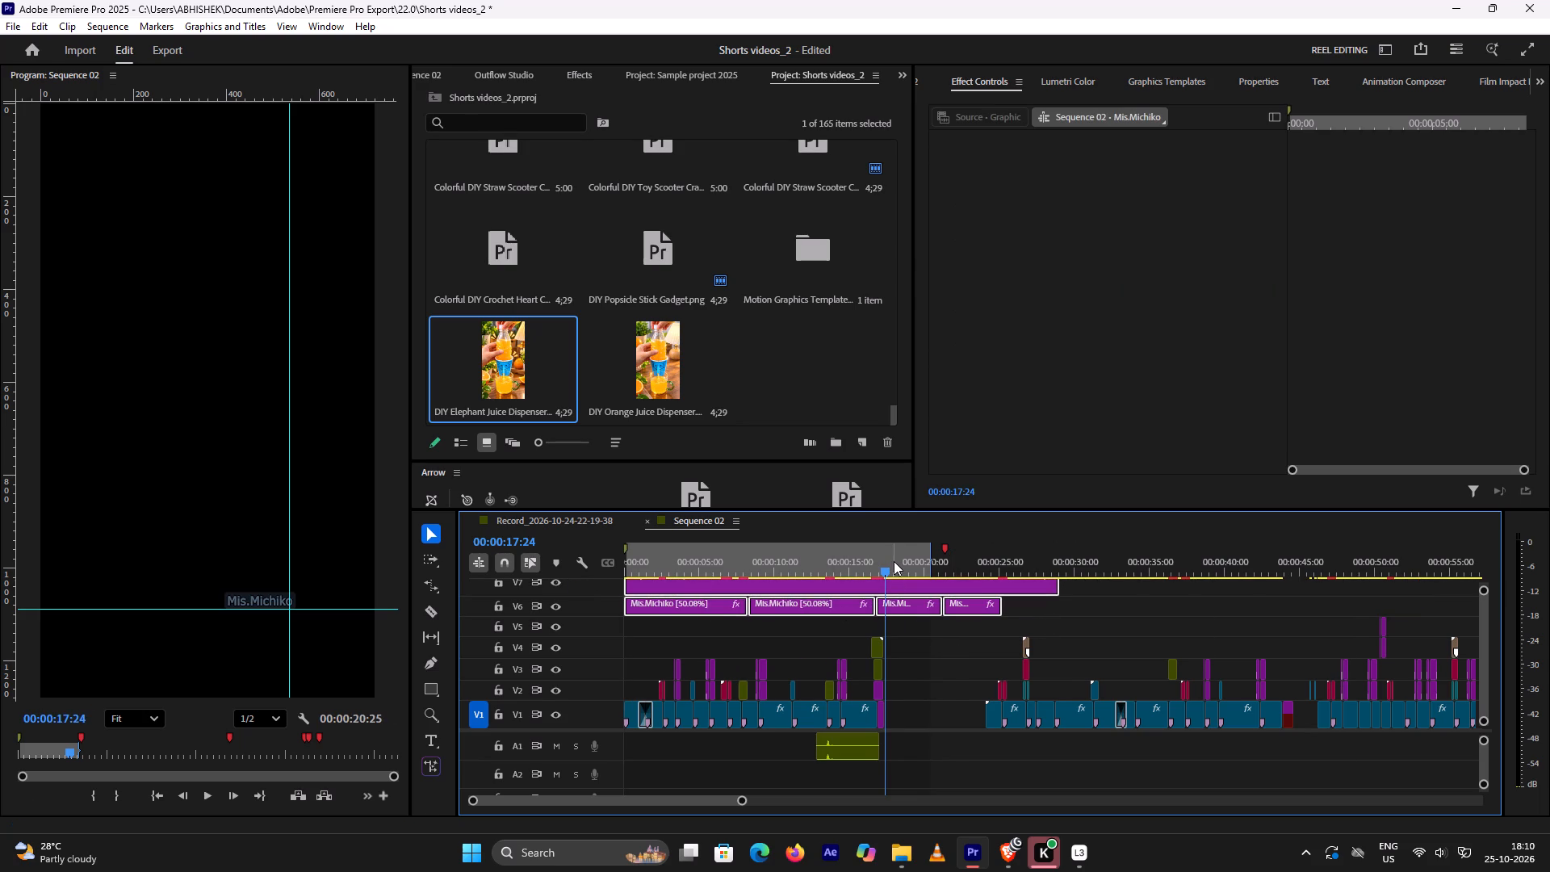
pyautogui.keyDown('alt'); pyautogui.scroll(5, 894, 562); pyautogui.keyUp('alt')
pyautogui.moveTo(881, 568); pyautogui.dragTo(595, 564)
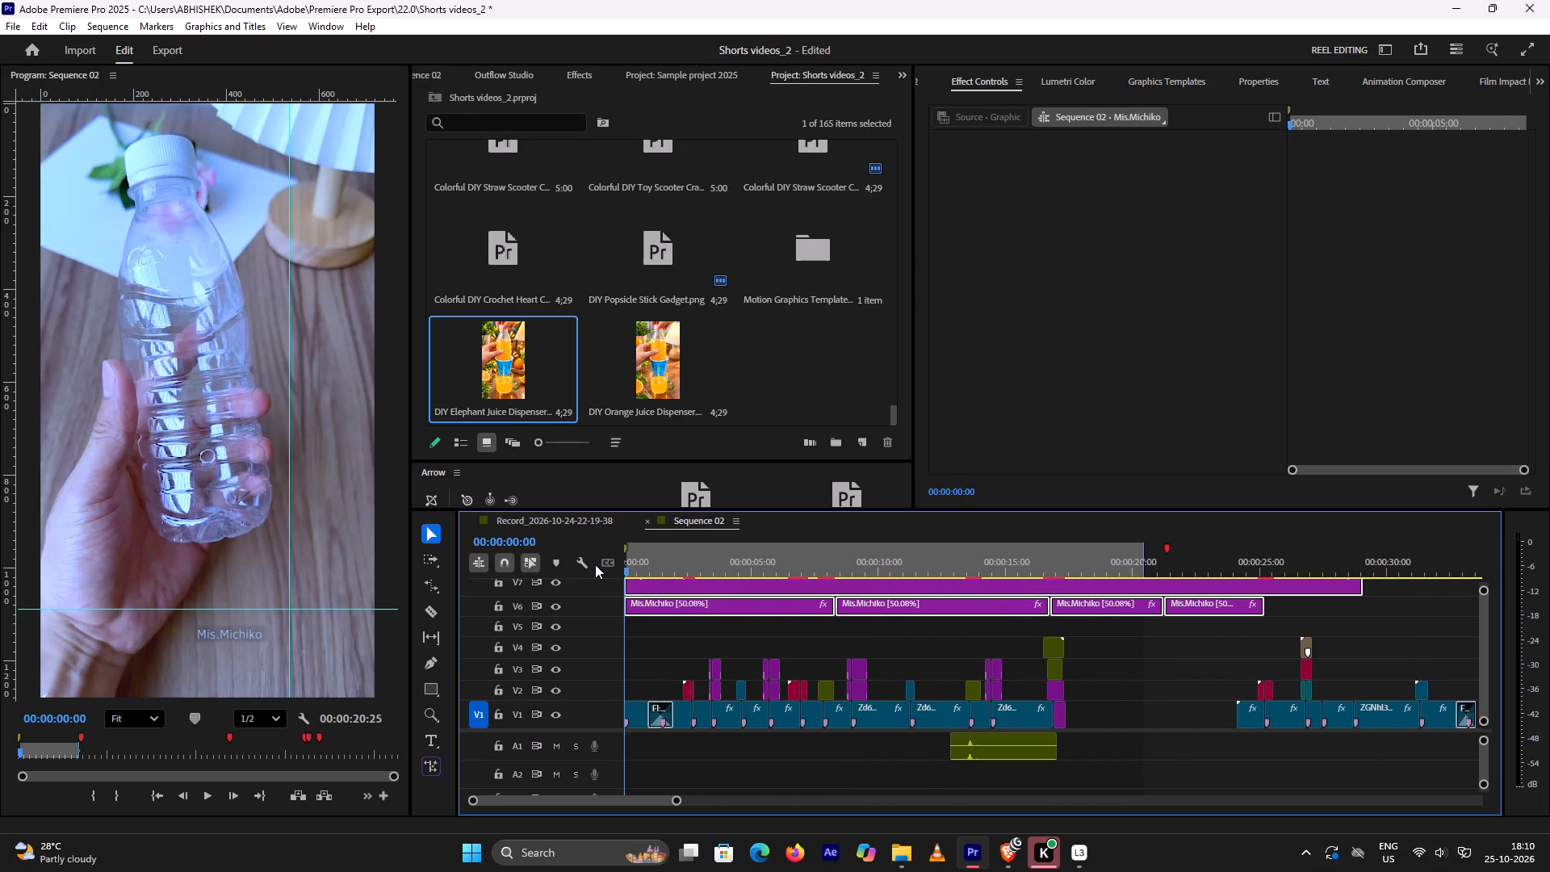
pyautogui.moveTo(595, 564); pyautogui.dragTo(582, 564)
pyautogui.press('space')
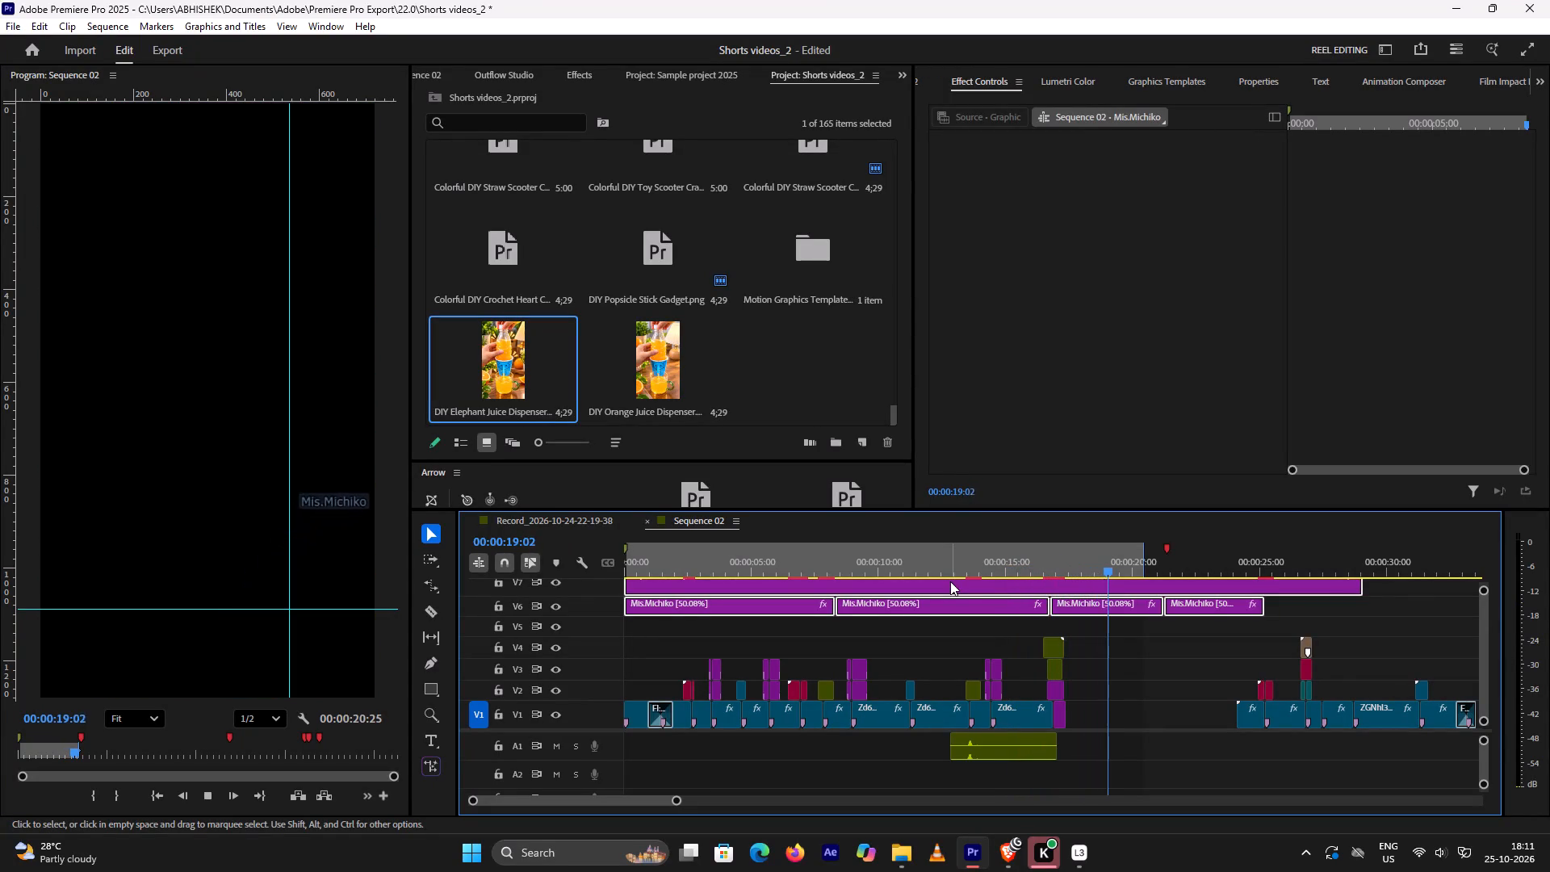
pyautogui.press('space')
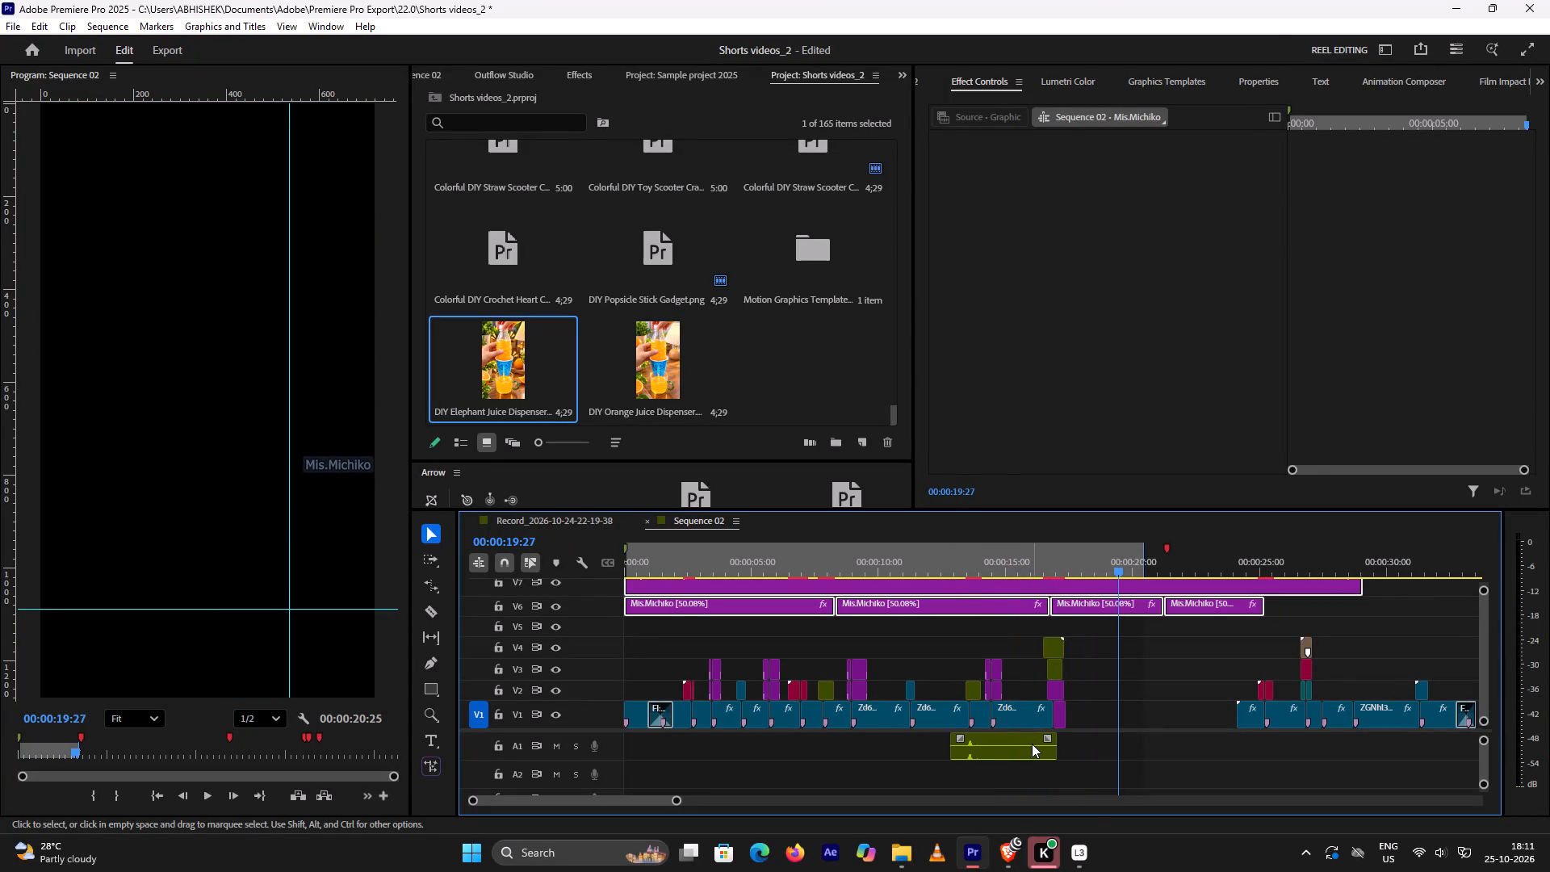
# Unlink the Spl - Spin Center Swg - CW transition's audio from its video and delete the audio clip on A1.
pyautogui.click(1032, 744)
pyautogui.rightClick(1033, 744)
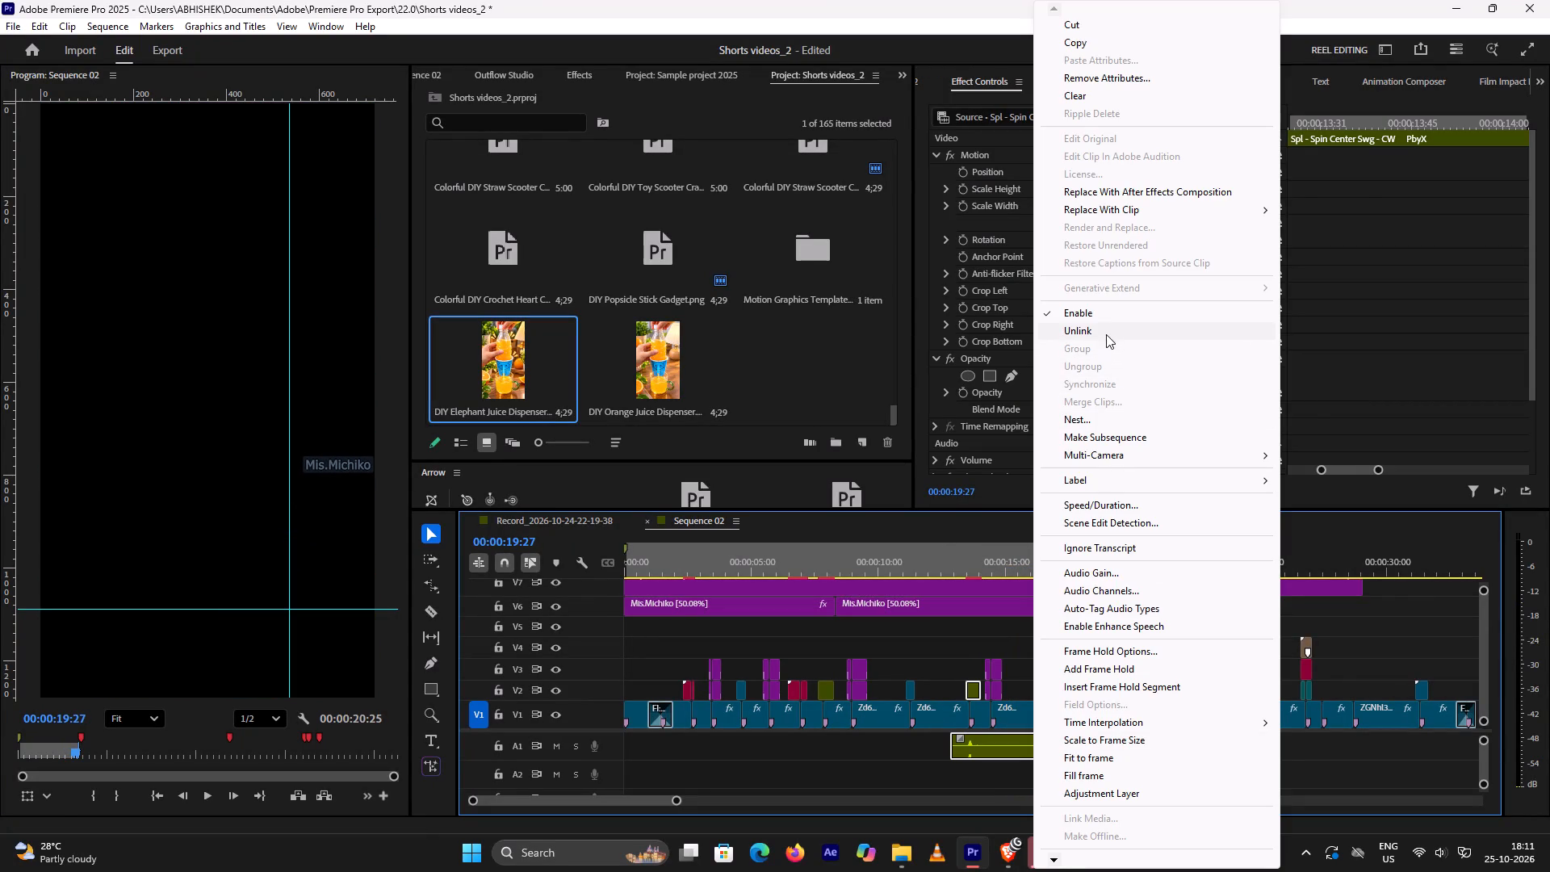
pyautogui.click(1105, 332)
pyautogui.click(1116, 757)
pyautogui.click(1018, 754)
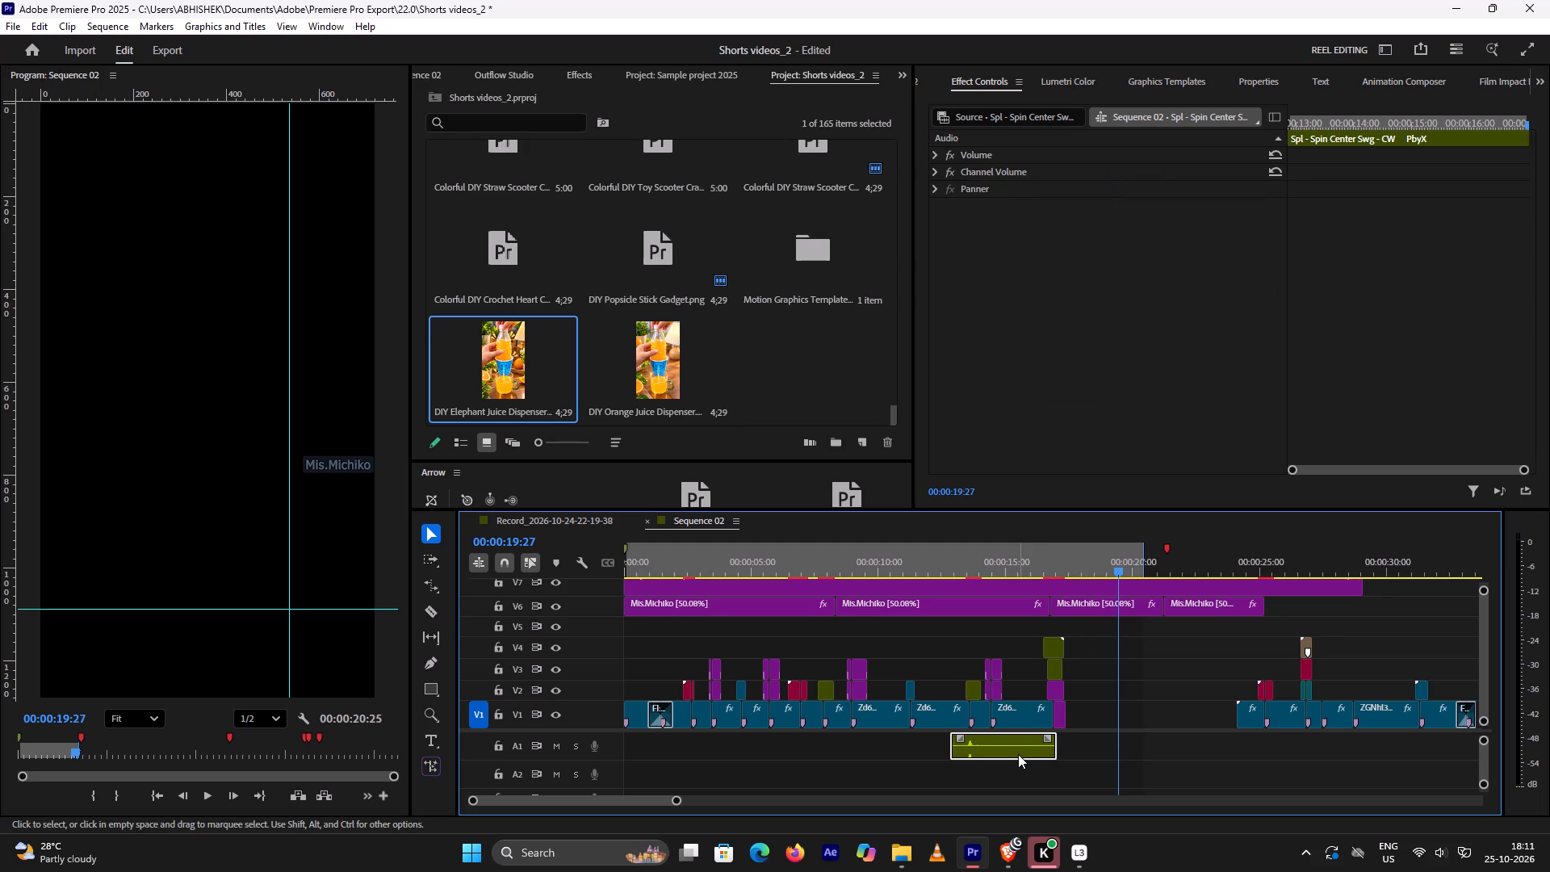
pyautogui.press('Delete')
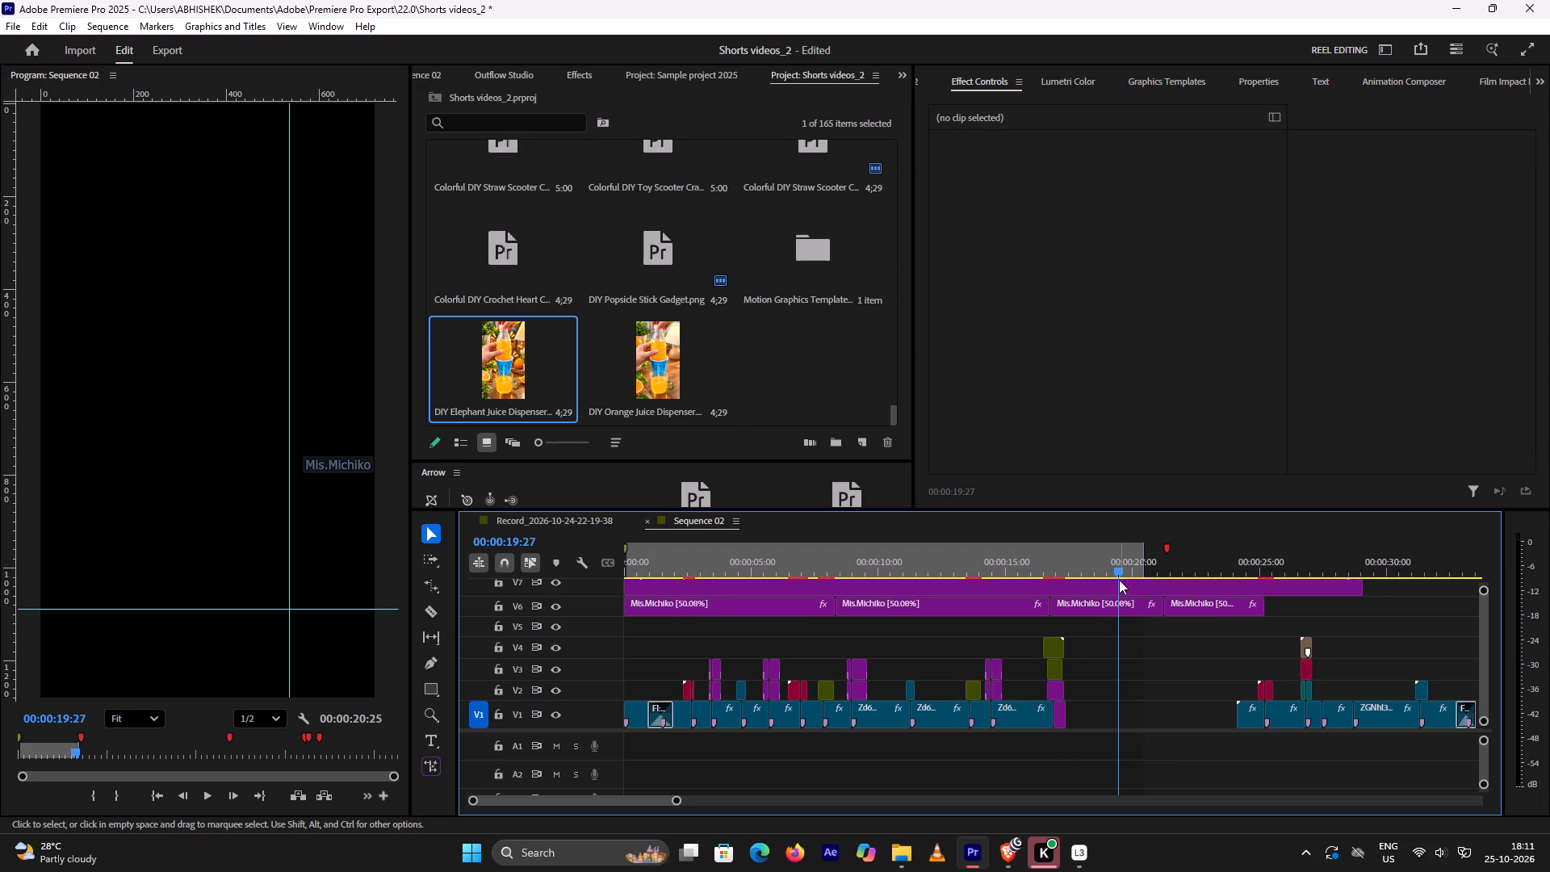
# Add Position and Scale keyframes to the first Zd6Mkx.mp4 clip on V1 at 00:00:00:00 and 00:00:01:26.
pyautogui.moveTo(1116, 572); pyautogui.dragTo(628, 575)
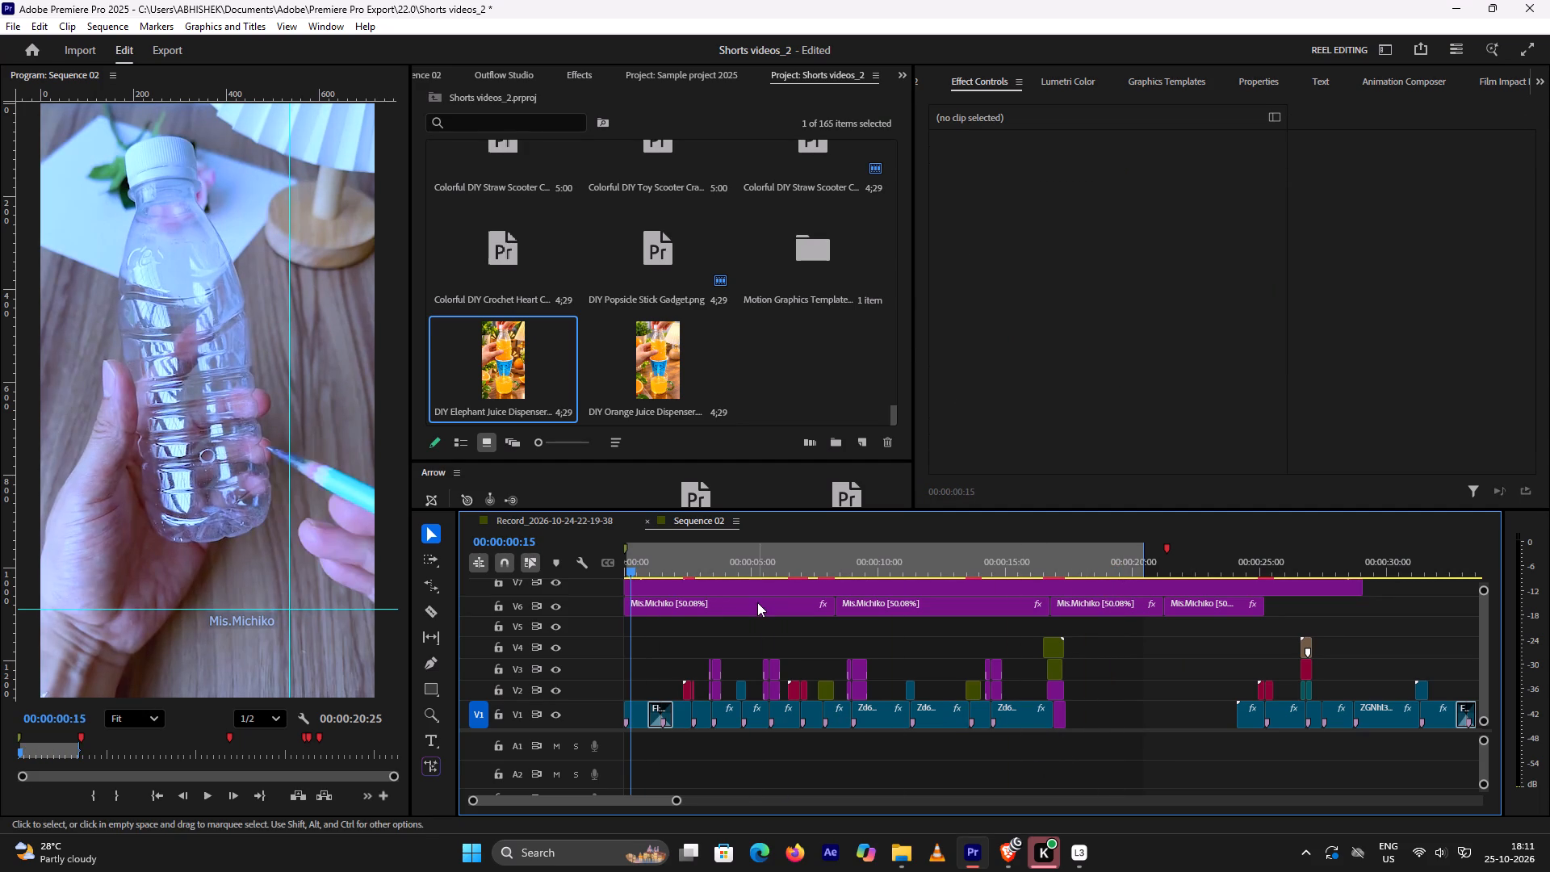
pyautogui.moveTo(631, 566); pyautogui.dragTo(556, 566)
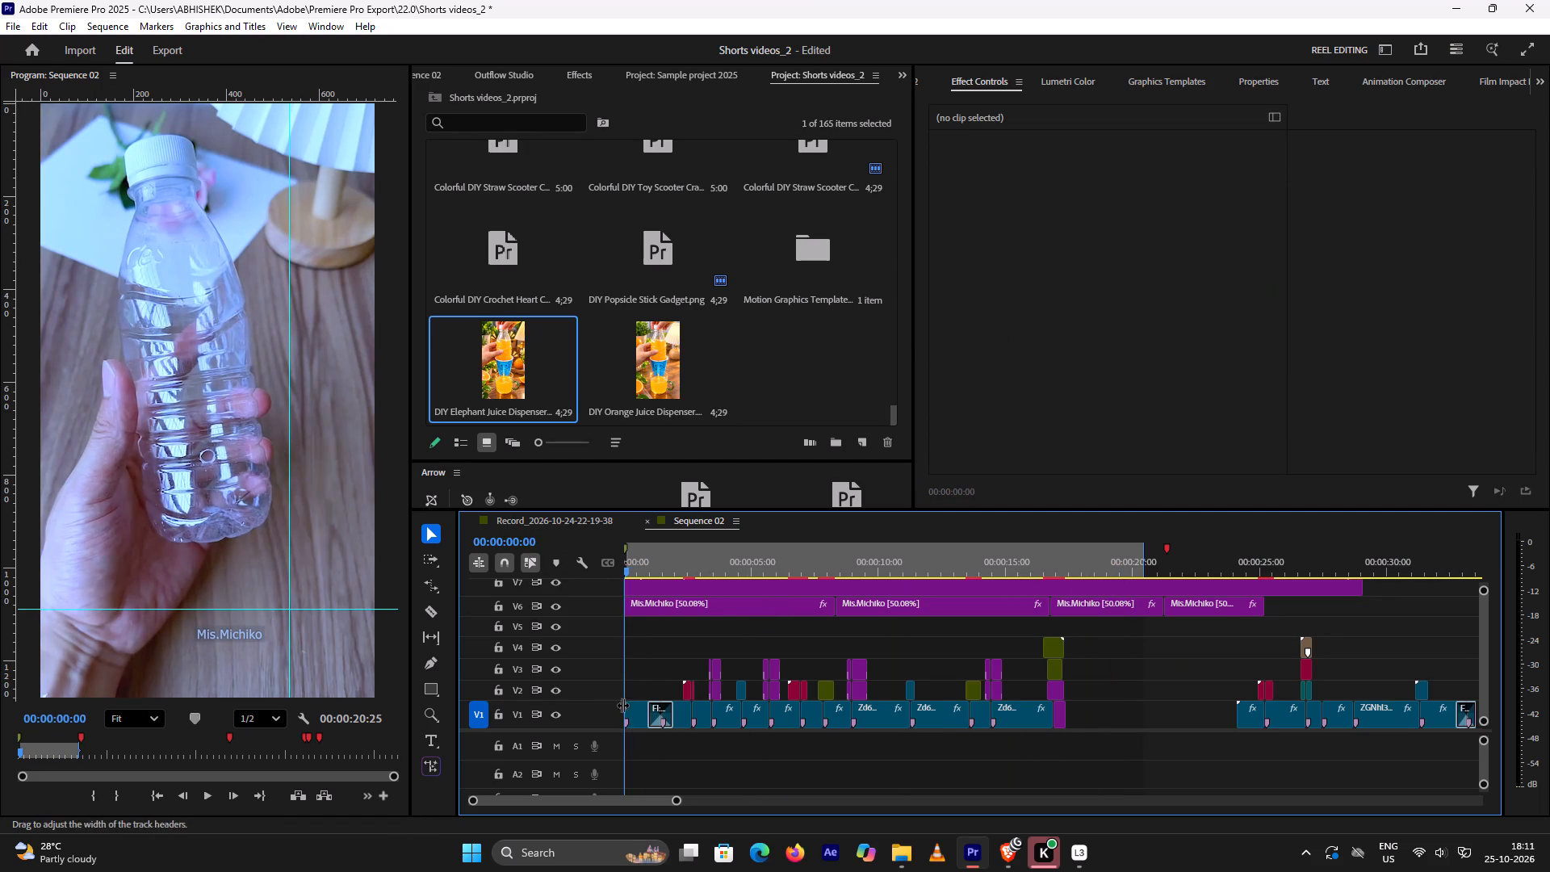
pyautogui.click(634, 716)
pyautogui.press('r')
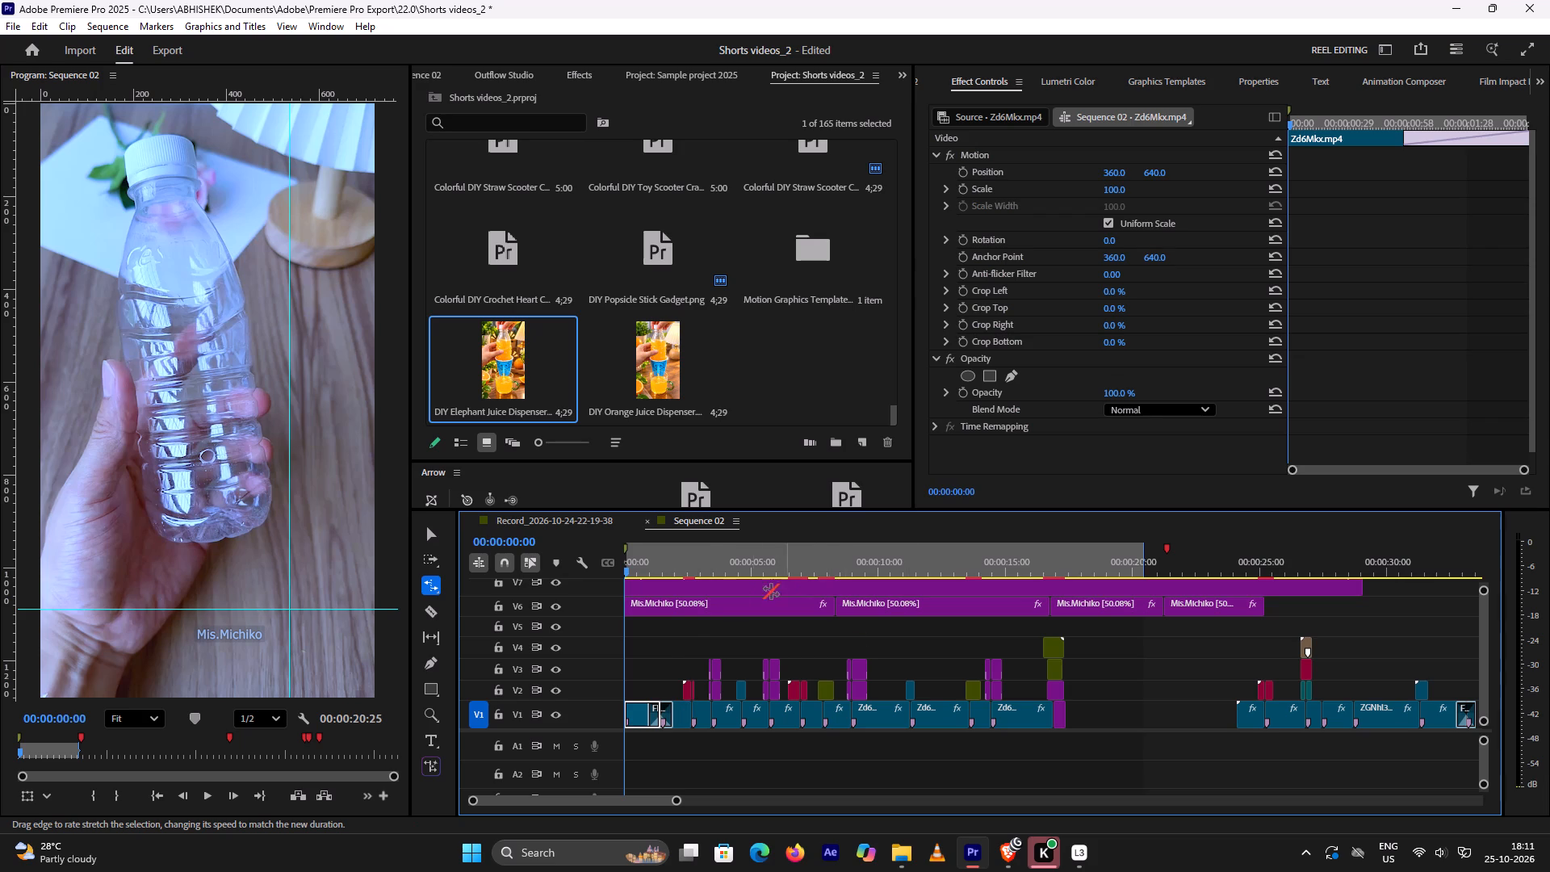
pyautogui.press('v')
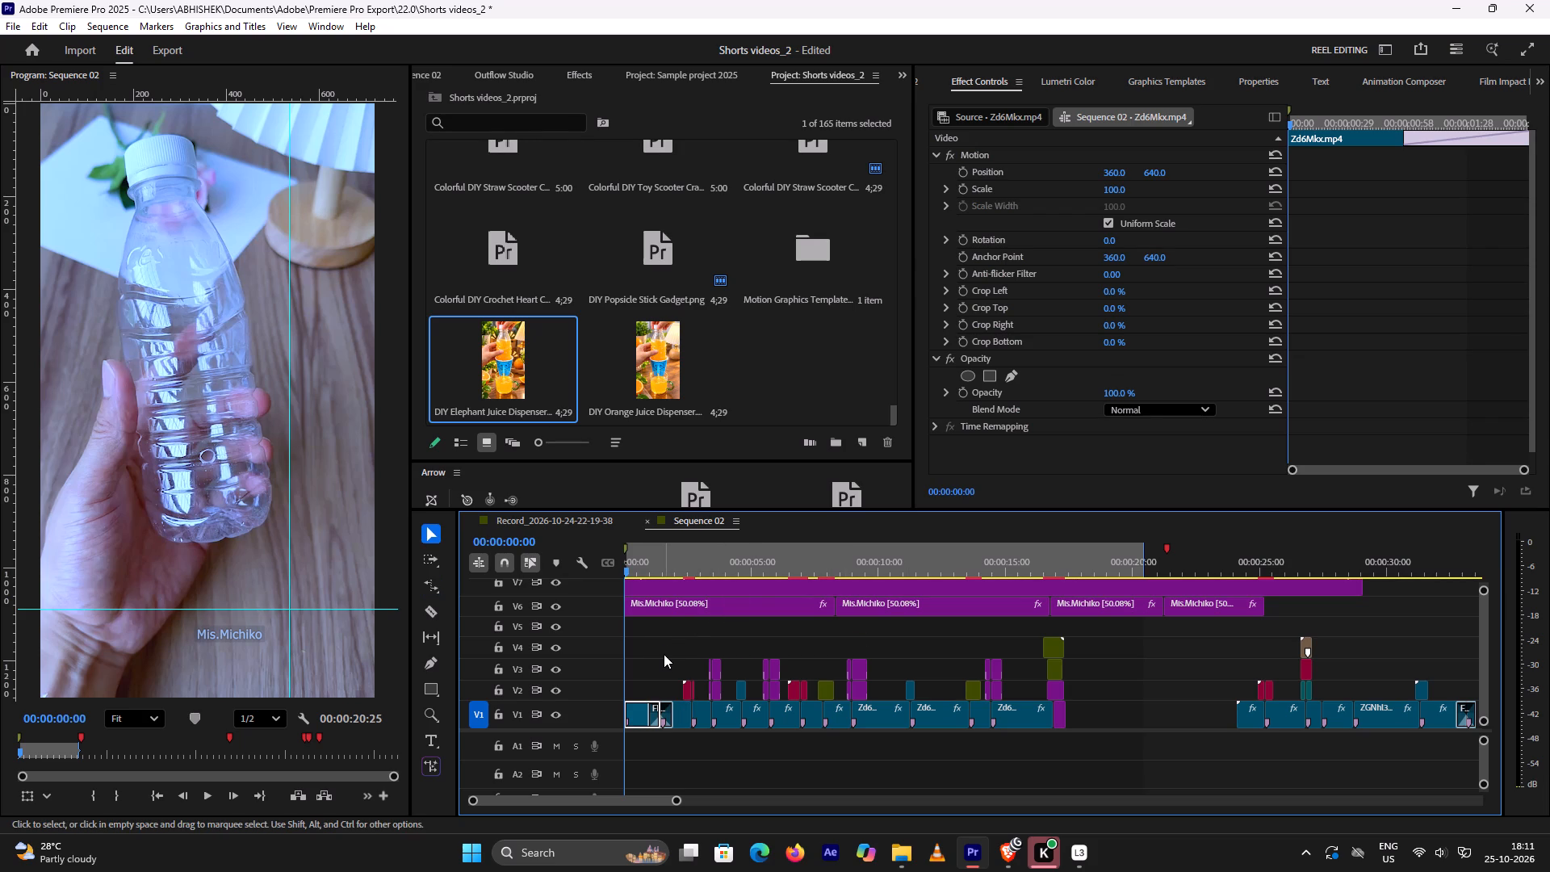
pyautogui.press('e')
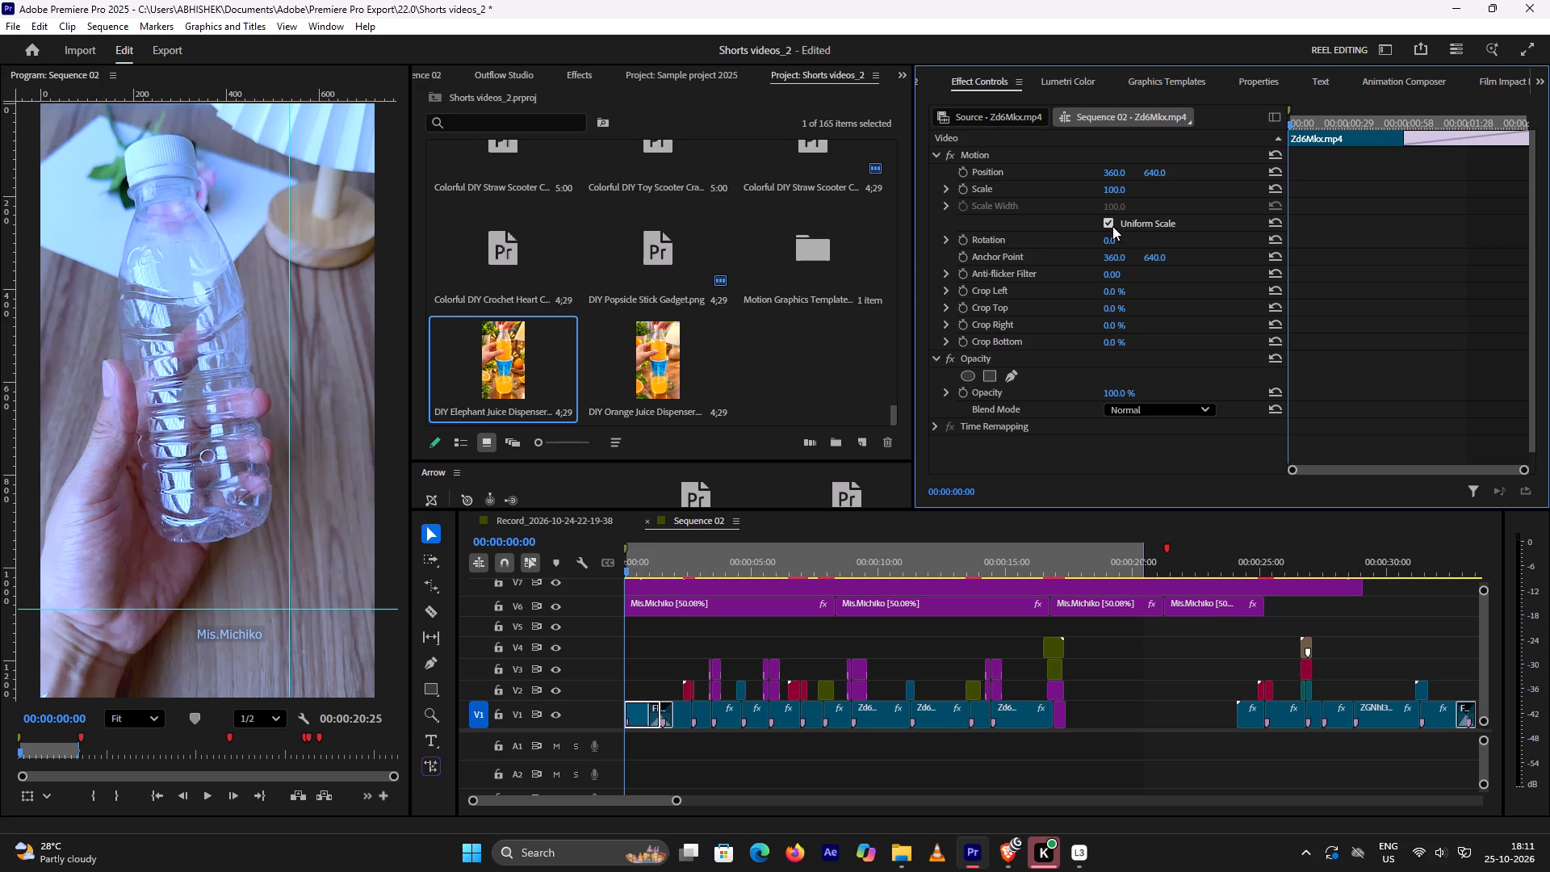
pyautogui.click(962, 191)
pyautogui.click(965, 168)
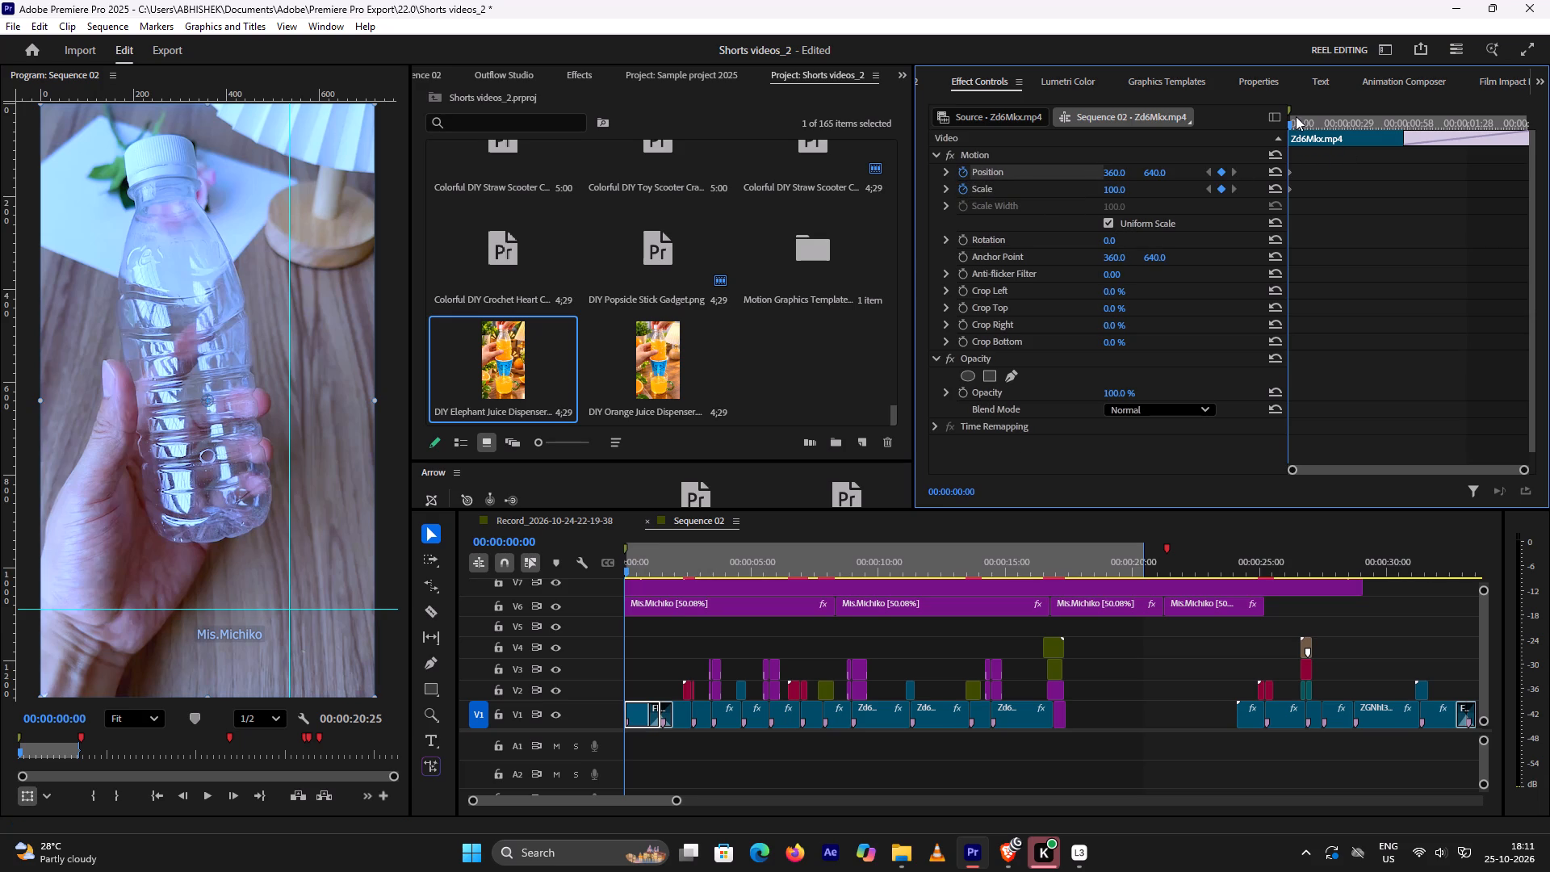
pyautogui.moveTo(1291, 122); pyautogui.dragTo(1416, 141)
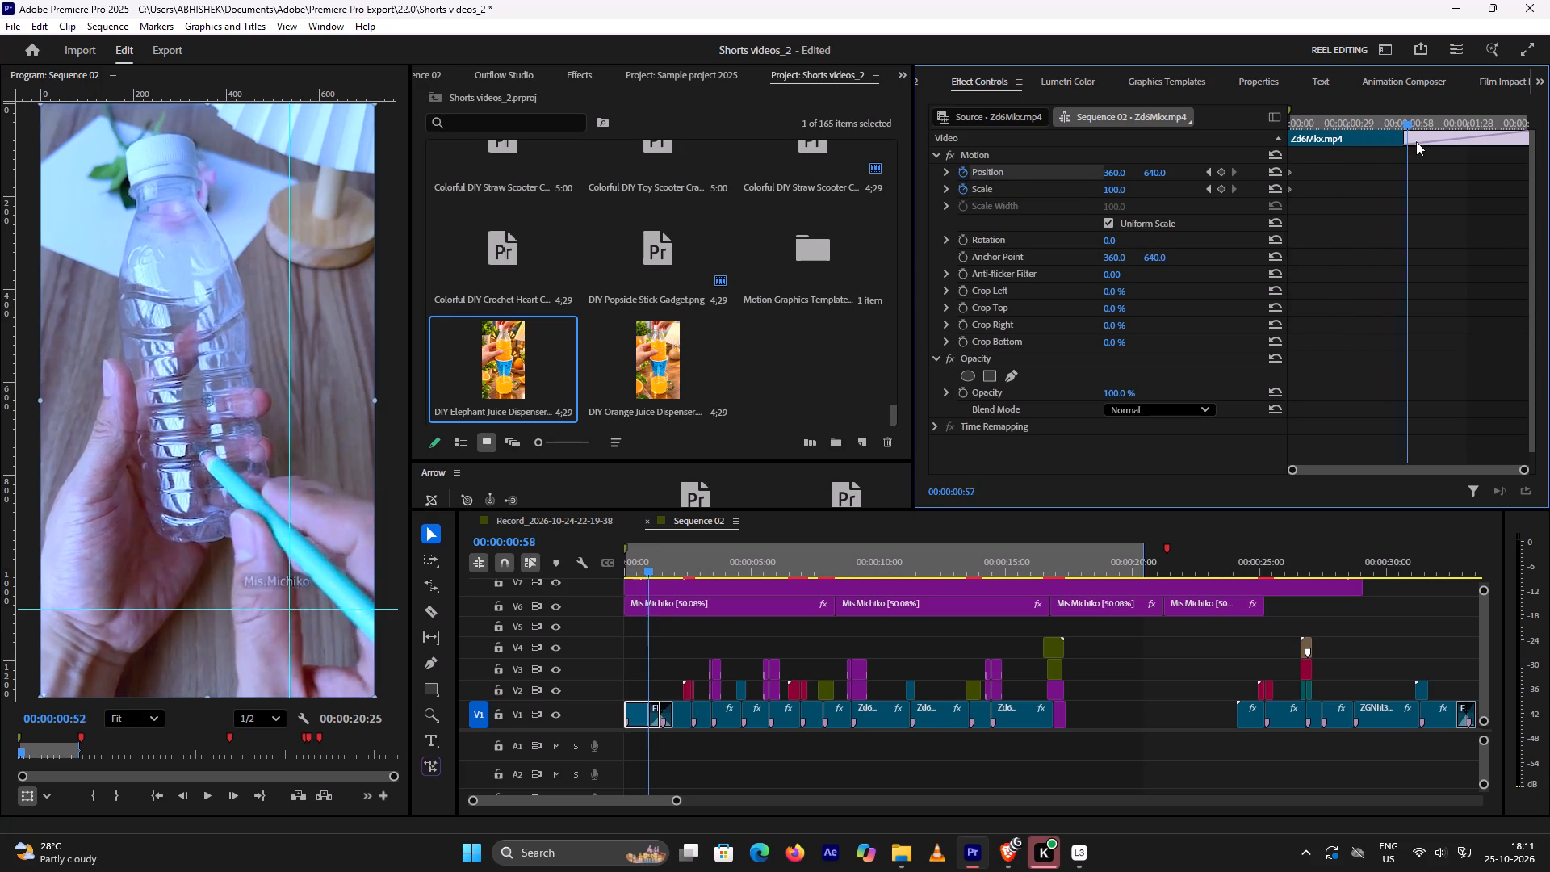
pyautogui.moveTo(1416, 141); pyautogui.dragTo(1497, 161)
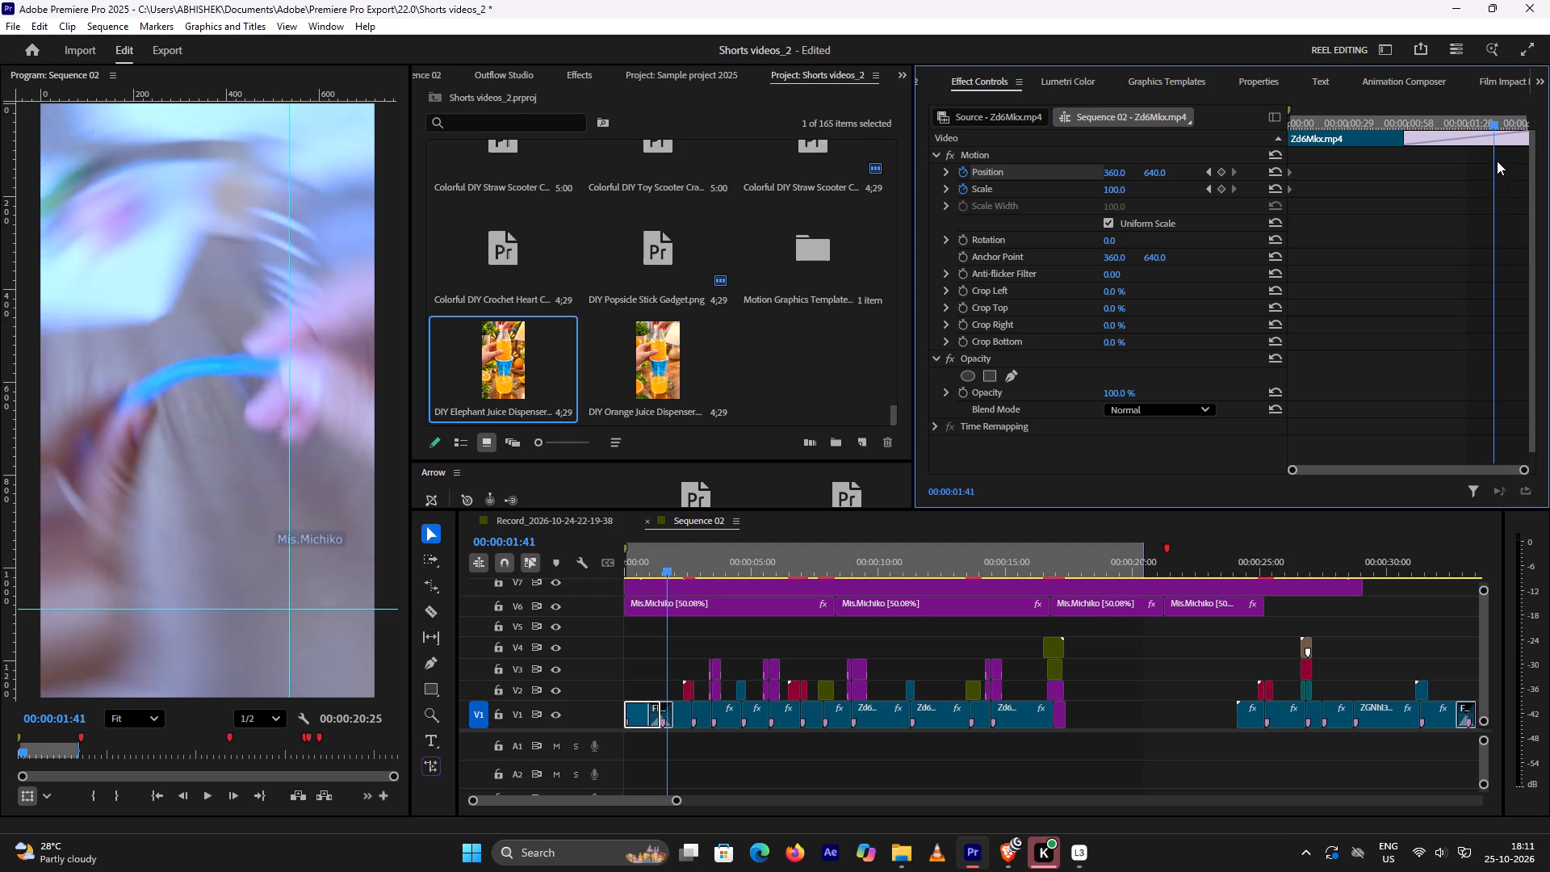
pyautogui.moveTo(1497, 161); pyautogui.dragTo(1465, 188)
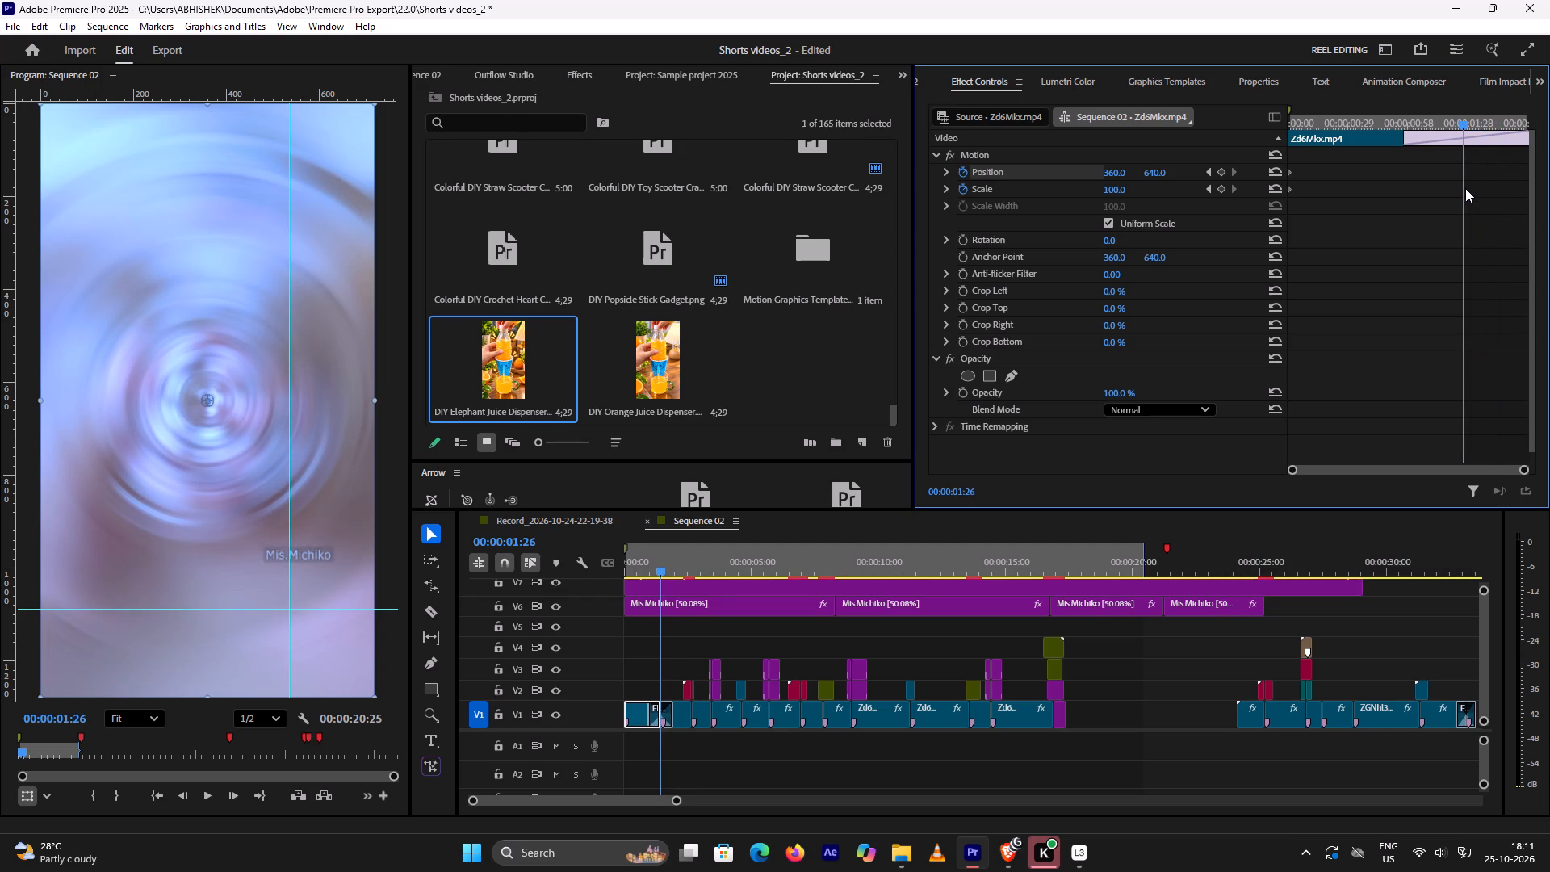
pyautogui.click(1225, 190)
pyautogui.click(1222, 173)
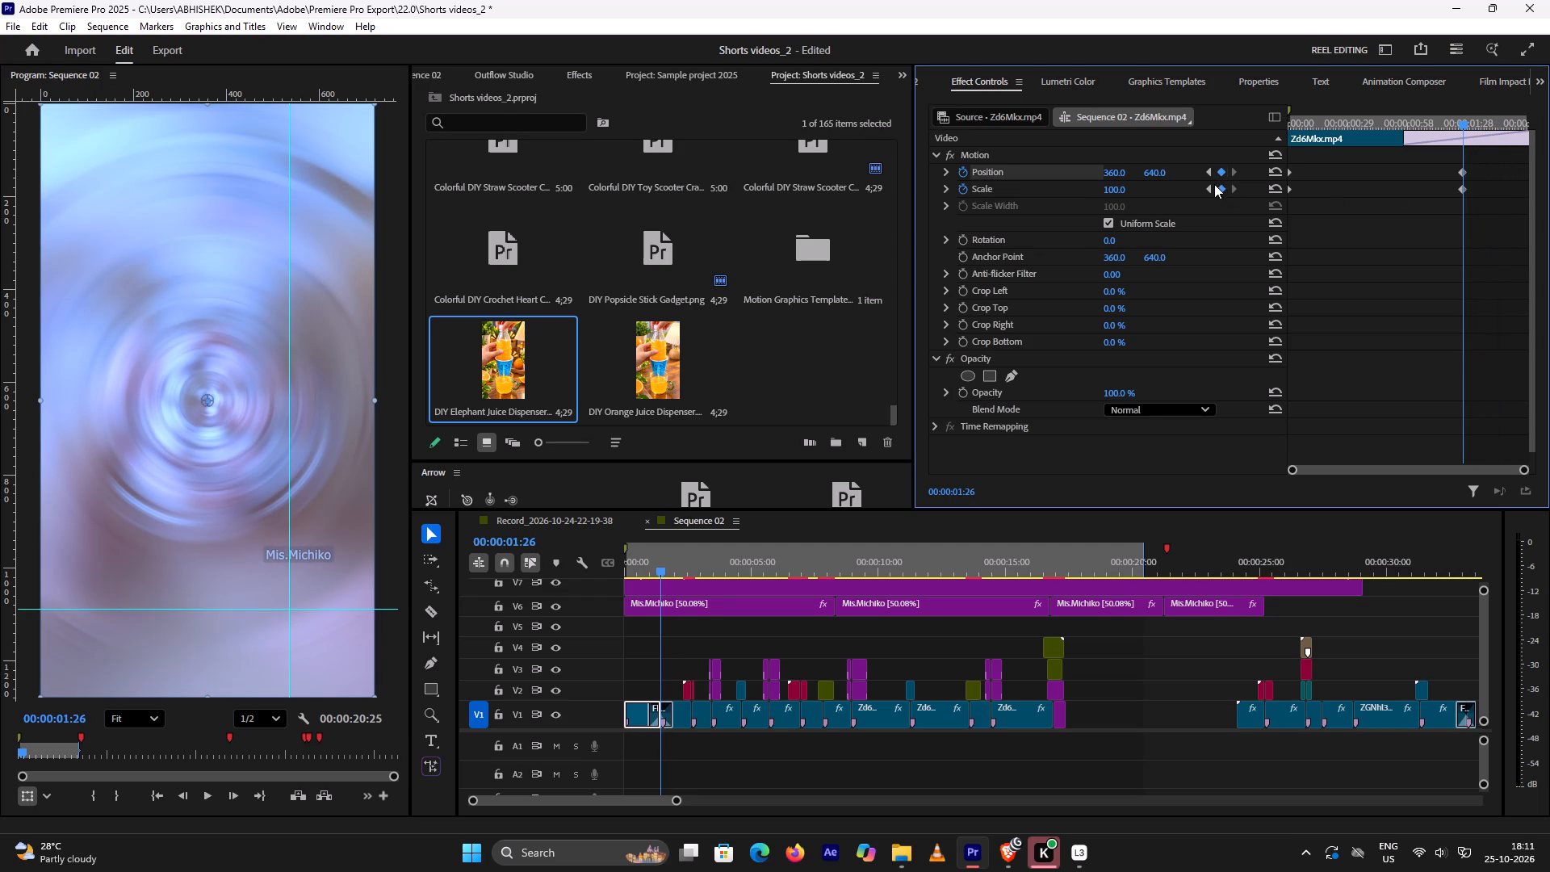
# Set the opening keyframes to Scale 164 and vertical Position about 842, and play back the zoom-out.
pyautogui.click(1210, 188)
pyautogui.moveTo(1117, 191); pyautogui.dragTo(1127, 191)
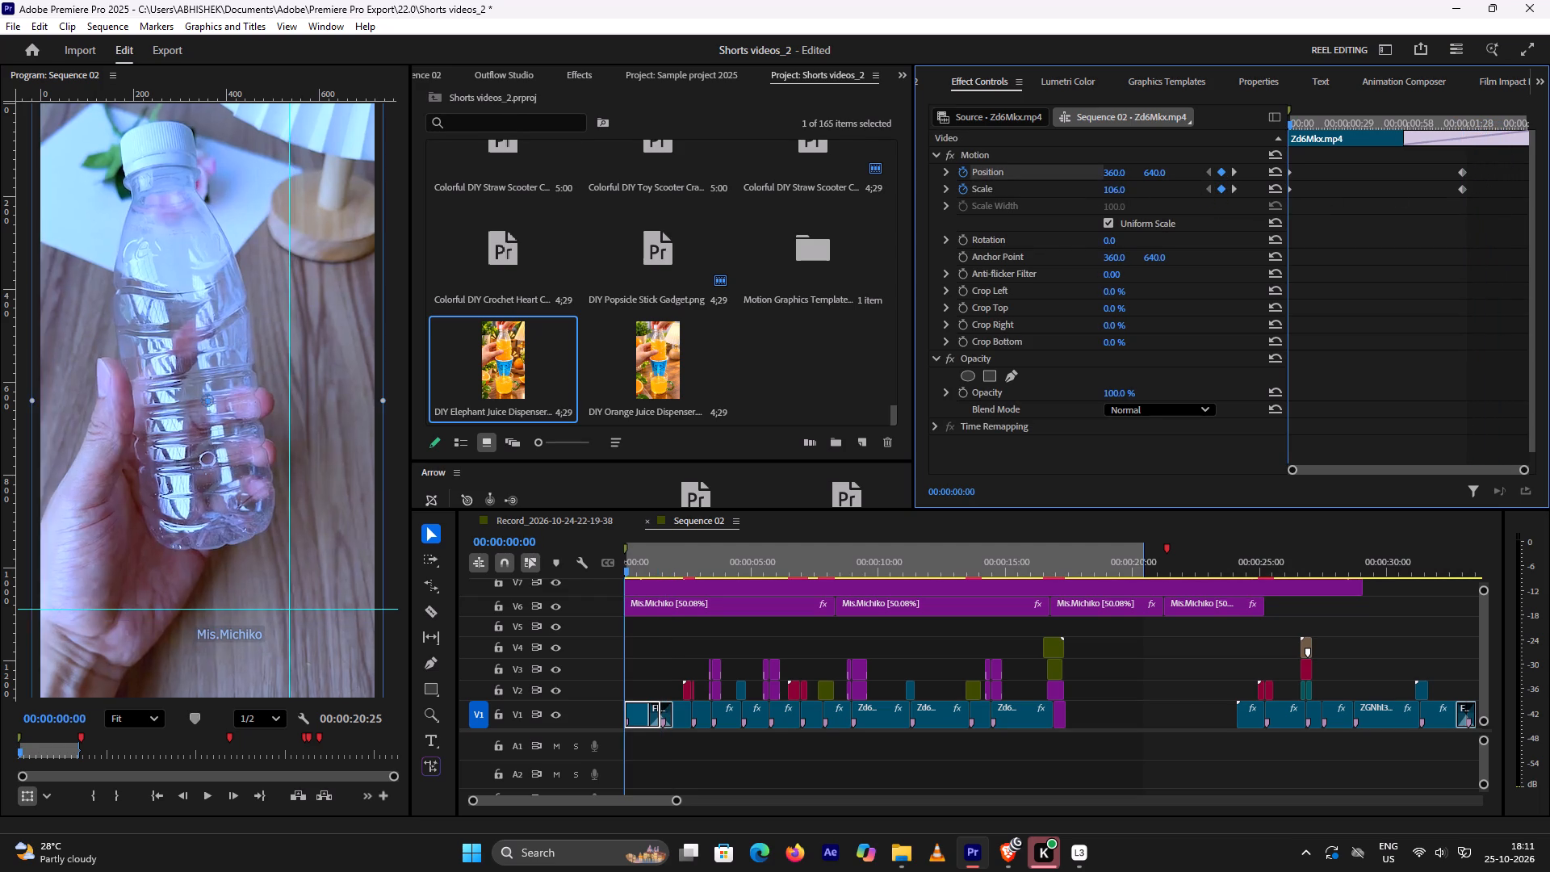
pyautogui.moveTo(1127, 191); pyautogui.dragTo(1170, 178)
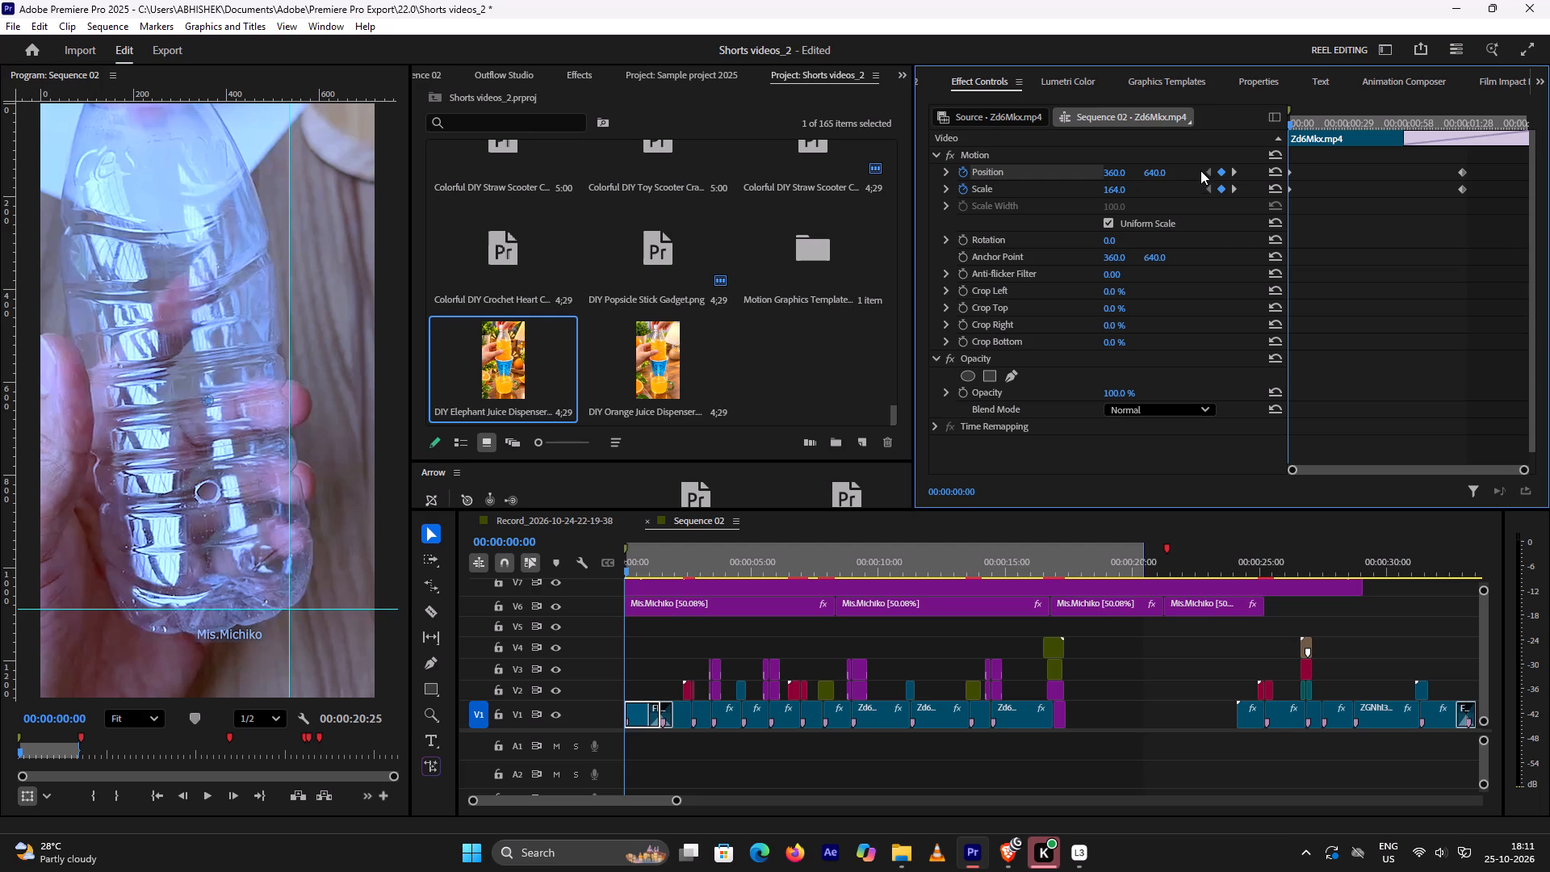
pyautogui.moveTo(1150, 168); pyautogui.dragTo(1313, 176)
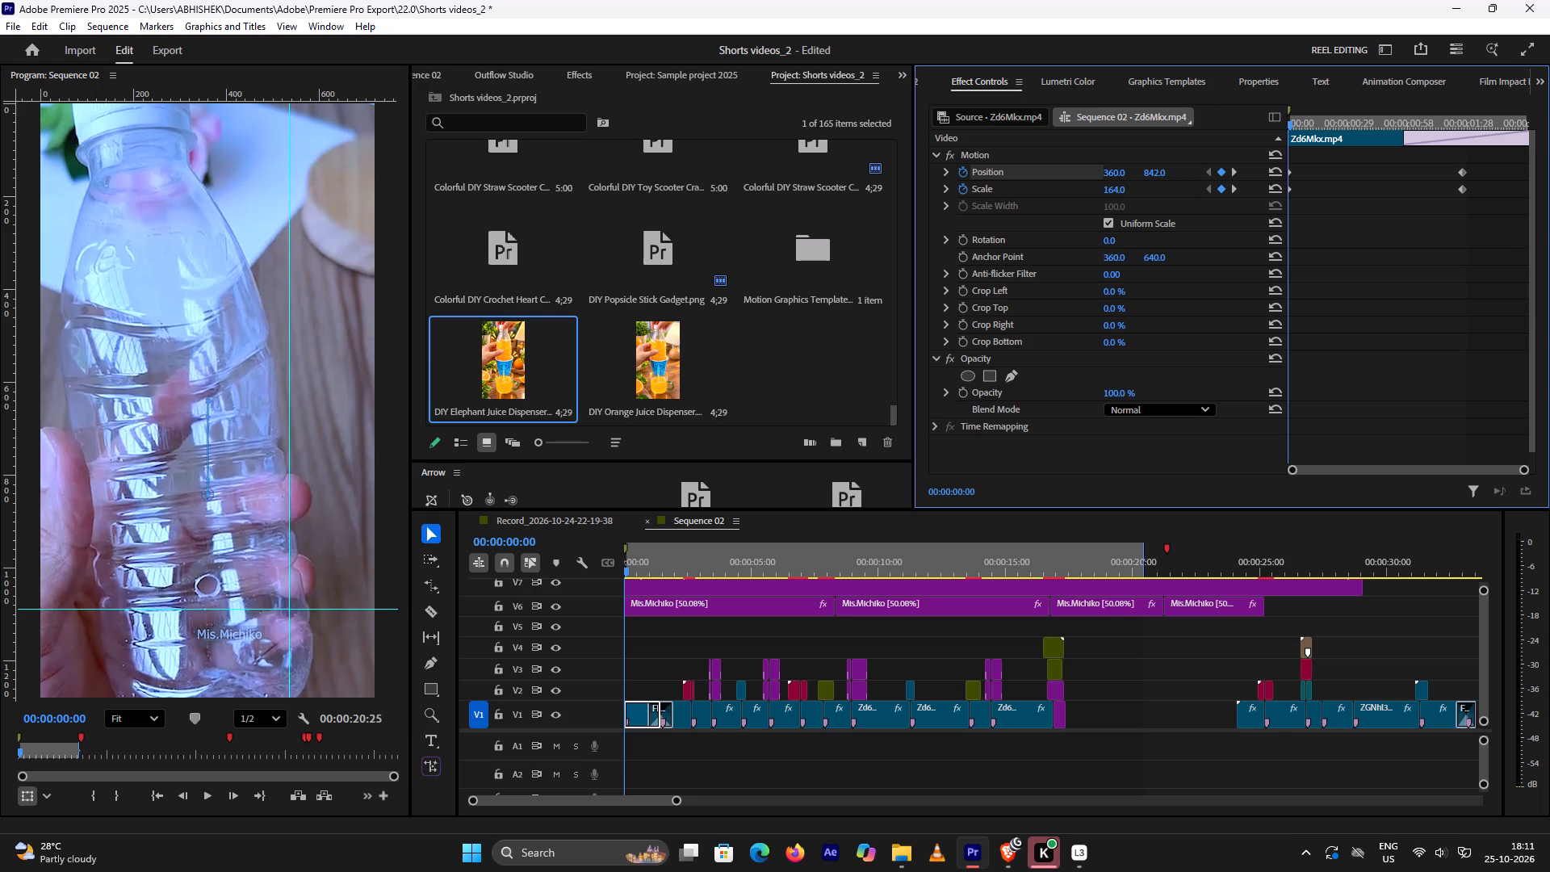
pyautogui.moveTo(1313, 176); pyautogui.dragTo(1313, 177)
pyautogui.press('space')
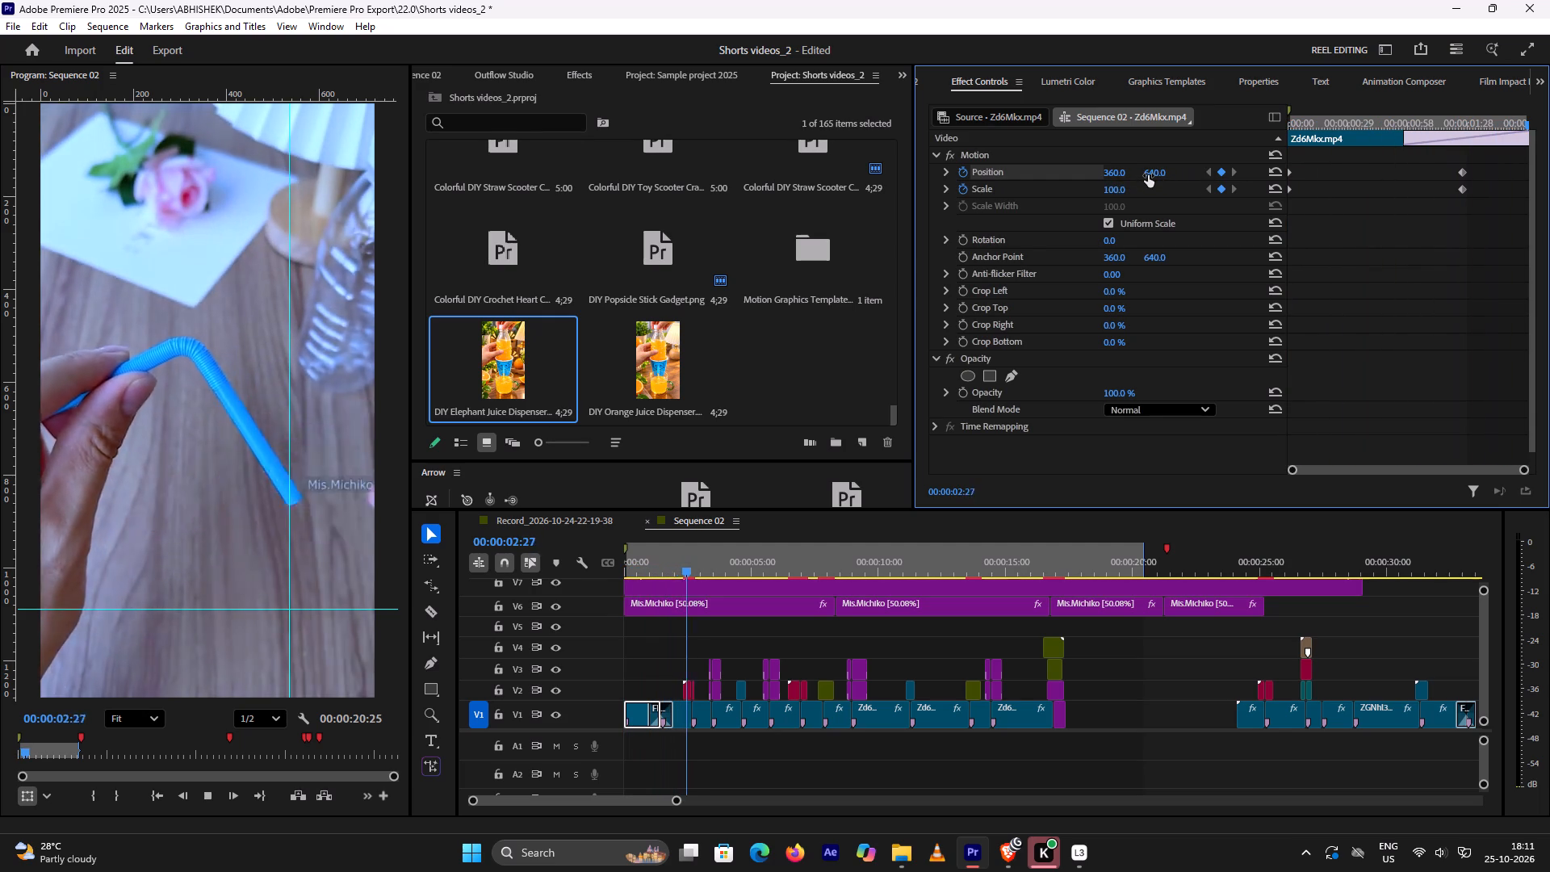
pyautogui.press('space')
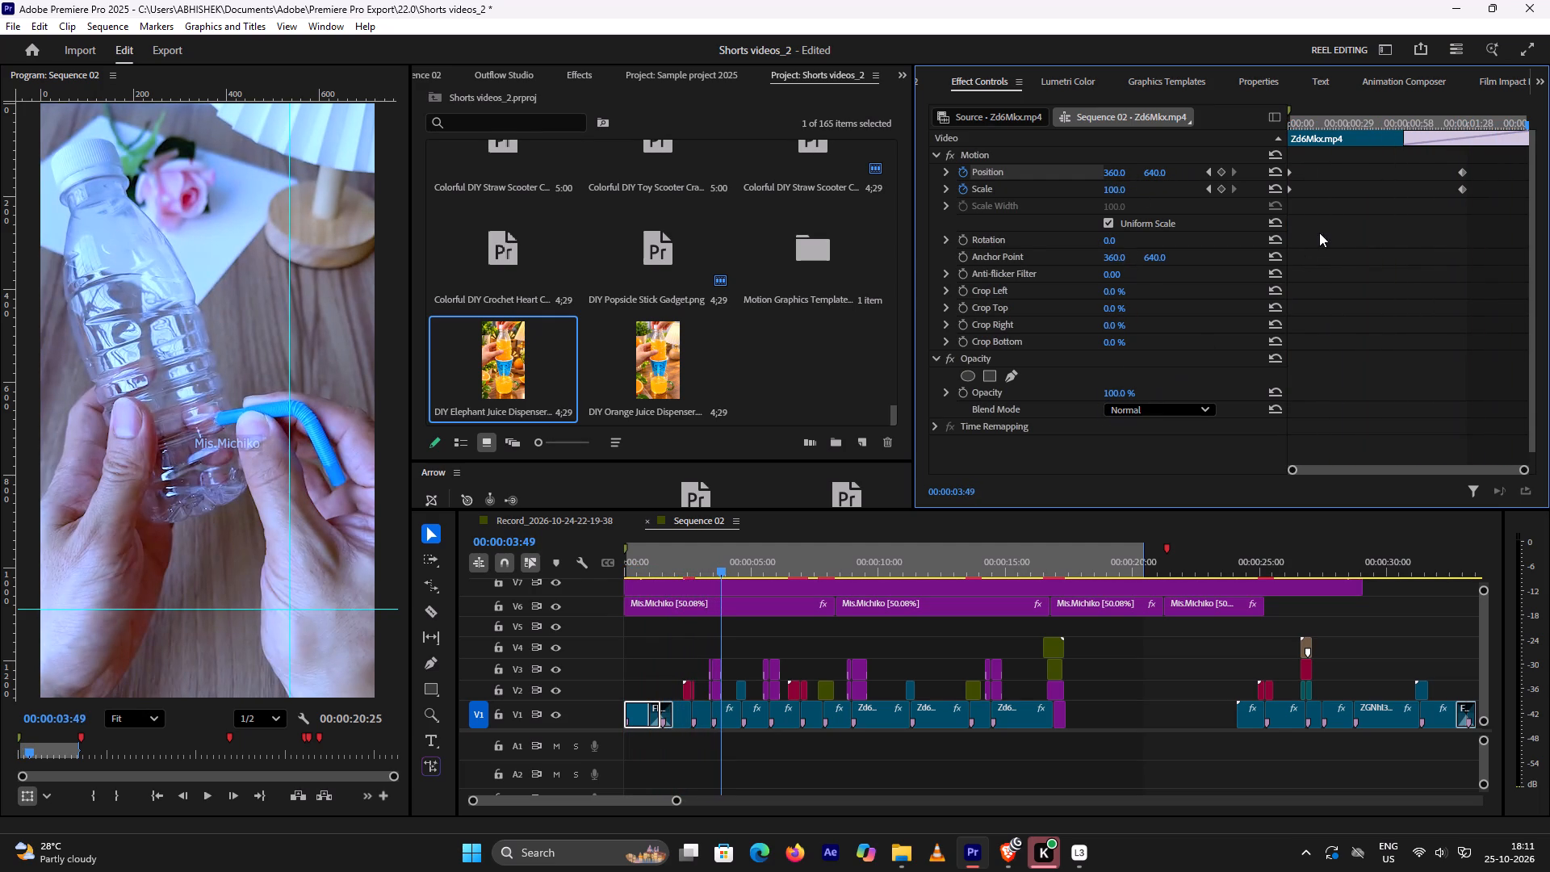
pyautogui.moveTo(720, 568); pyautogui.dragTo(446, 559)
pyautogui.press('space')
pyautogui.press('space')
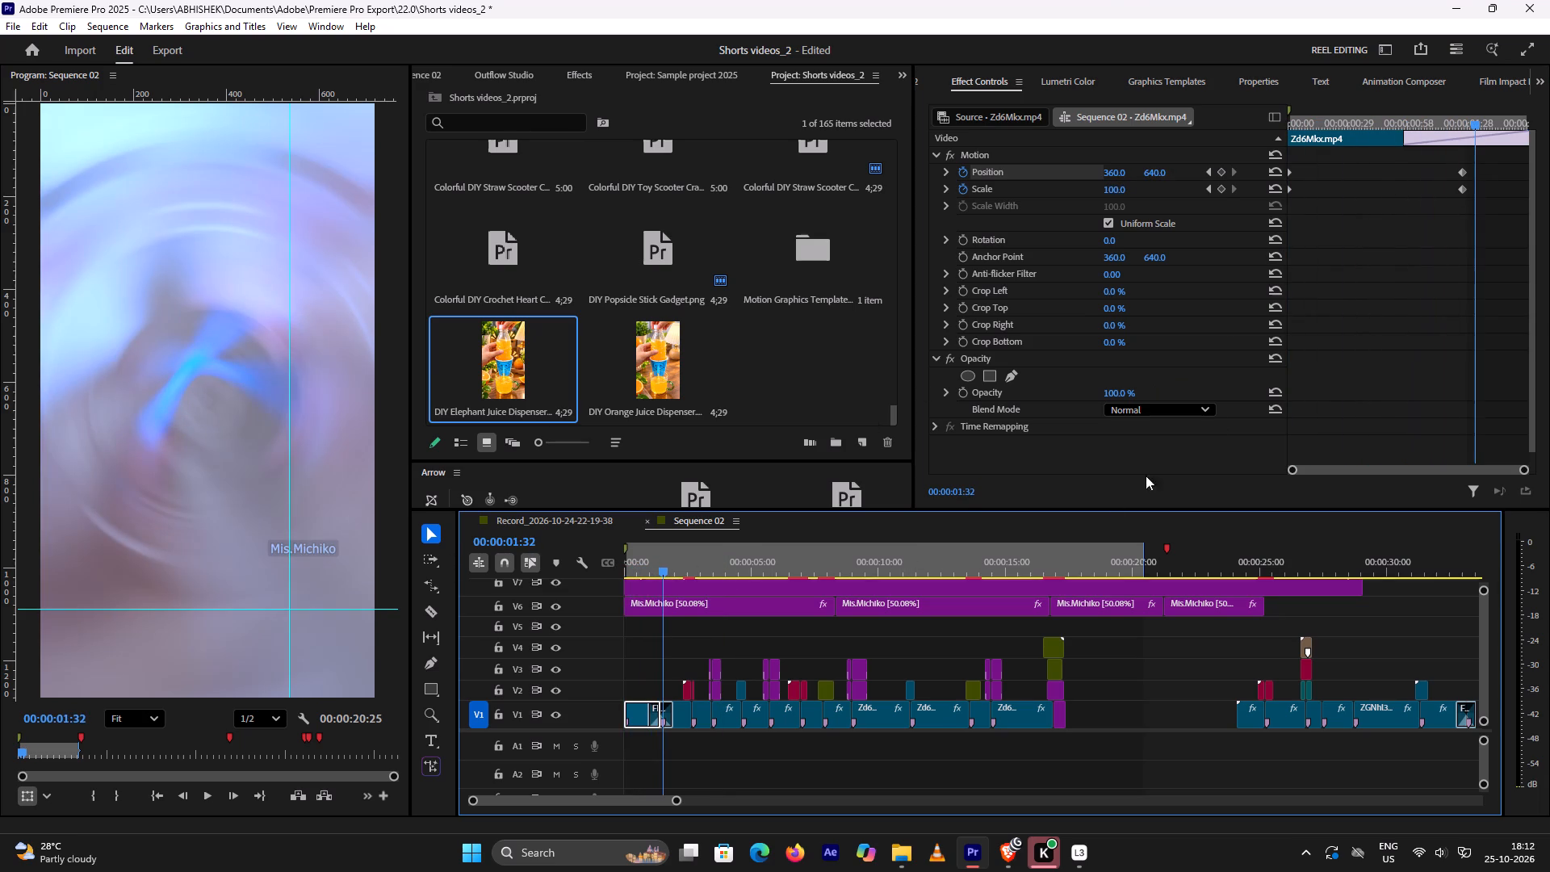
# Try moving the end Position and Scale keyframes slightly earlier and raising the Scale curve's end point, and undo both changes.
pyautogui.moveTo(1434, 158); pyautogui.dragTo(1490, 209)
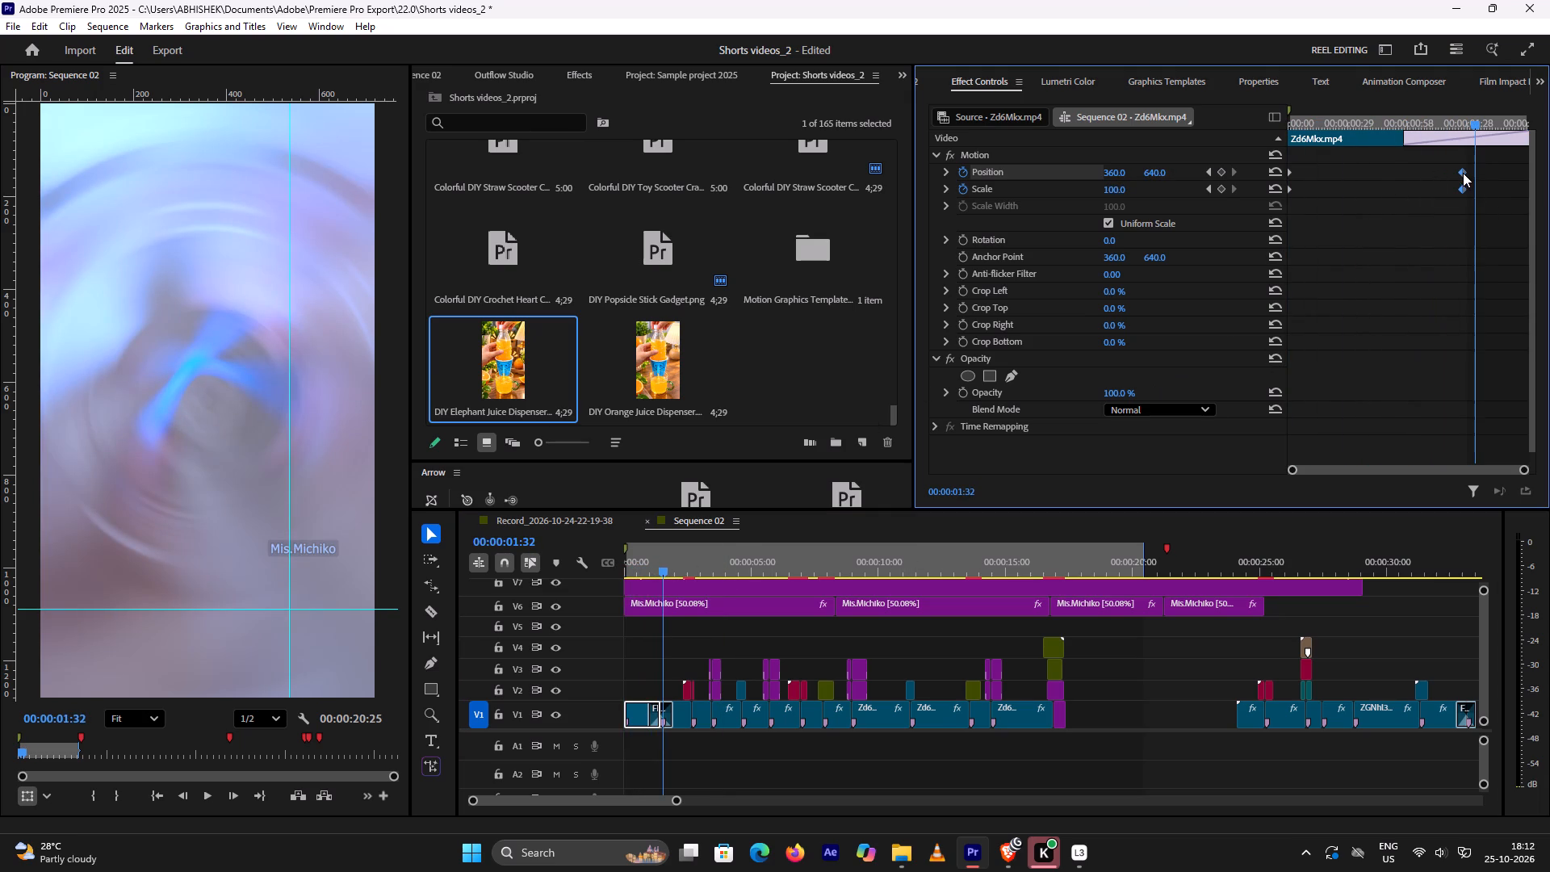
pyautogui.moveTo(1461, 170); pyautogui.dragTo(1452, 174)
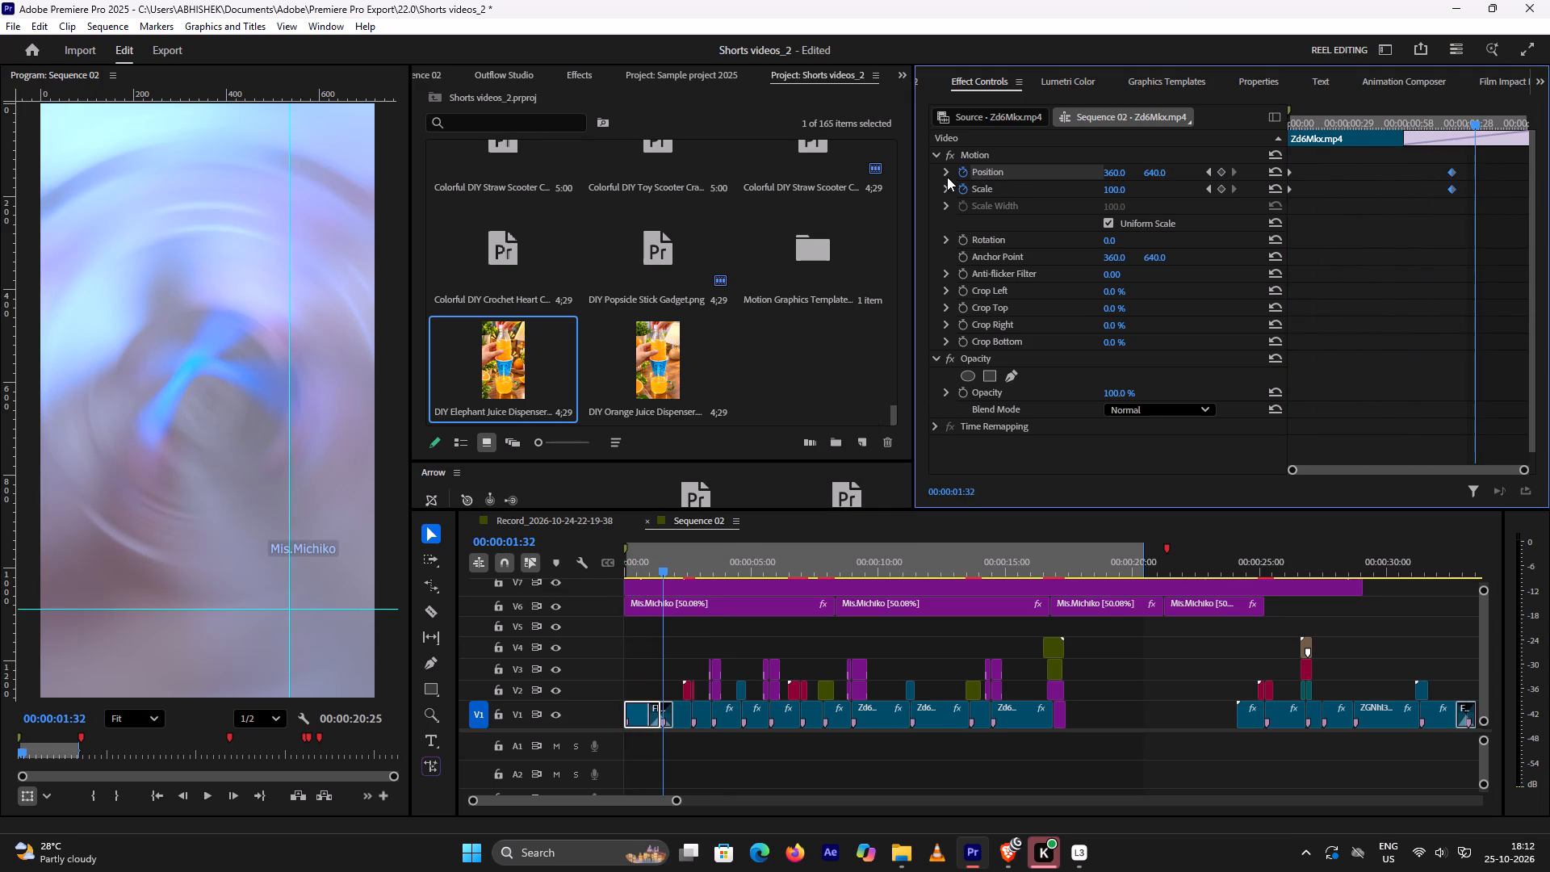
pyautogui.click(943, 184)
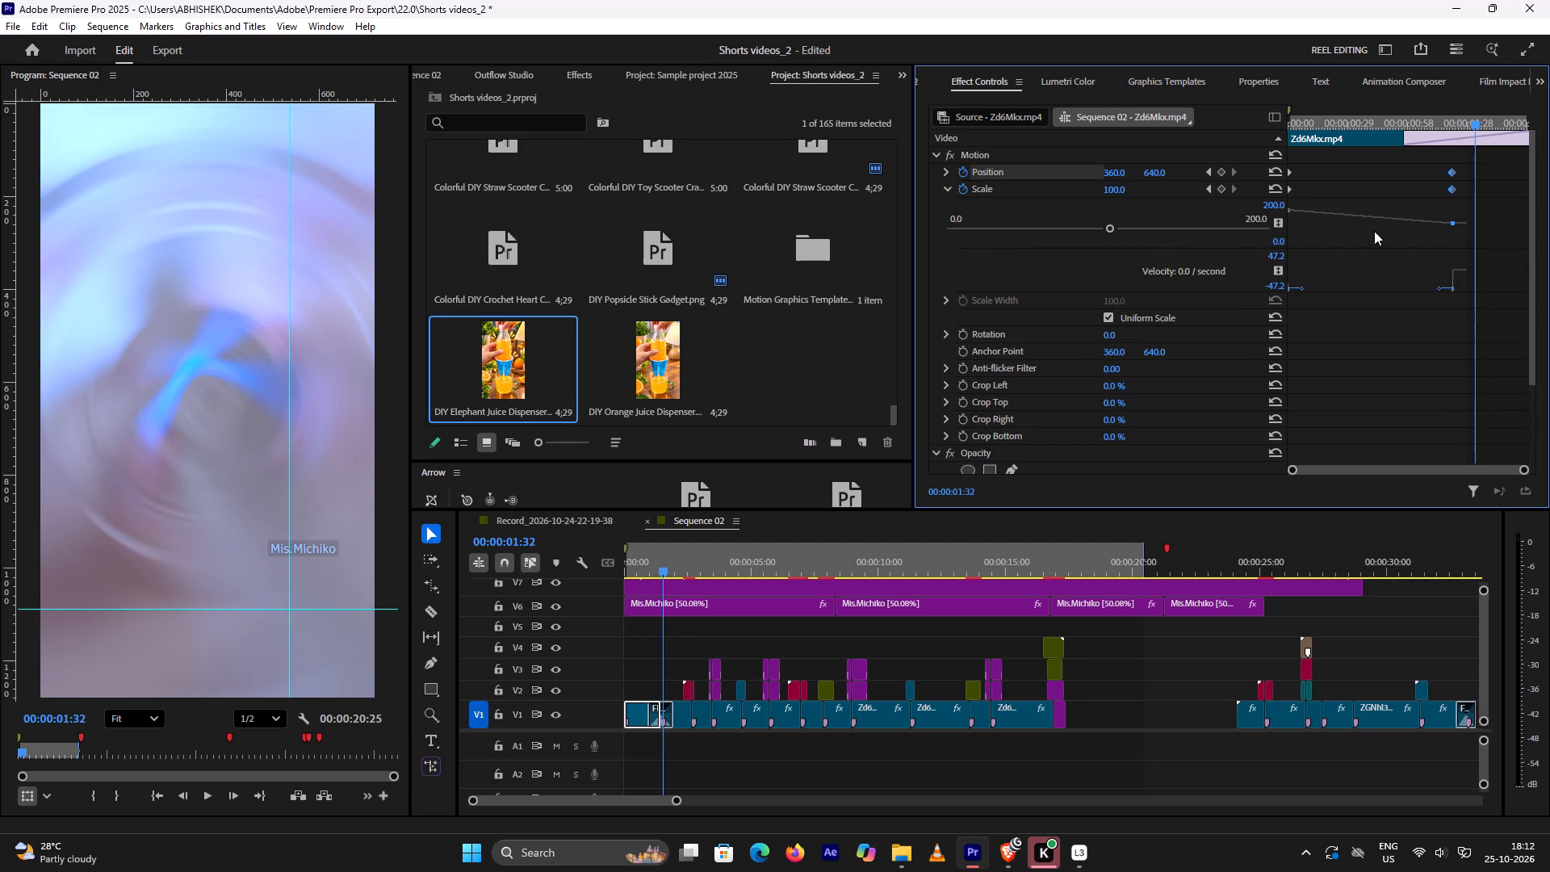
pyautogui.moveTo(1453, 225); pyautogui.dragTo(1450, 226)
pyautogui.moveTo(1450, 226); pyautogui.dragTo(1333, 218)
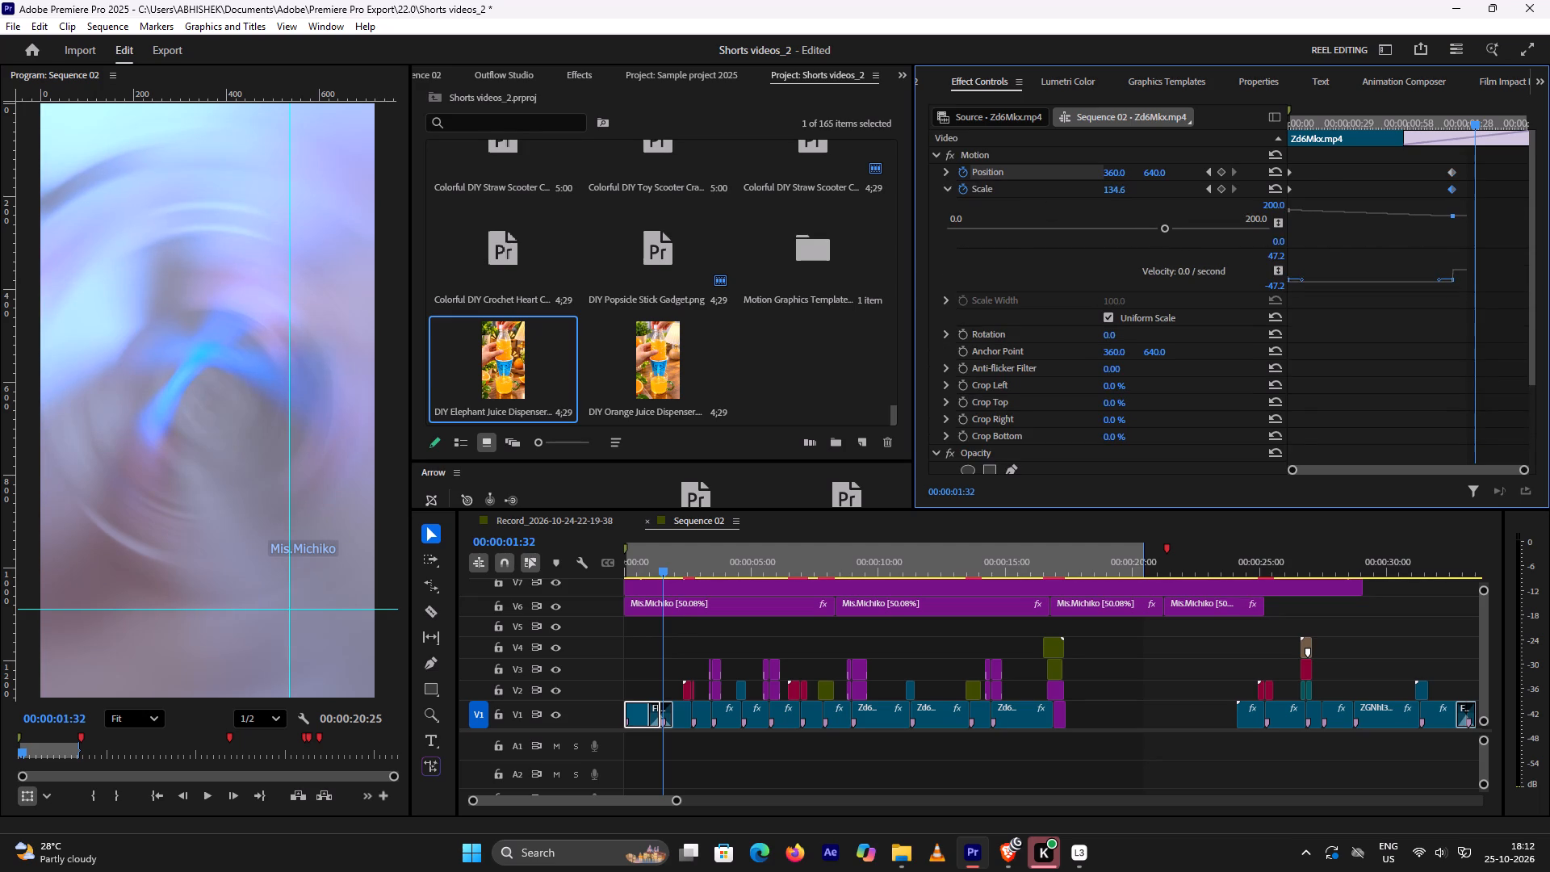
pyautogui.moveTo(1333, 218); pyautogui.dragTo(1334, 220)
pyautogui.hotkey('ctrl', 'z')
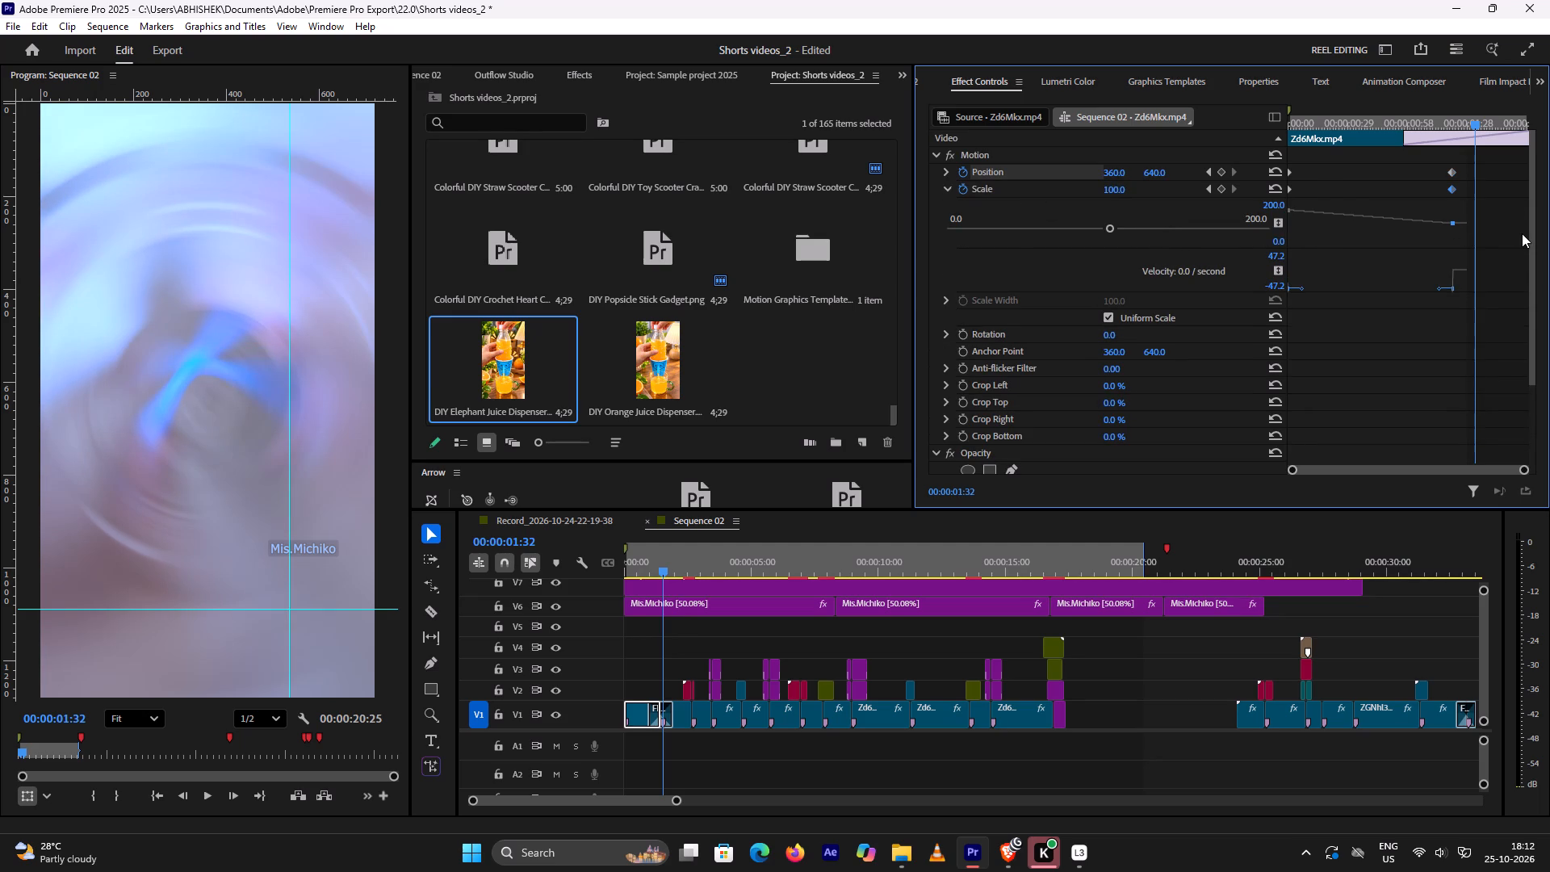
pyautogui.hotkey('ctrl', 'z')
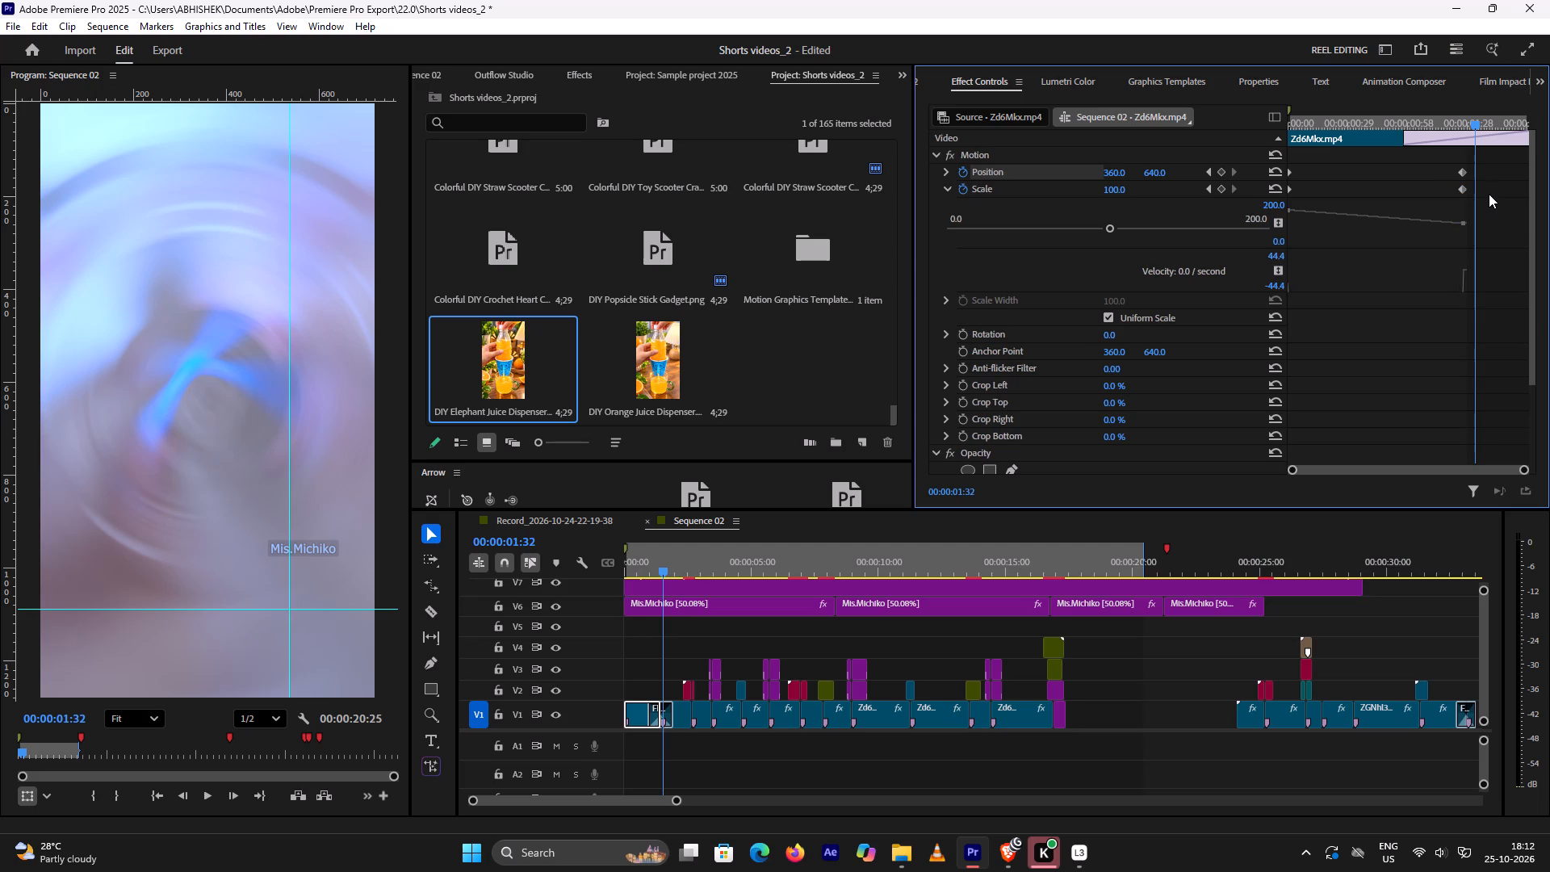
# Apply Ease In temporal interpolation to all the Position and Scale keyframes of the opening clip.
pyautogui.click(1493, 182)
pyautogui.moveTo(1510, 168); pyautogui.dragTo(1235, 203)
pyautogui.moveTo(1235, 203); pyautogui.dragTo(1227, 210)
pyautogui.rightClick(1460, 187)
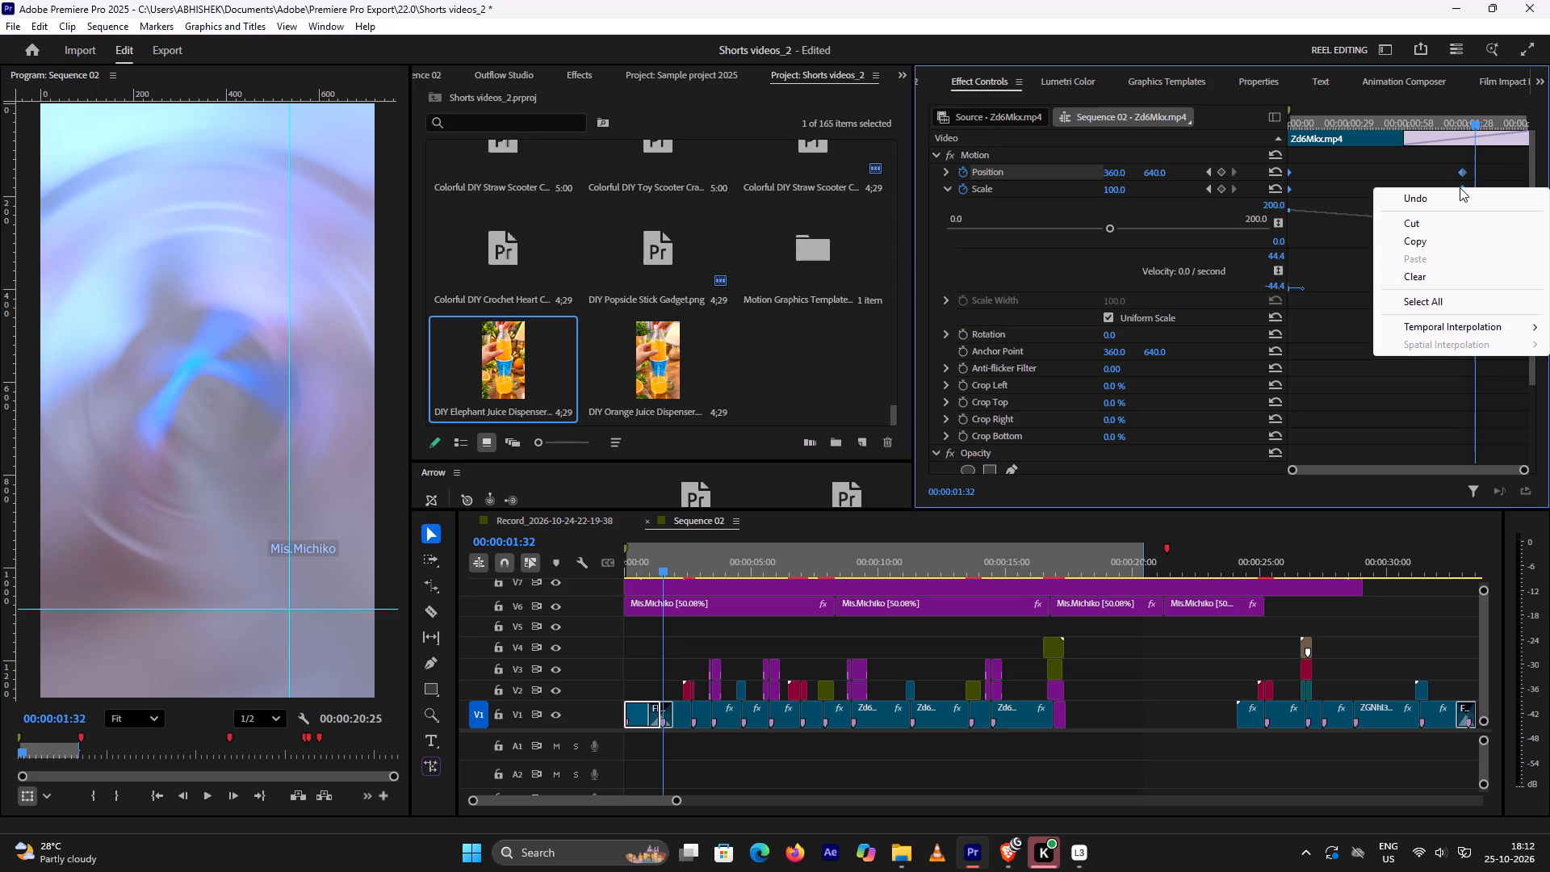
pyautogui.click(1472, 323)
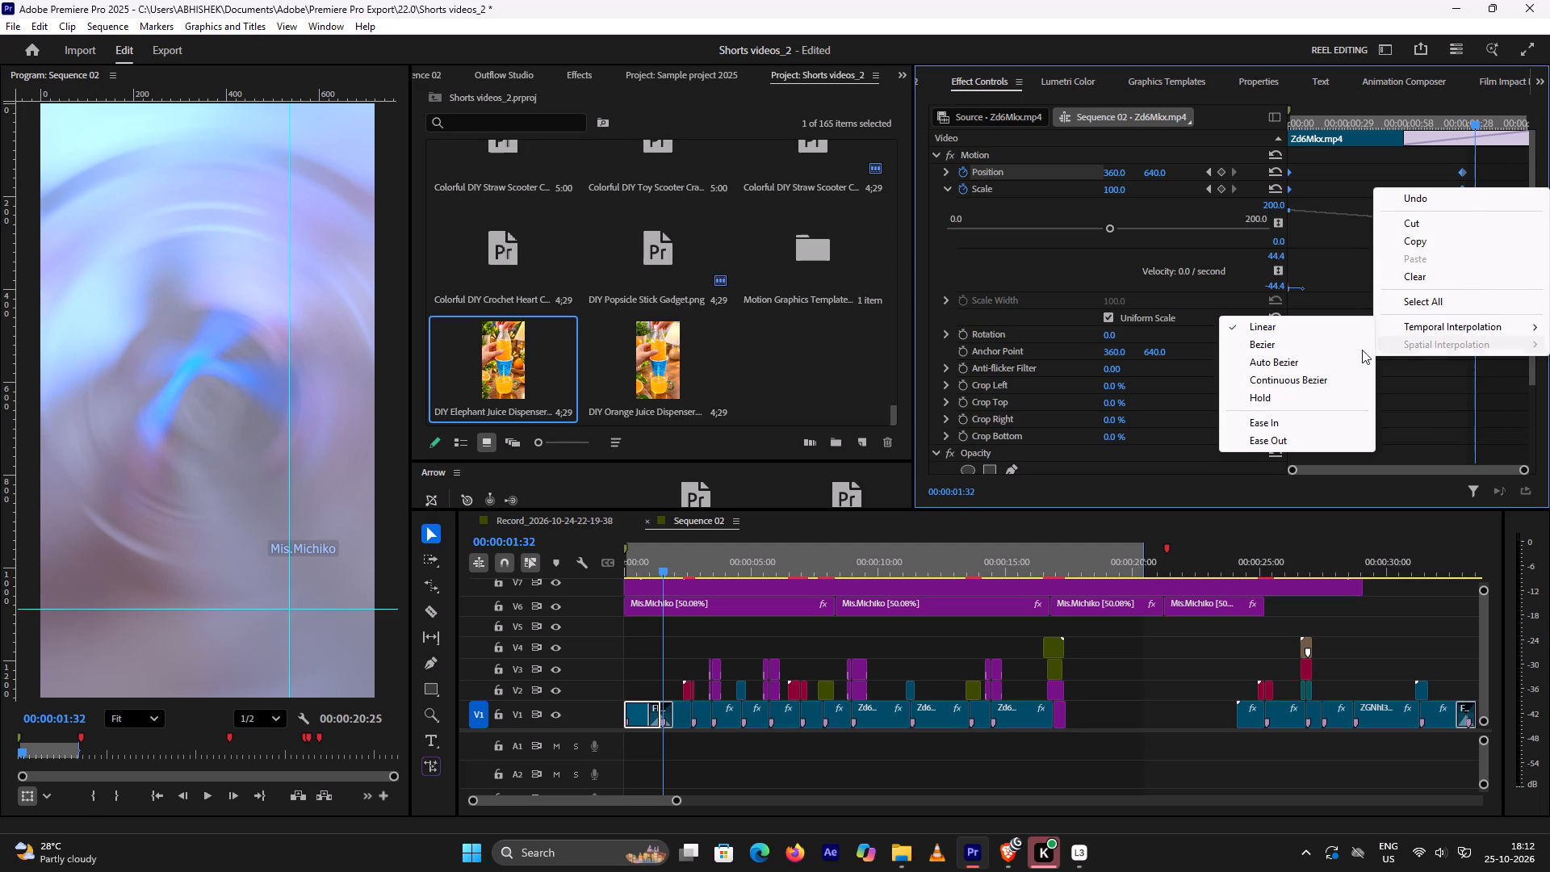
pyautogui.click(1300, 418)
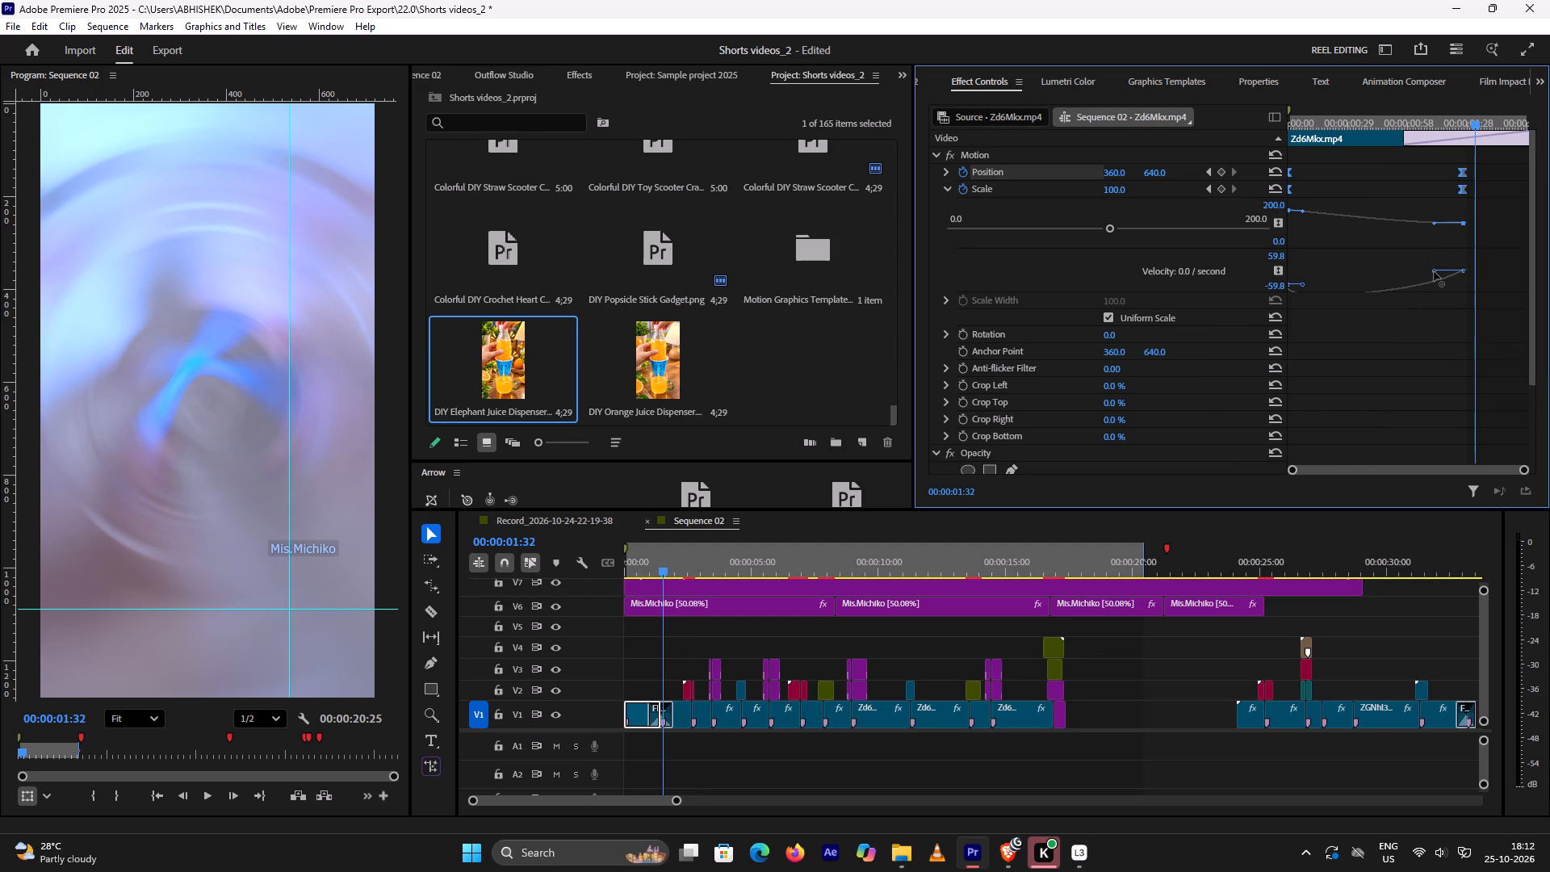
# Extend the end Scale keyframe's velocity handle back to about halfway between the keyframes and preview the eased zoom.
pyautogui.moveTo(1434, 271); pyautogui.dragTo(1356, 275)
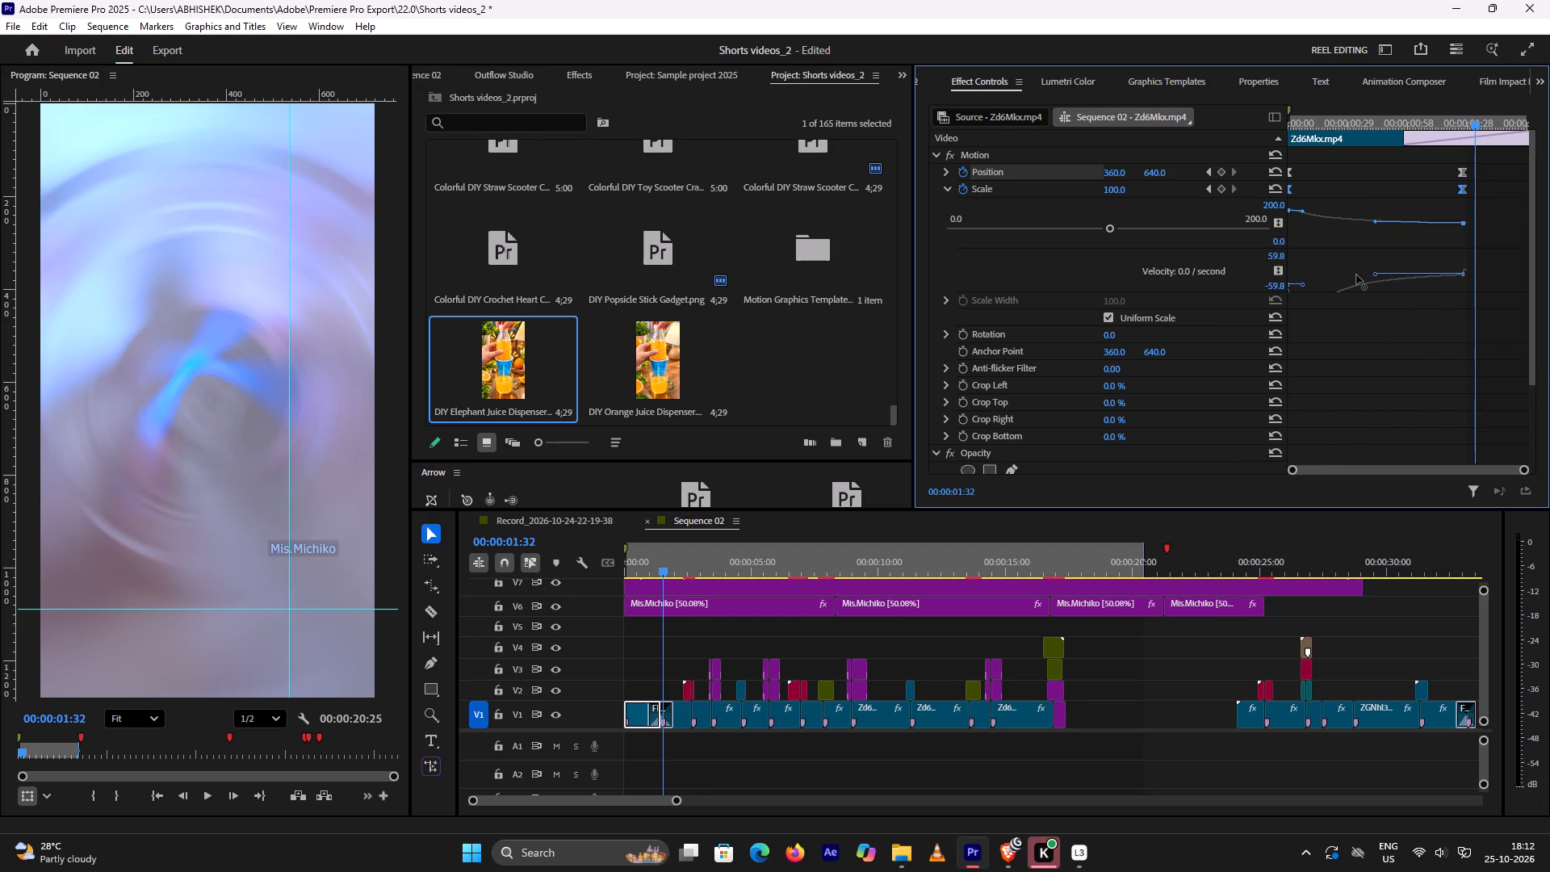
pyautogui.moveTo(1356, 275); pyautogui.dragTo(1337, 270)
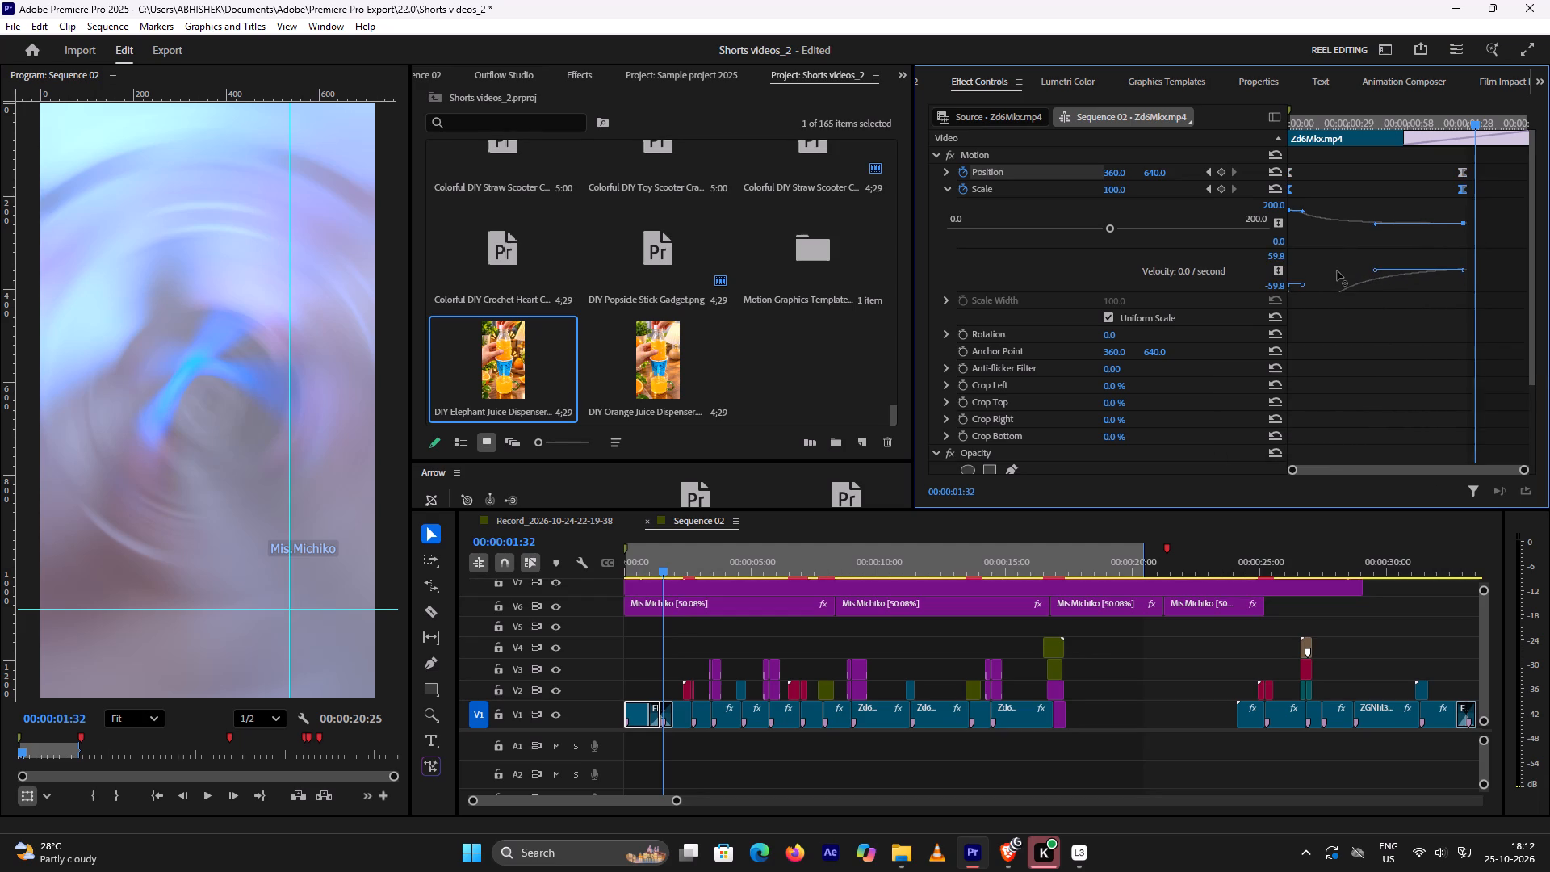
pyautogui.moveTo(1337, 270); pyautogui.dragTo(1335, 270)
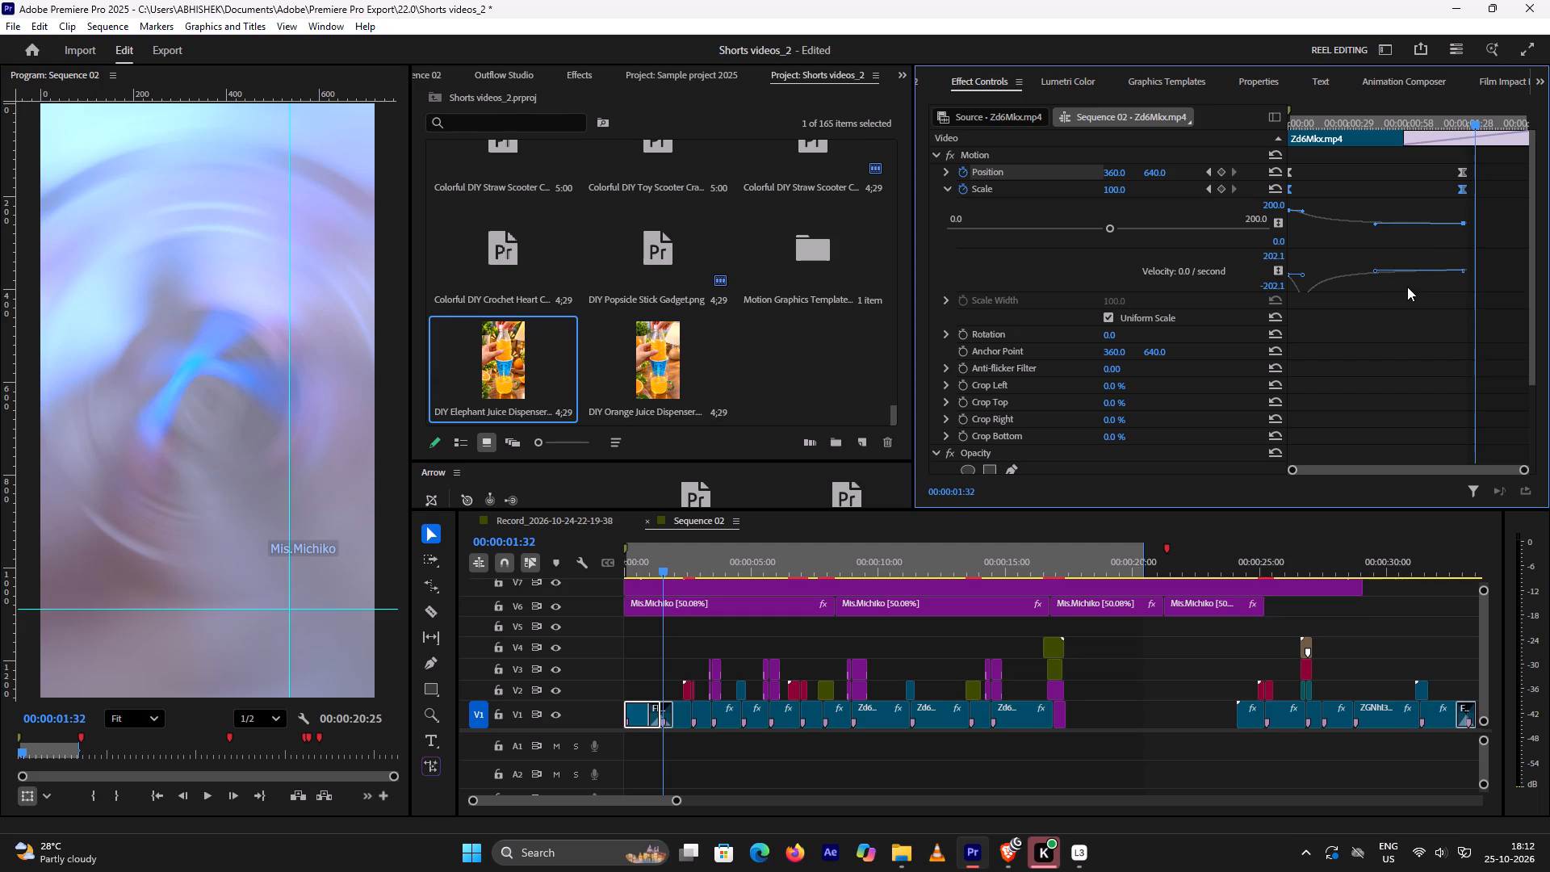
pyautogui.moveTo(1470, 124); pyautogui.dragTo(1254, 124)
pyautogui.press('space')
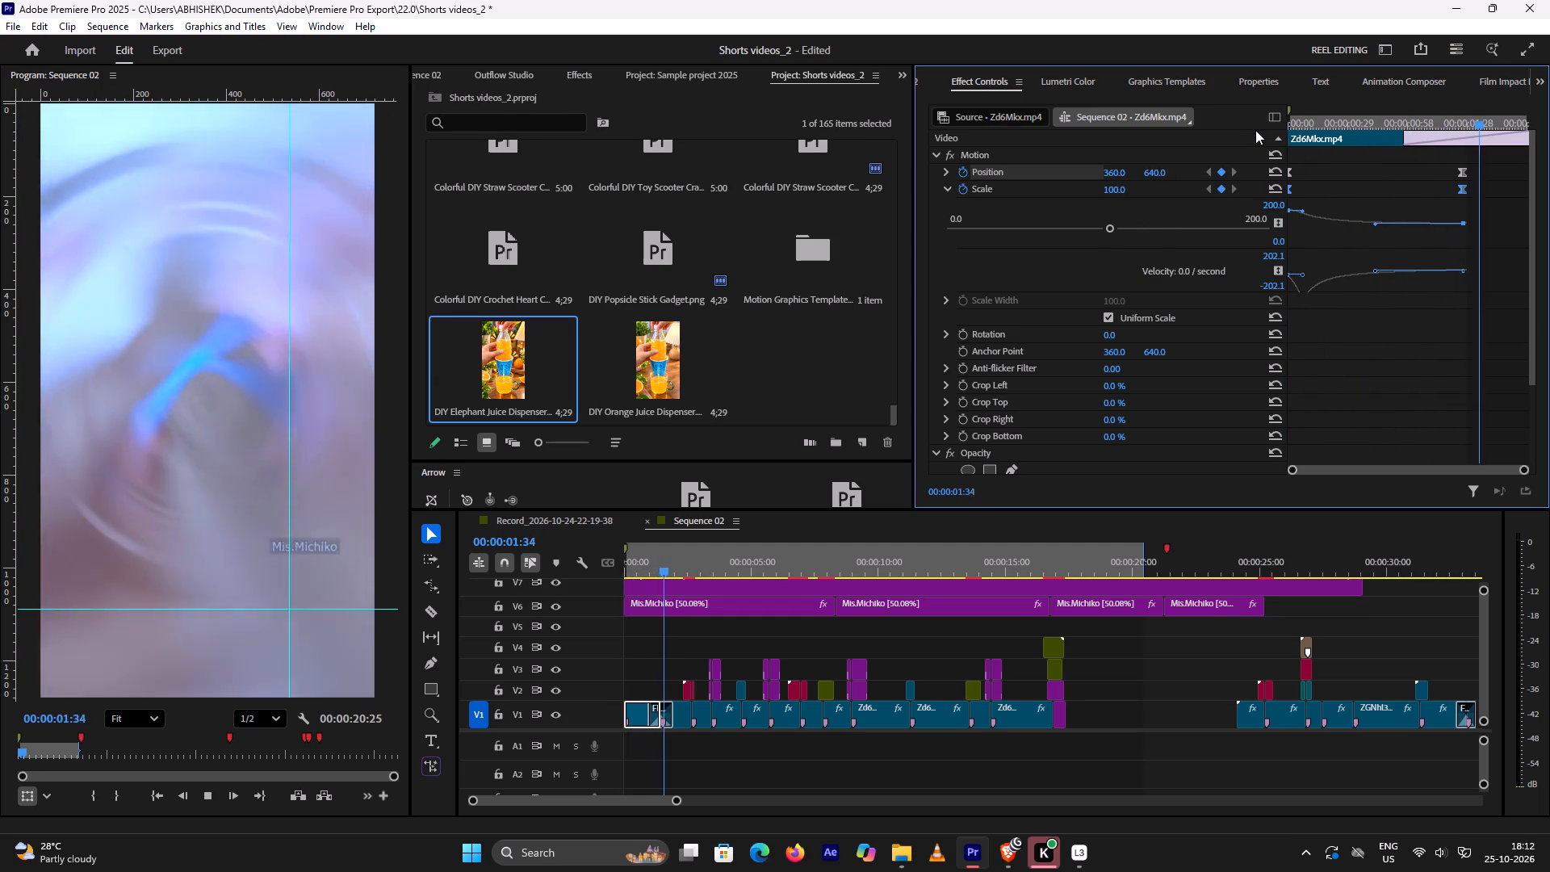
pyautogui.press('space')
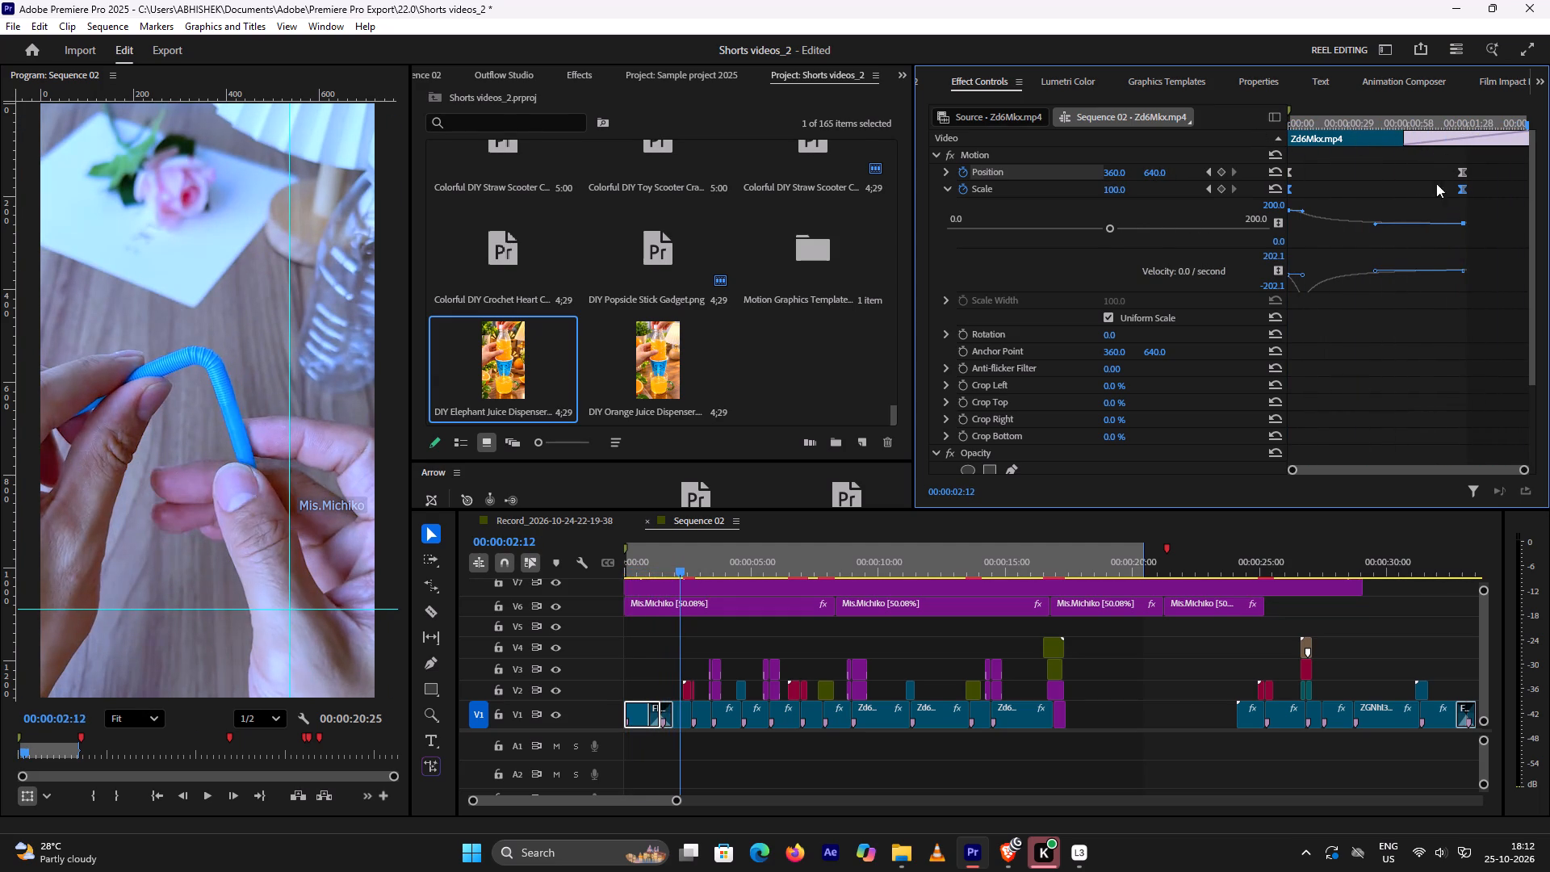
pyautogui.click(1434, 110)
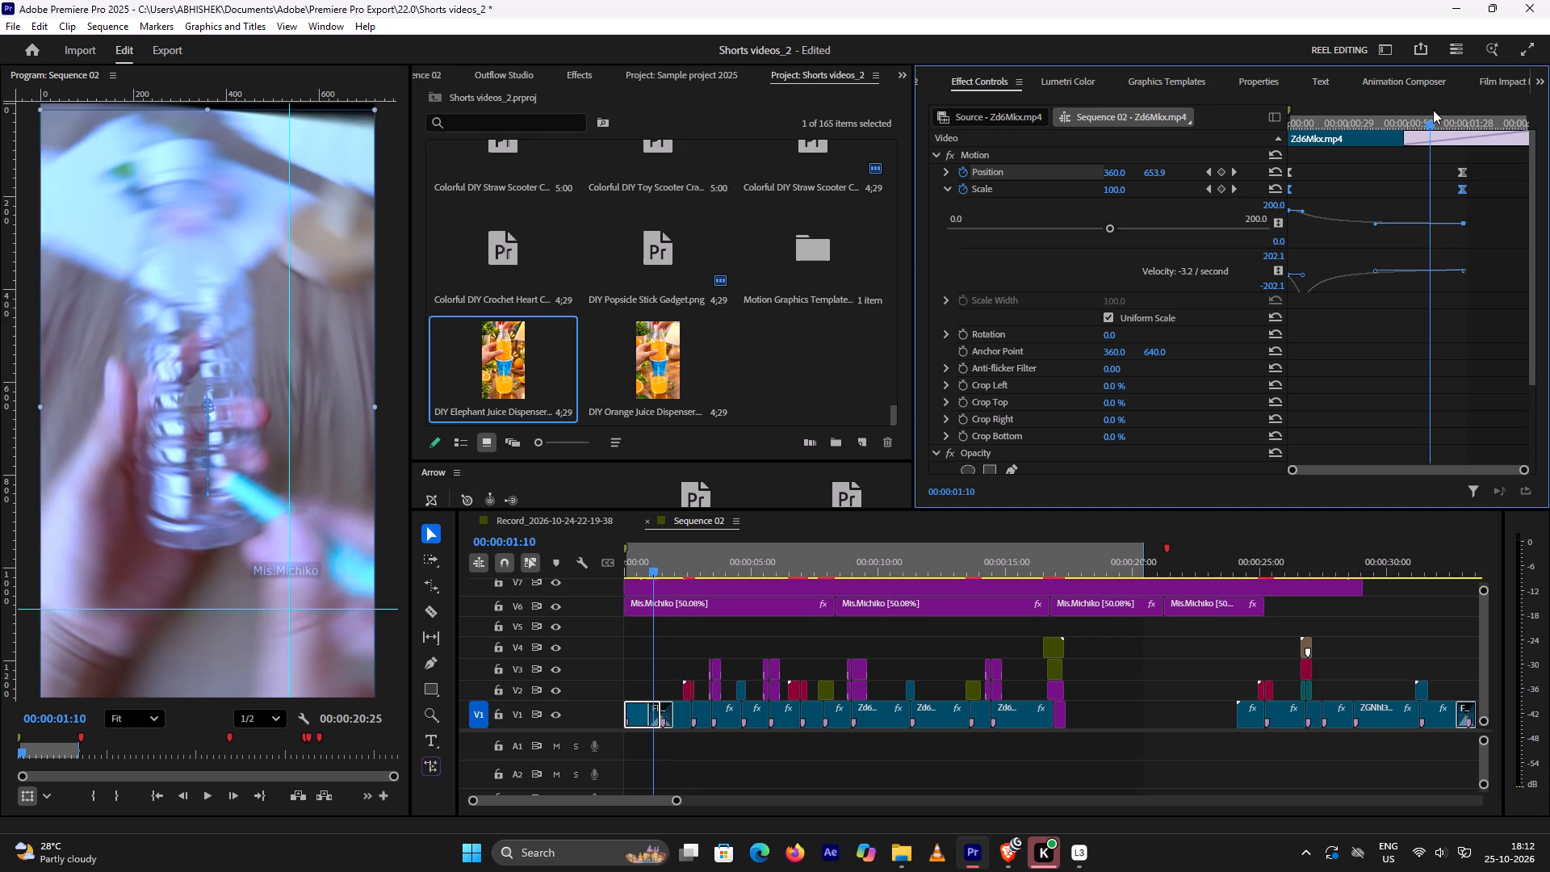
pyautogui.moveTo(1429, 120); pyautogui.dragTo(1319, 132)
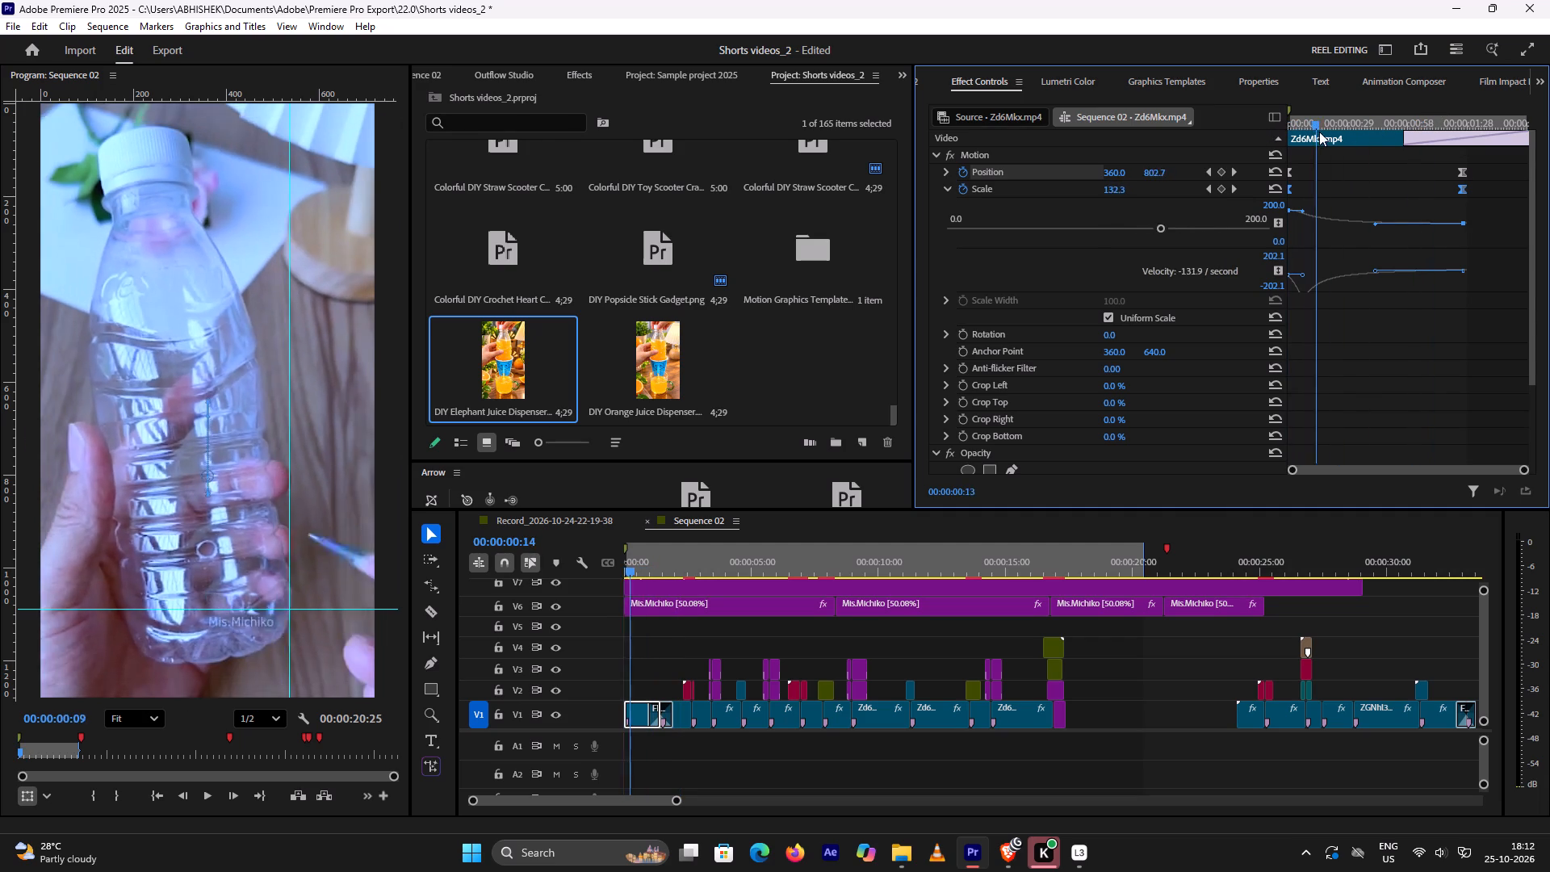
pyautogui.moveTo(1319, 132); pyautogui.dragTo(1359, 137)
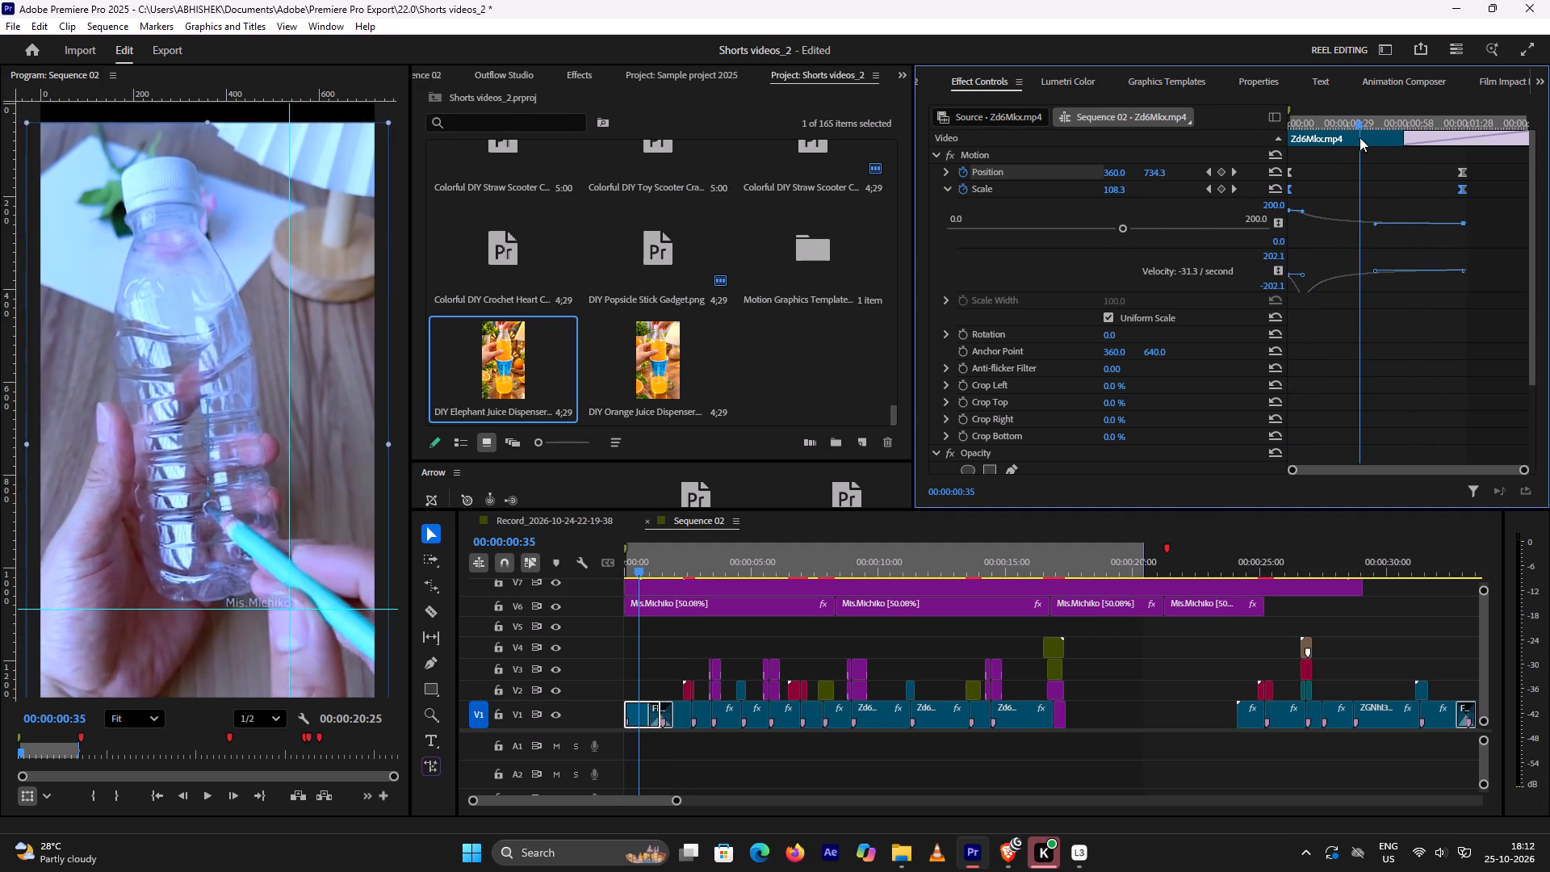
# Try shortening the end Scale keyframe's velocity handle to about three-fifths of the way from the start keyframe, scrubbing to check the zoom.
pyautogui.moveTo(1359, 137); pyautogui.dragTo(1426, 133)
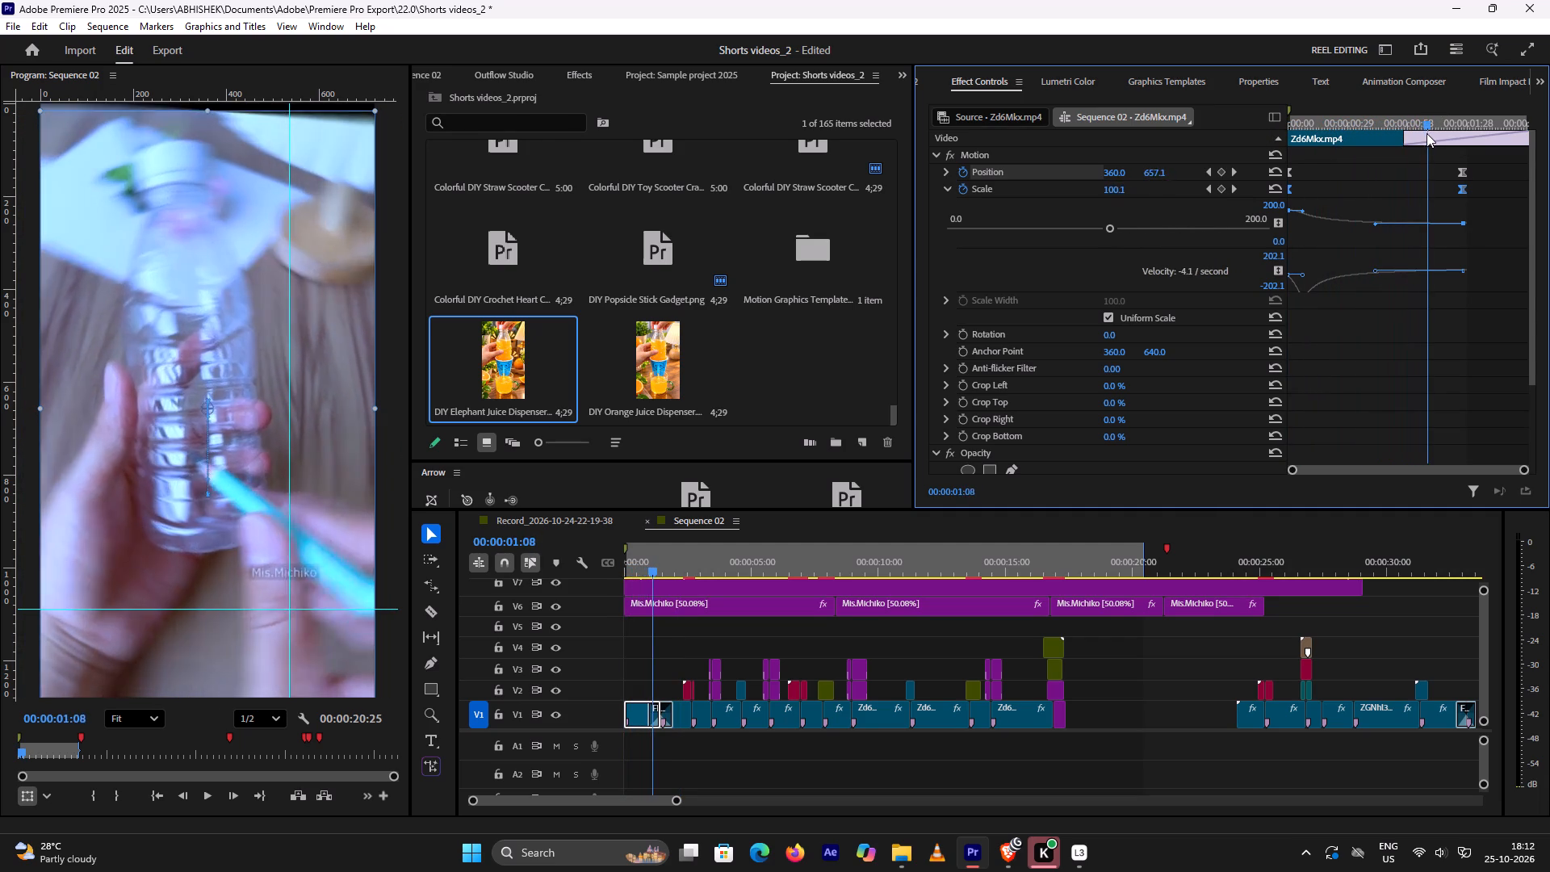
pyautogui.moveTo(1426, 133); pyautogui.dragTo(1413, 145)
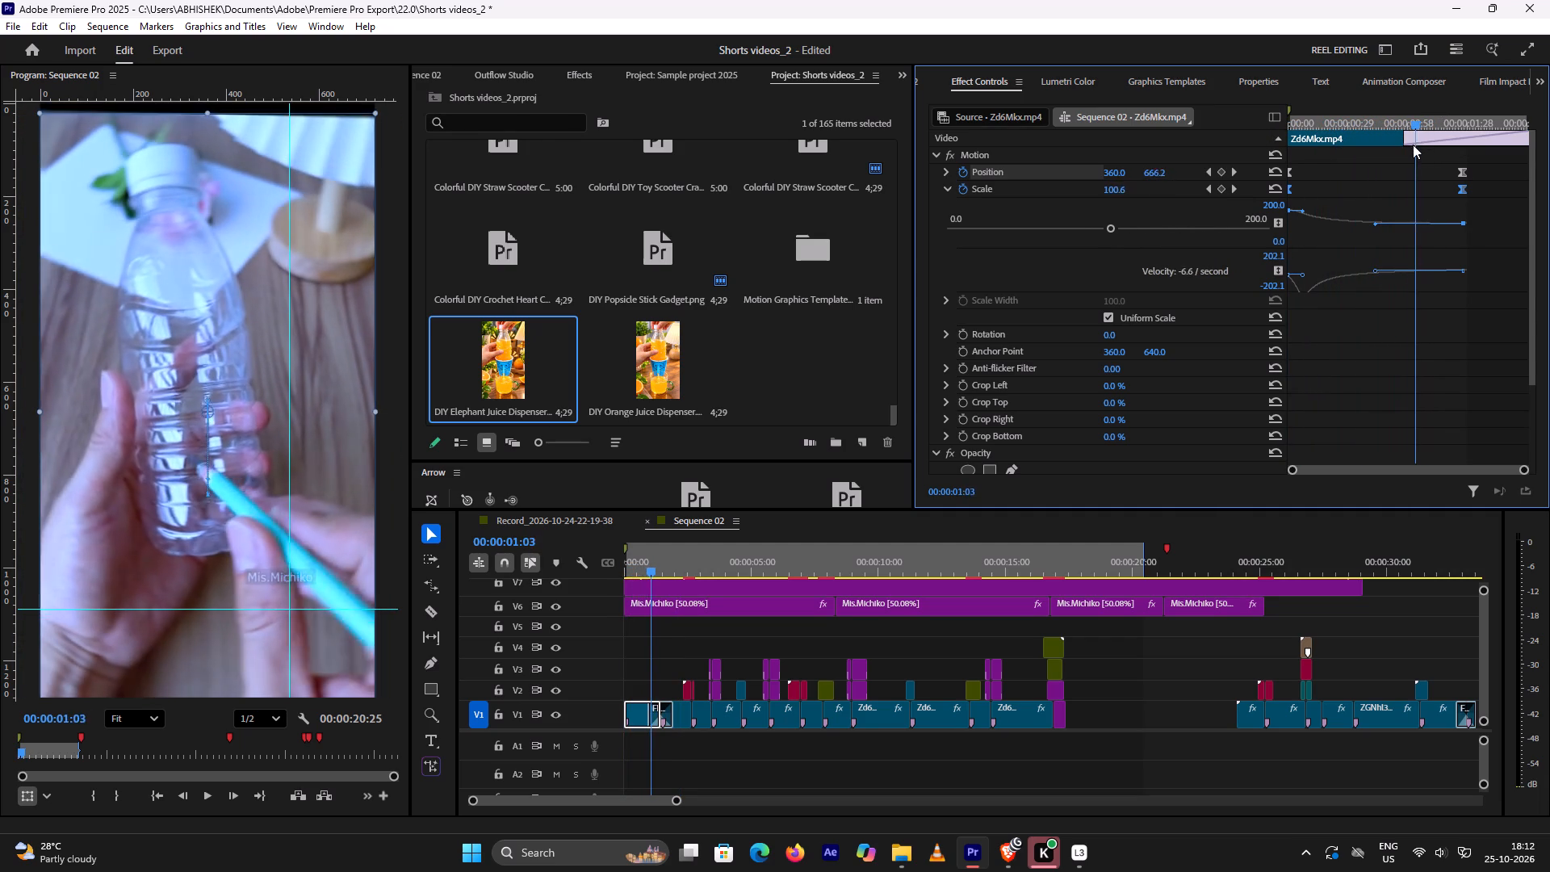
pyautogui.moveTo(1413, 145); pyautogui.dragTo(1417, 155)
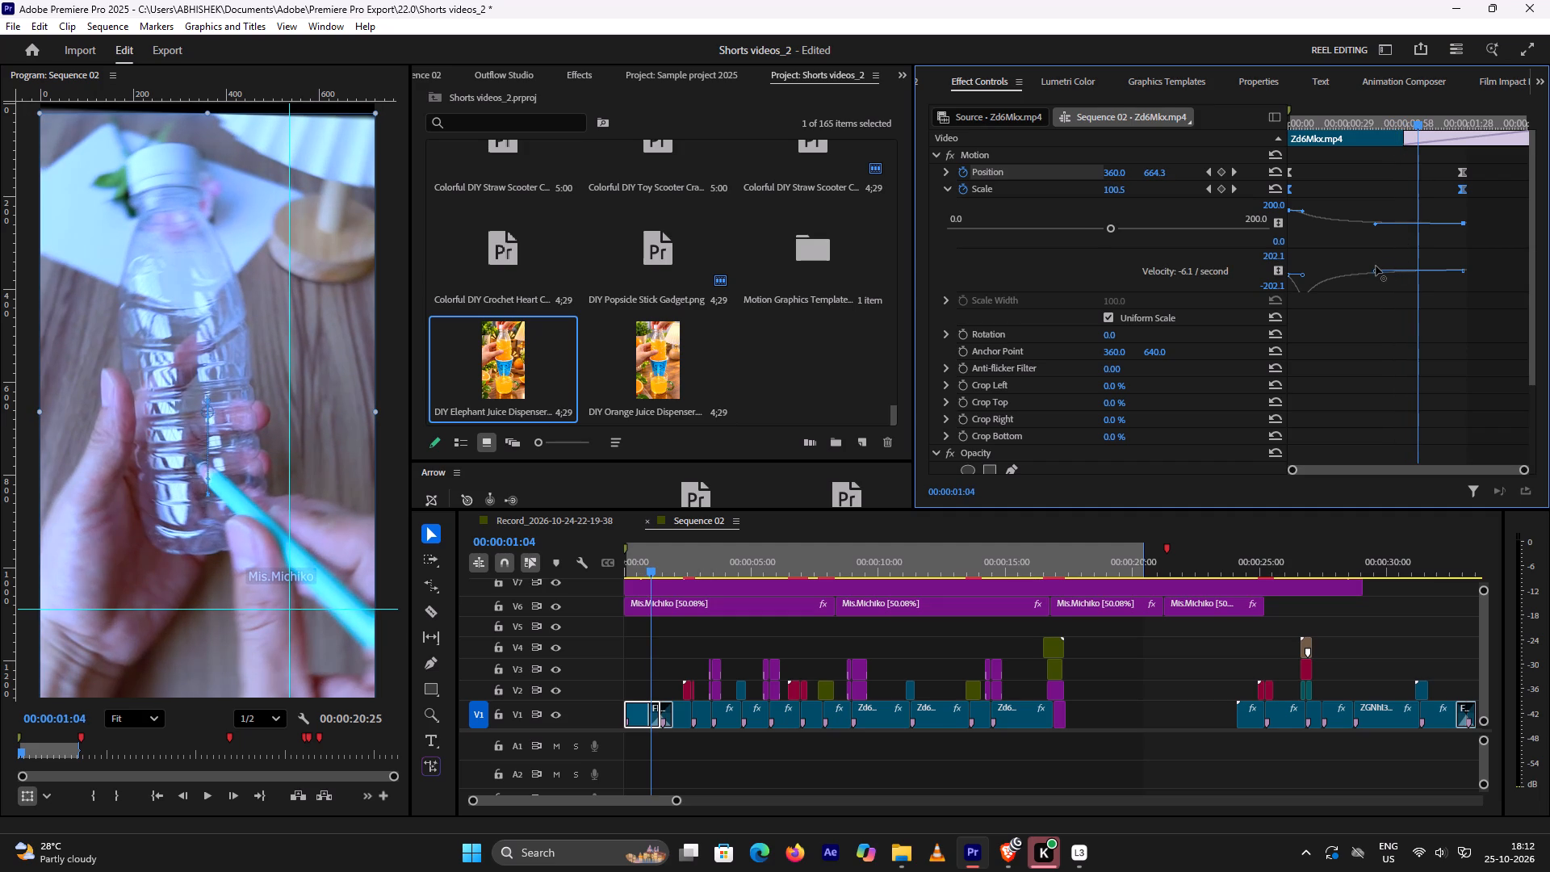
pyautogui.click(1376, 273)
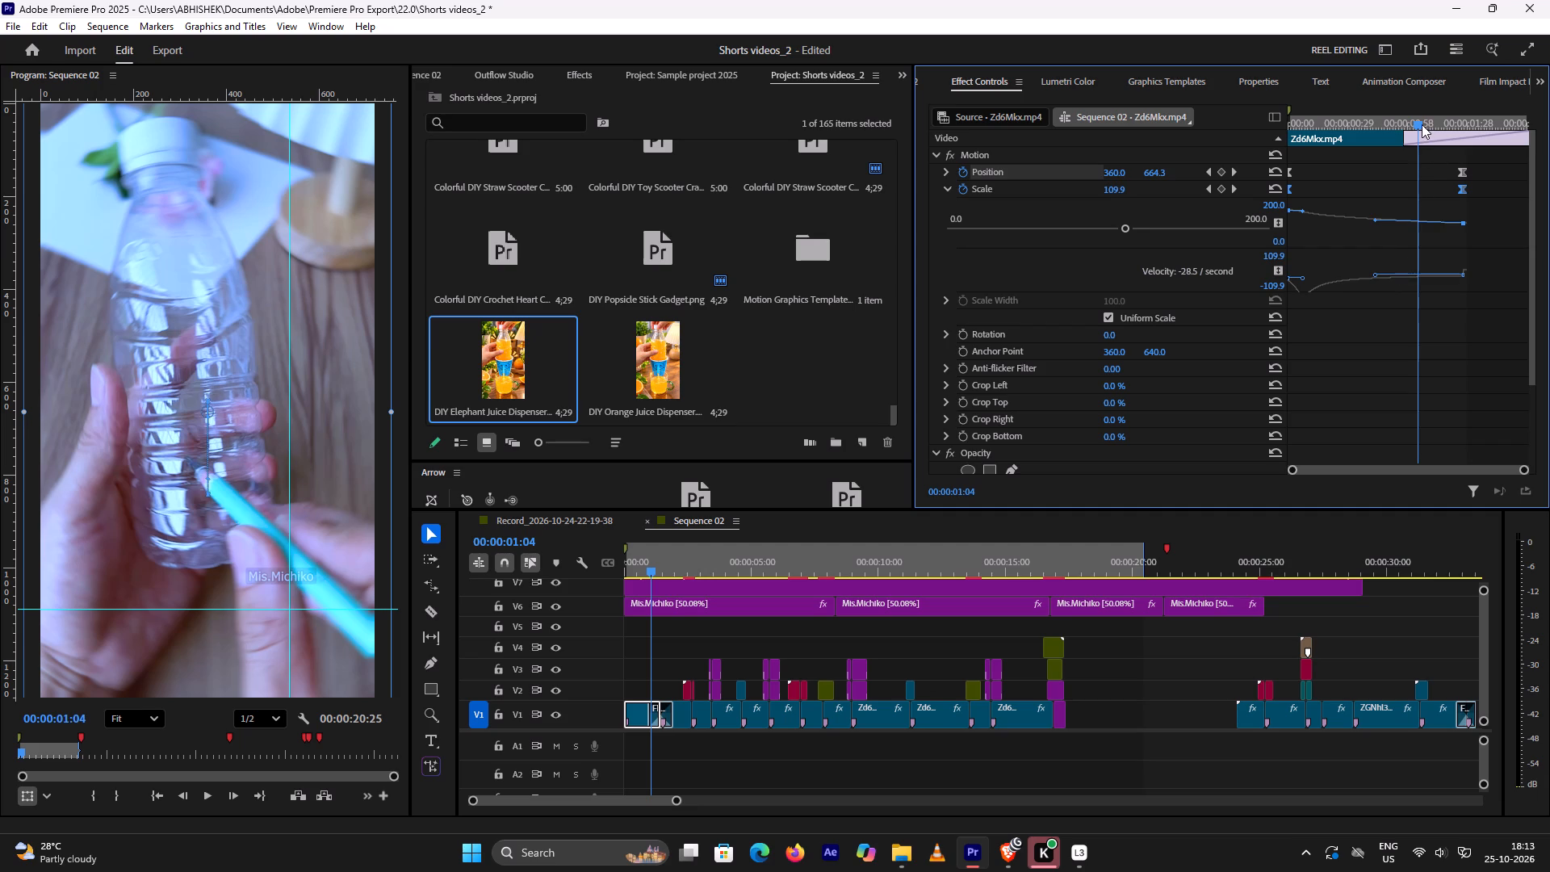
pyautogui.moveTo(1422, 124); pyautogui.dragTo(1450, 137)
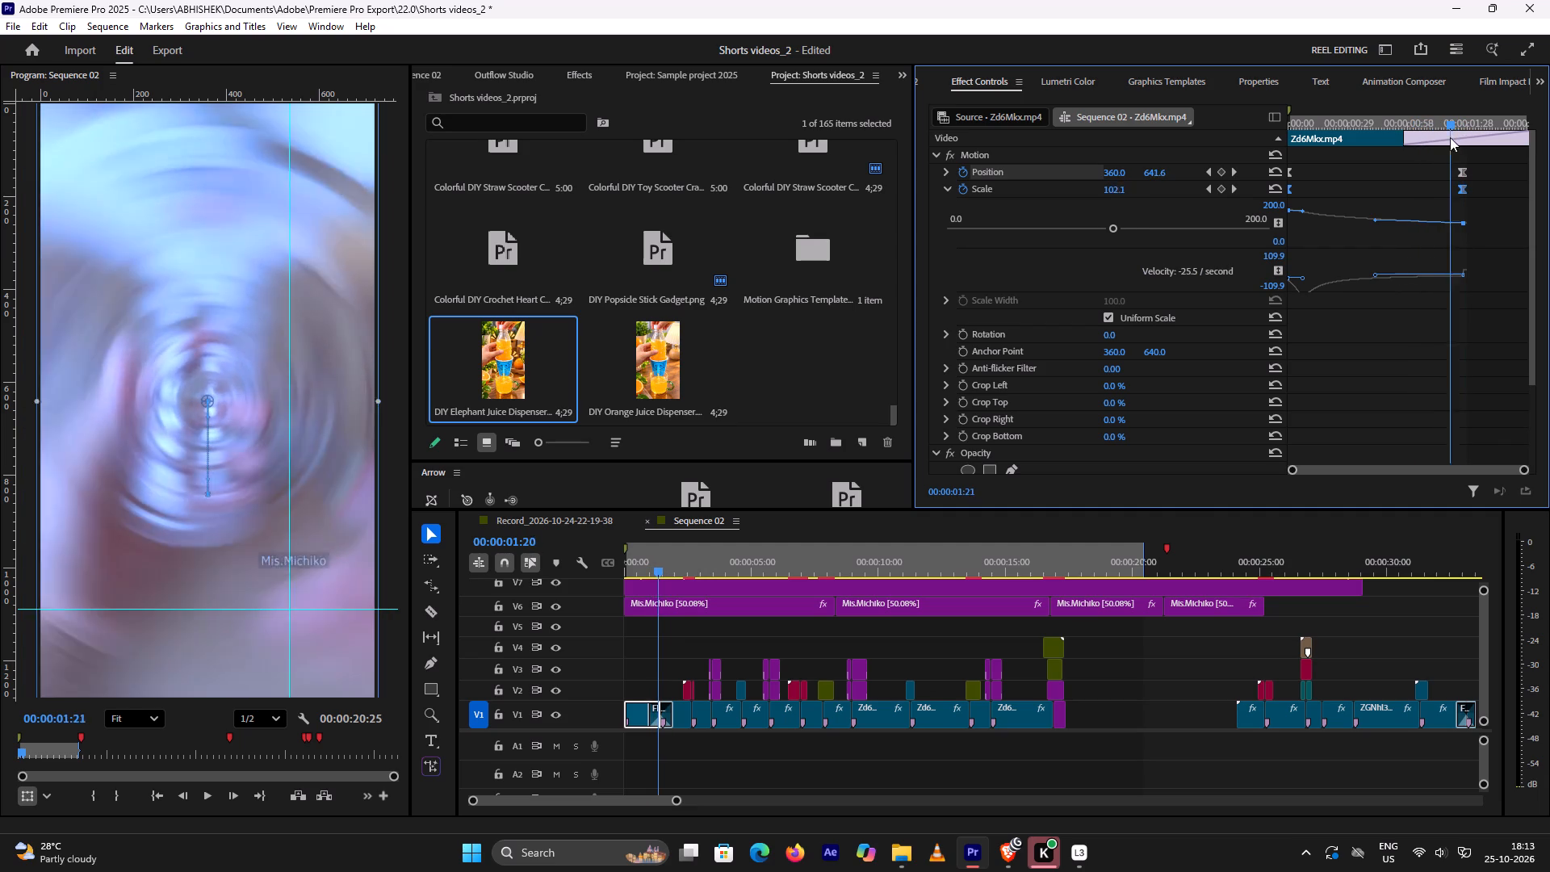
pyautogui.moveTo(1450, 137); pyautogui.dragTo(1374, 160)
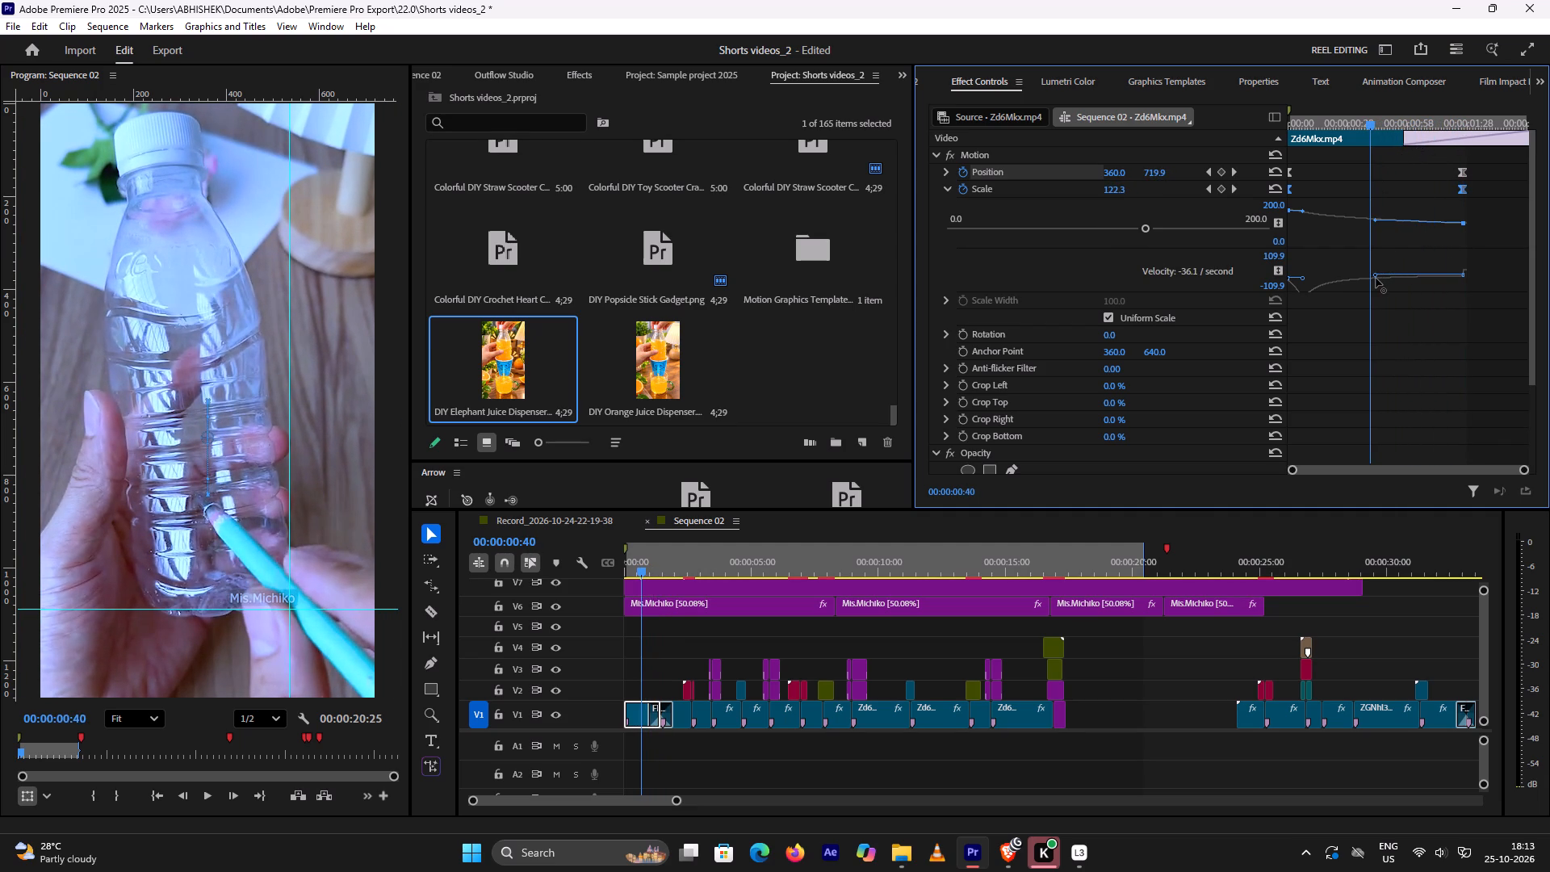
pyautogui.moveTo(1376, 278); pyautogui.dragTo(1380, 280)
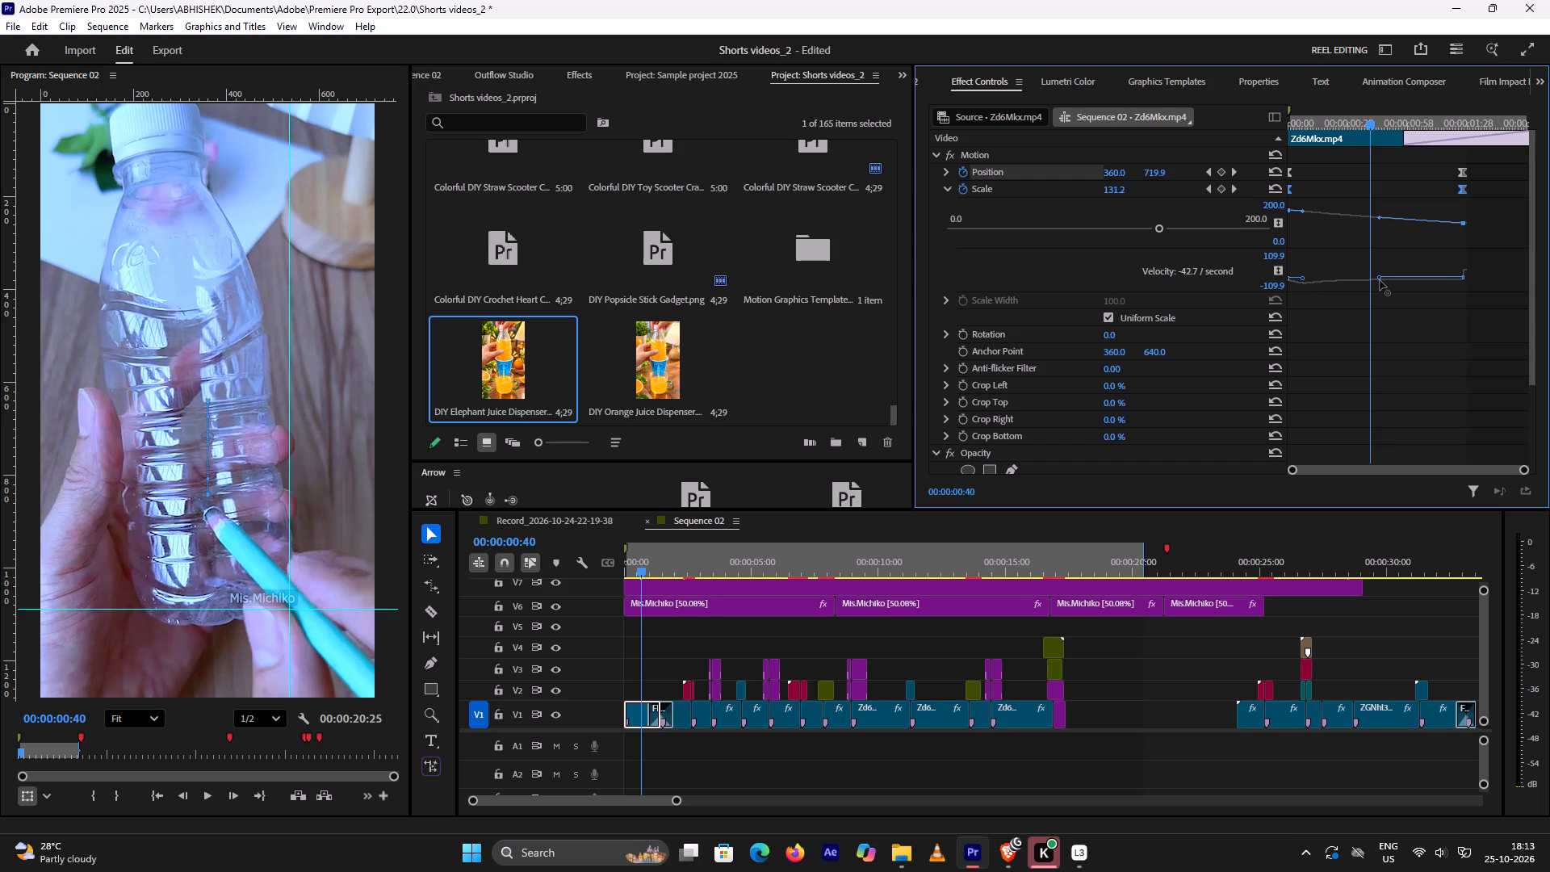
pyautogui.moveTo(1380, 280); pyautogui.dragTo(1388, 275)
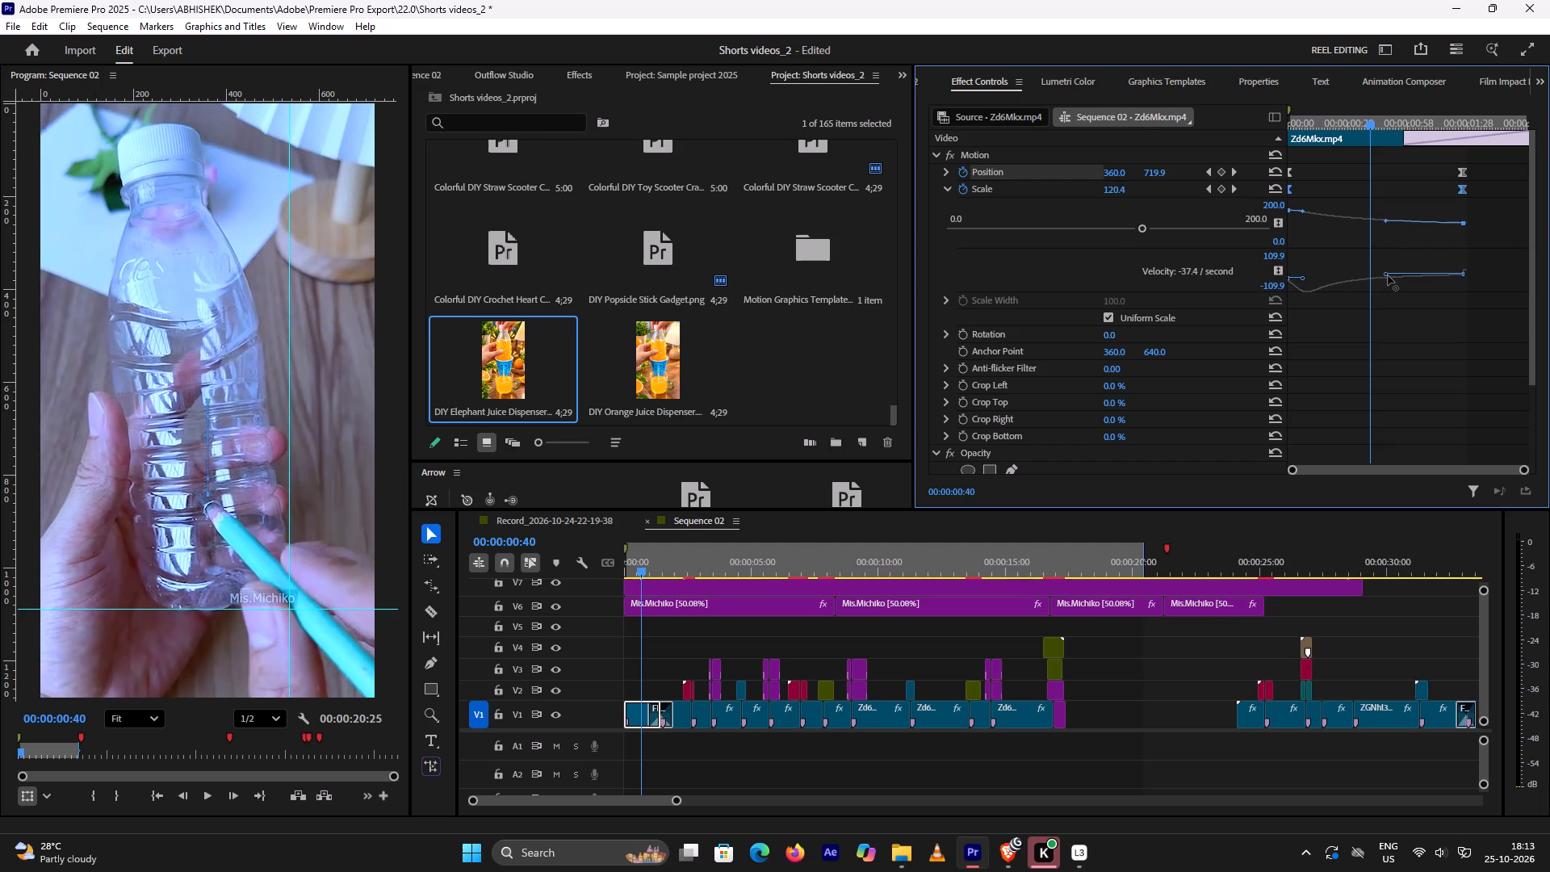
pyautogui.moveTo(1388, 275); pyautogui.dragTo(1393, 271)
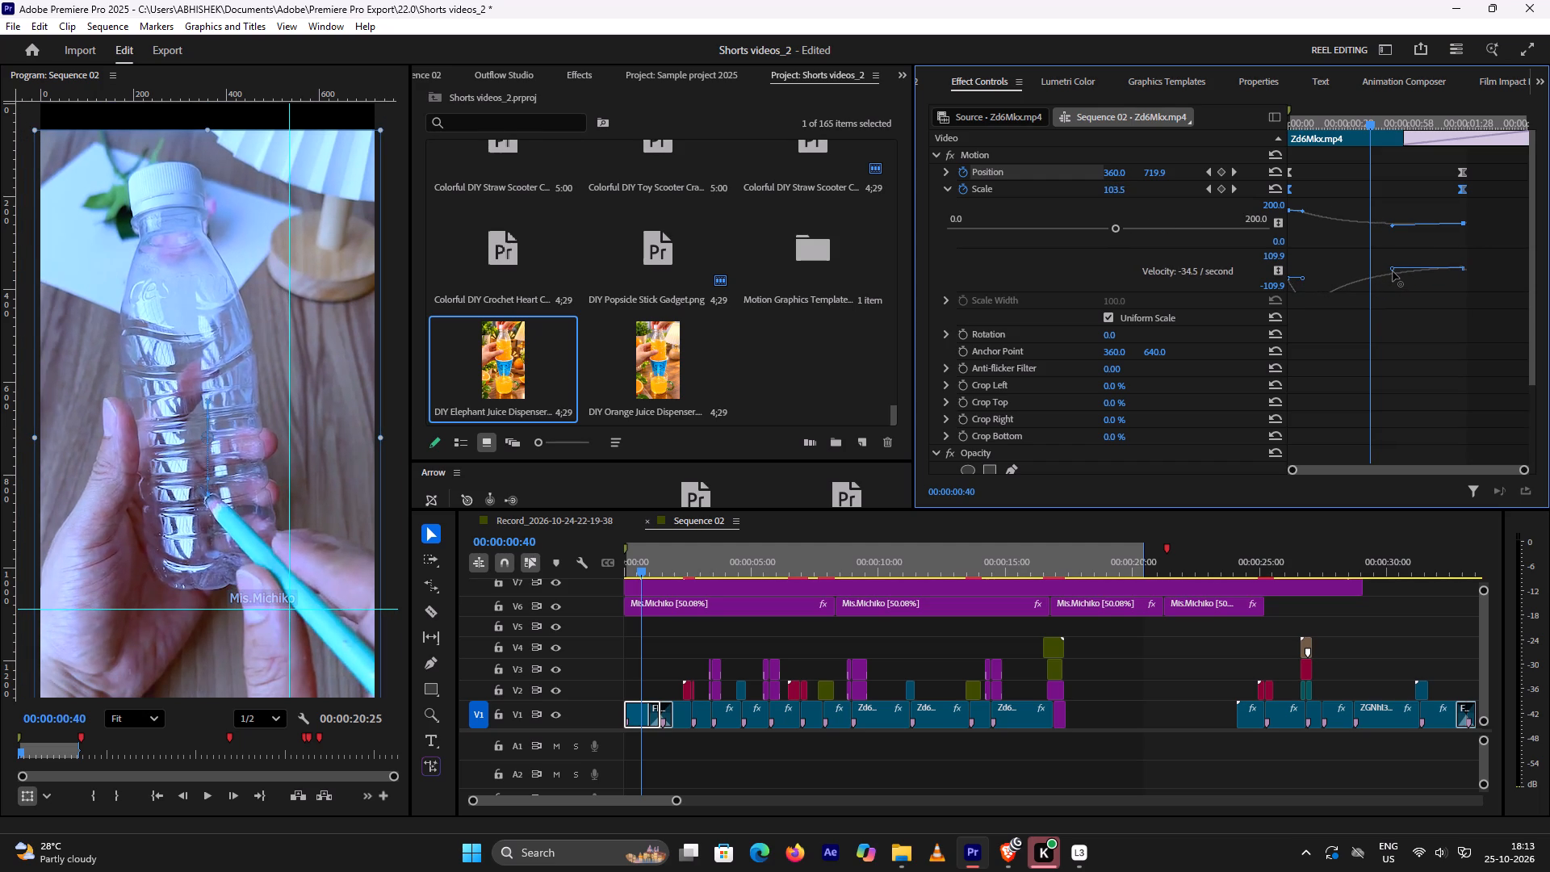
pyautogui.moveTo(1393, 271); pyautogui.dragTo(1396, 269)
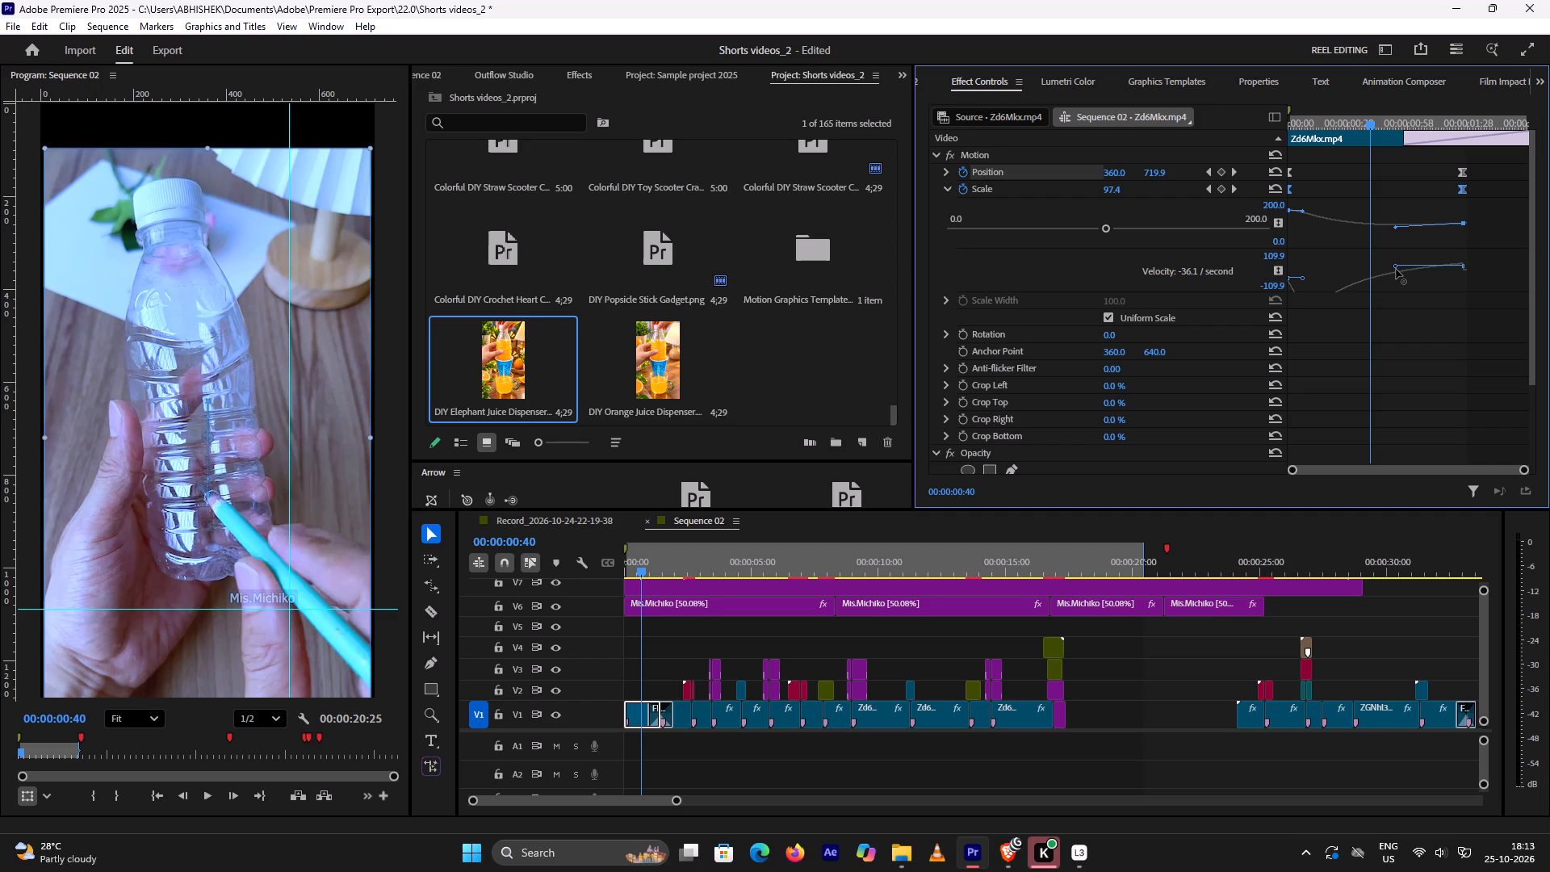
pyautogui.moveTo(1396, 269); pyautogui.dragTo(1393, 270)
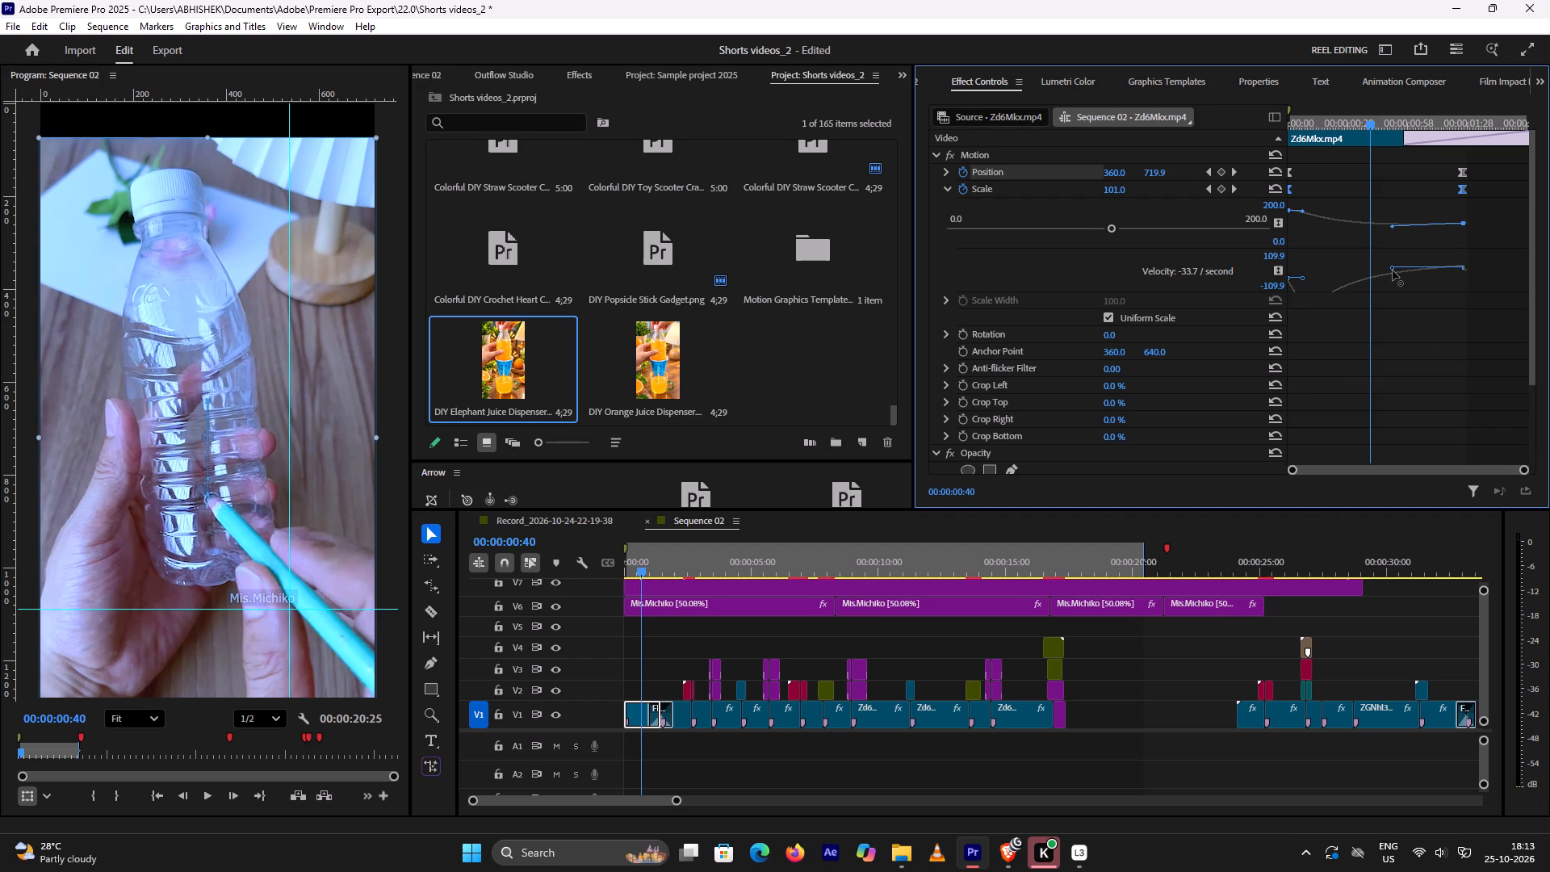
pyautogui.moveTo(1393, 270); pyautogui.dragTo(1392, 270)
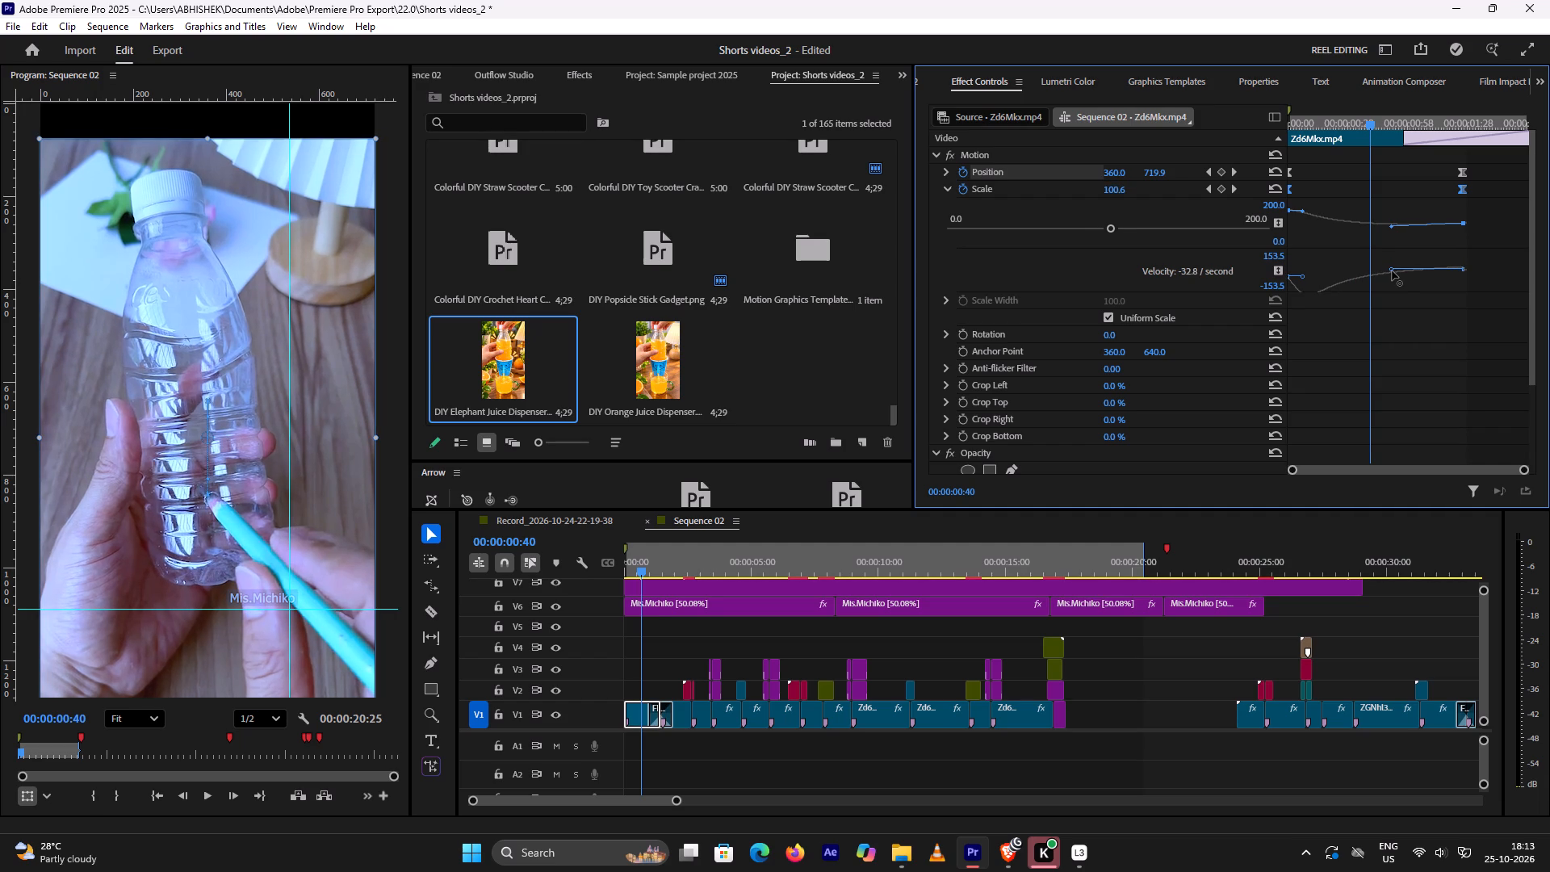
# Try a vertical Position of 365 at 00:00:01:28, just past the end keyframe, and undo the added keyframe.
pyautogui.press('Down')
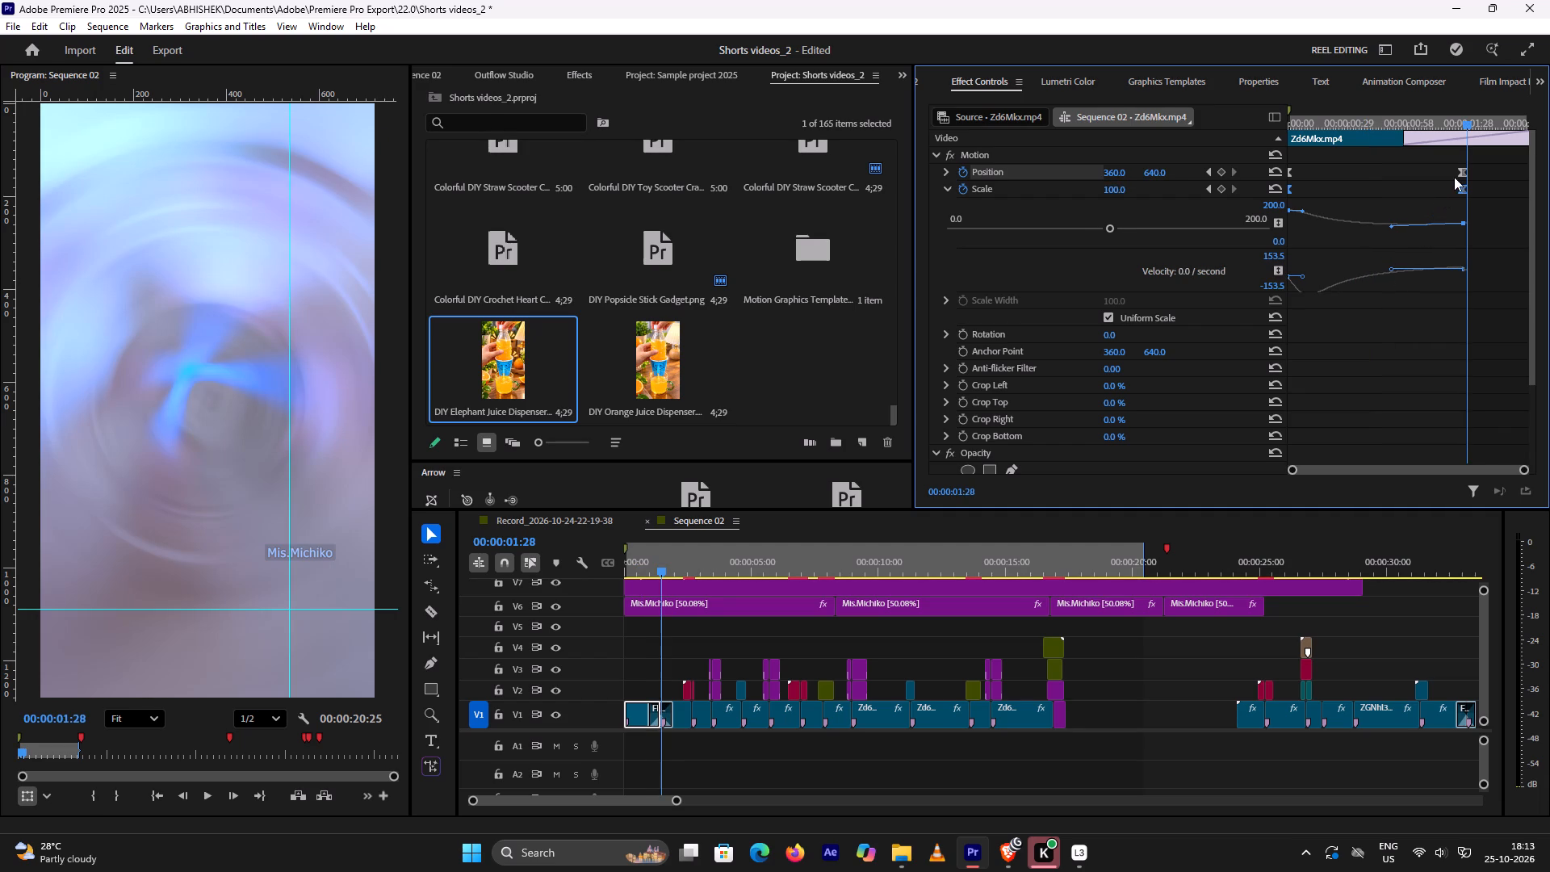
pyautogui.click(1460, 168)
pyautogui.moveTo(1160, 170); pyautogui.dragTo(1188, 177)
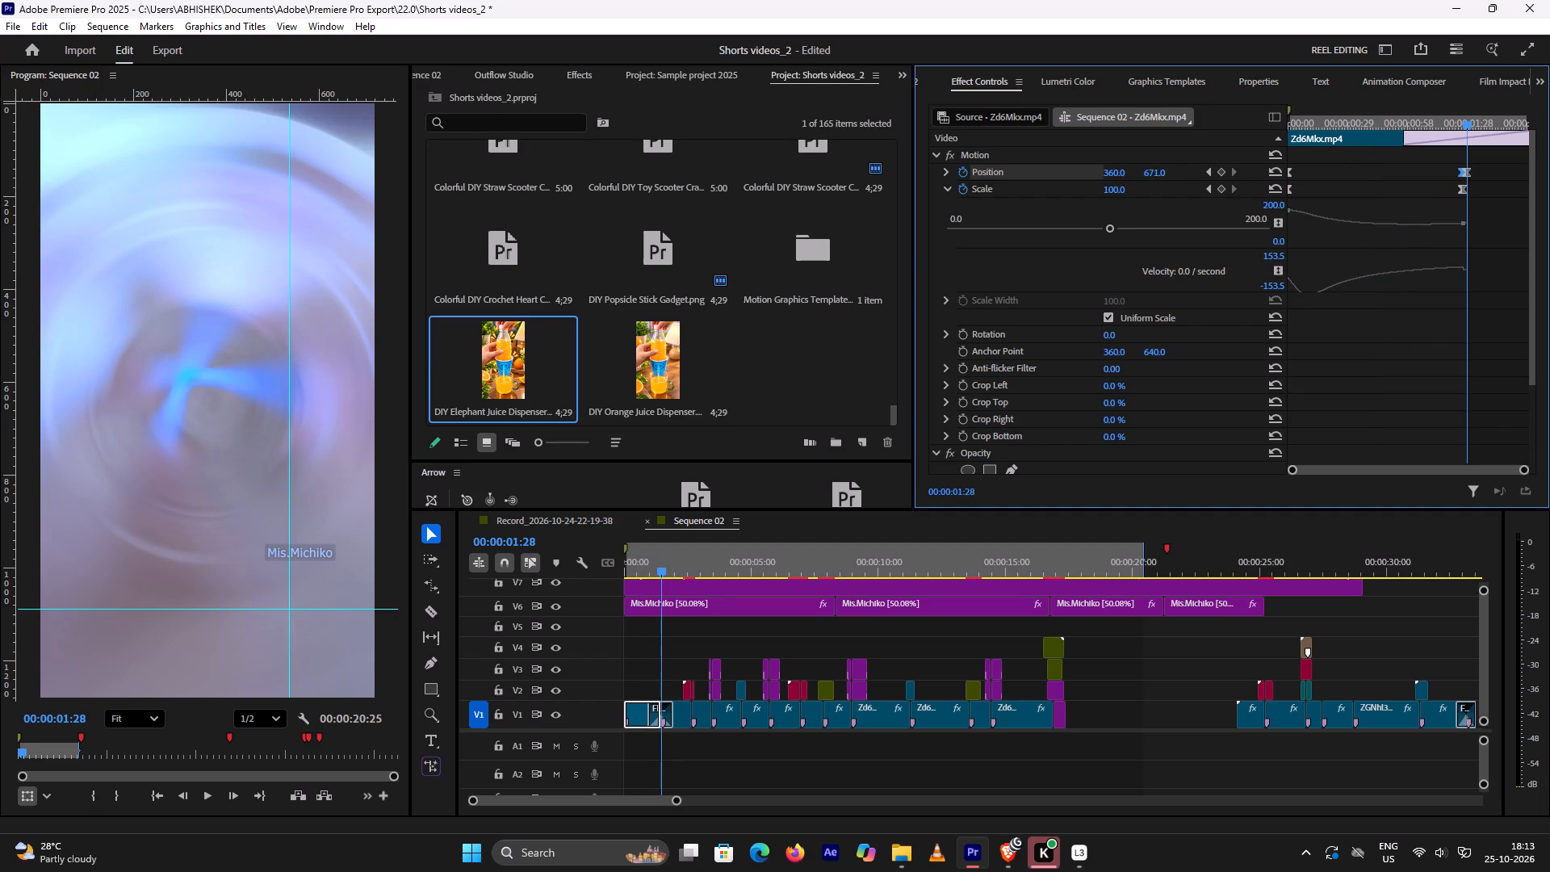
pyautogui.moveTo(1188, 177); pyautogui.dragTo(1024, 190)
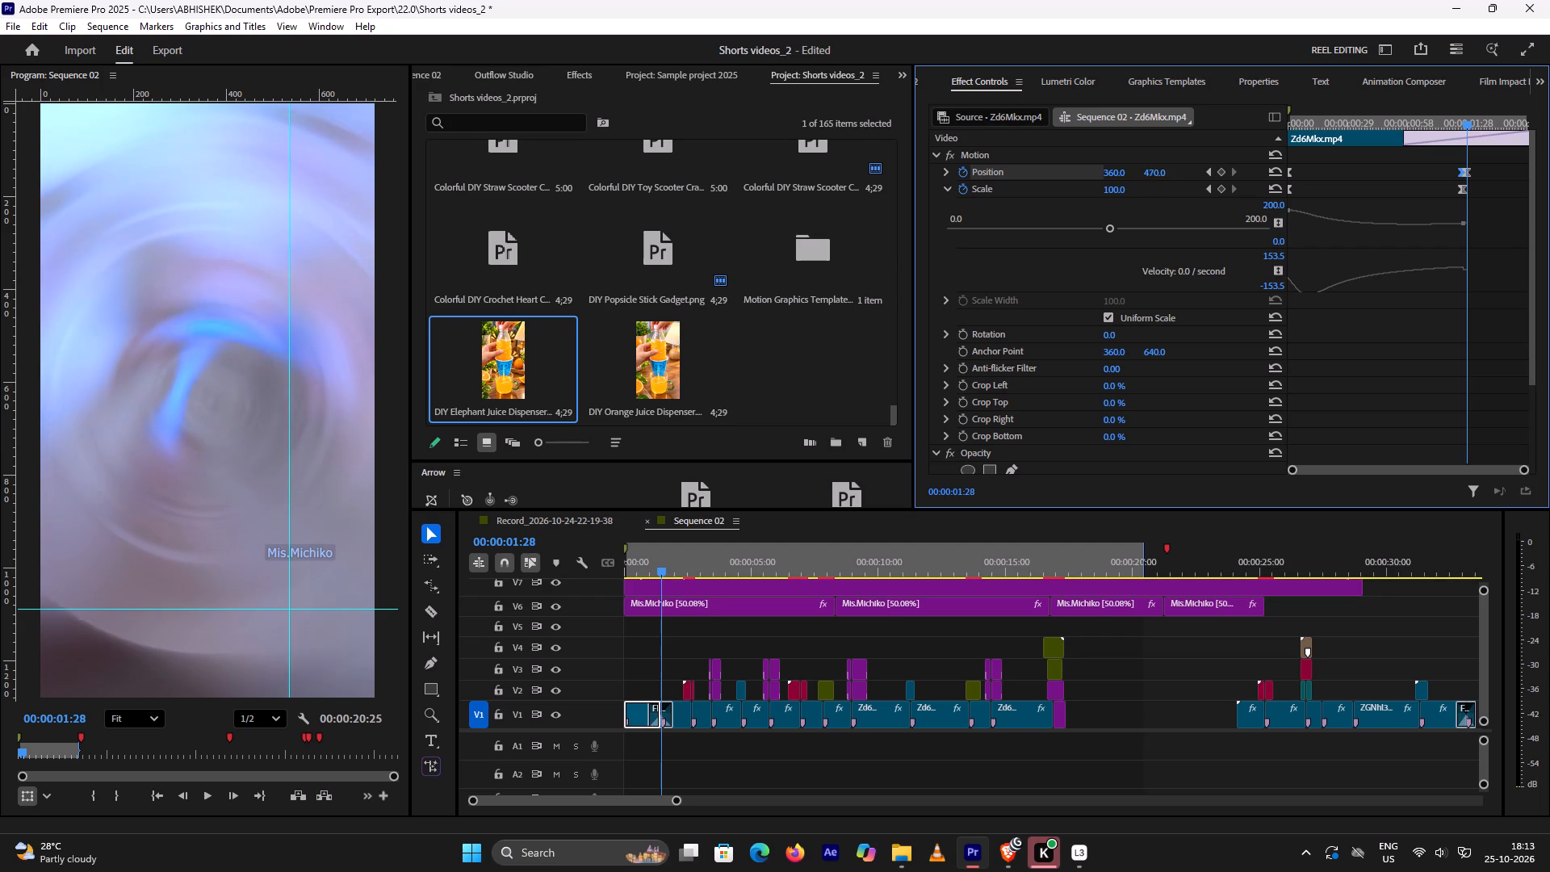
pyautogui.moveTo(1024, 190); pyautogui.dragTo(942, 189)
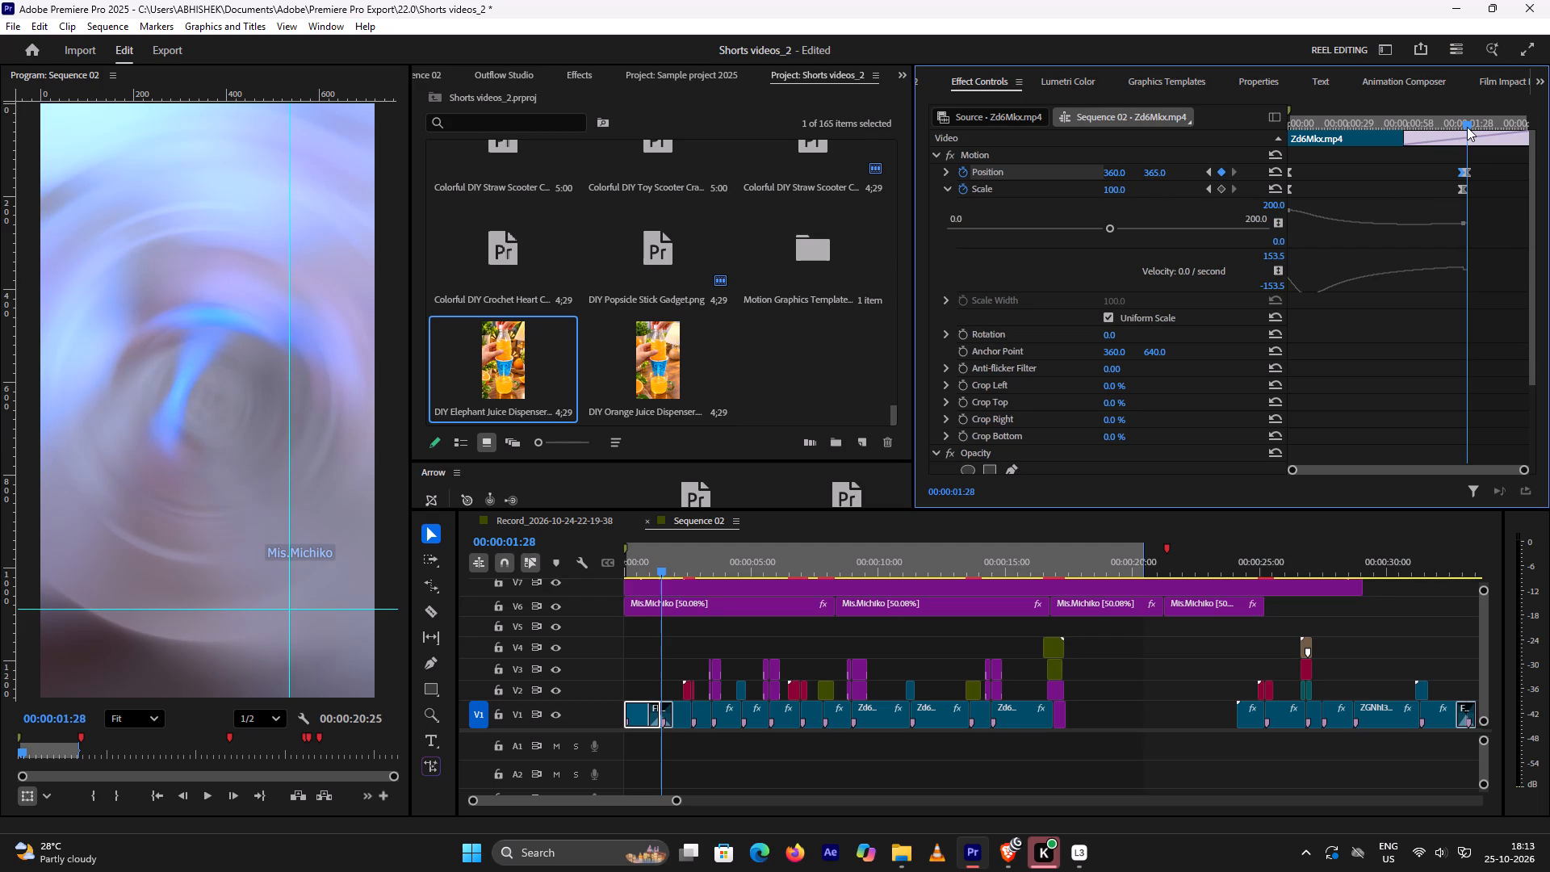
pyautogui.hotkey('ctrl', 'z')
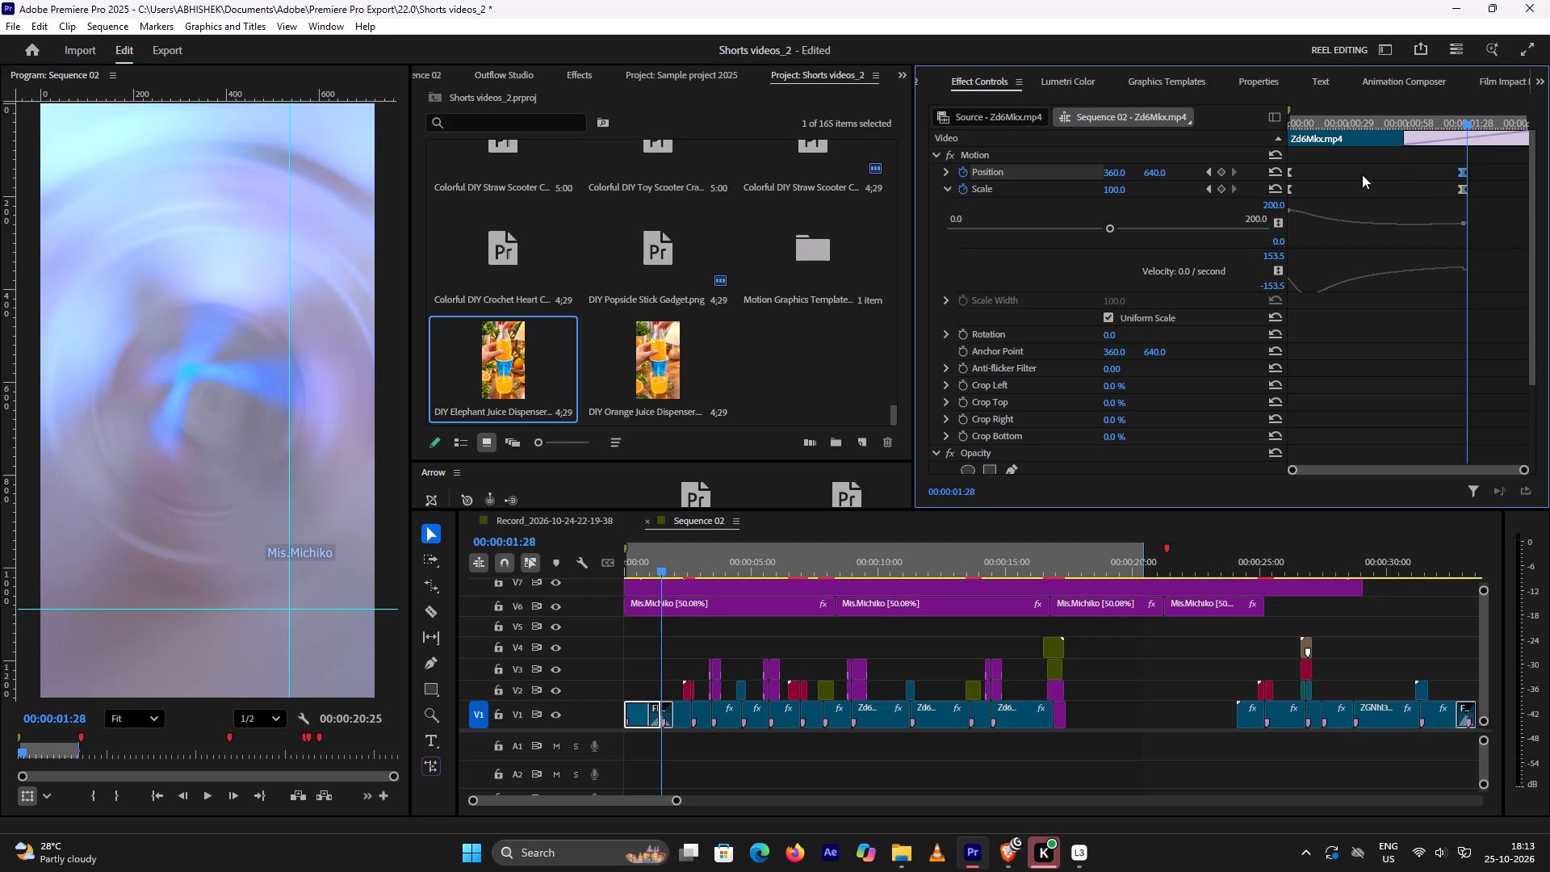
# Set the existing end Position keyframe's vertical value to 626 and scrub back through the zoom.
pyautogui.click(1212, 174)
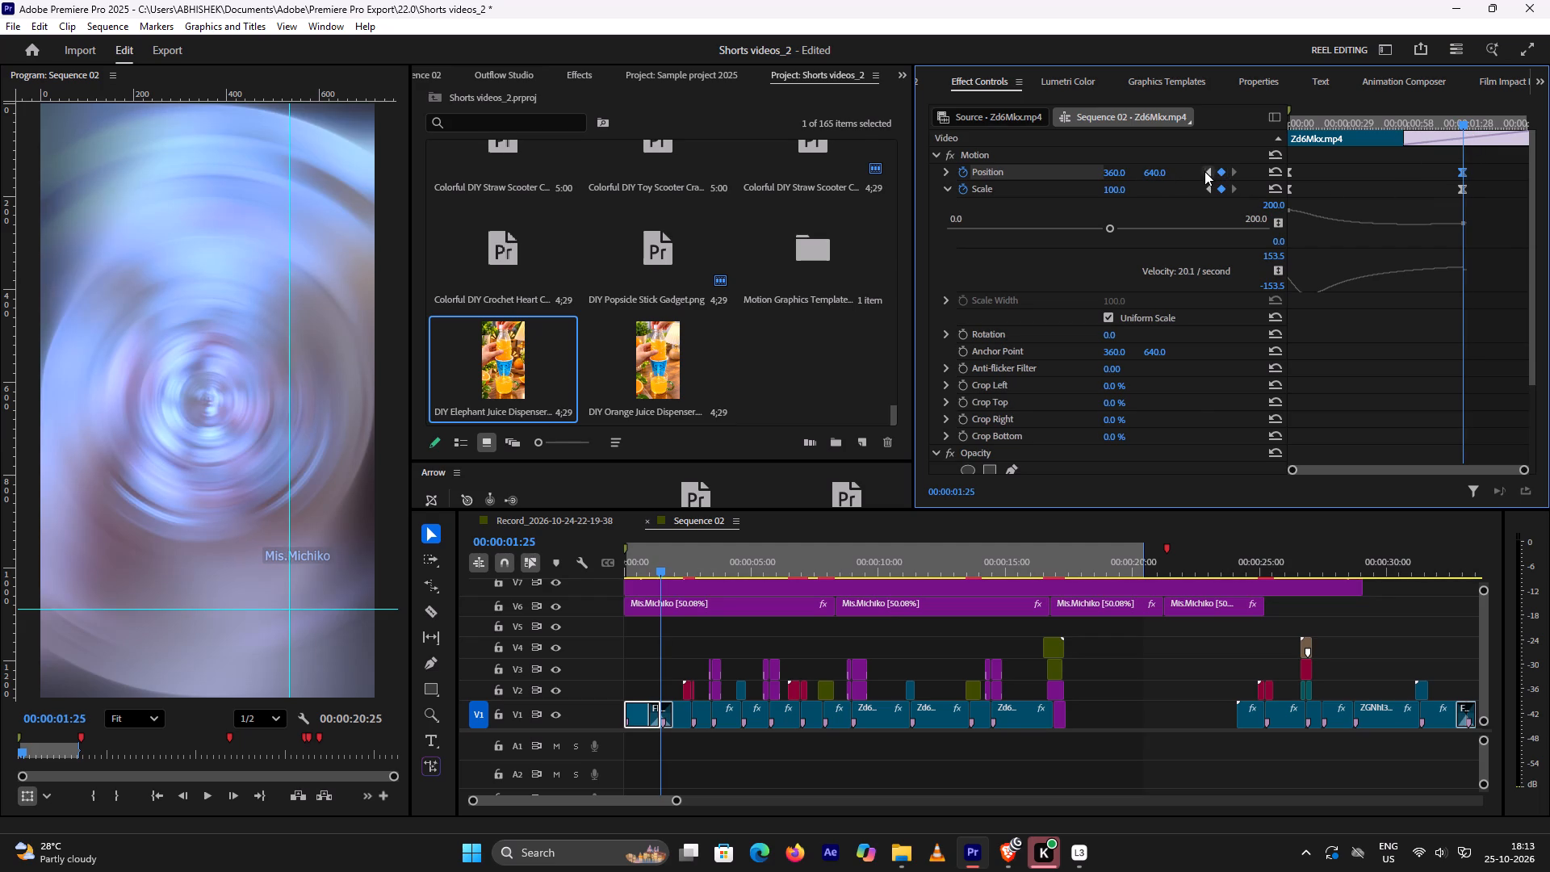
pyautogui.moveTo(1159, 175); pyautogui.dragTo(1067, 176)
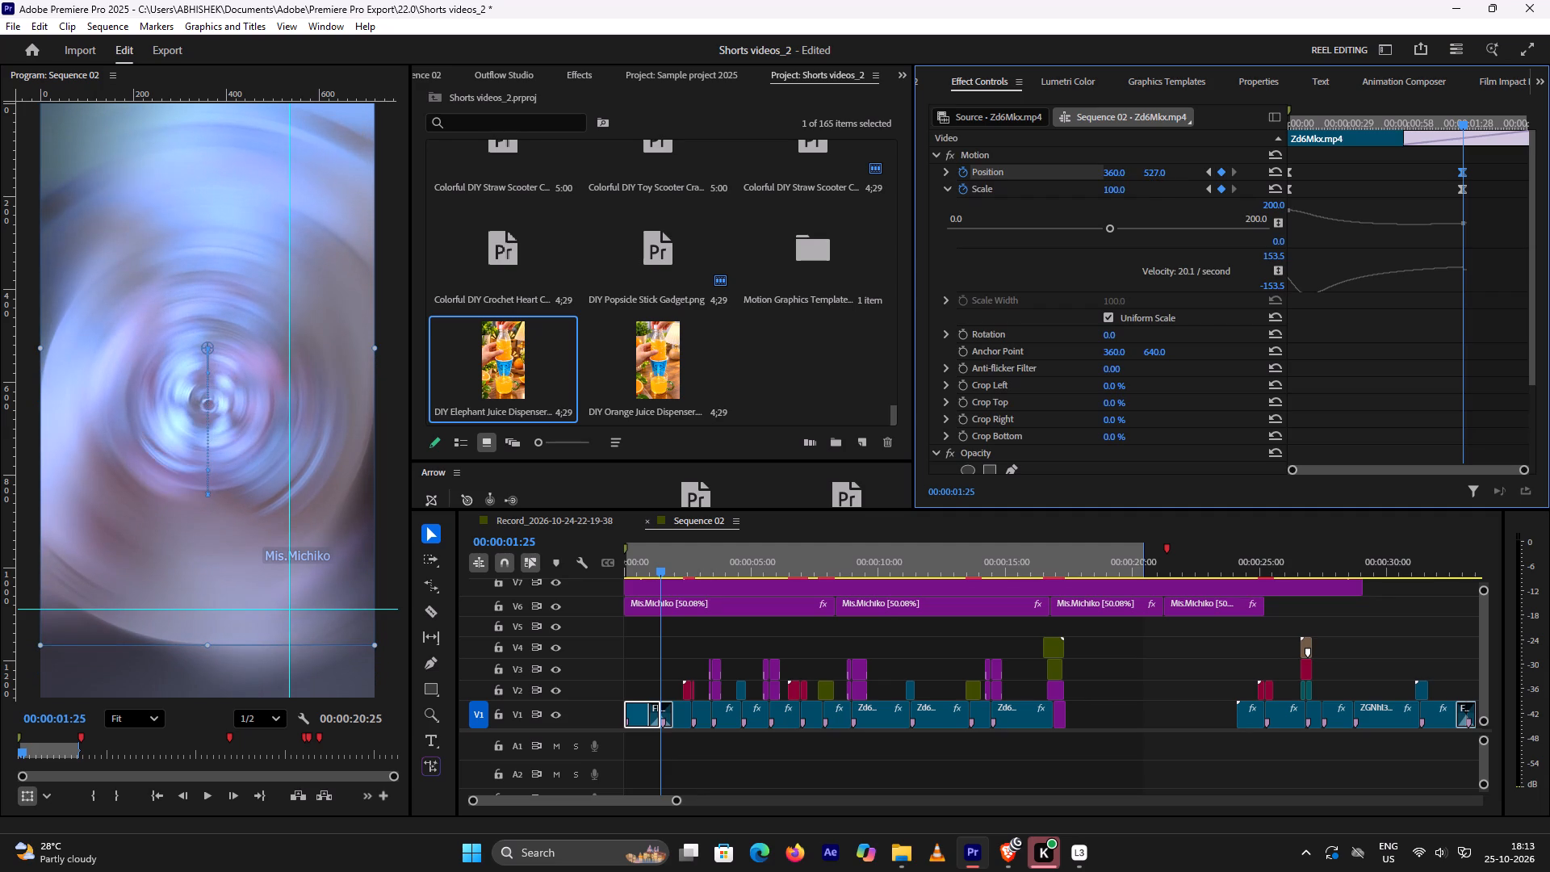
pyautogui.moveTo(1067, 176); pyautogui.dragTo(1148, 177)
pyautogui.moveTo(1458, 122); pyautogui.dragTo(1435, 120)
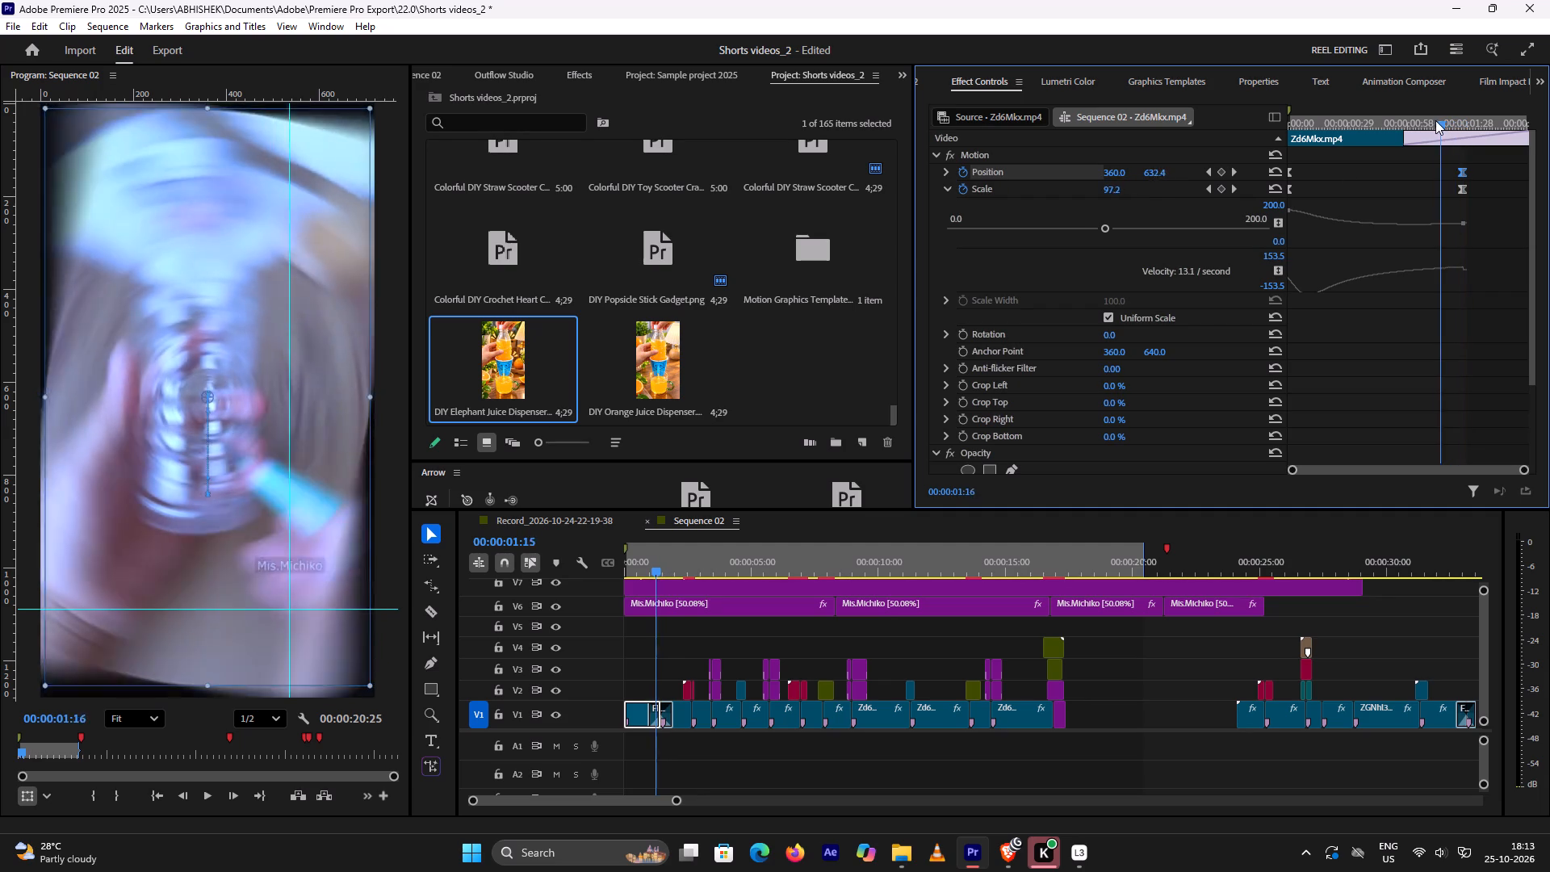
pyautogui.moveTo(1435, 120); pyautogui.dragTo(1398, 123)
# Reselect the Scale keyframes, lengthen the end velocity handle to just past halfway between them, and play back the opening zoom.
pyautogui.keyDown('alt'); pyautogui.scroll(-3, 1419, 230); pyautogui.keyUp('alt')
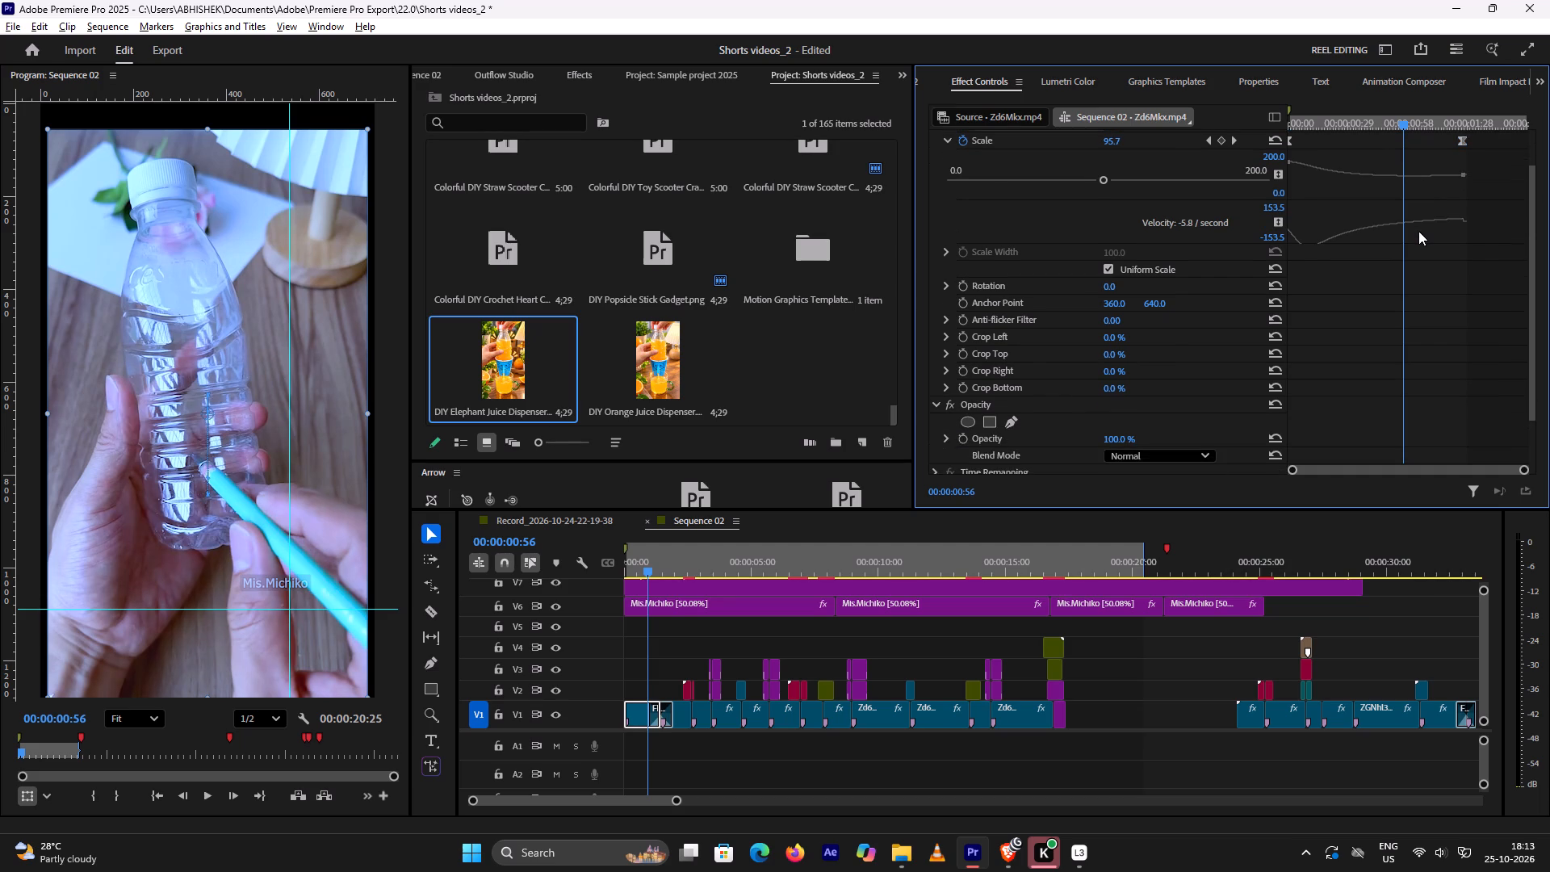
pyautogui.scroll(3, 1418, 231)
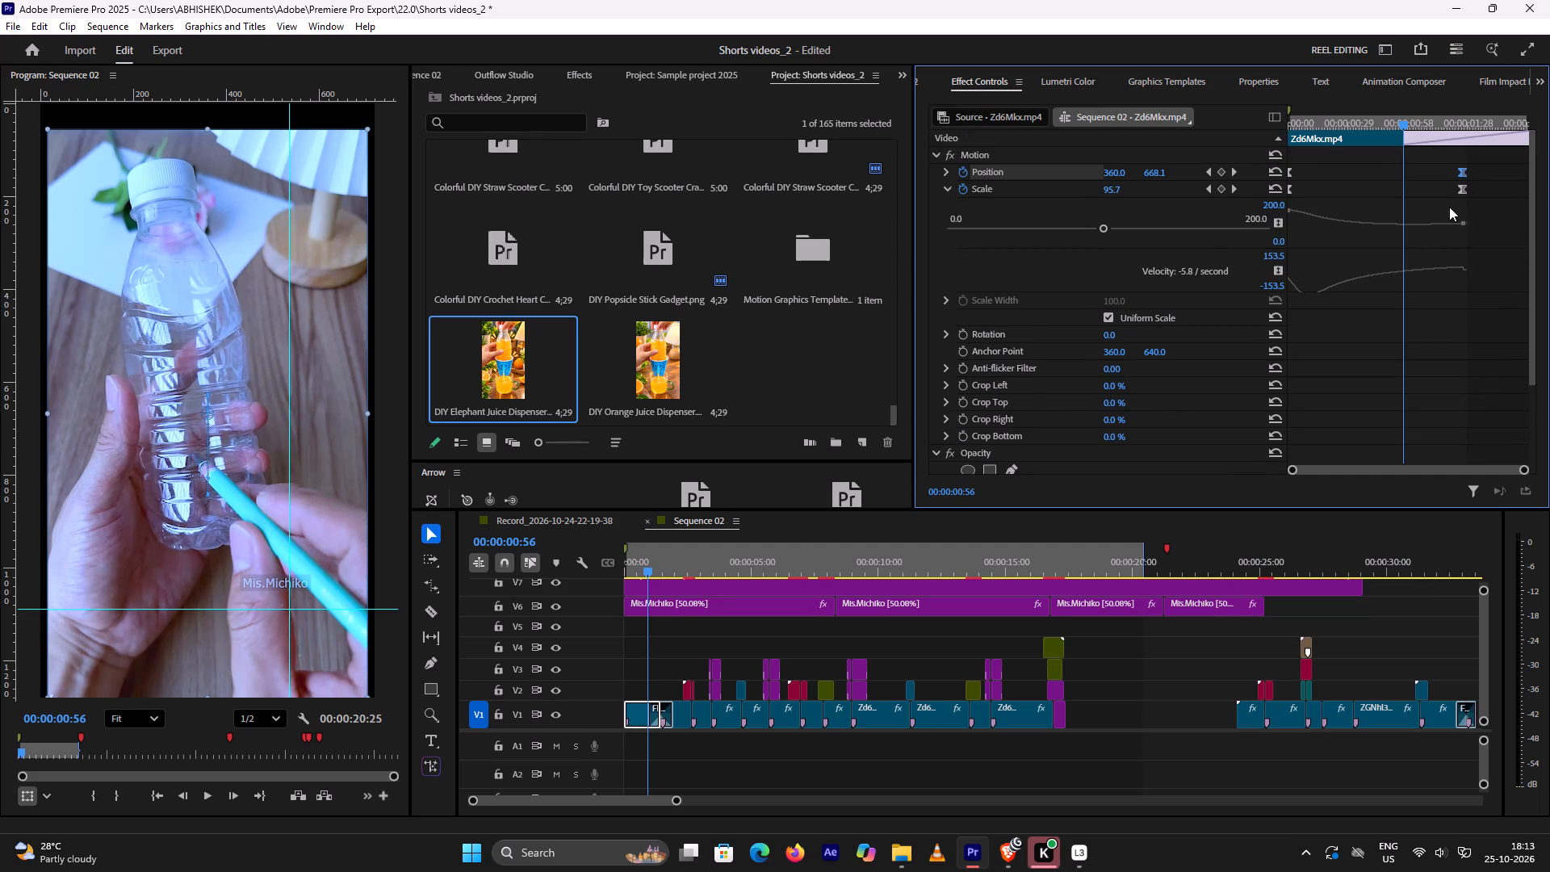
pyautogui.moveTo(1484, 193); pyautogui.dragTo(1282, 194)
pyautogui.moveTo(1392, 272); pyautogui.dragTo(1387, 276)
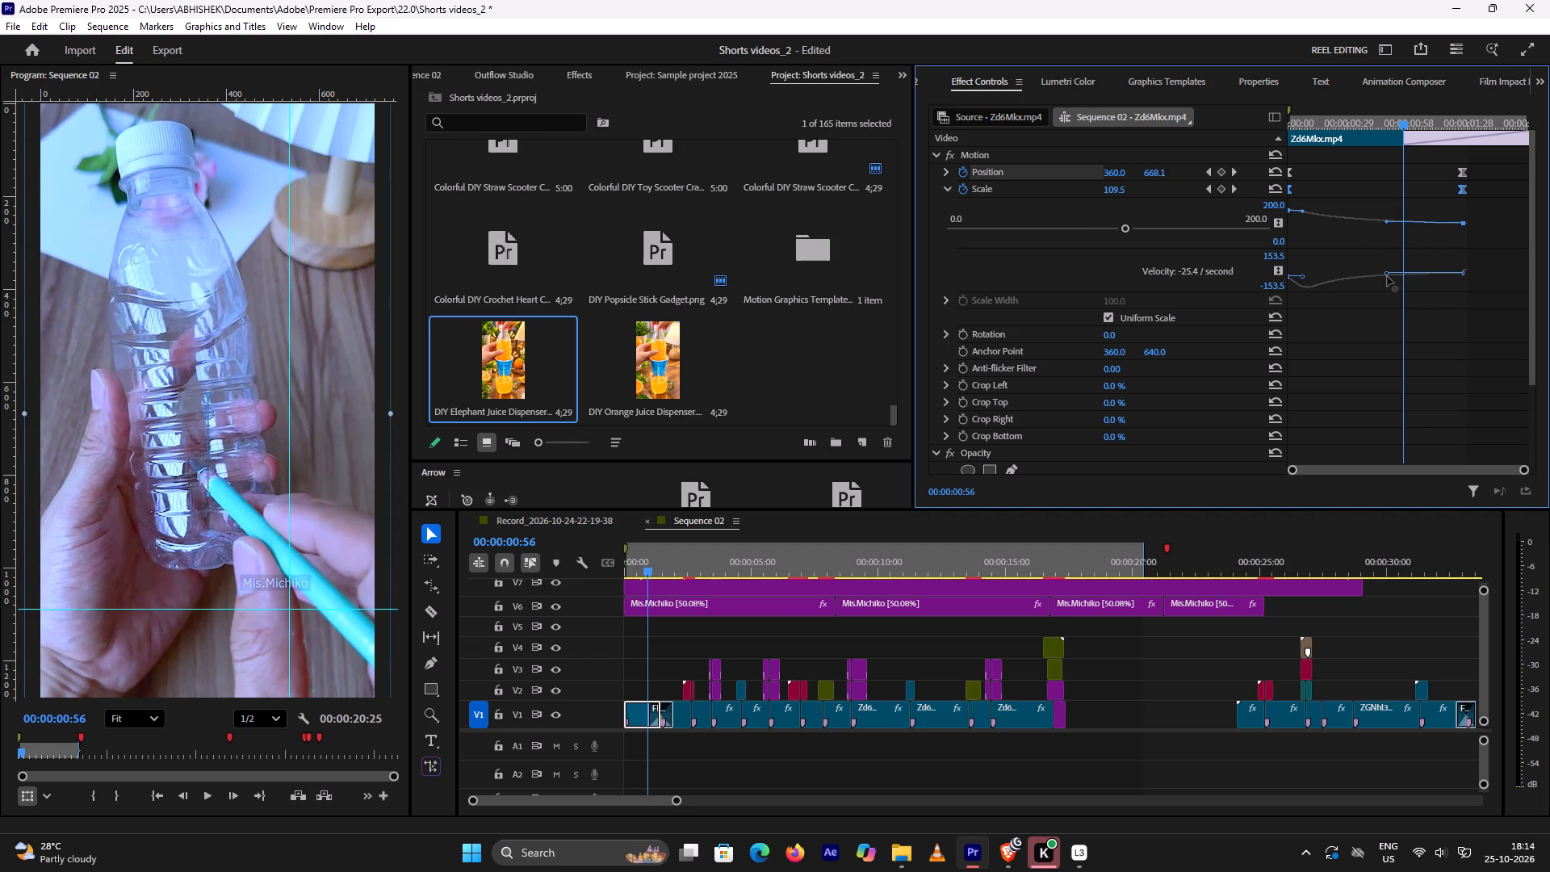
pyautogui.moveTo(1387, 276); pyautogui.dragTo(1385, 275)
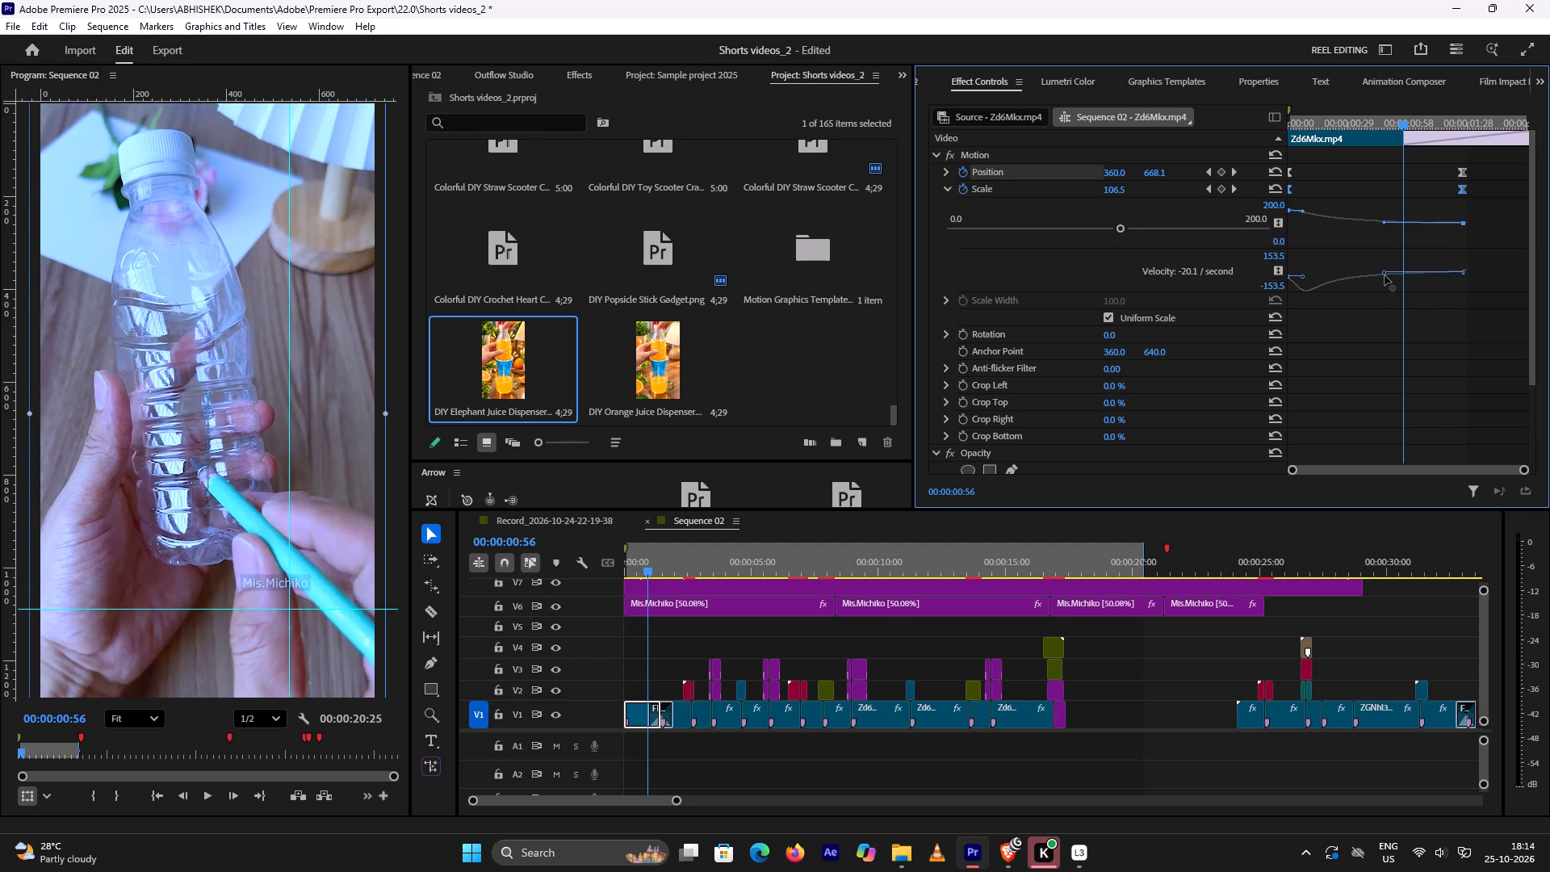
pyautogui.moveTo(1385, 275); pyautogui.dragTo(1384, 275)
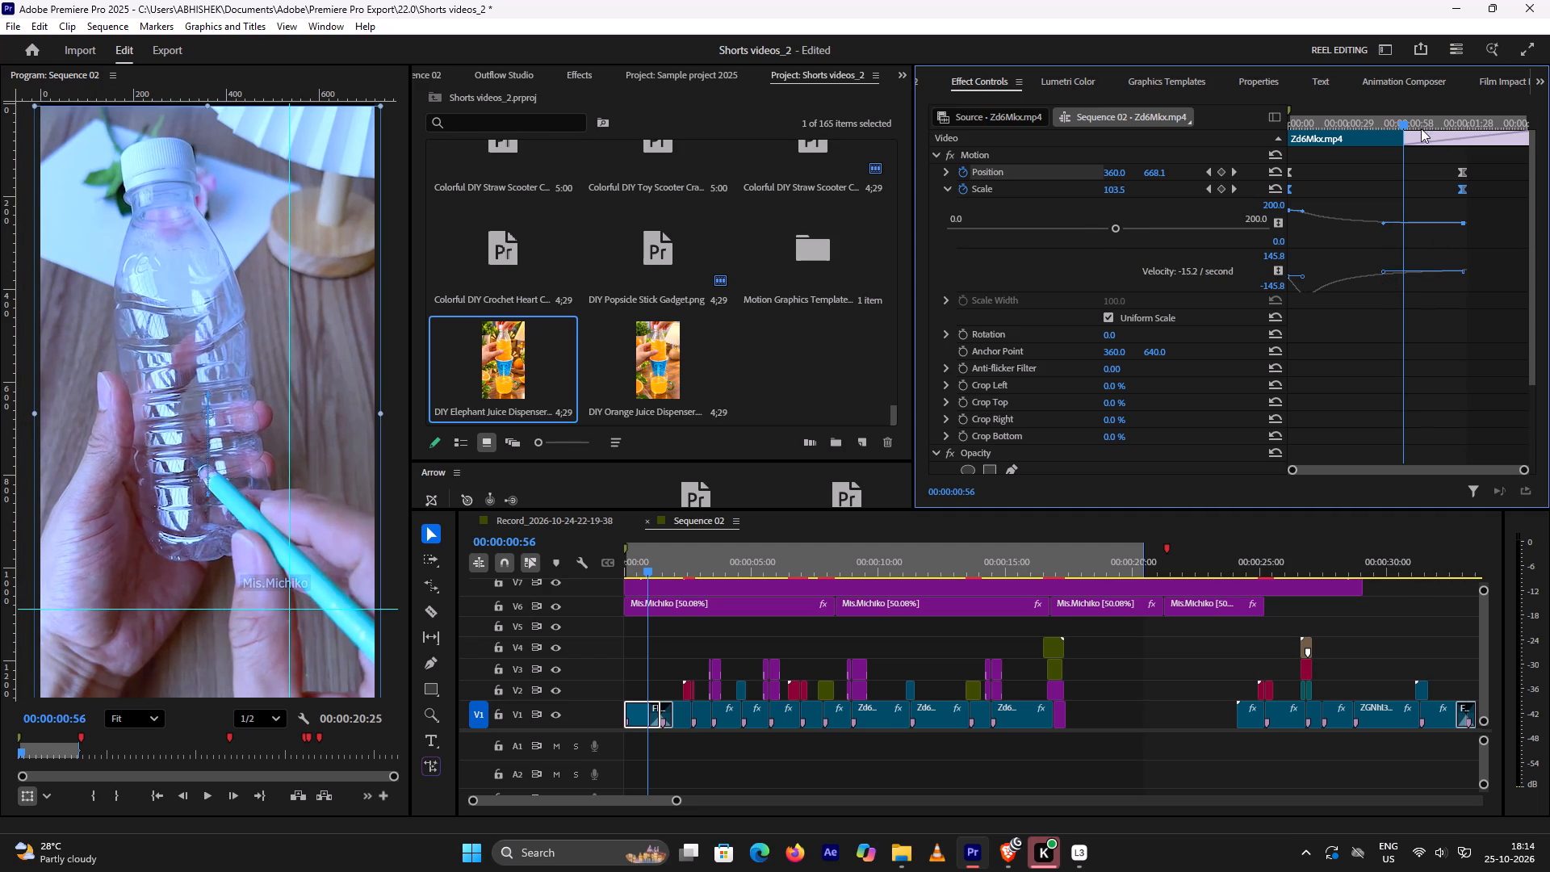
pyautogui.moveTo(1401, 124); pyautogui.dragTo(1290, 144)
pyautogui.press('space')
pyautogui.press('space')
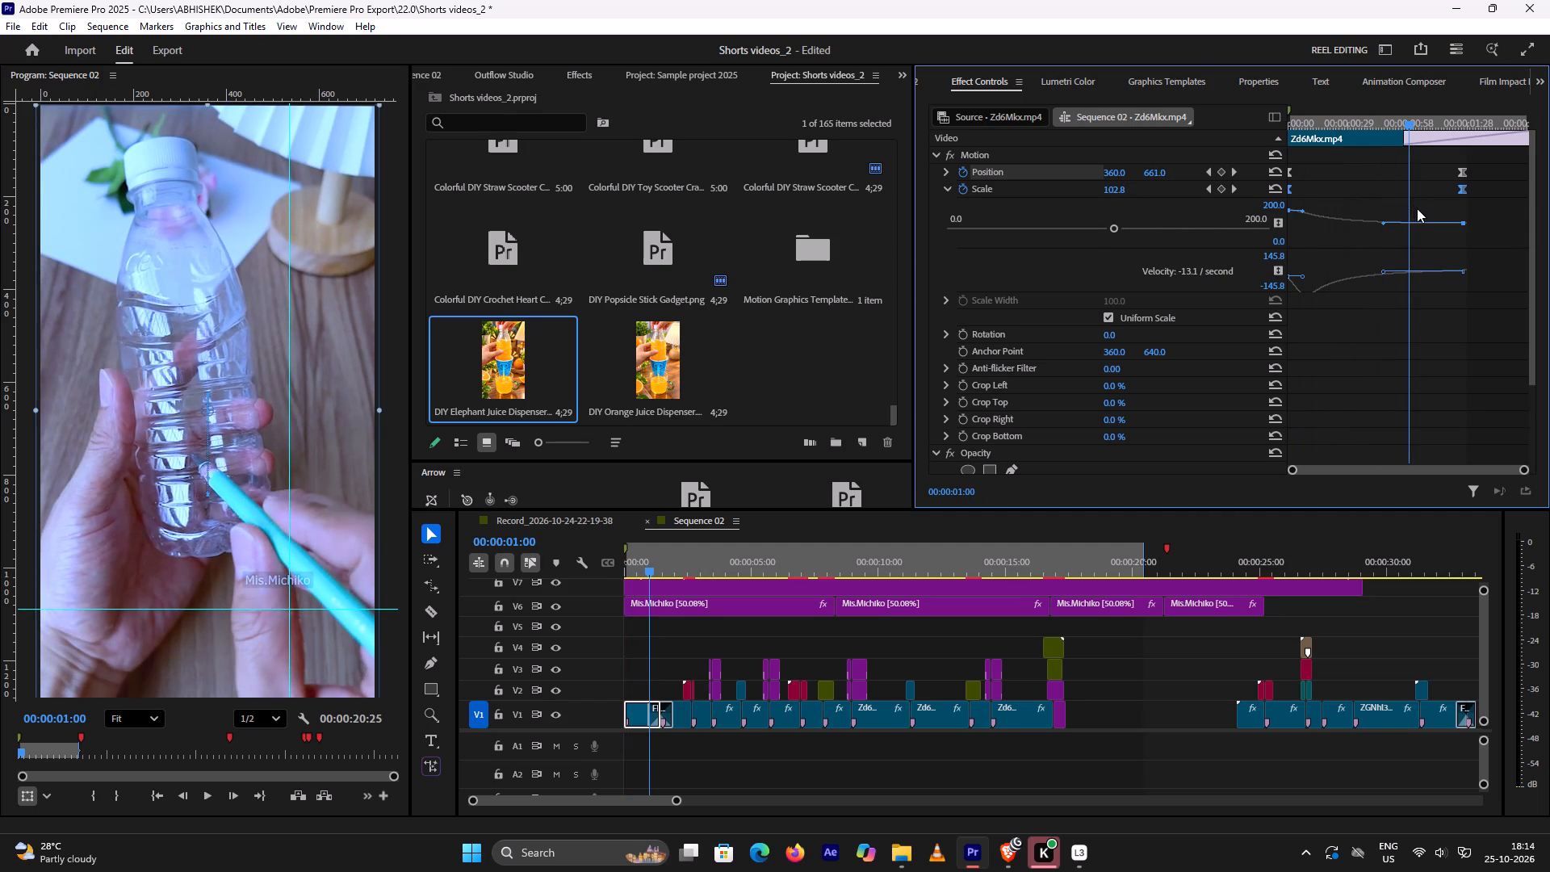
# Fine-tune the end Scale velocity handle for a gentler zoom-out and play the sequence from the start to about 14 seconds.
pyautogui.moveTo(1404, 126); pyautogui.dragTo(1388, 134)
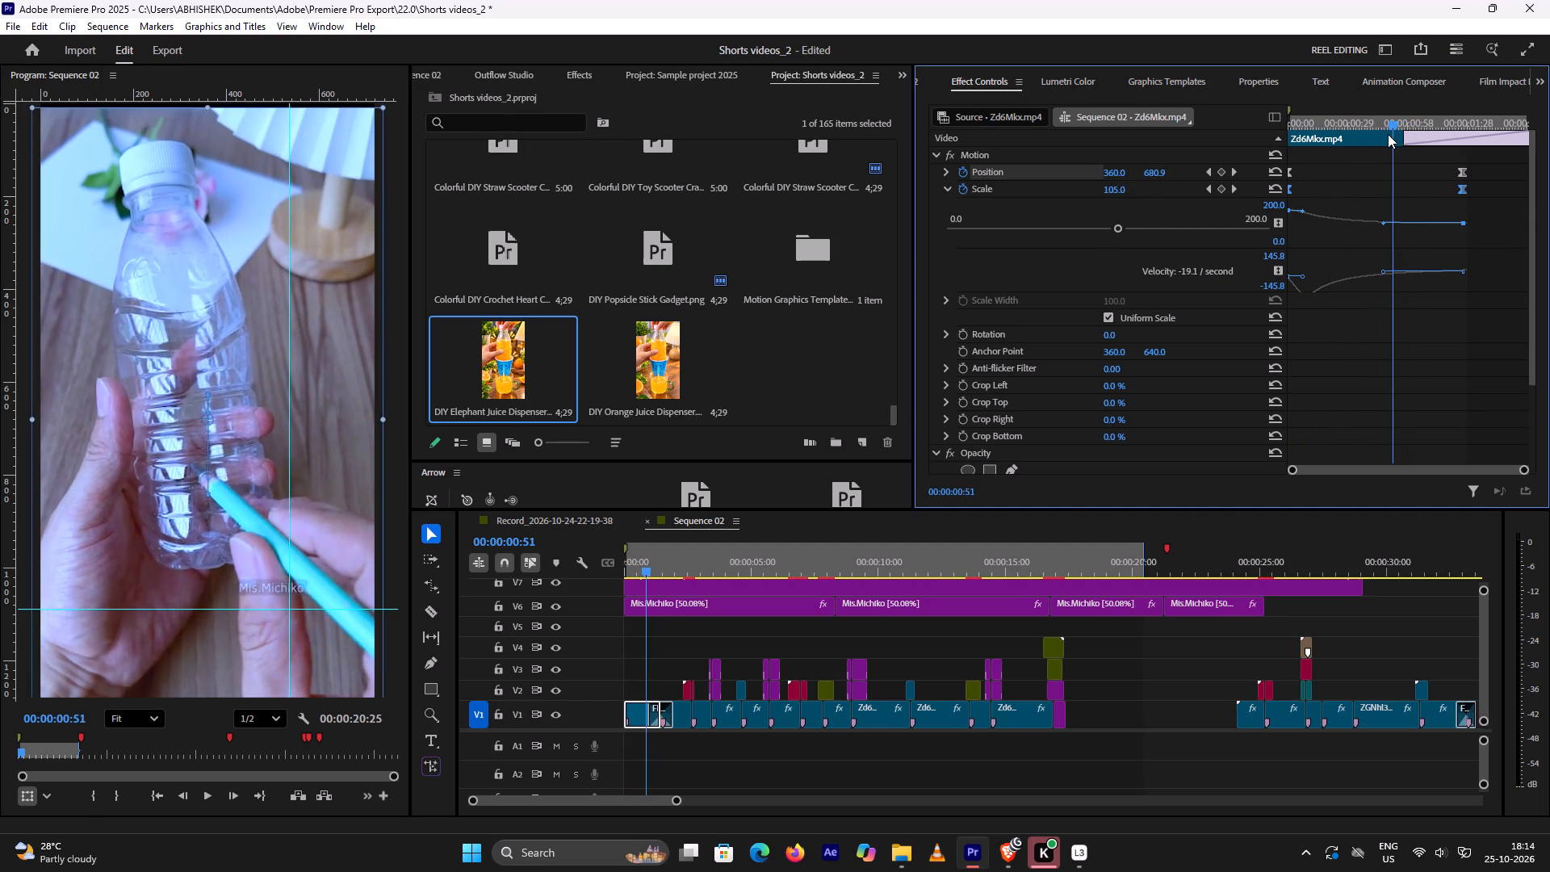
pyautogui.moveTo(1388, 134); pyautogui.dragTo(1380, 138)
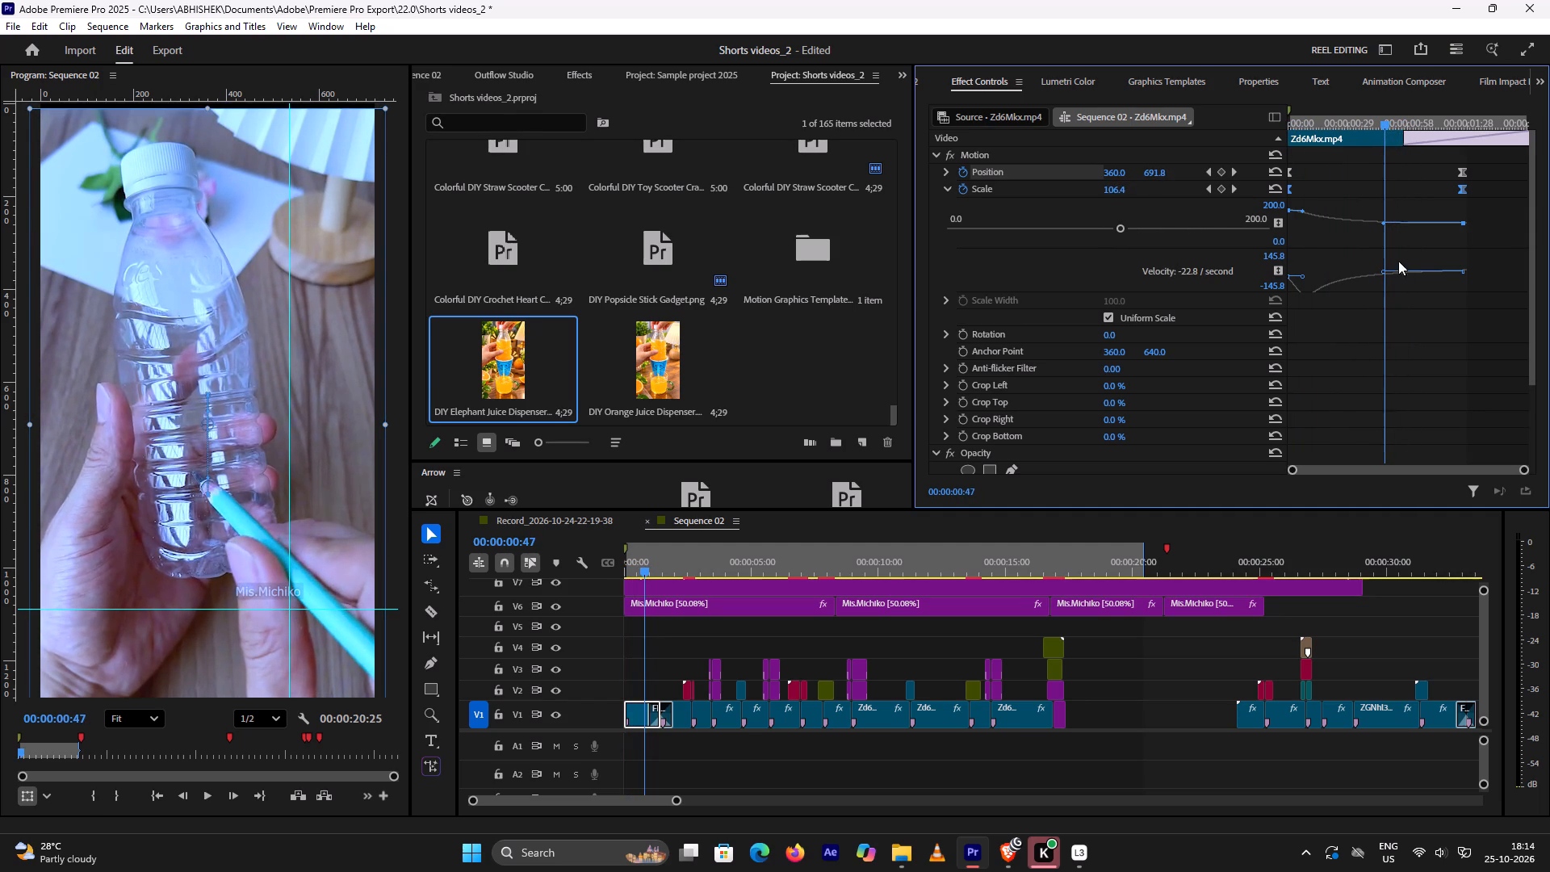
pyautogui.click(1382, 273)
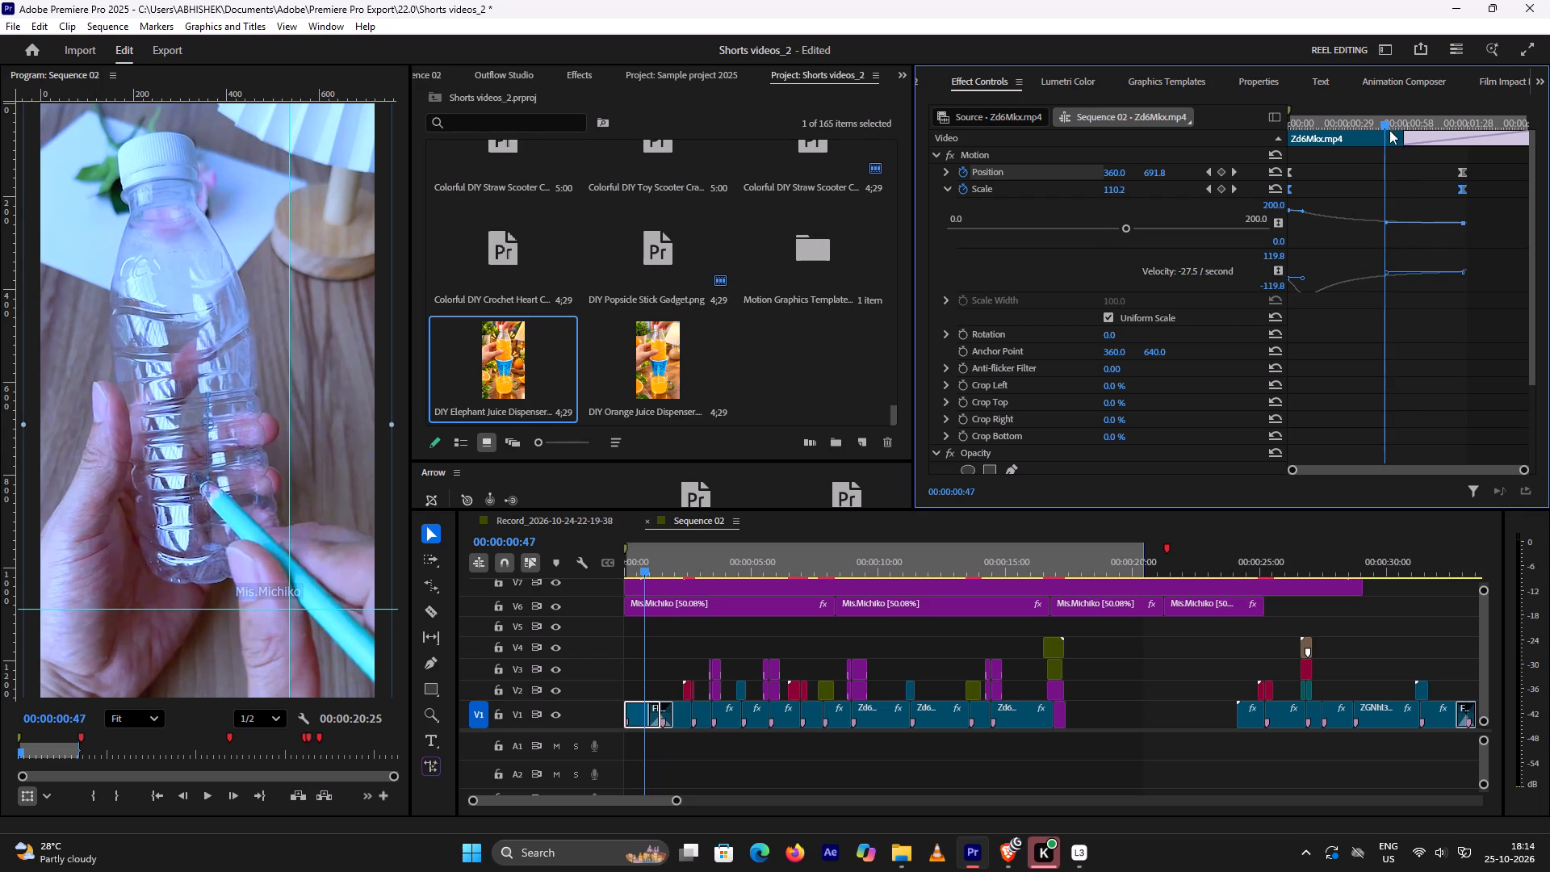
pyautogui.moveTo(1385, 125); pyautogui.dragTo(1199, 138)
pyautogui.press('space')
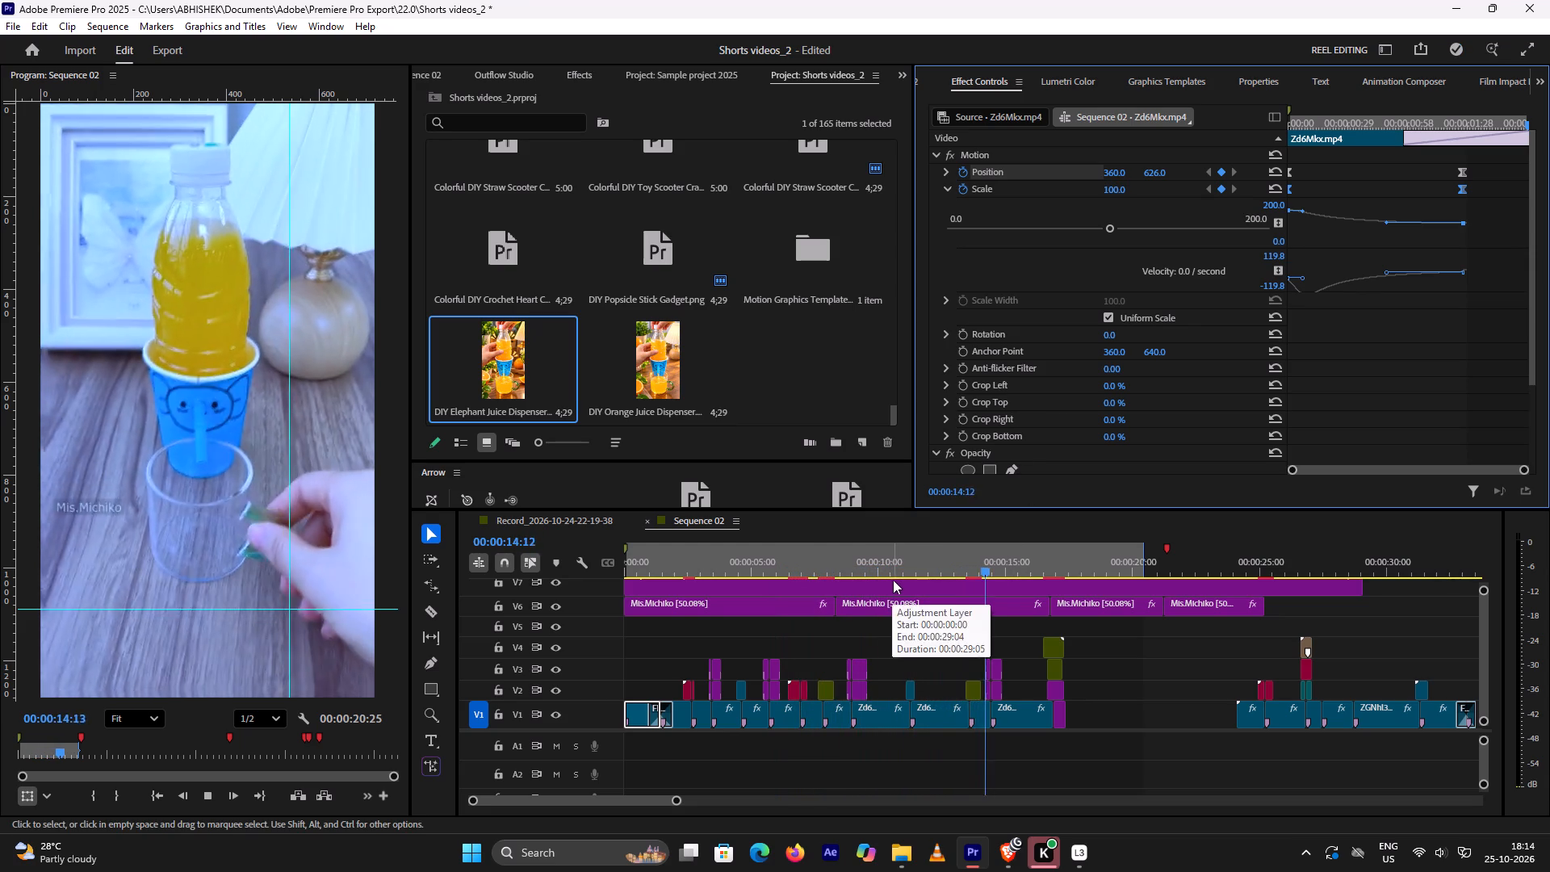
pyautogui.press('space')
# Turn on Scale and Position keyframing at 00:00:09:05 for the Zd6Mkx.mp4 clip that starts at 00:00:08:58.
pyautogui.click(938, 721)
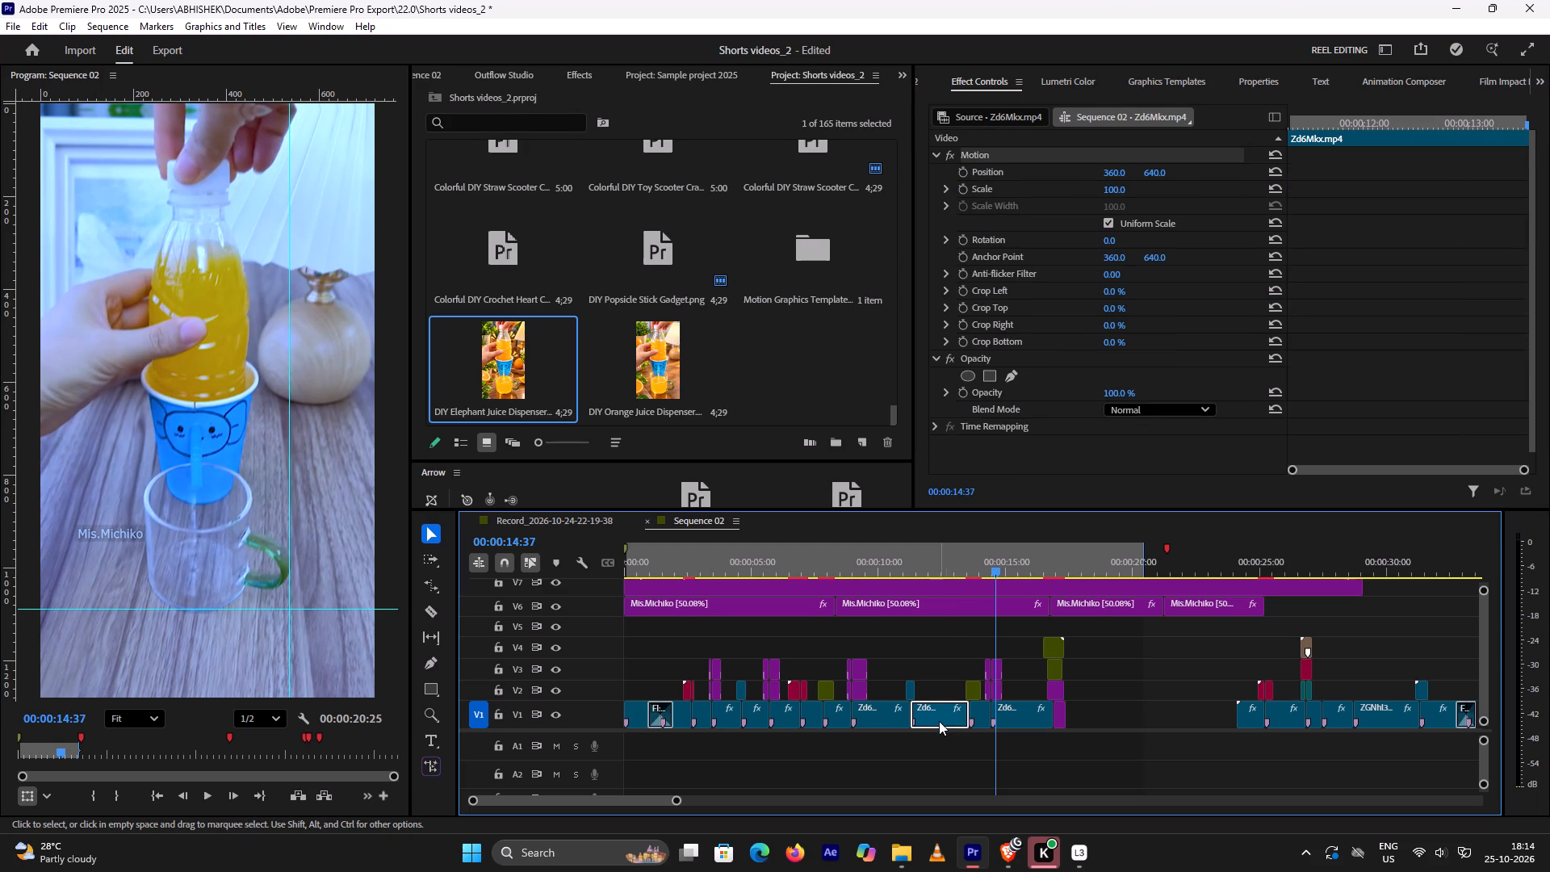
pyautogui.moveTo(992, 567); pyautogui.dragTo(929, 564)
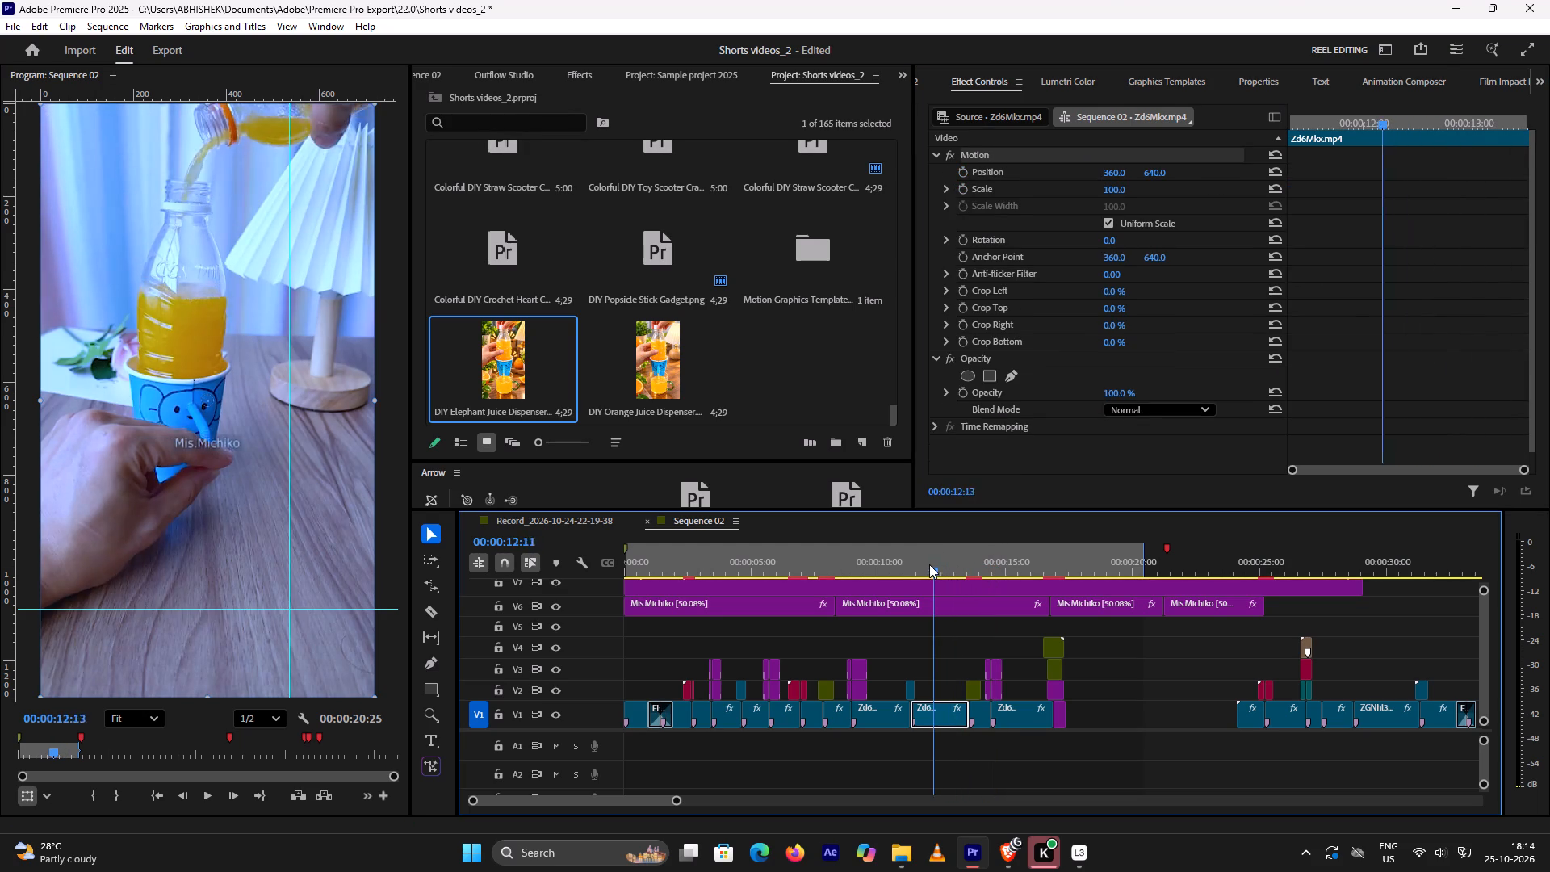
pyautogui.moveTo(929, 564); pyautogui.dragTo(804, 570)
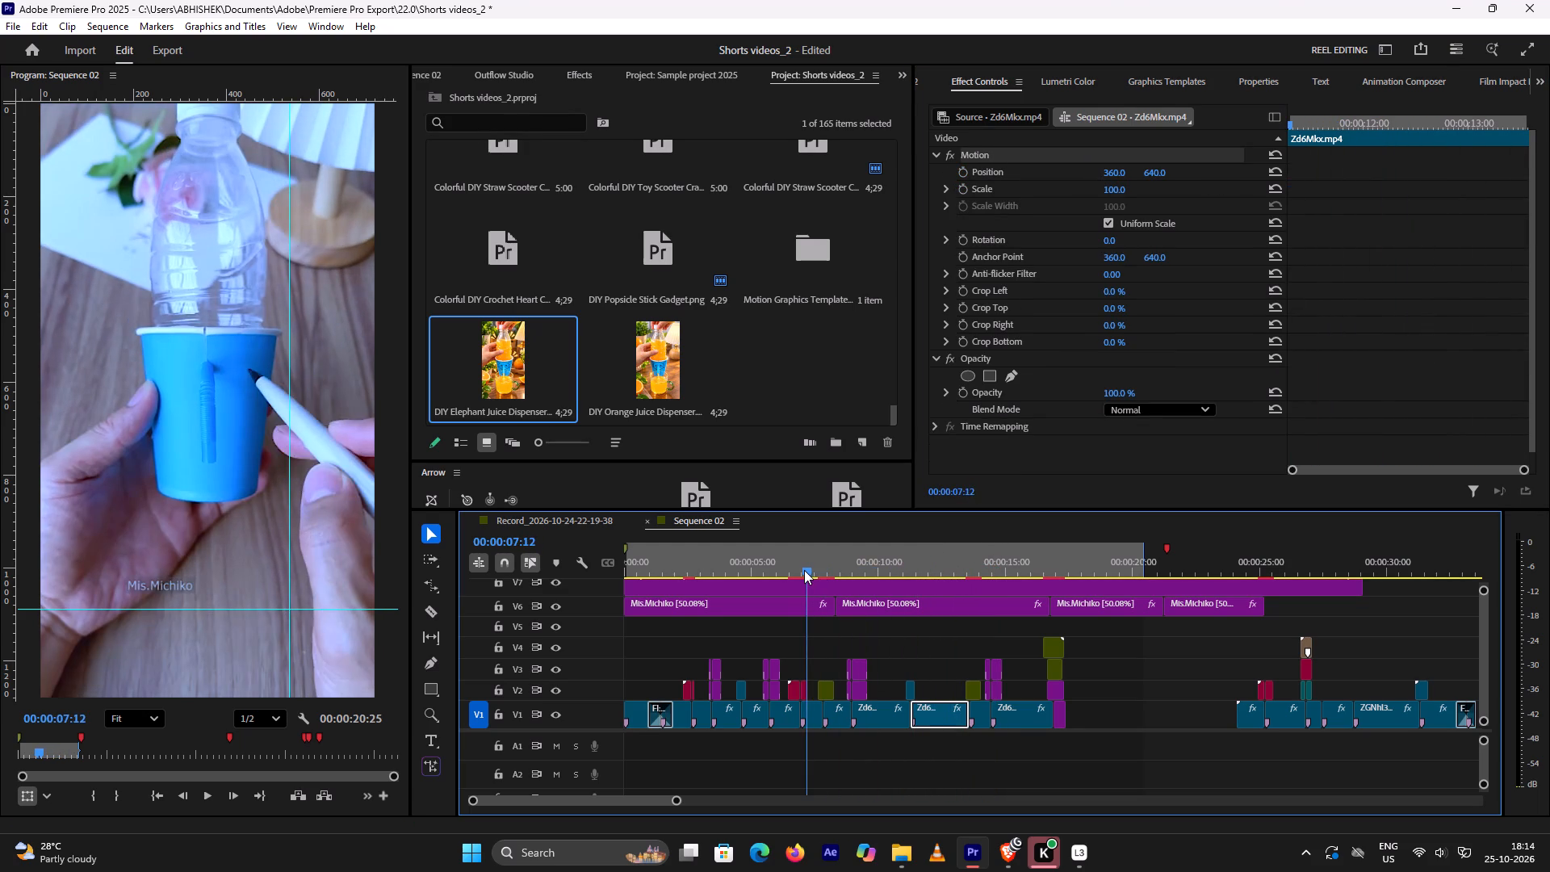
pyautogui.moveTo(804, 570); pyautogui.dragTo(889, 582)
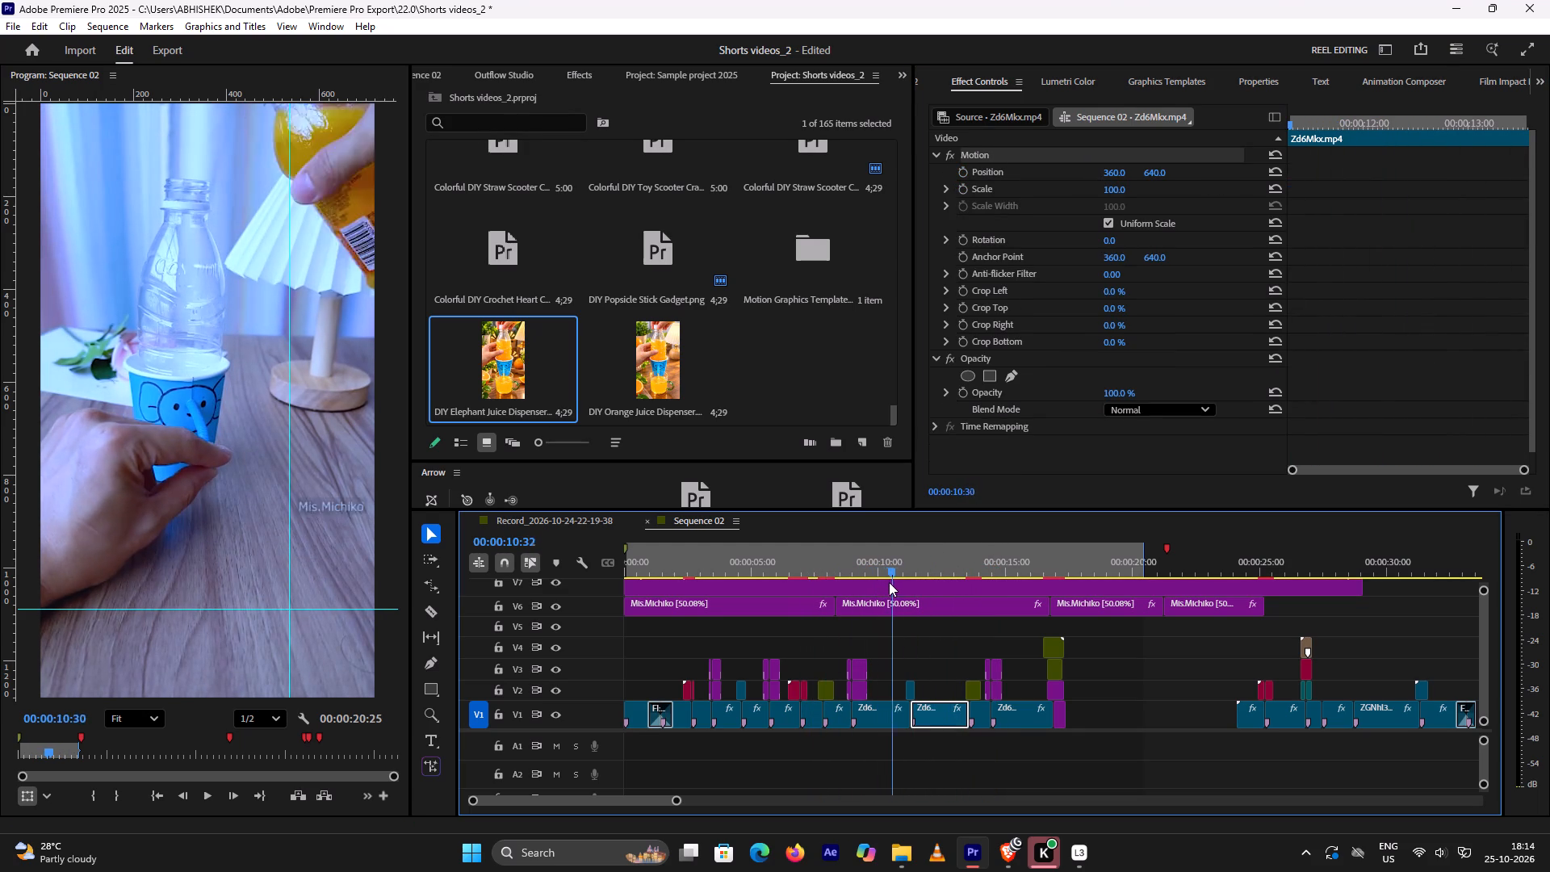
pyautogui.moveTo(889, 582); pyautogui.dragTo(899, 582)
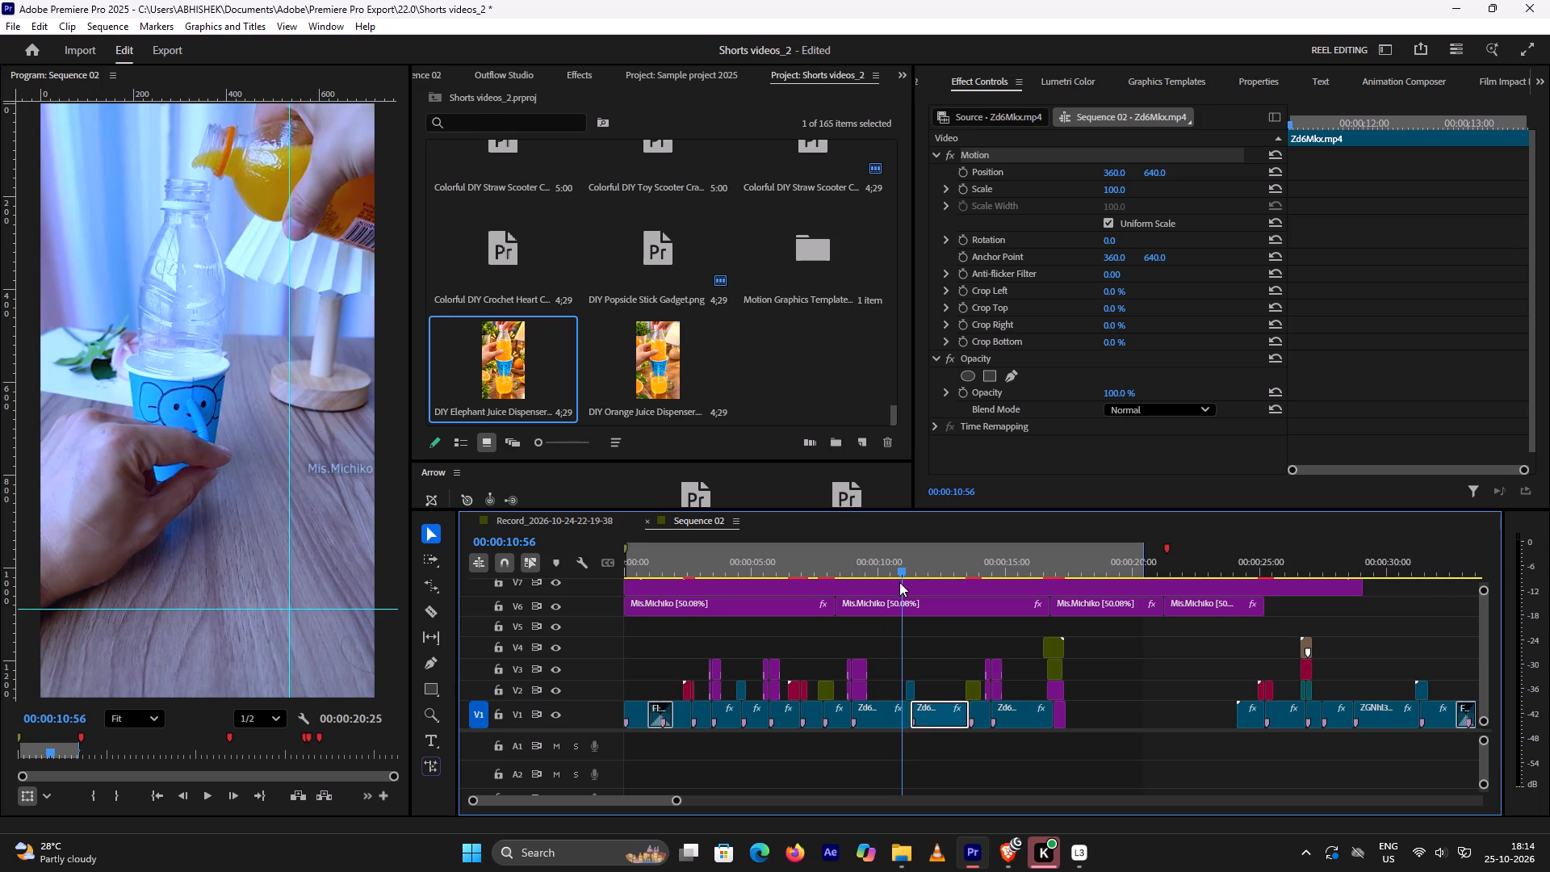
pyautogui.click(877, 725)
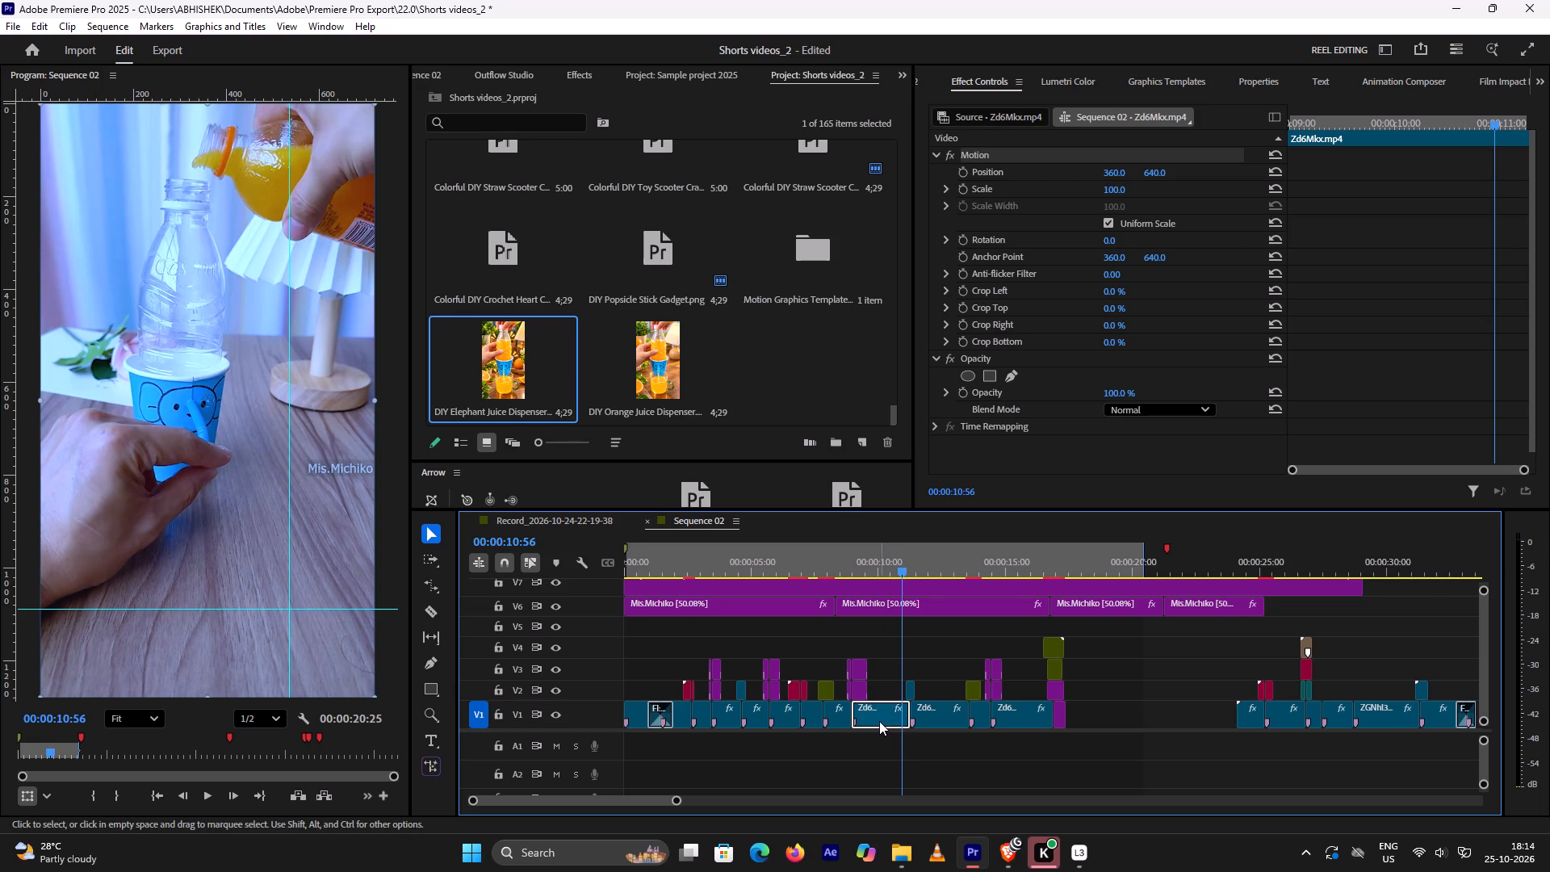
pyautogui.press('Up')
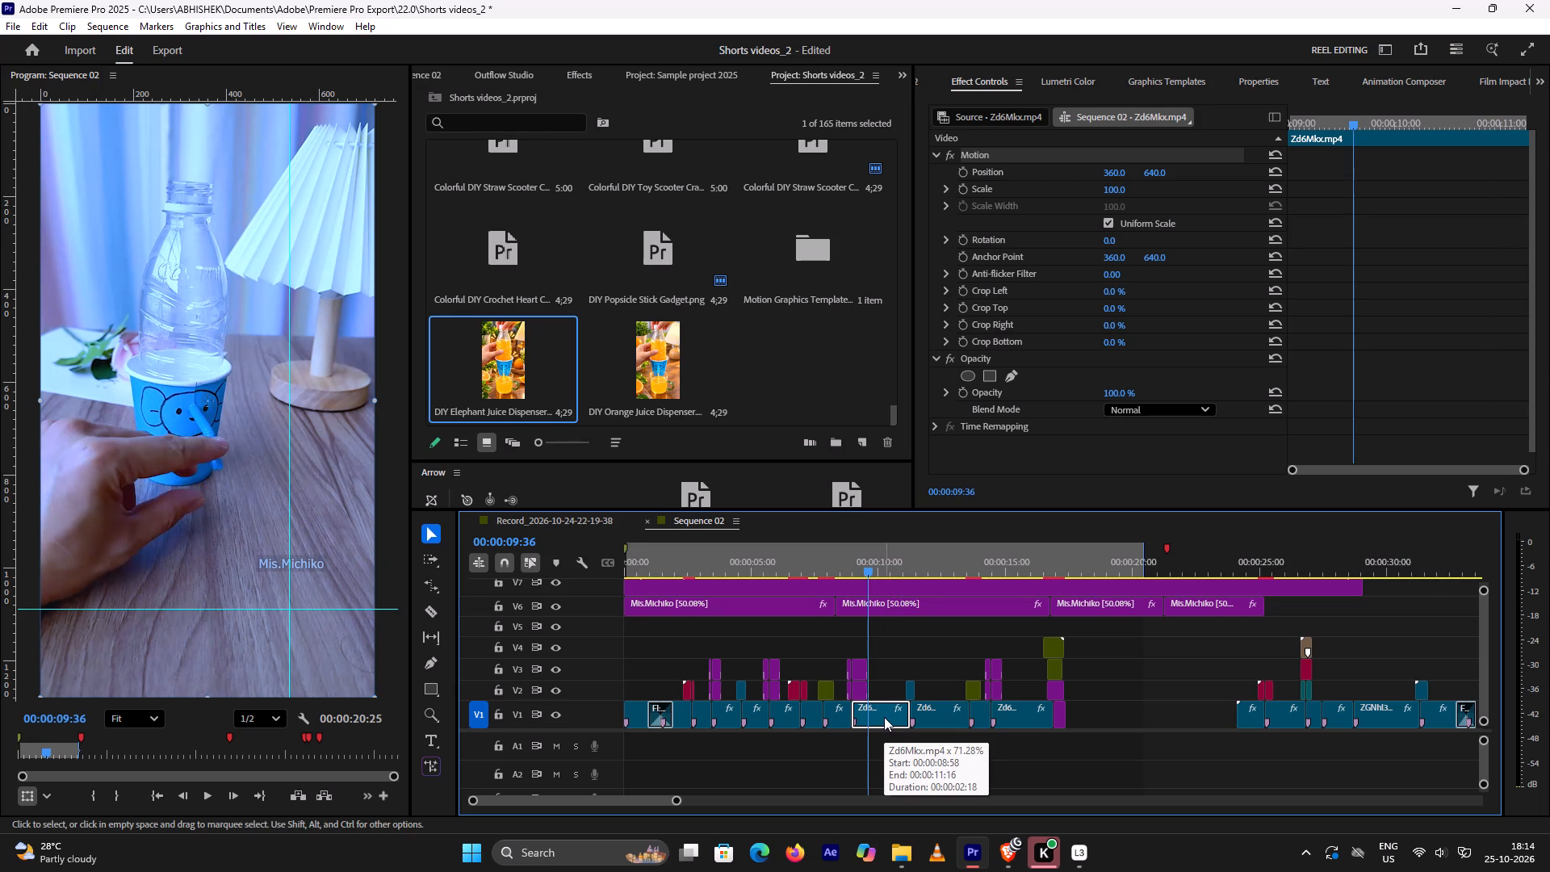
pyautogui.press('Left')
pyautogui.press('Left')
pyautogui.press('Left')
pyautogui.press('Left')
pyautogui.press('Left')
pyautogui.press('Left')
pyautogui.press('Left')
pyautogui.press('Left')
pyautogui.press('Left')
pyautogui.press('Left')
pyautogui.press('Left')
pyautogui.press('Left')
pyautogui.press('Left')
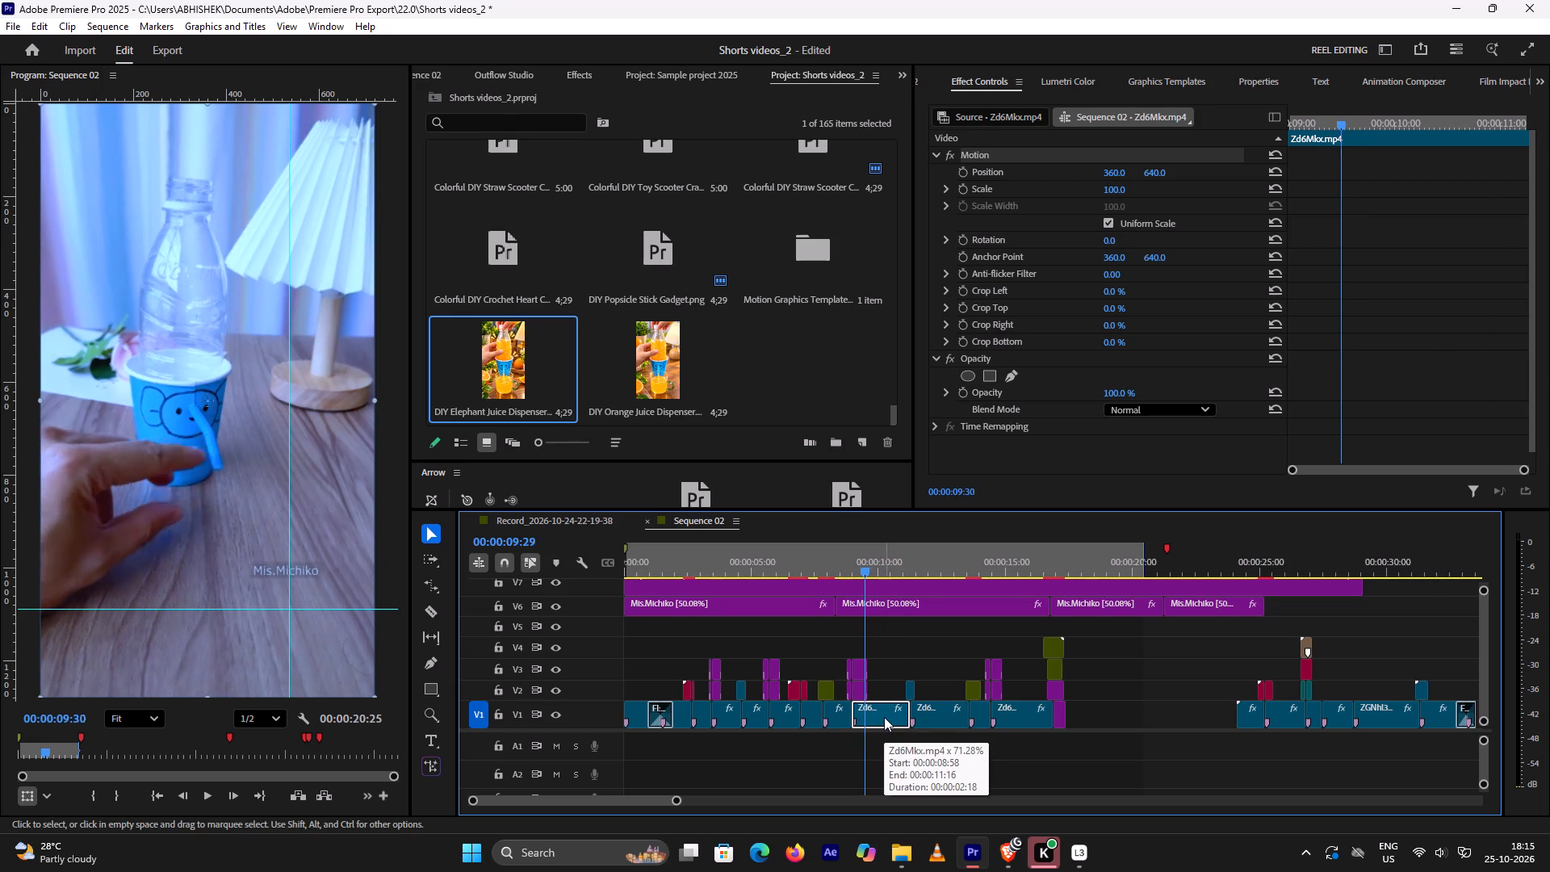
pyautogui.press('Left')
pyautogui.press('Left')
pyautogui.press('Left')
pyautogui.press('Left')
pyautogui.press('Left')
pyautogui.press('Left')
pyautogui.press('Left')
pyautogui.press('Left')
pyautogui.press('Left')
pyautogui.press('Left')
pyautogui.press('Left')
pyautogui.press('Left')
pyautogui.press('Left')
pyautogui.press('Left')
pyautogui.press('Left')
pyautogui.press('Left')
pyautogui.press('Left')
pyautogui.press('Left')
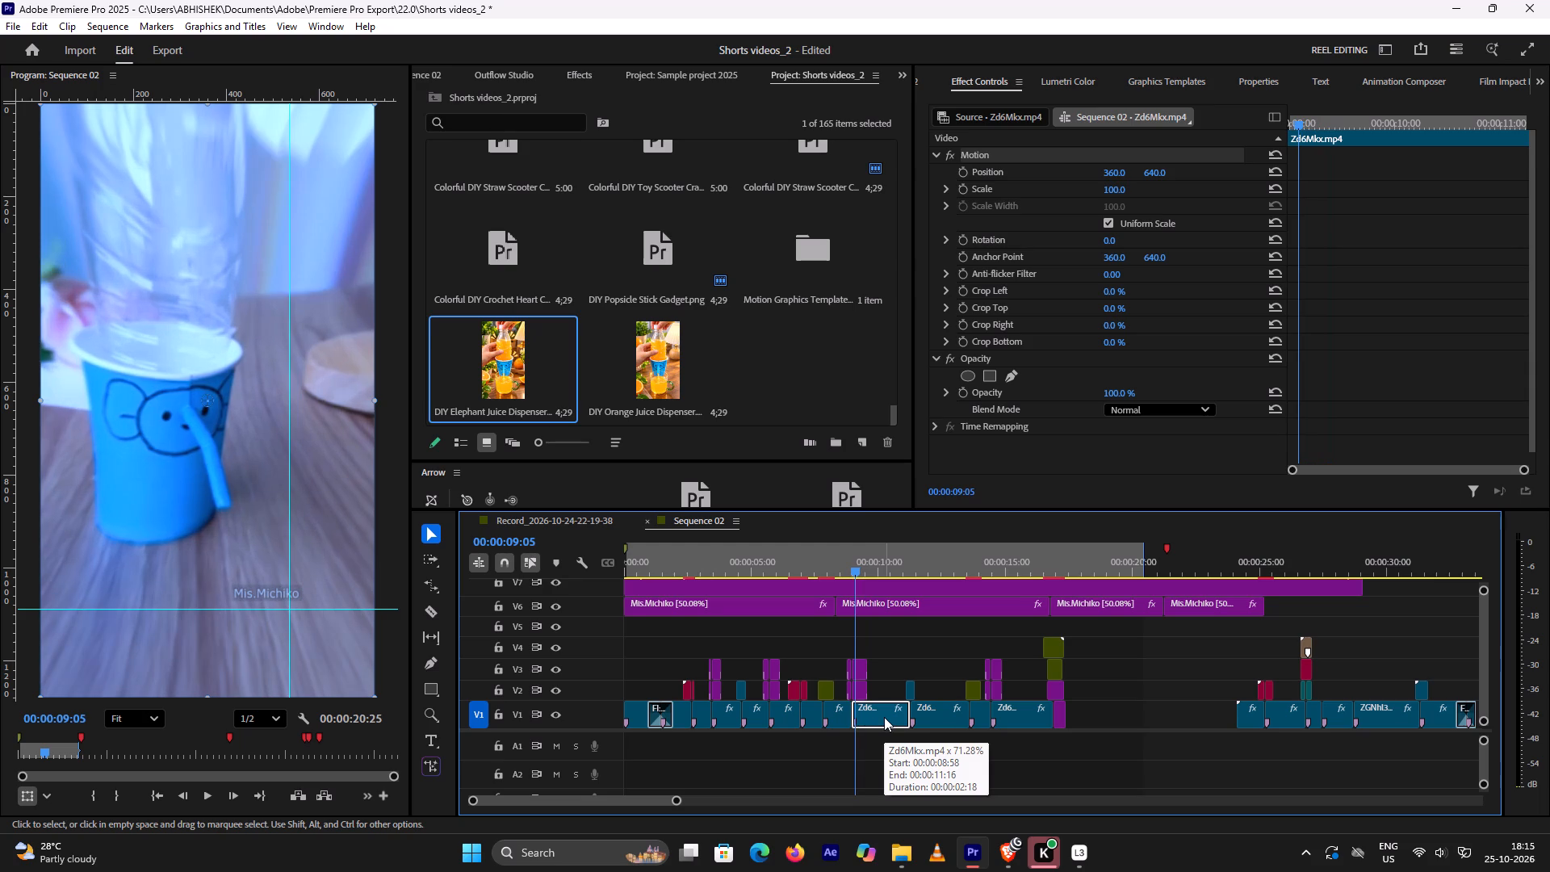
pyautogui.click(884, 717)
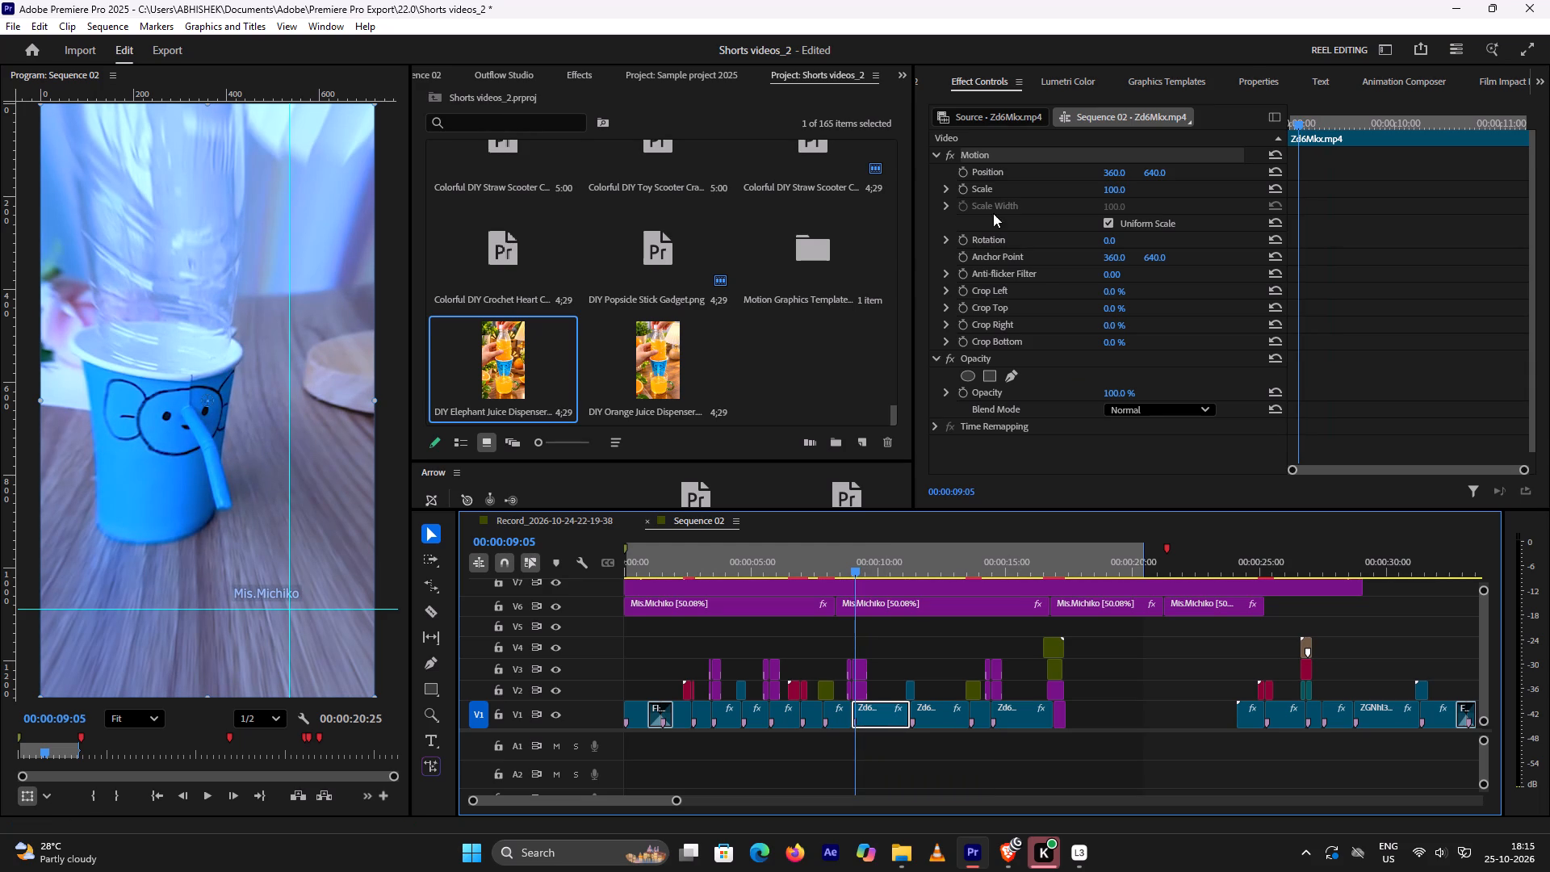
pyautogui.click(963, 188)
pyautogui.click(964, 167)
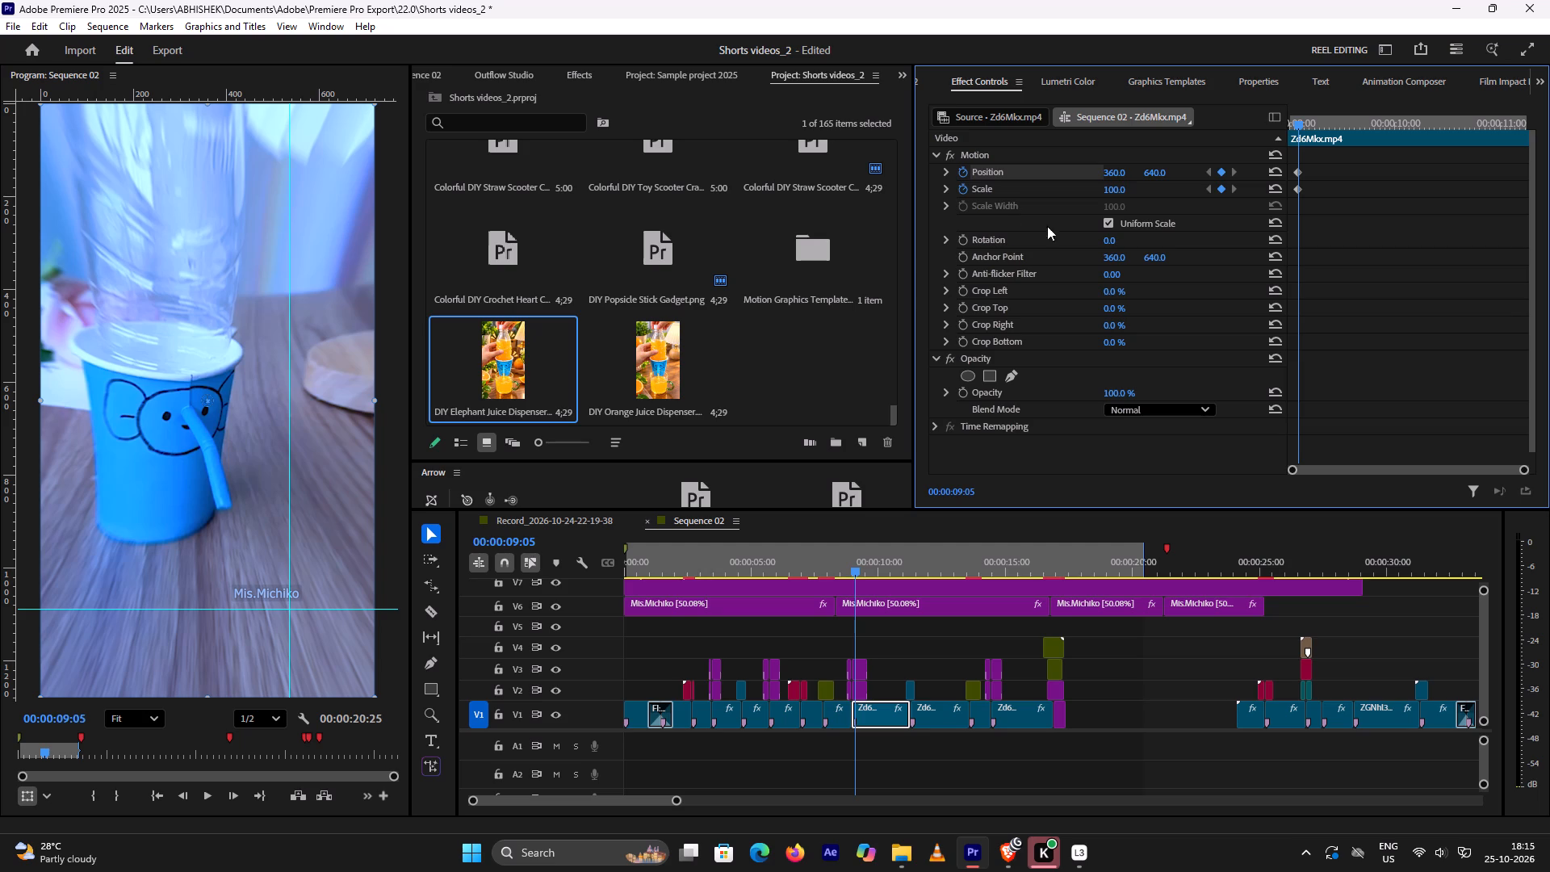
# Add ending Scale and Position keyframes at 00:00:11:06, near the end of the same clip.
pyautogui.moveTo(1297, 122); pyautogui.dragTo(1373, 125)
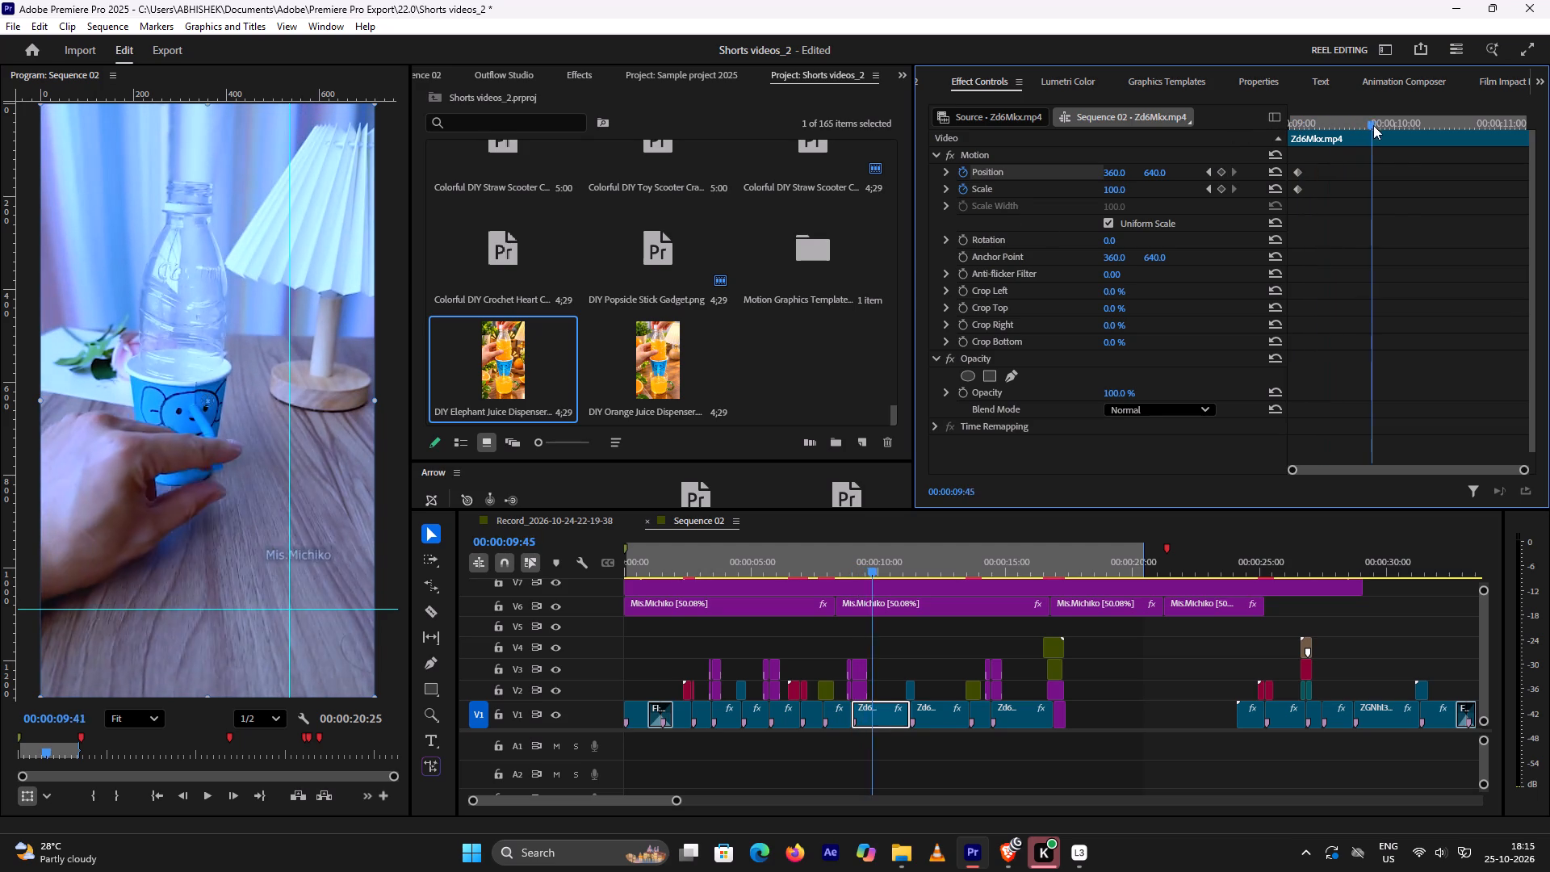
pyautogui.moveTo(1373, 125); pyautogui.dragTo(1526, 125)
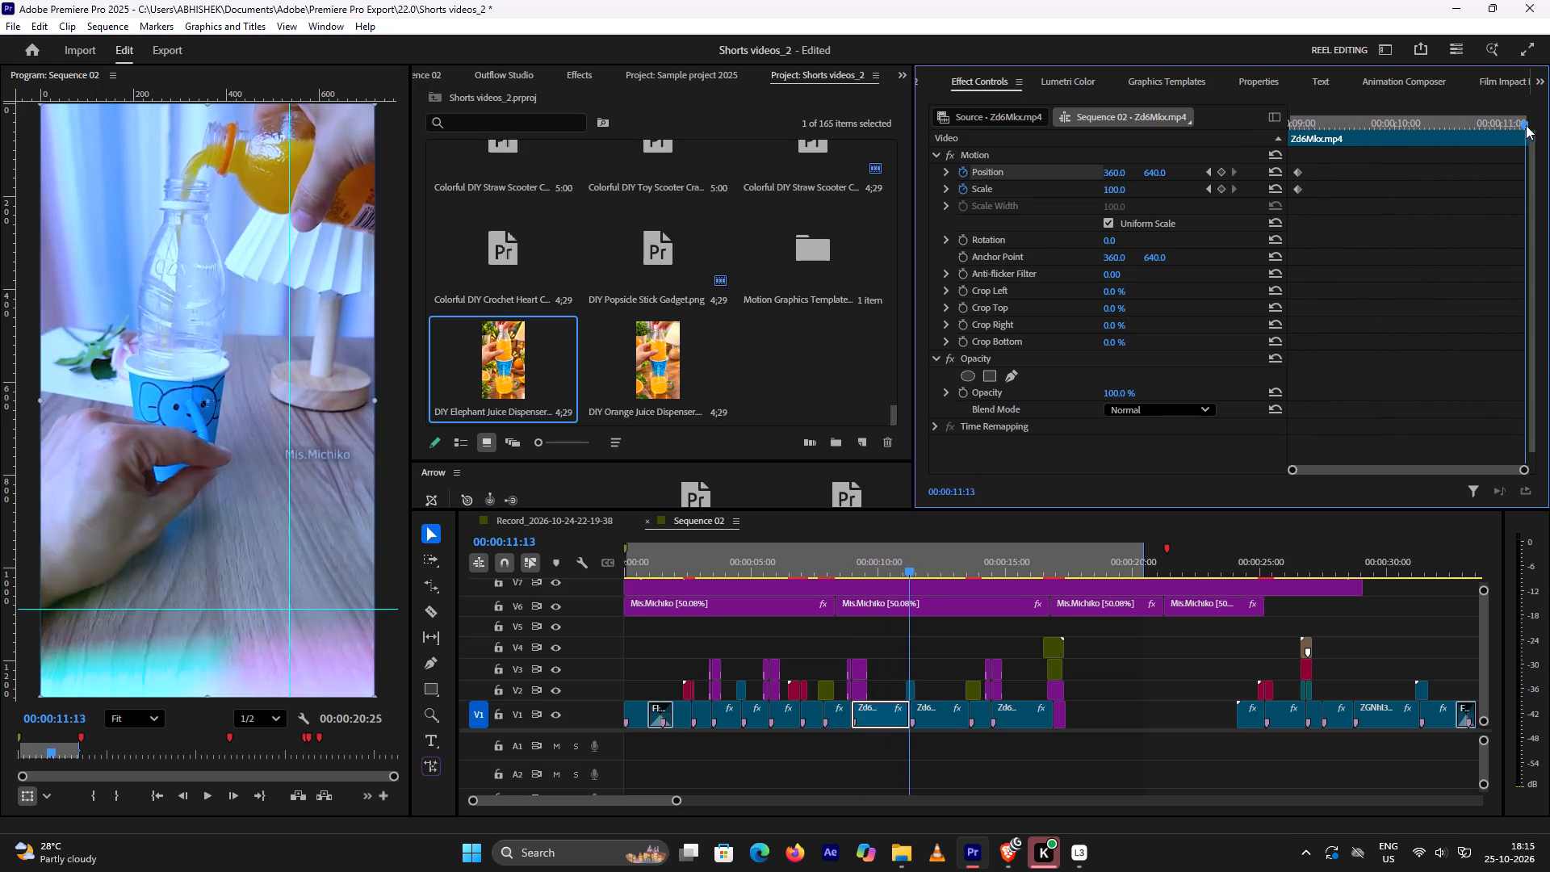
pyautogui.moveTo(1526, 125); pyautogui.dragTo(1510, 143)
pyautogui.click(1227, 189)
pyautogui.click(1222, 174)
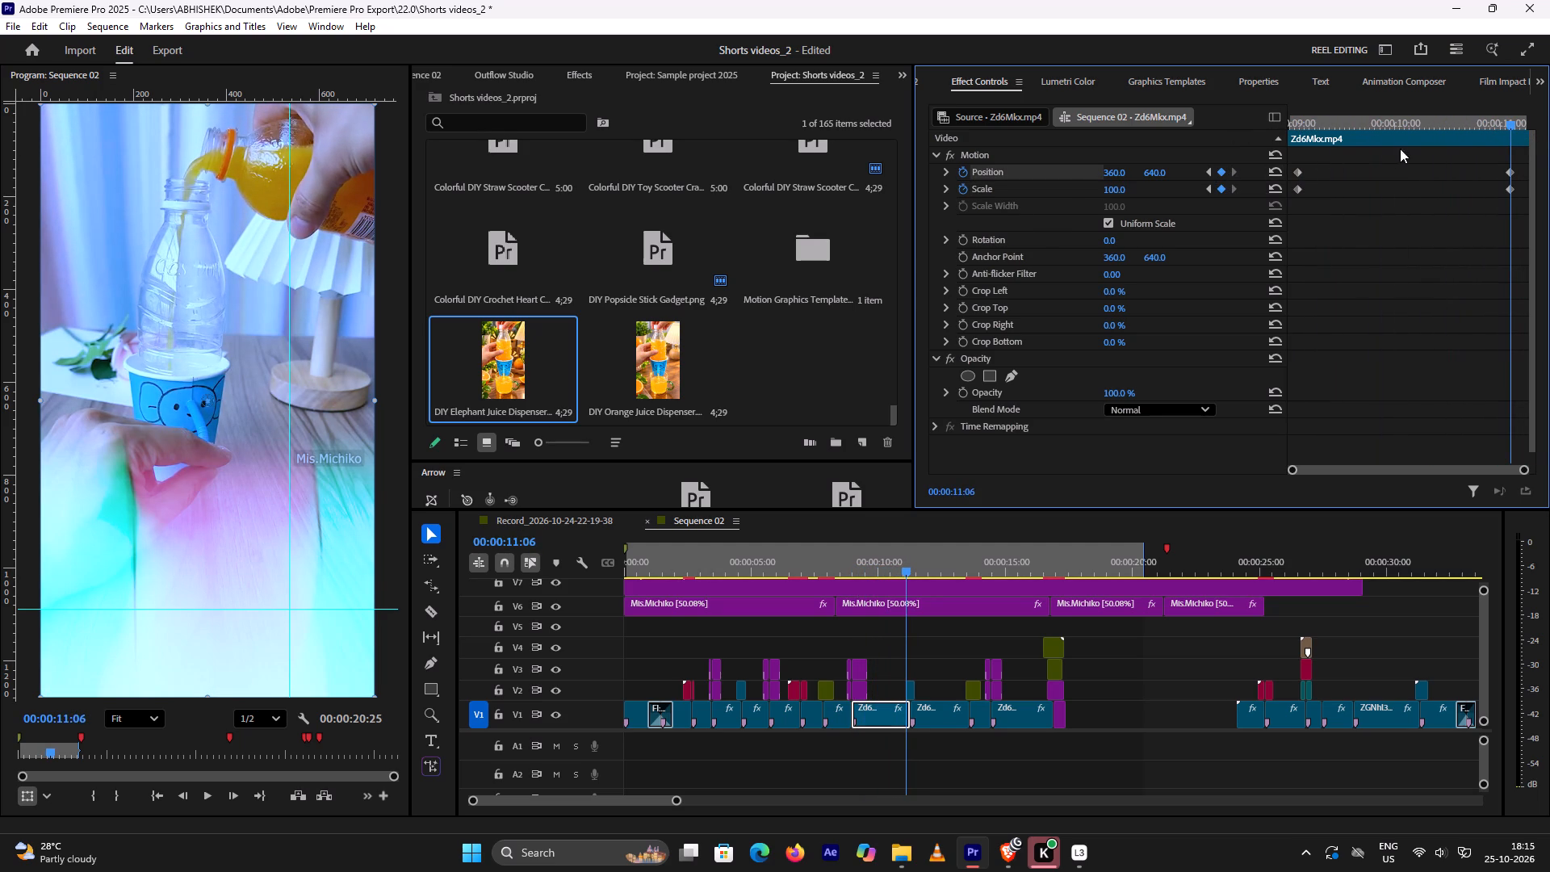
# Raise the starting keyframe's Scale past 118 in two adjustments, playing back the zoom-out after each one.
pyautogui.moveTo(1510, 119); pyautogui.dragTo(1350, 123)
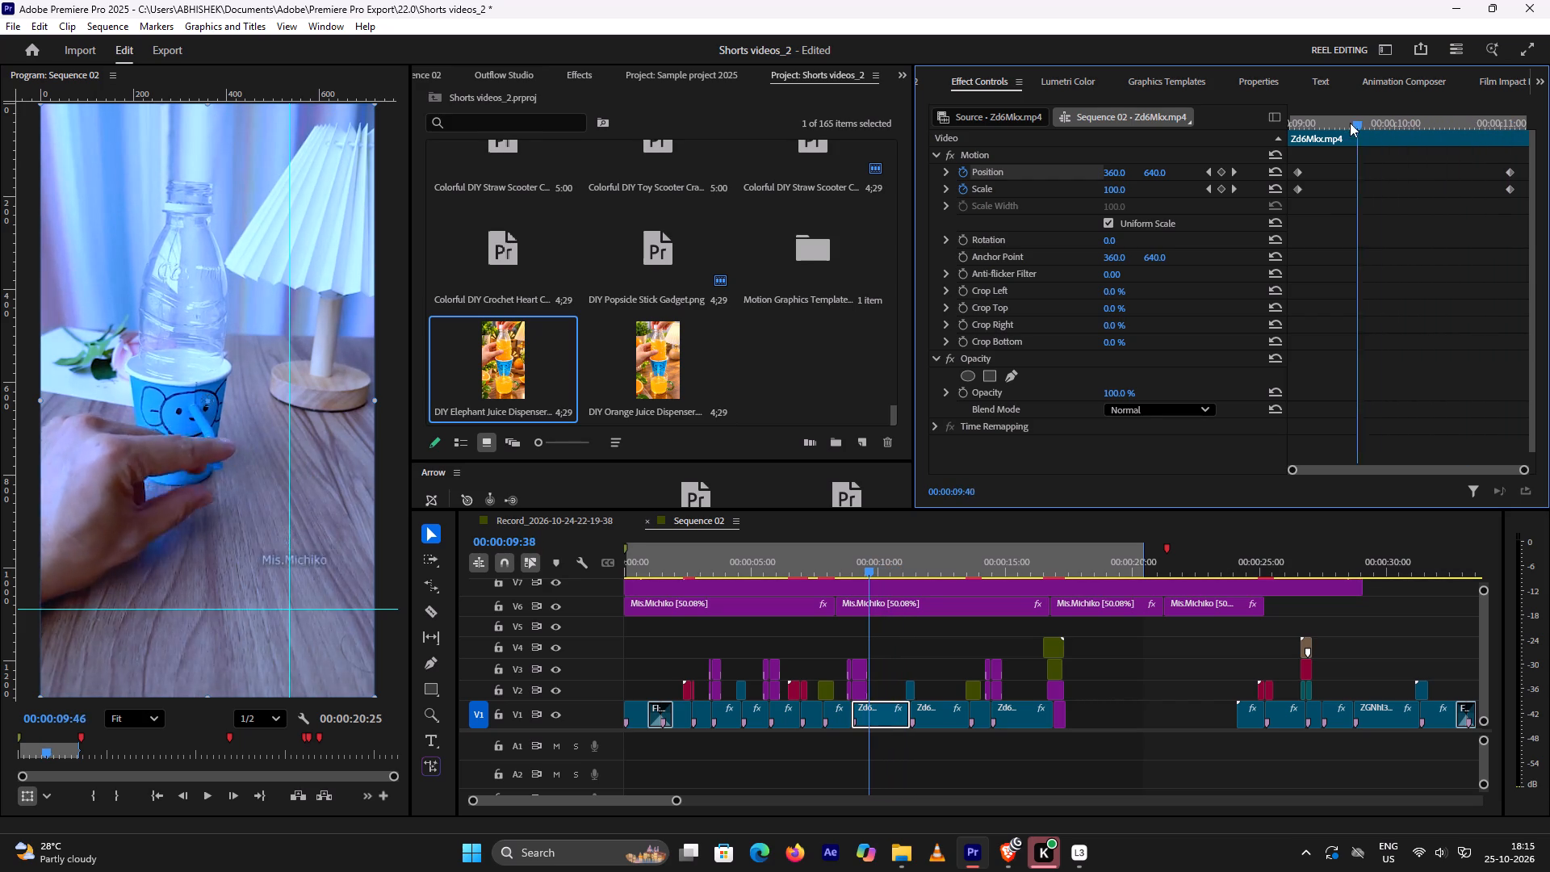
pyautogui.moveTo(1350, 123); pyautogui.dragTo(1328, 127)
pyautogui.click(1209, 191)
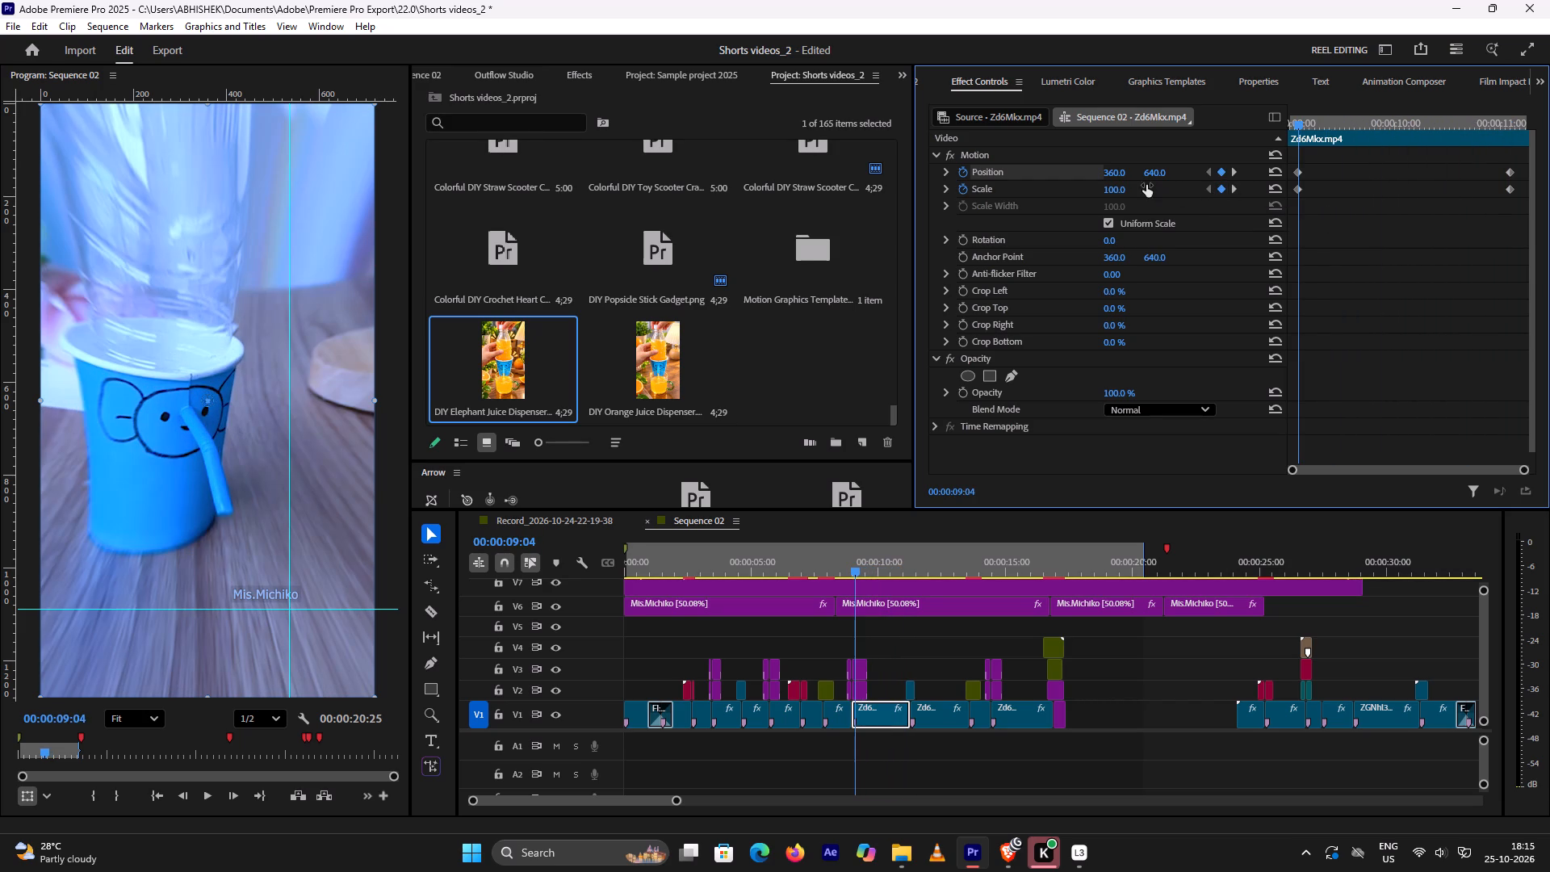
pyautogui.moveTo(1116, 192); pyautogui.dragTo(1130, 191)
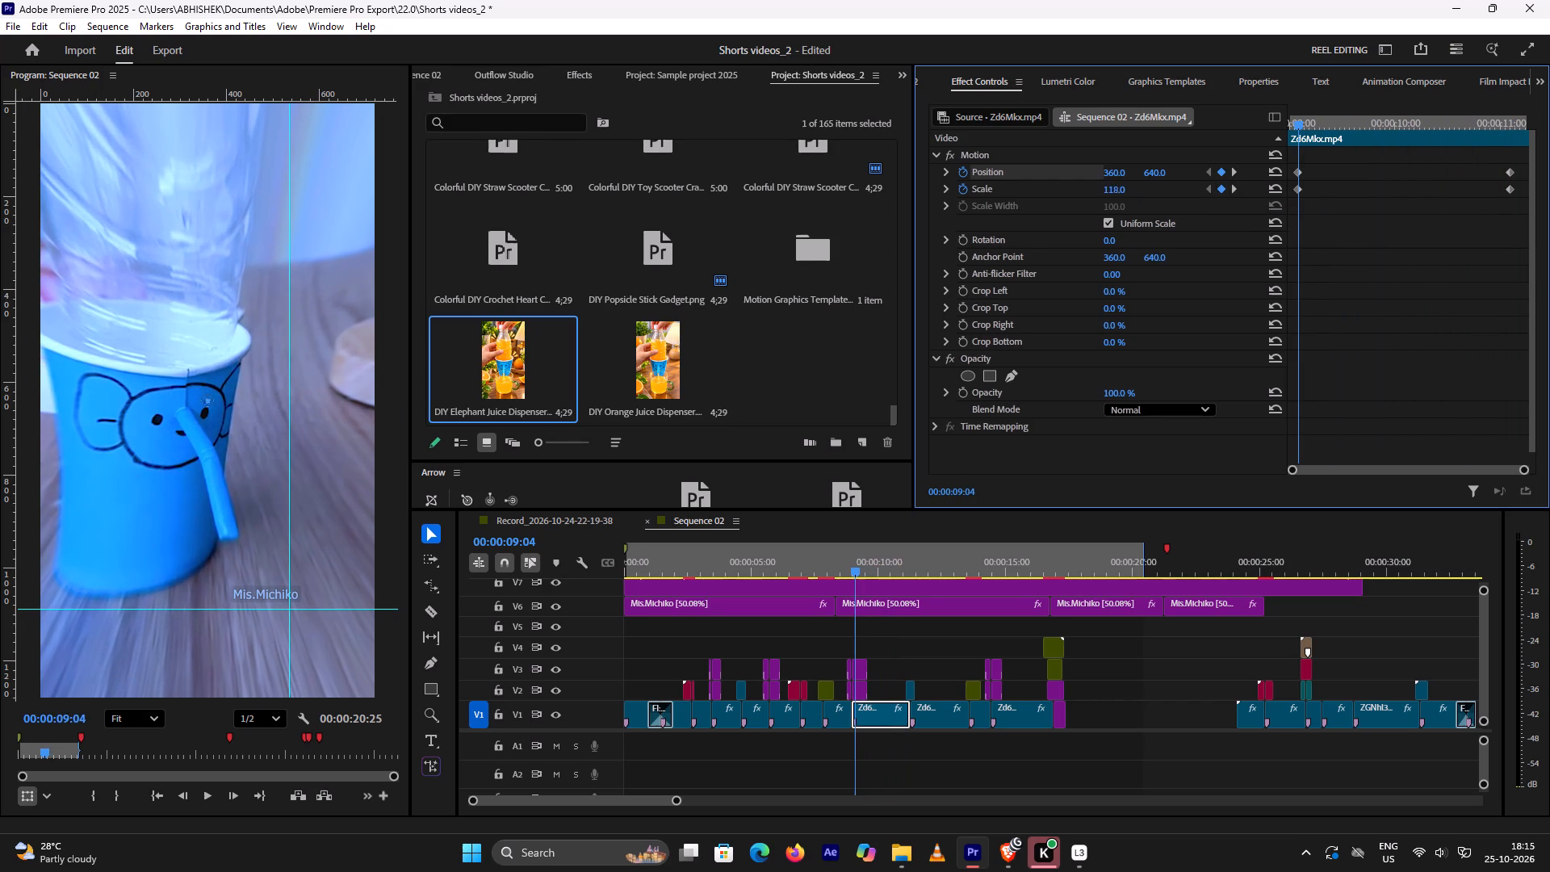
pyautogui.moveTo(1130, 191); pyautogui.dragTo(1132, 191)
pyautogui.press('space')
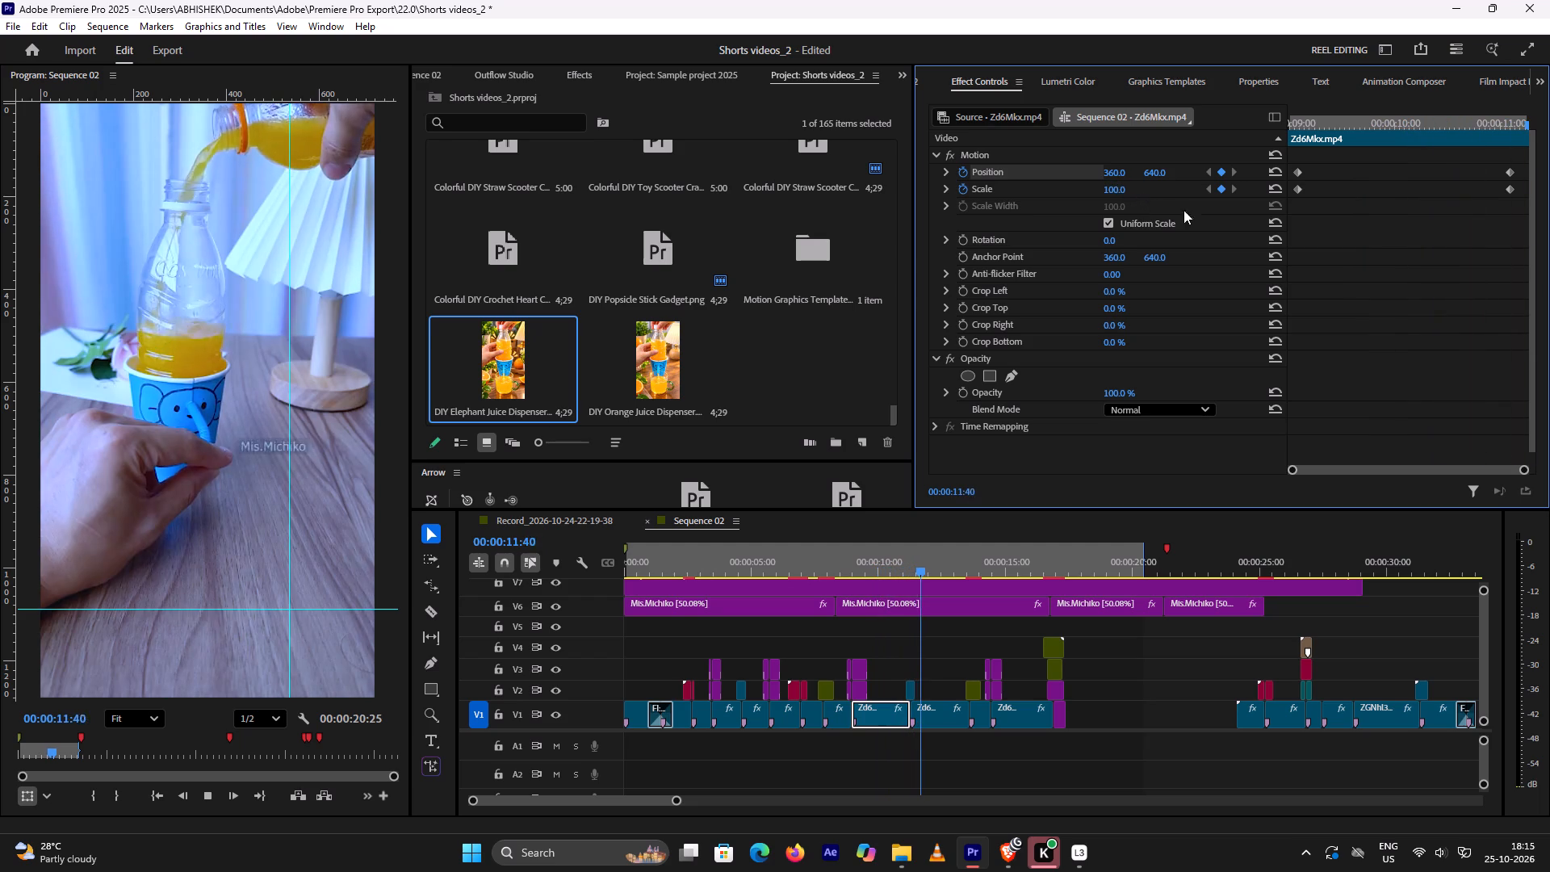
pyautogui.press('space')
pyautogui.click(1204, 189)
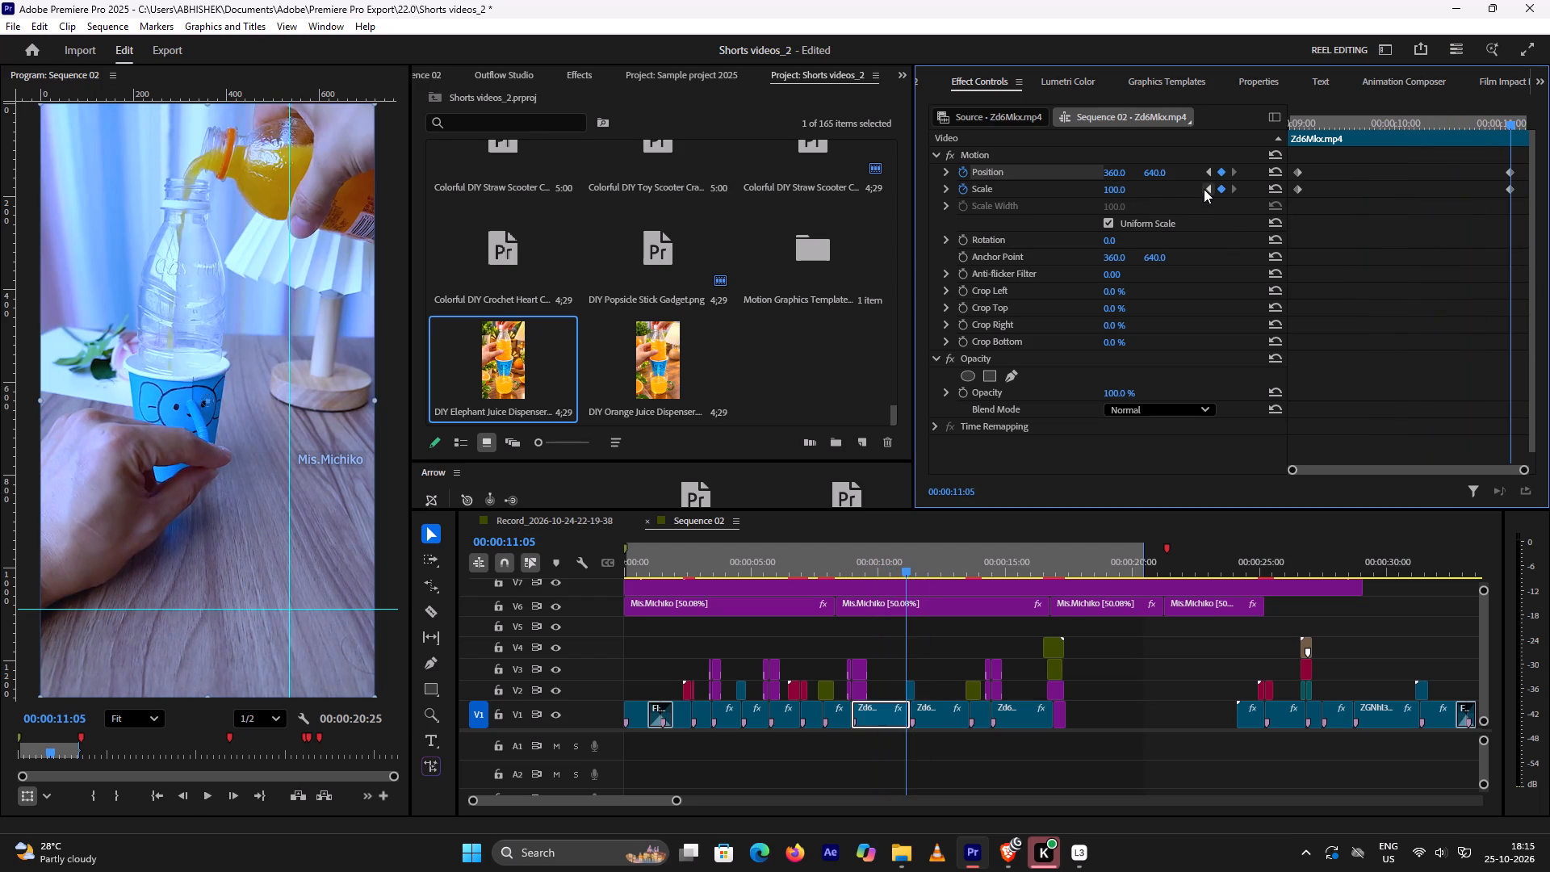
pyautogui.click(1204, 189)
pyautogui.moveTo(1119, 189); pyautogui.dragTo(1141, 191)
pyautogui.press('space')
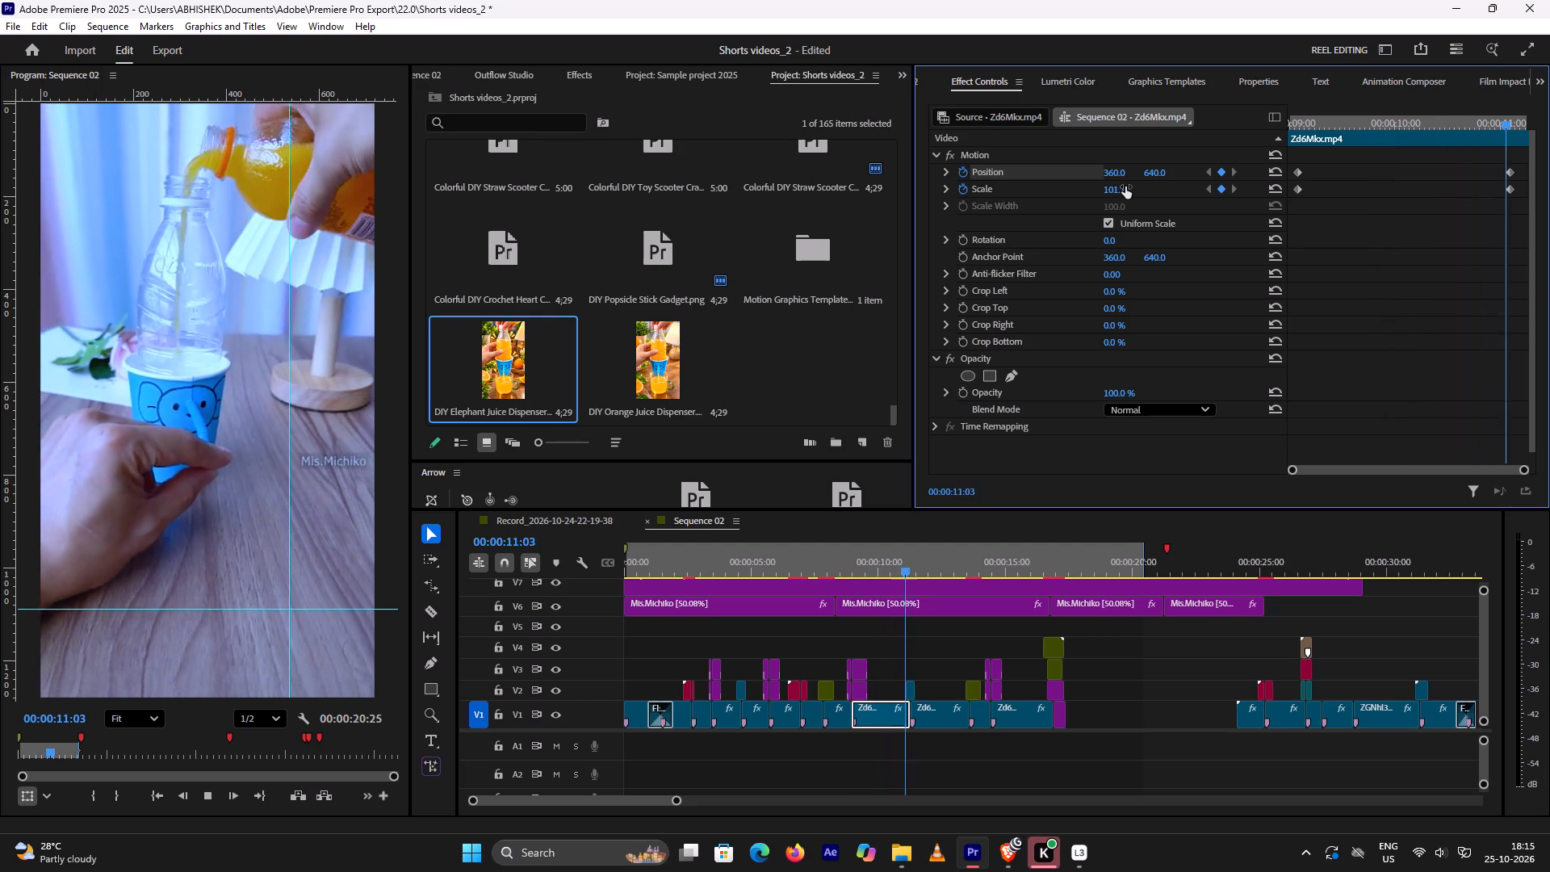
pyautogui.press('space')
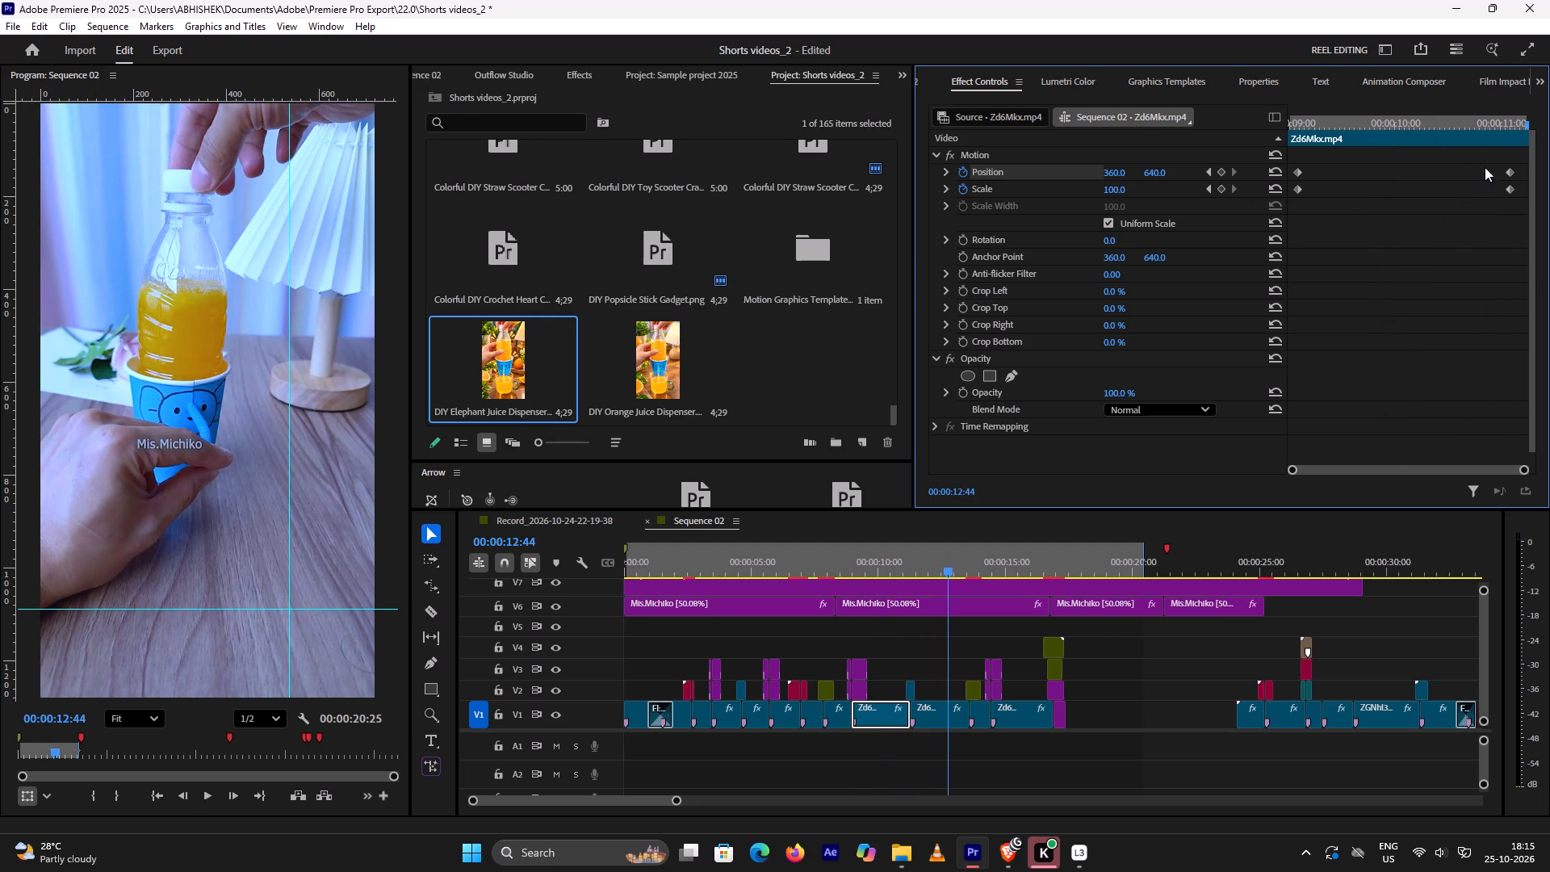
# Move the ending Position and Scale keyframes to the very end of the clip and play back to about 15 seconds.
pyautogui.moveTo(1481, 157); pyautogui.dragTo(1521, 207)
pyautogui.moveTo(1510, 169); pyautogui.dragTo(1527, 170)
pyautogui.moveTo(1527, 170); pyautogui.dragTo(1528, 170)
pyautogui.click(1313, 115)
pyautogui.press('space')
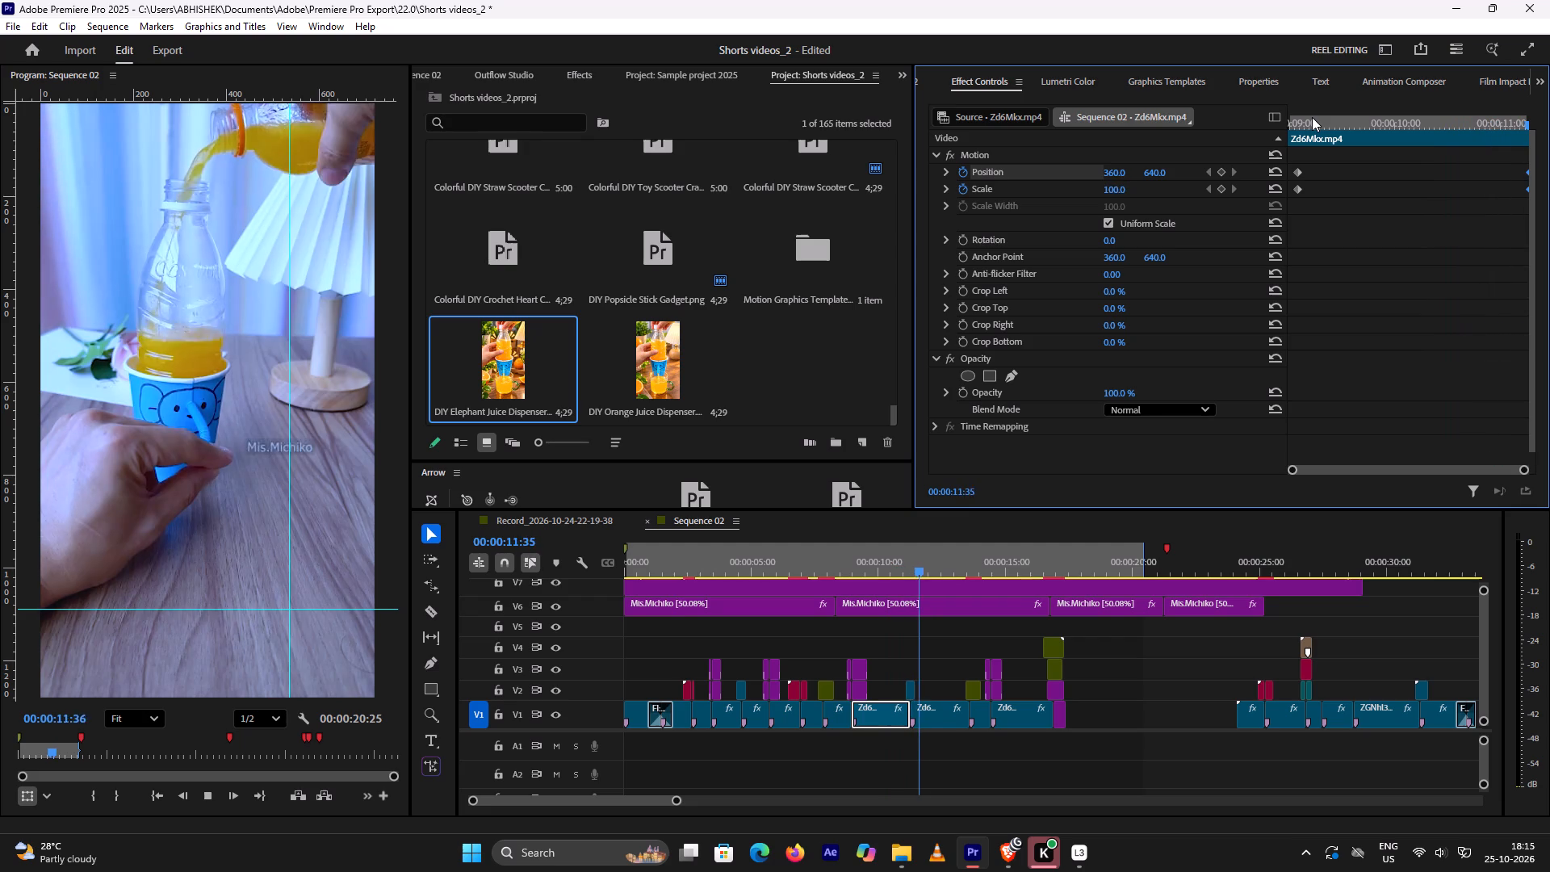
pyautogui.press('space')
pyautogui.press('space')
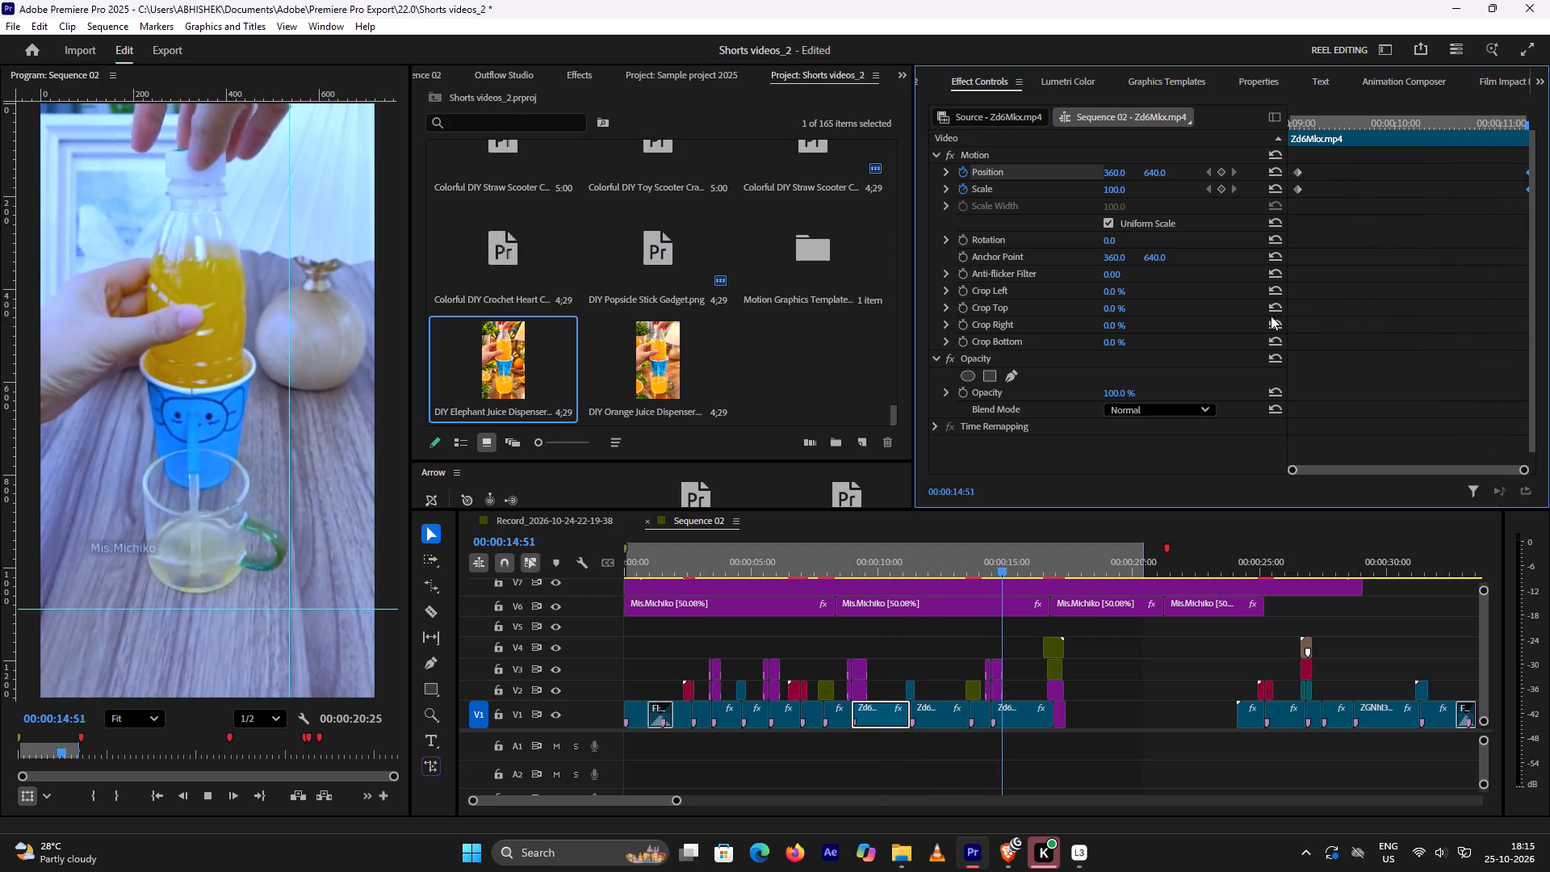
pyautogui.press('space')
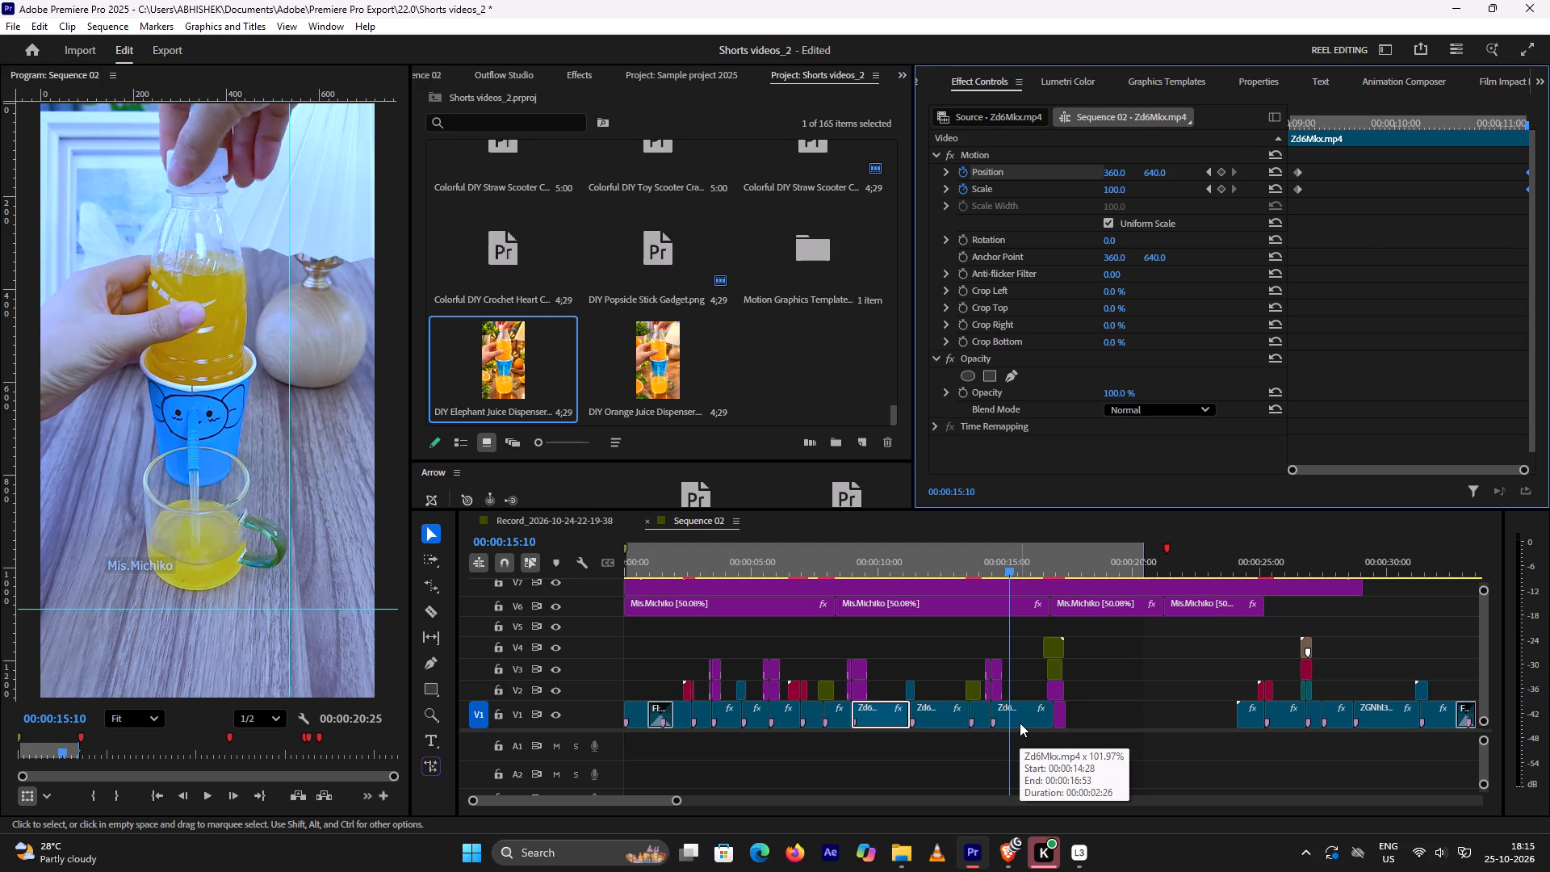
# On the clip starting at 00:00:14:28, add Scale and Position keyframes at 00:00:14:53 and 00:00:16:20.
pyautogui.click(1020, 723)
pyautogui.press('Up')
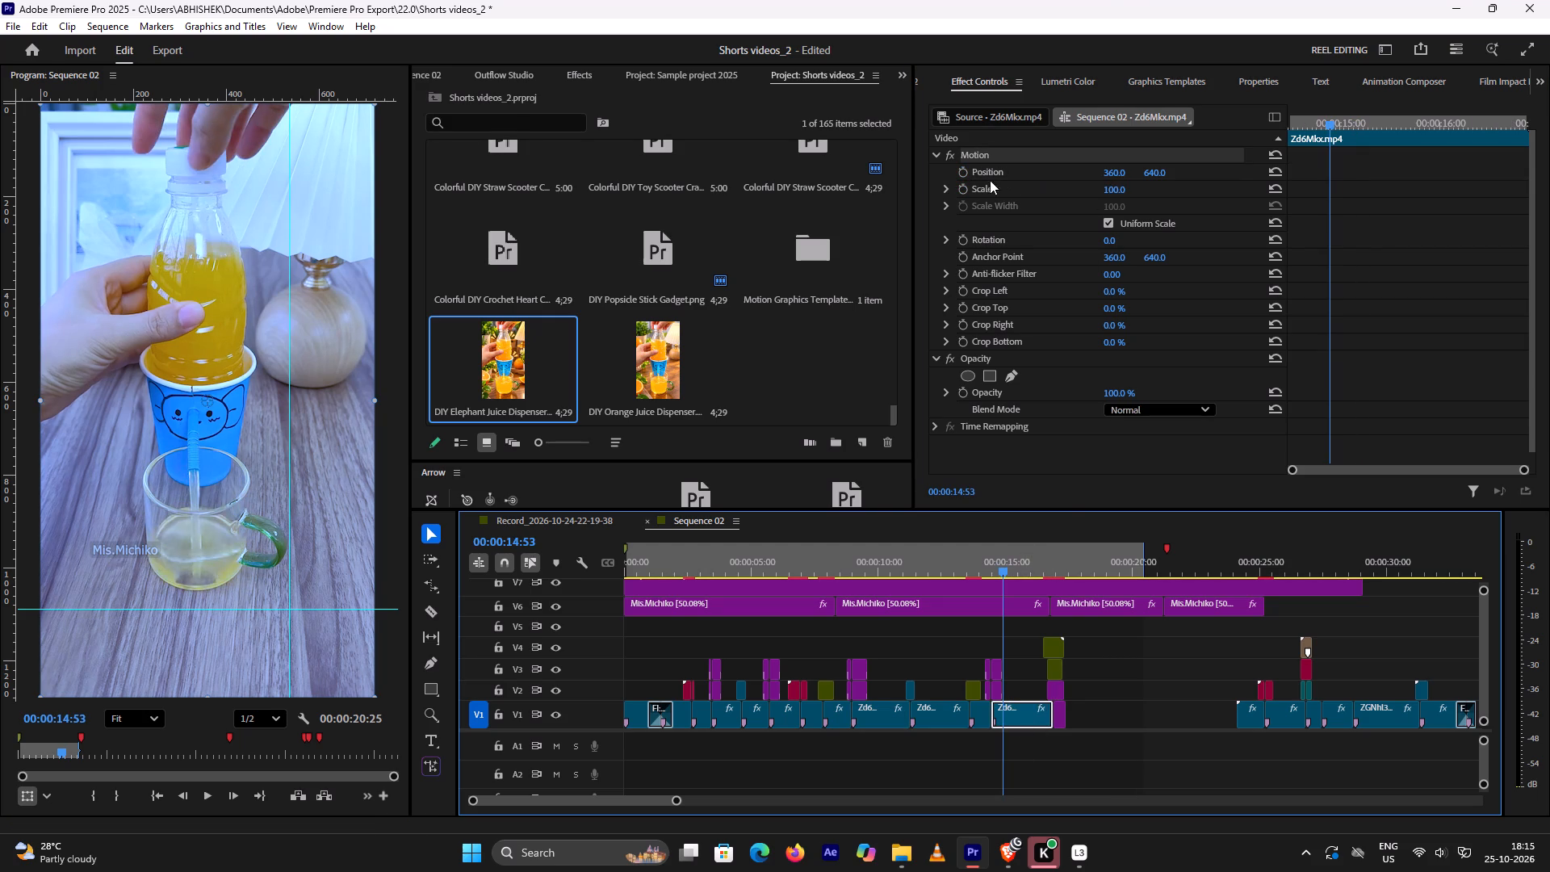
pyautogui.click(963, 184)
pyautogui.click(964, 174)
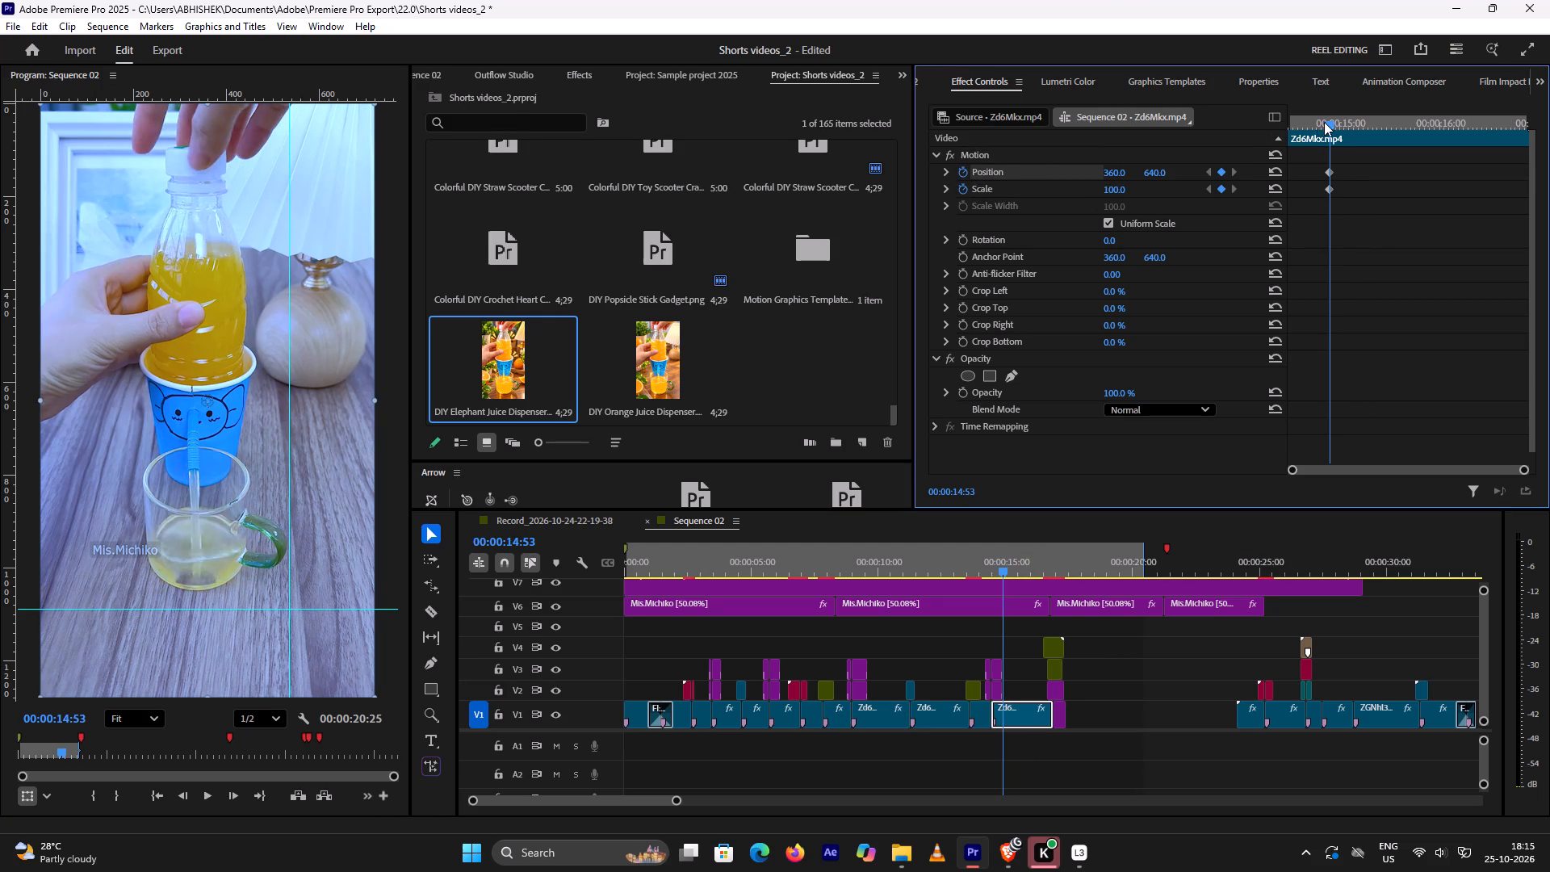
pyautogui.moveTo(1325, 122); pyautogui.dragTo(1468, 140)
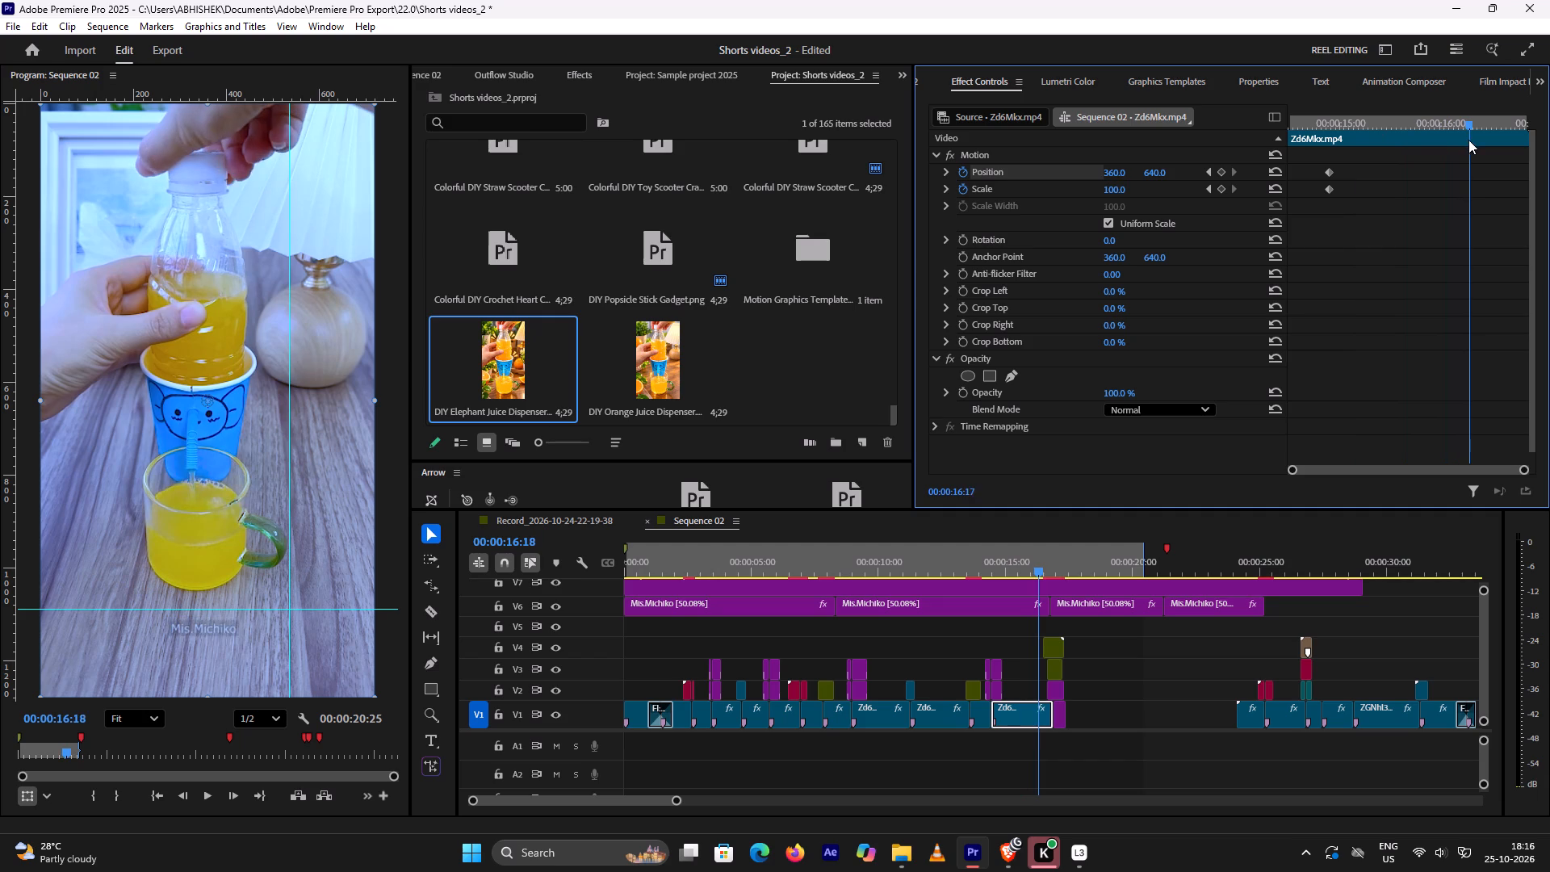
pyautogui.moveTo(1468, 140); pyautogui.dragTo(1469, 140)
pyautogui.click(1221, 189)
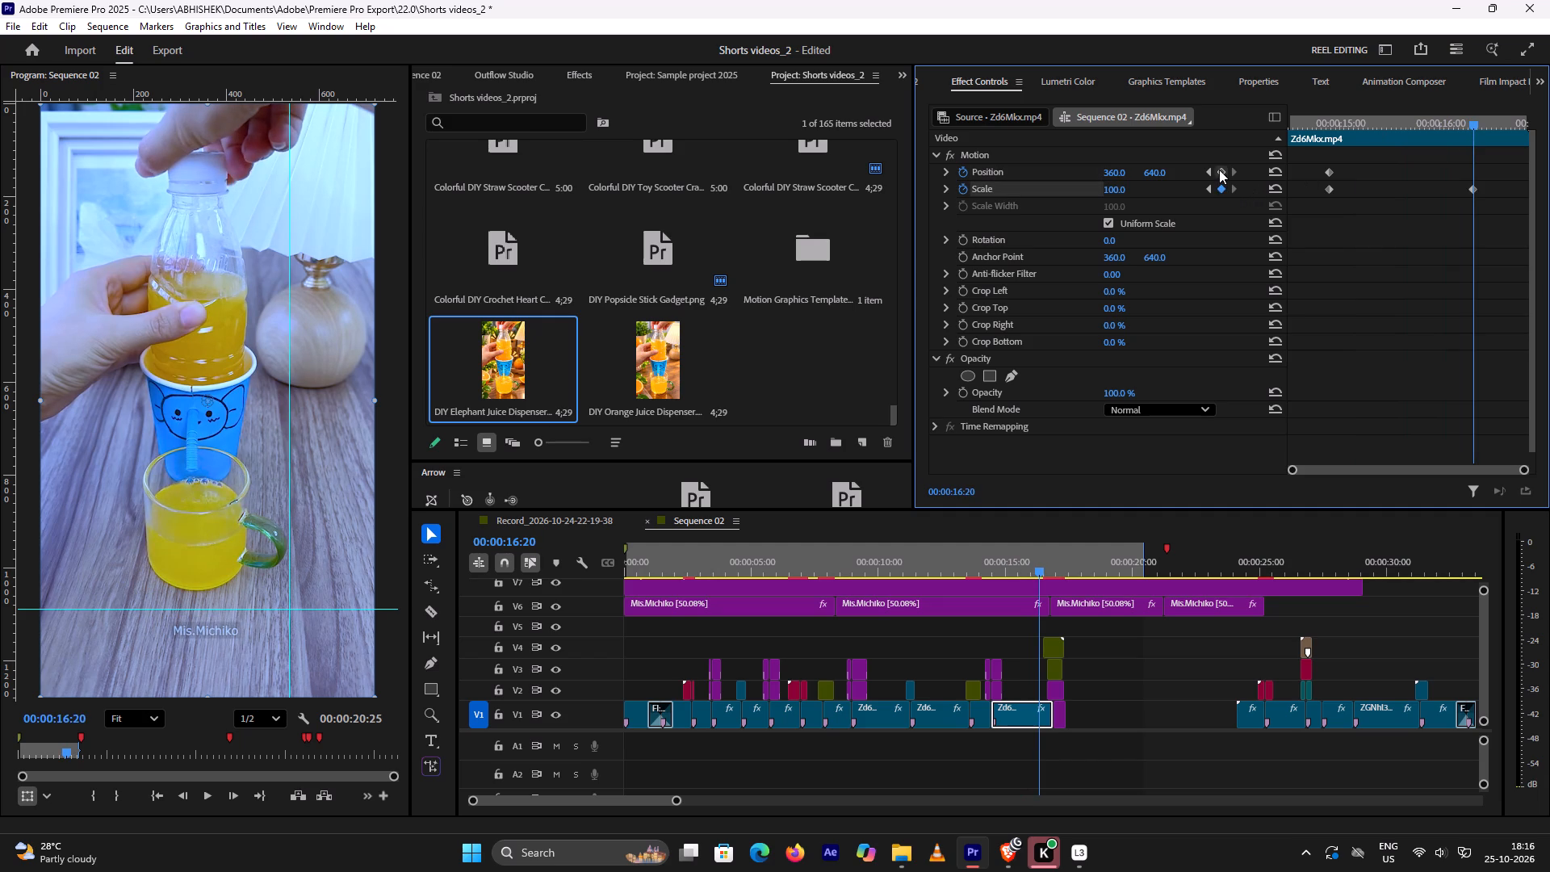
pyautogui.click(1219, 170)
# Set the 00:00:16:20 keyframe's Scale to 116 and shift its vertical Position down to about 690.
pyautogui.moveTo(1116, 189); pyautogui.dragTo(1127, 190)
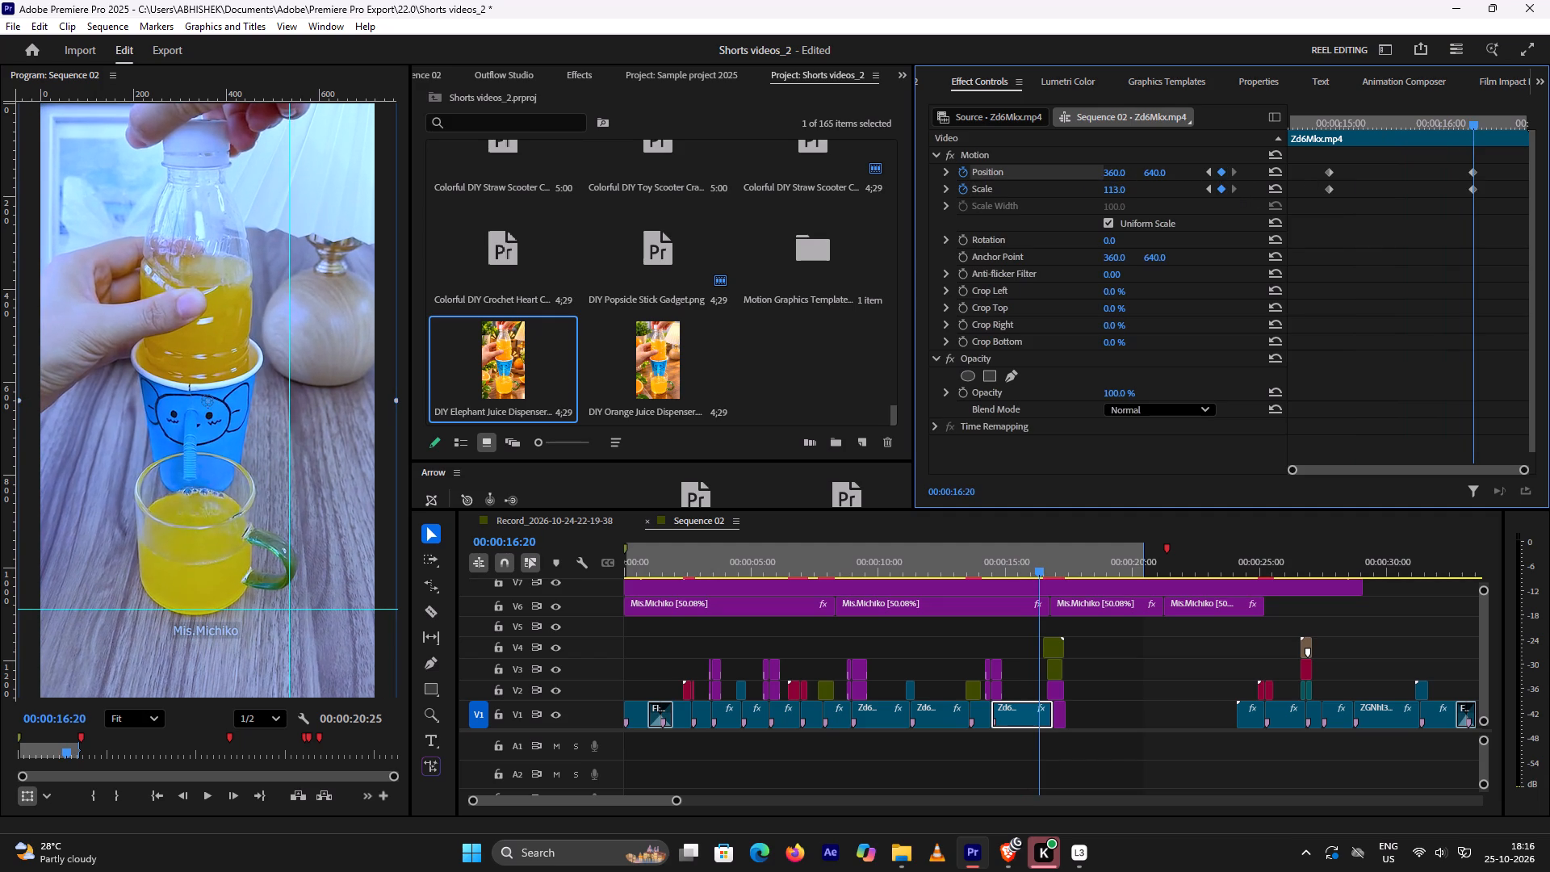
pyautogui.moveTo(1127, 190); pyautogui.dragTo(1129, 190)
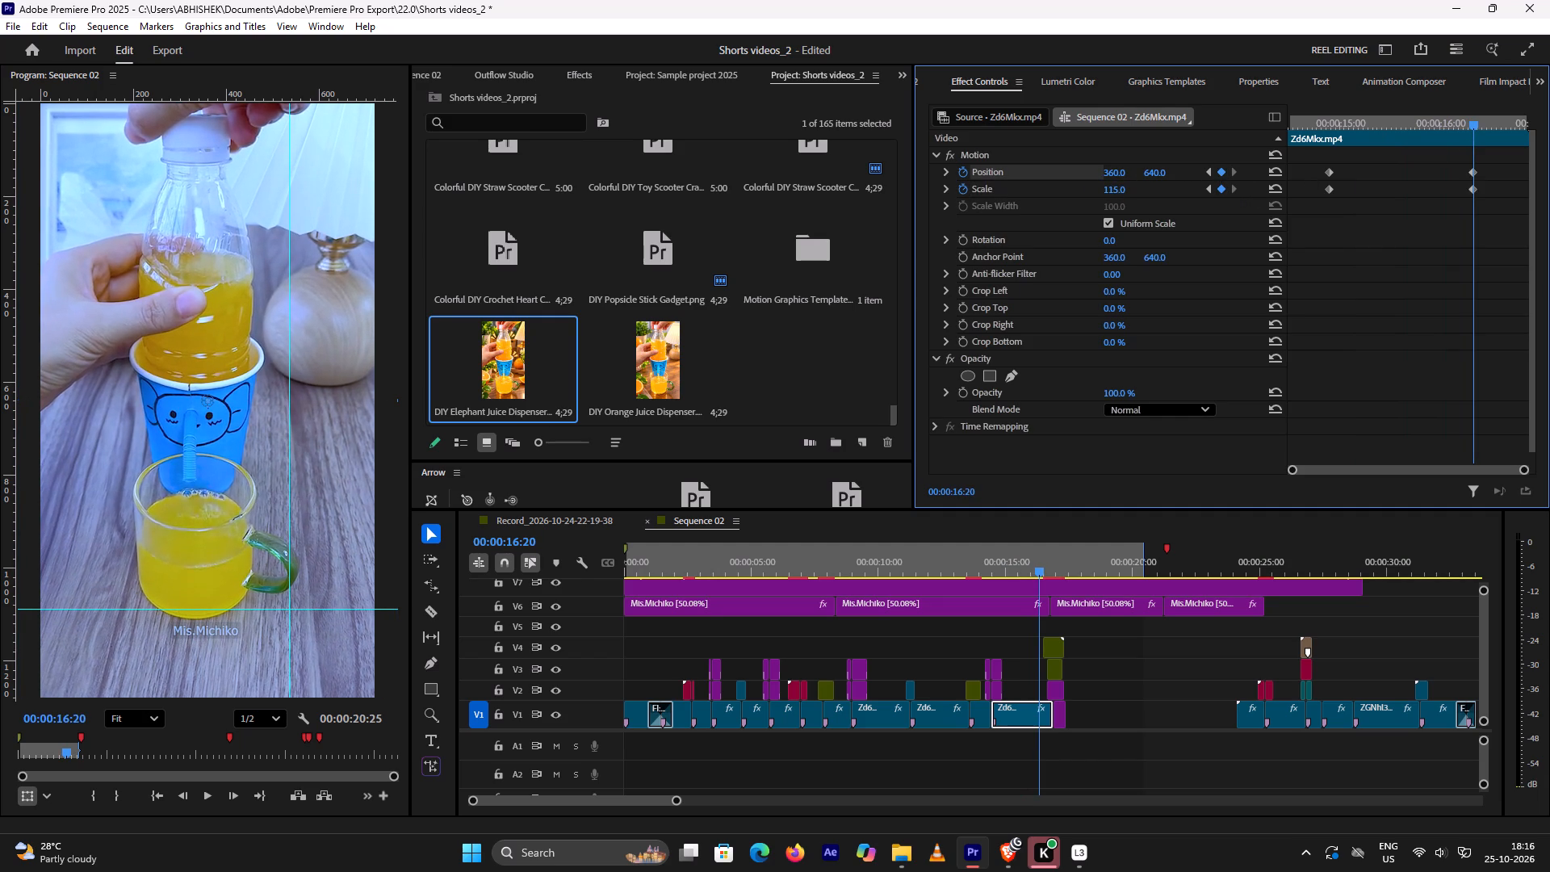
pyautogui.moveTo(1129, 190); pyautogui.dragTo(1129, 190)
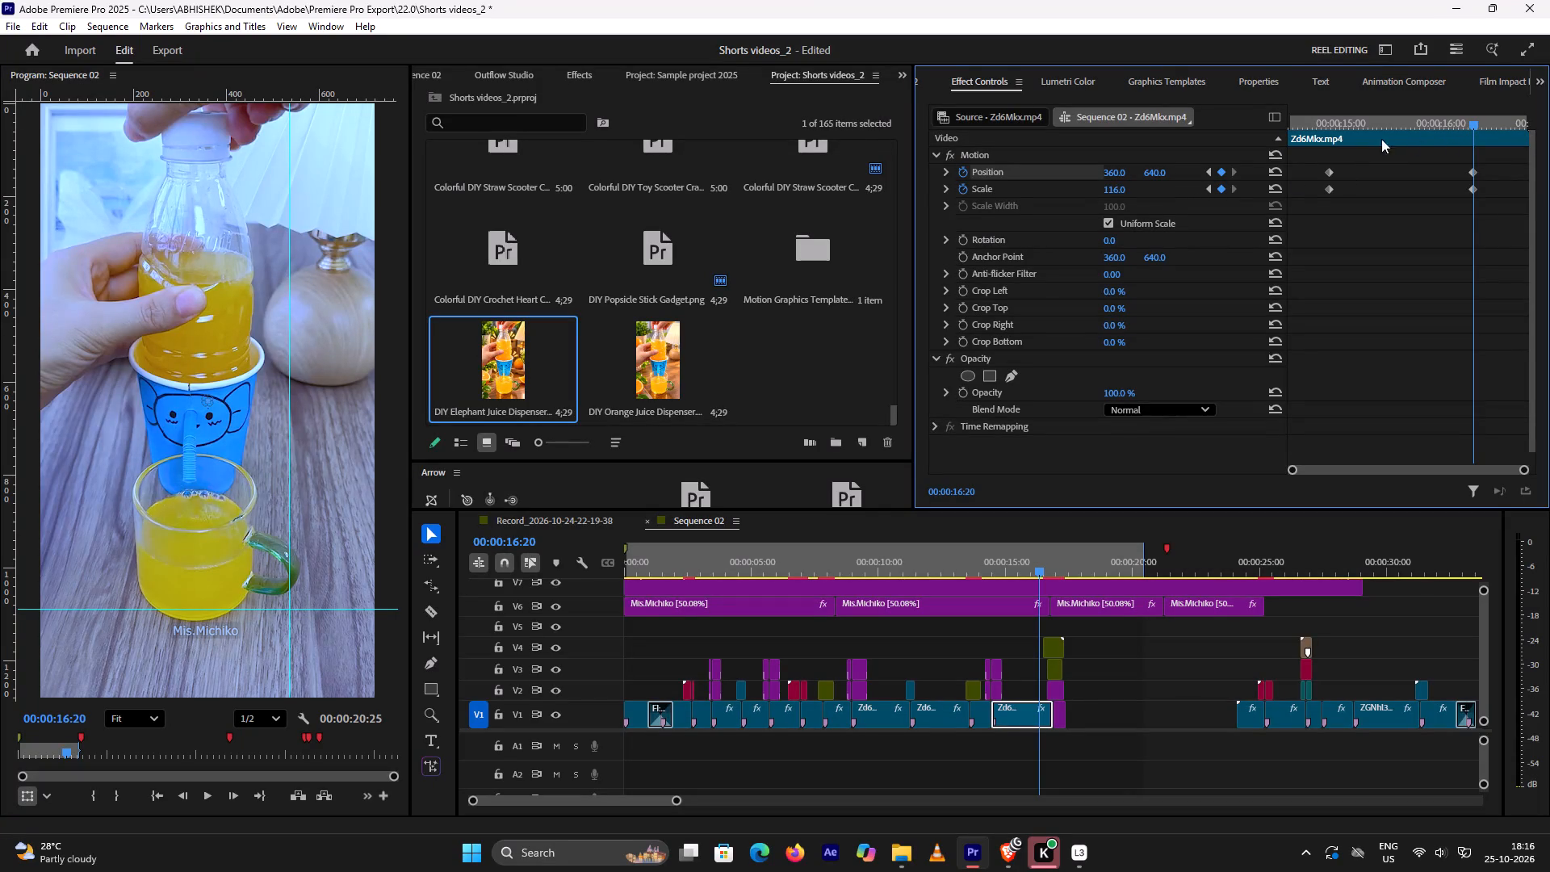
pyautogui.moveTo(1150, 174); pyautogui.dragTo(1170, 174)
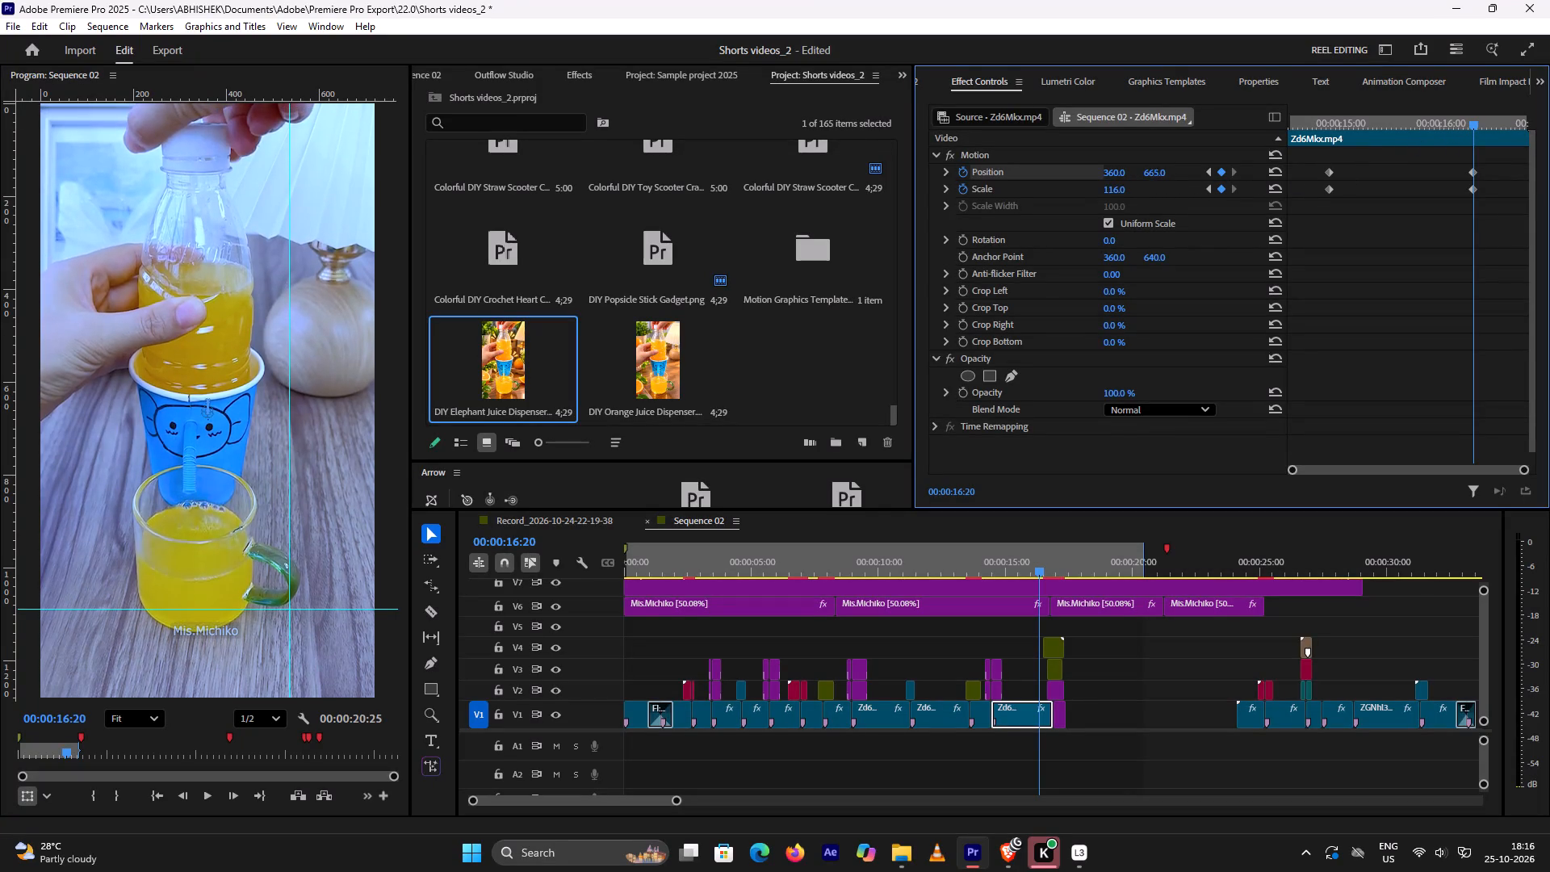
pyautogui.moveTo(1170, 174); pyautogui.dragTo(1236, 161)
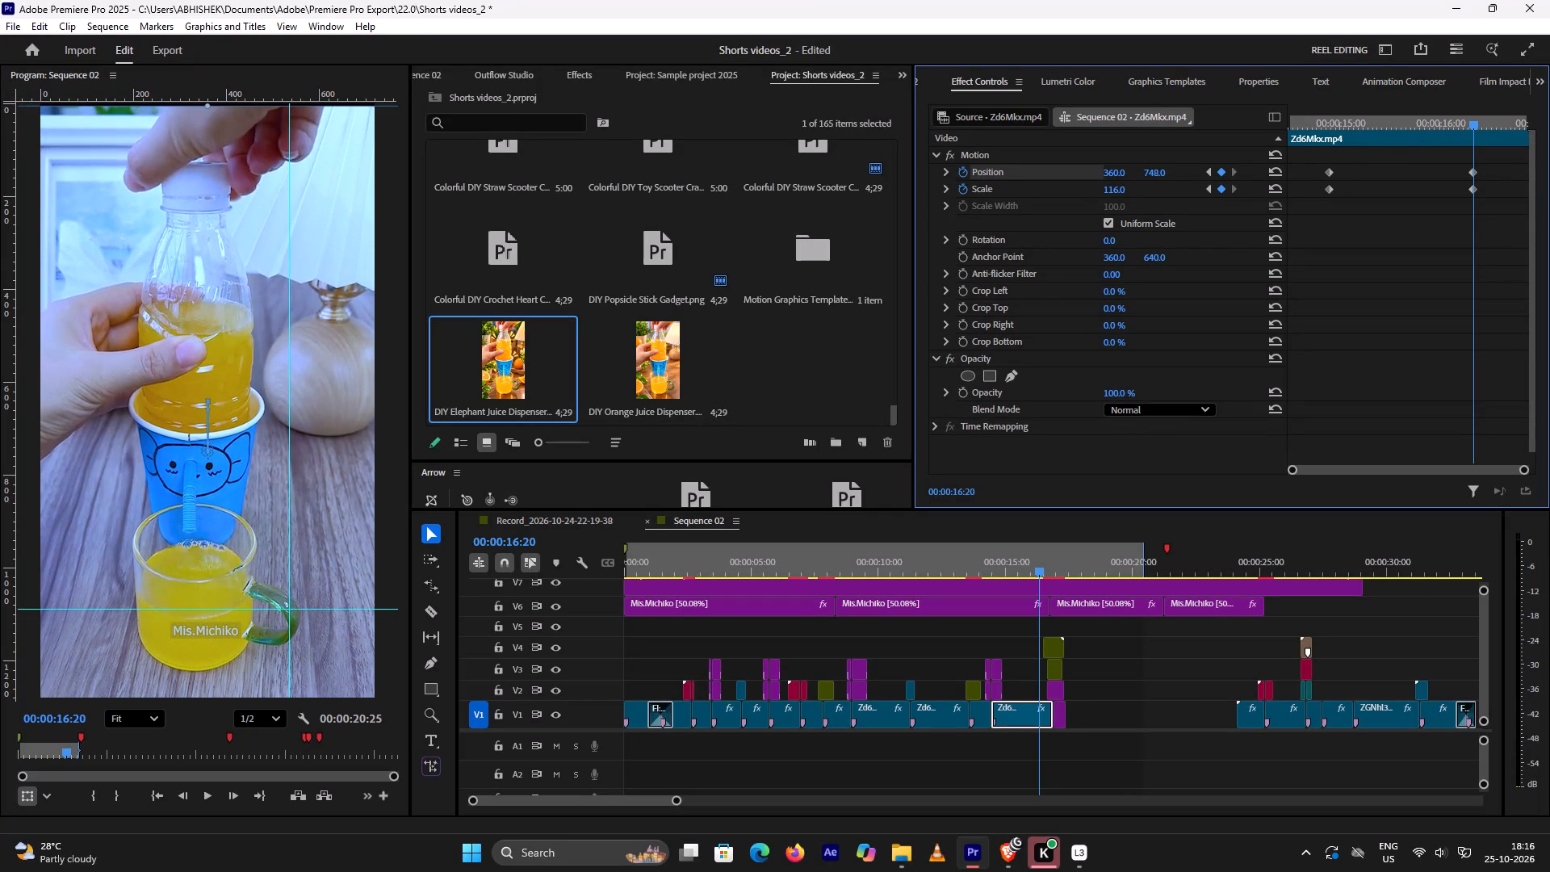
pyautogui.moveTo(1236, 161); pyautogui.dragTo(1215, 170)
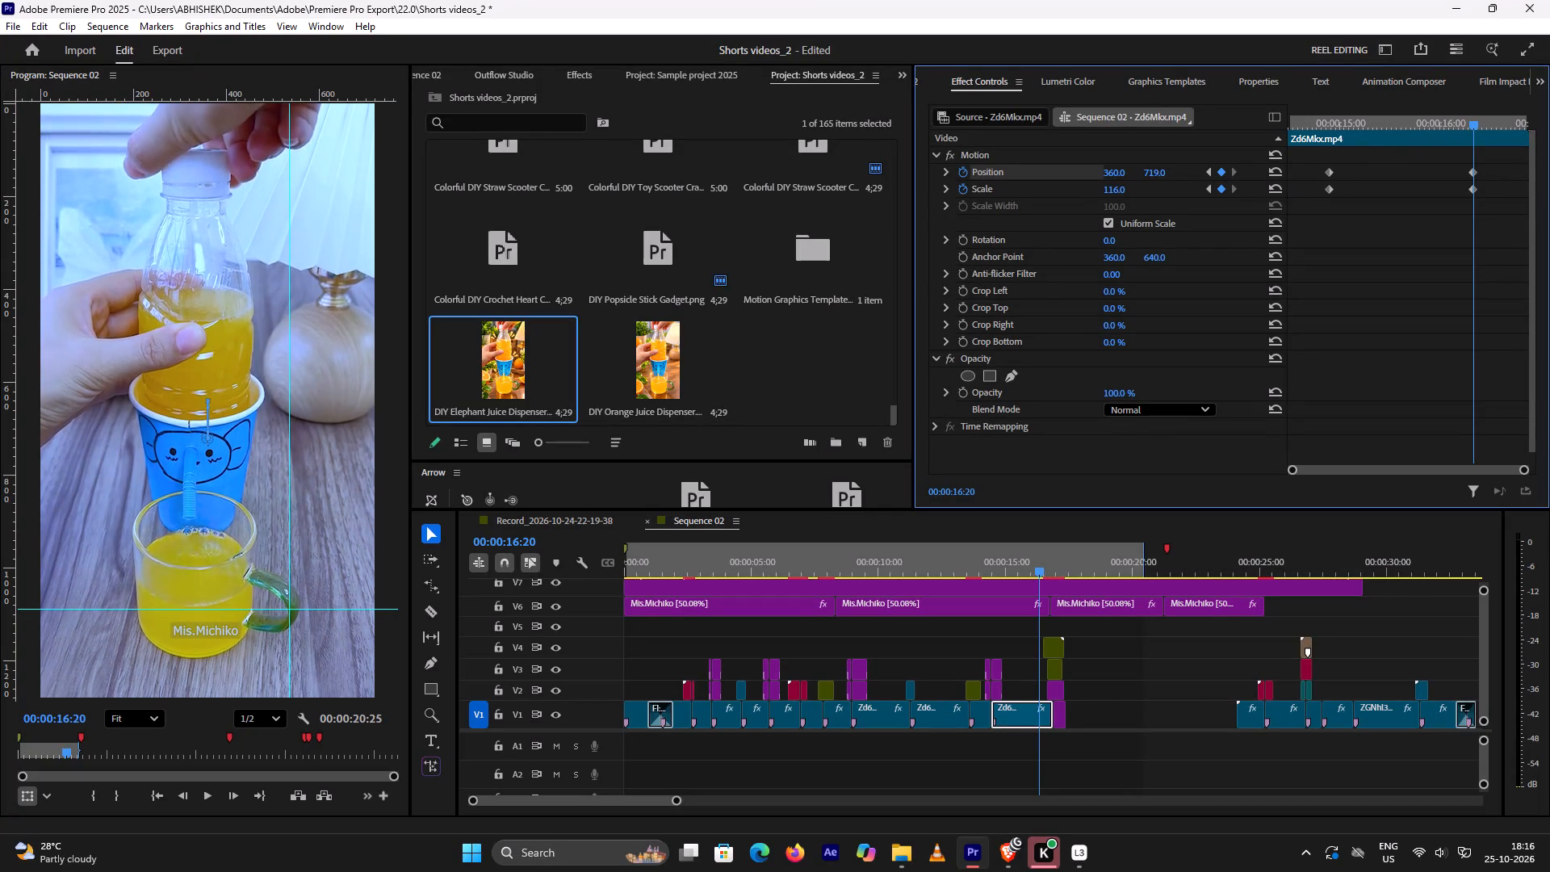
pyautogui.moveTo(1215, 170); pyautogui.dragTo(1198, 178)
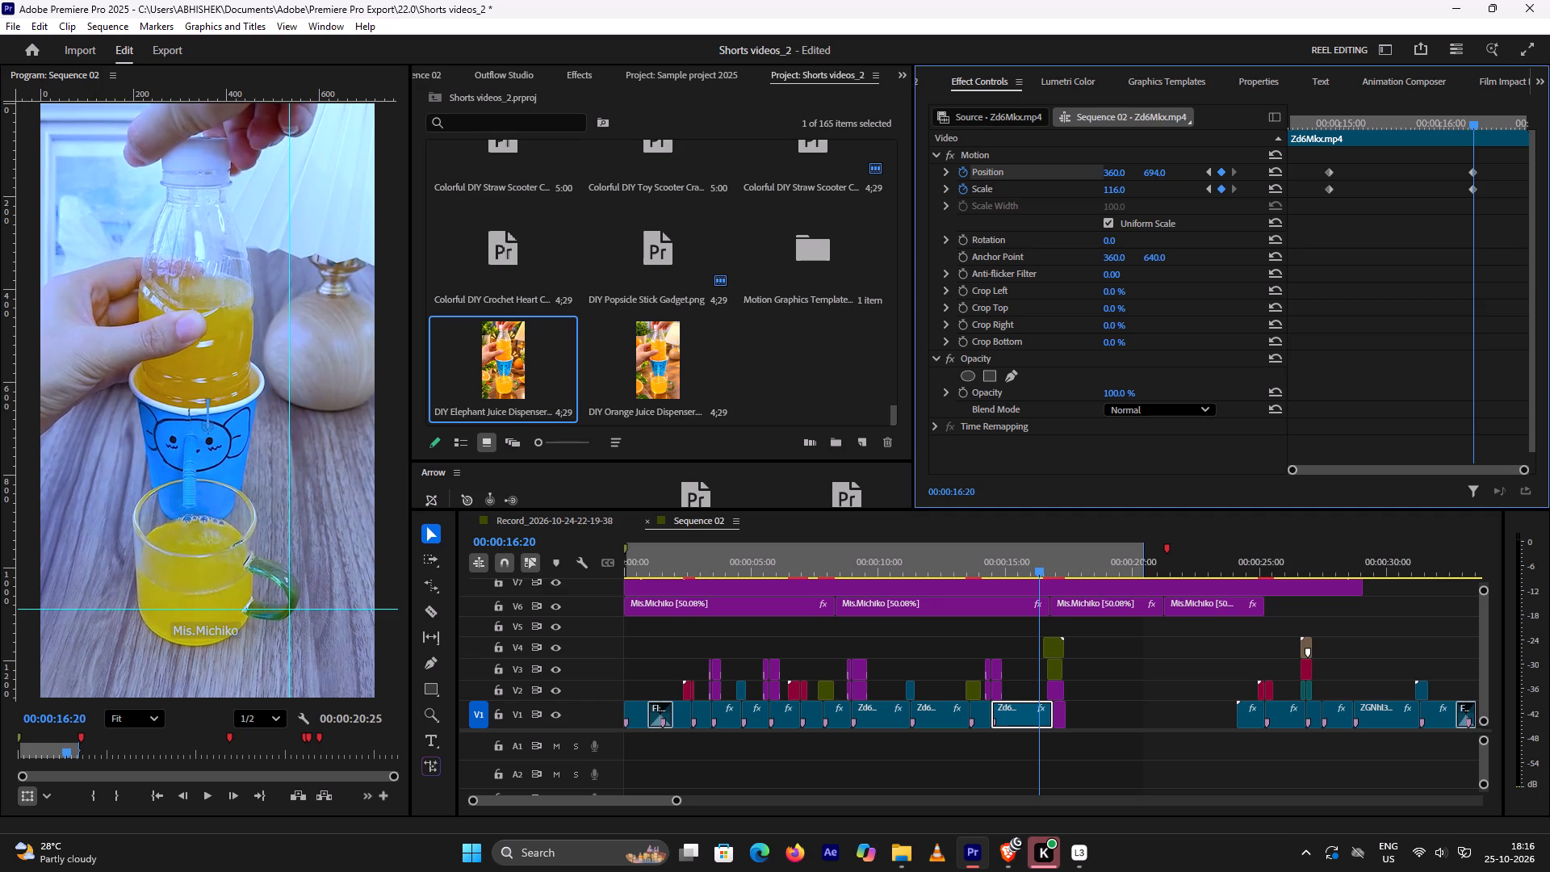
pyautogui.moveTo(1198, 178); pyautogui.dragTo(1192, 181)
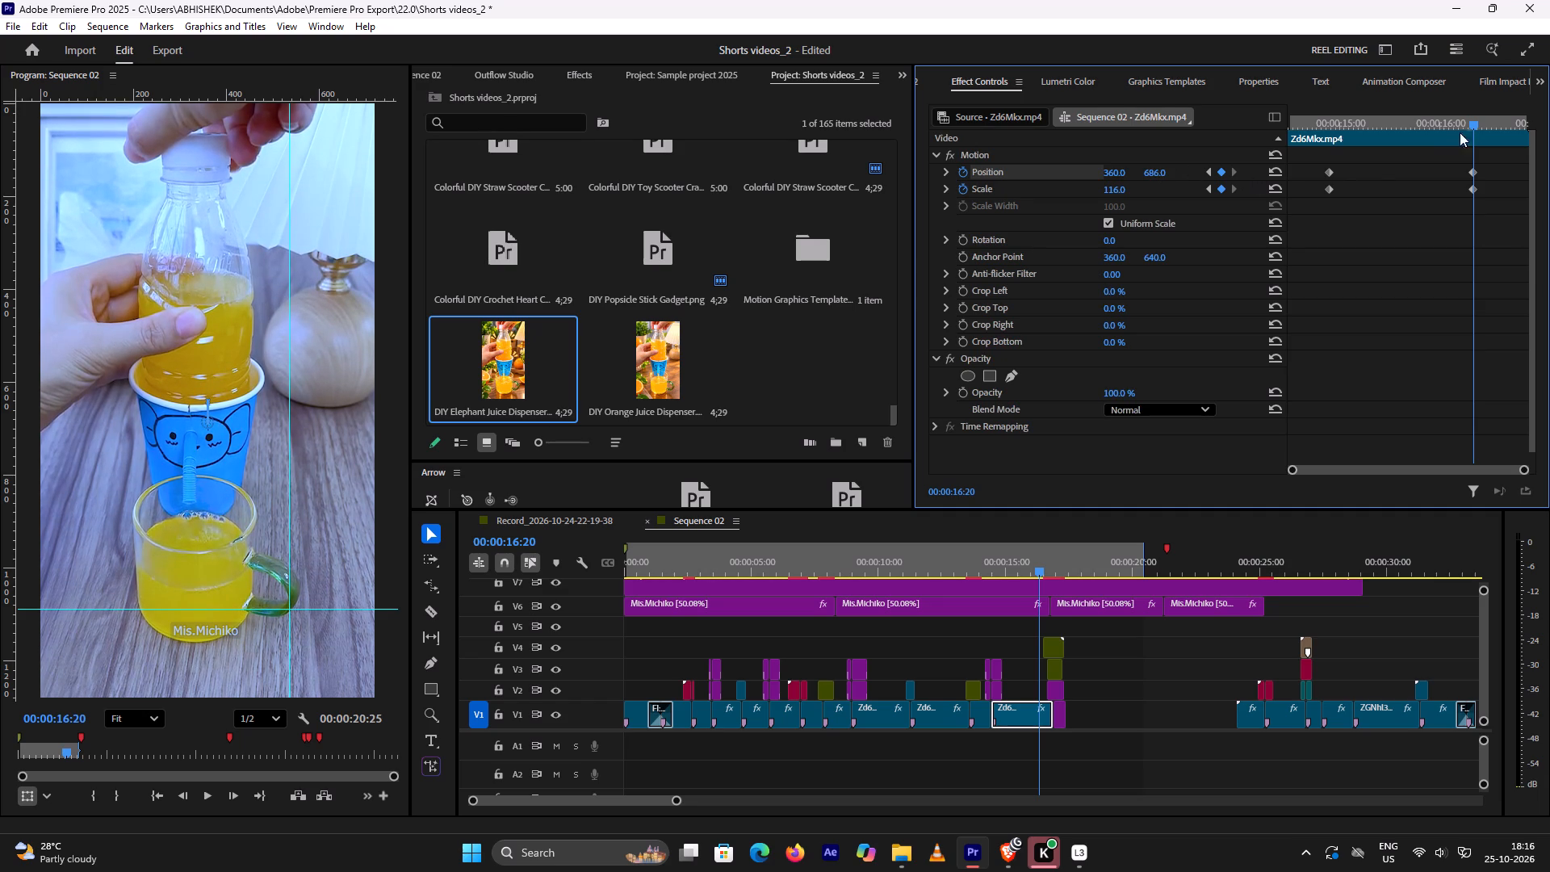
# Move the clip's starting Position and Scale keyframes to just after the clip's beginning and play back the zoom-in.
pyautogui.moveTo(1475, 121); pyautogui.dragTo(1254, 121)
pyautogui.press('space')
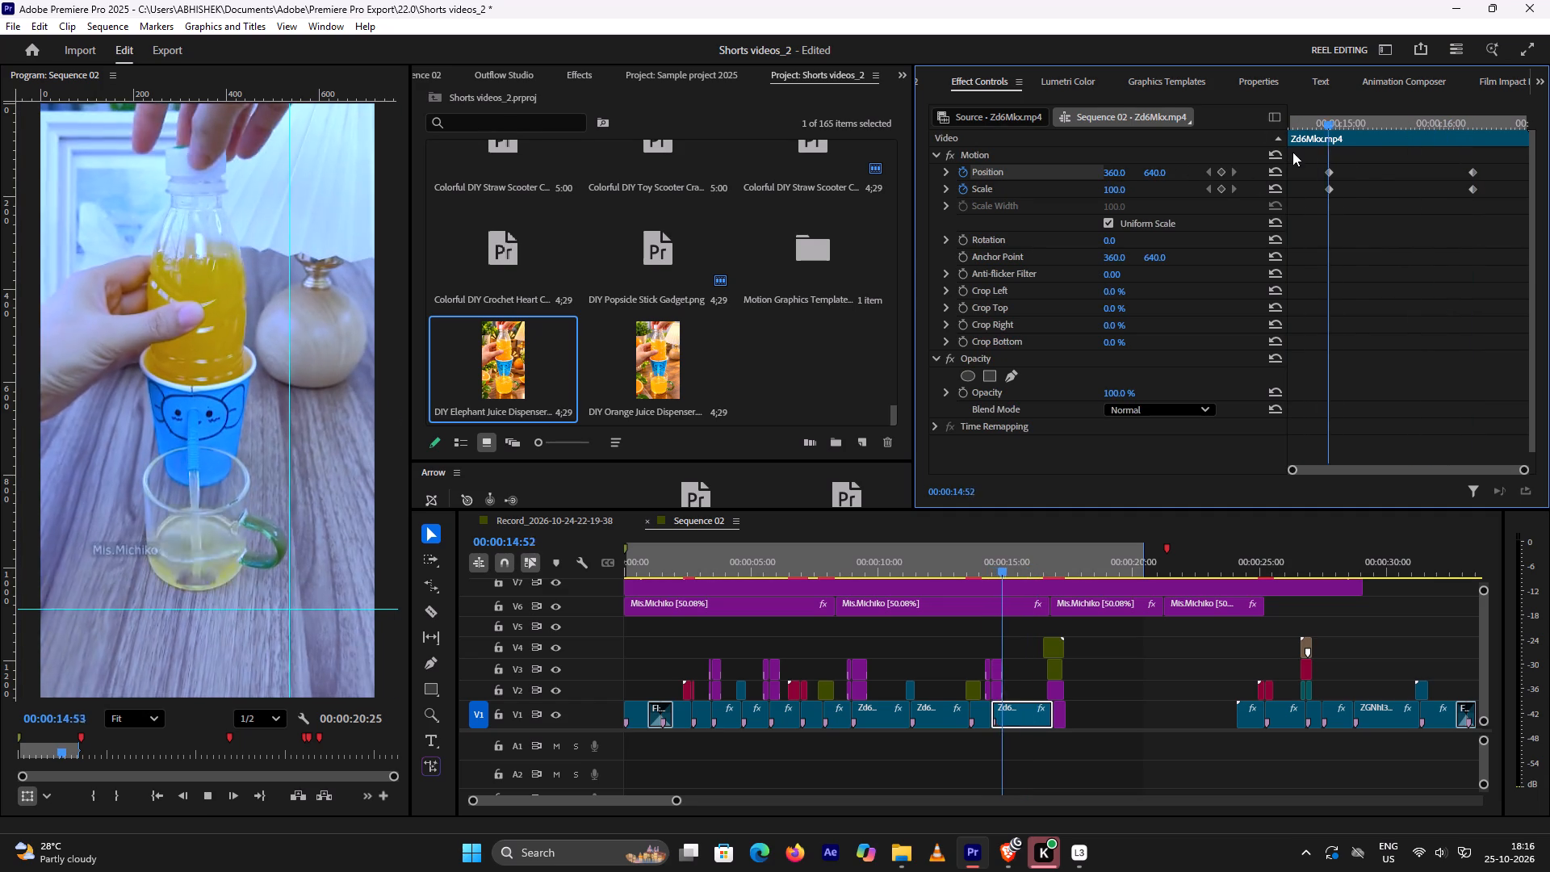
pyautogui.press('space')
pyautogui.moveTo(1347, 161); pyautogui.dragTo(1309, 212)
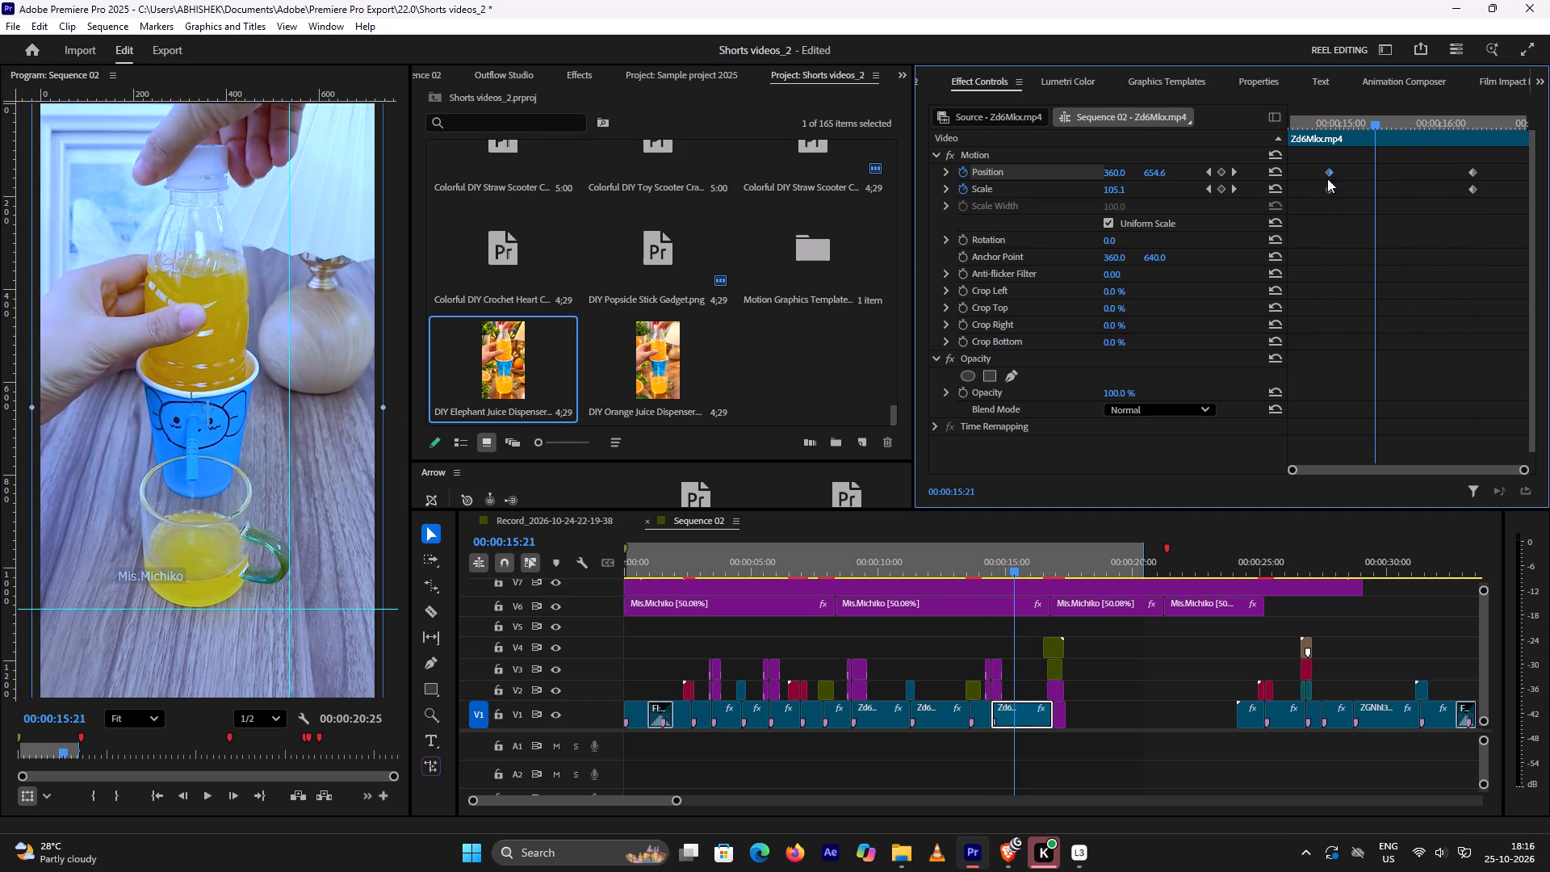
pyautogui.moveTo(1329, 170); pyautogui.dragTo(1289, 176)
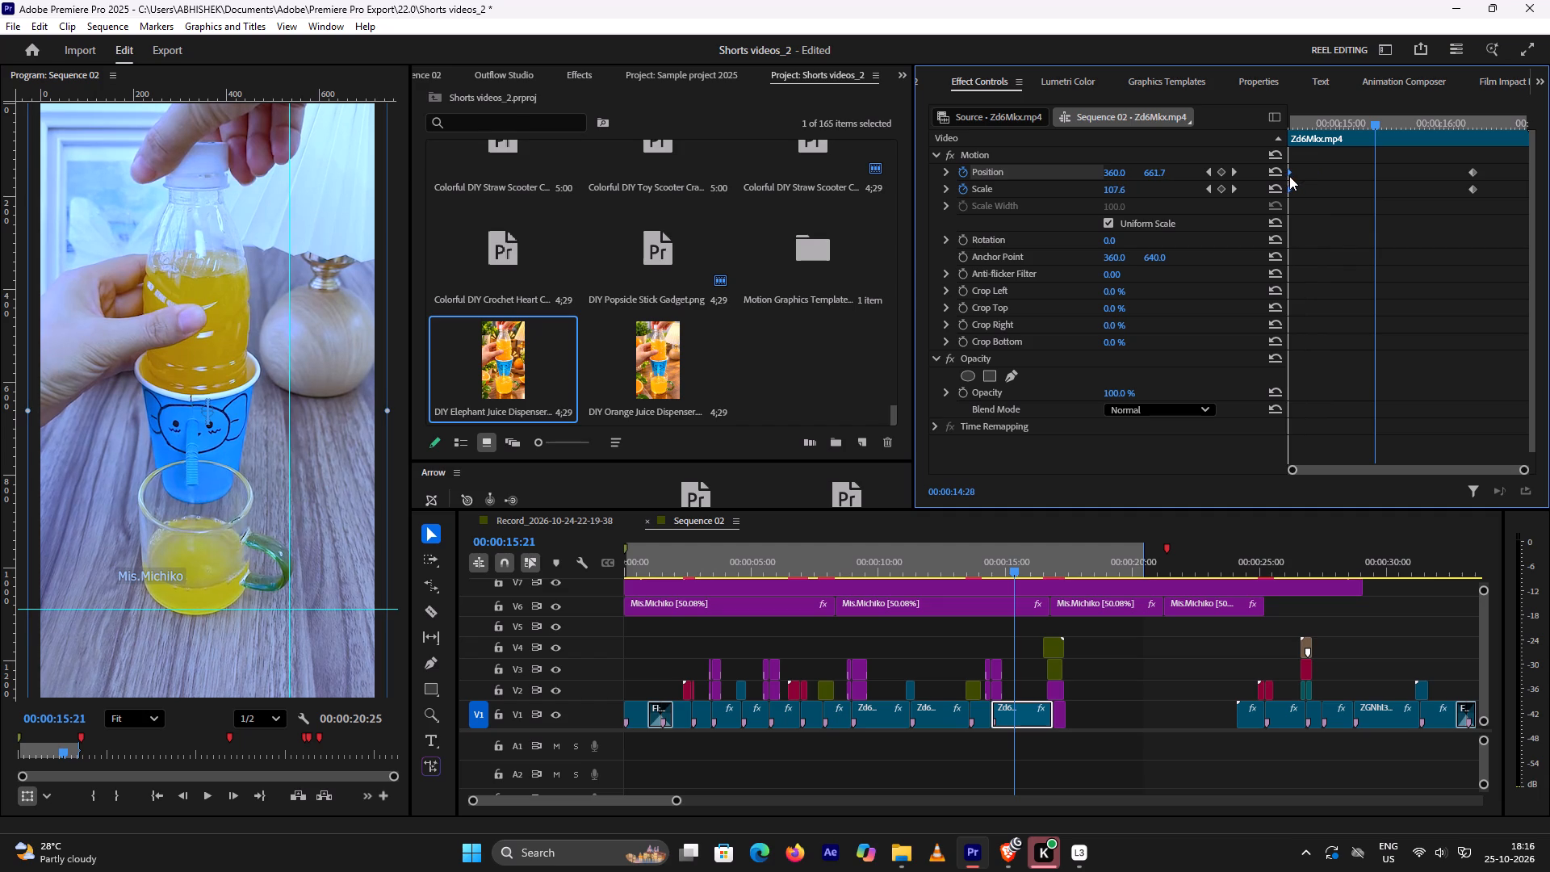
pyautogui.moveTo(1289, 176); pyautogui.dragTo(1300, 176)
pyautogui.moveTo(1372, 120); pyautogui.dragTo(1309, 129)
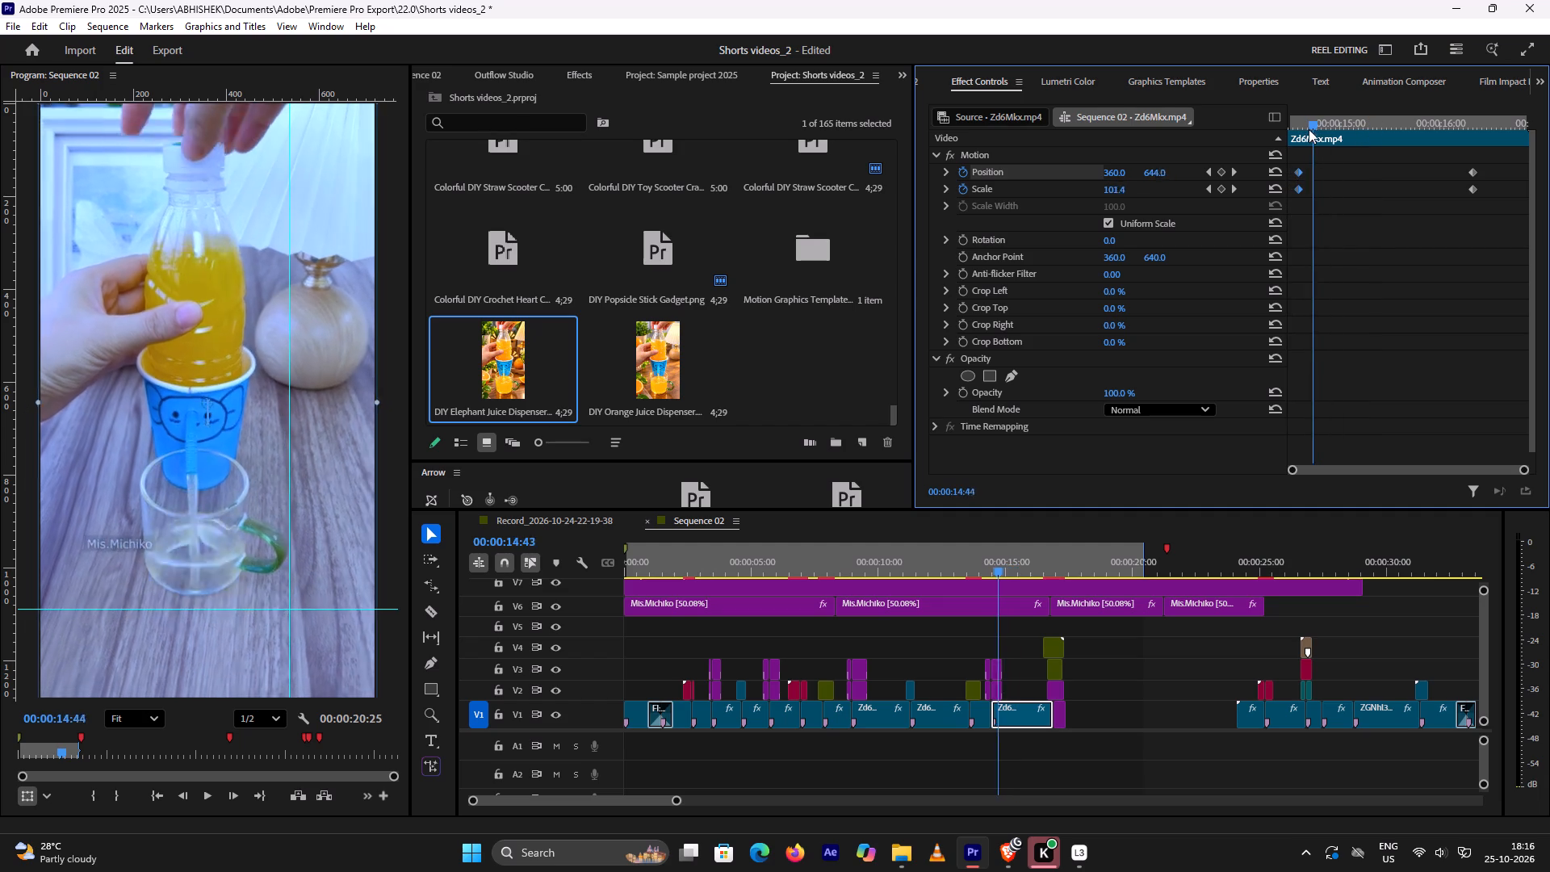
pyautogui.moveTo(1309, 129); pyautogui.dragTo(1288, 133)
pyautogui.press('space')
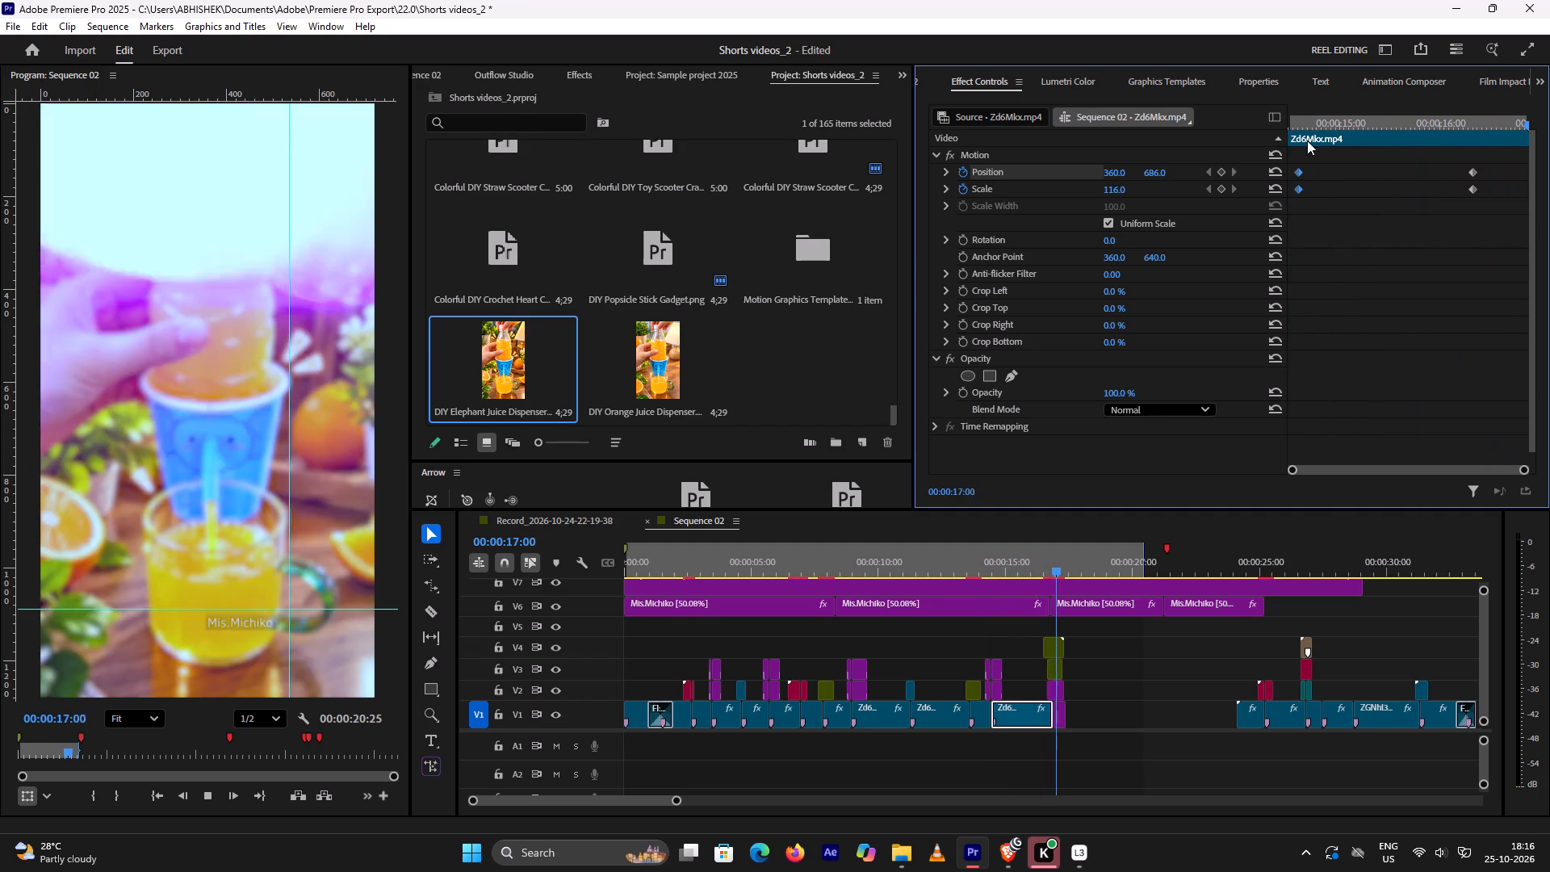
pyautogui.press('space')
pyautogui.click(1439, 121)
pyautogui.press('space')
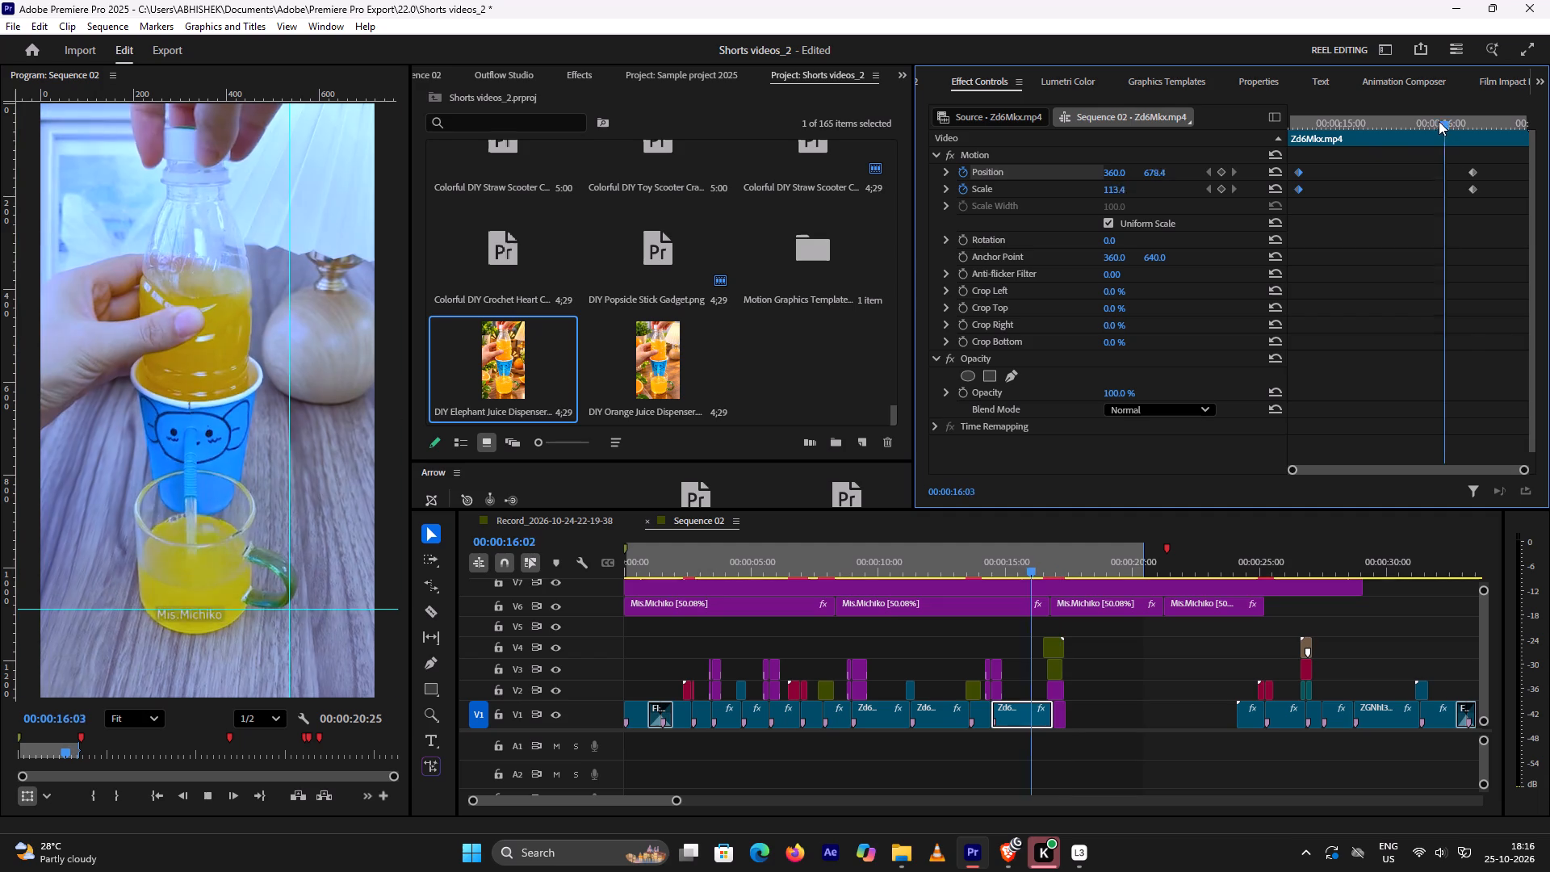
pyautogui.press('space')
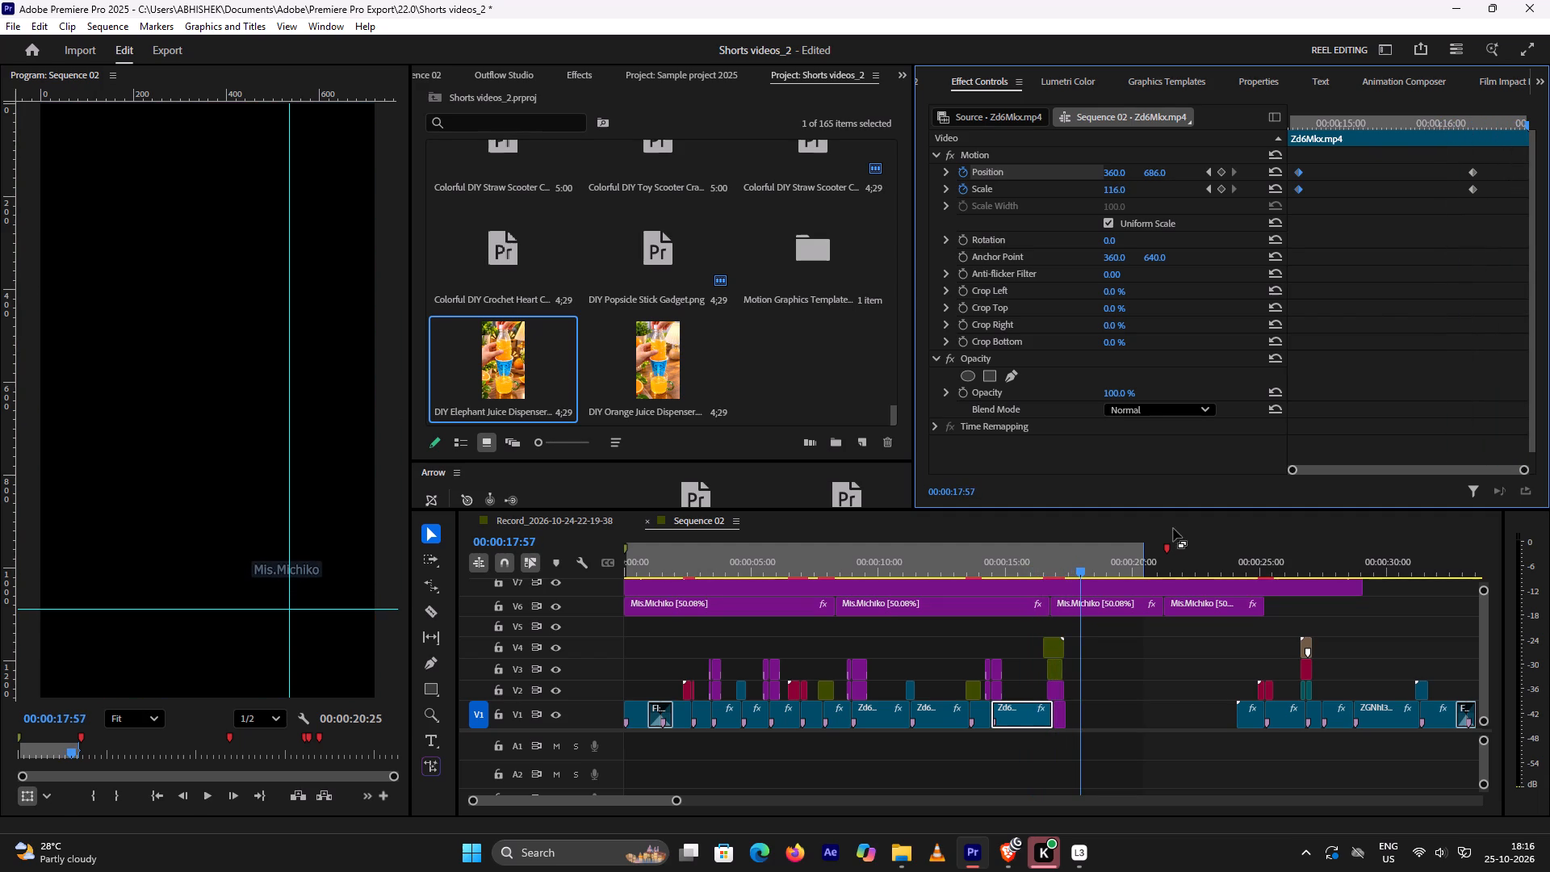
# Turn off Night light in the Windows quick settings.
pyautogui.click(1441, 868)
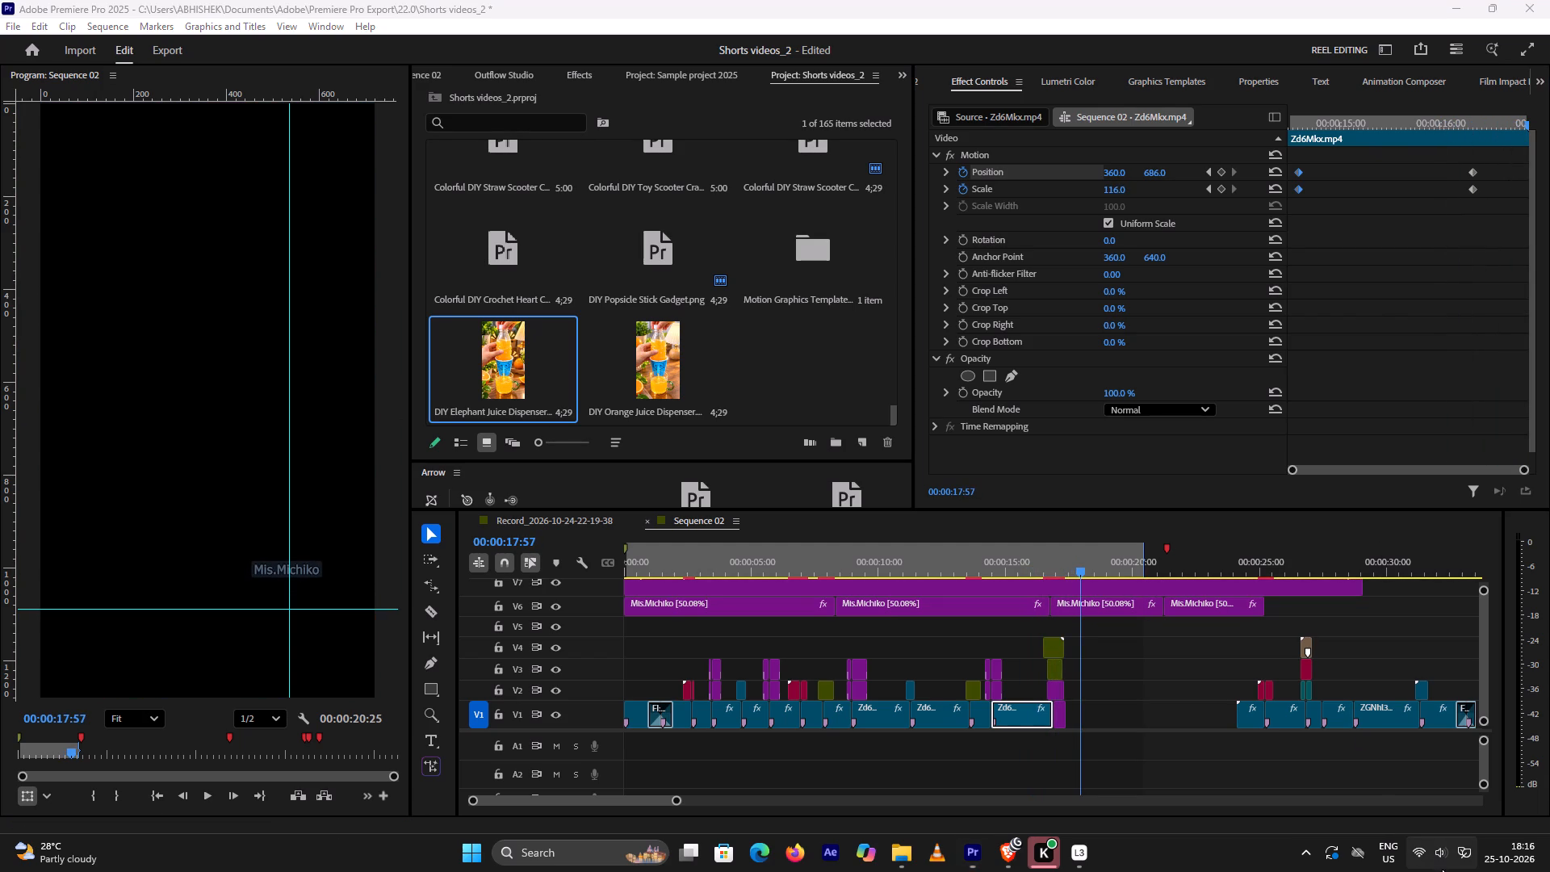
pyautogui.click(1309, 670)
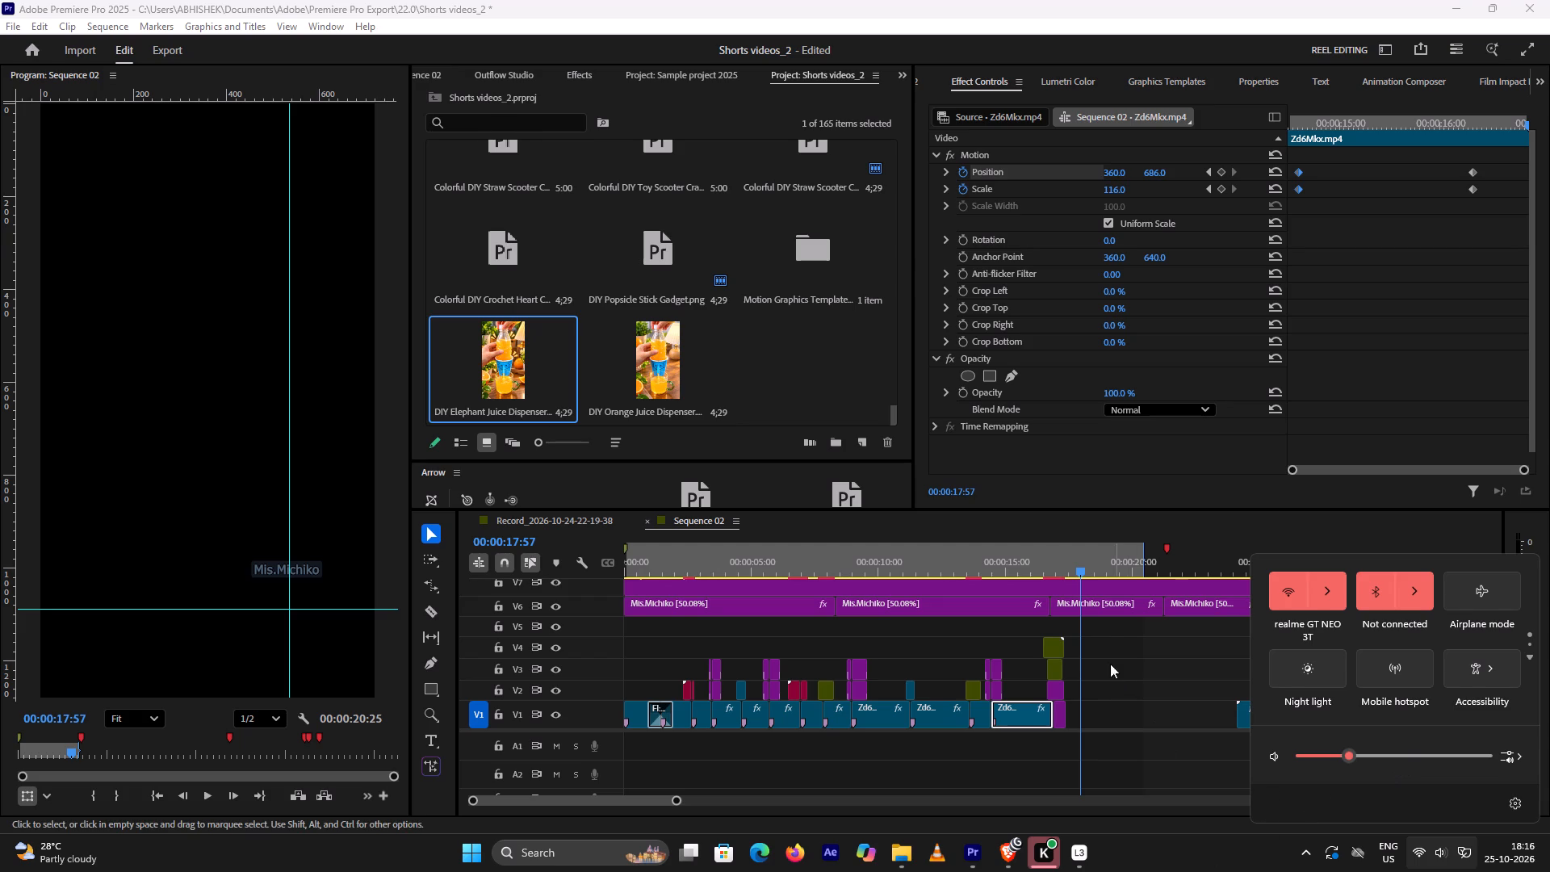
# Review the frames between about 11 and 16 seconds, stop at 00:00:13:14, and open the V7 adjustment layer's Lumetri Color settings.
pyautogui.click(1014, 564)
pyautogui.moveTo(1012, 568); pyautogui.dragTo(1048, 577)
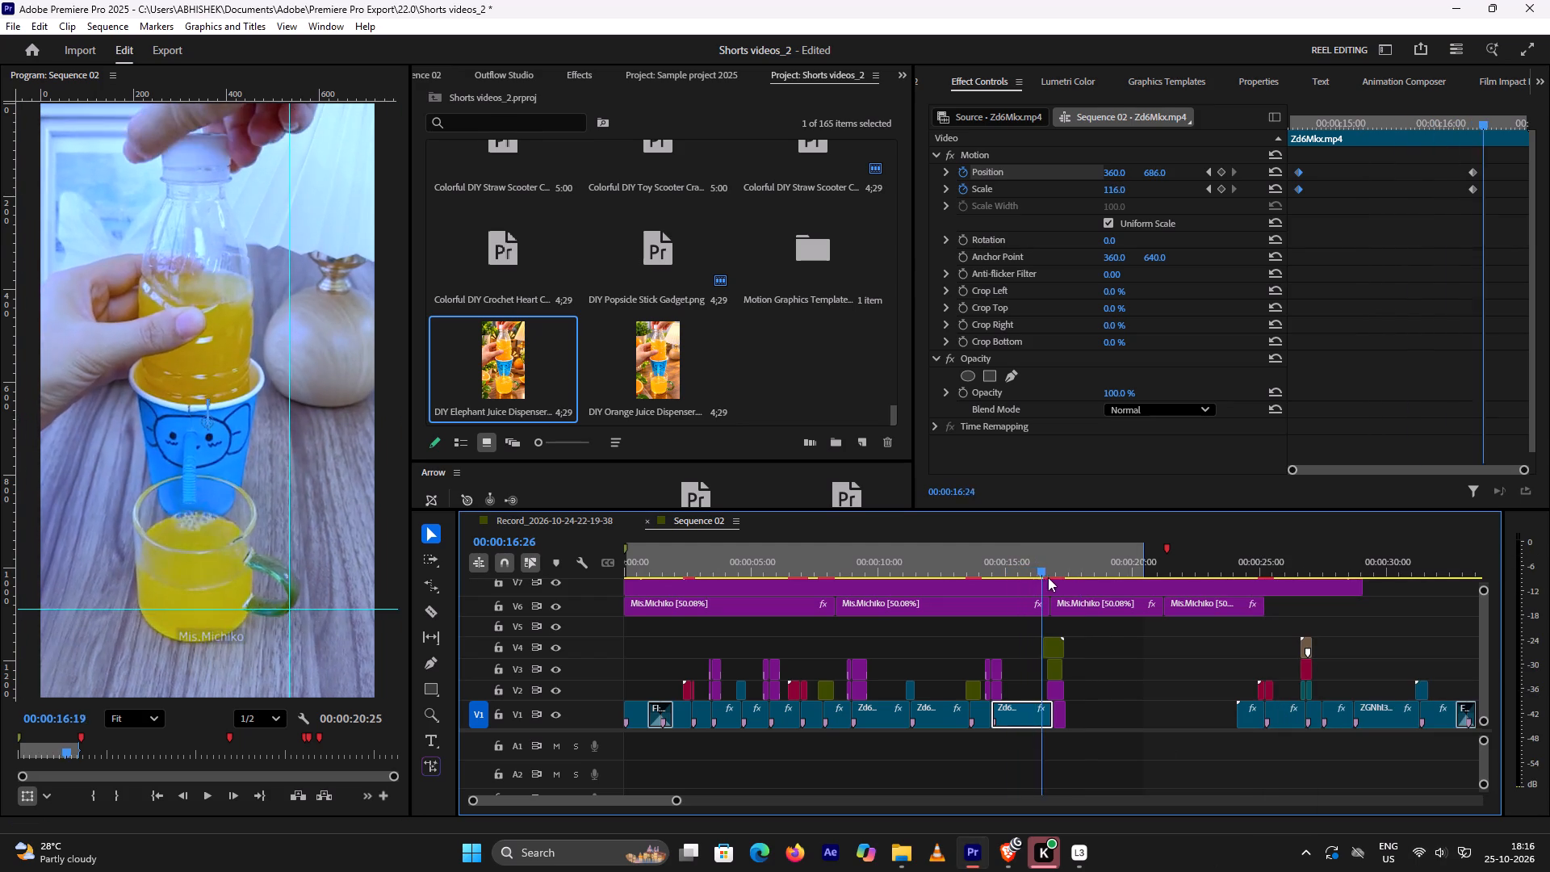
pyautogui.moveTo(1048, 577); pyautogui.dragTo(926, 597)
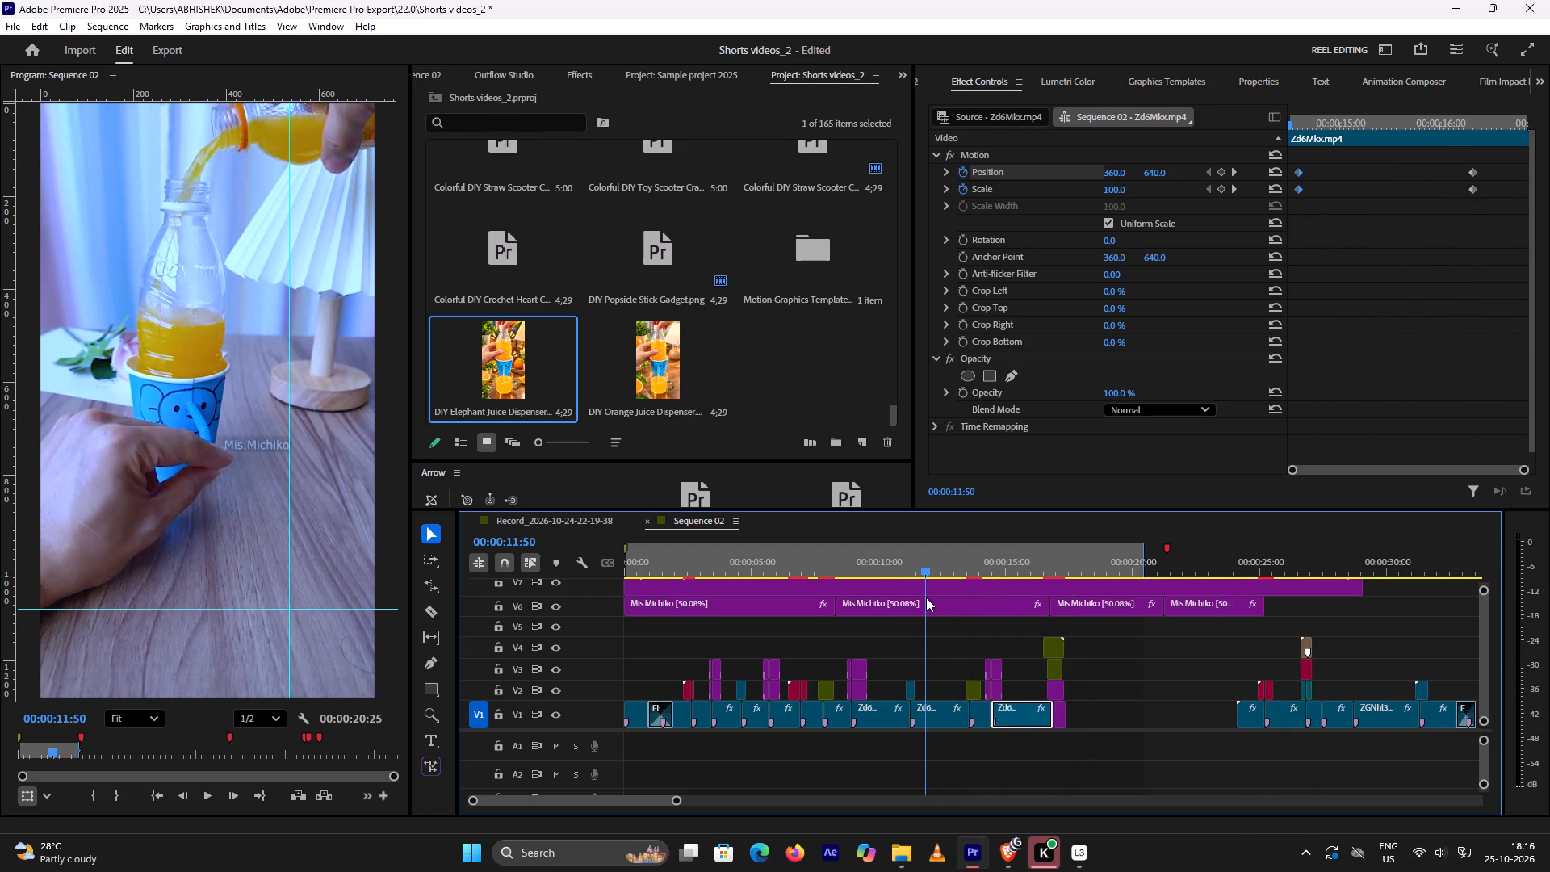
pyautogui.moveTo(926, 597); pyautogui.dragTo(957, 605)
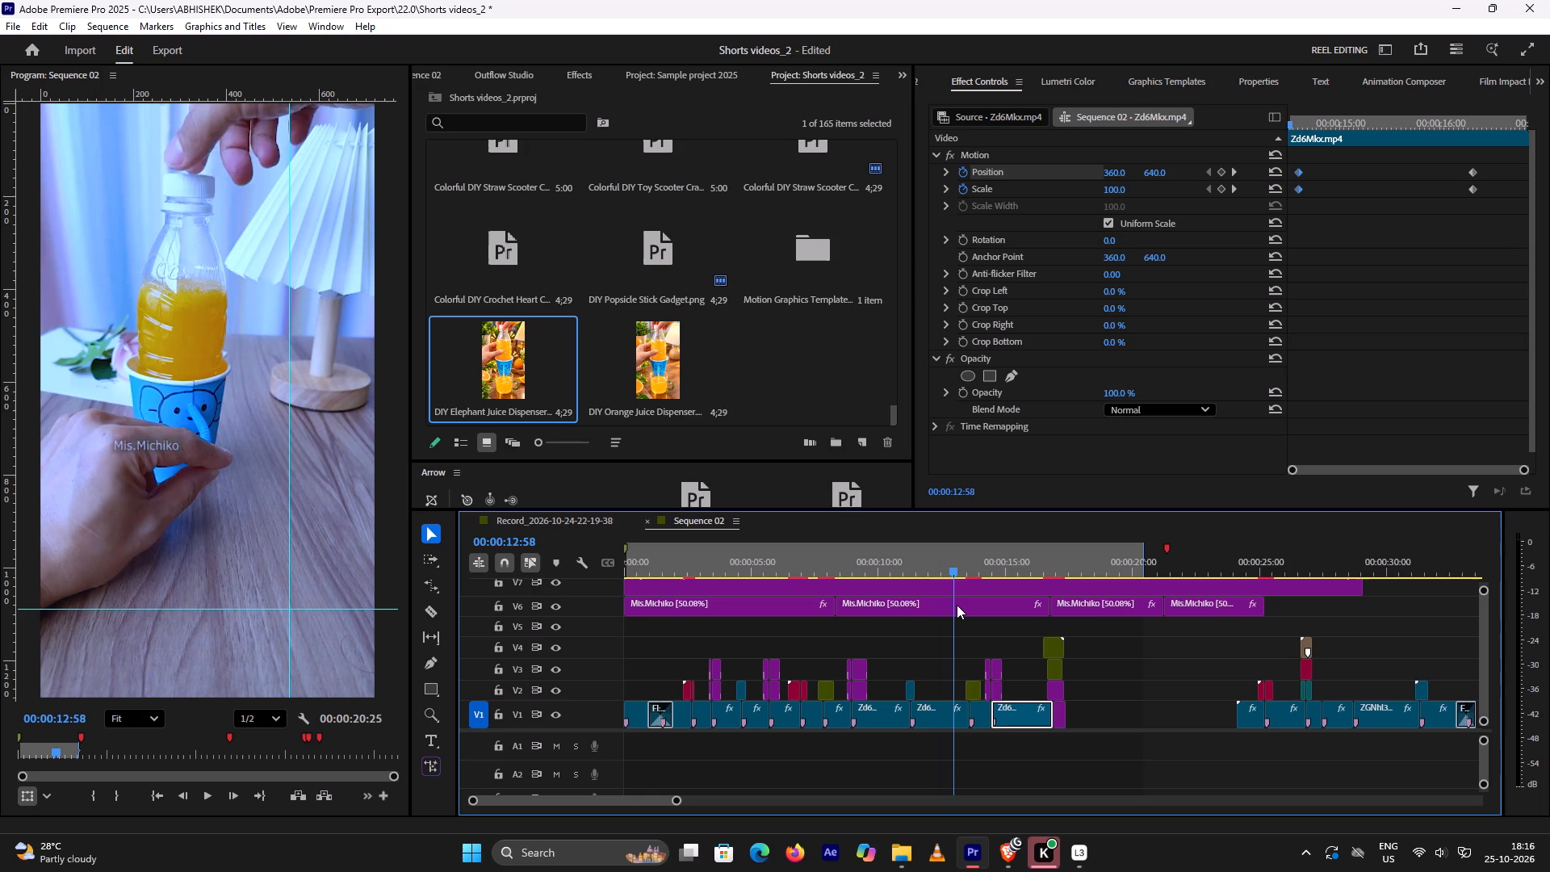
pyautogui.moveTo(957, 605); pyautogui.dragTo(961, 606)
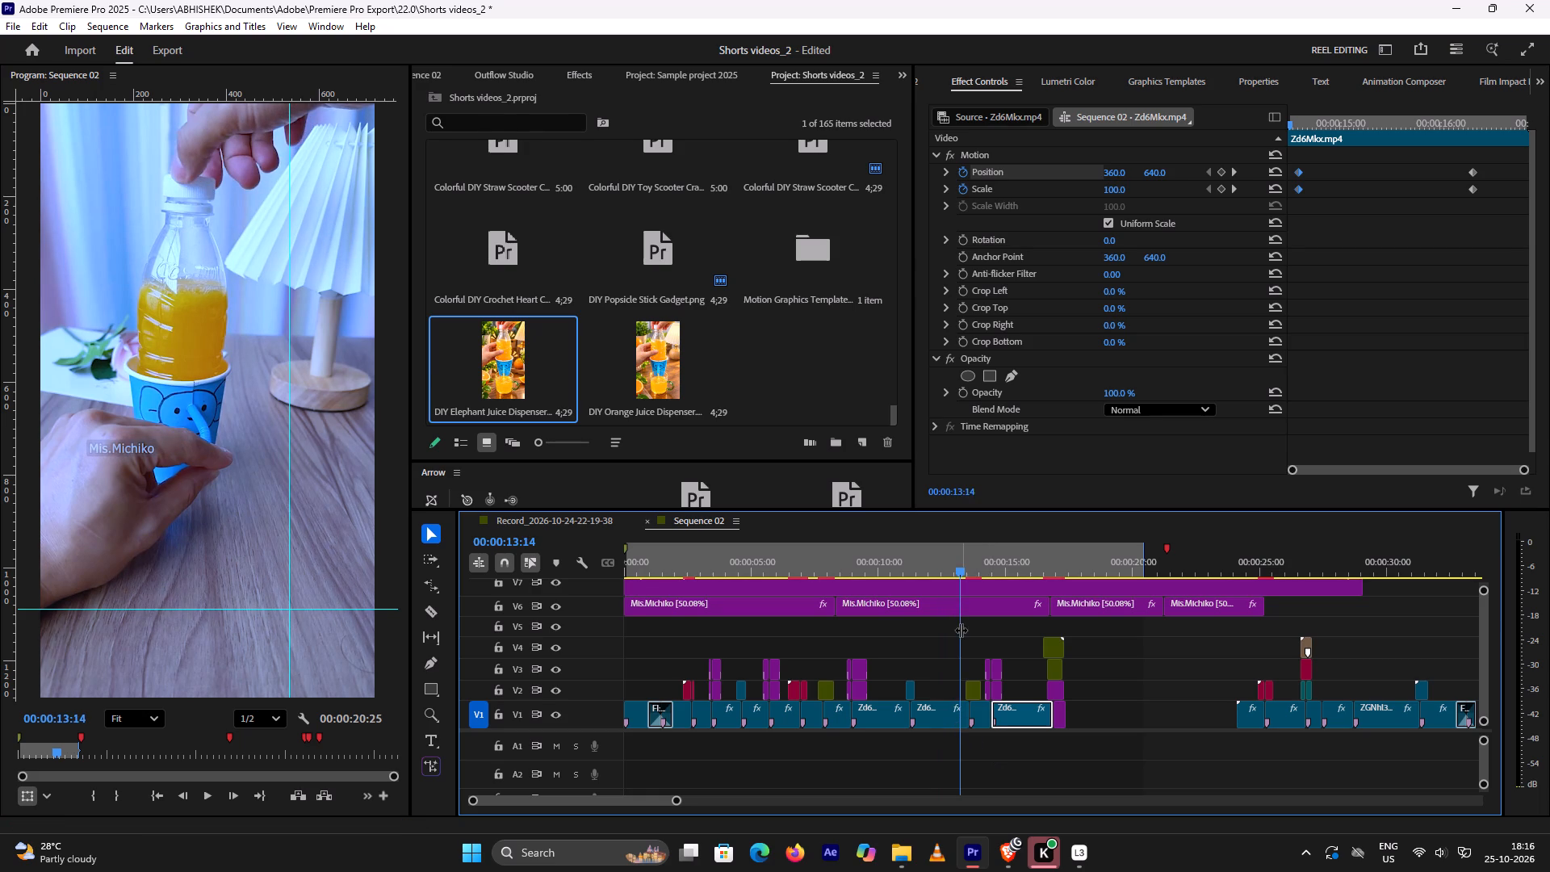
pyautogui.click(1013, 587)
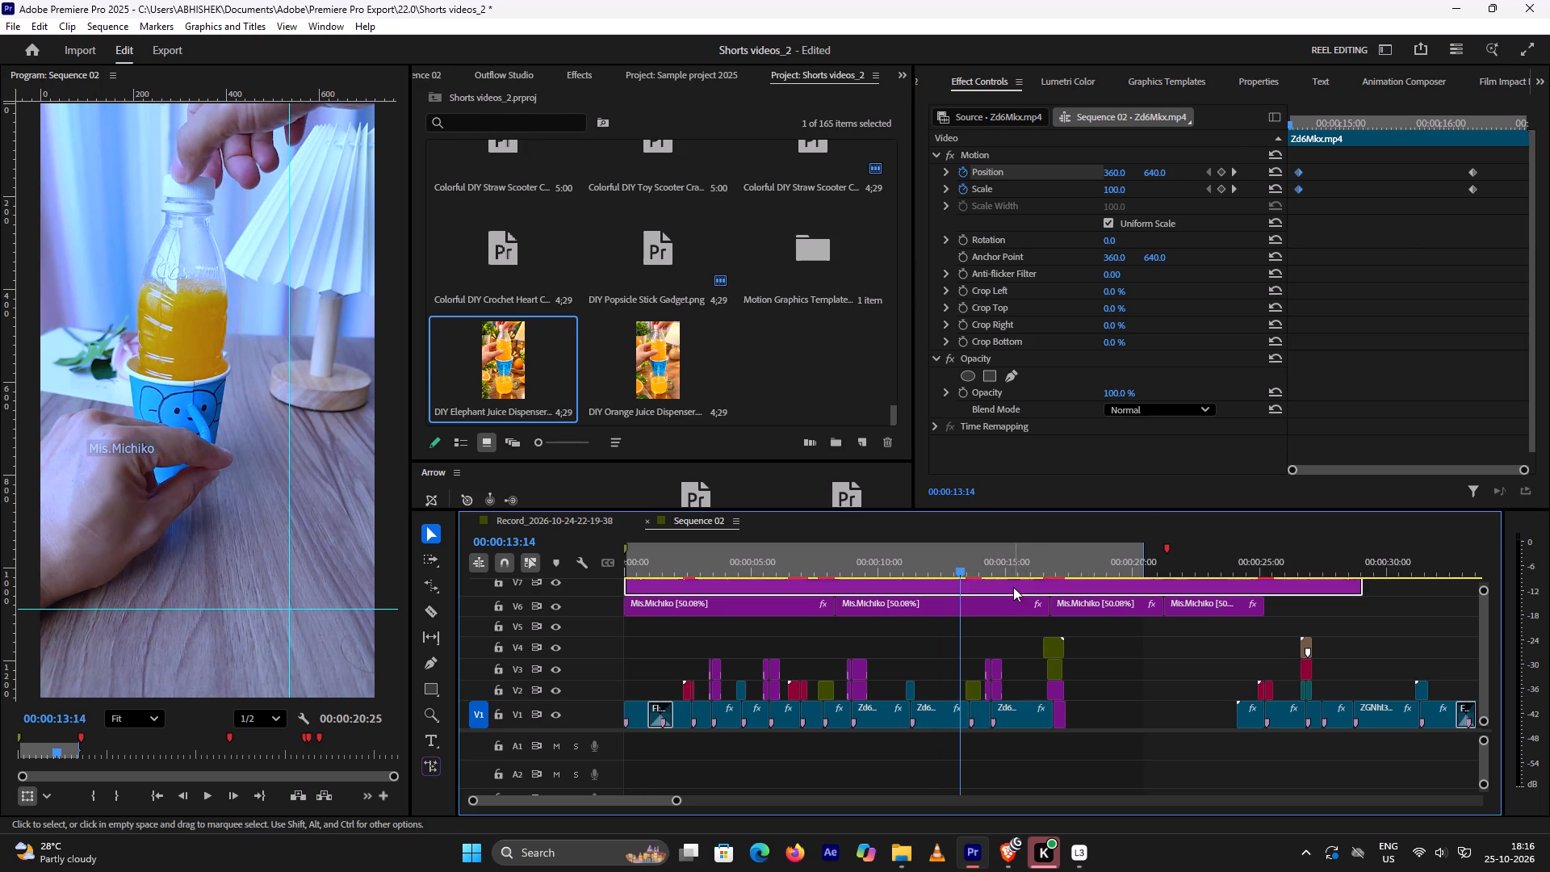
pyautogui.click(1076, 75)
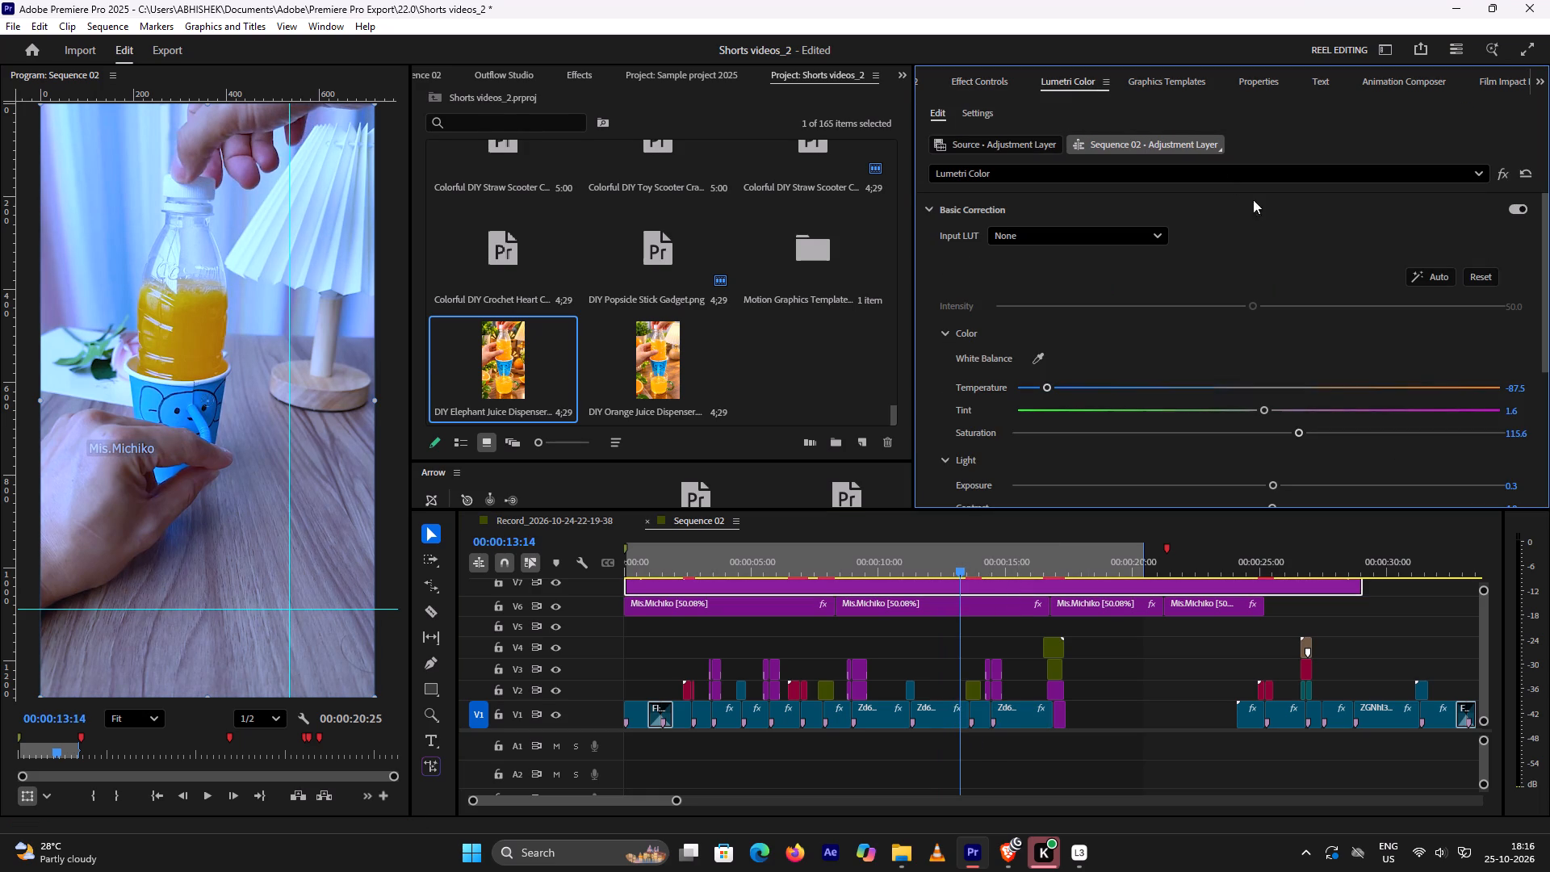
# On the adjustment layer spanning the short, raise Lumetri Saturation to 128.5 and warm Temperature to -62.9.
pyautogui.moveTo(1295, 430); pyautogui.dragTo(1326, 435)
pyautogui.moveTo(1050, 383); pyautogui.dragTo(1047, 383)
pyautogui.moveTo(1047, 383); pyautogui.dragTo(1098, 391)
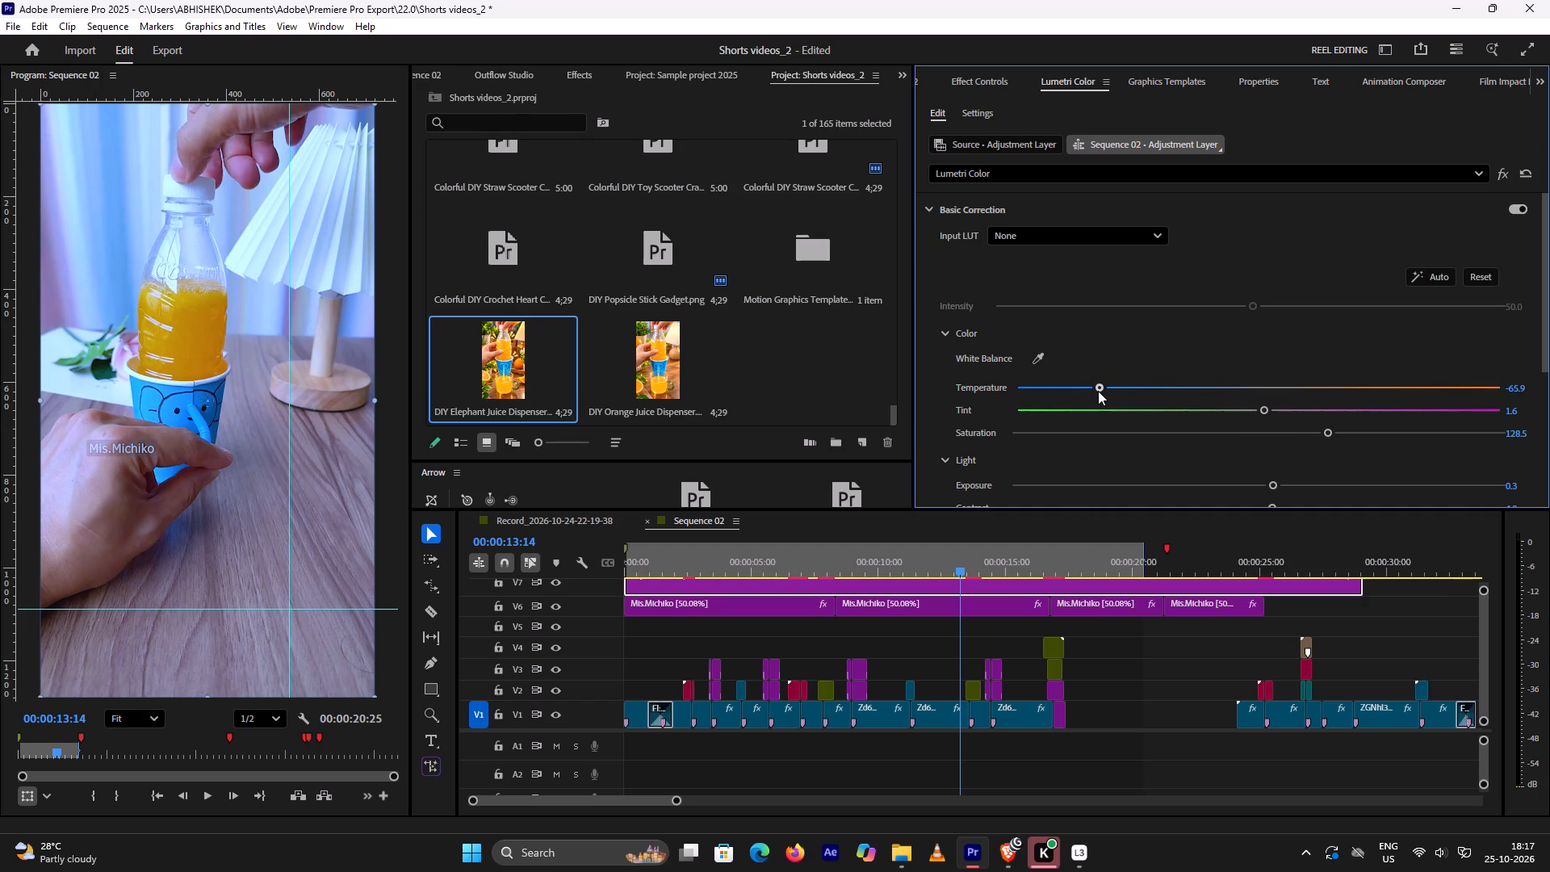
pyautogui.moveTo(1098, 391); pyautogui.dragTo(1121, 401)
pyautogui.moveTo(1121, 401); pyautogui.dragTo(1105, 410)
# Set the adjustment layer's Exposure to 0.4, Contrast to 7.8, Highlights and Shadows to 7.5, and Whites to 5.8.
pyautogui.scroll(-5, 1502, 456)
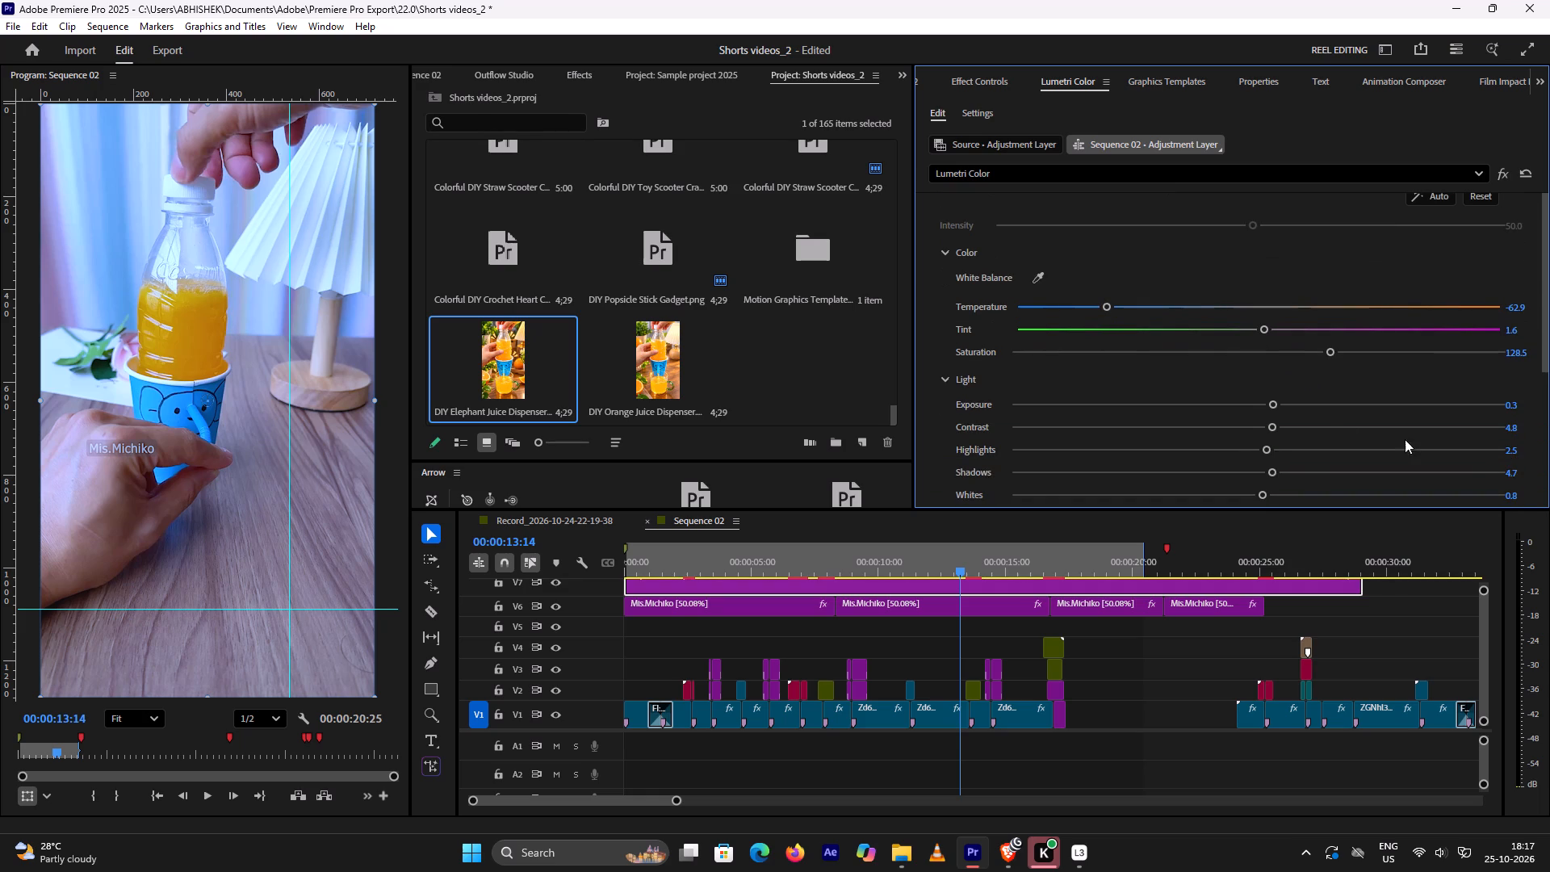
pyautogui.click(1276, 404)
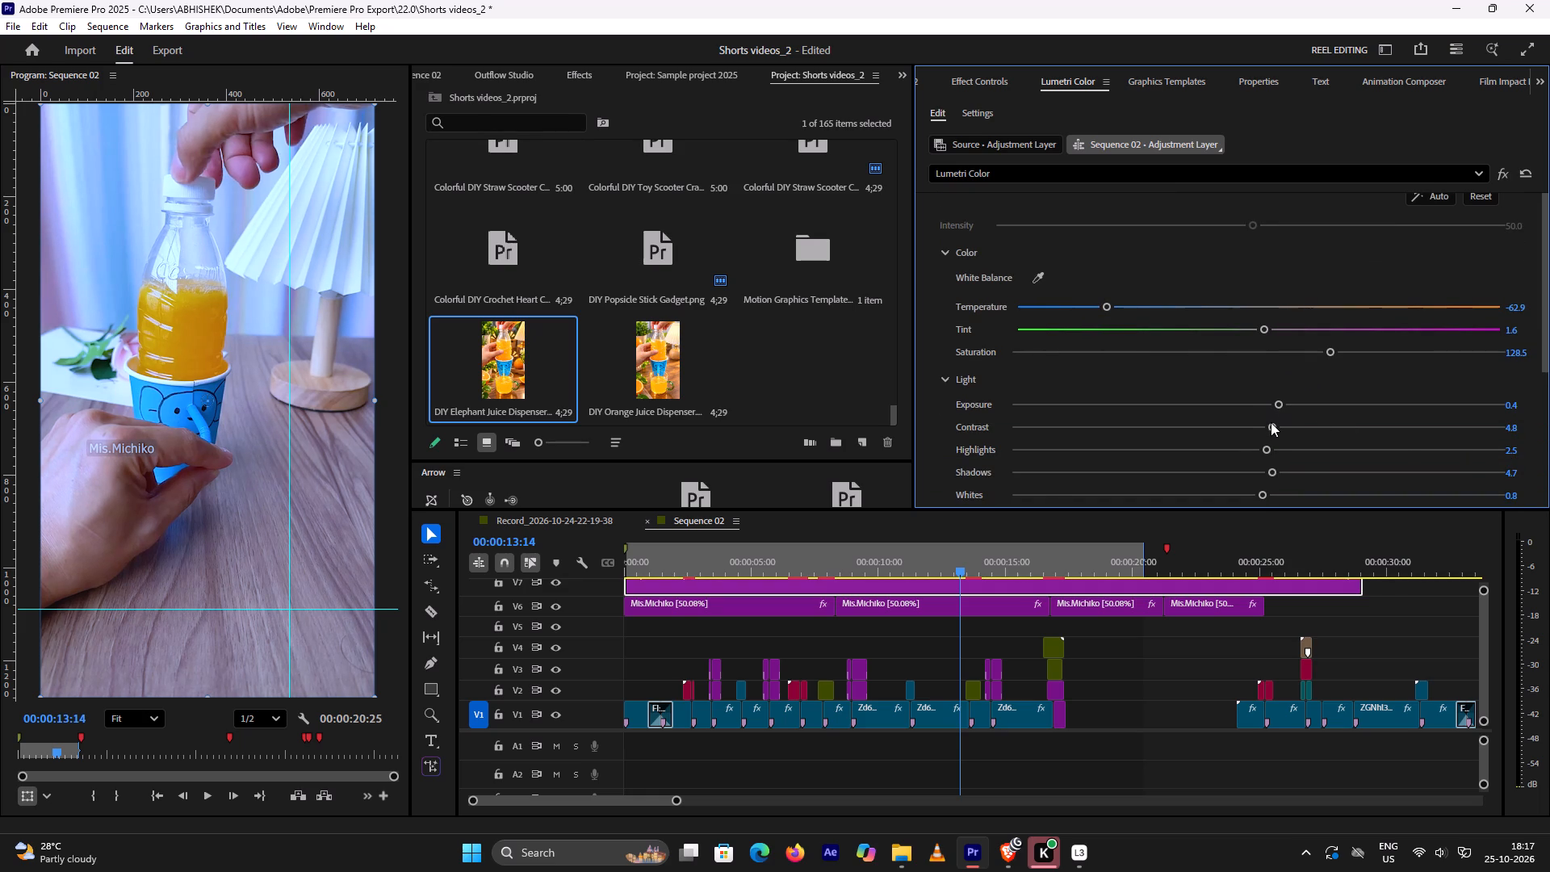
pyautogui.click(1271, 422)
pyautogui.click(1271, 451)
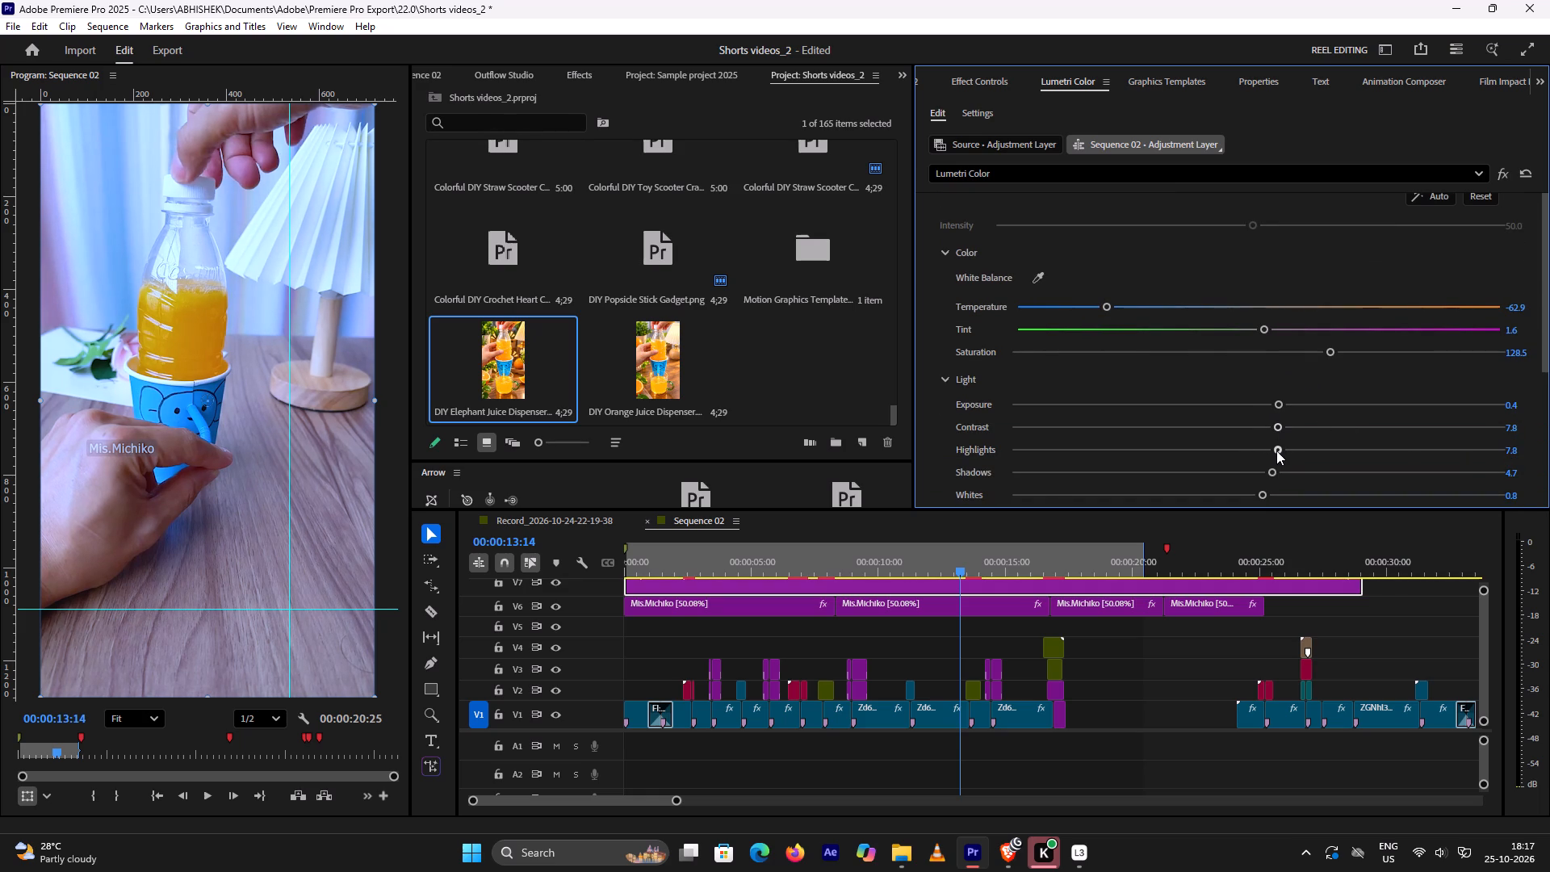
pyautogui.click(1271, 469)
pyautogui.moveTo(1263, 494); pyautogui.dragTo(1263, 495)
pyautogui.moveTo(1263, 495); pyautogui.dragTo(1271, 494)
pyautogui.moveTo(1271, 494); pyautogui.dragTo(1271, 494)
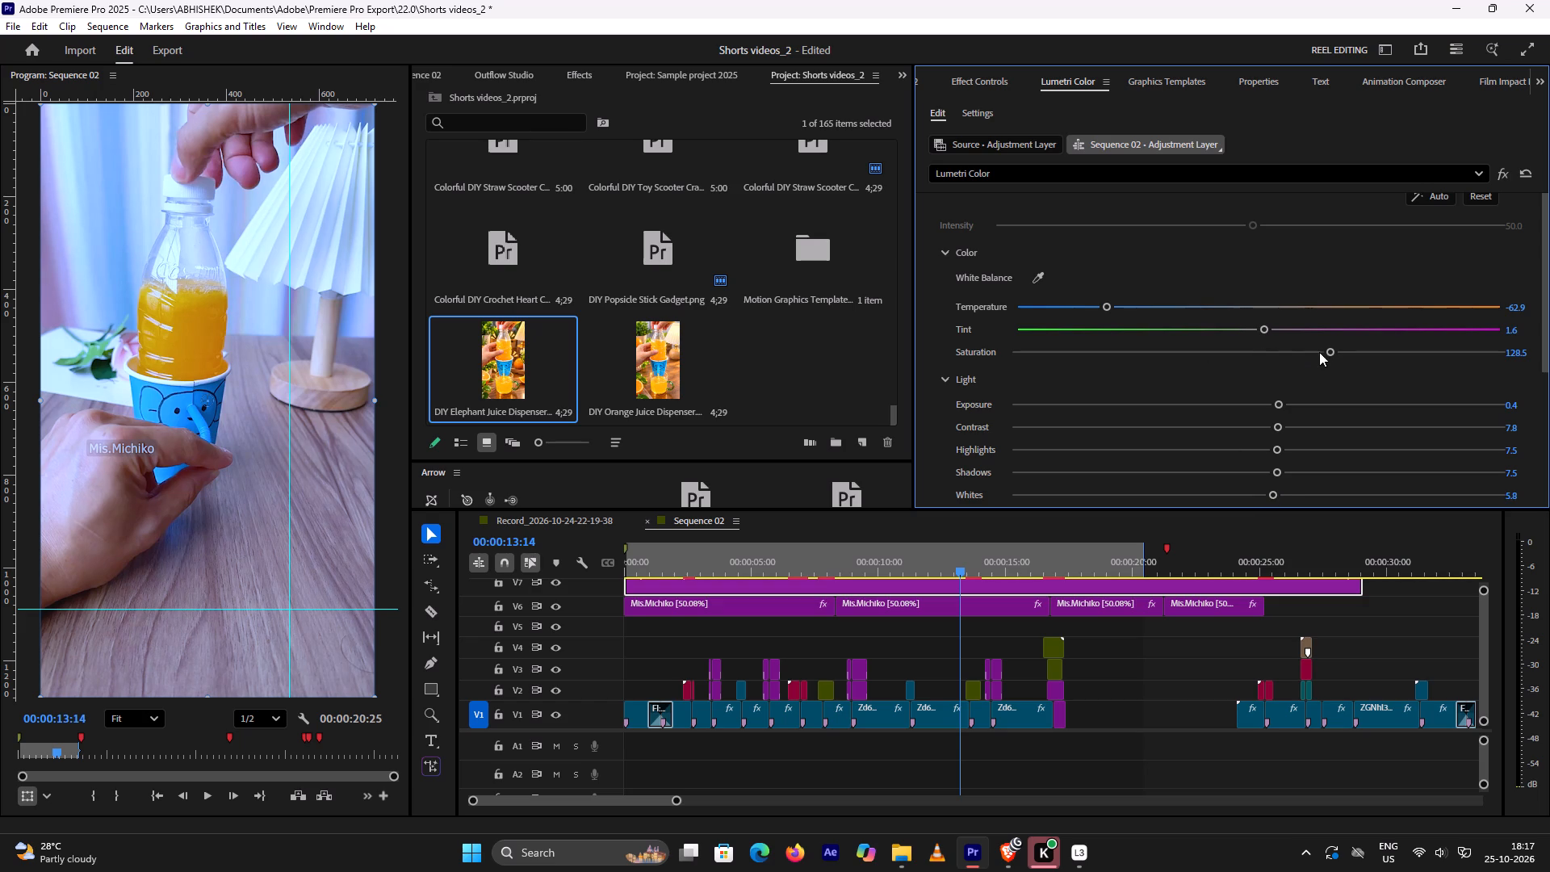
# Fine-tune the adjustment layer's Saturation to 130.9 and Temperature to -52.3, and play the short back from the start.
pyautogui.click(1326, 350)
pyautogui.moveTo(1108, 303); pyautogui.dragTo(1136, 312)
pyautogui.moveTo(1136, 312); pyautogui.dragTo(1152, 312)
pyautogui.moveTo(1152, 312); pyautogui.dragTo(1131, 325)
pyautogui.moveTo(959, 569); pyautogui.dragTo(622, 537)
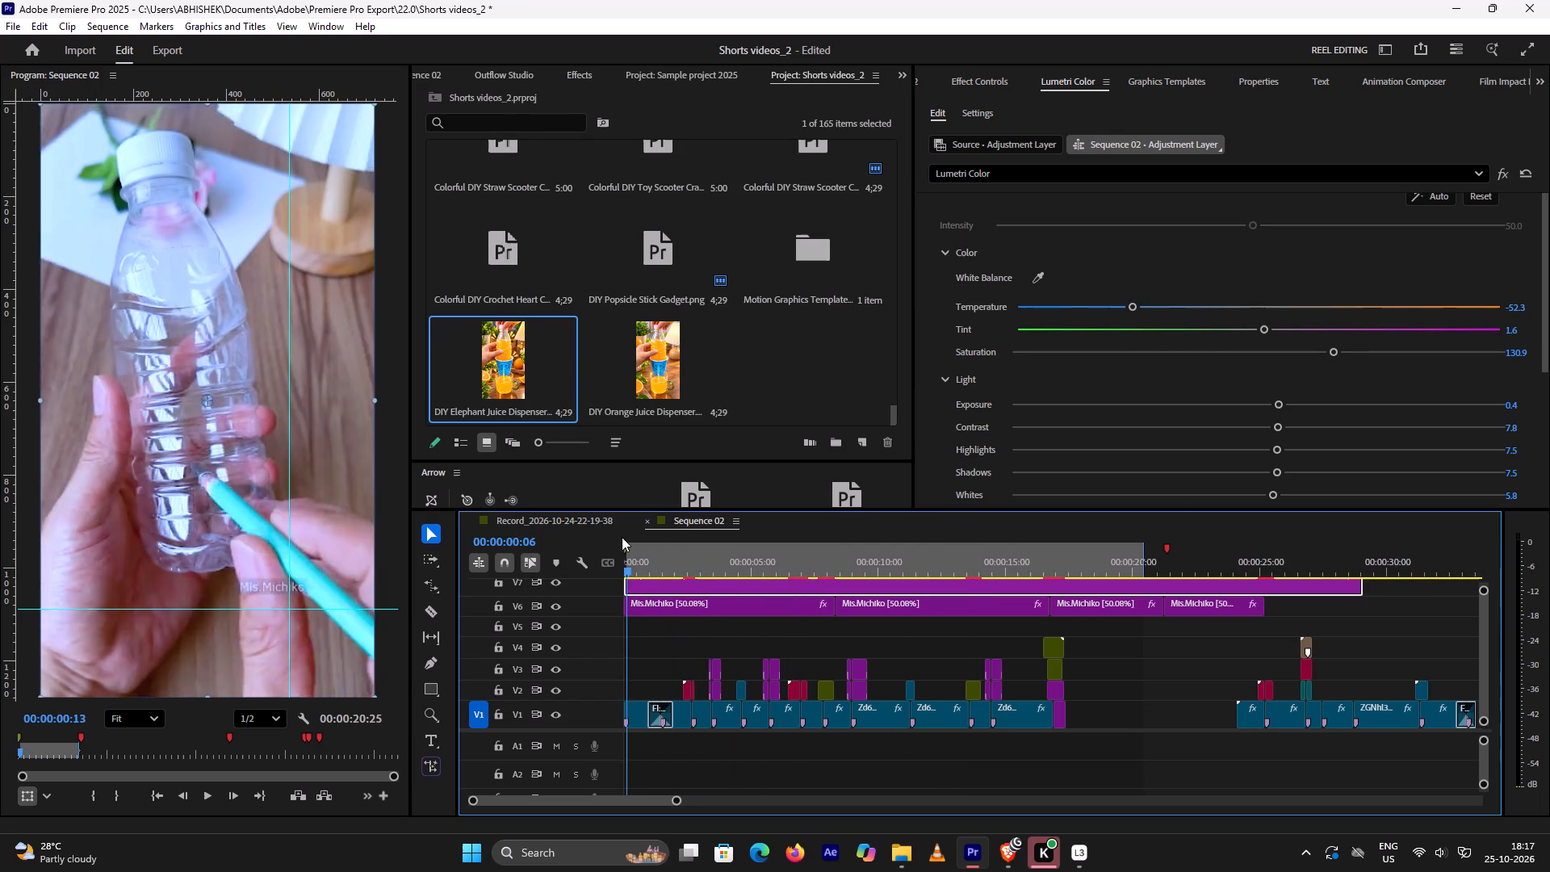
pyautogui.moveTo(622, 537); pyautogui.dragTo(602, 535)
pyautogui.press('space')
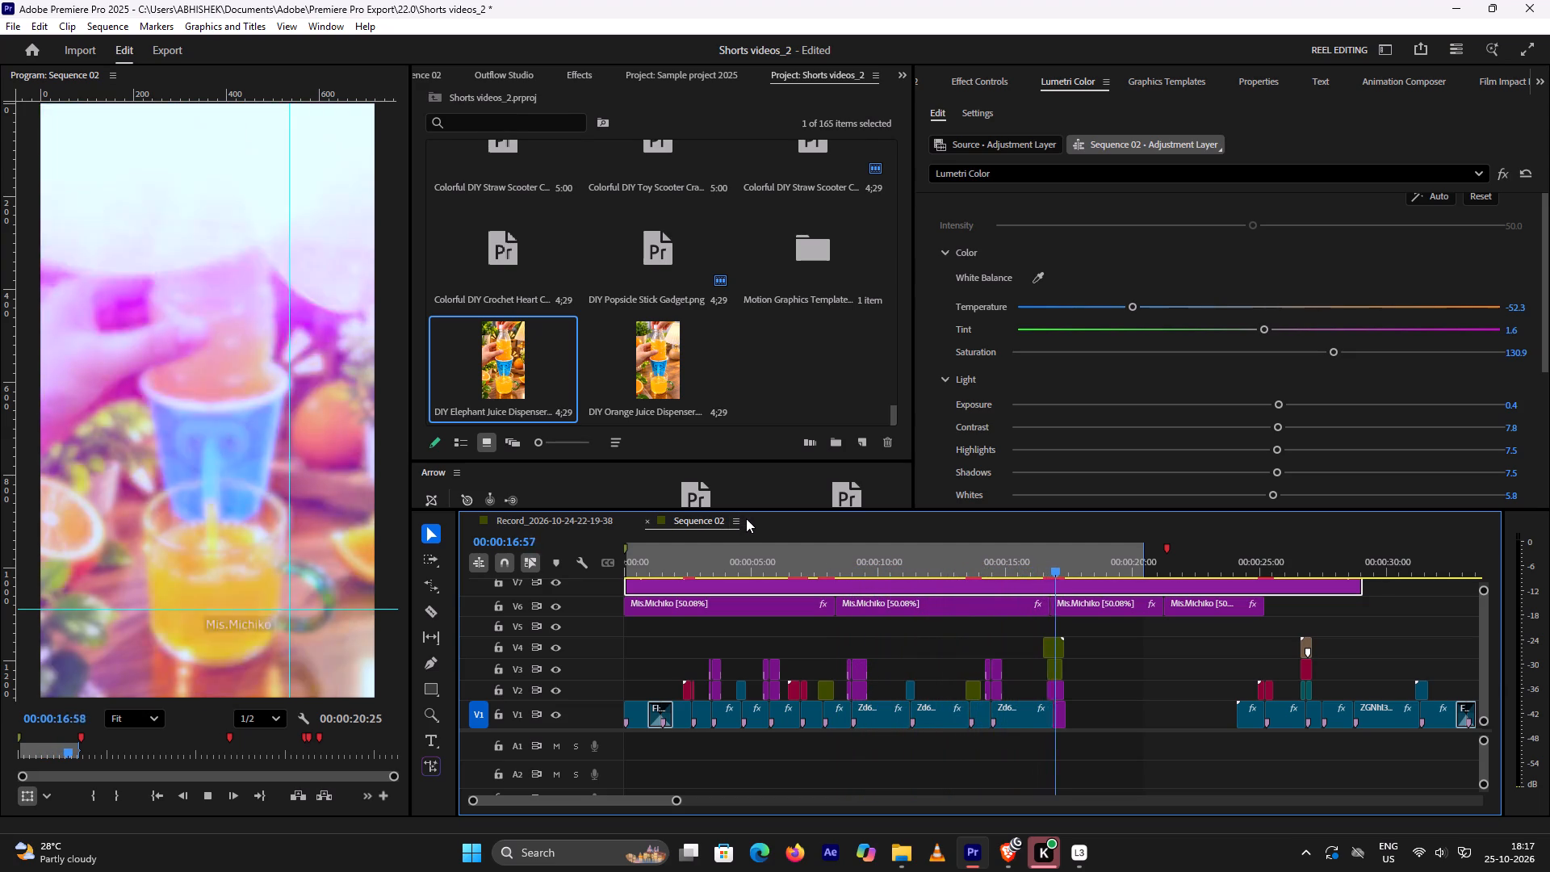
pyautogui.press('space')
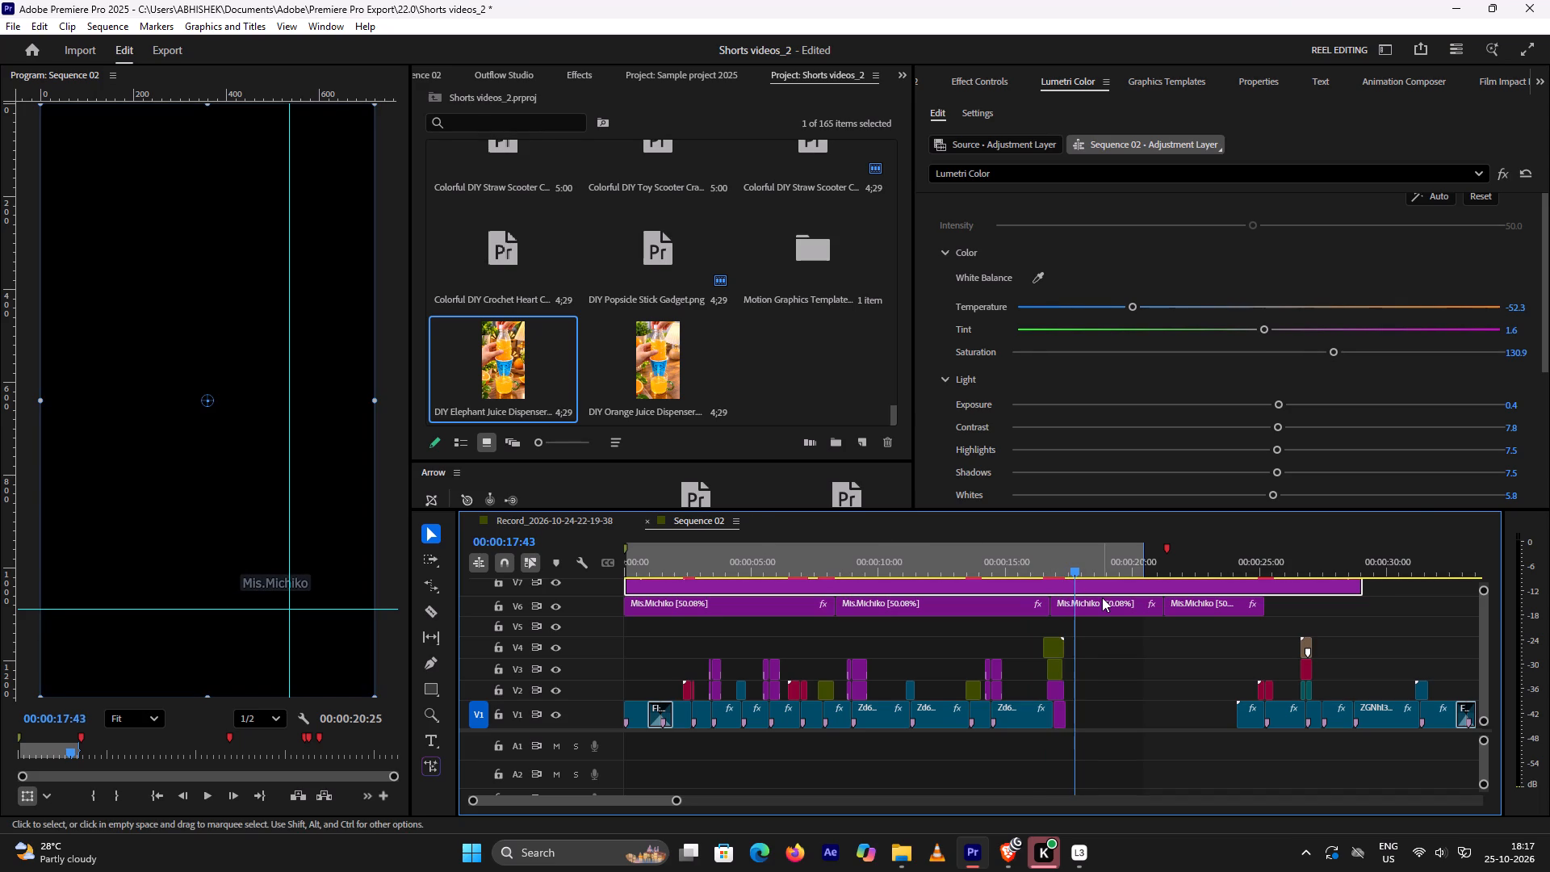
# Mark the sequence's Out point at 00:00:17:23, on the last frame of the elephant juice-dispenser thumbnail.
pyautogui.press('Up')
pyautogui.press('Left')
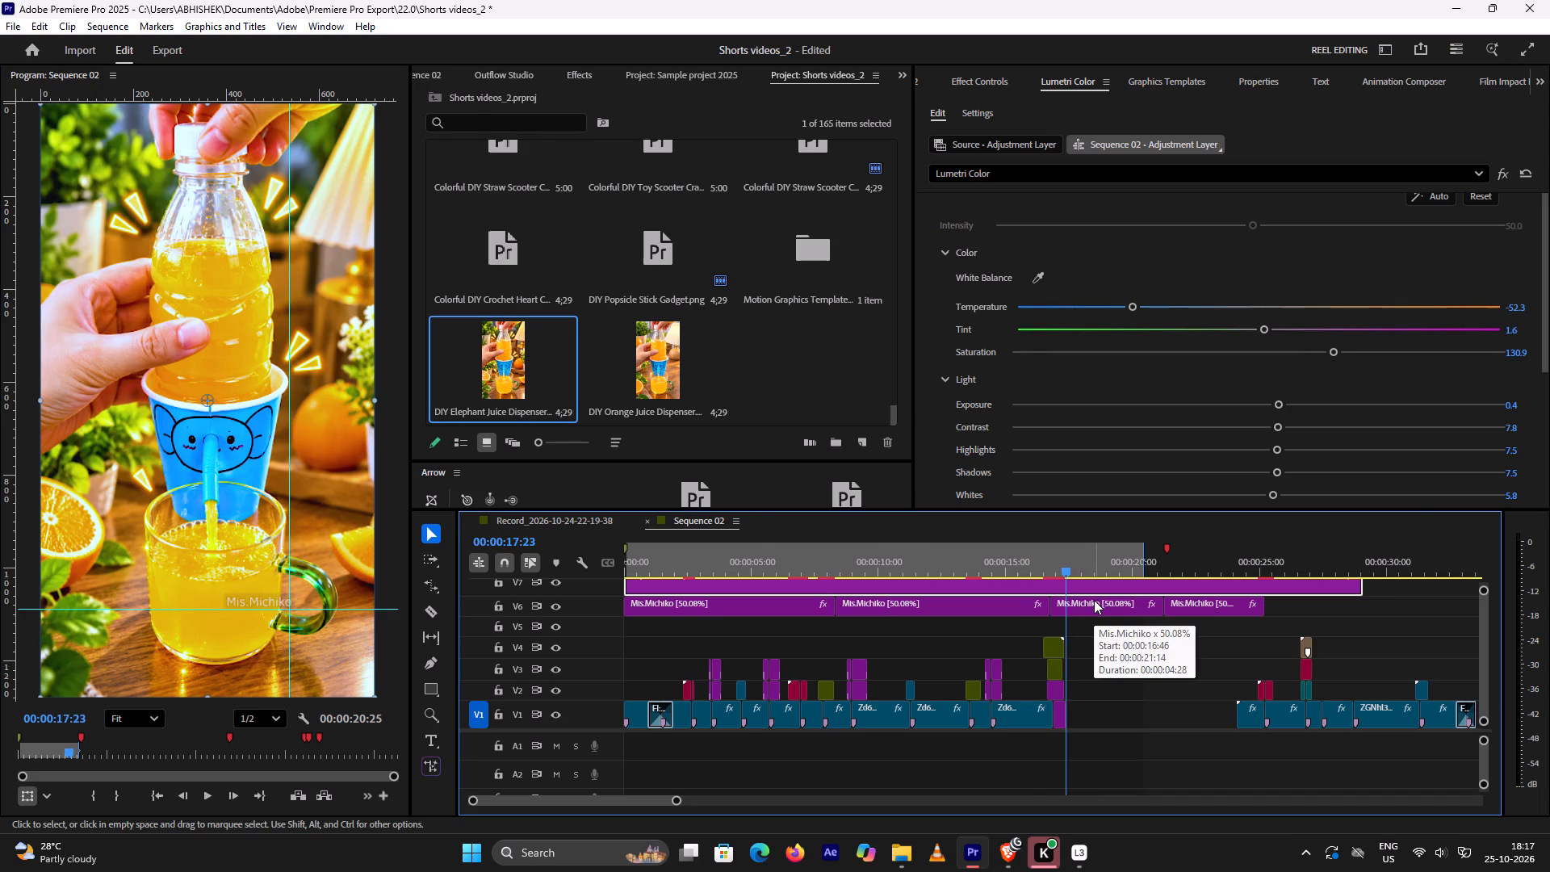
pyautogui.press('0')
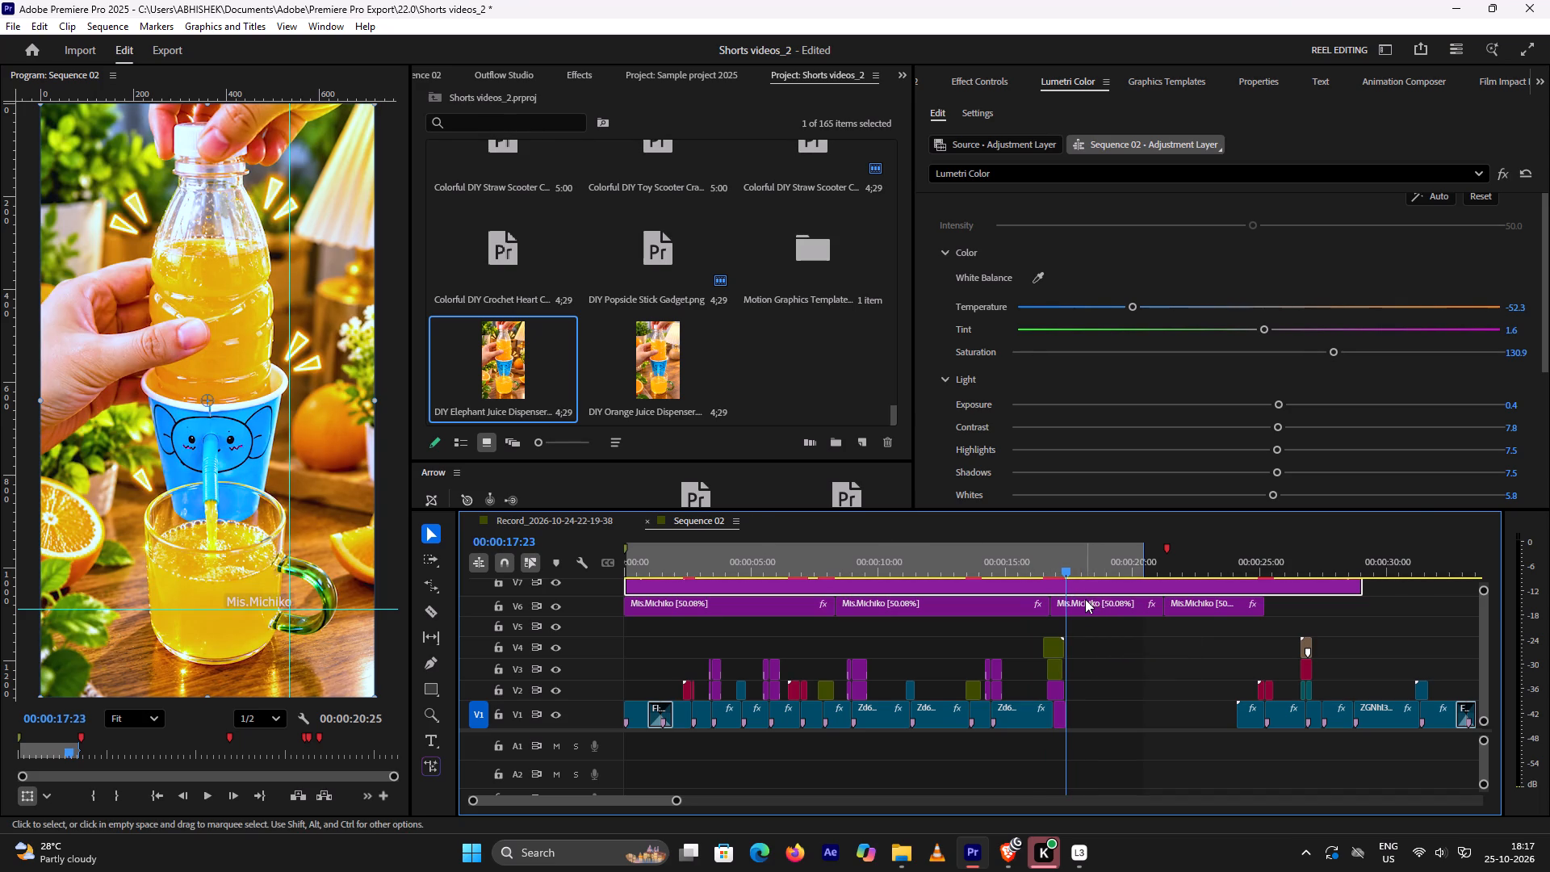
pyautogui.press('o')
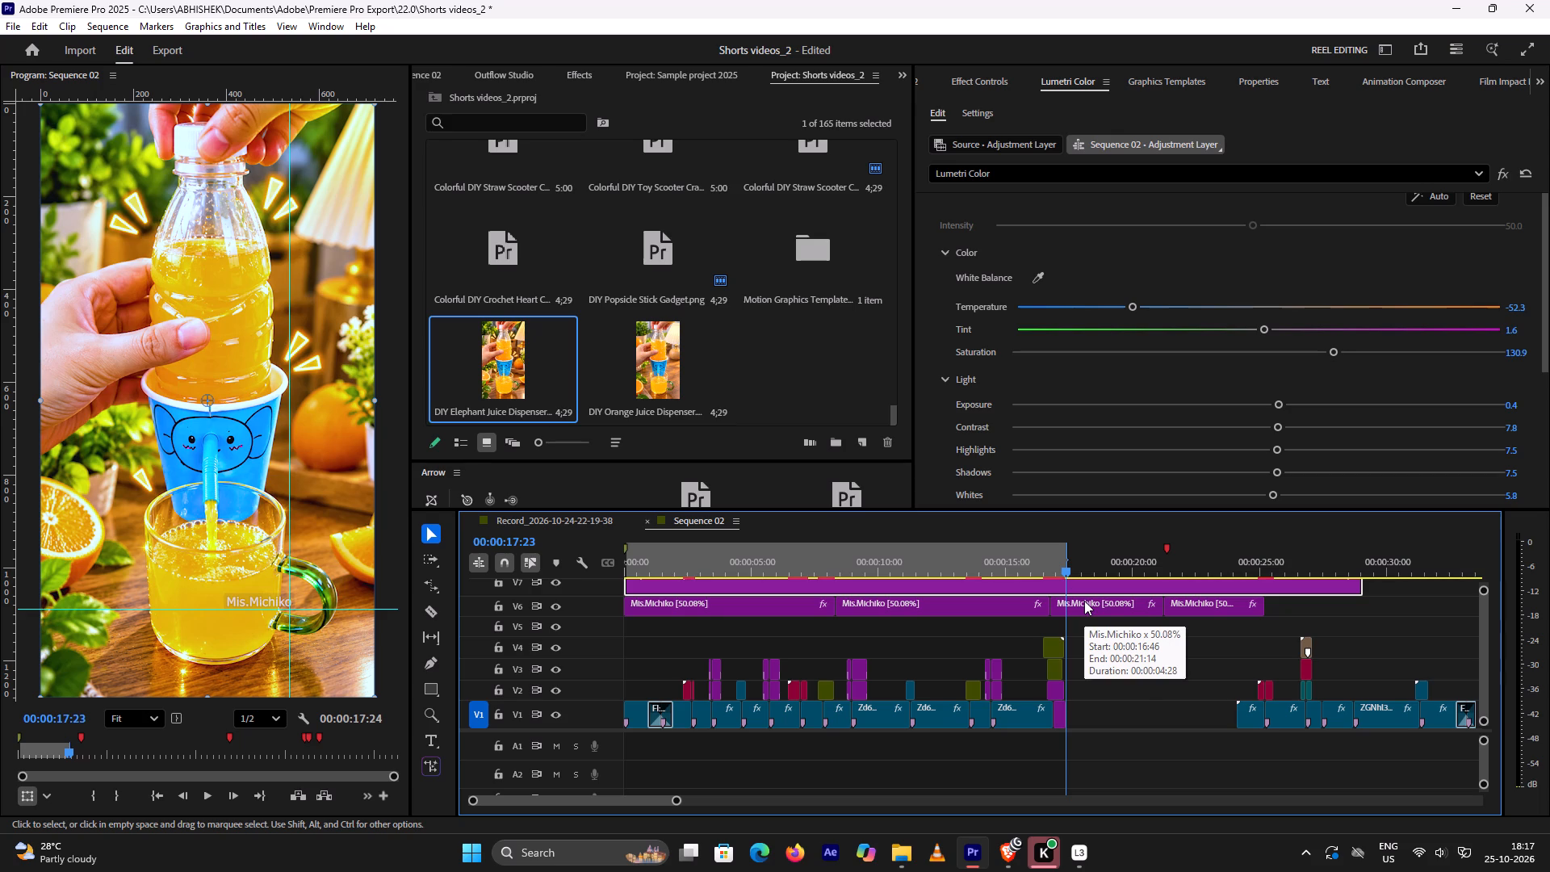
# Render the video previews for the marked range and stop the playback that follows.
pyautogui.press('Return')
pyautogui.moveTo(1061, 568); pyautogui.dragTo(508, 555)
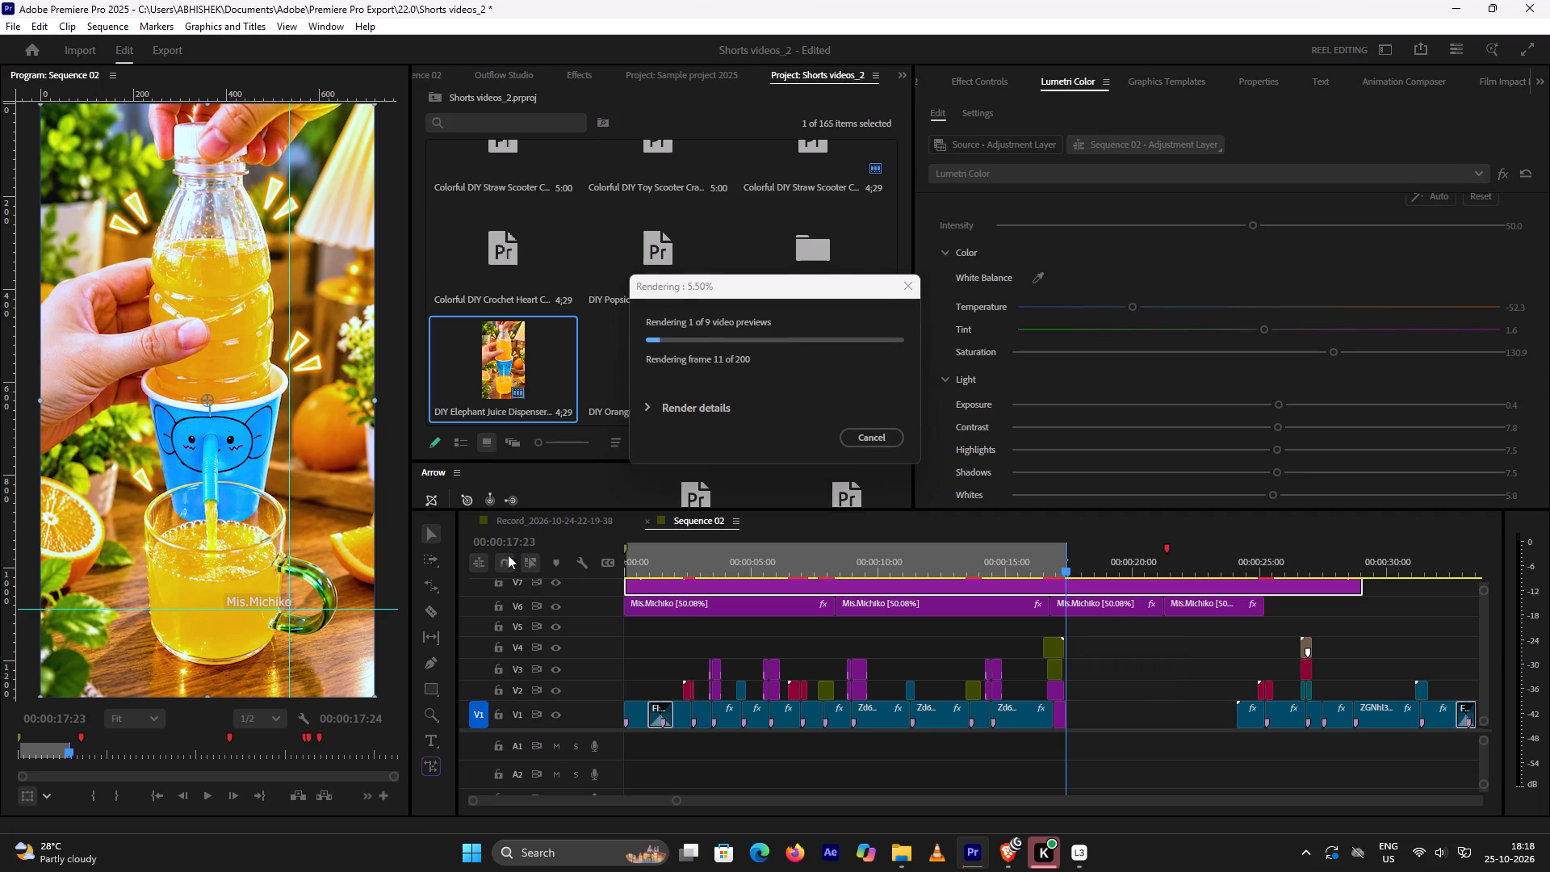
pyautogui.moveTo(508, 555); pyautogui.dragTo(480, 551)
pyautogui.click(635, 564)
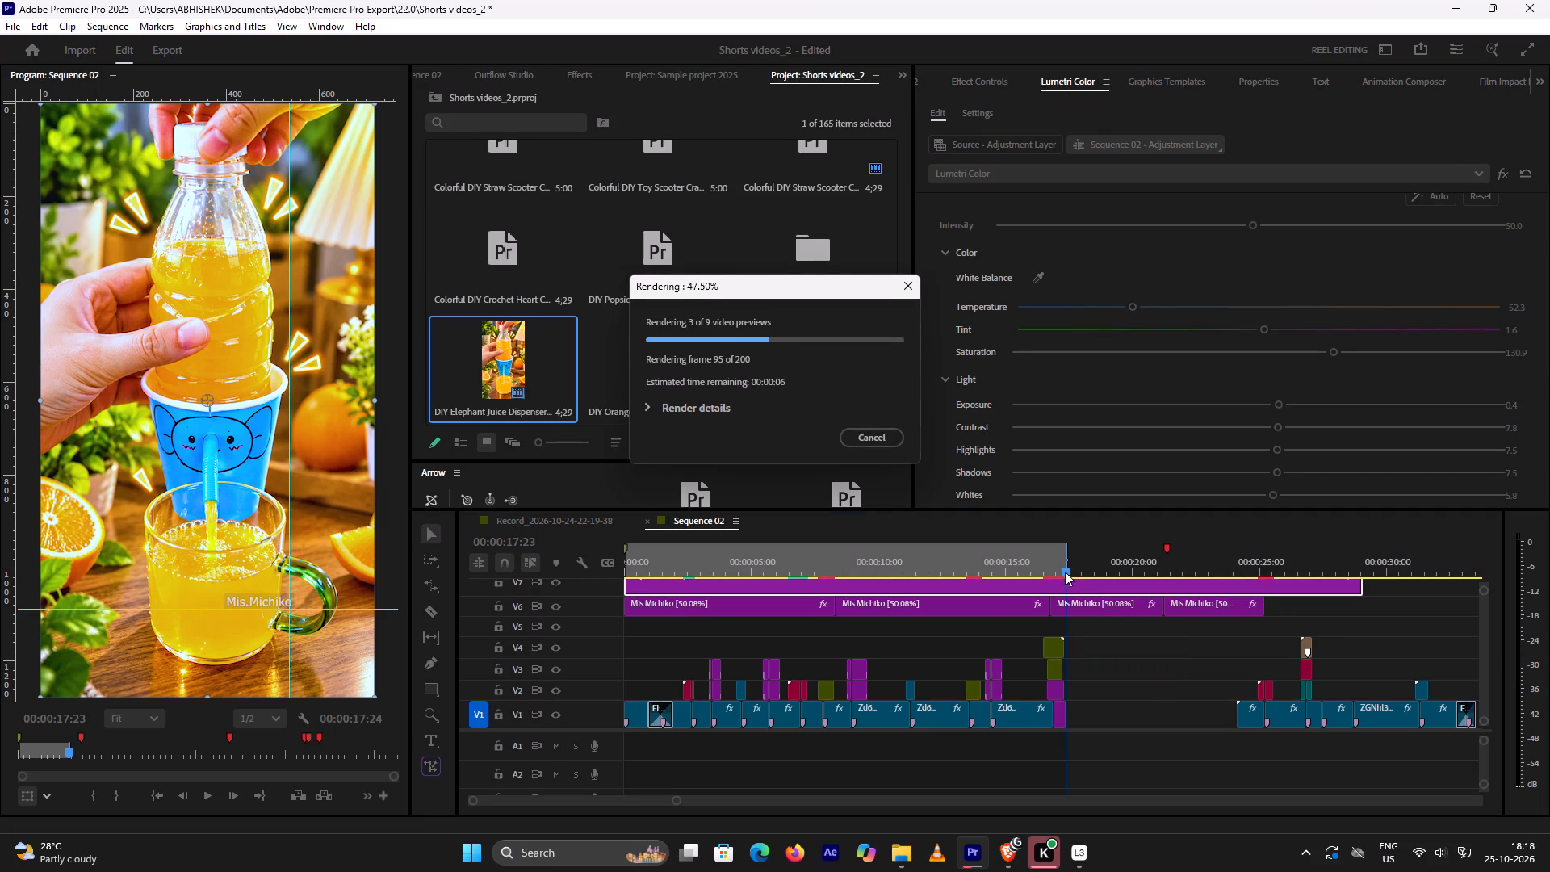
pyautogui.moveTo(1065, 572); pyautogui.dragTo(1008, 574)
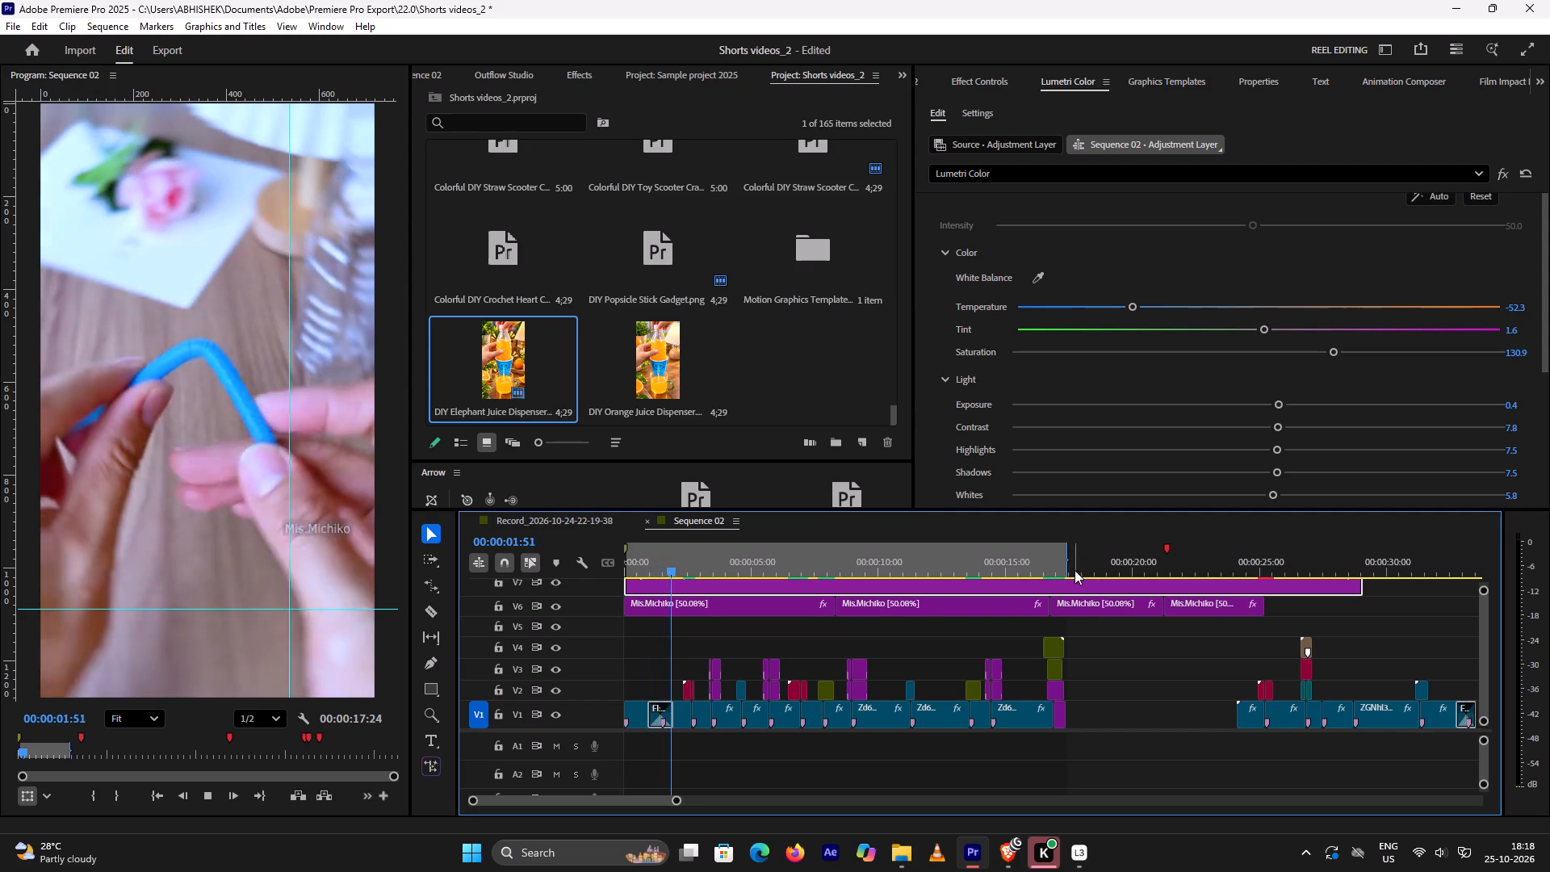
pyautogui.press('space')
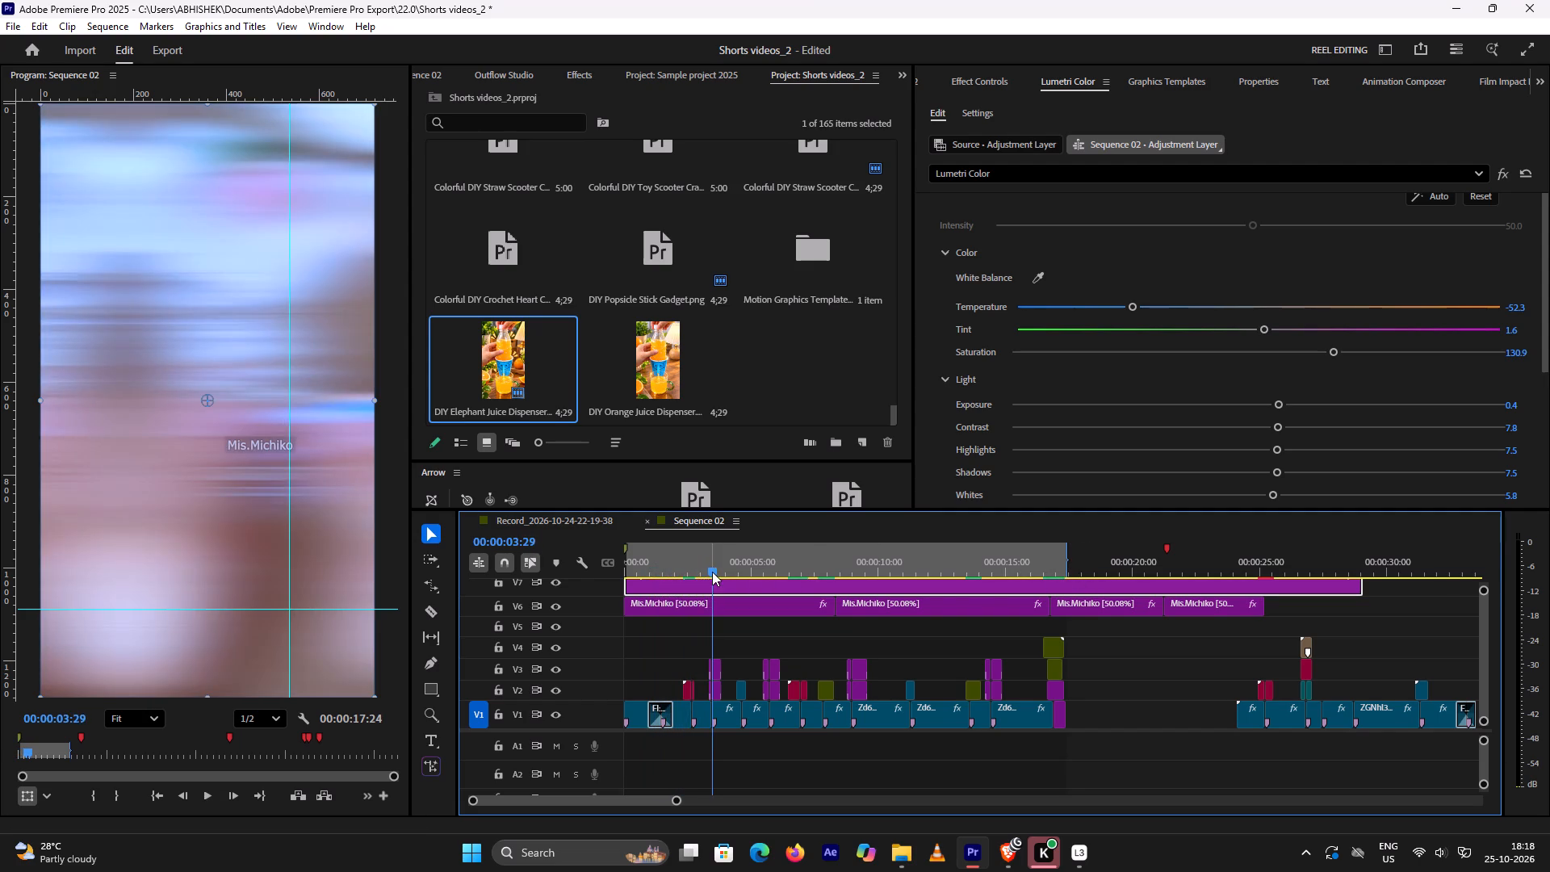
# Mark the sequence's In point at 00:00:00:00 and keep the playhead at the start.
pyautogui.moveTo(712, 572); pyautogui.dragTo(547, 565)
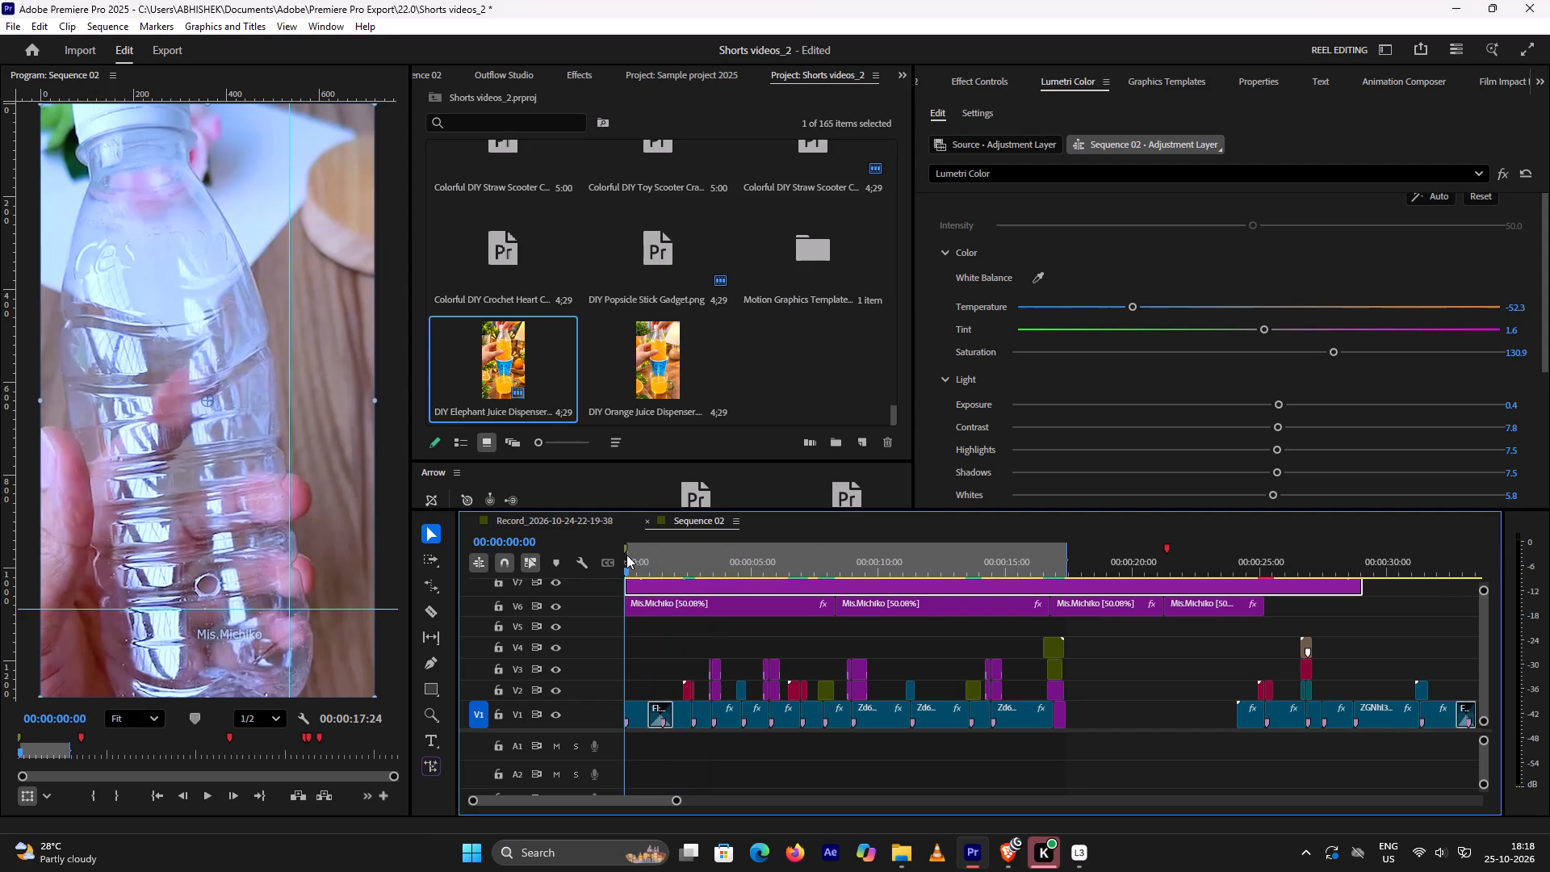
pyautogui.moveTo(626, 571); pyautogui.dragTo(542, 574)
pyautogui.press('i')
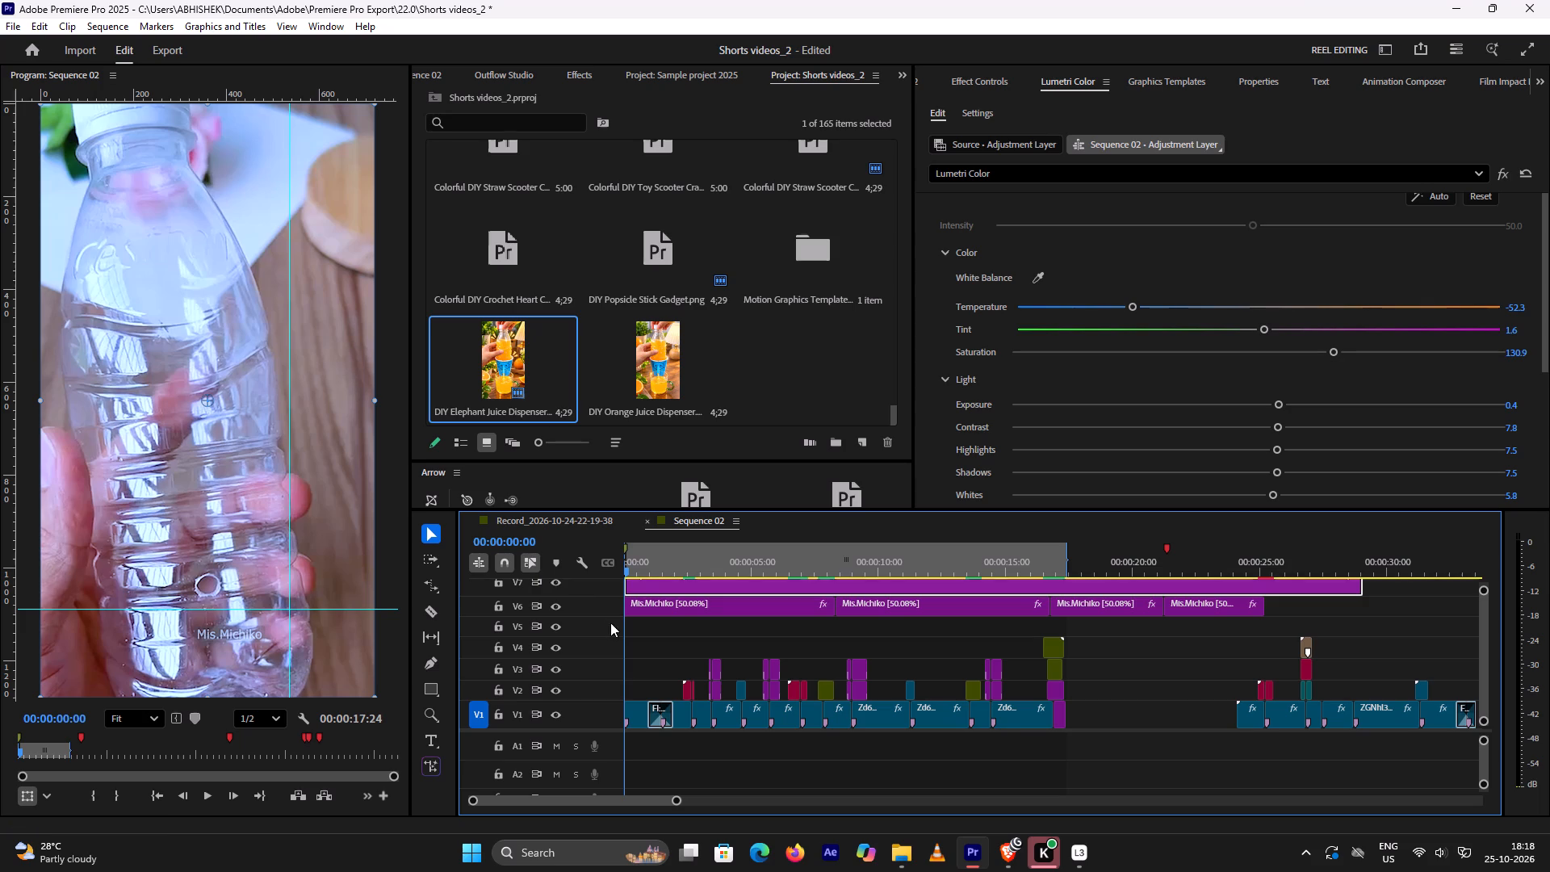
pyautogui.moveTo(626, 570); pyautogui.dragTo(559, 572)
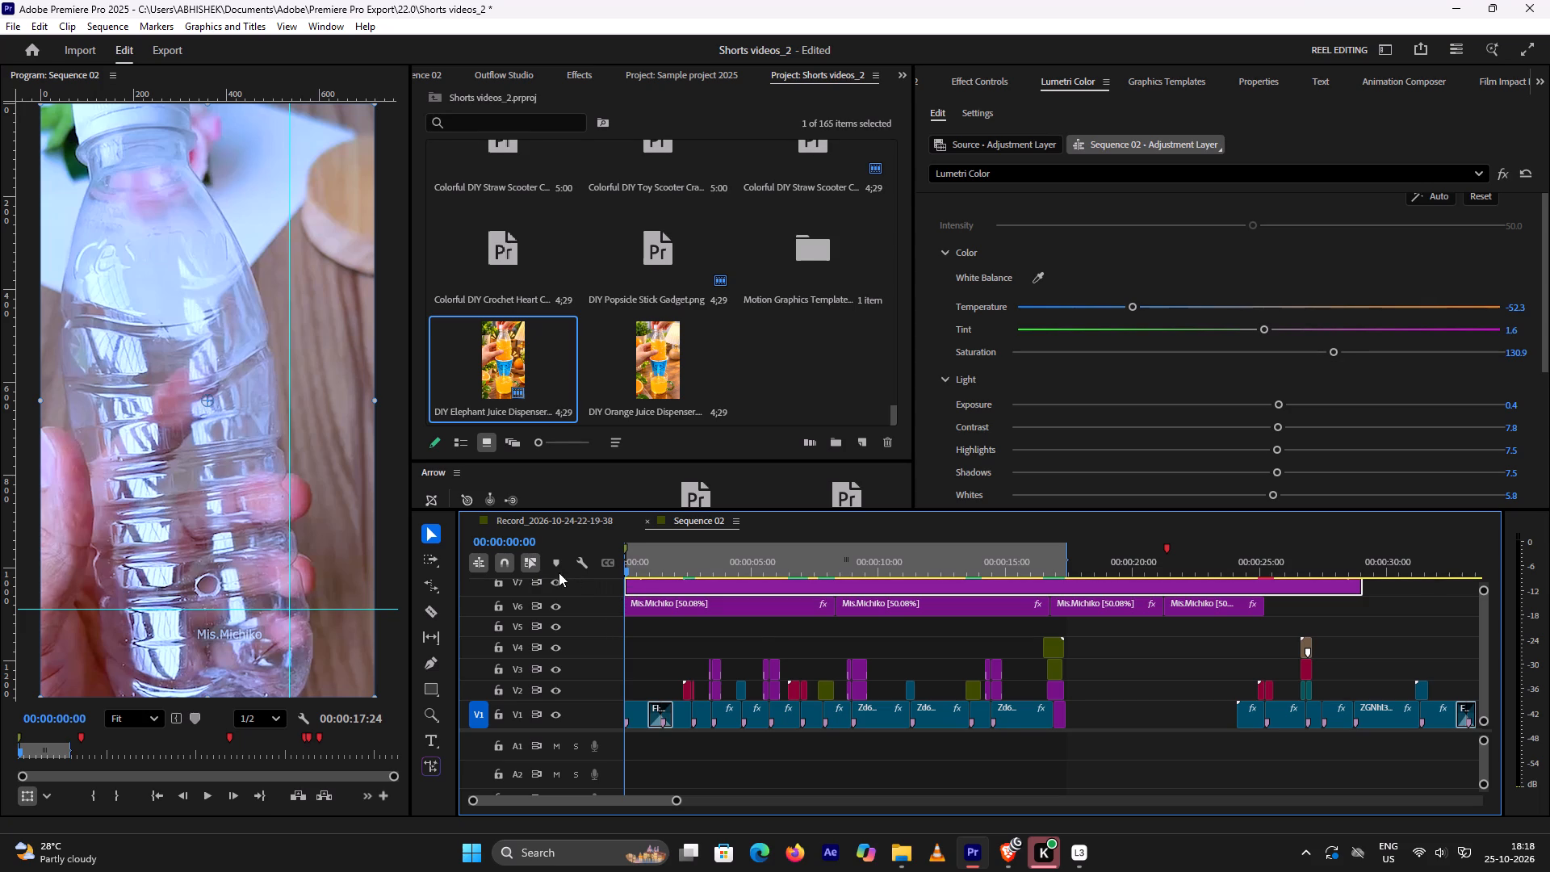
# Play the rendered short from the start for about two seconds, then stop it.
pyautogui.moveTo(559, 572); pyautogui.dragTo(559, 573)
pyautogui.press('space')
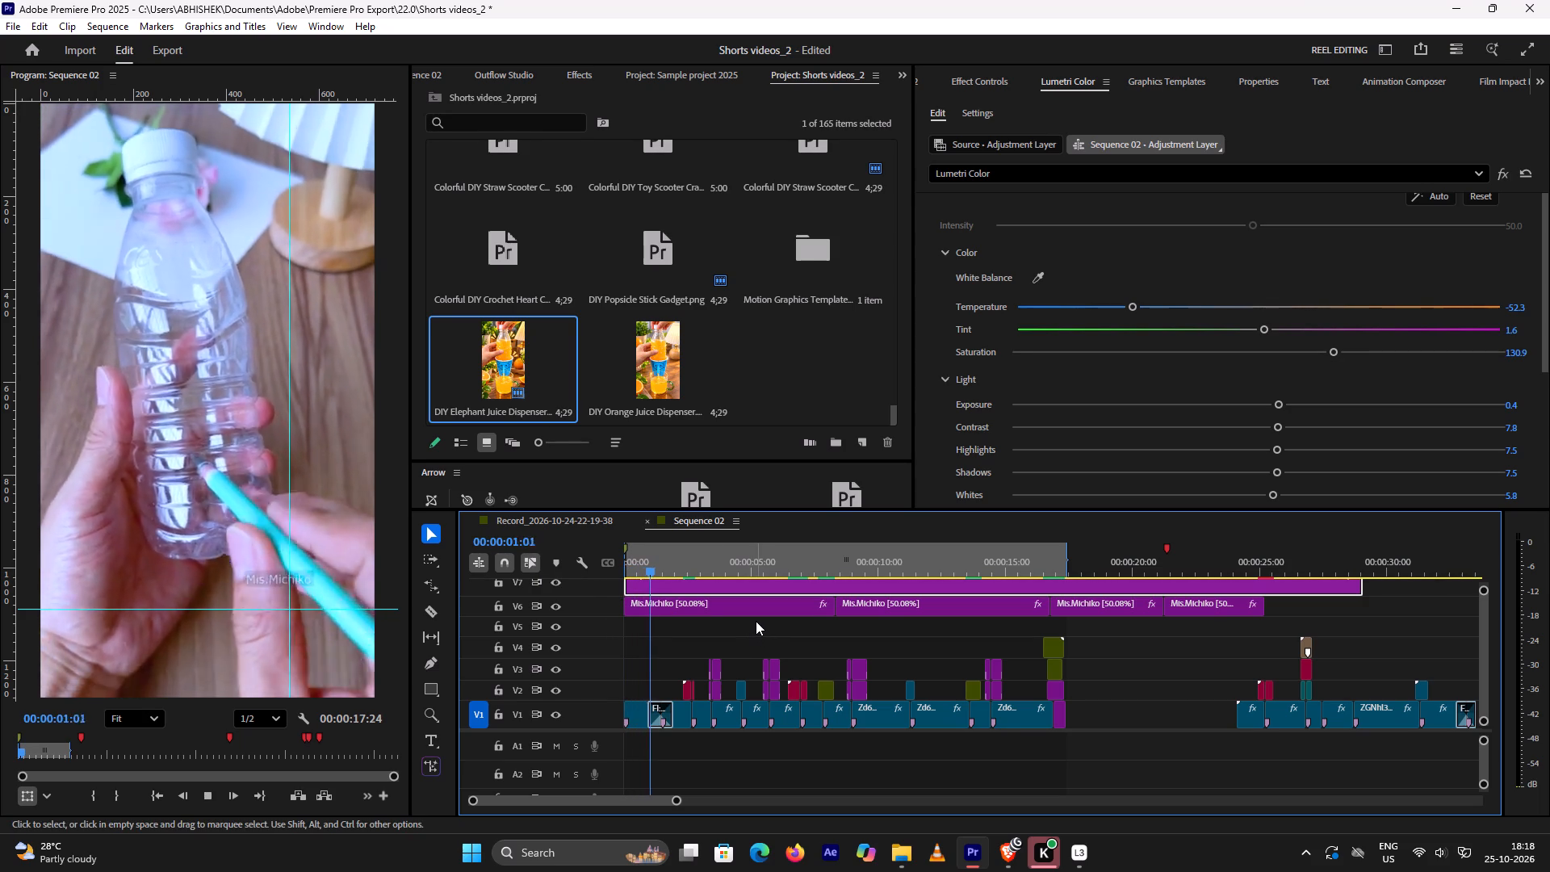
pyautogui.press('space')
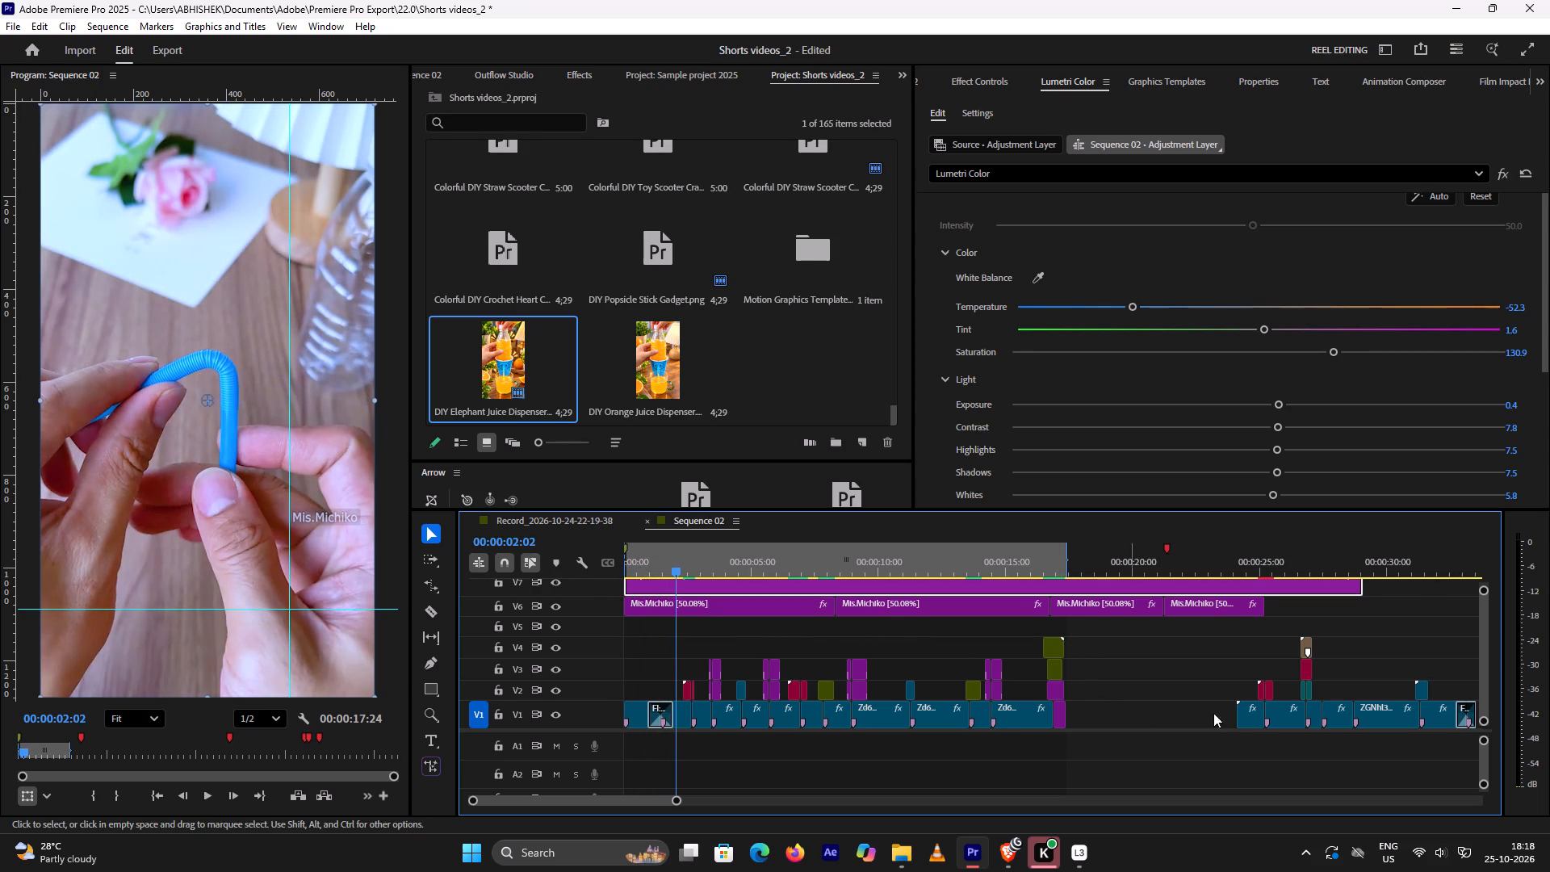
# Open the export settings for Sequence 02, accepting the offline material, and name the output file Mismichiko 54302_62.mp4.
pyautogui.click(174, 51)
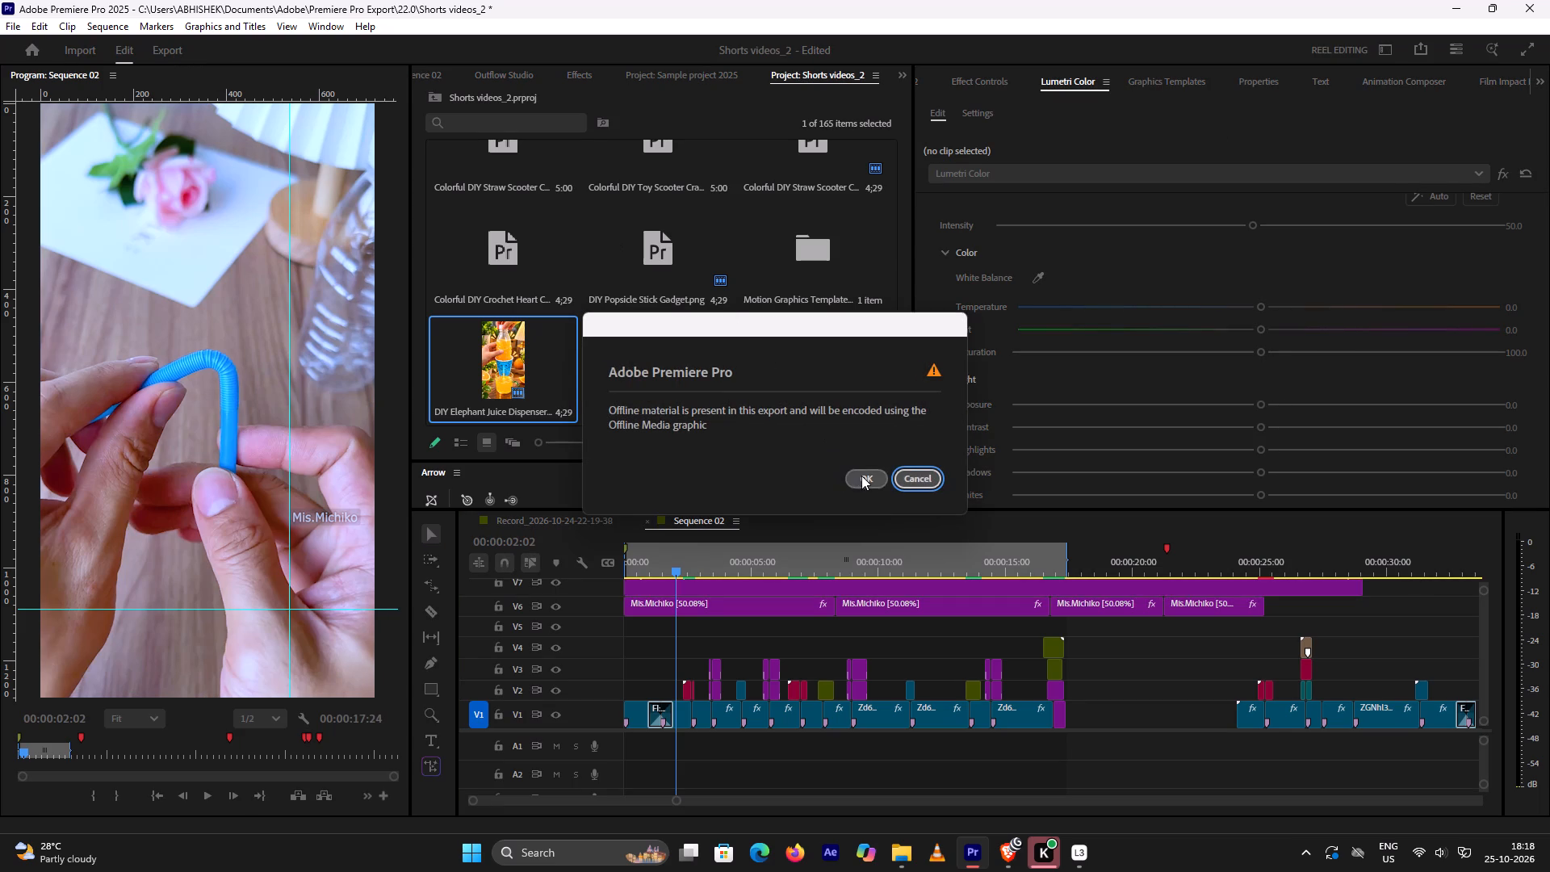
pyautogui.click(861, 476)
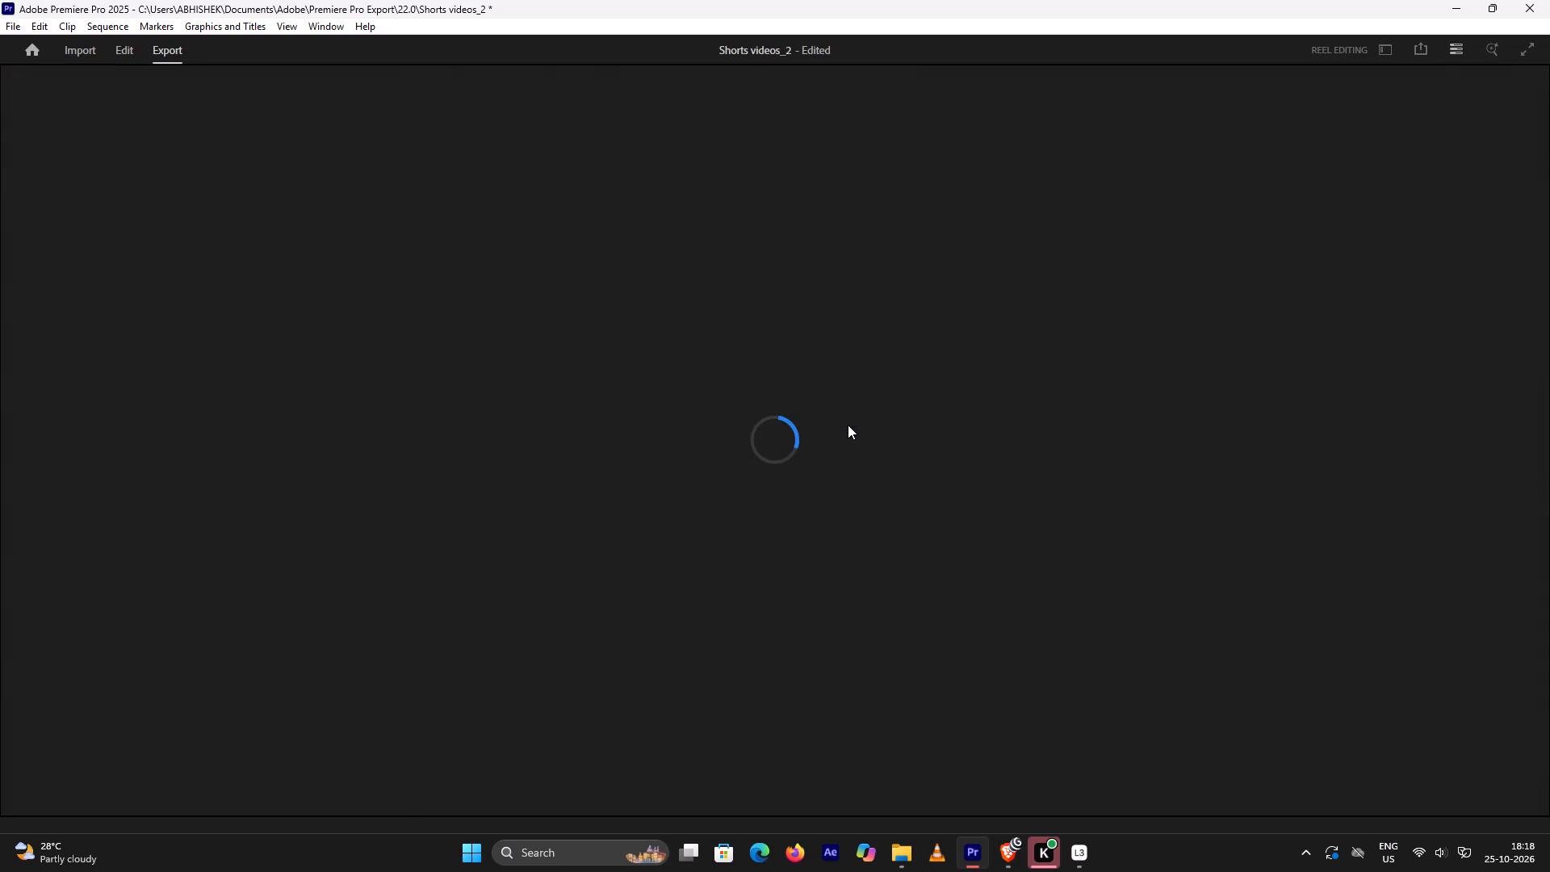
pyautogui.click(979, 447)
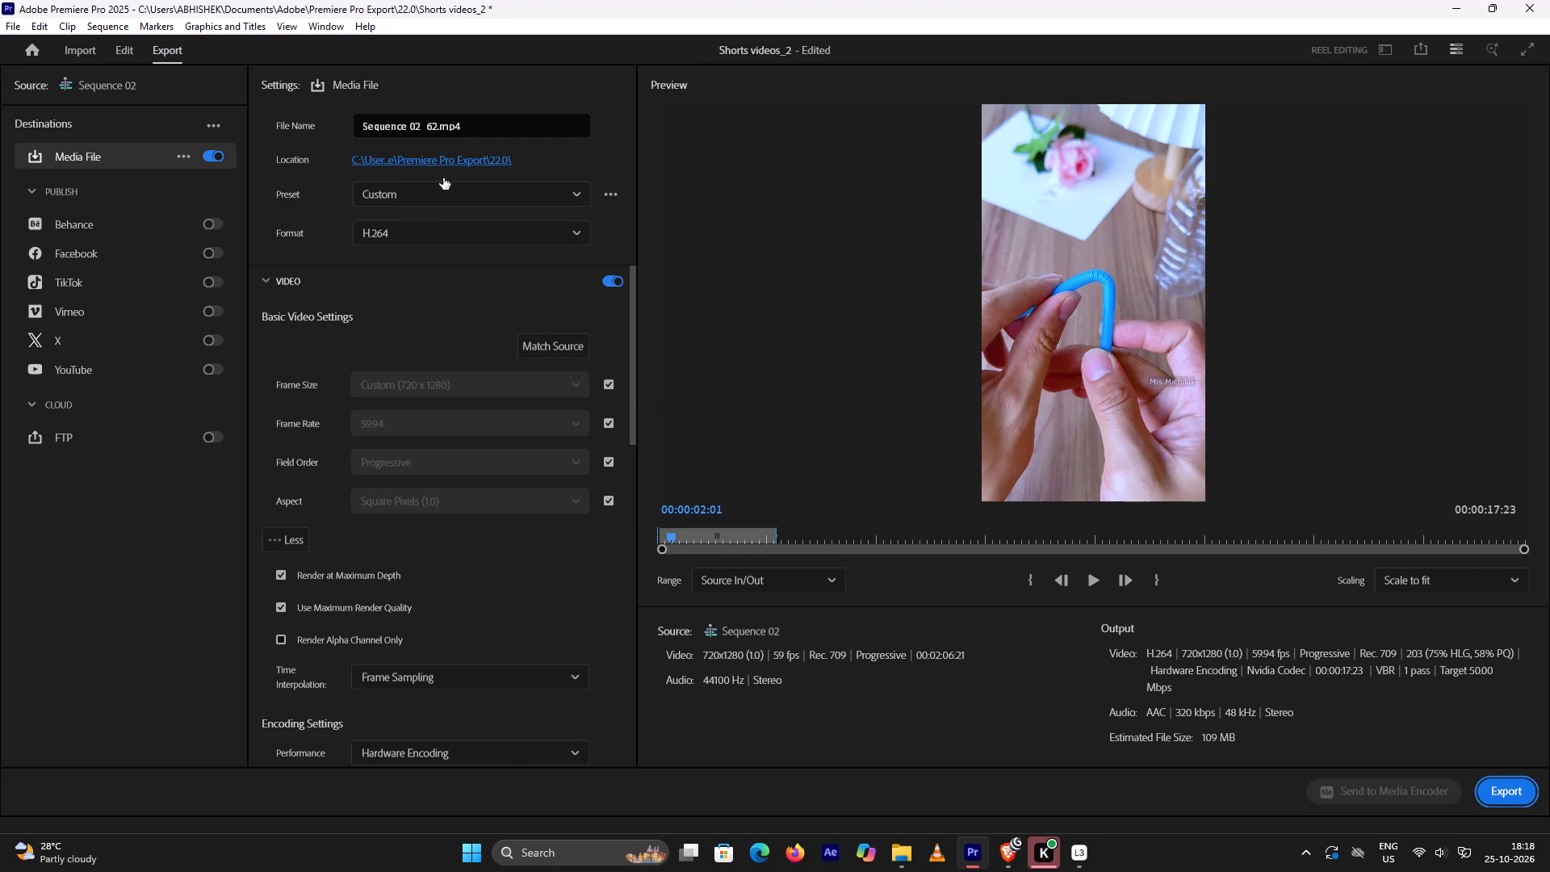
pyautogui.moveTo(409, 130); pyautogui.dragTo(260, 129)
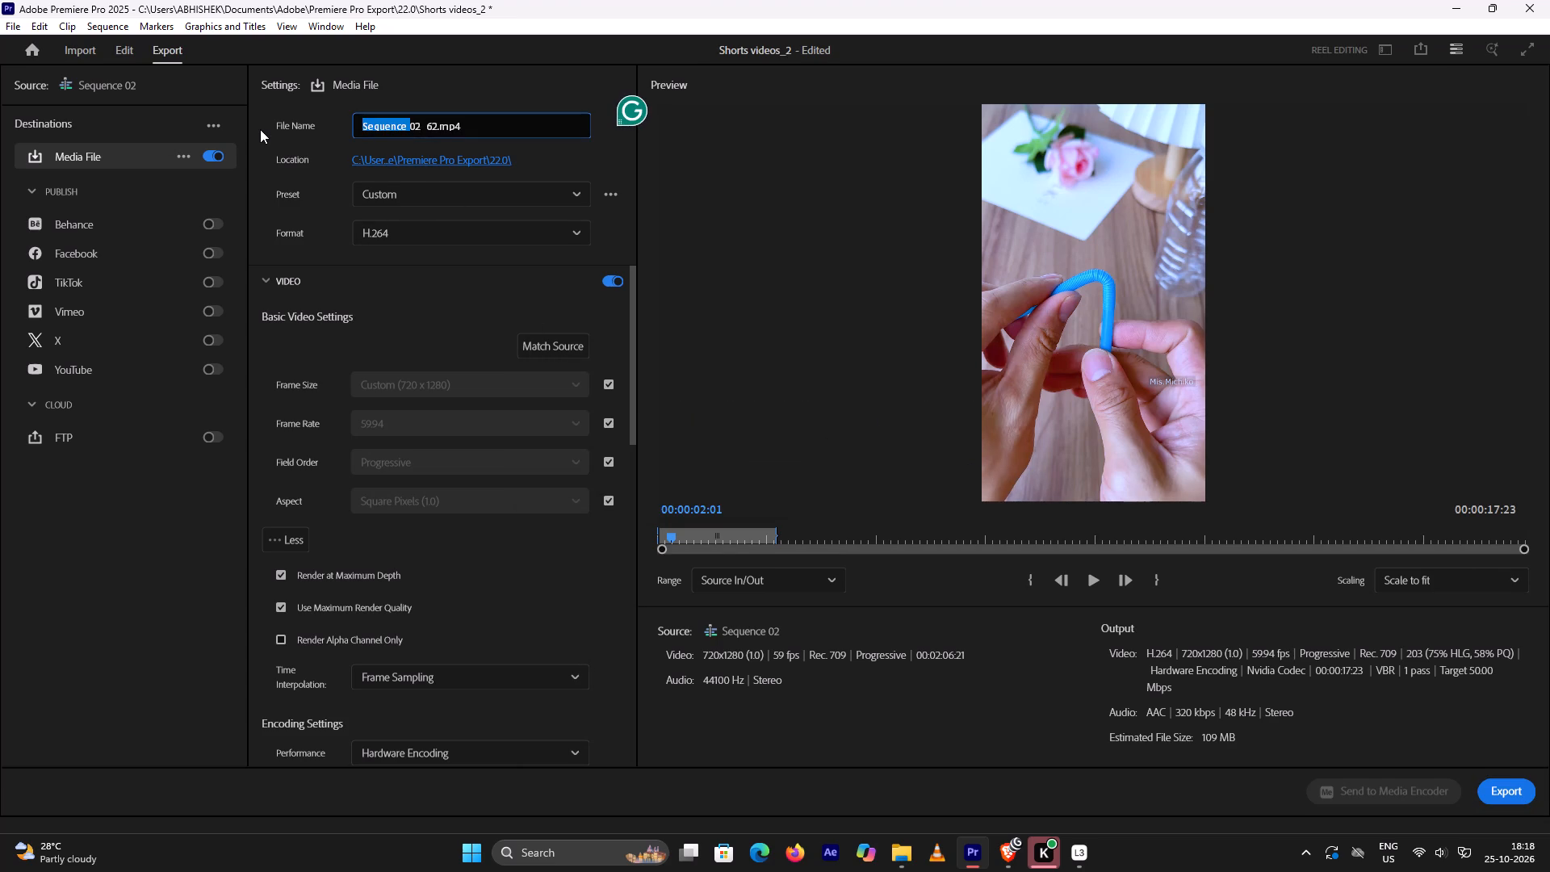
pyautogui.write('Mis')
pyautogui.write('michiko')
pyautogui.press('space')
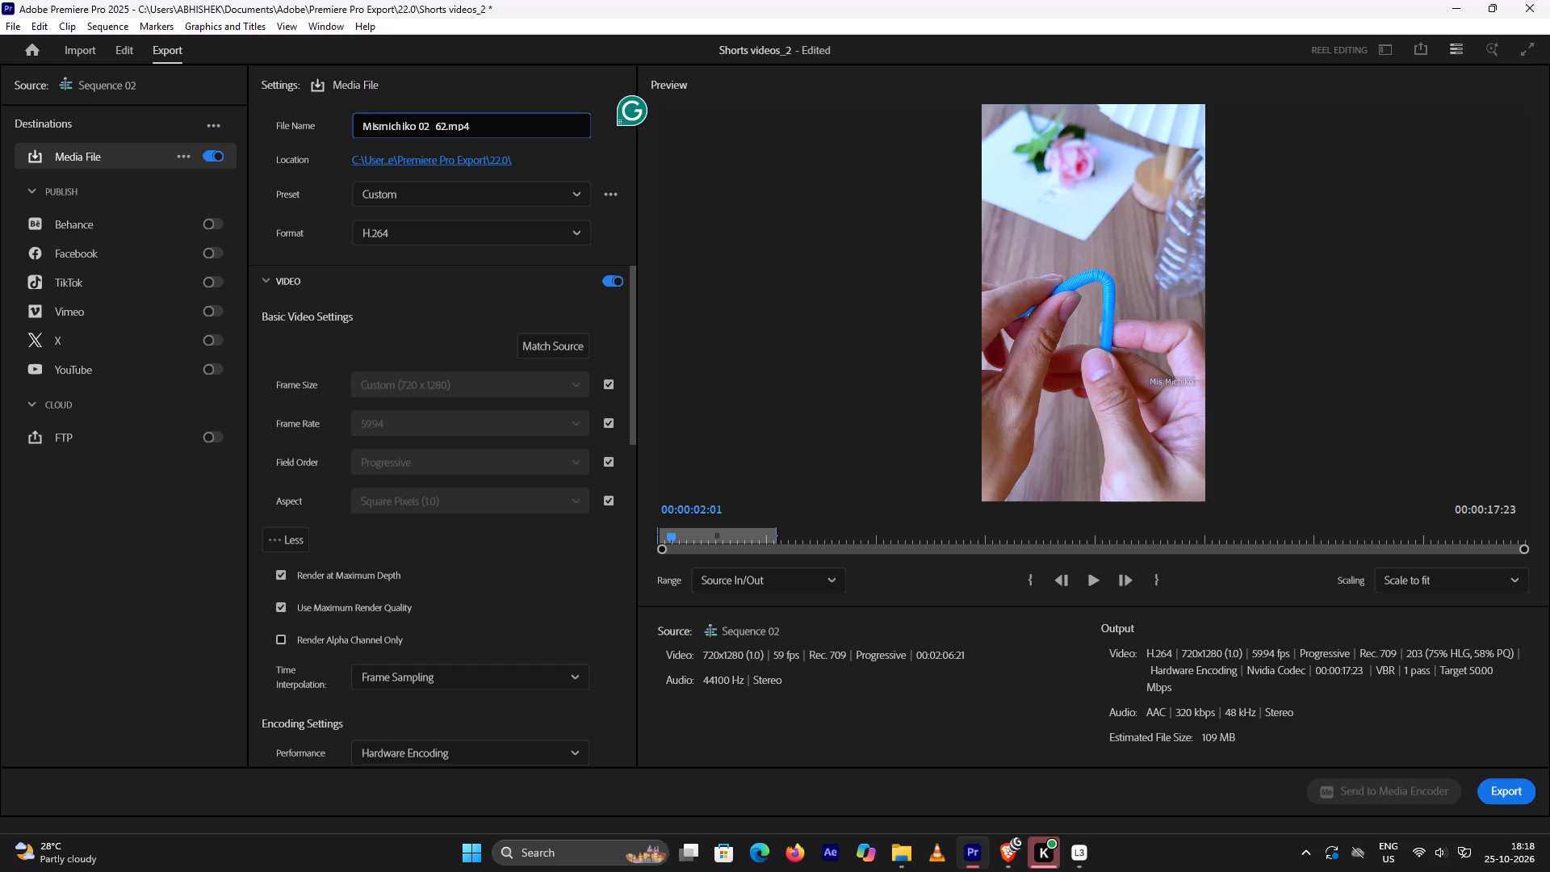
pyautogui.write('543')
# Review the H.264 encoding and bitrate settings and export the Source In/Out range.
pyautogui.scroll(-18, 433, 326)
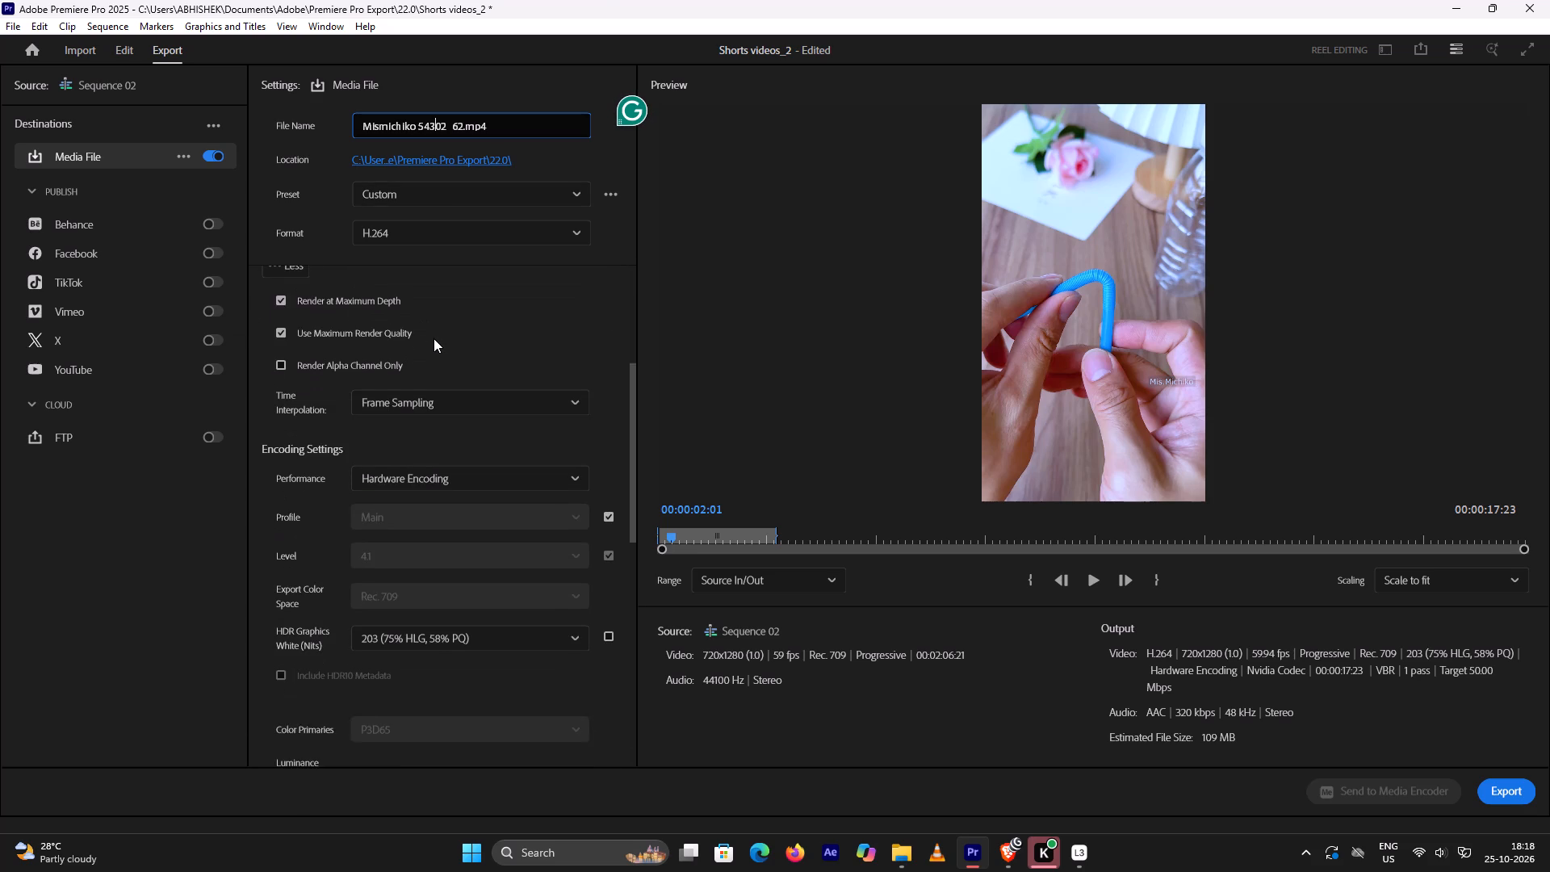
pyautogui.scroll(-5, 440, 347)
pyautogui.scroll(-14, 505, 461)
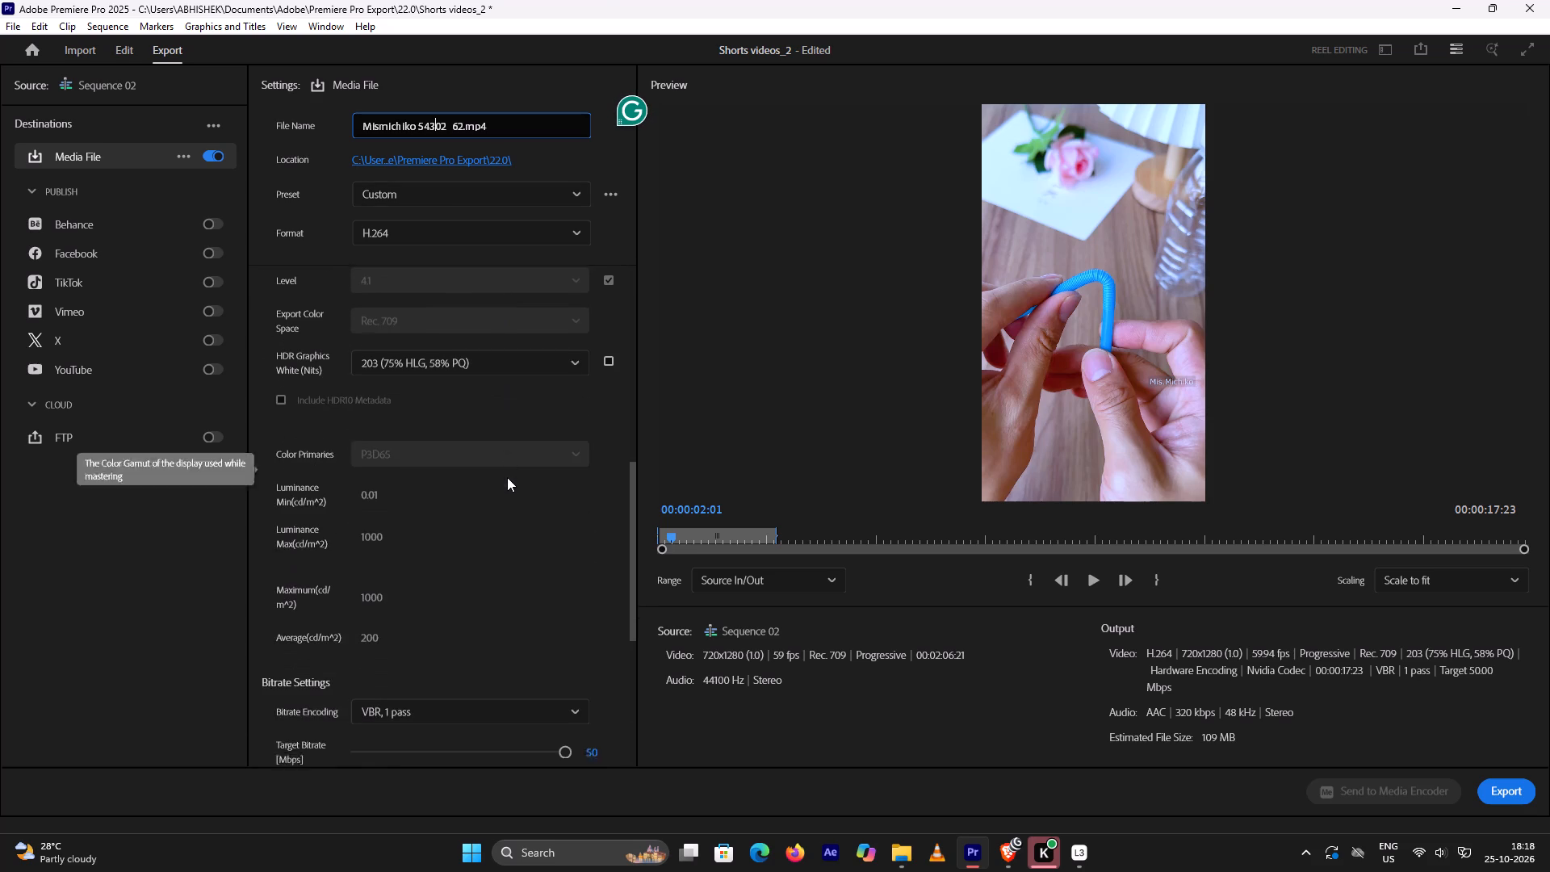
pyautogui.scroll(-9, 507, 477)
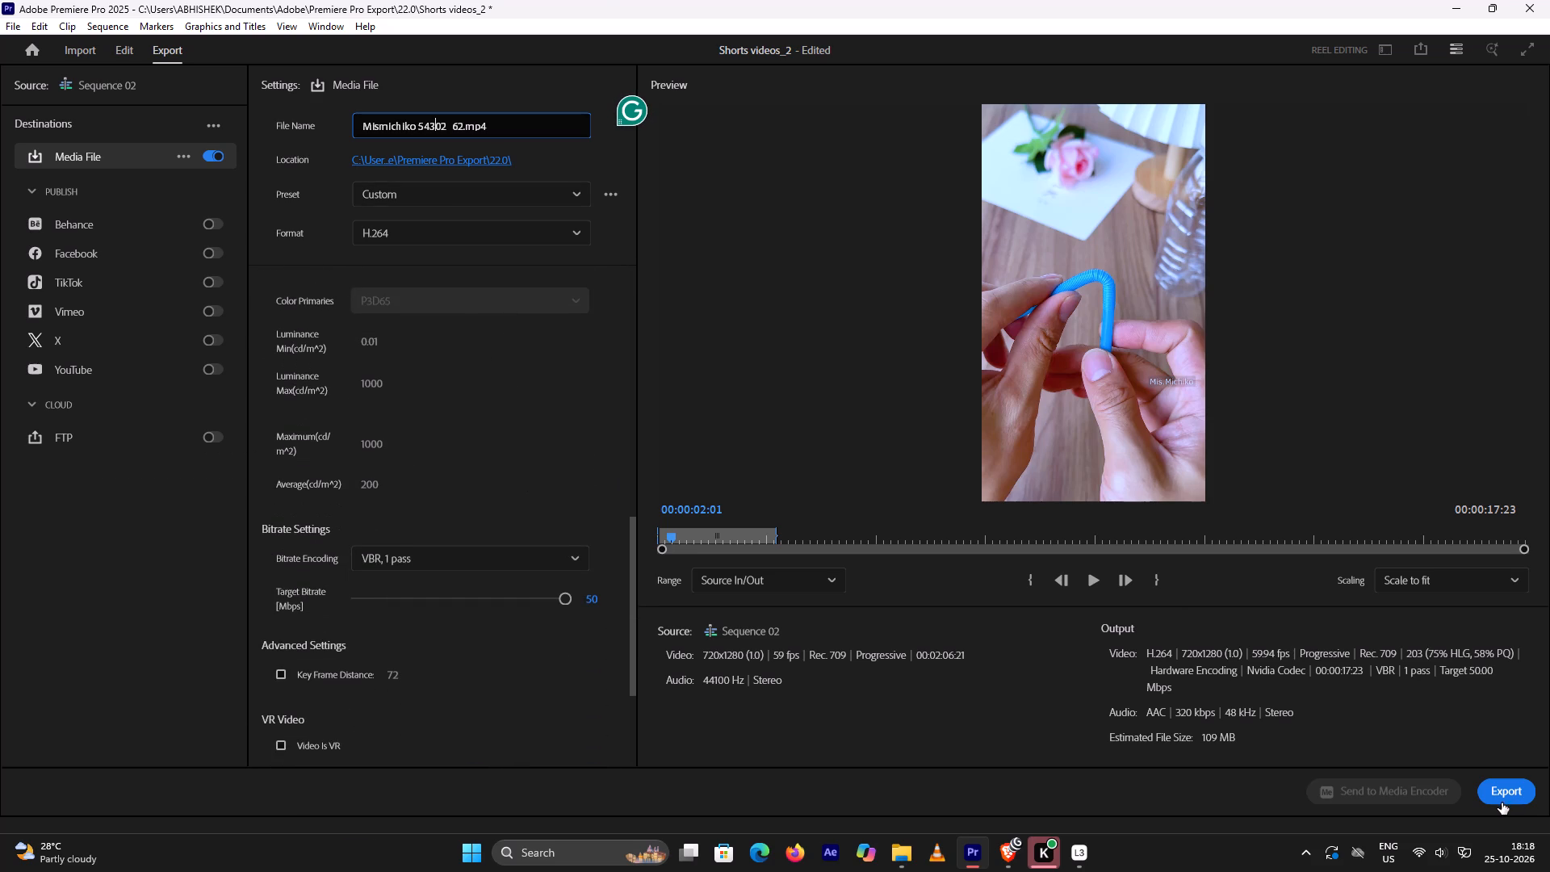
pyautogui.click(1506, 799)
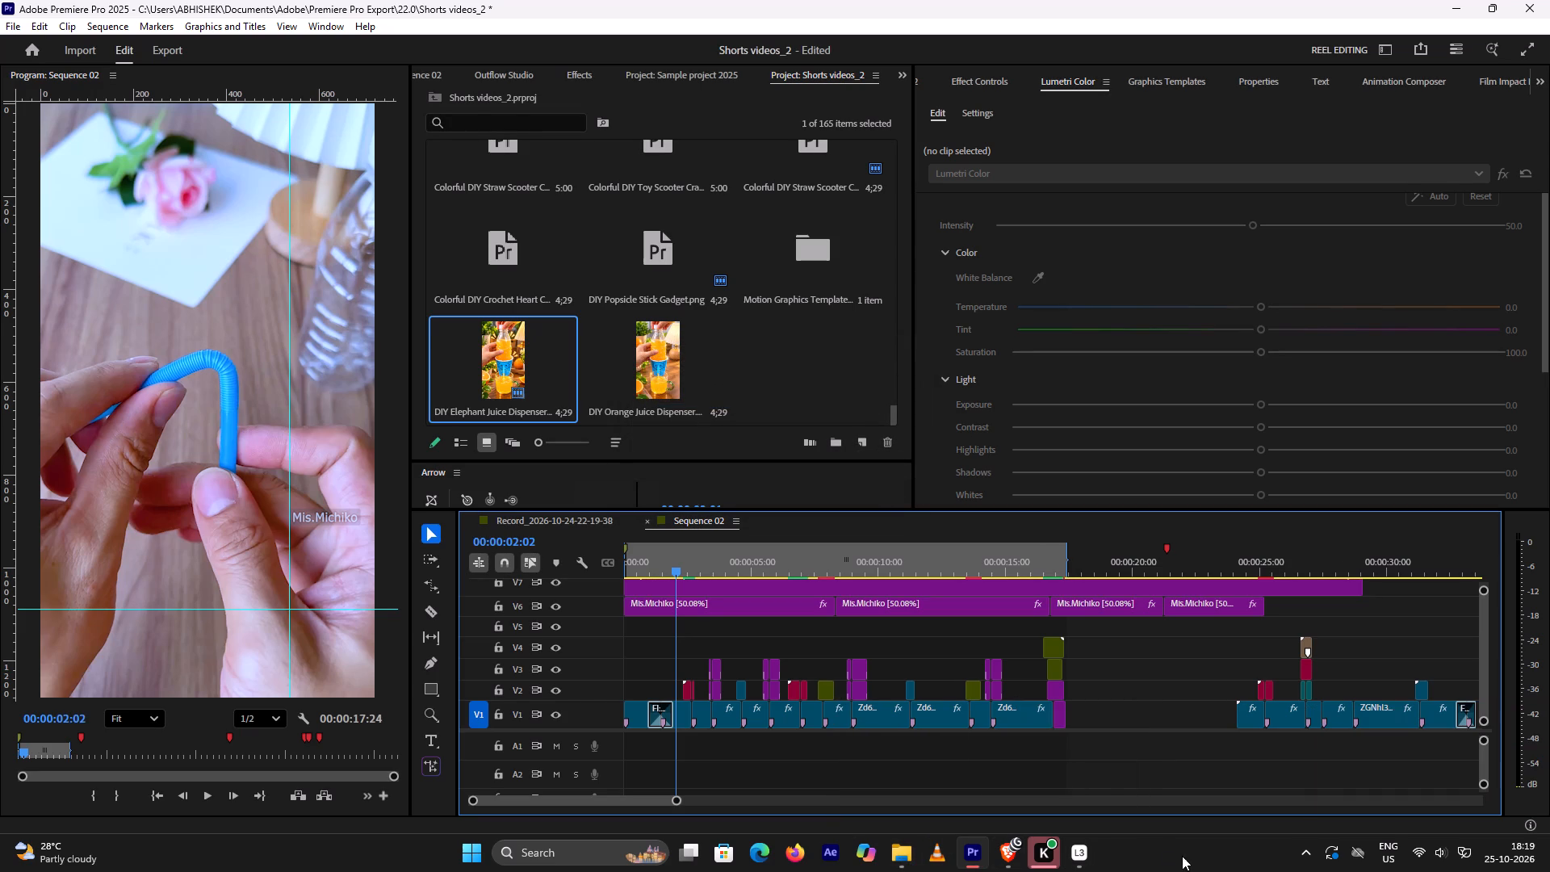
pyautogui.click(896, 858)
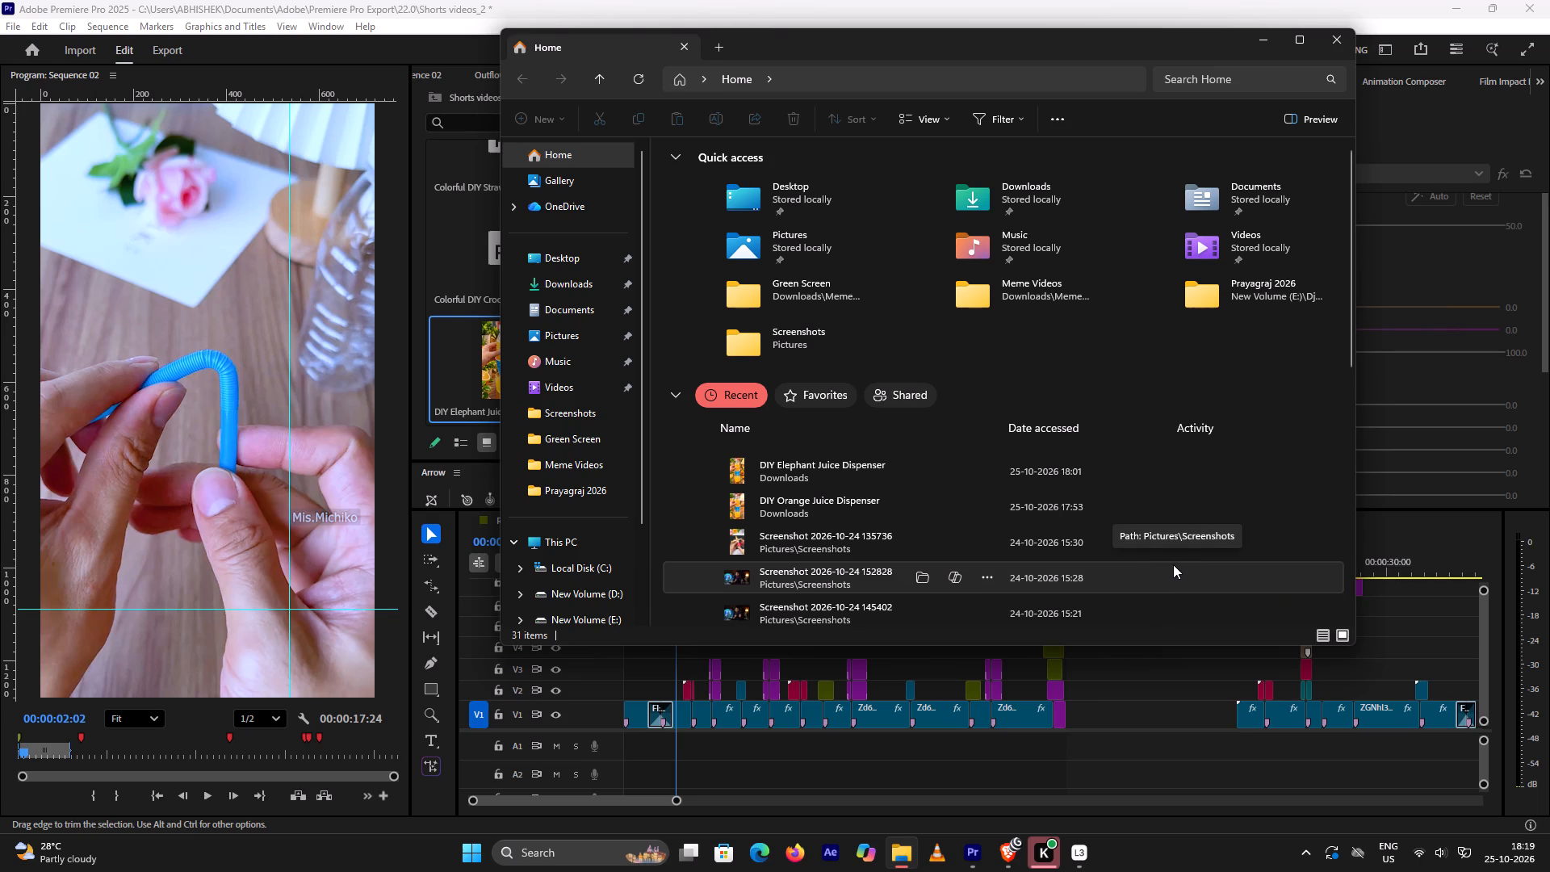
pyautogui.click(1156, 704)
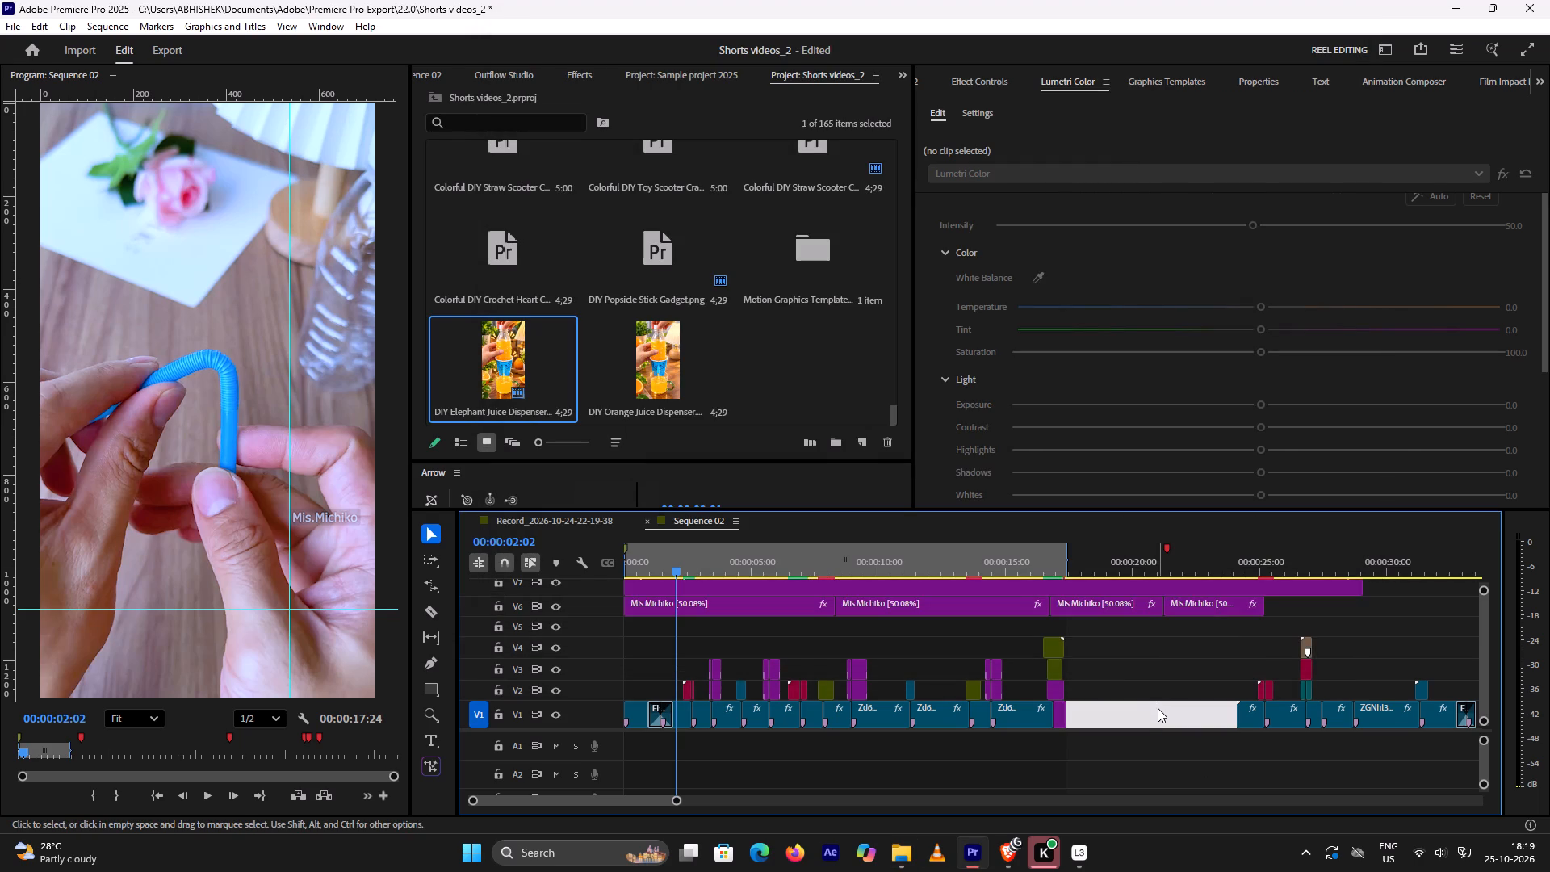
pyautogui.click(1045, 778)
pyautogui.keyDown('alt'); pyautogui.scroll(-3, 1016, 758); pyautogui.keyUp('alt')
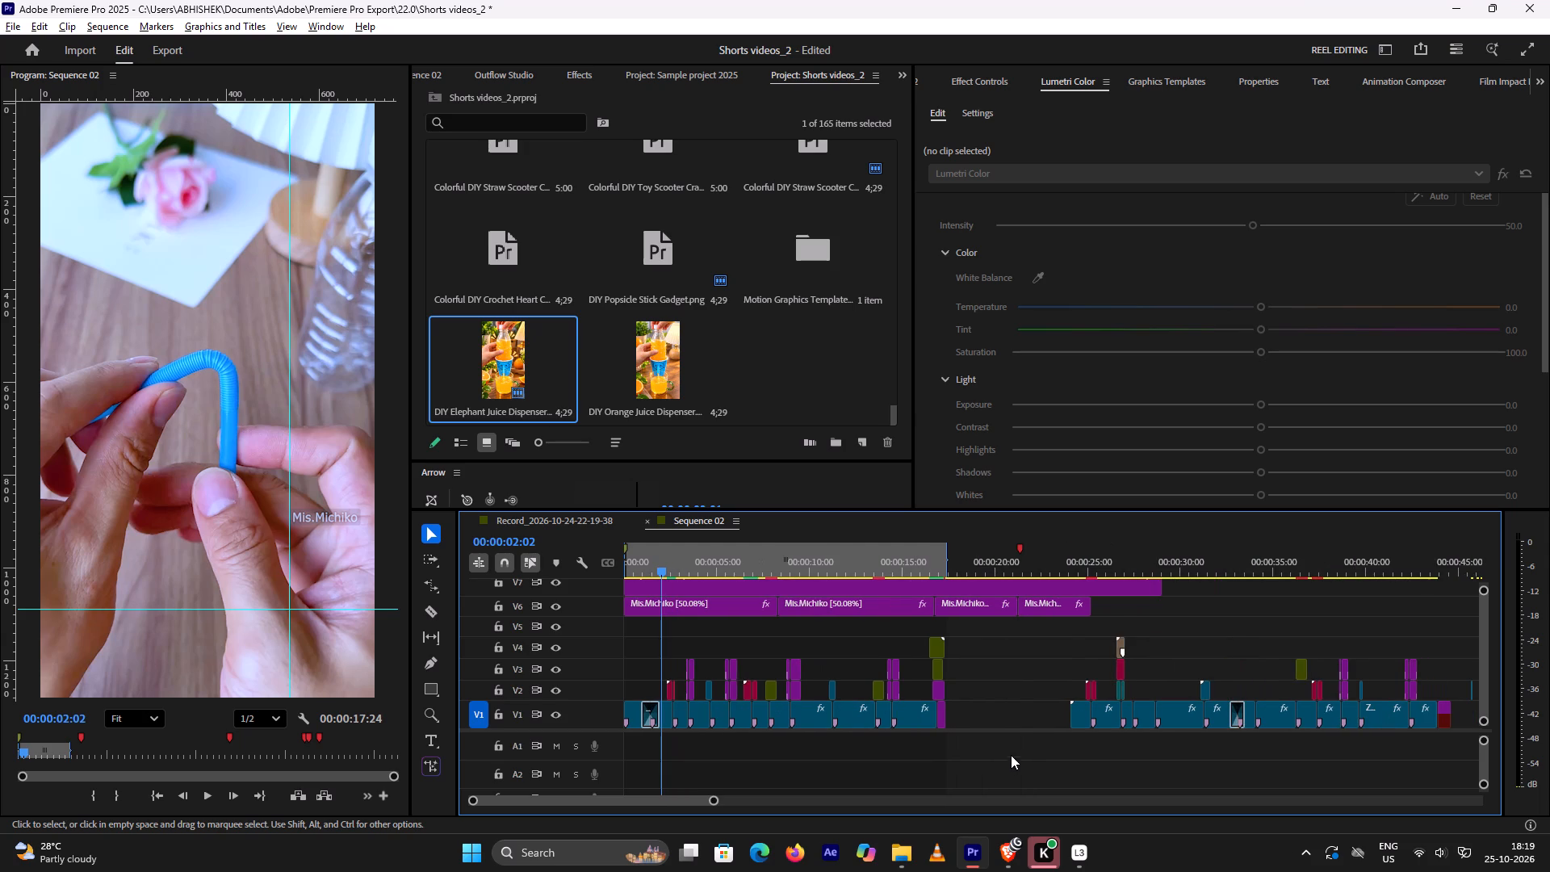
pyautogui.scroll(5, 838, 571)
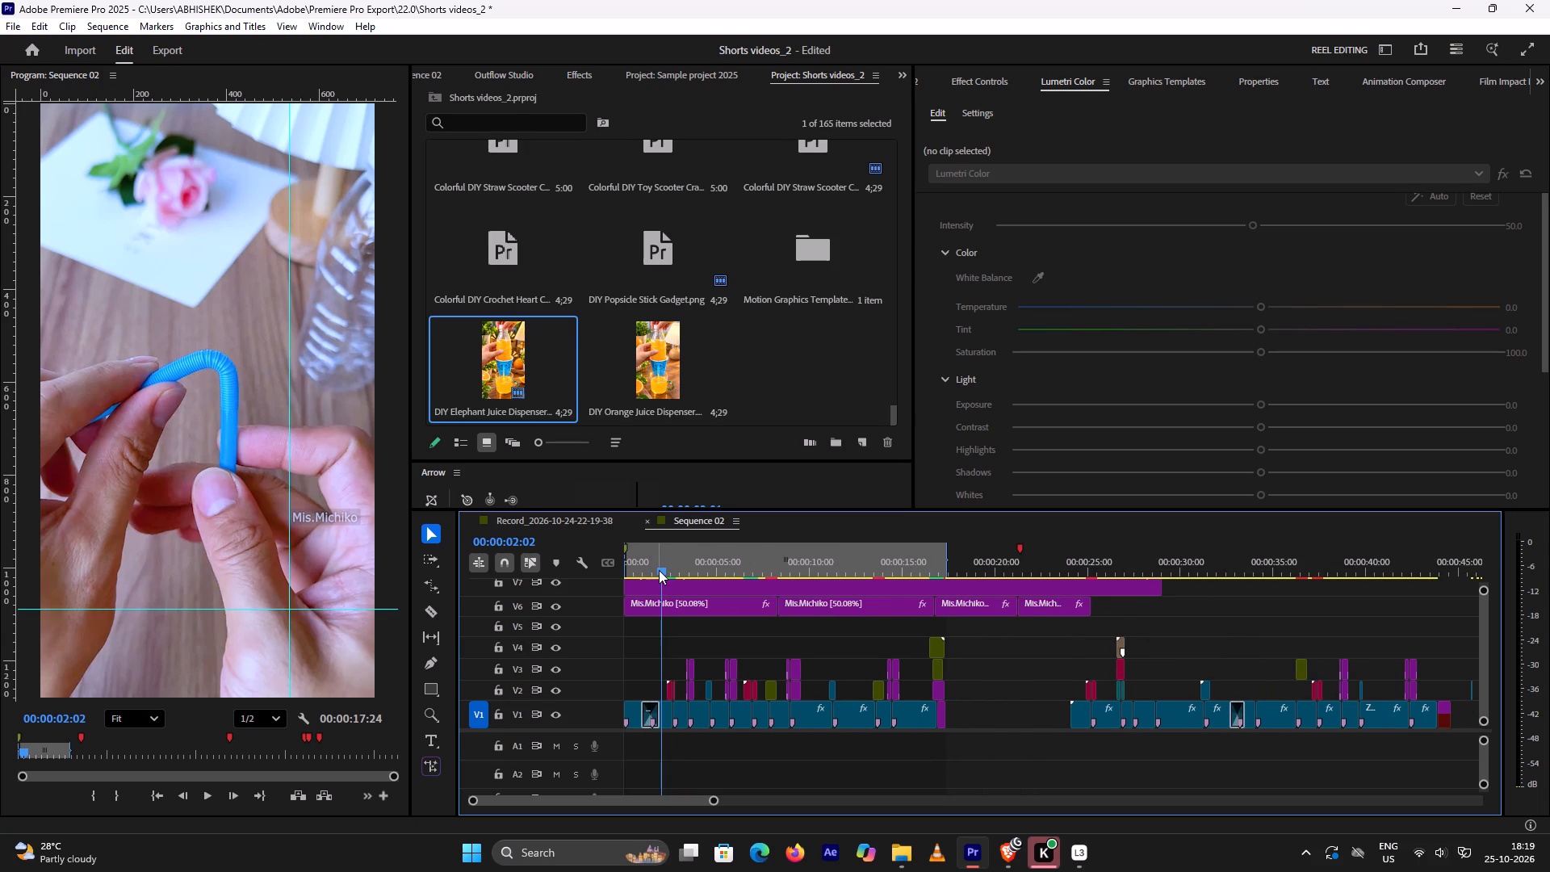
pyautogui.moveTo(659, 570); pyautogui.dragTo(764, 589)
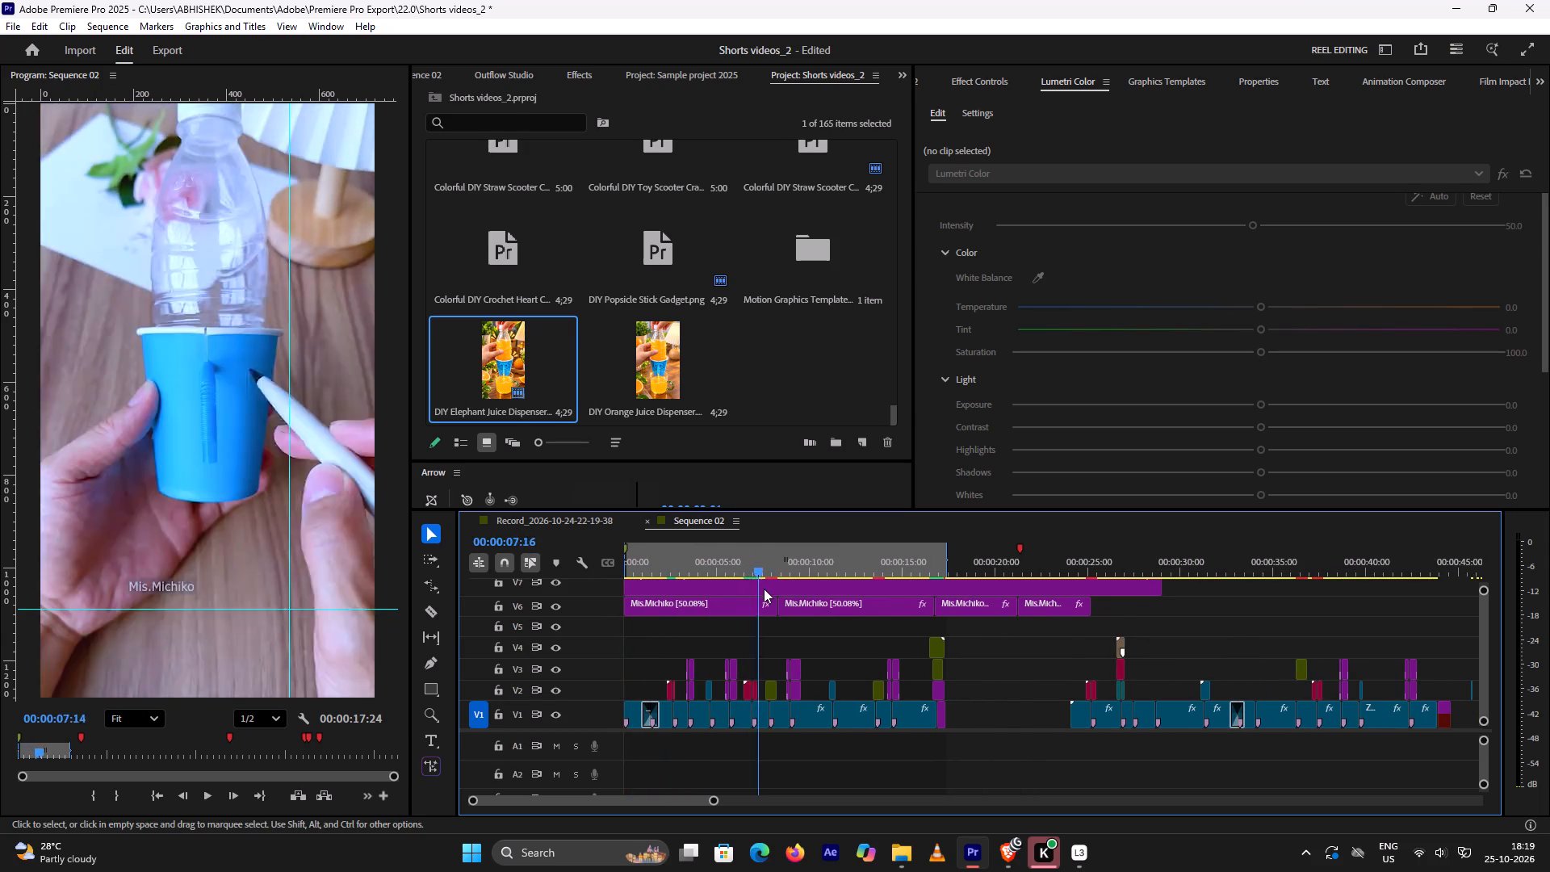
# Scrub the playhead to 00:00:08:01 to check the frame of the elephant-faced blue cup.
pyautogui.moveTo(764, 589); pyautogui.dragTo(770, 583)
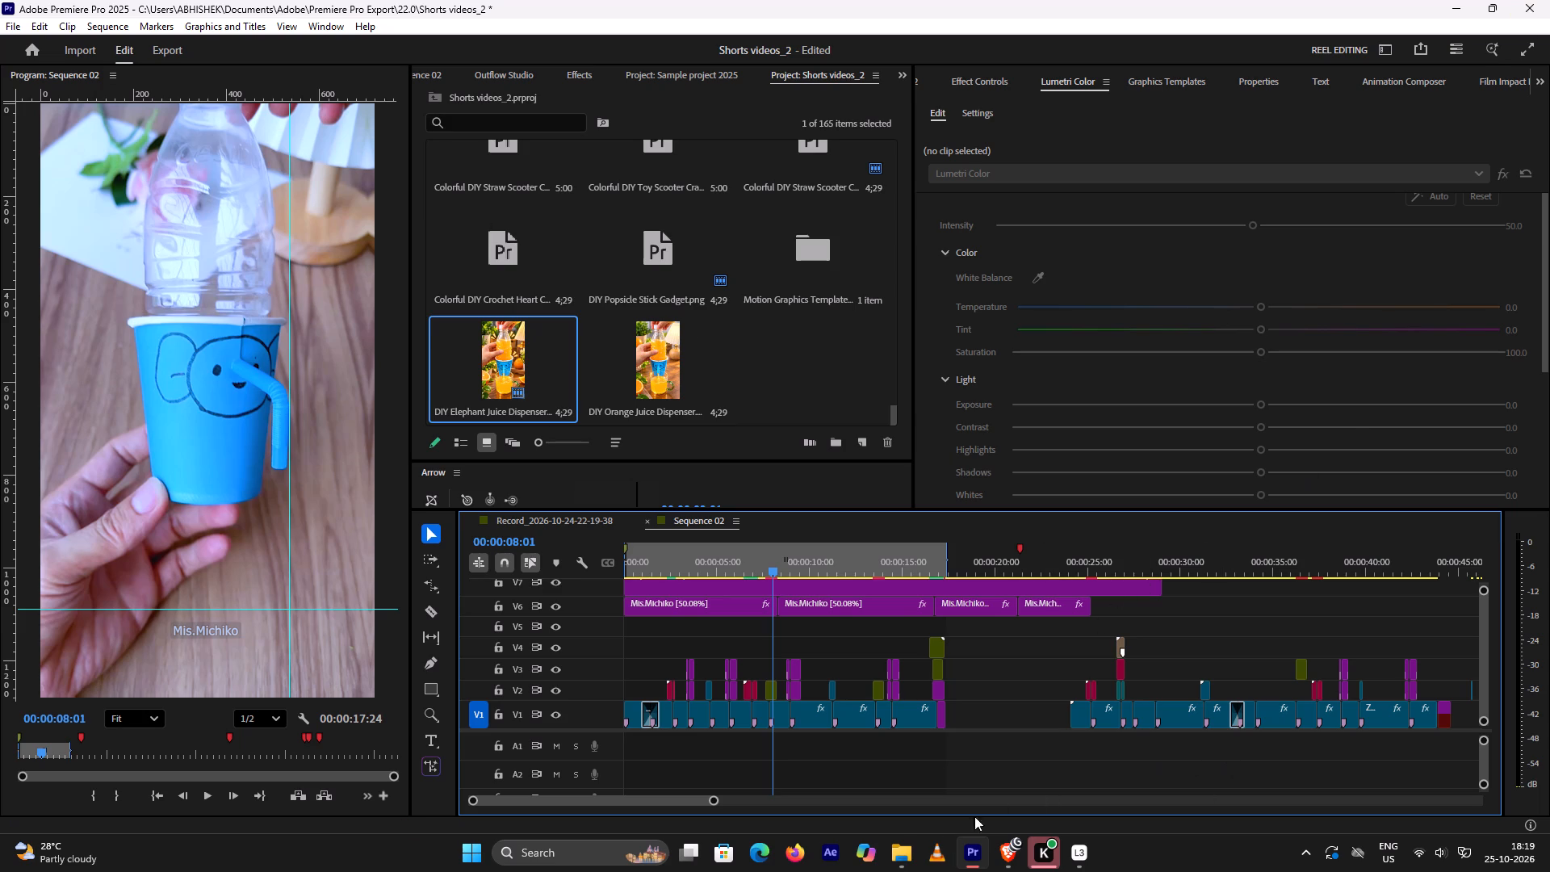
# Open a File Explorer window and turn on the Windows Night light.
pyautogui.click(896, 868)
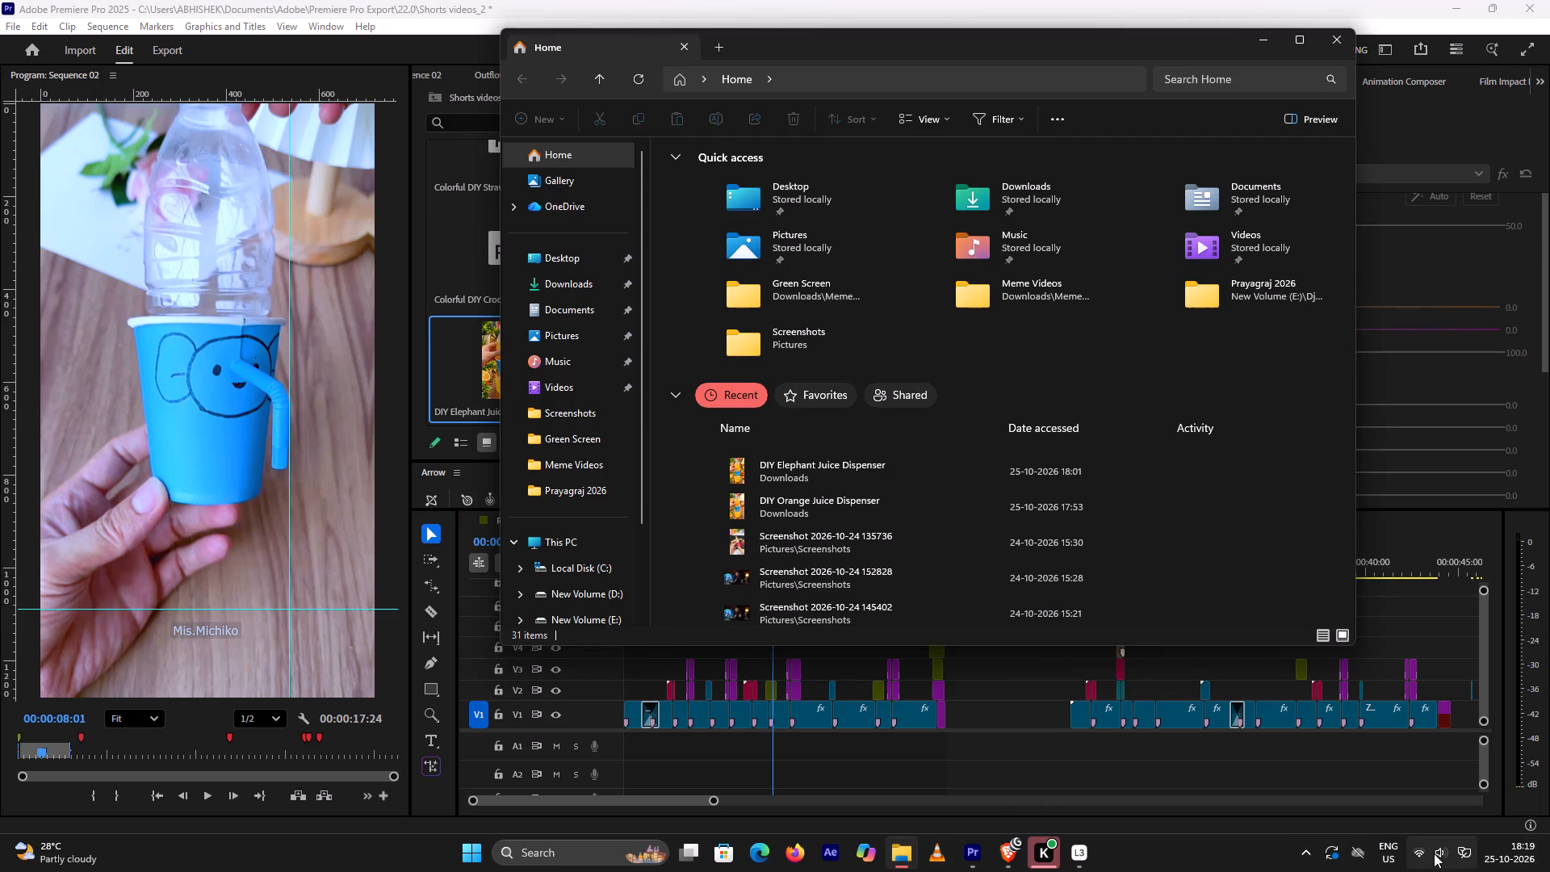
pyautogui.click(1423, 857)
pyautogui.click(1313, 671)
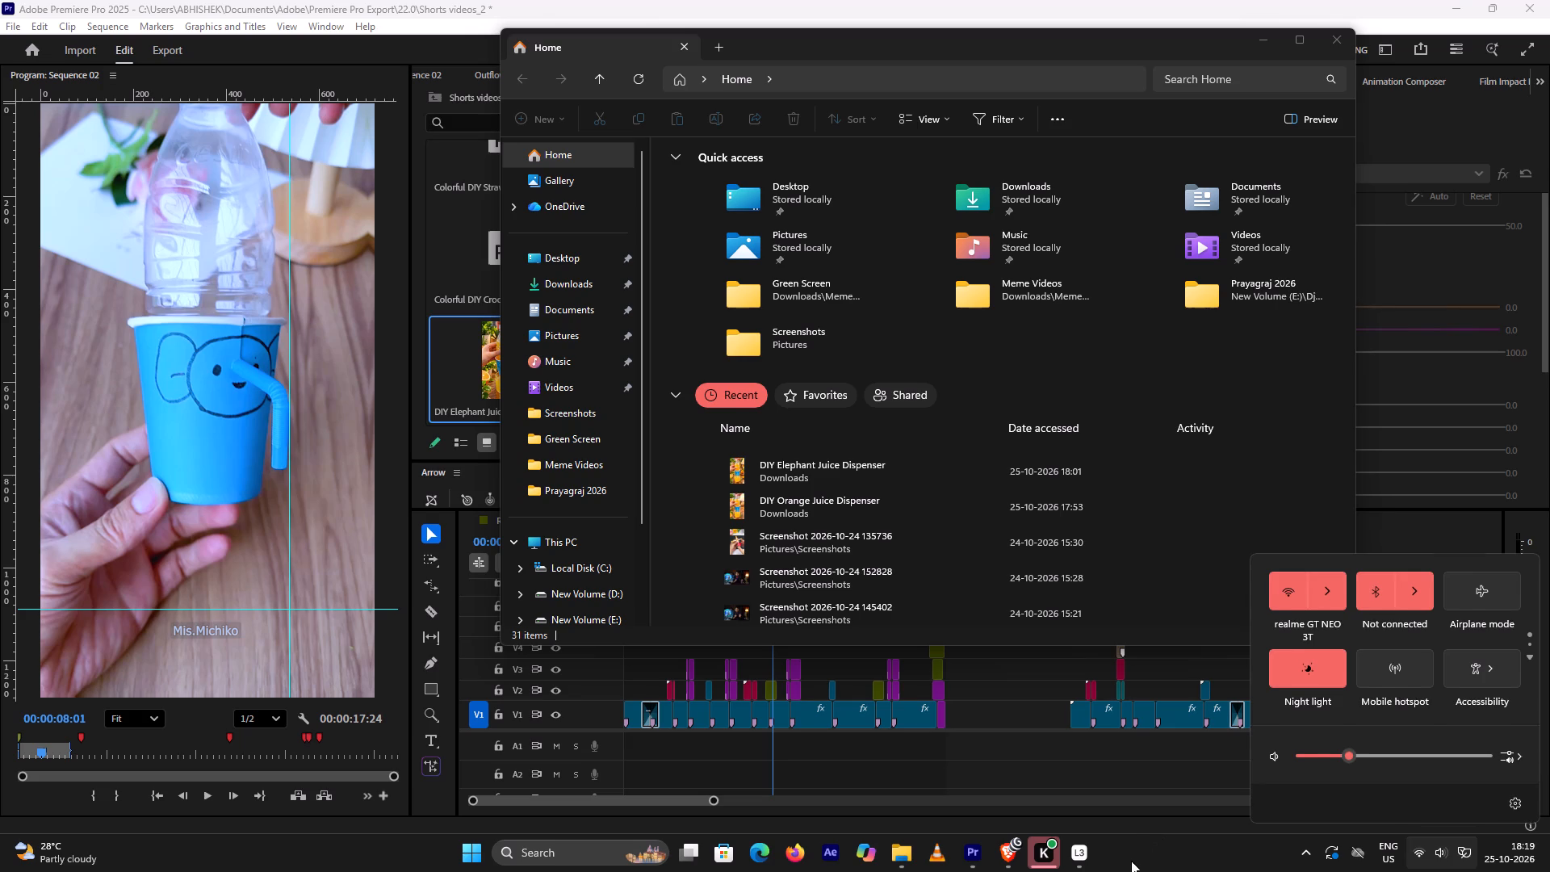
pyautogui.click(1131, 861)
# In File Explorer, go to Documents > Adobe > Premiere Pro Export > 22.0, where the exported short is saved.
pyautogui.click(907, 854)
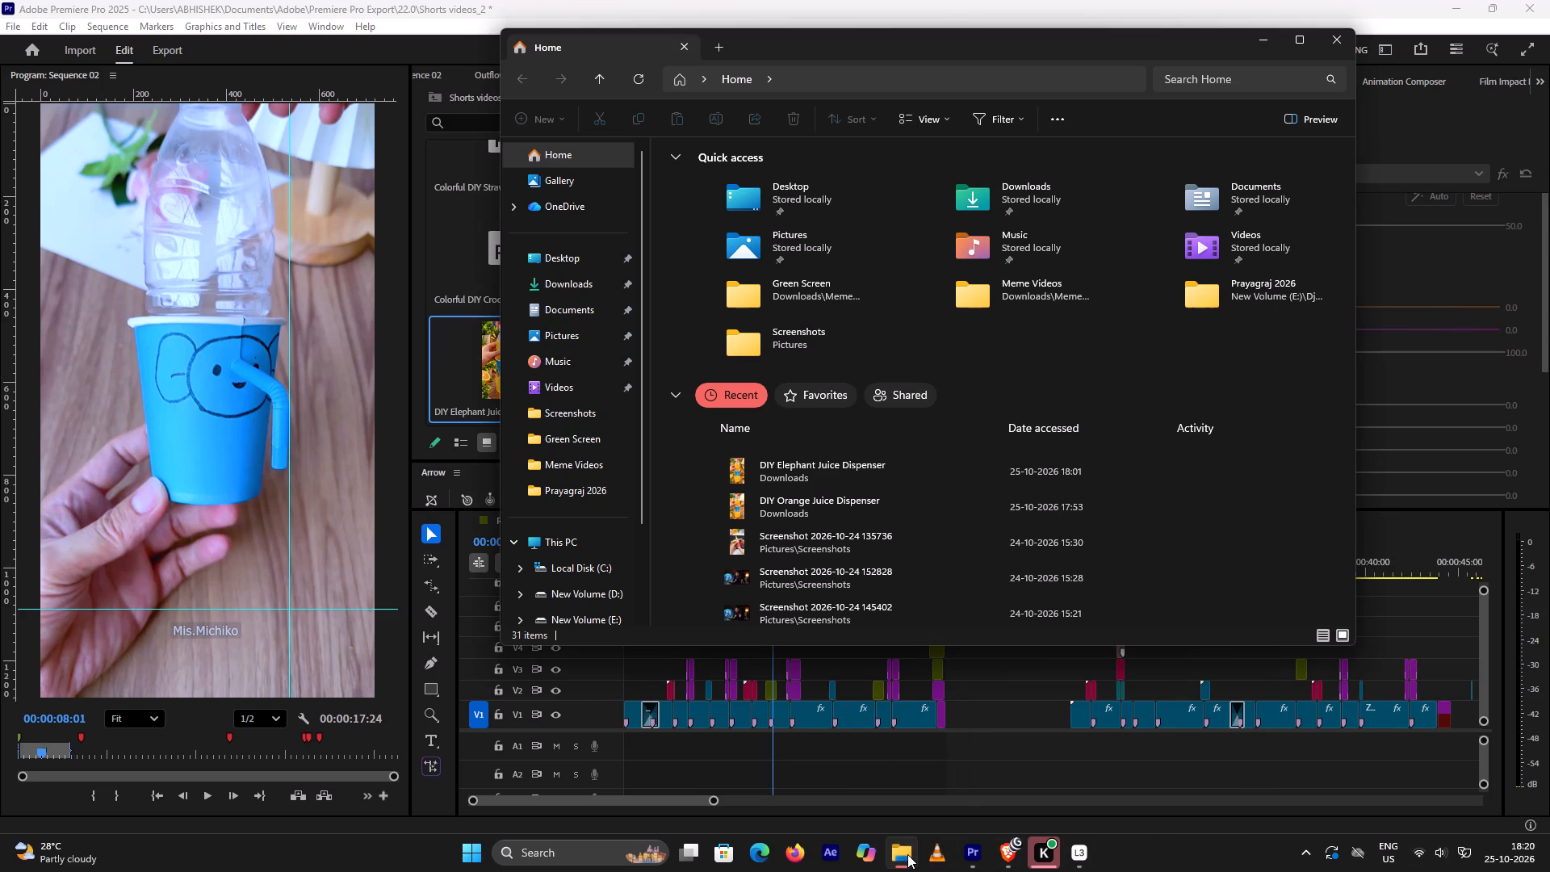
pyautogui.click(589, 304)
pyautogui.doubleClick(714, 213)
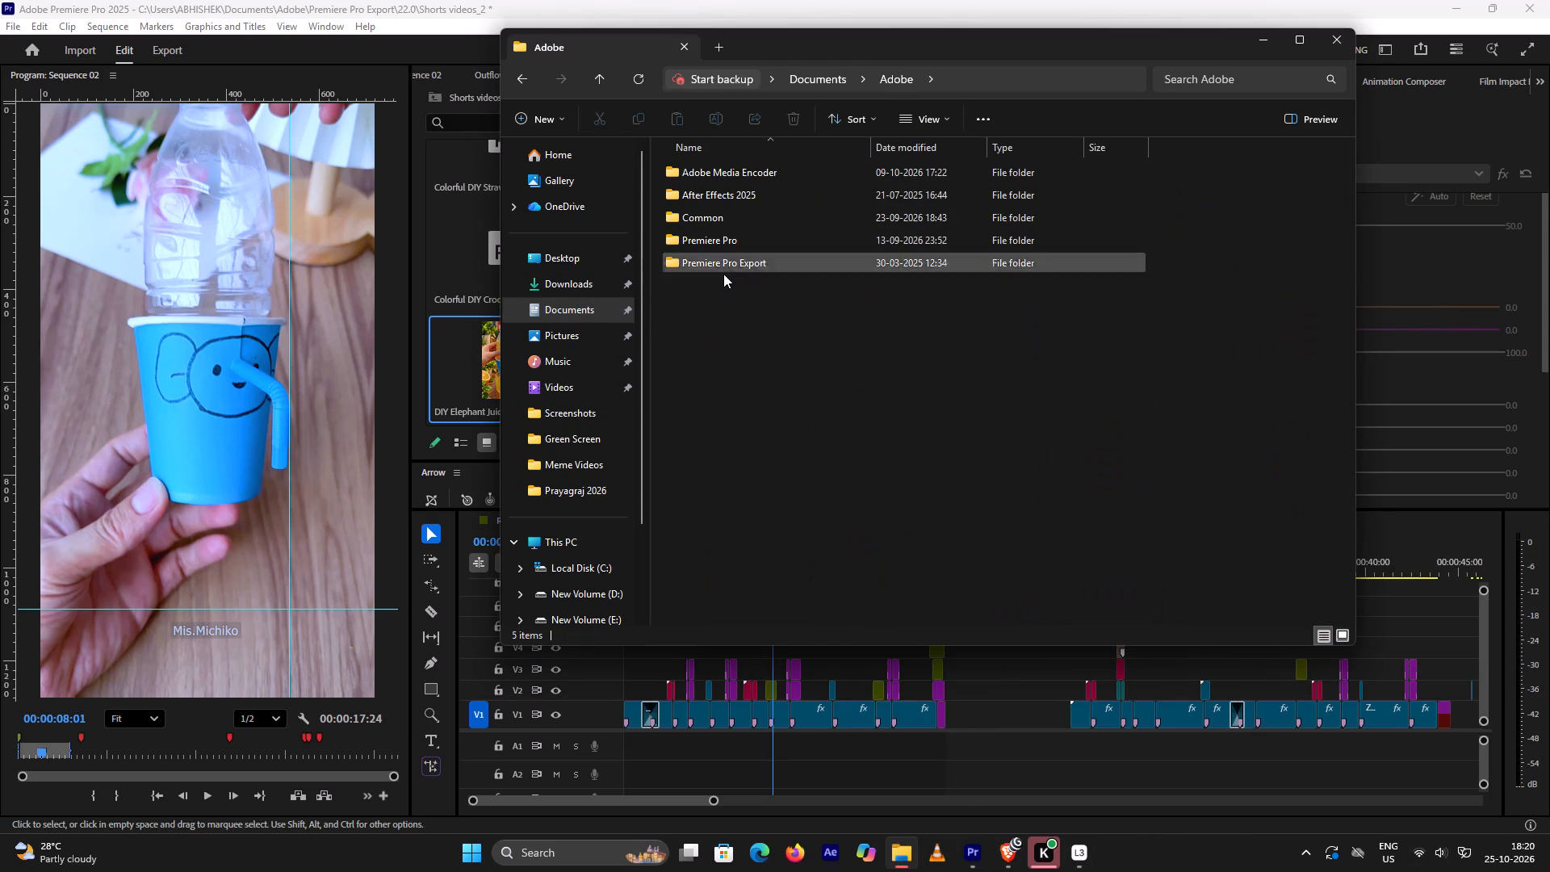
pyautogui.doubleClick(725, 270)
pyautogui.doubleClick(702, 183)
pyautogui.doubleClick(702, 178)
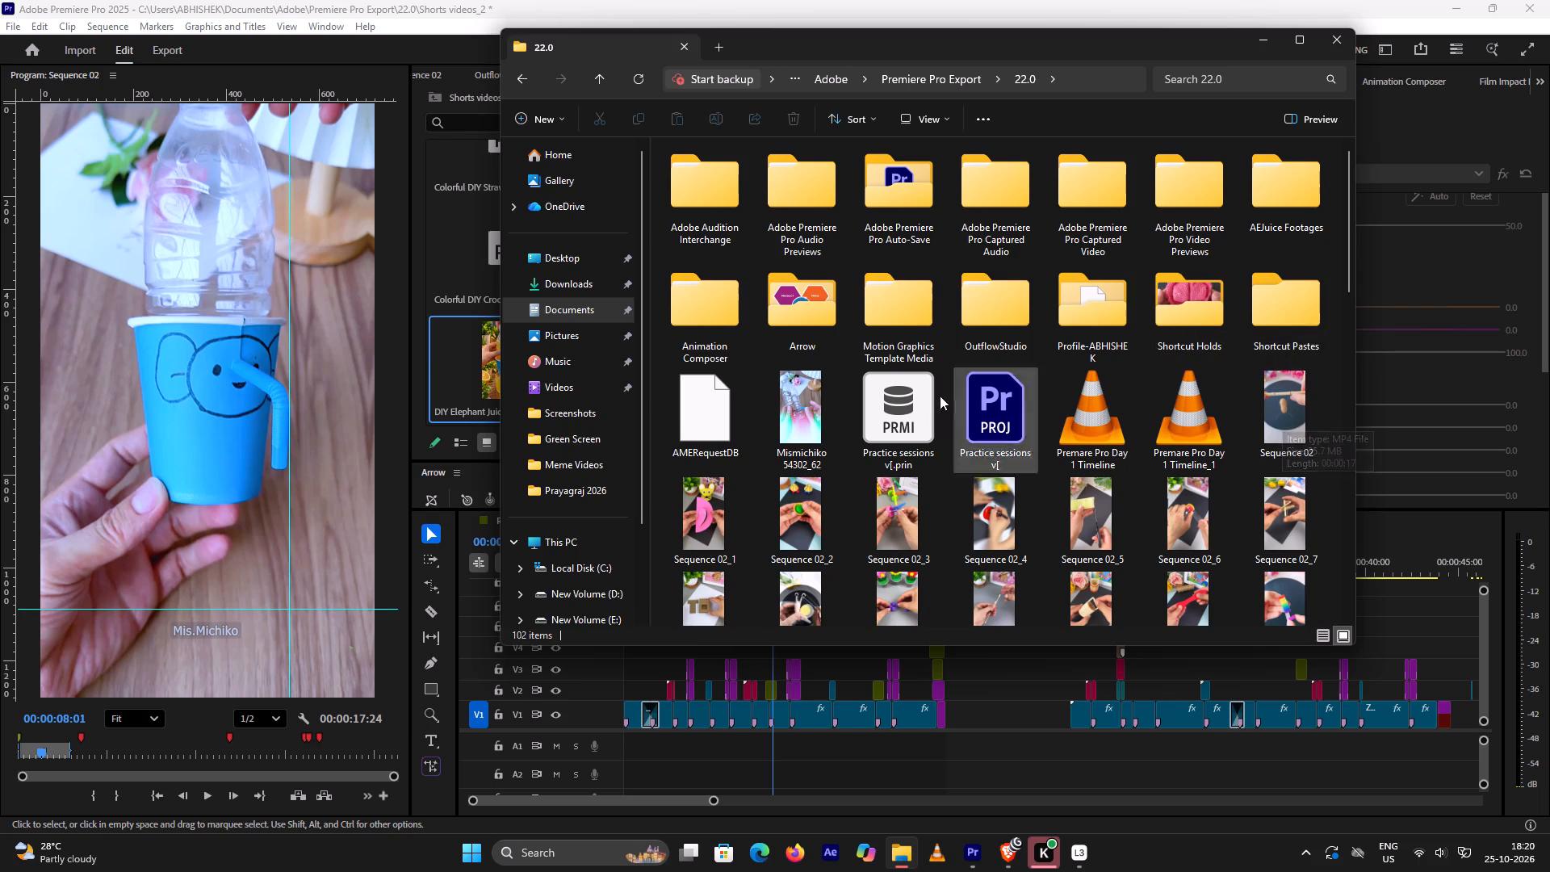
# In File Explorer, move the exported Mismichiko 54302_62 video from the 22.0 folder to the realme GT NEO 3T's Movies folder.
pyautogui.click(795, 401)
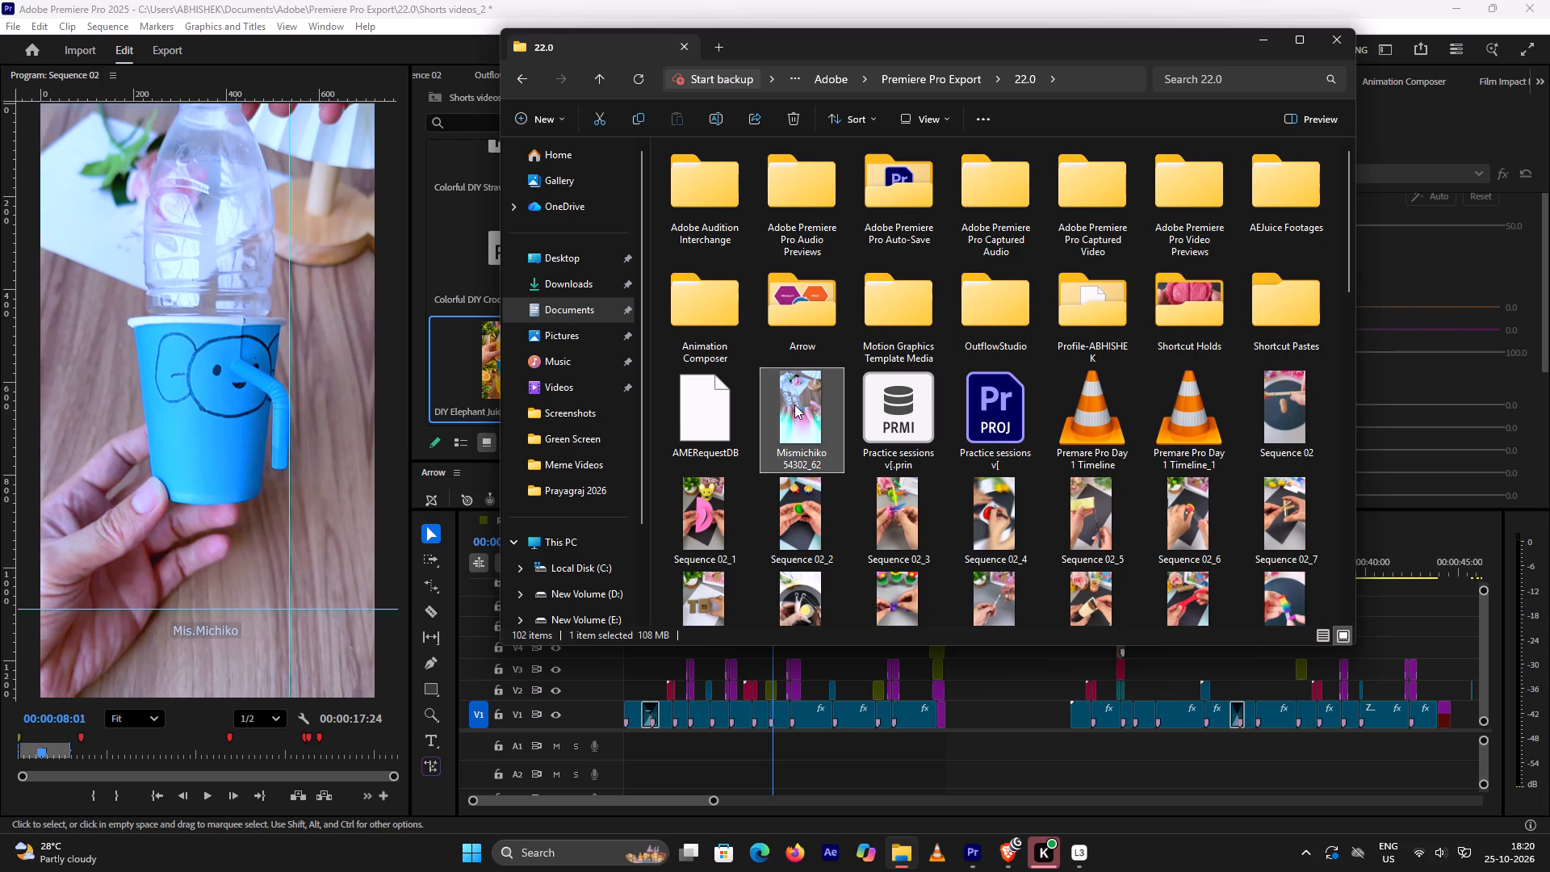
pyautogui.hotkey('ctrl', 'x')
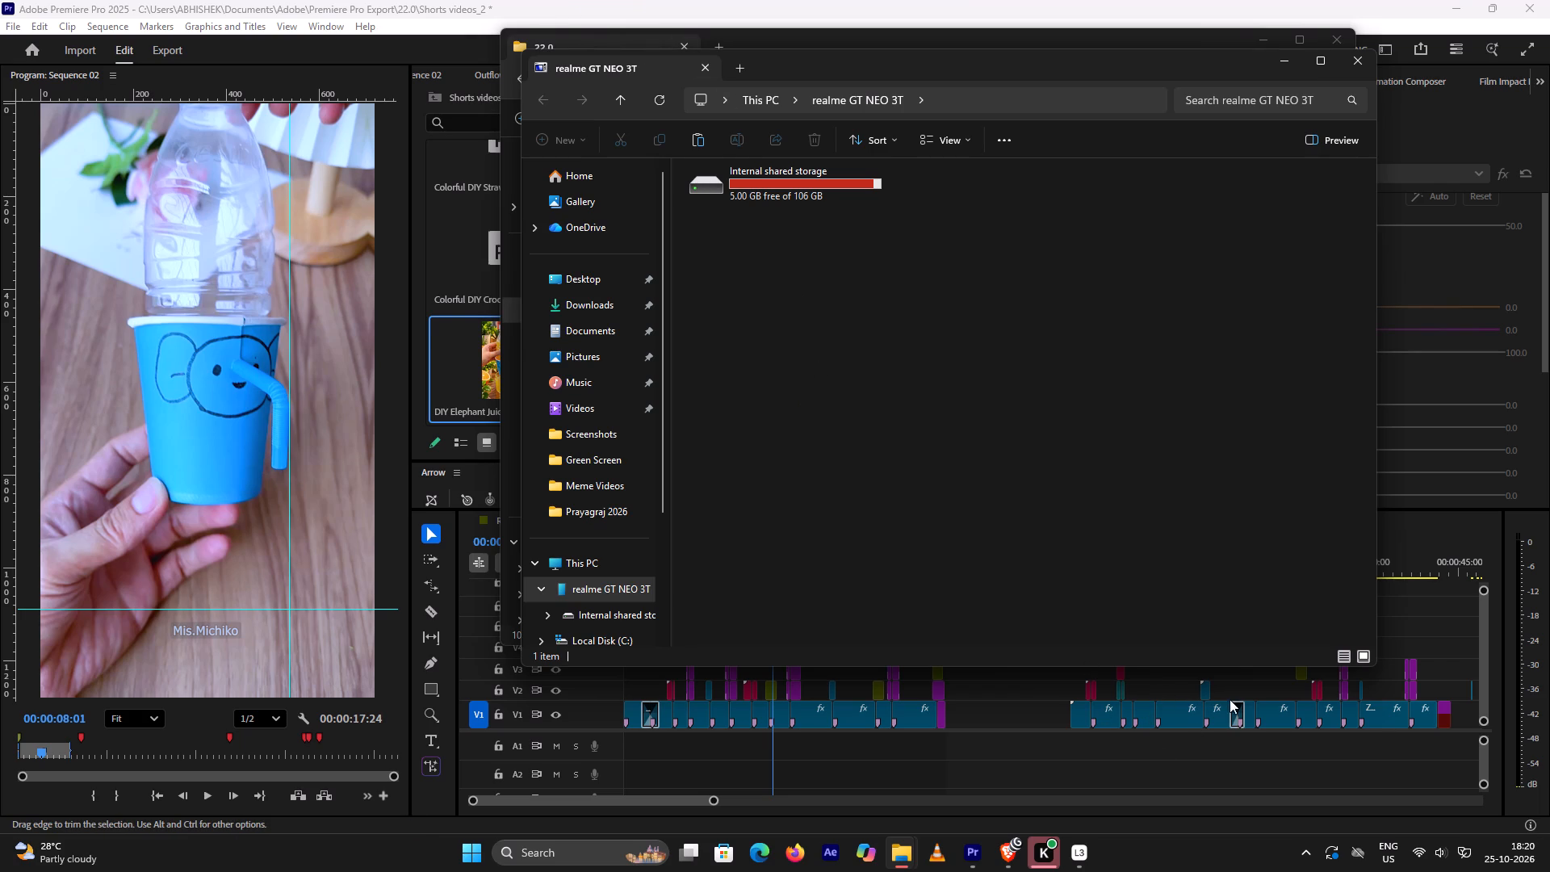
pyautogui.doubleClick(832, 183)
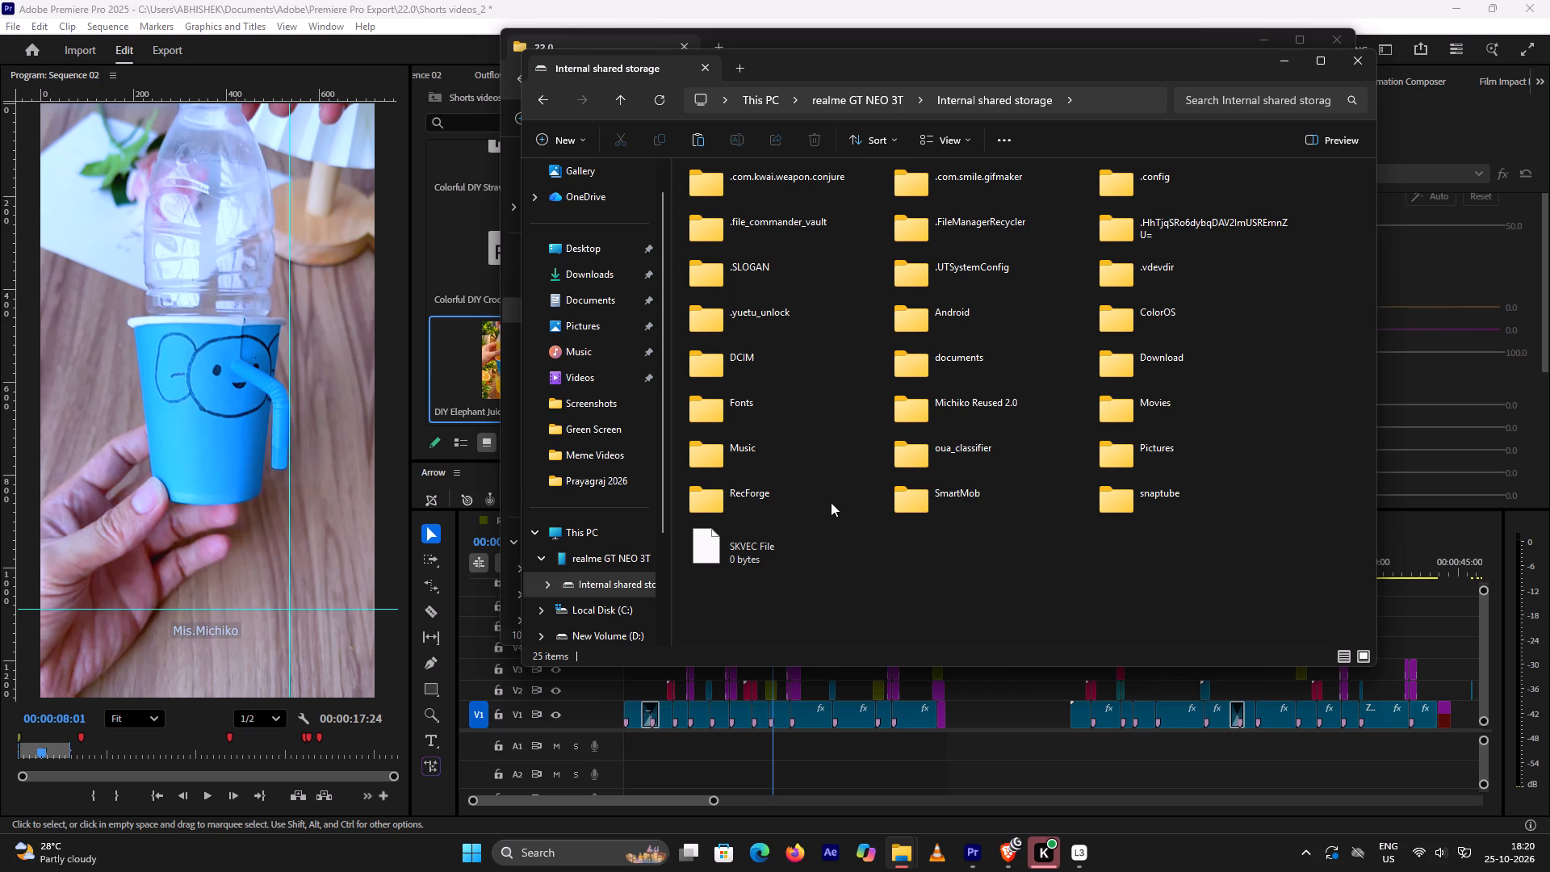
pyautogui.doubleClick(1119, 426)
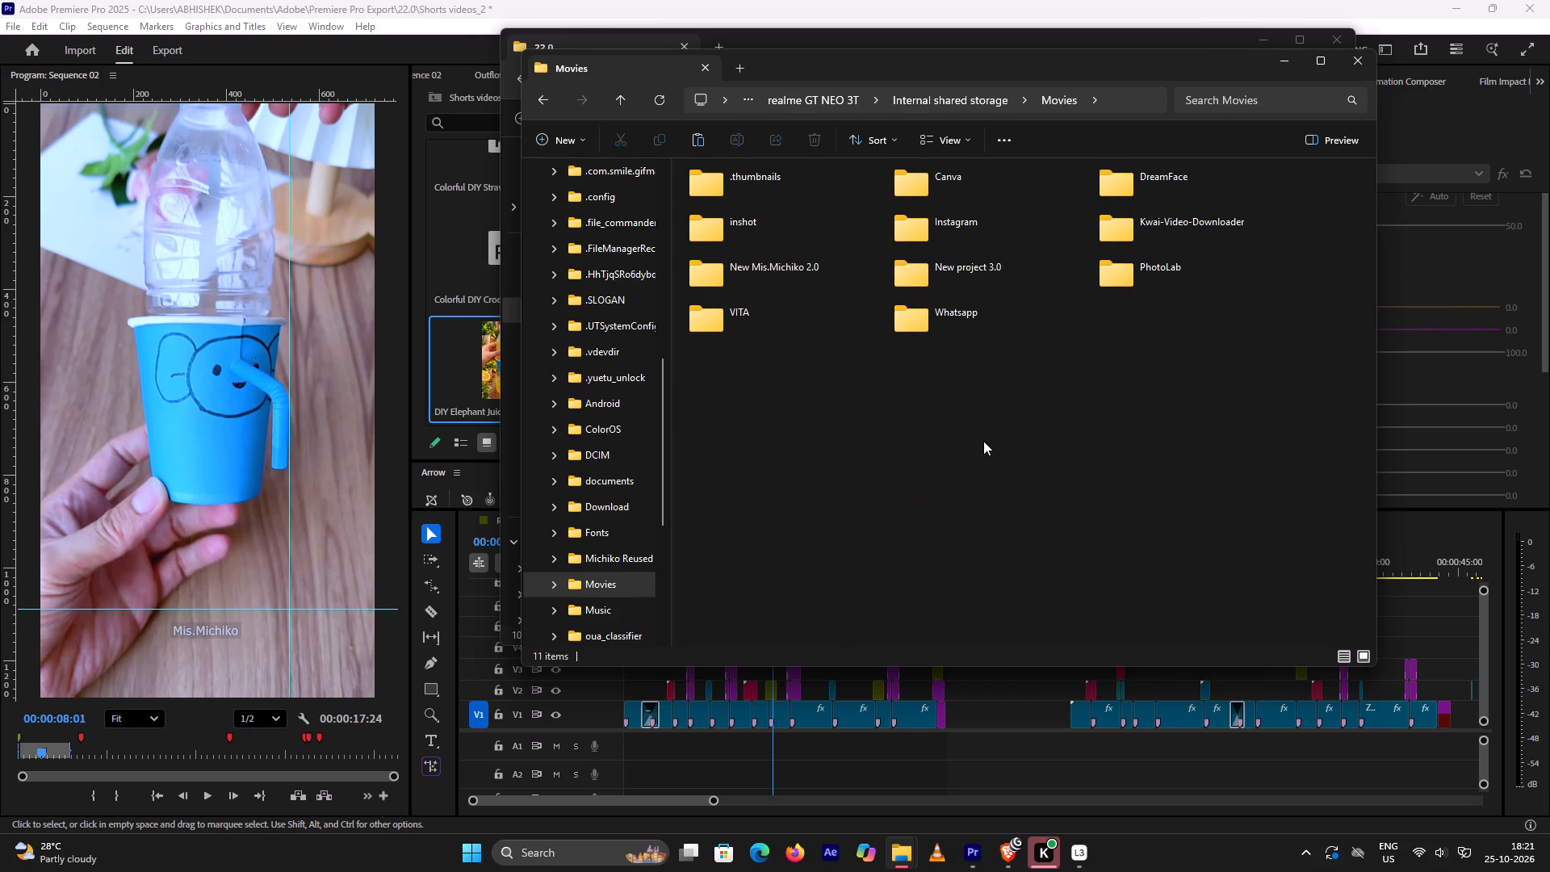
# Paste the cut Mismichiko 54302_62 video into the Movies folder in the realme GT NEO 3T's internal shared storage.
pyautogui.click(622, 101)
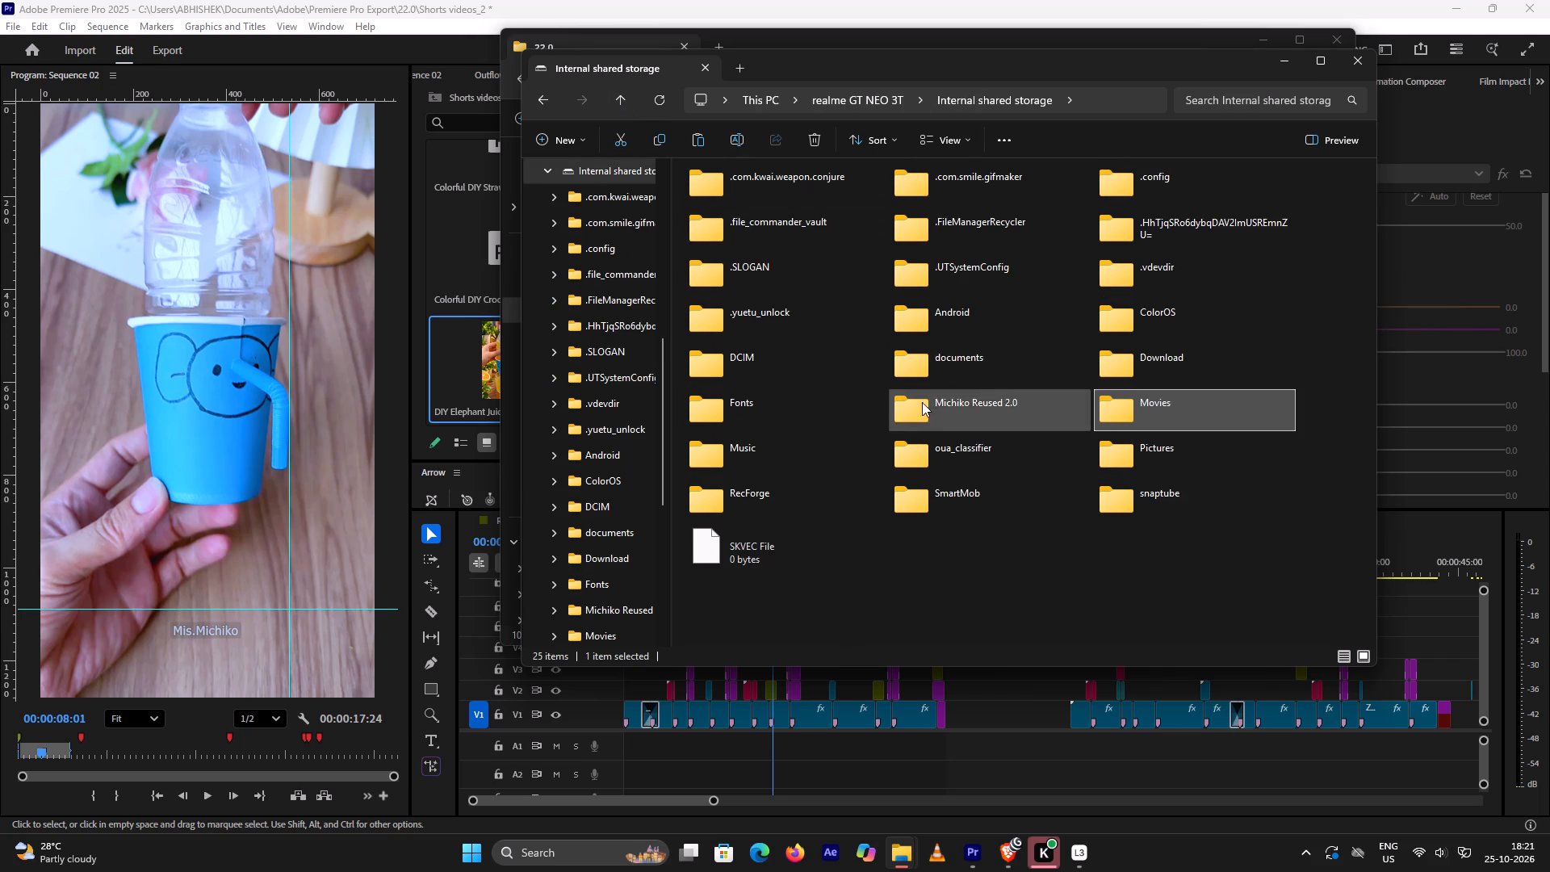
pyautogui.doubleClick(1165, 306)
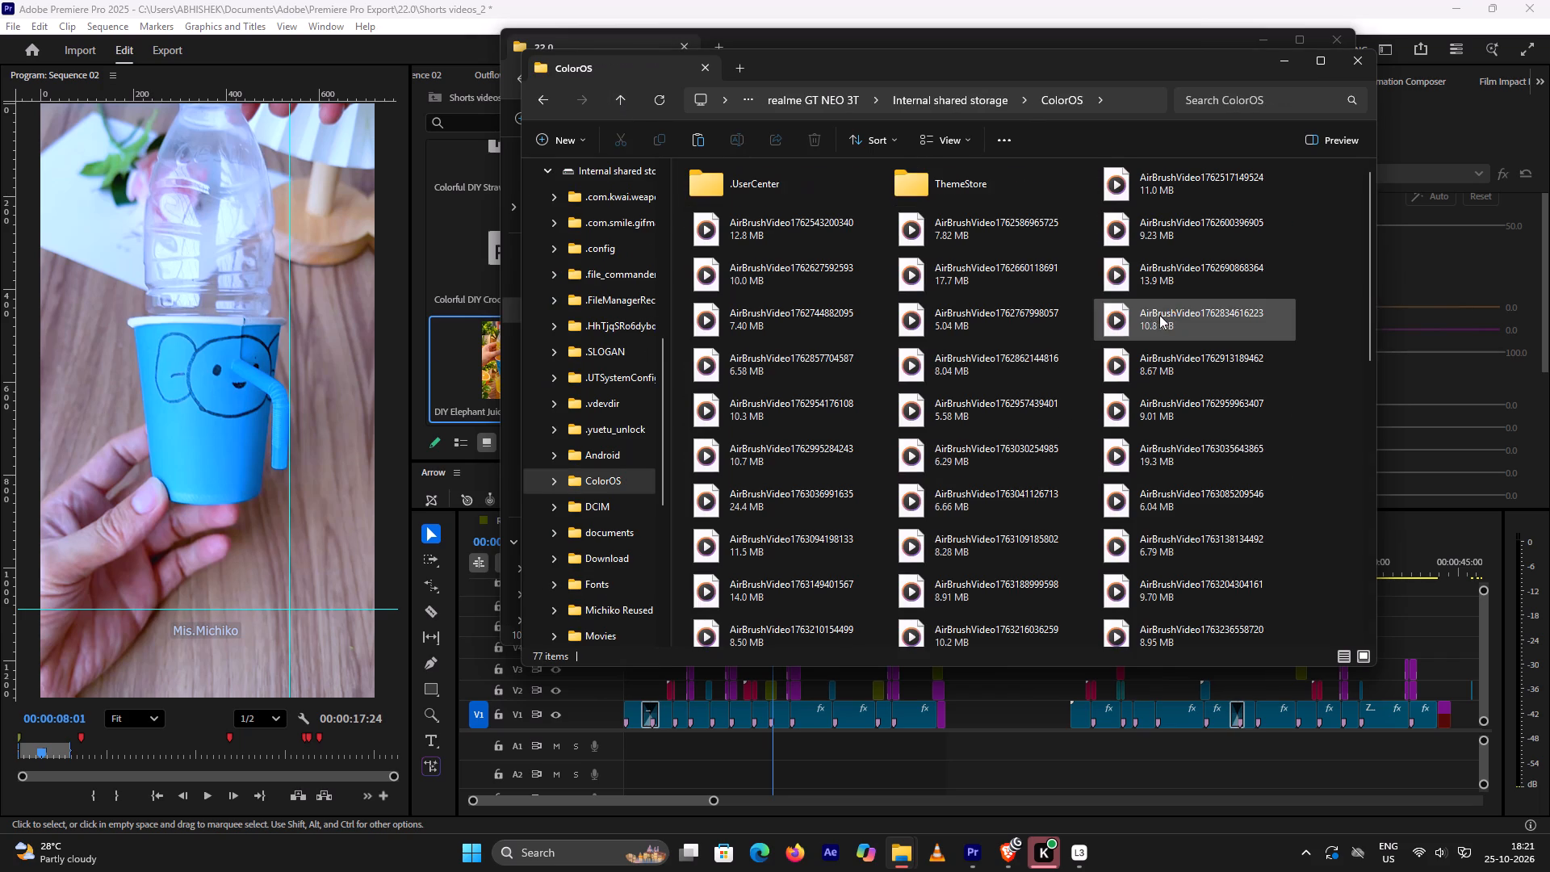
pyautogui.click(614, 99)
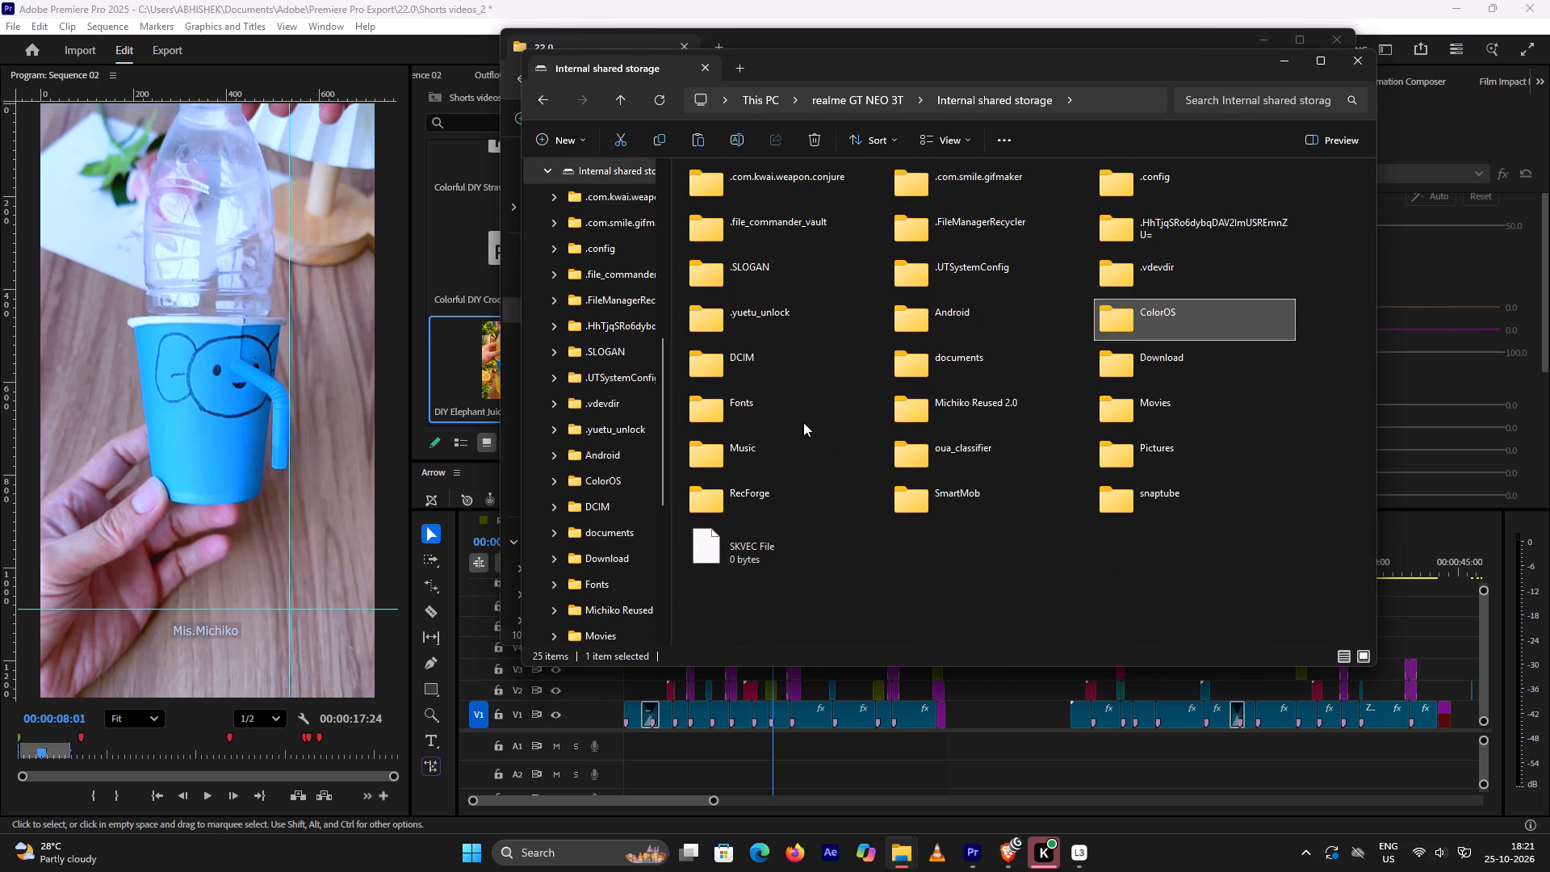
pyautogui.doubleClick(1129, 427)
pyautogui.click(1094, 440)
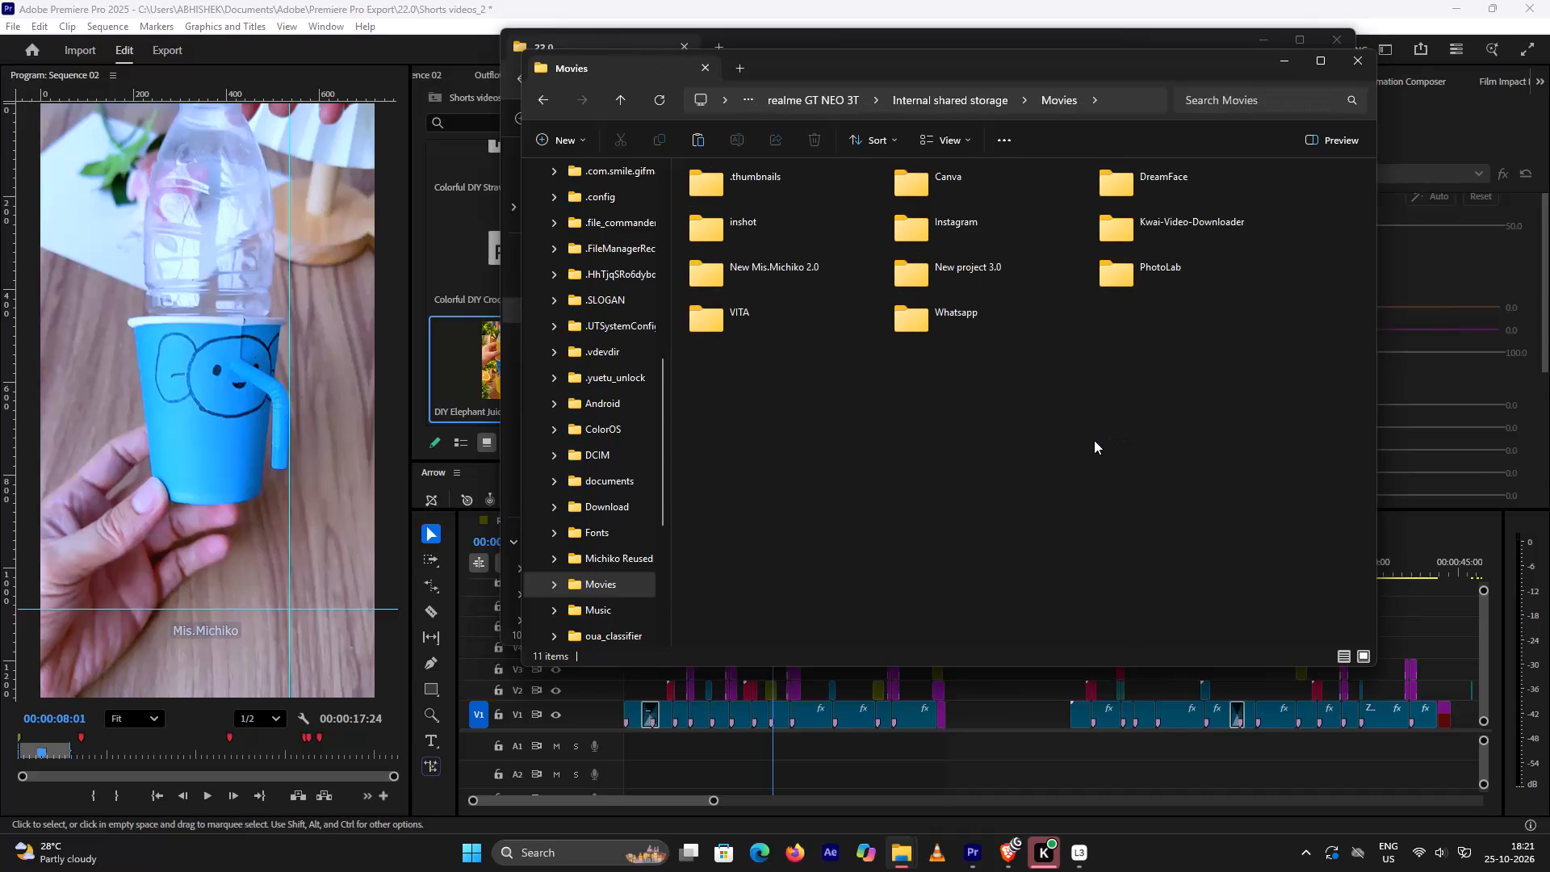
pyautogui.hotkey('ctrl', 'v')
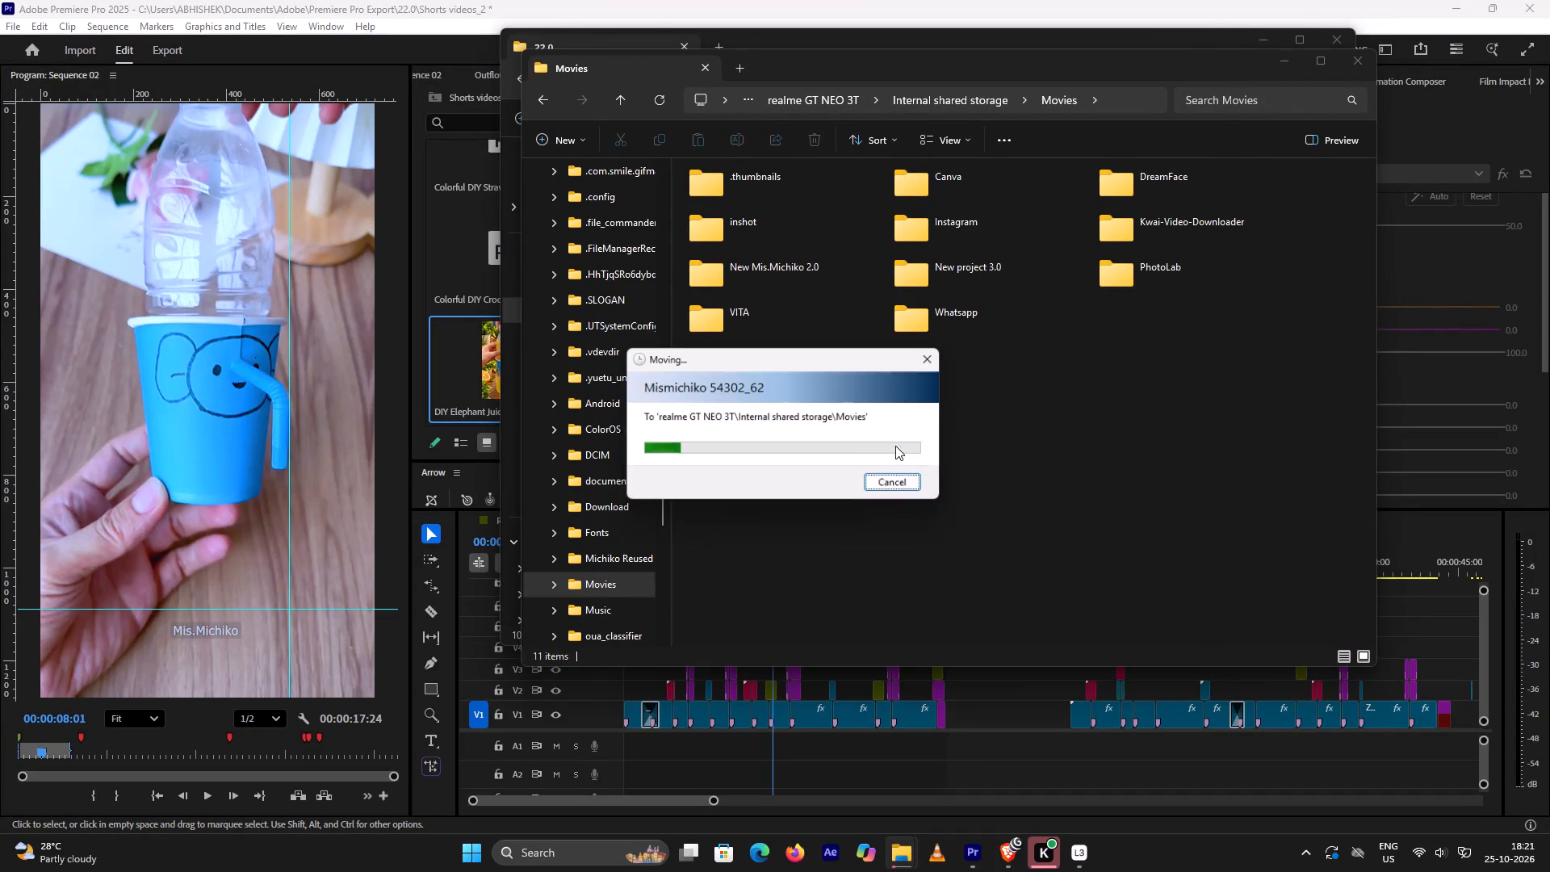
# Bring the phone's Movies folder window back to the front in File Explorer to check for the transferred video.
pyautogui.click(448, 167)
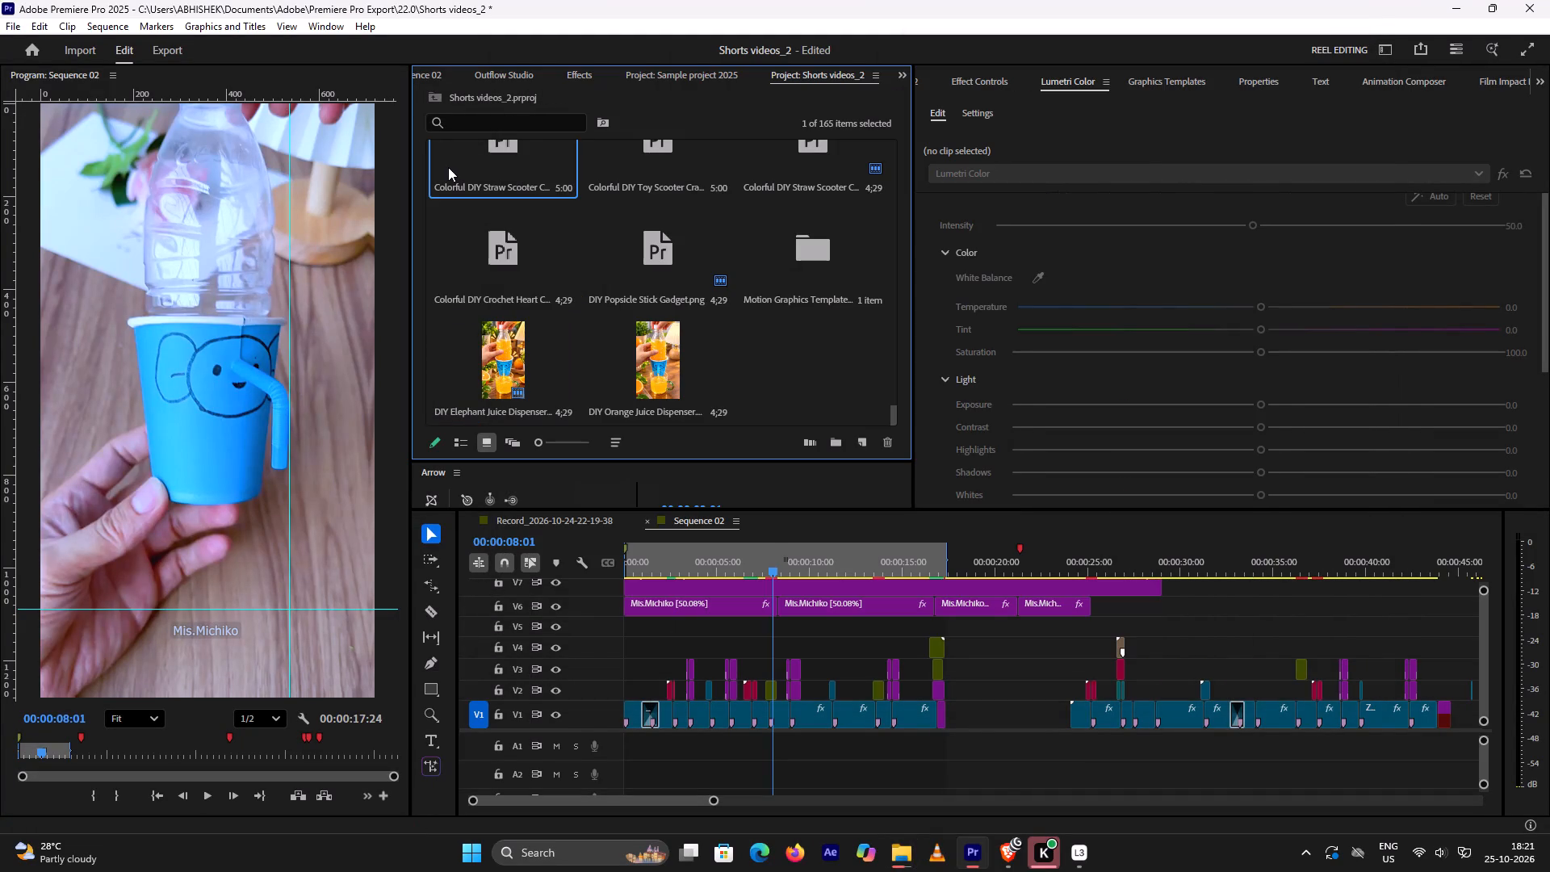
pyautogui.click(902, 849)
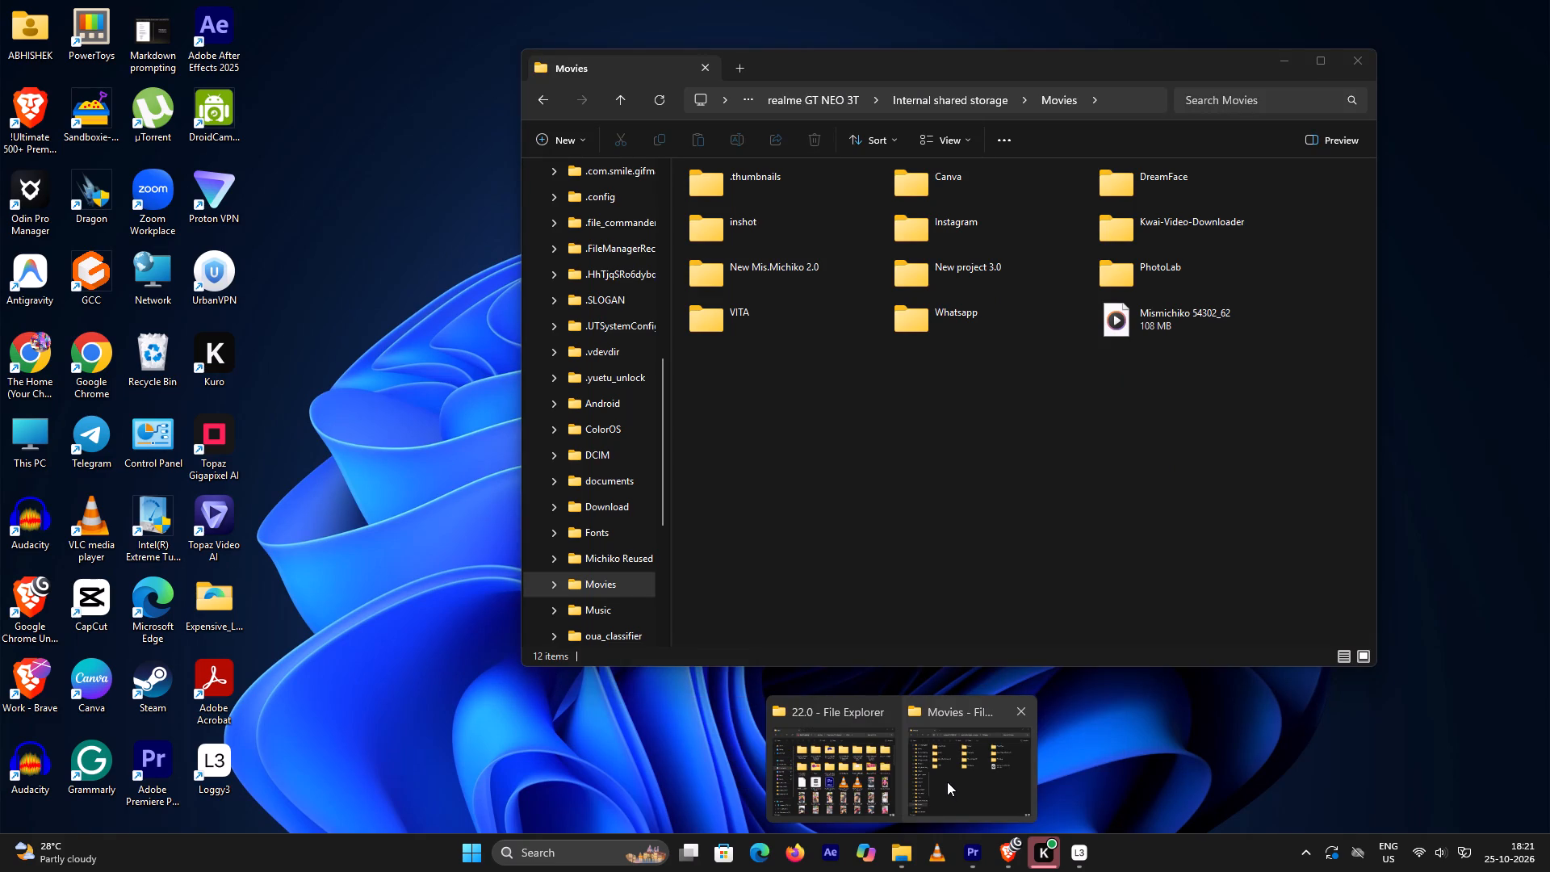
pyautogui.click(947, 782)
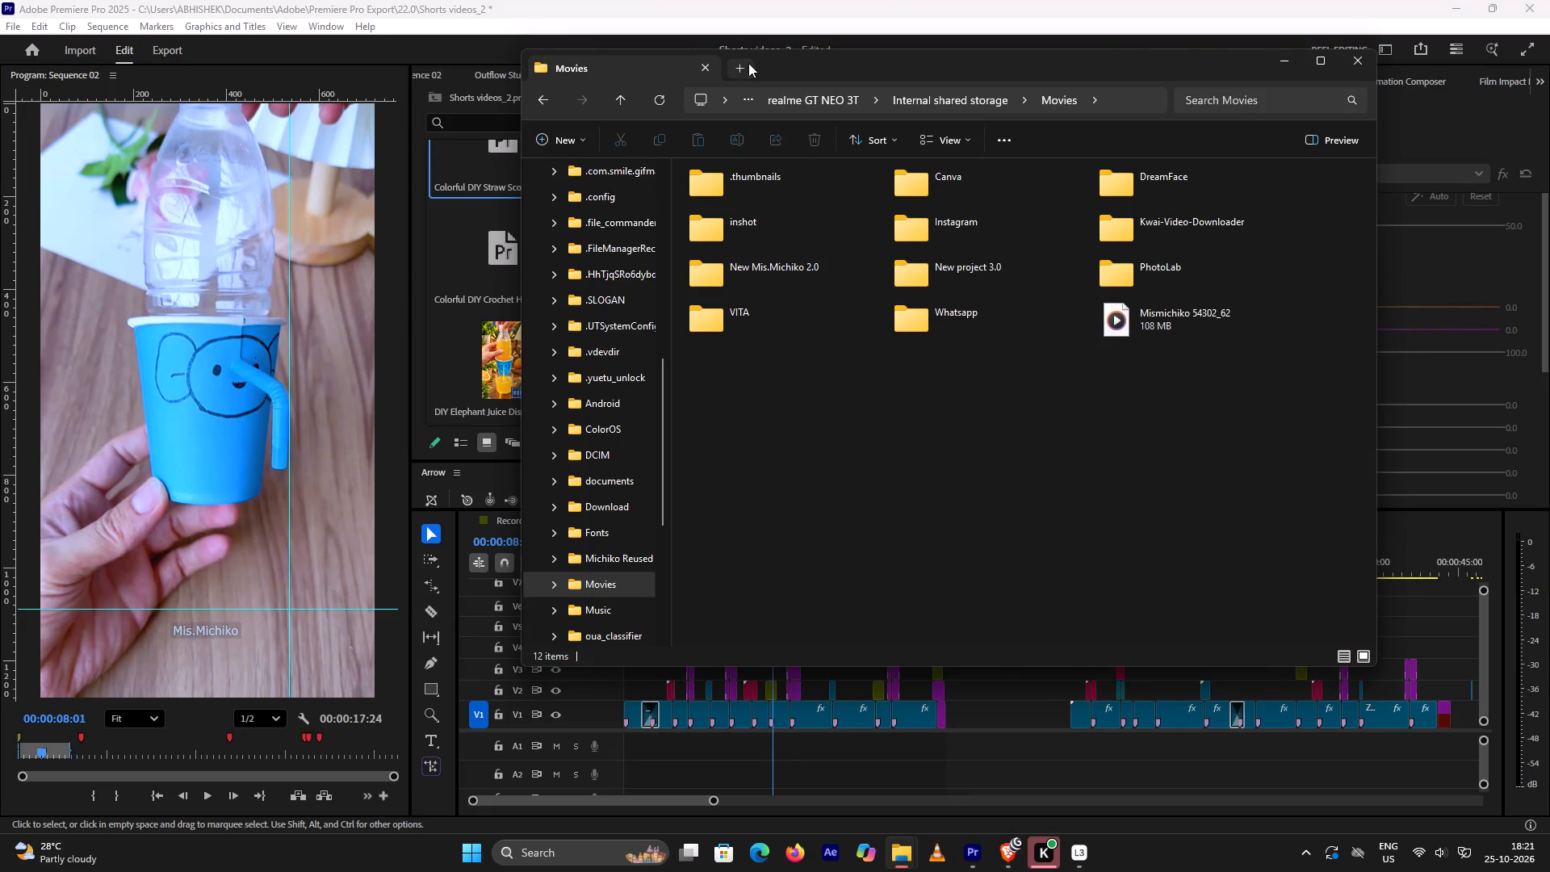
# Move the DIY Elephant and DIY Orange Juice Dispenser images from Downloads into the phone's Movies folder and close the window.
pyautogui.click(731, 68)
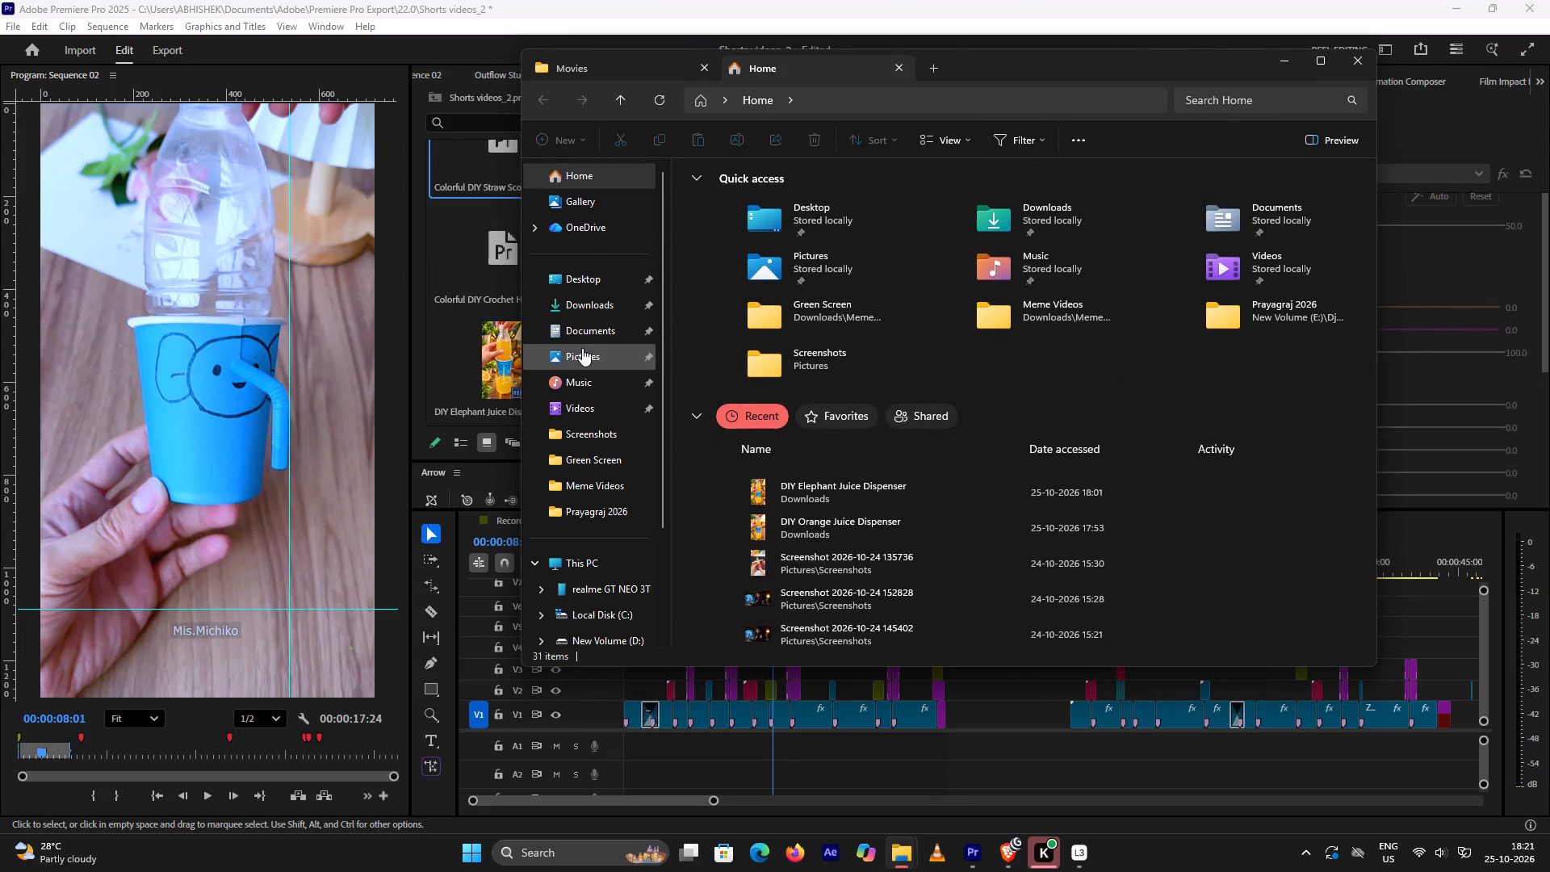
pyautogui.click(592, 305)
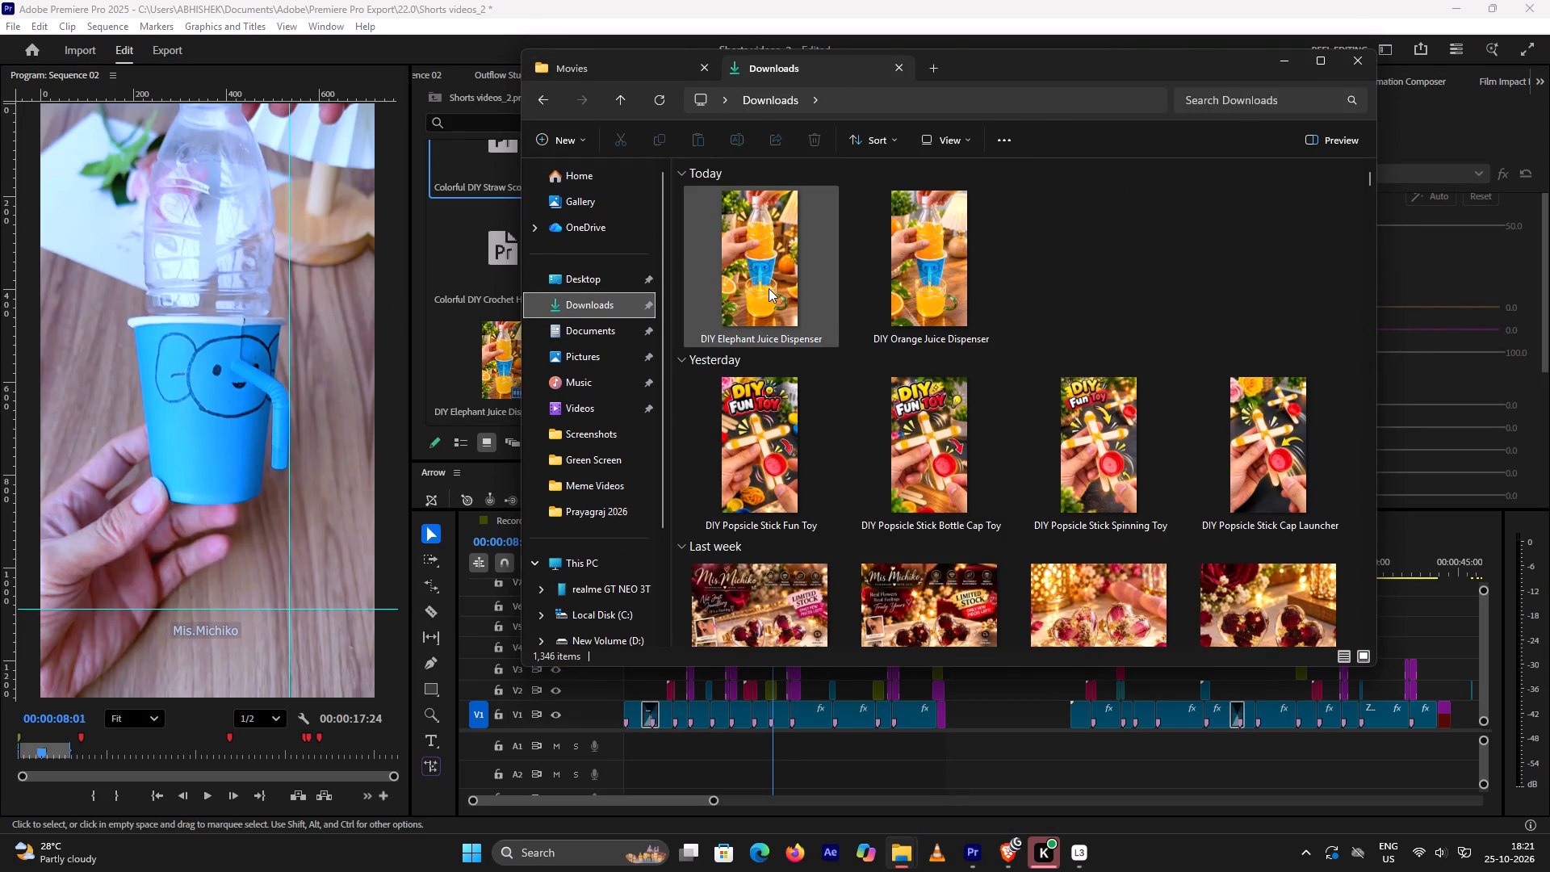
pyautogui.keyDown('ctrl'); pyautogui.click(769, 288); pyautogui.keyUp('ctrl')
pyautogui.keyDown('ctrl'); pyautogui.click(913, 306); pyautogui.keyUp('ctrl')
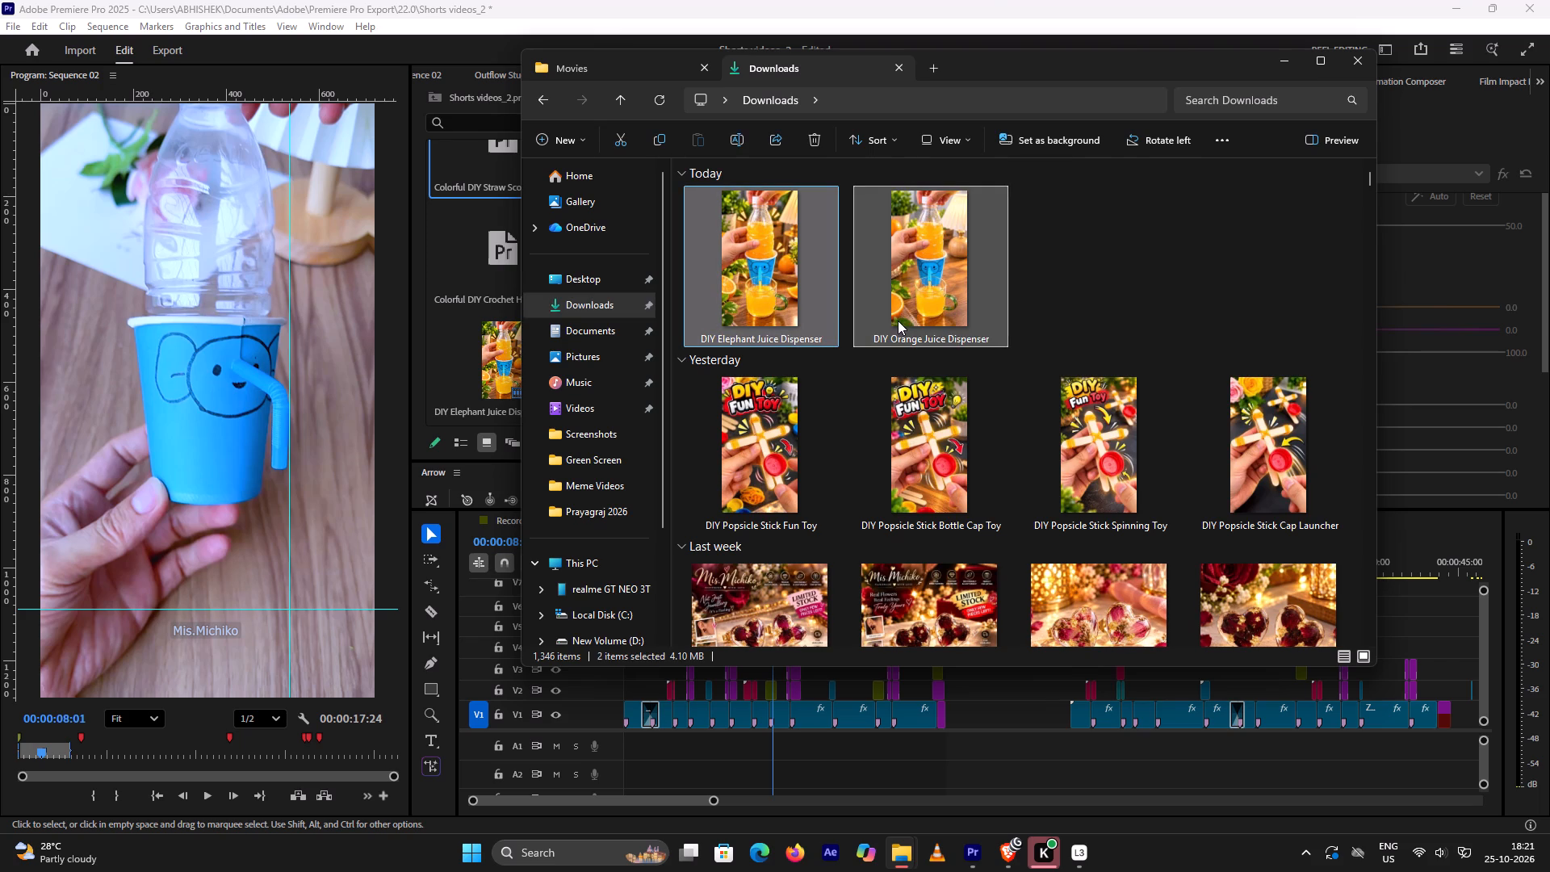
pyautogui.hotkey('ctrl', 'x')
pyautogui.click(608, 61)
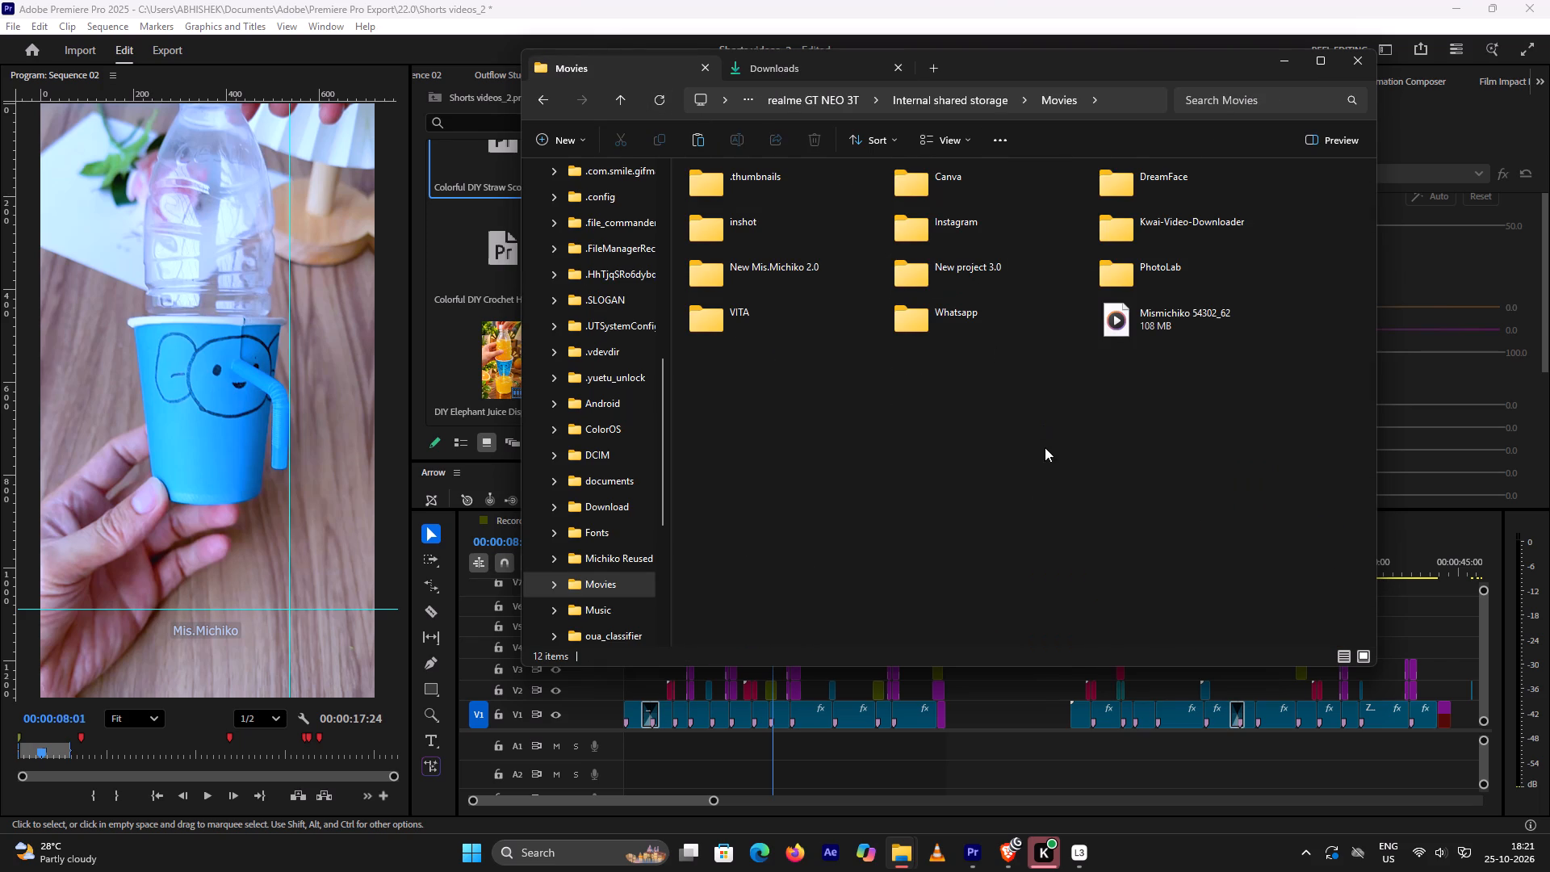
pyautogui.click(1041, 484)
pyautogui.hotkey('ctrl', 'v')
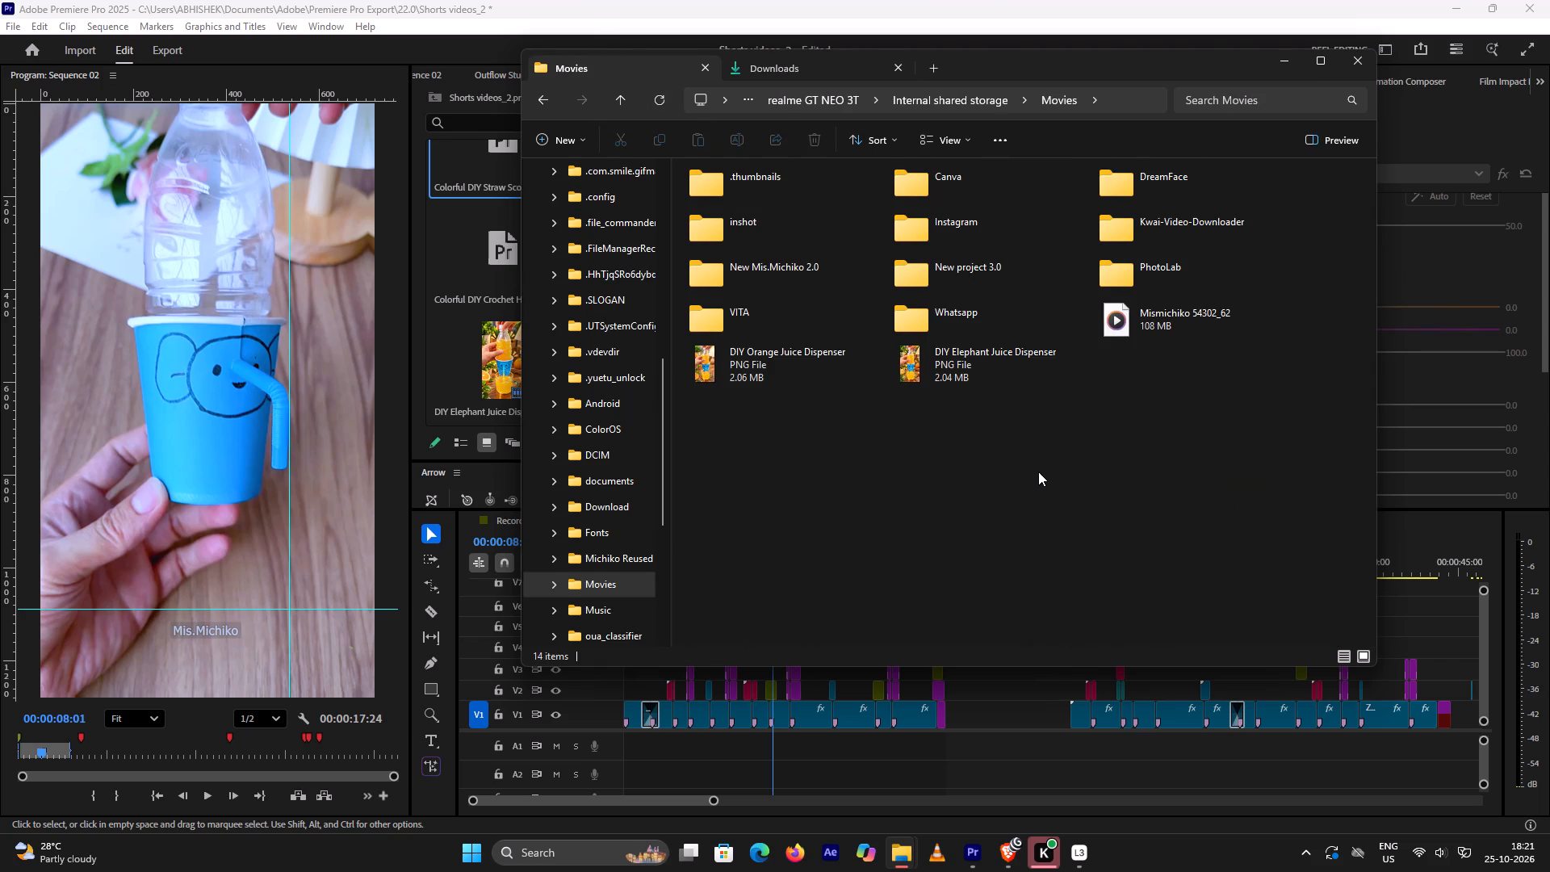
pyautogui.click(1364, 65)
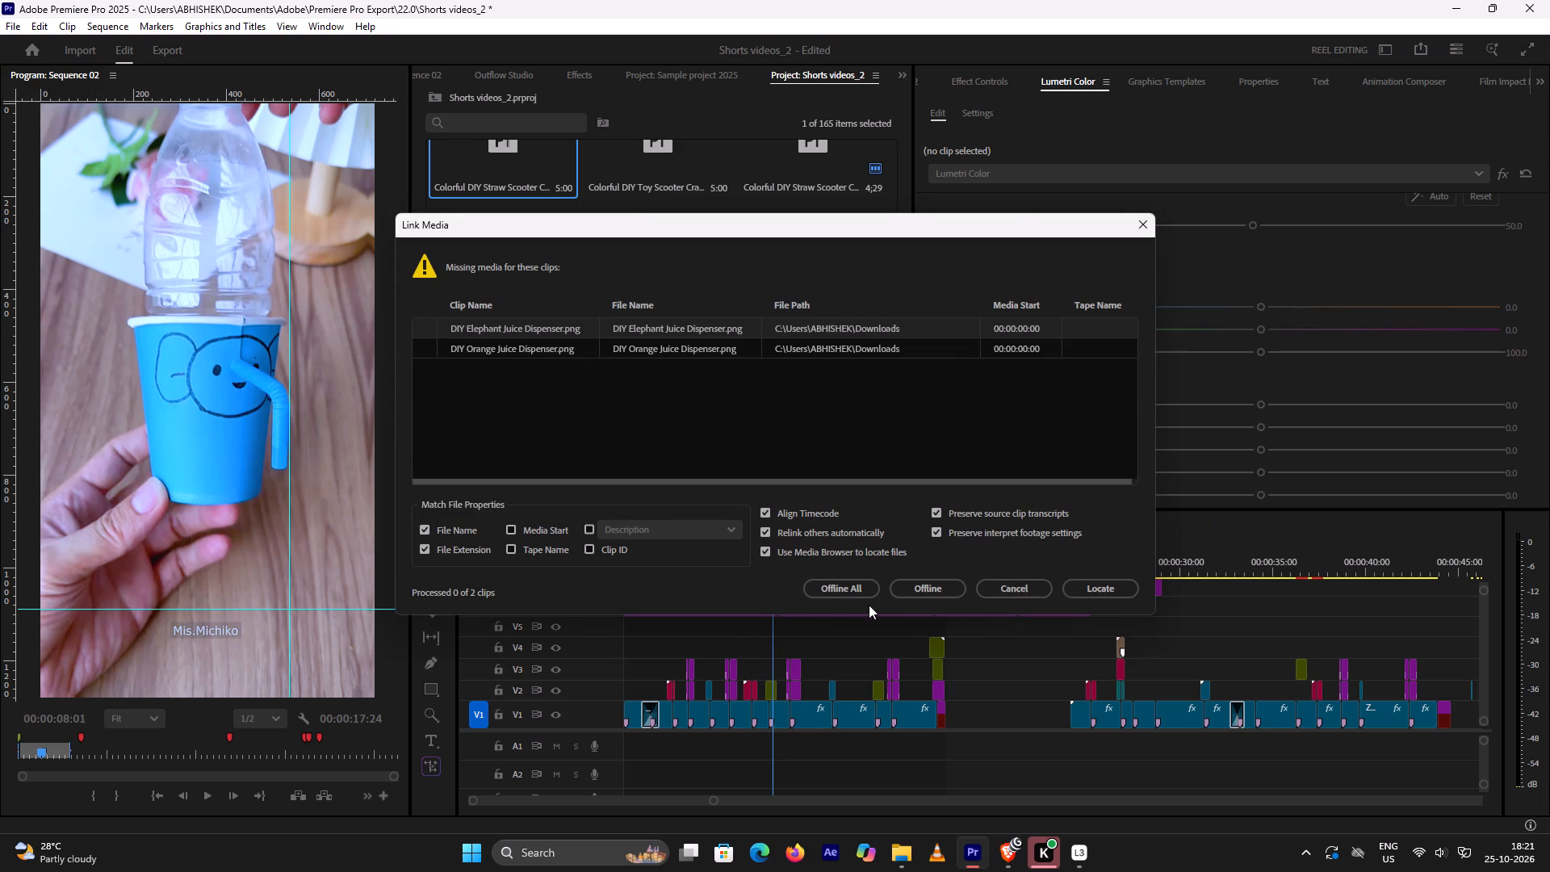
# Back in Premiere Pro, set all the missing juice-dispenser images offline.
pyautogui.click(849, 596)
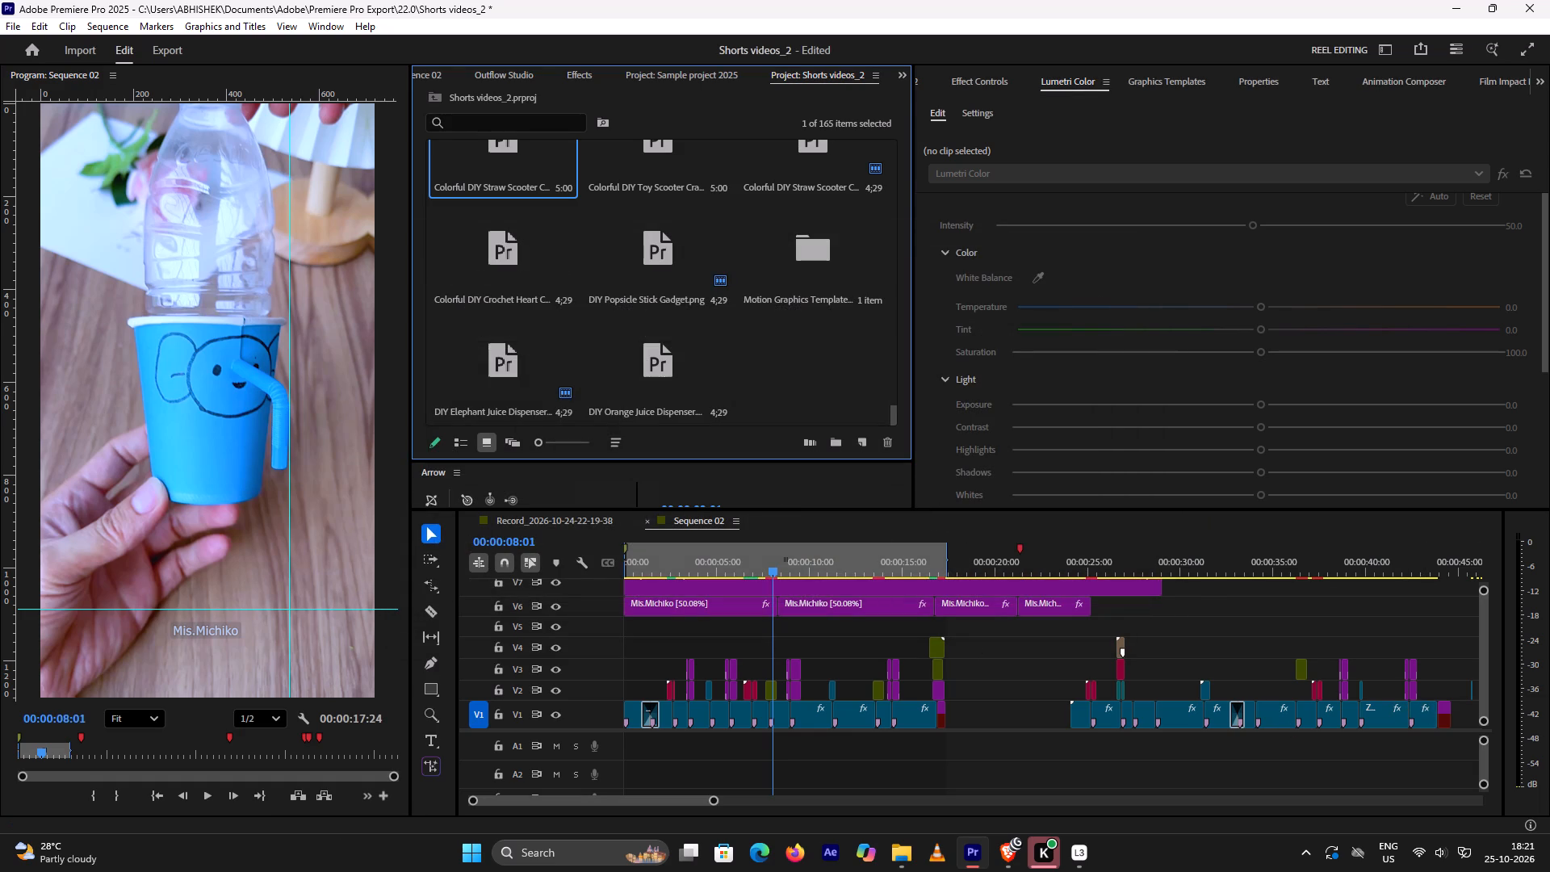
# Examine the thumbnail ending of the short frame by frame, from about 00:00:16:48 to 00:00:17:05.
pyautogui.click(937, 570)
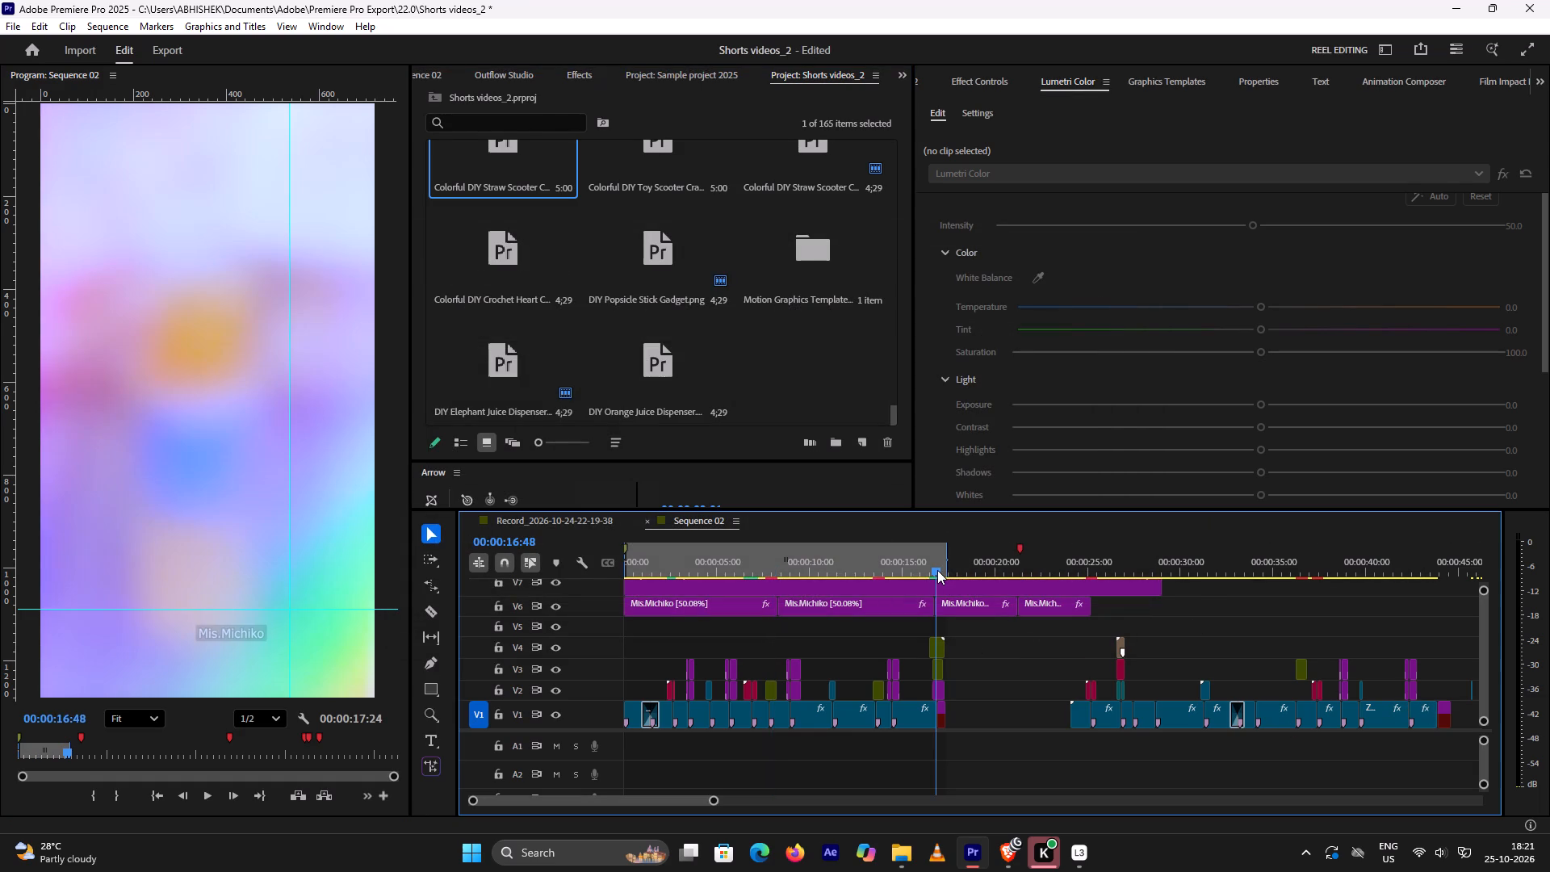
pyautogui.press('Down')
pyautogui.press('Right')
pyautogui.press('Right')
pyautogui.press('Right')
pyautogui.press('Right')
pyautogui.press('Right')
pyautogui.press('Right')
pyautogui.press('Right')
pyautogui.press('Right')
pyautogui.press('Right')
pyautogui.press('Right')
pyautogui.press('Right')
pyautogui.press('Right')
pyautogui.press('Right')
pyautogui.press('Right')
pyautogui.press('Right')
pyautogui.press('Right')
pyautogui.press('Right')
pyautogui.press('Right')
pyautogui.press('Right')
pyautogui.press('Right')
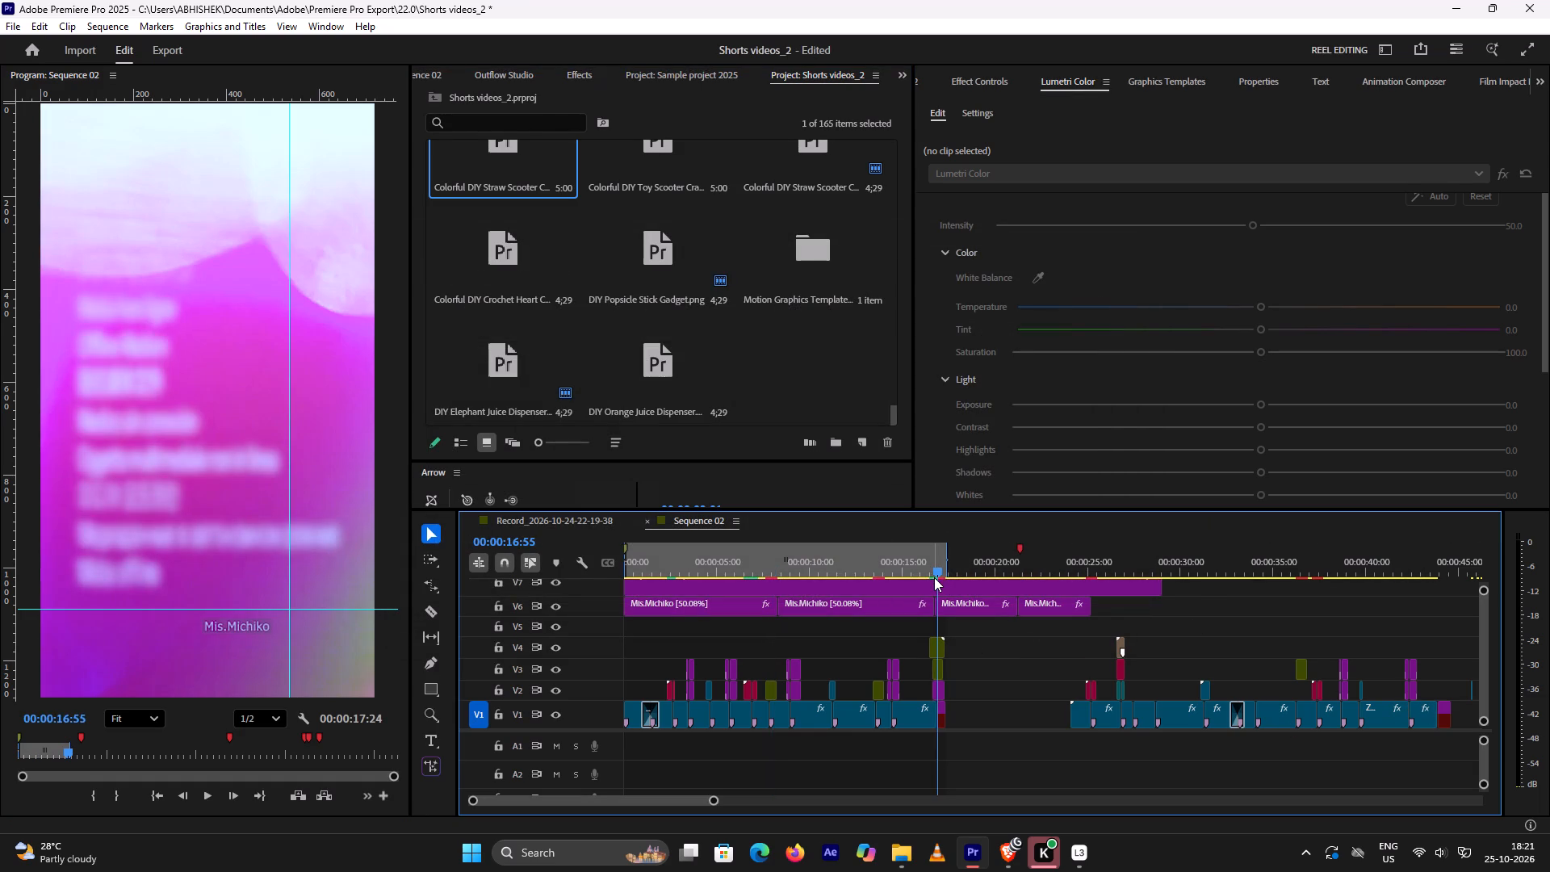
pyautogui.press('Left')
pyautogui.press('Left')
pyautogui.press('Left')
pyautogui.press('Left')
pyautogui.press('Left')
pyautogui.press('Left')
pyautogui.press('Left')
pyautogui.press('Left')
pyautogui.press('Left')
pyautogui.press('Left')
pyautogui.press('Left')
pyautogui.press('Left')
pyautogui.press('Left')
pyautogui.press('Left')
pyautogui.press('Left')
pyautogui.press('Left')
pyautogui.press('Left')
pyautogui.press('Left')
pyautogui.press('Left')
pyautogui.press('Left')
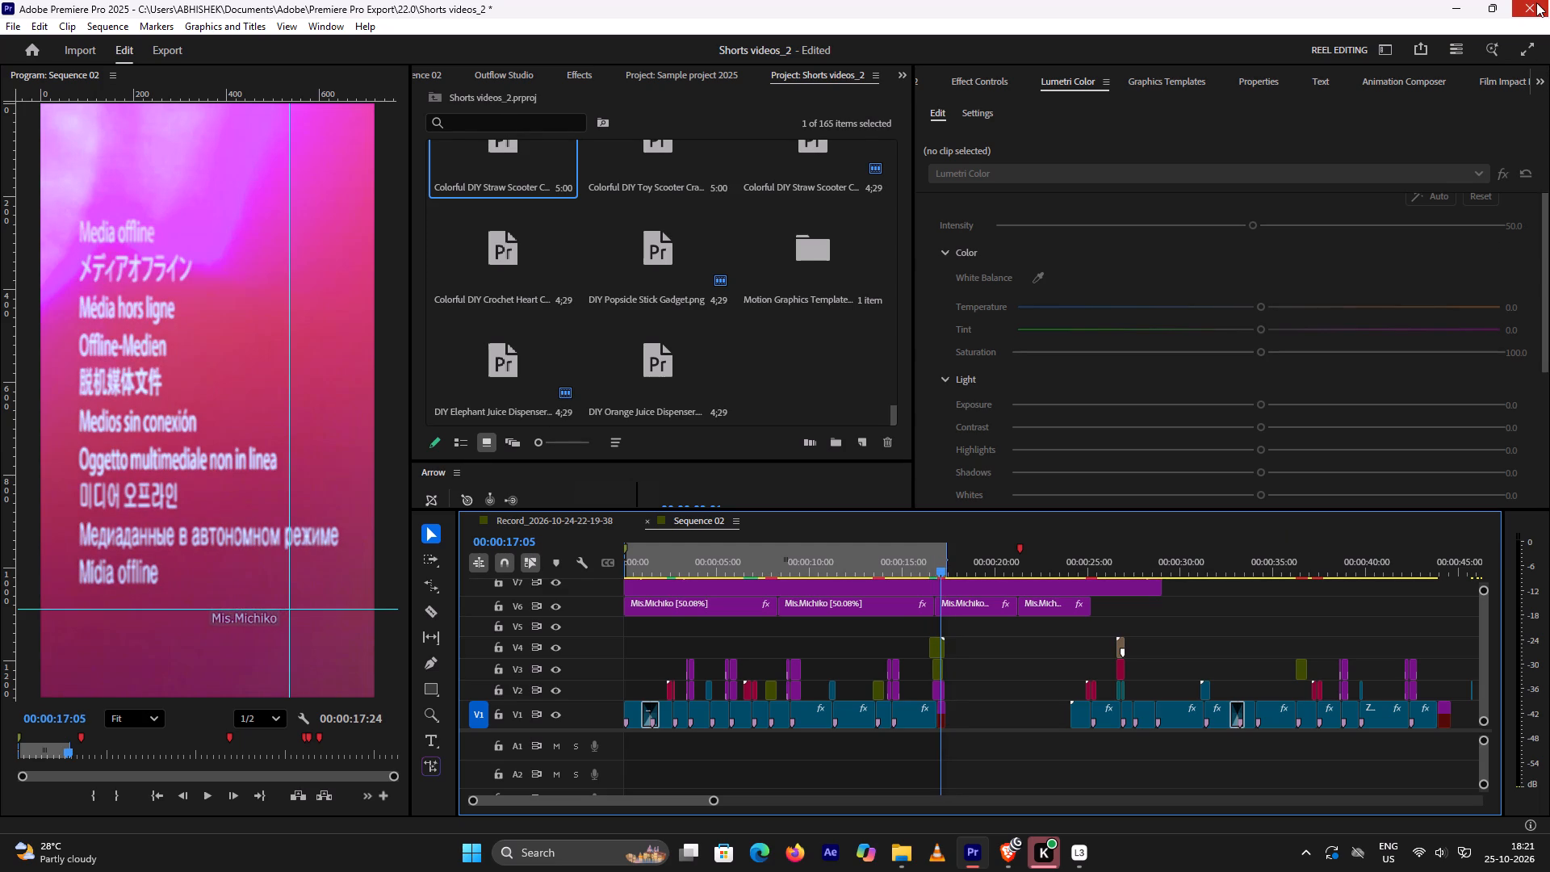
# Close Premiere Pro, saving the changes to Shorts videos_2.prproj.
pyautogui.click(1536, 2)
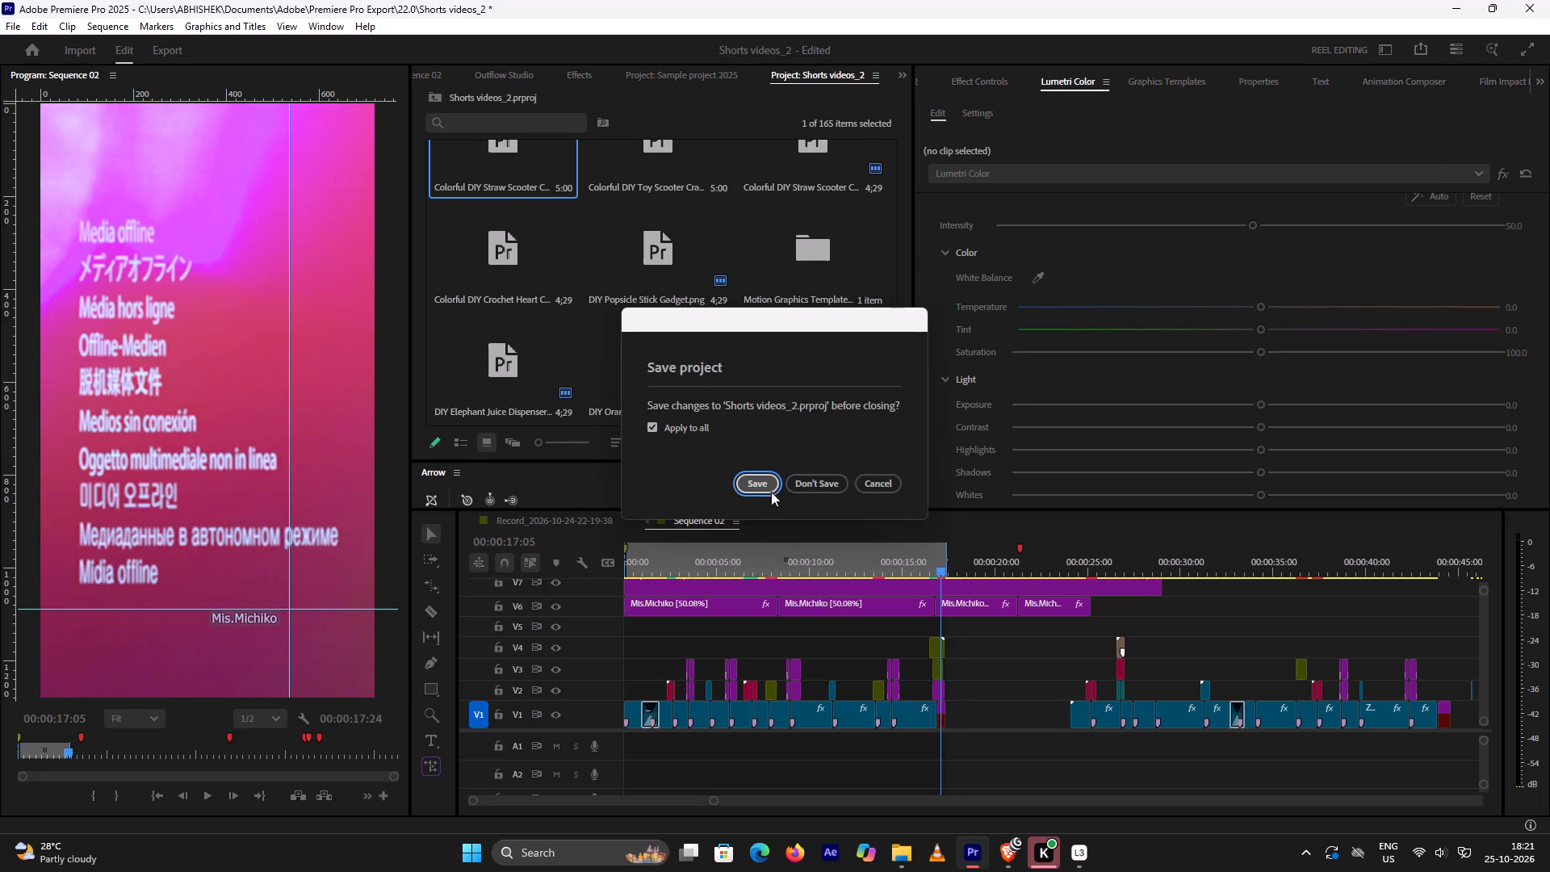
pyautogui.click(764, 483)
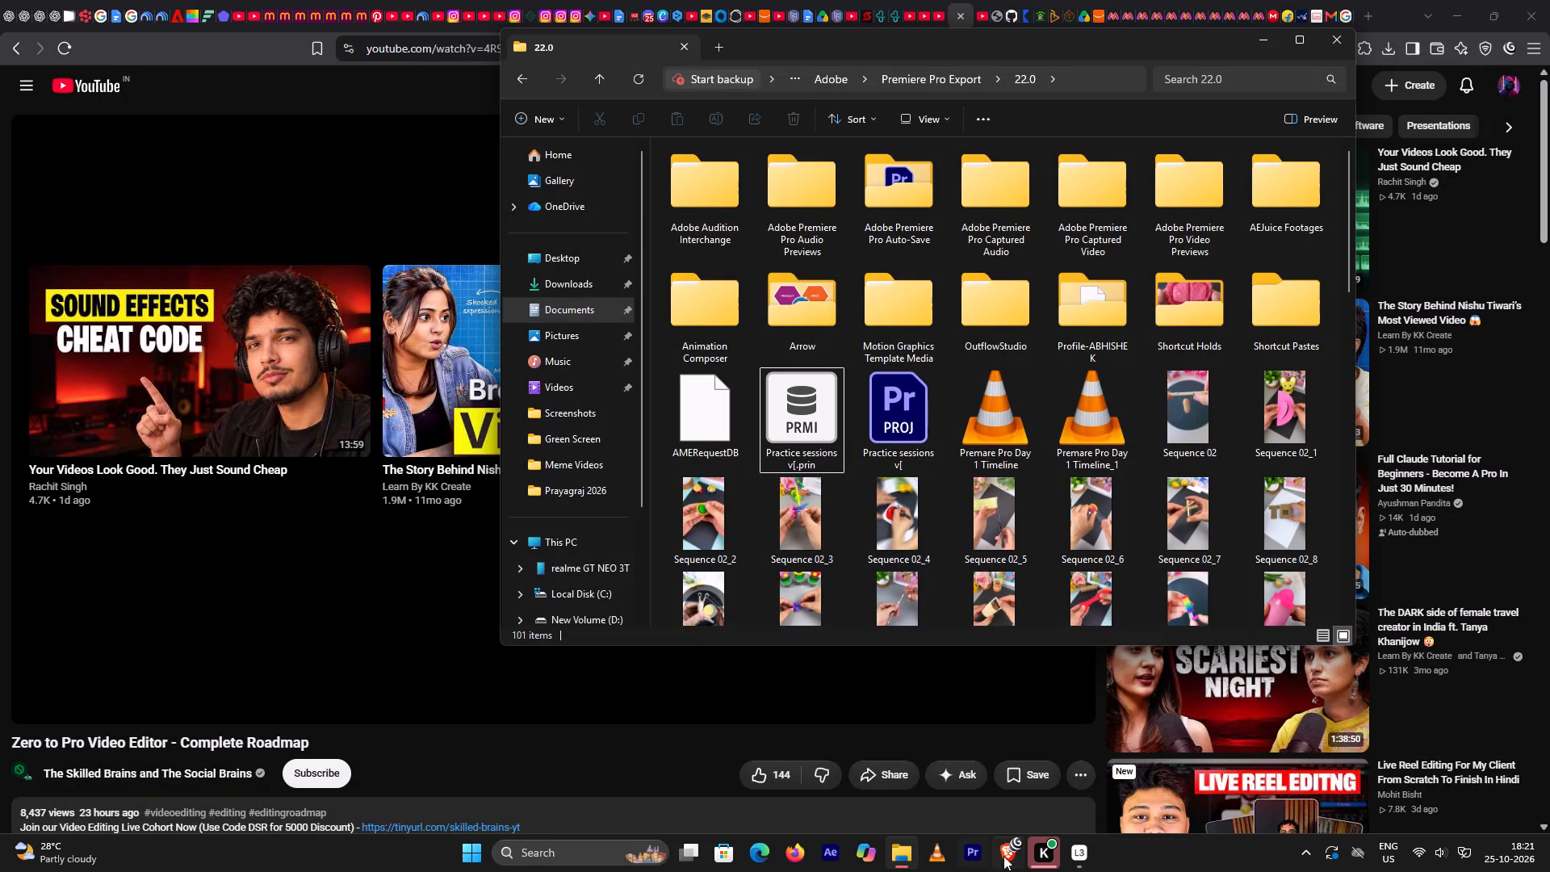
# Switch to the Brave browser and open the suggested Learn By KK Create viral-hit video on the YouTube end screen.
pyautogui.click(1009, 854)
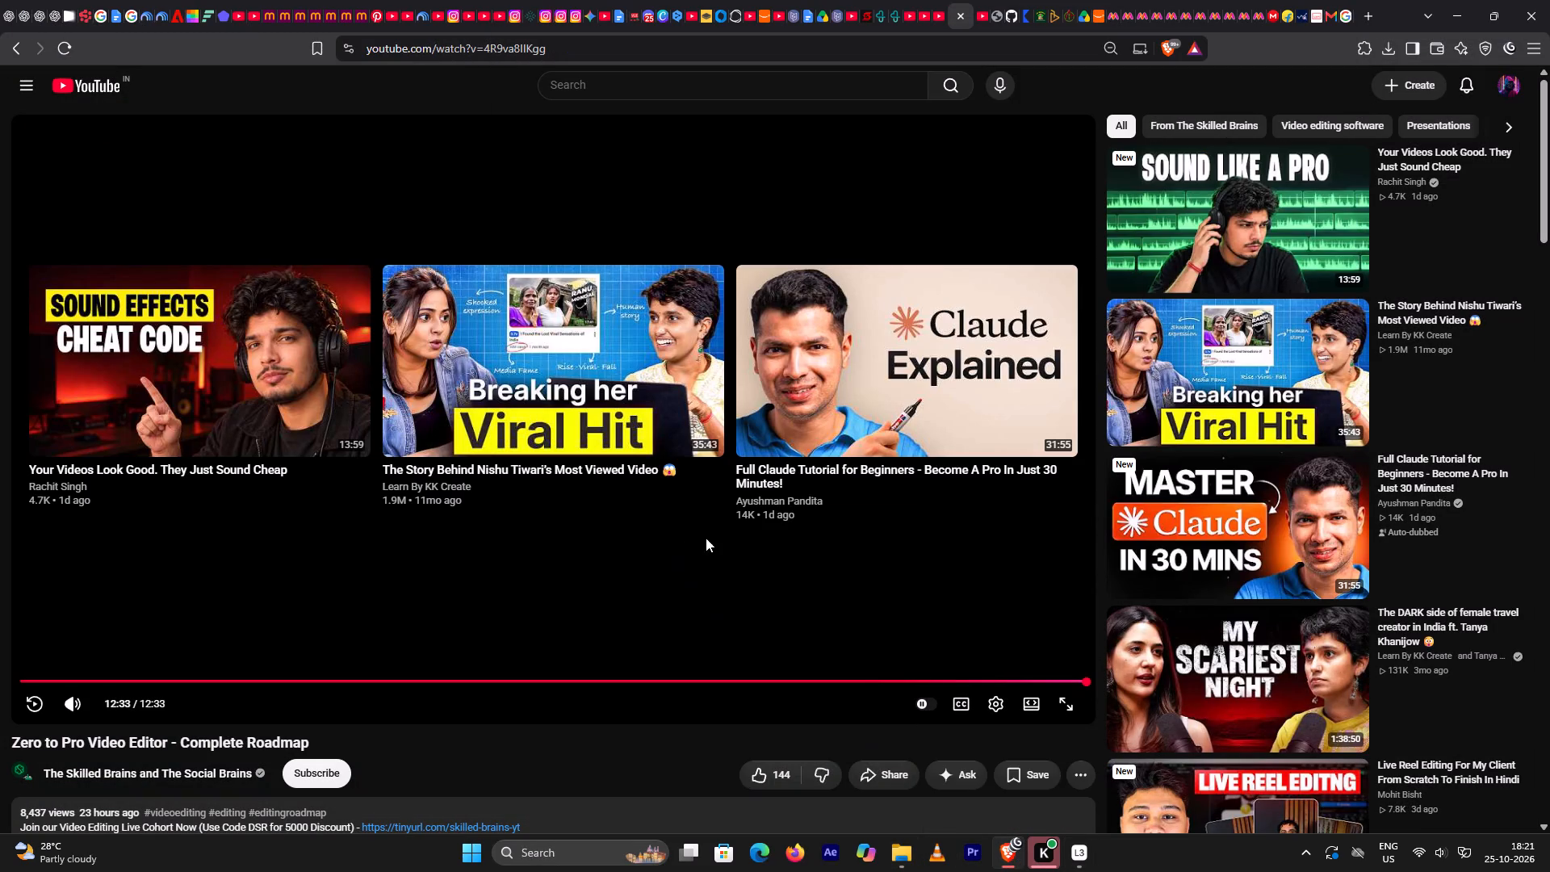
pyautogui.click(585, 419)
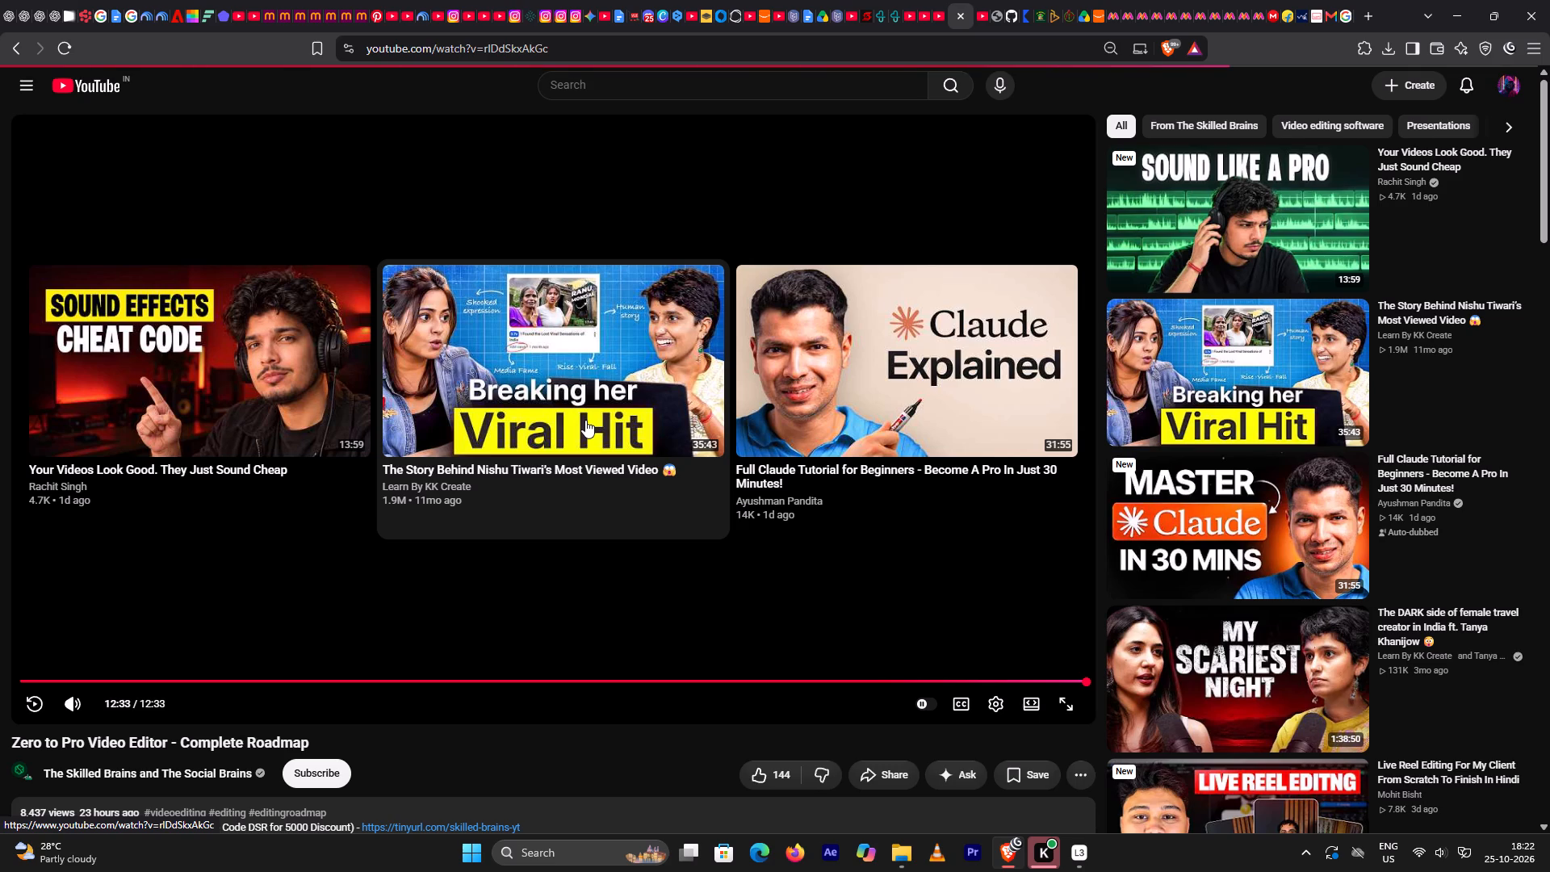
pyautogui.scroll(-2, 645, 451)
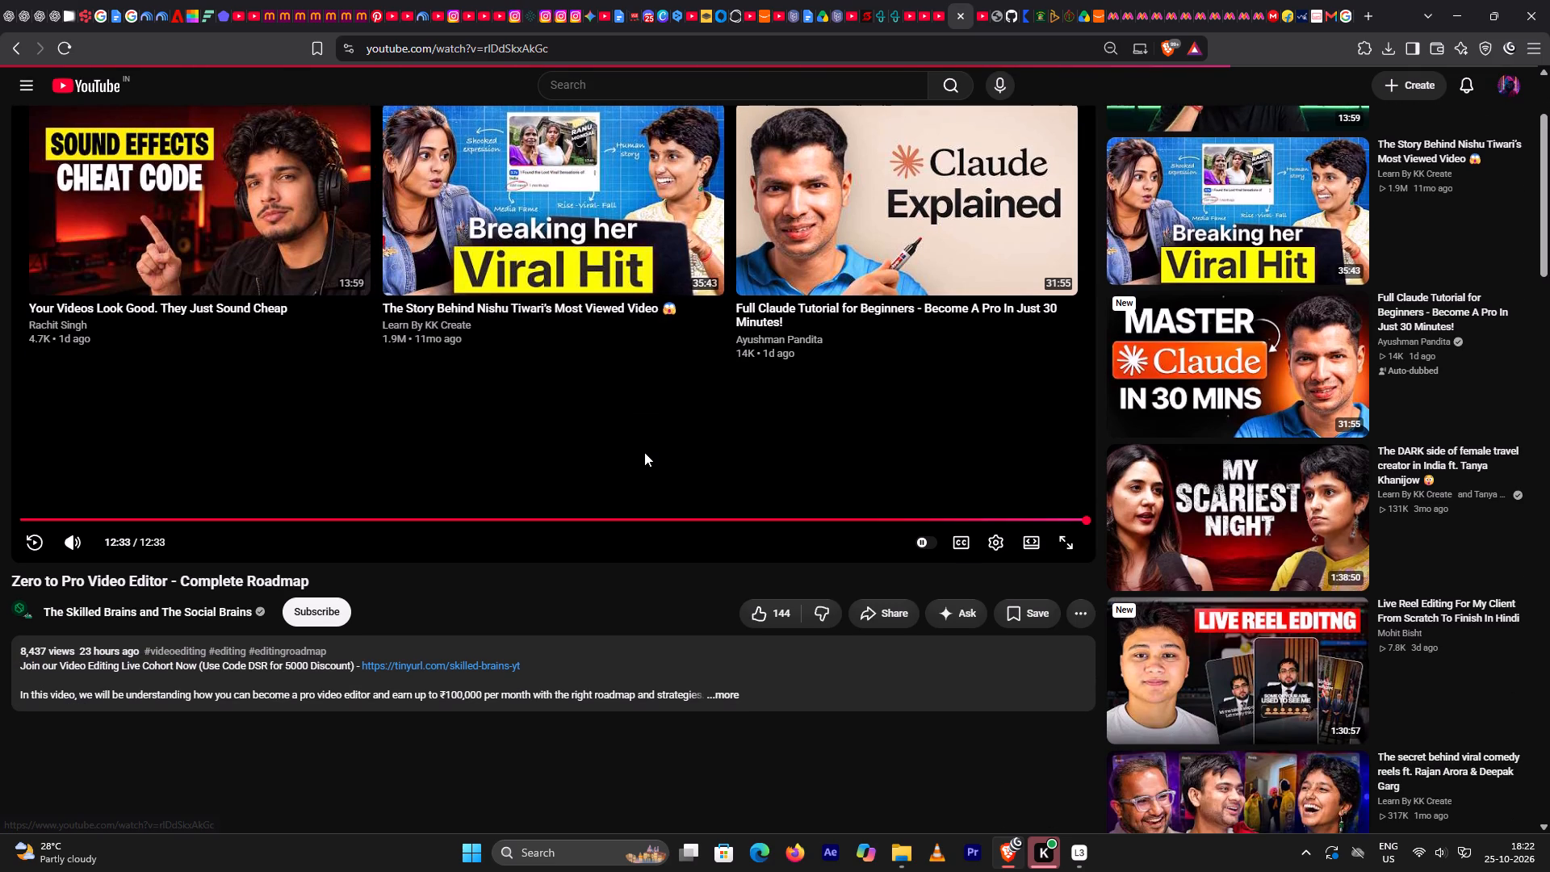